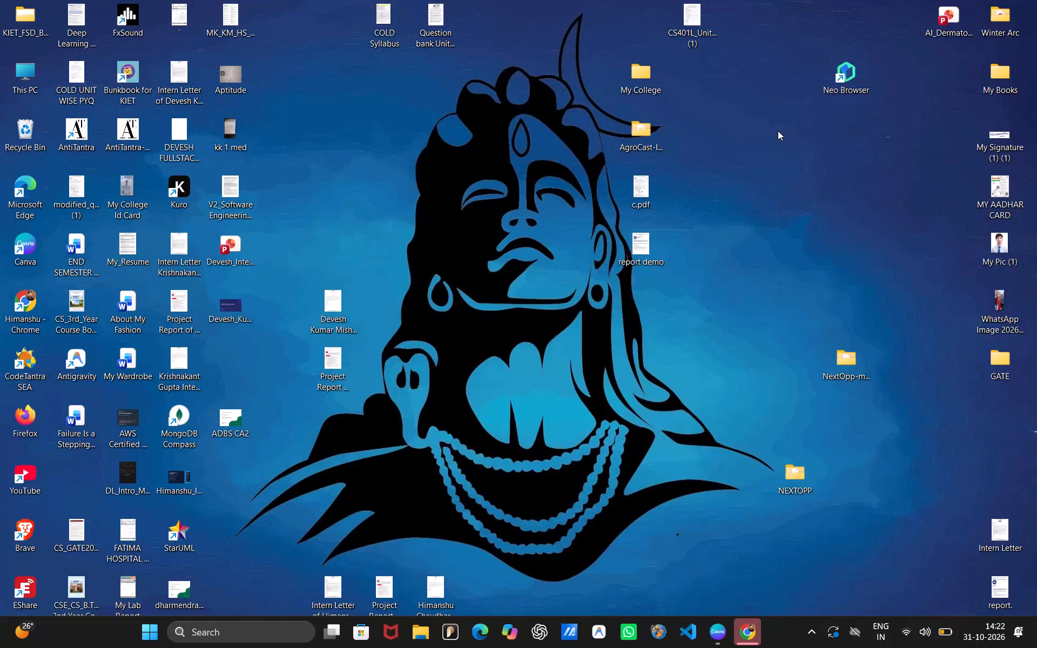
# Switch to Canva and look over the open Mindset Daily "Discipline Beats Motivation" design.
pyautogui.click(711, 627)
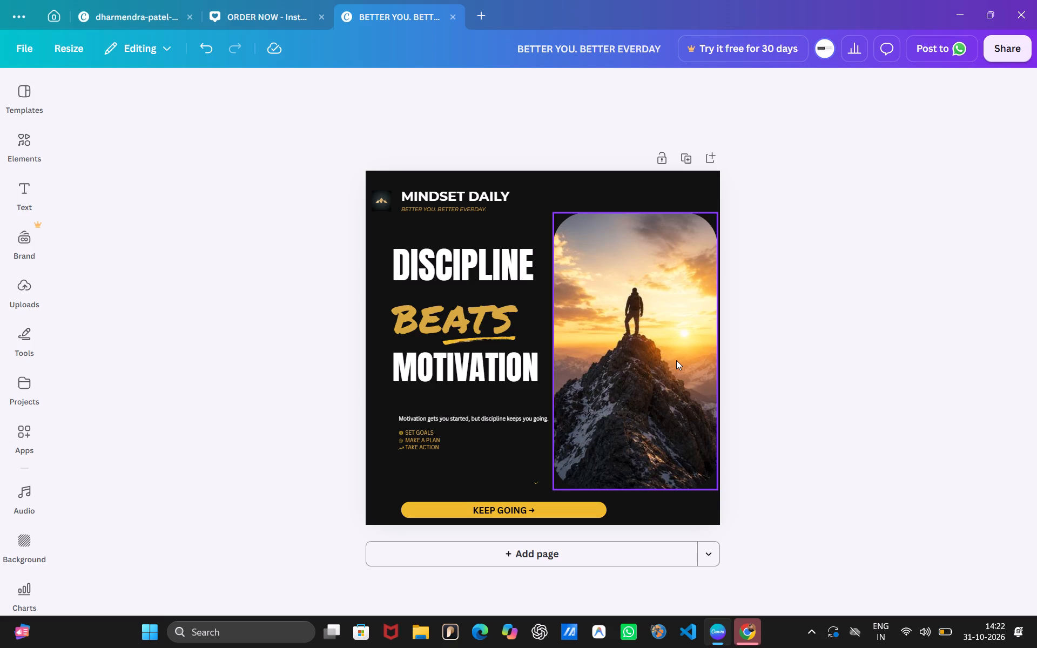
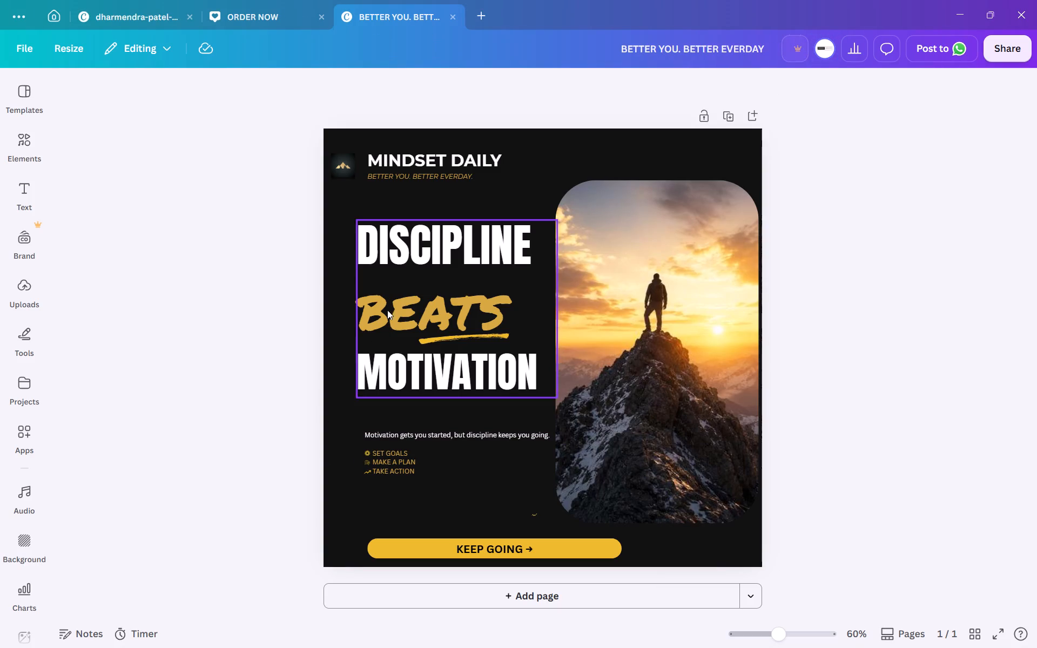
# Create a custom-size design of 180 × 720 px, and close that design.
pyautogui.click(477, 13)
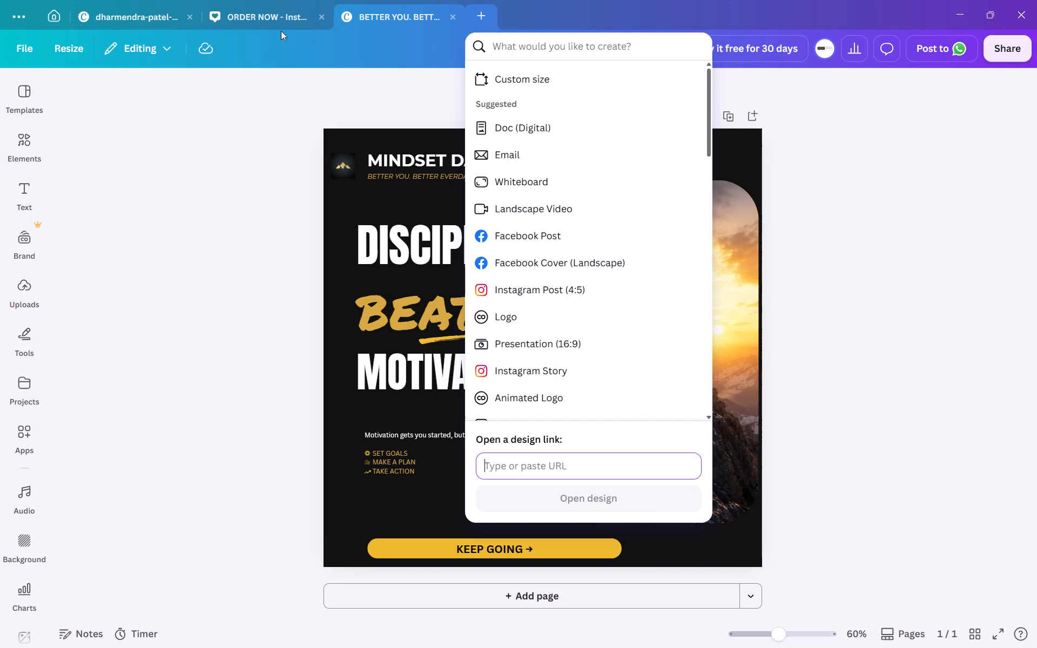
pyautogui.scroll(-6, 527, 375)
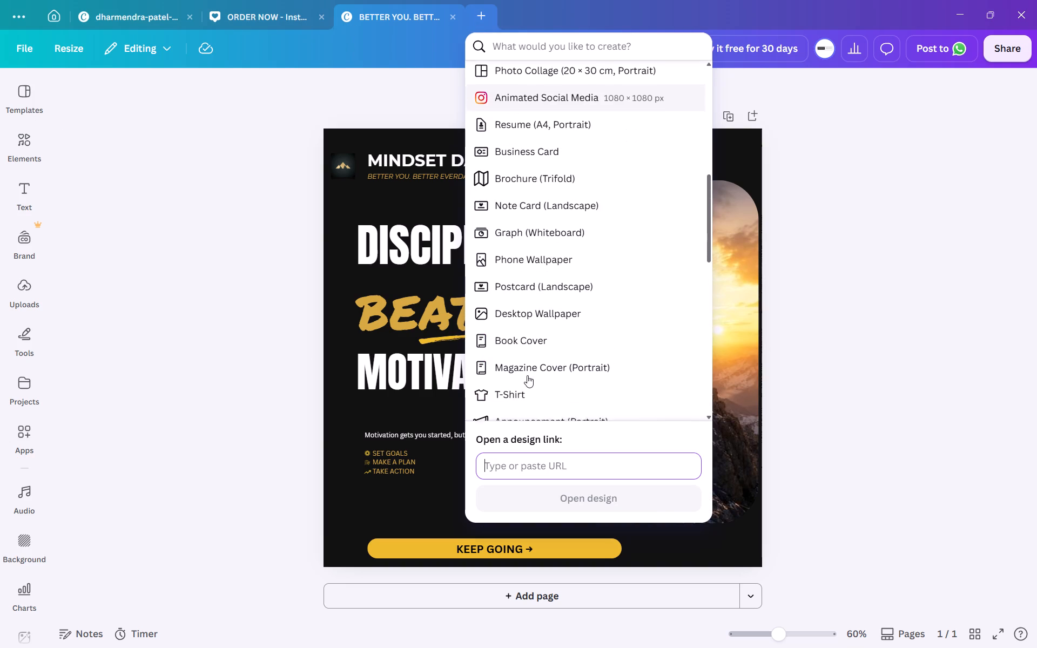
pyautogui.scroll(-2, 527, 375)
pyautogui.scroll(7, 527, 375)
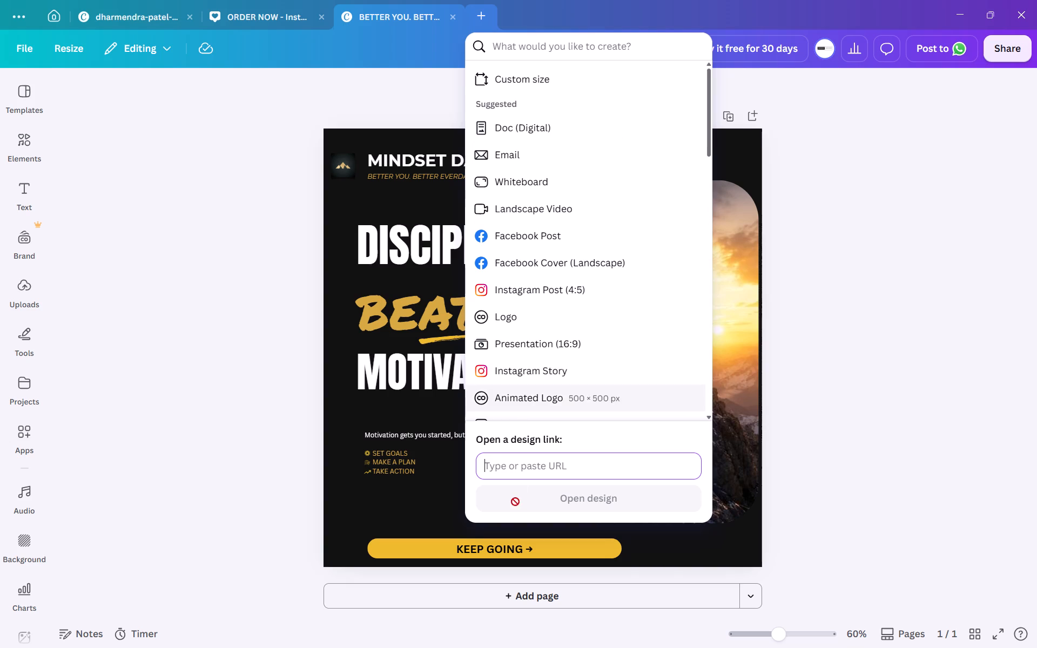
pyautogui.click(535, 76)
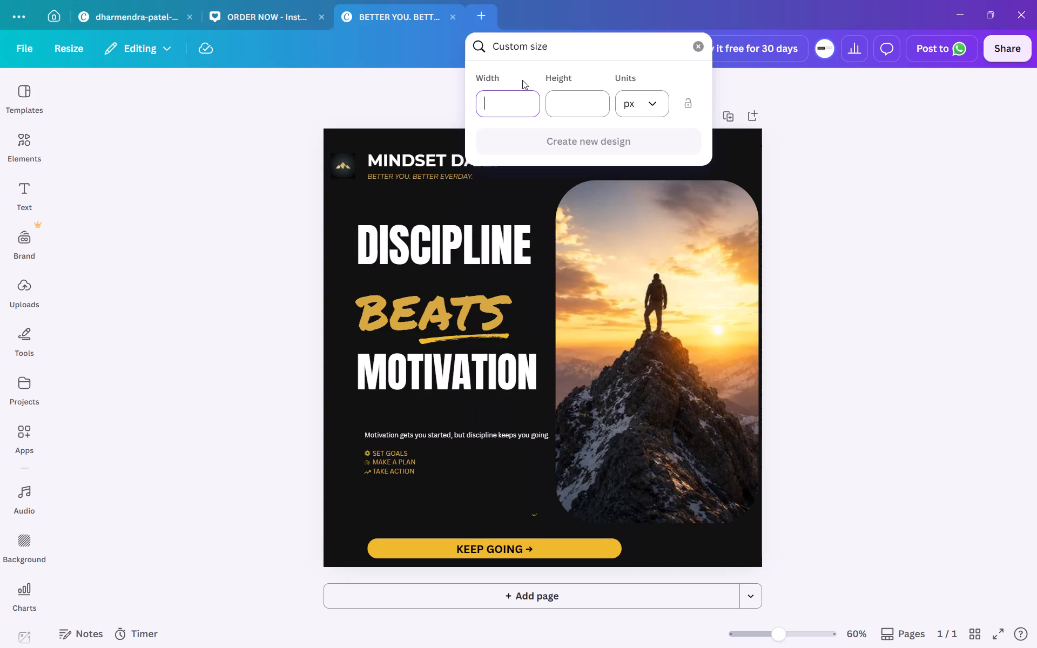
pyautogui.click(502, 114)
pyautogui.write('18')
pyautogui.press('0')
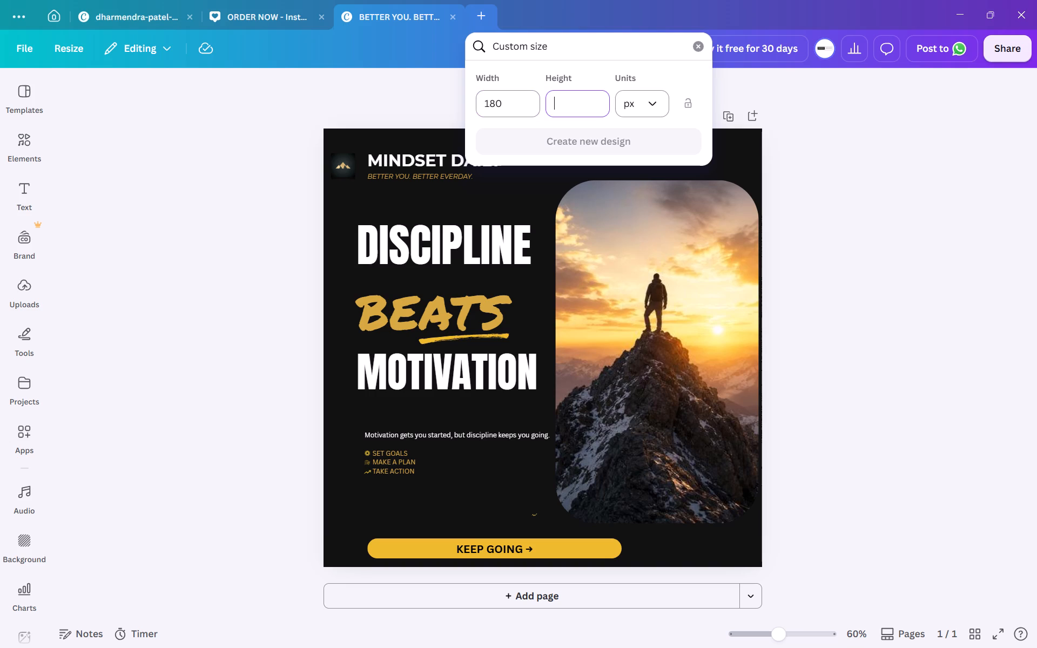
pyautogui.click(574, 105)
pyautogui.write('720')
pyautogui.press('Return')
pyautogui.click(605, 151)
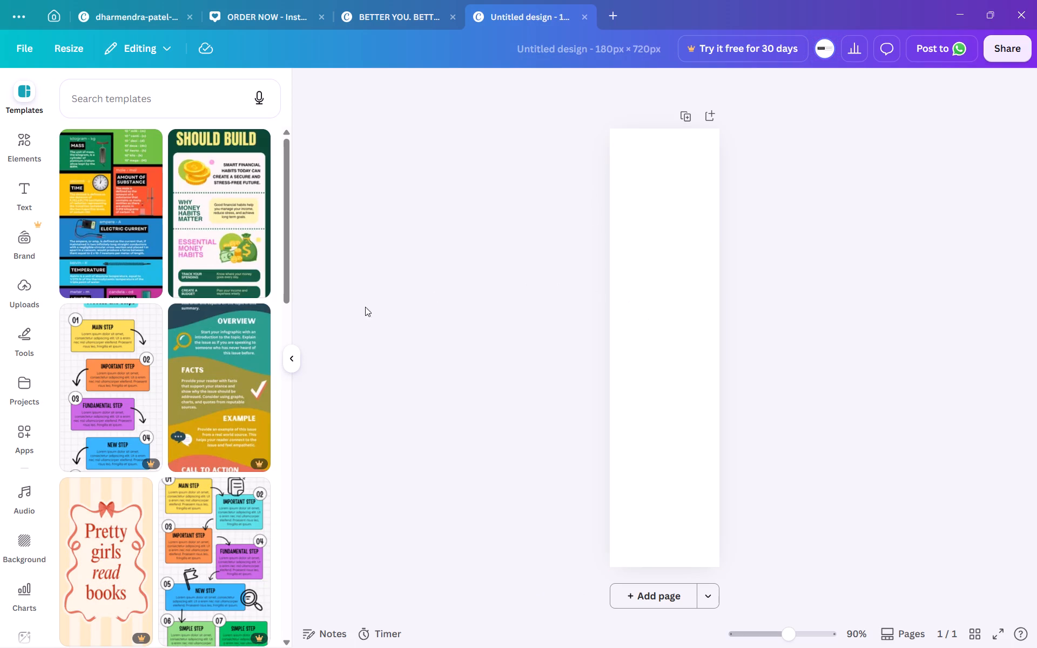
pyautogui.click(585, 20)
# Create a new custom-size design of 1280 × 720 px.
pyautogui.click(477, 17)
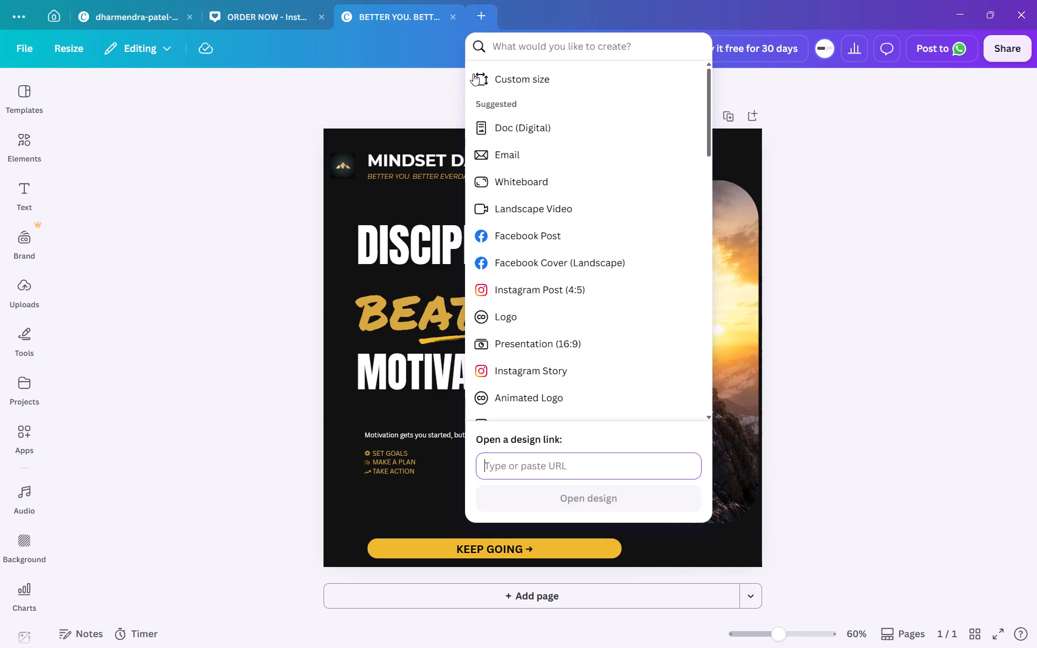
pyautogui.click(537, 73)
pyautogui.write('12')
pyautogui.press('BackSpace')
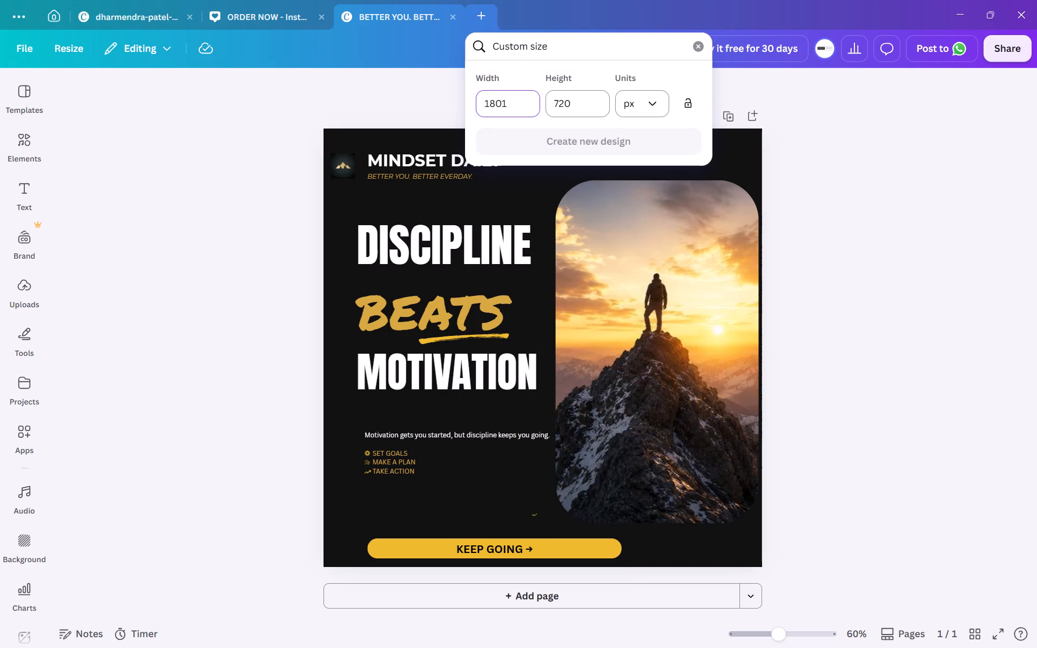
pyautogui.press('BackSpace')
pyautogui.press('BackSpace')
pyautogui.press('BackSpace')
pyautogui.write('28')
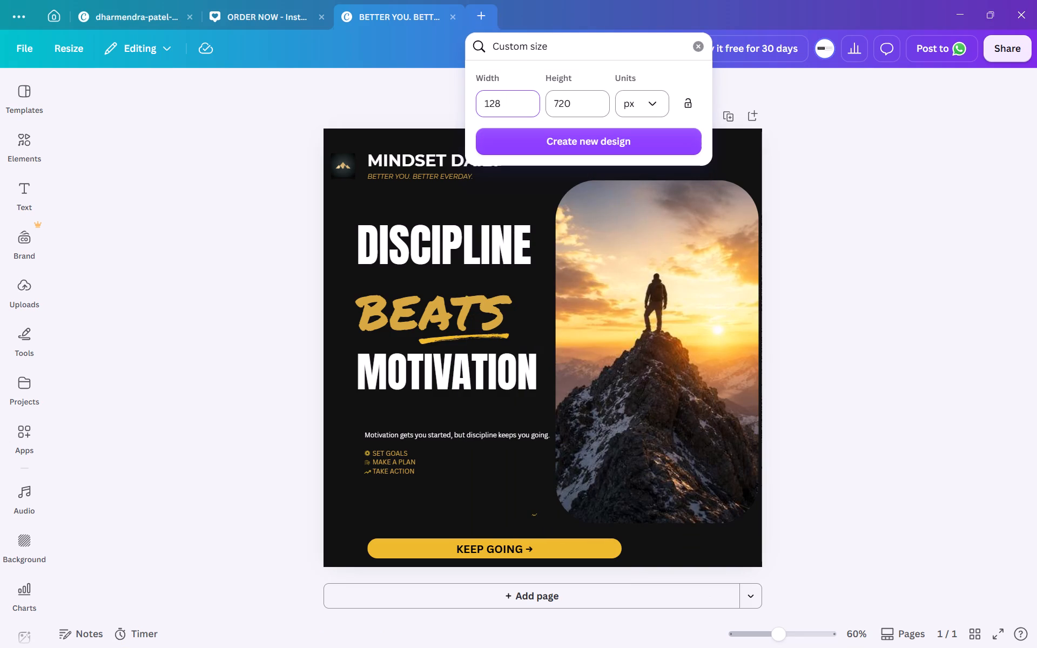
pyautogui.press('0')
pyautogui.click(597, 139)
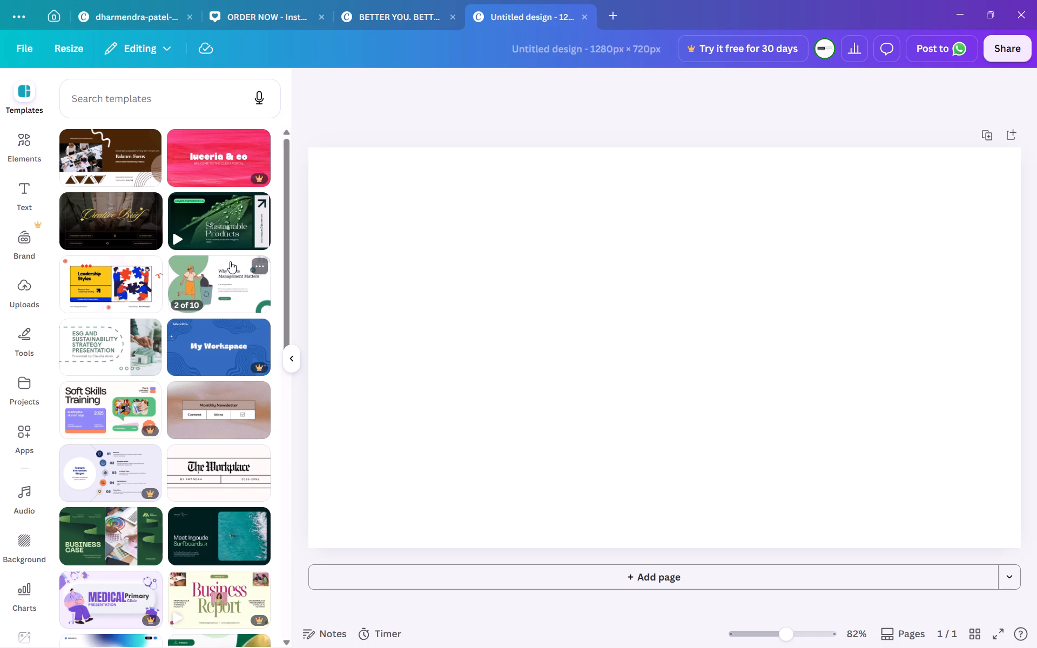
# Set the blank page's background colour to #050914.
pyautogui.click(295, 360)
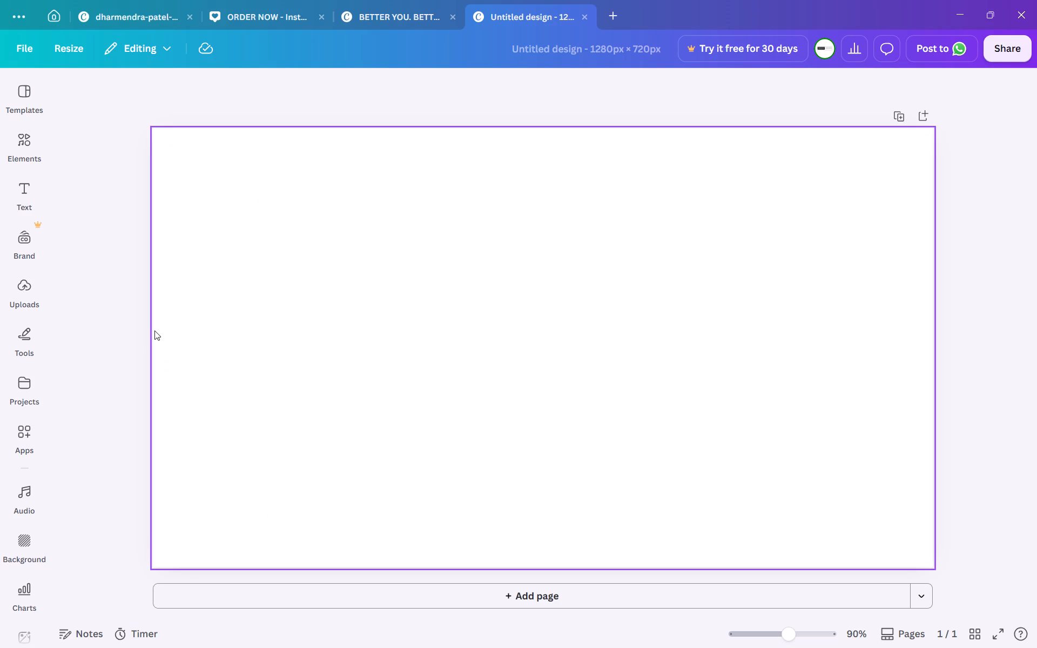
pyautogui.click(359, 425)
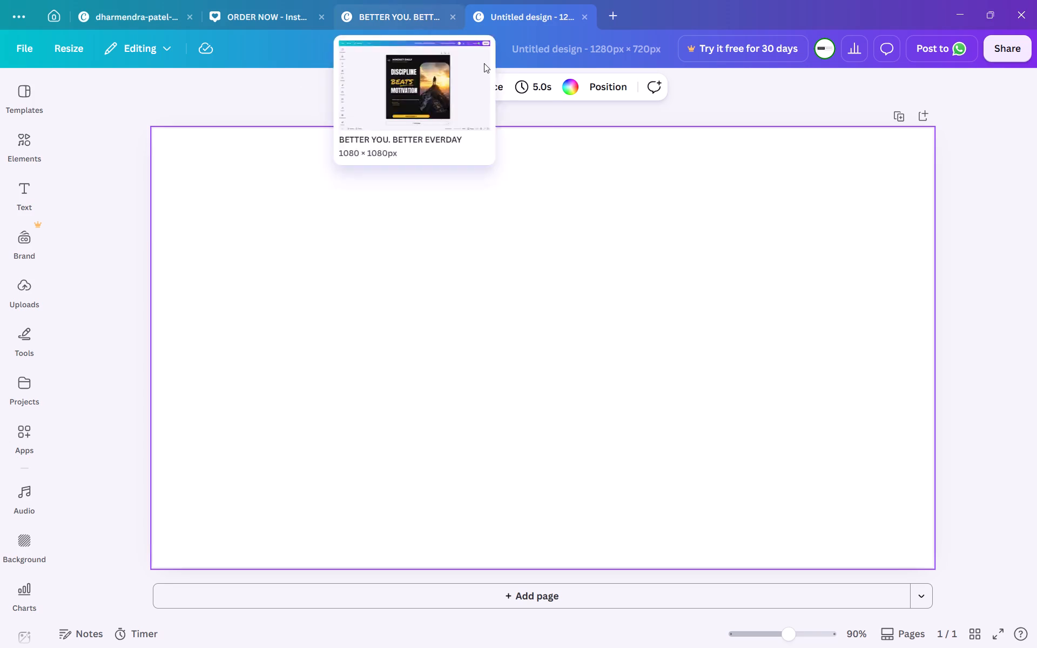
pyautogui.click(573, 84)
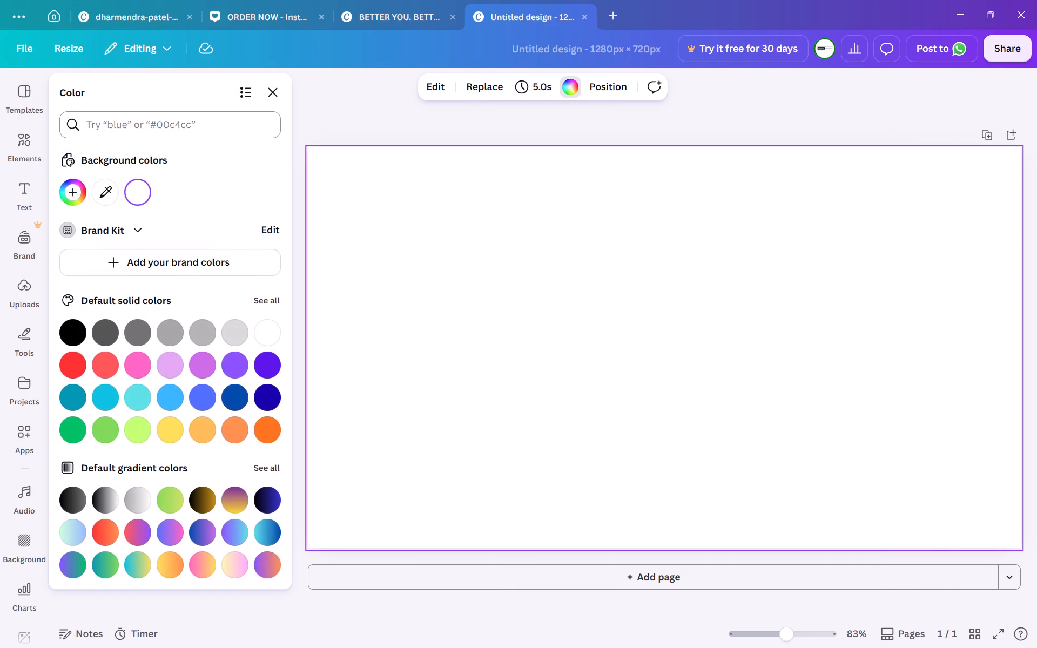
pyautogui.click(181, 132)
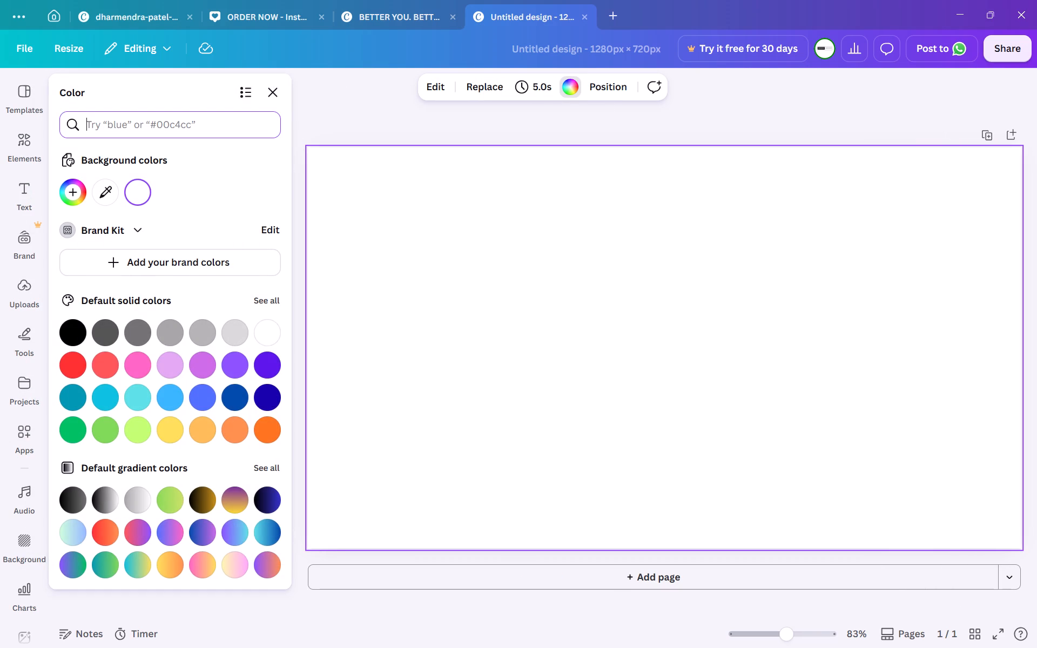
pyautogui.hotkey('shift', '#')
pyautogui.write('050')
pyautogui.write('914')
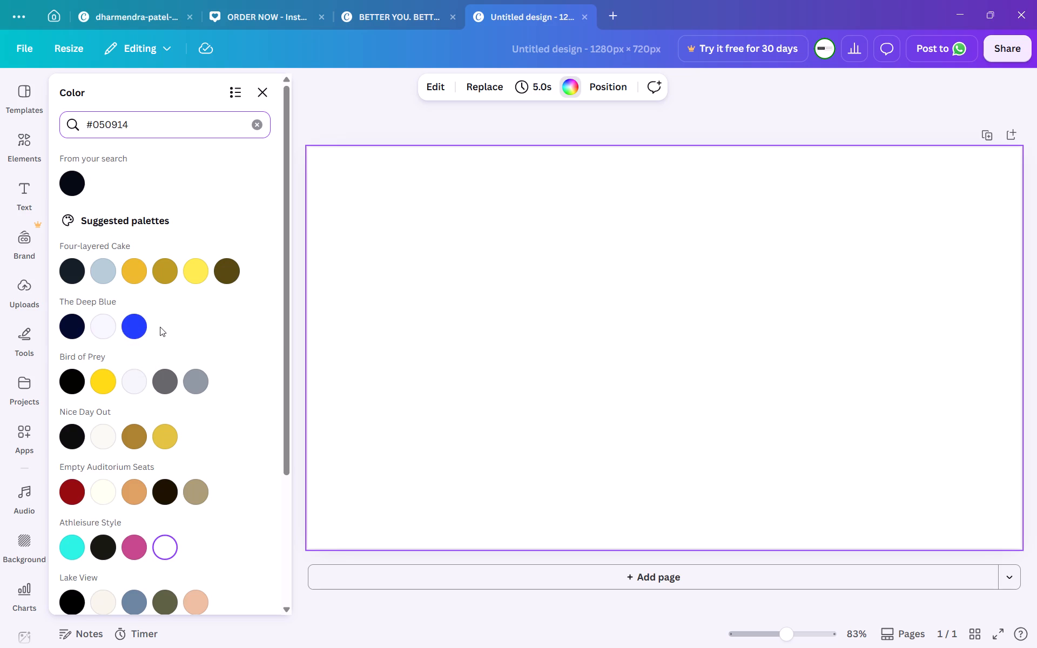
pyautogui.click(75, 185)
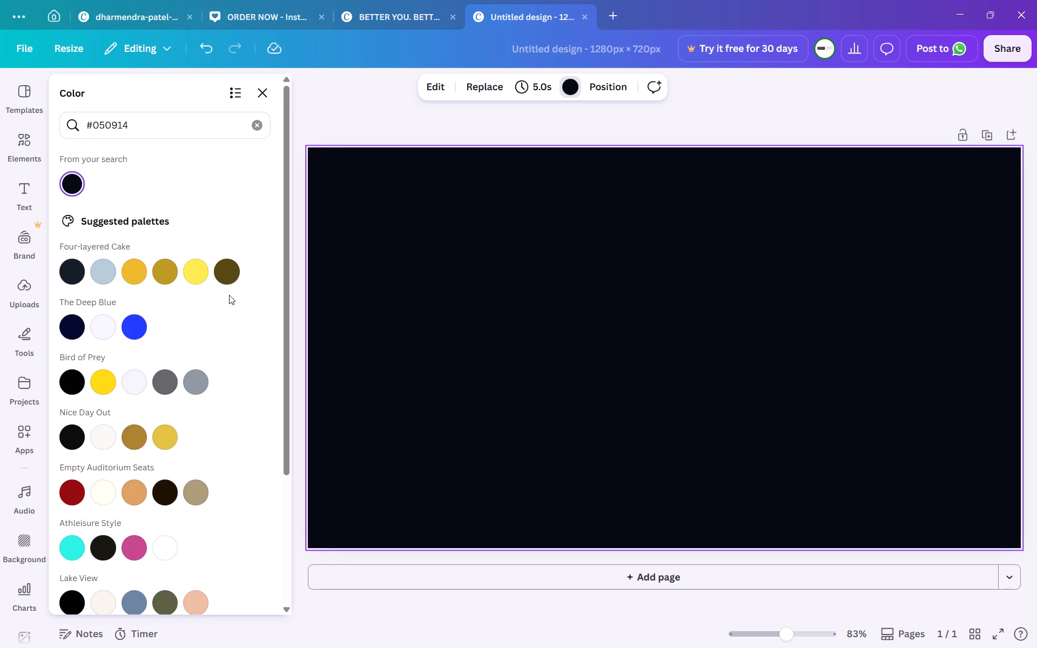
pyautogui.click(258, 125)
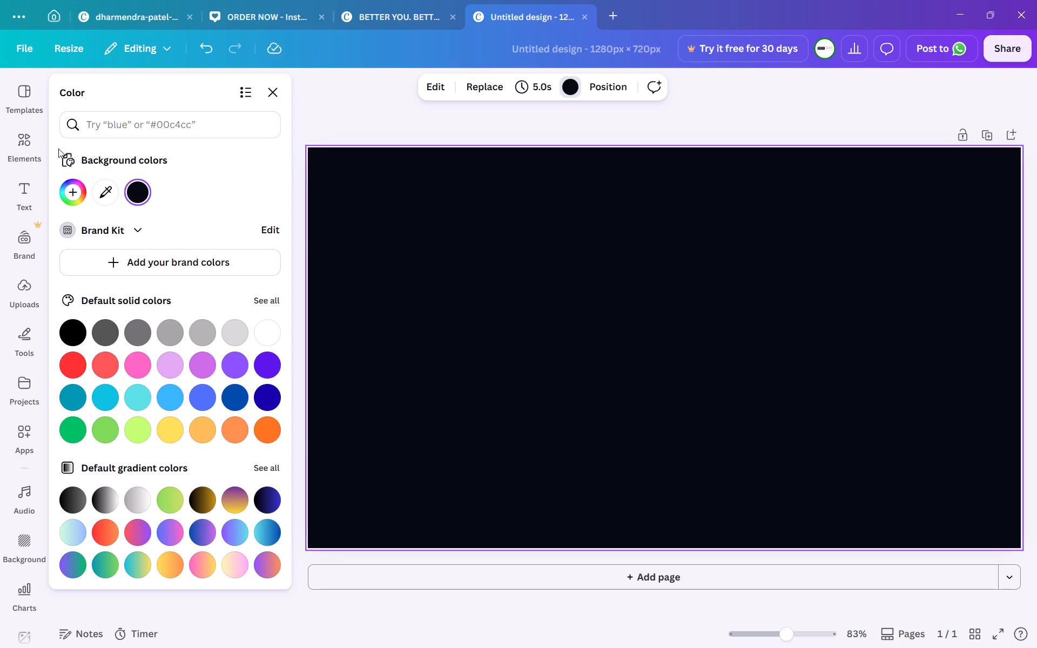
# Search the elements library for "blue futuristic background".
pyautogui.click(29, 146)
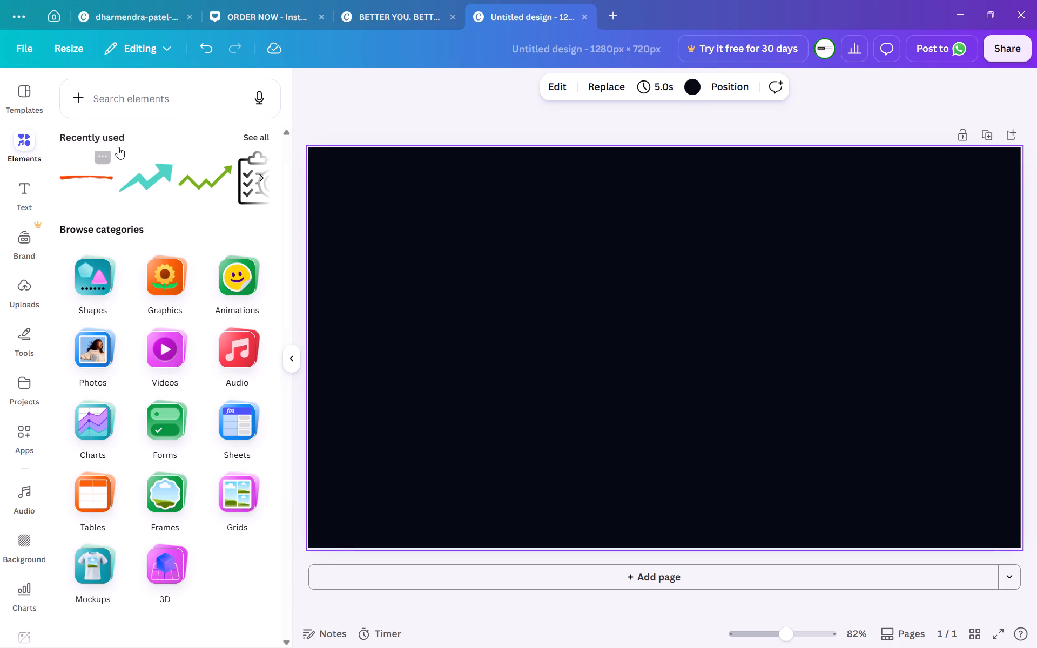
pyautogui.click(174, 113)
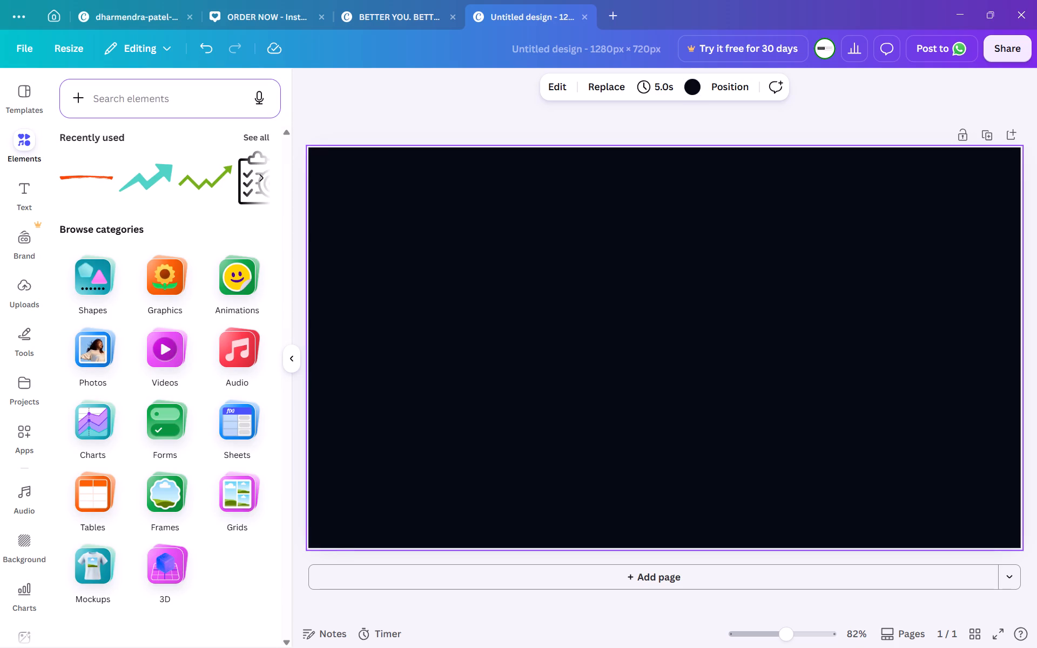
pyautogui.click(176, 100)
pyautogui.write('blue futuristic')
pyautogui.press('space')
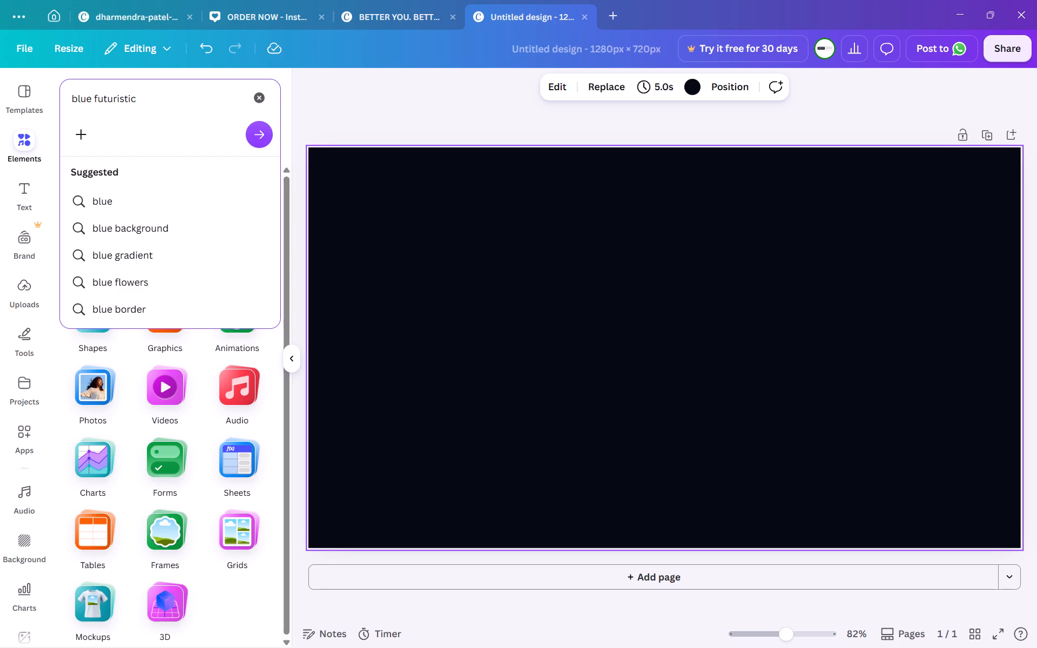
pyautogui.write('background')
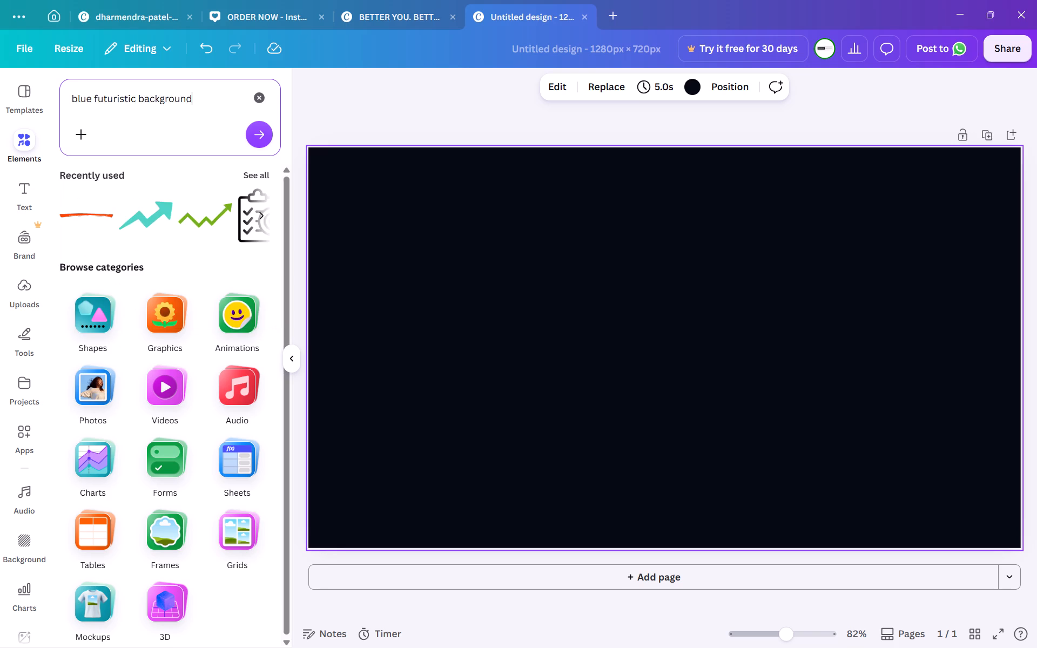
pyautogui.press('Return')
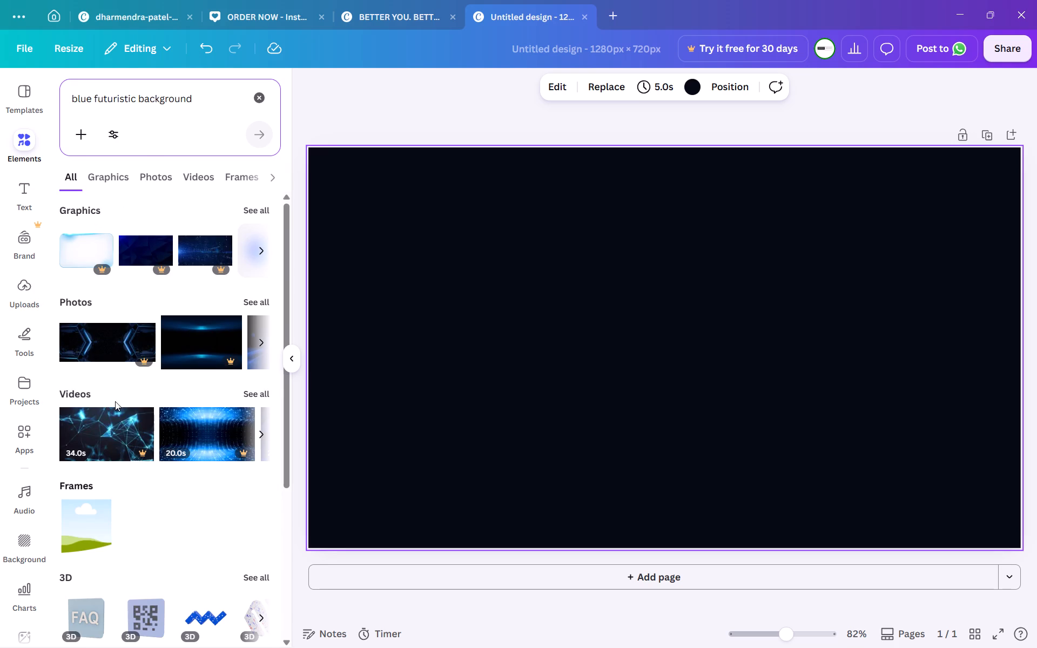
# Look through the search results, especially the graphics, for a suitable blue futuristic background for the thumbnail.
pyautogui.scroll(-1, 115, 401)
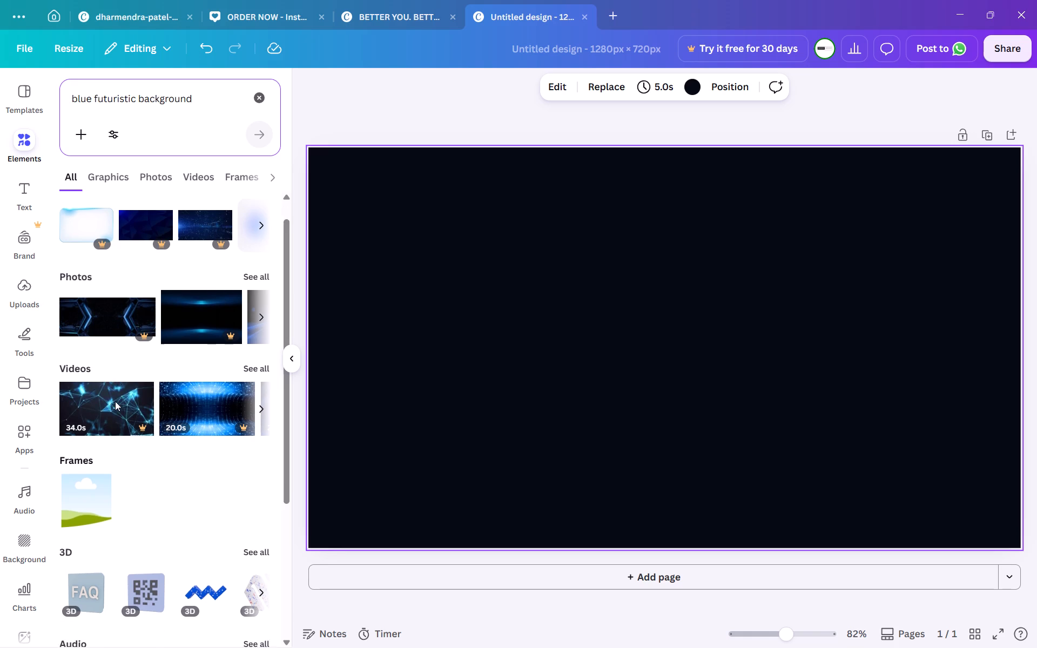
pyautogui.scroll(-1, 115, 401)
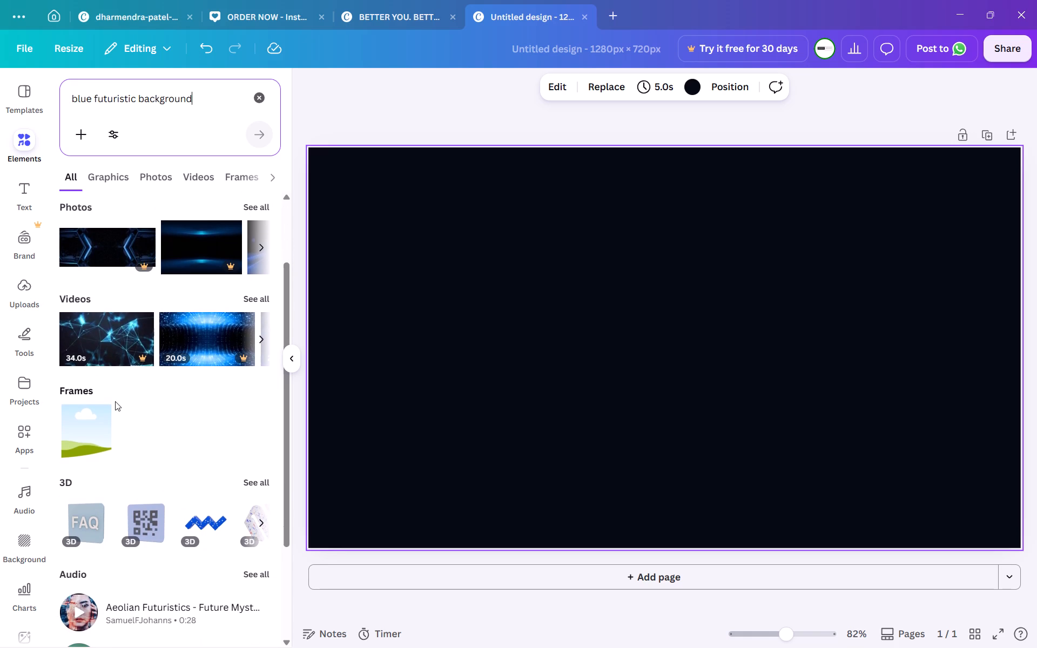
pyautogui.scroll(-3, 115, 401)
pyautogui.scroll(5, 115, 401)
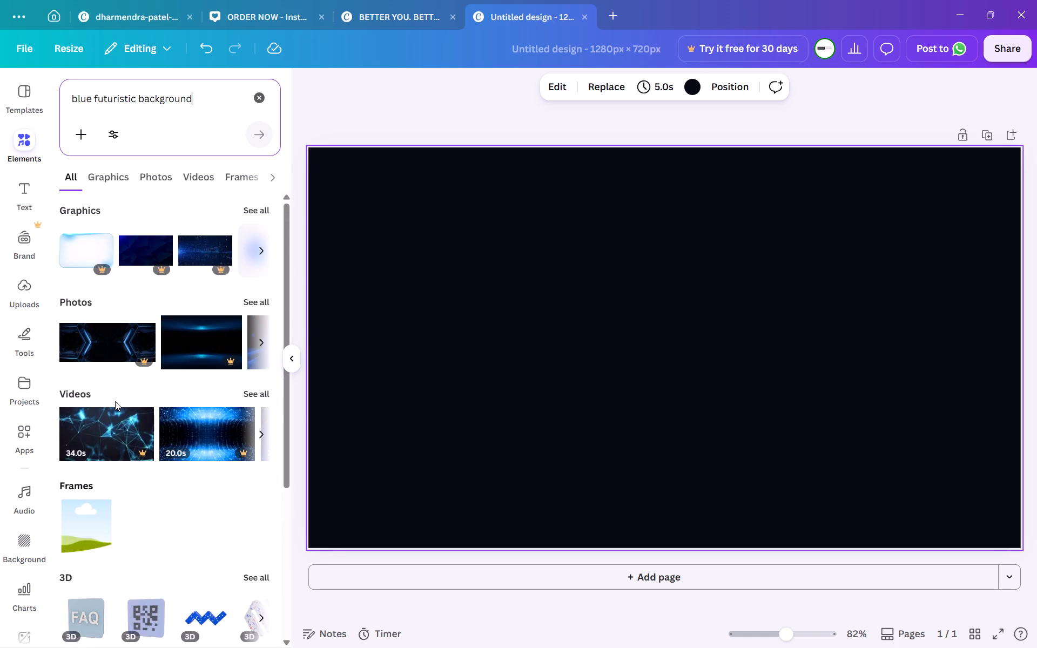
pyautogui.hscroll(-3, 152, 262)
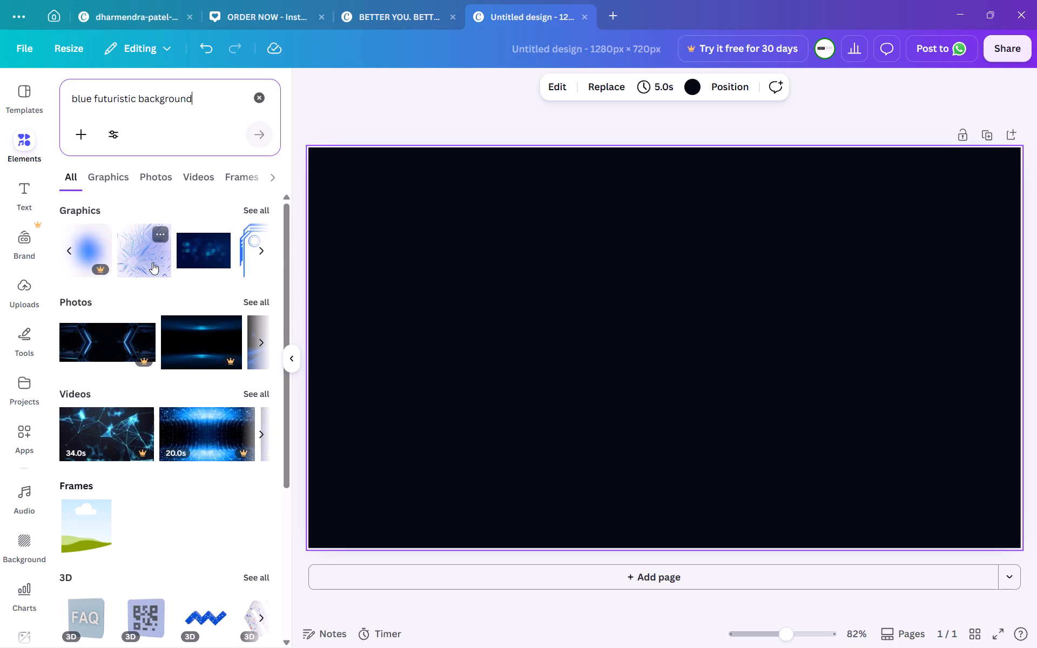
pyautogui.hscroll(-1, 152, 262)
pyautogui.hscroll(1, 152, 262)
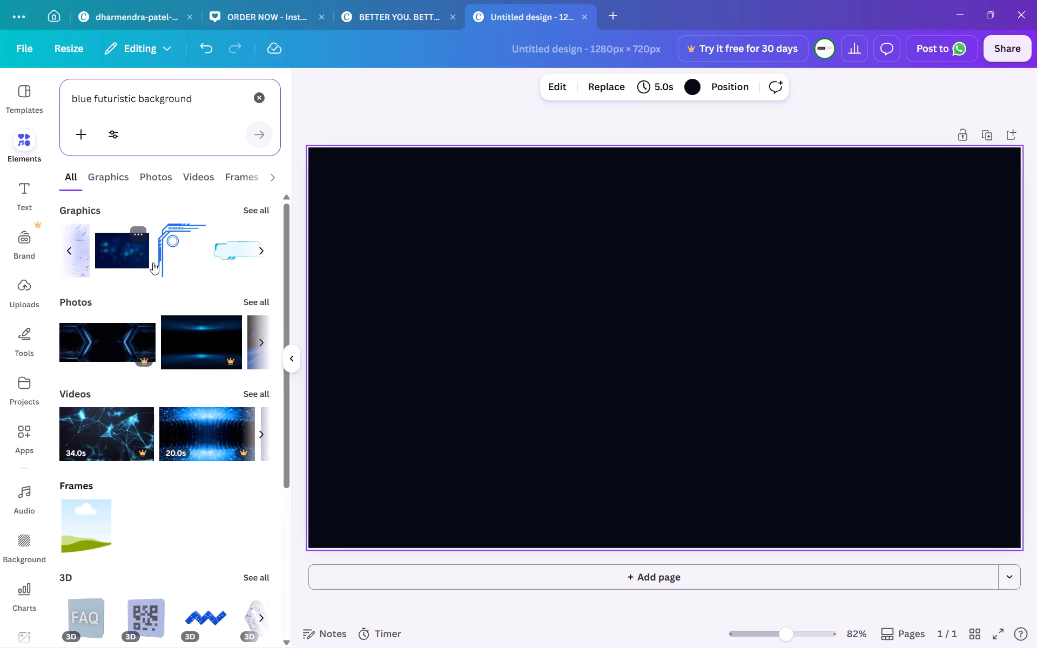
pyautogui.hscroll(-3, 153, 262)
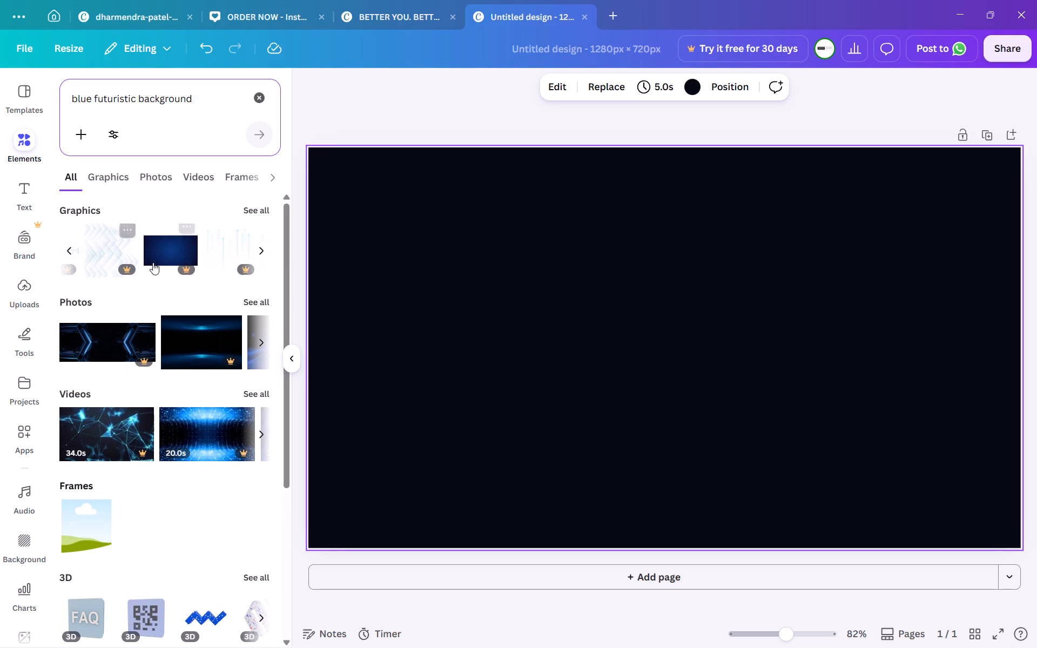
pyautogui.hscroll(-5, 153, 262)
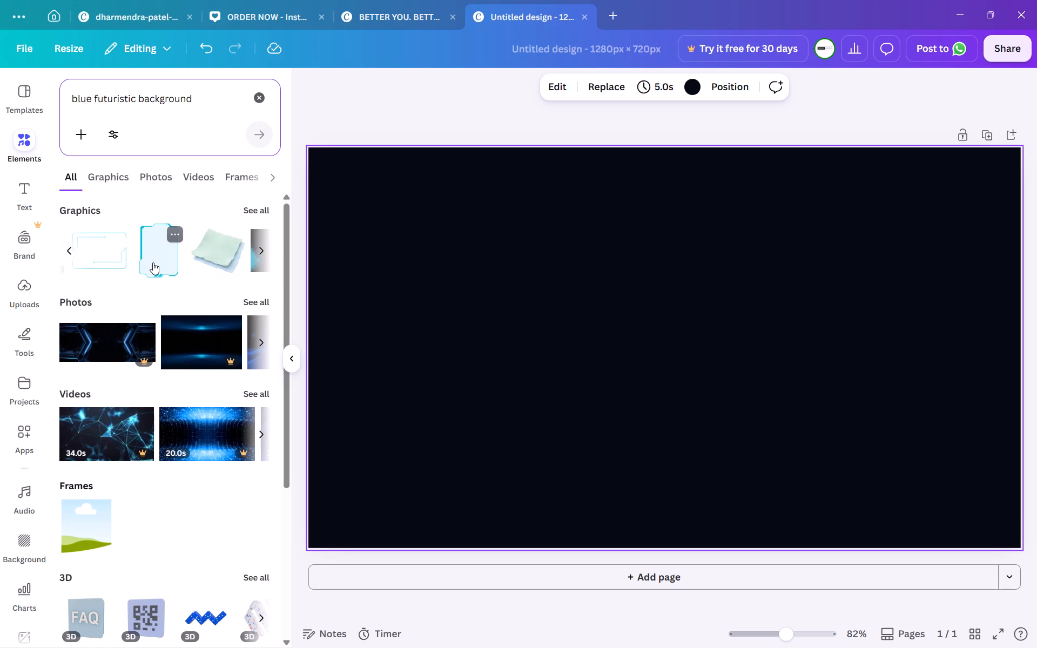
pyautogui.hscroll(-2, 153, 262)
pyautogui.hscroll(6, 153, 262)
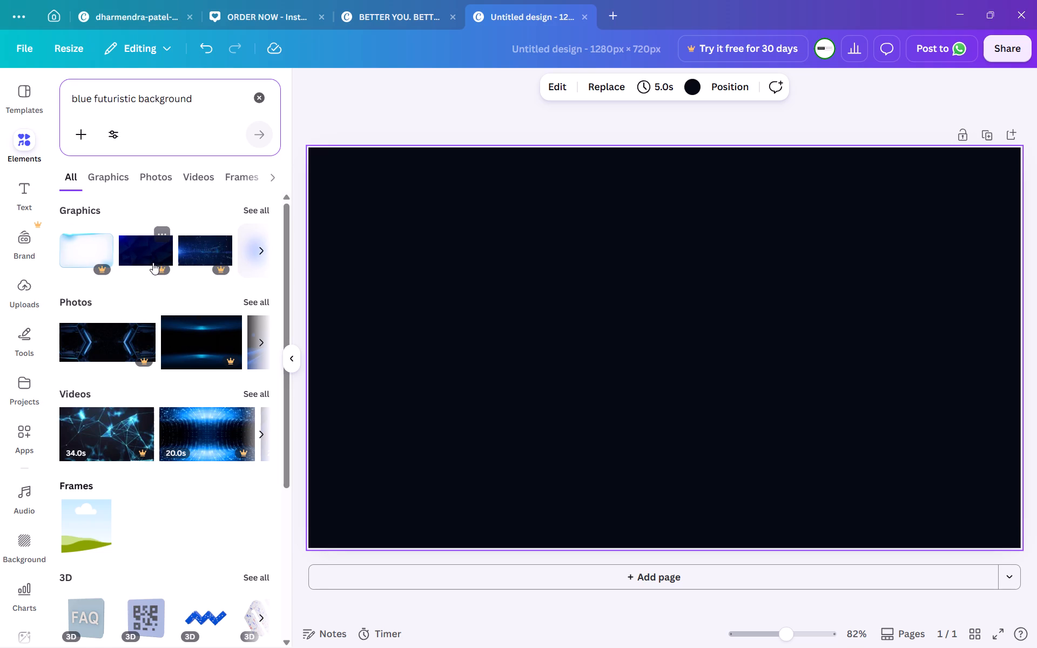
# Insert the dark blue world-map graphic with teal hexagons from the futuristic background search results onto the page.
pyautogui.hscroll(1, 153, 262)
pyautogui.hscroll(-3, 153, 262)
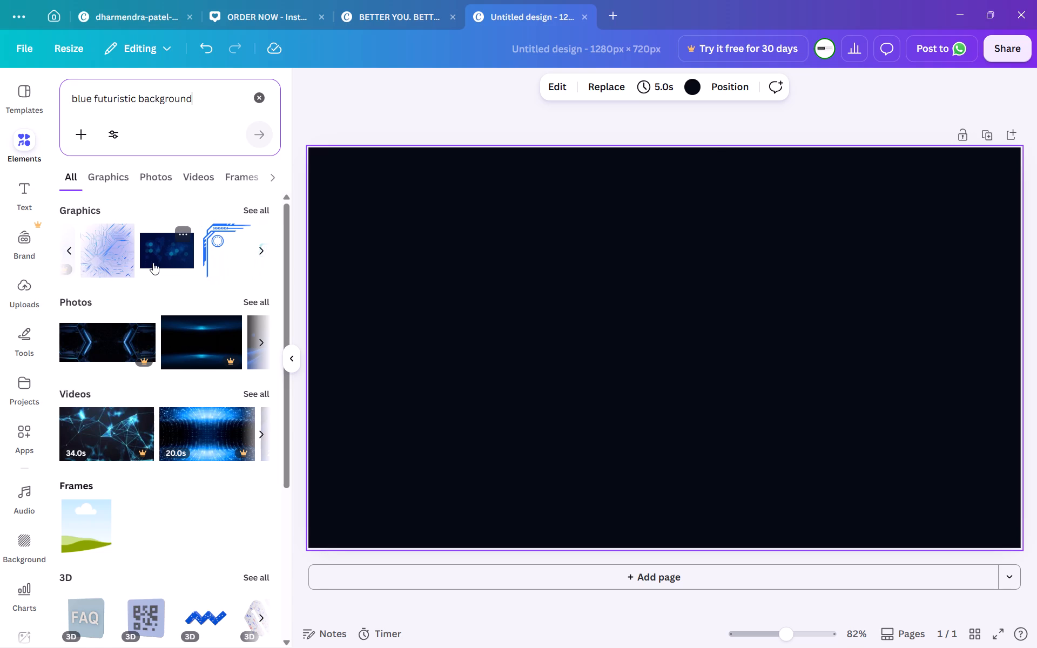
pyautogui.click(169, 260)
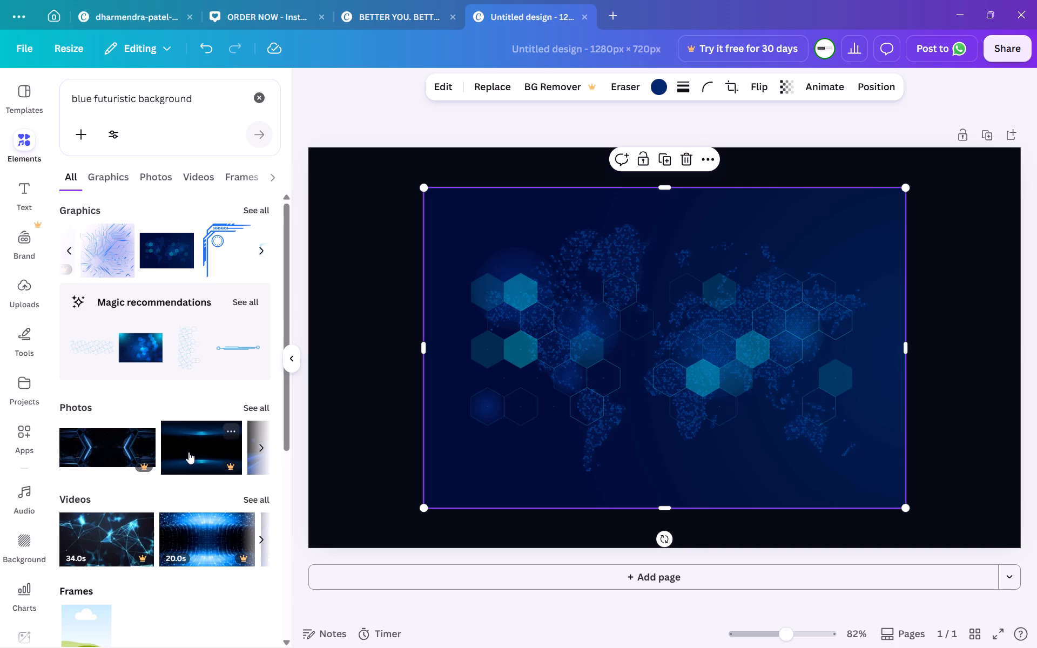
pyautogui.scroll(-2, 188, 452)
pyautogui.scroll(1, 188, 452)
# Stretch the world-map hexagon graphic on all four sides so it covers the whole 1280 × 720 px page.
pyautogui.moveTo(423, 344); pyautogui.dragTo(314, 376)
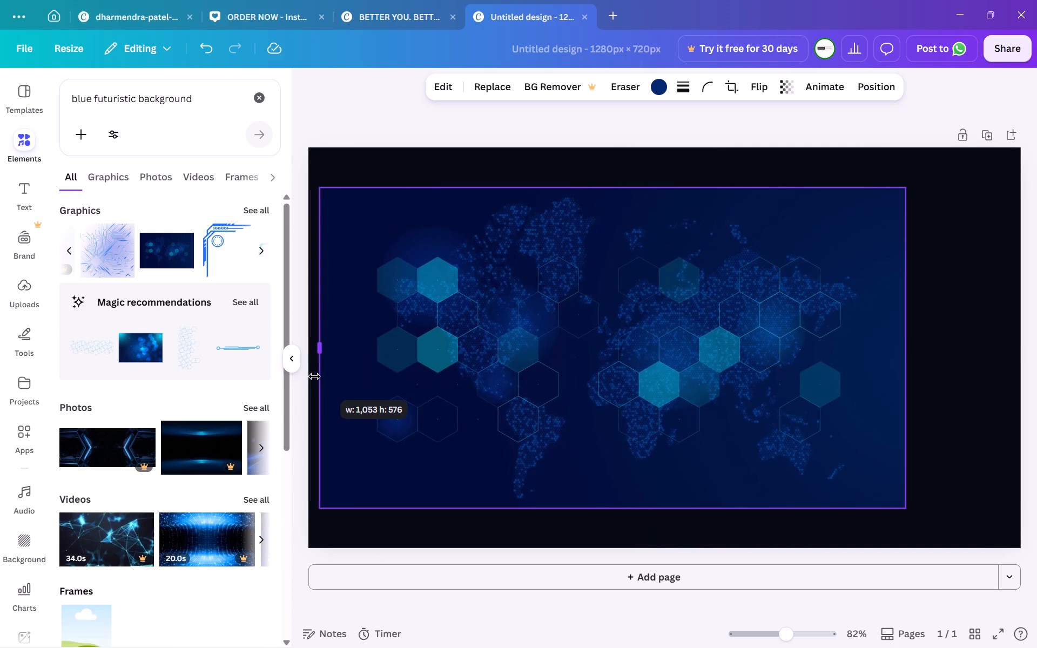
pyautogui.moveTo(314, 376); pyautogui.dragTo(309, 376)
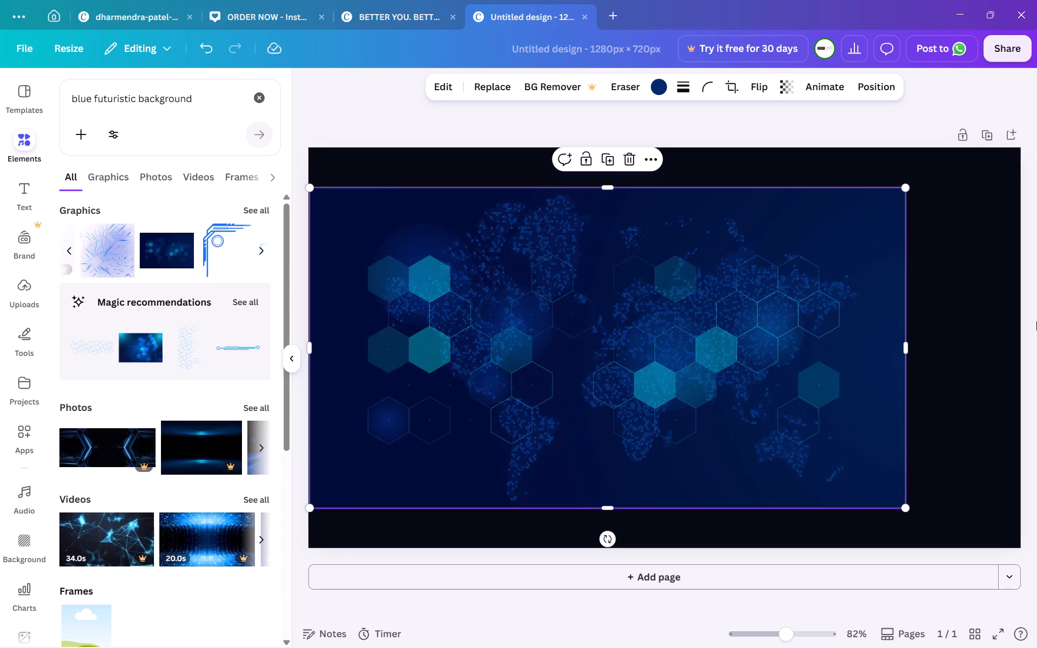
pyautogui.moveTo(906, 345); pyautogui.dragTo(1026, 336)
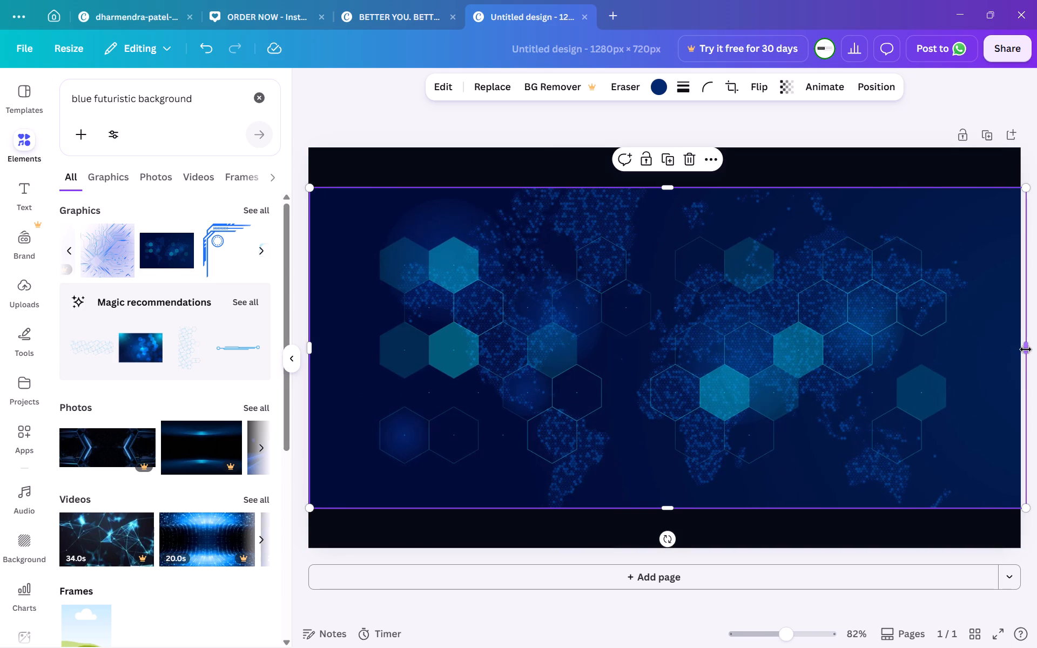
pyautogui.moveTo(1027, 348); pyautogui.dragTo(1022, 348)
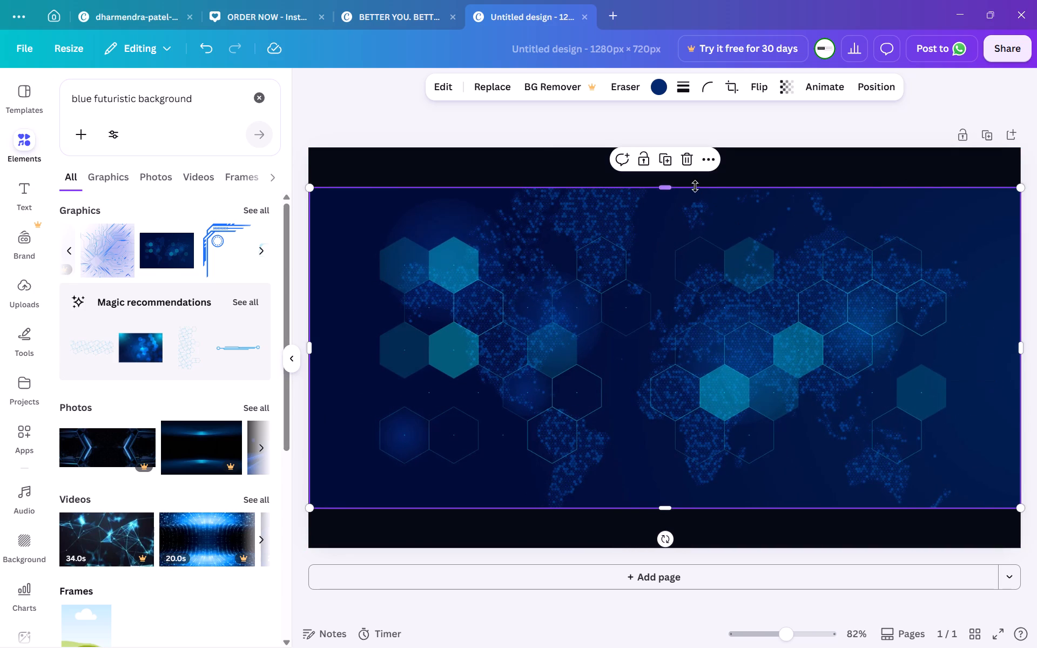
pyautogui.moveTo(671, 188); pyautogui.dragTo(673, 111)
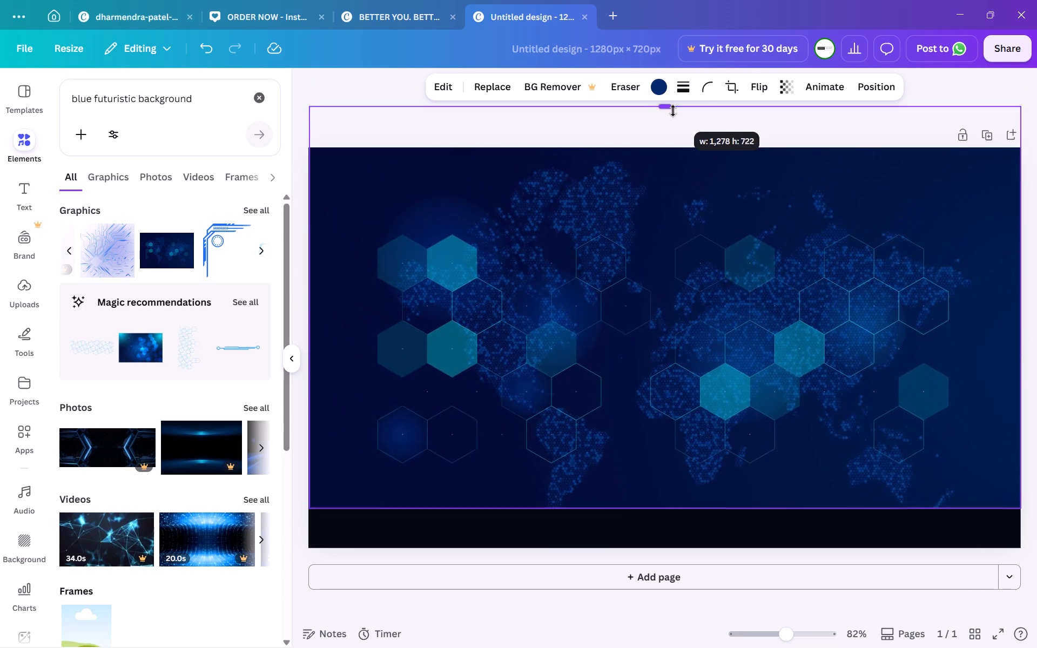
pyautogui.moveTo(673, 111); pyautogui.dragTo(676, 149)
pyautogui.moveTo(671, 507); pyautogui.dragTo(669, 545)
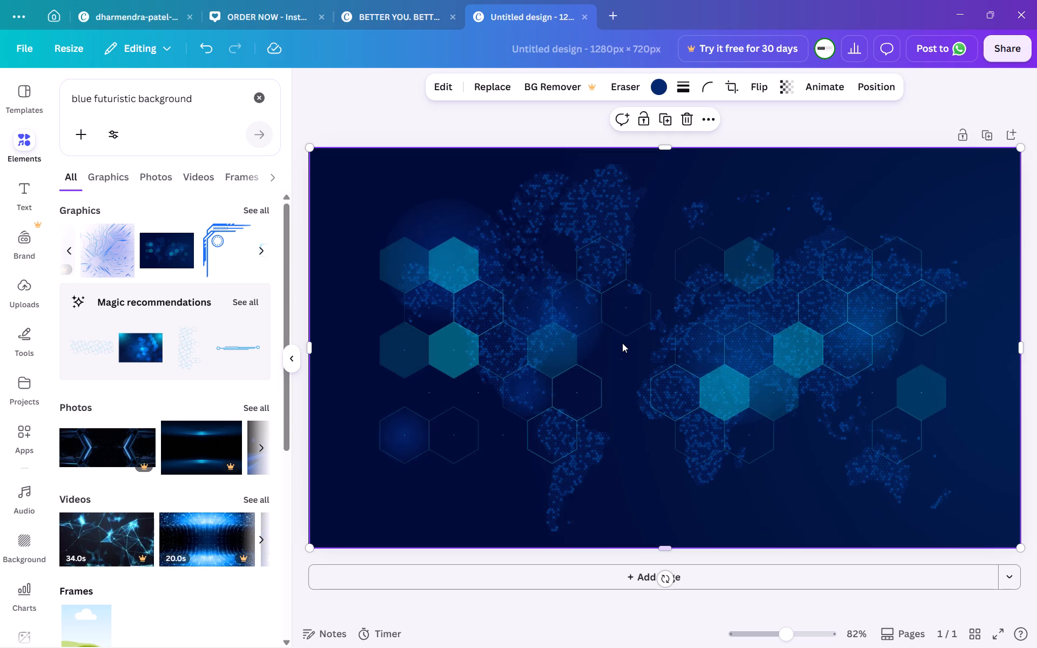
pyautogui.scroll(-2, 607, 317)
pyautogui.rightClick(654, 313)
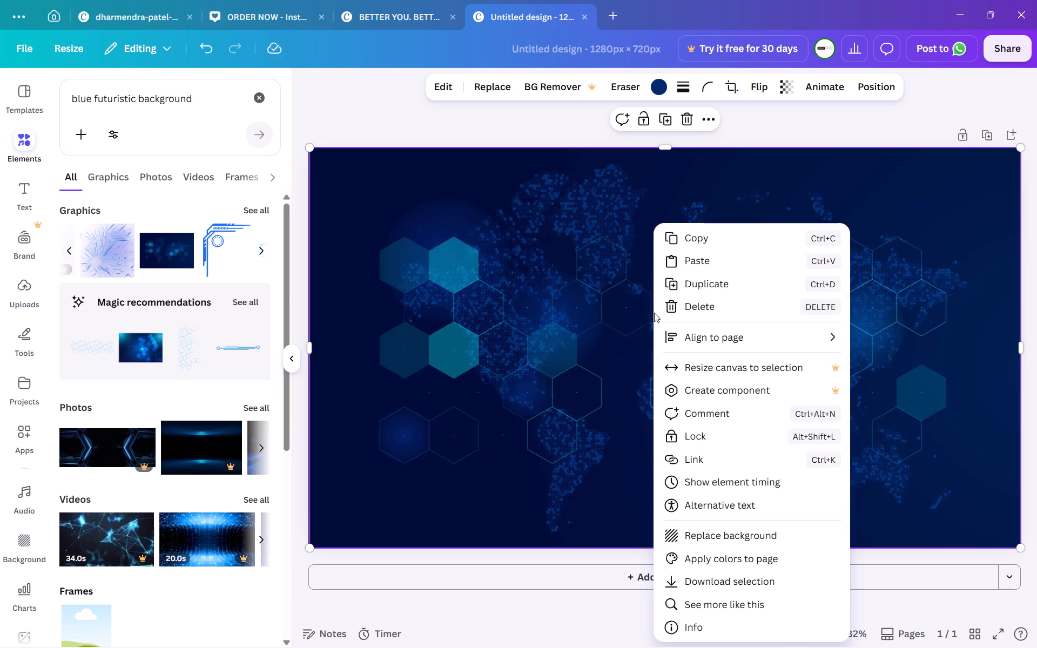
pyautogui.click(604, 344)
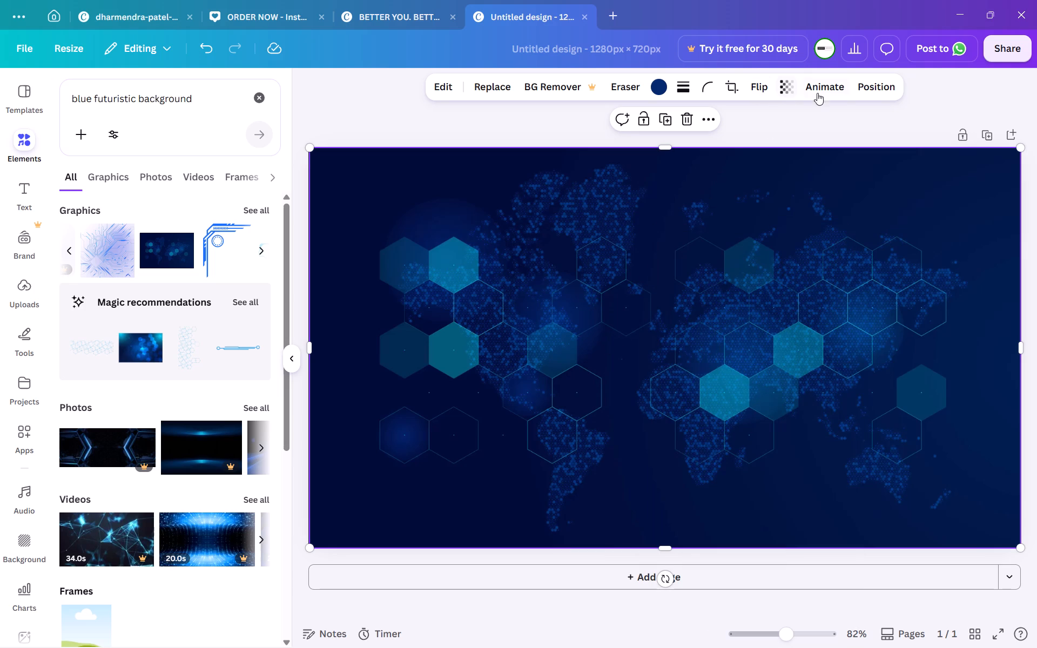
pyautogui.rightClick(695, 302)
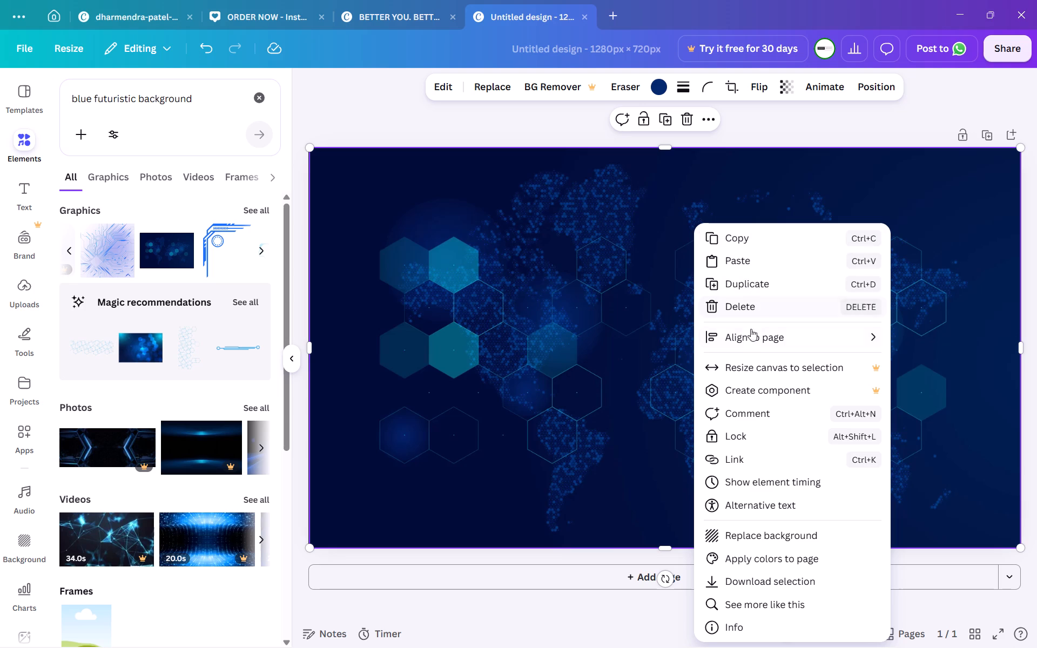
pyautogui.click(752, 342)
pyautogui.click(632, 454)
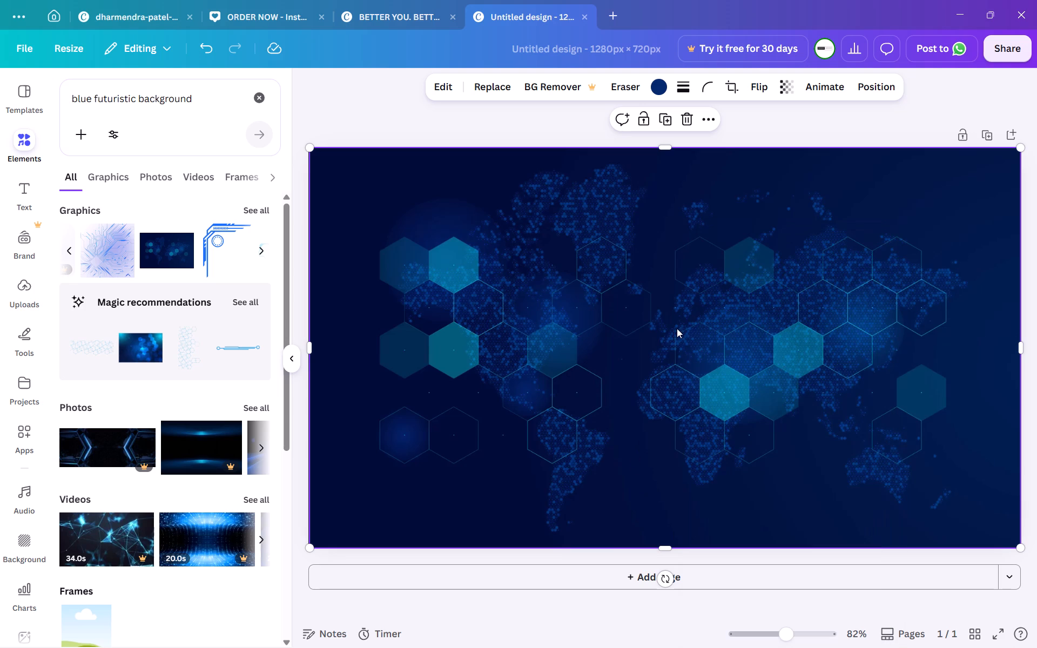
# Align the world-map hexagon graphic to the page.
pyautogui.rightClick(679, 325)
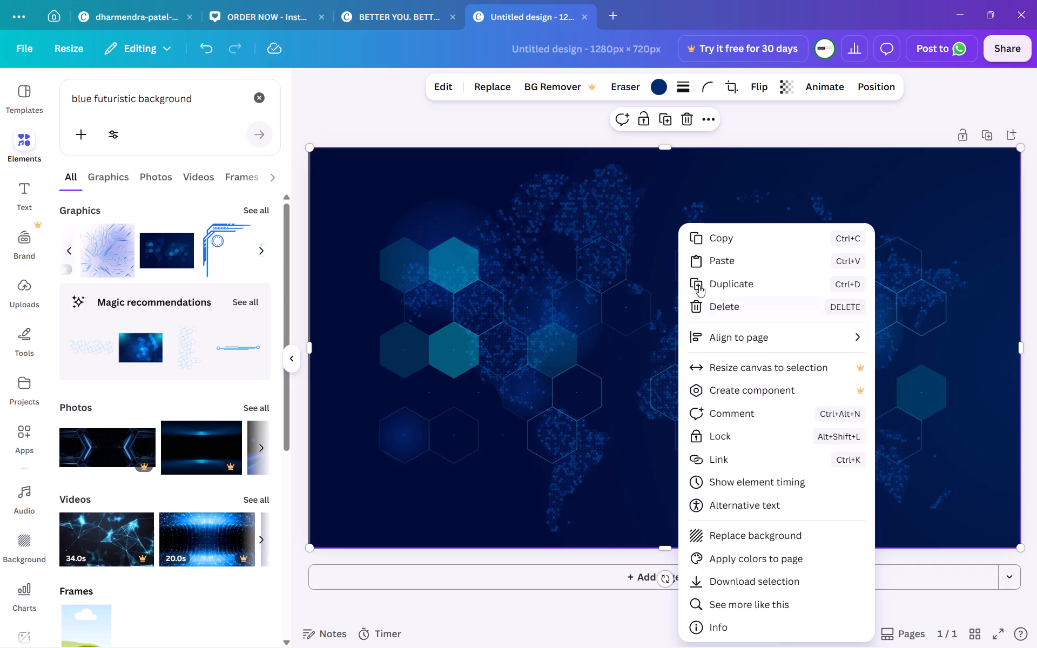
pyautogui.click(770, 344)
pyautogui.click(890, 354)
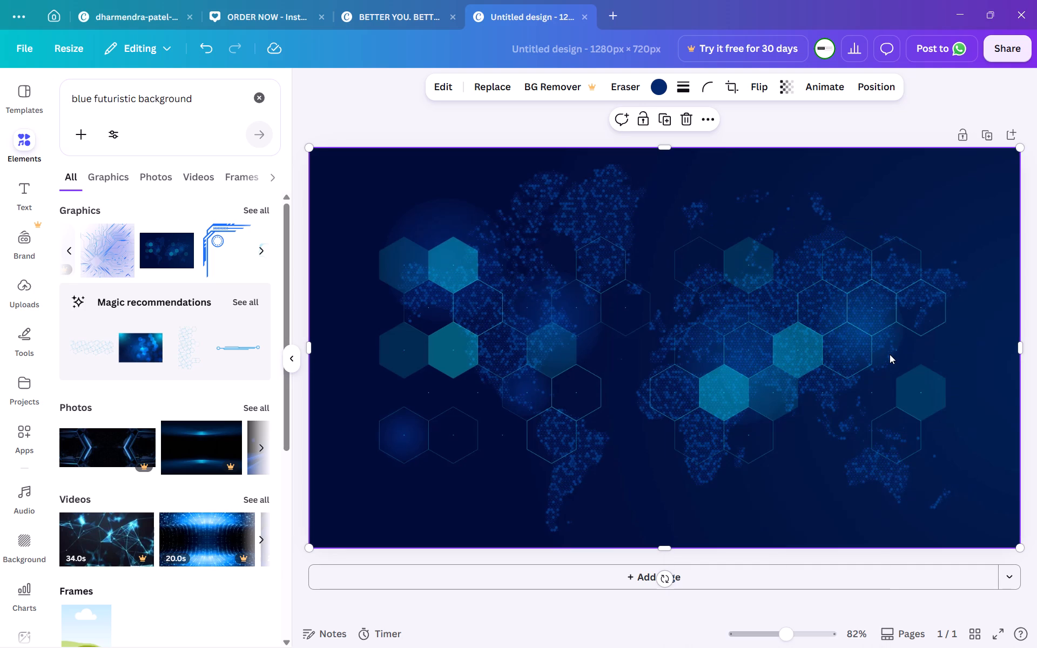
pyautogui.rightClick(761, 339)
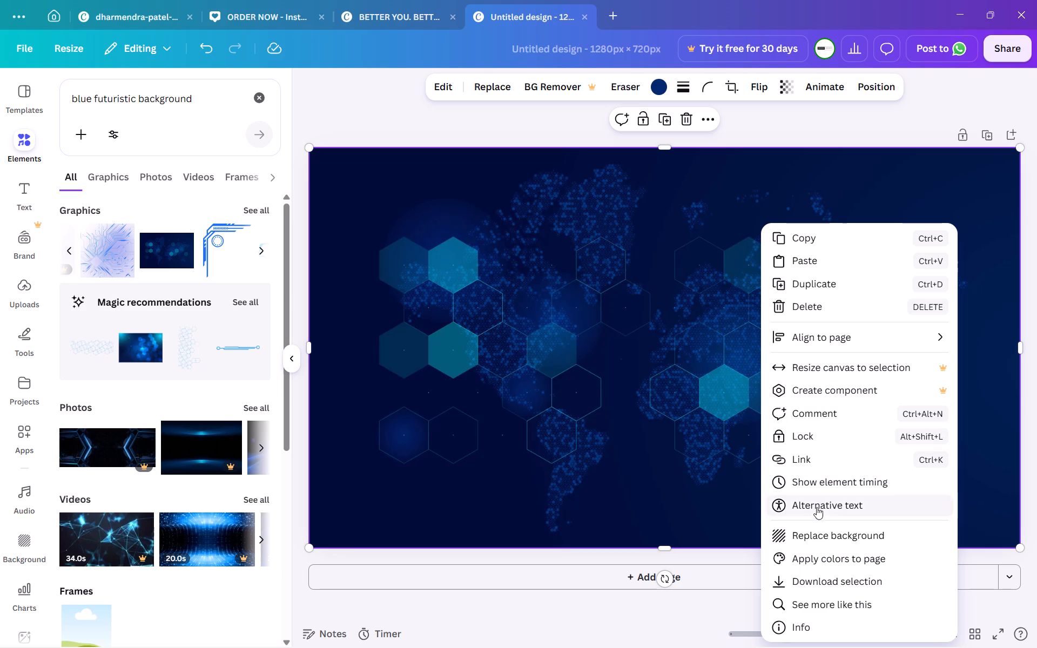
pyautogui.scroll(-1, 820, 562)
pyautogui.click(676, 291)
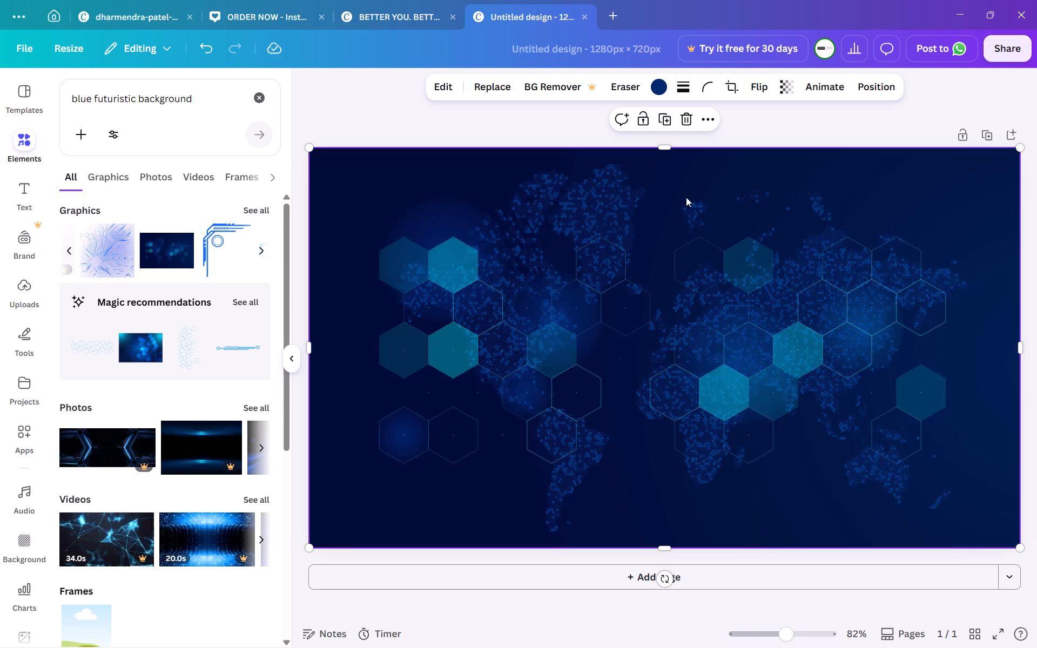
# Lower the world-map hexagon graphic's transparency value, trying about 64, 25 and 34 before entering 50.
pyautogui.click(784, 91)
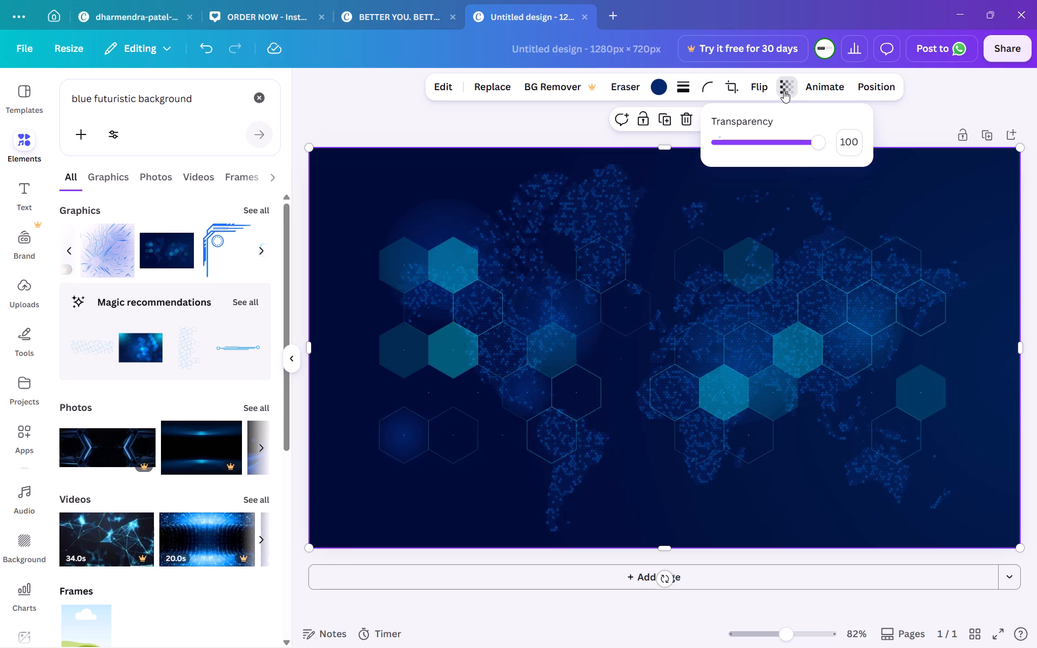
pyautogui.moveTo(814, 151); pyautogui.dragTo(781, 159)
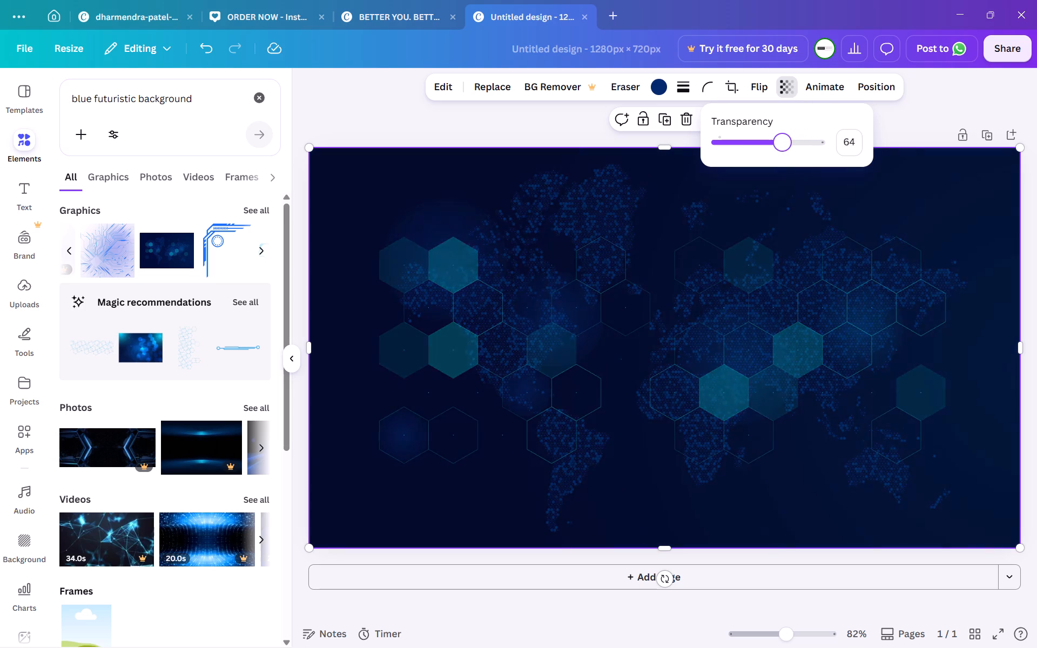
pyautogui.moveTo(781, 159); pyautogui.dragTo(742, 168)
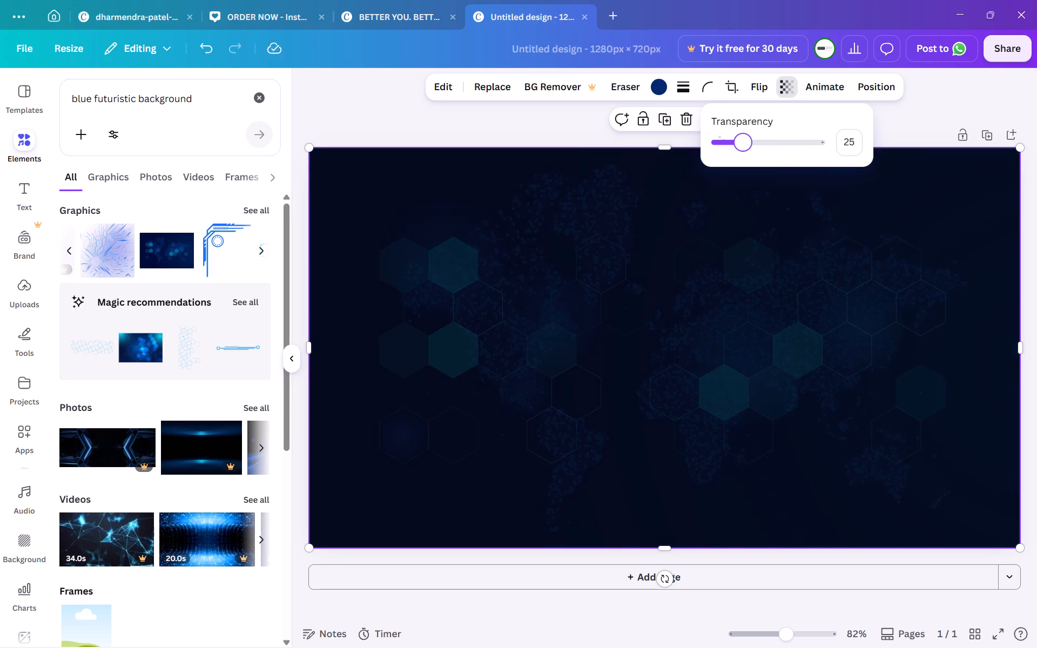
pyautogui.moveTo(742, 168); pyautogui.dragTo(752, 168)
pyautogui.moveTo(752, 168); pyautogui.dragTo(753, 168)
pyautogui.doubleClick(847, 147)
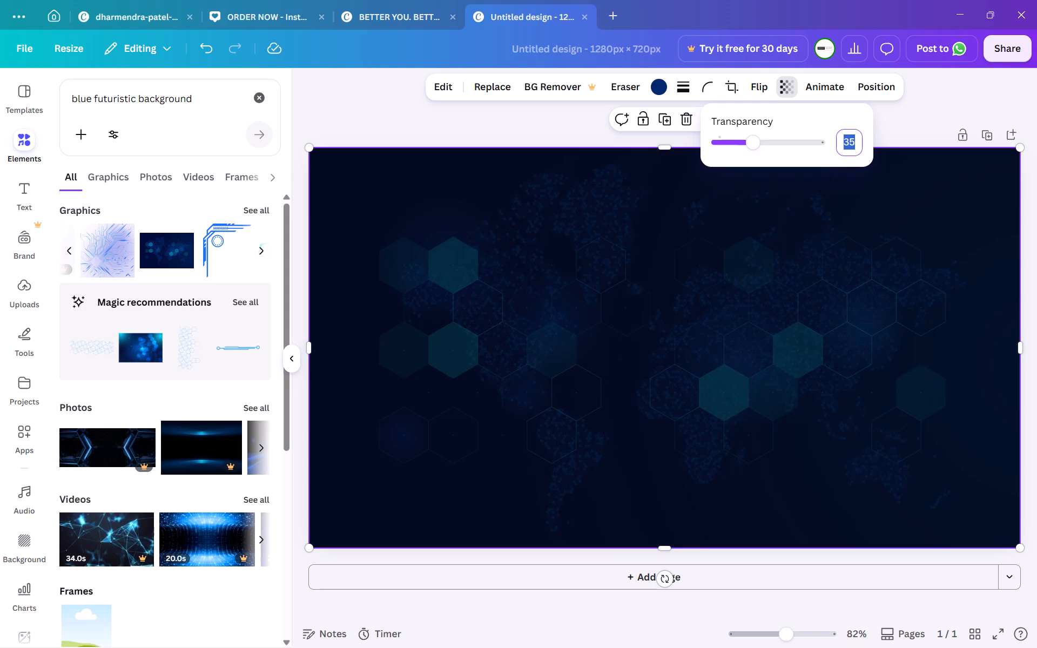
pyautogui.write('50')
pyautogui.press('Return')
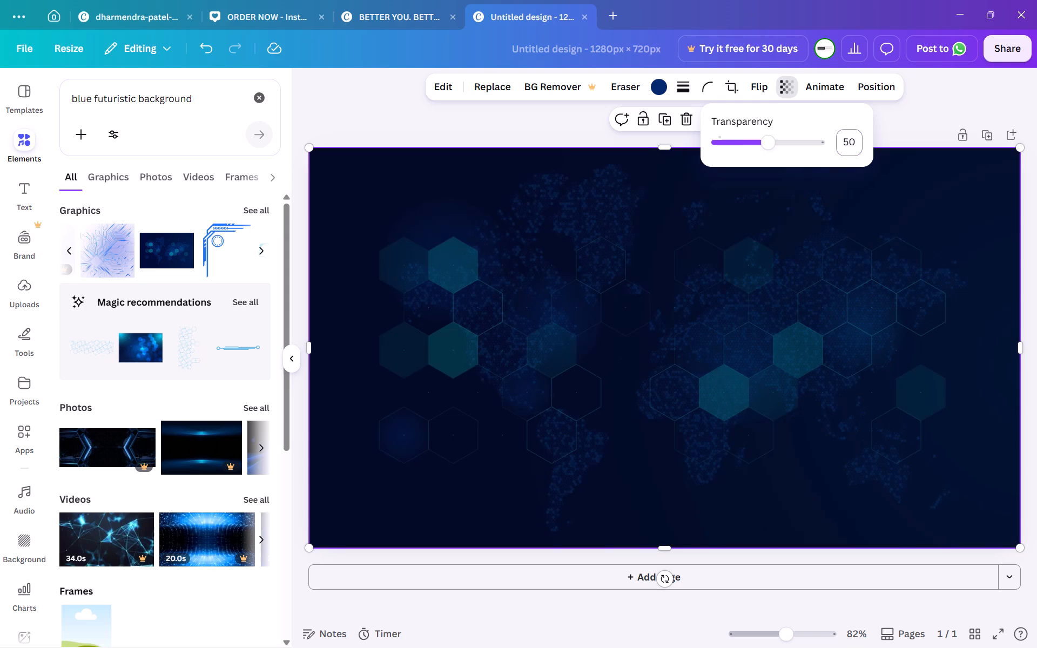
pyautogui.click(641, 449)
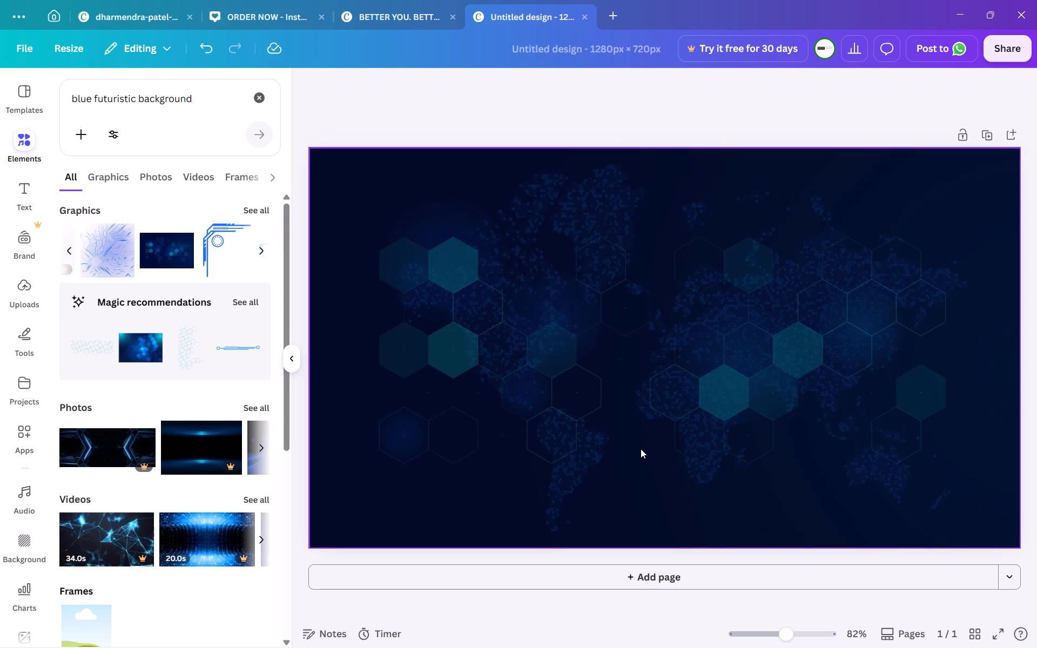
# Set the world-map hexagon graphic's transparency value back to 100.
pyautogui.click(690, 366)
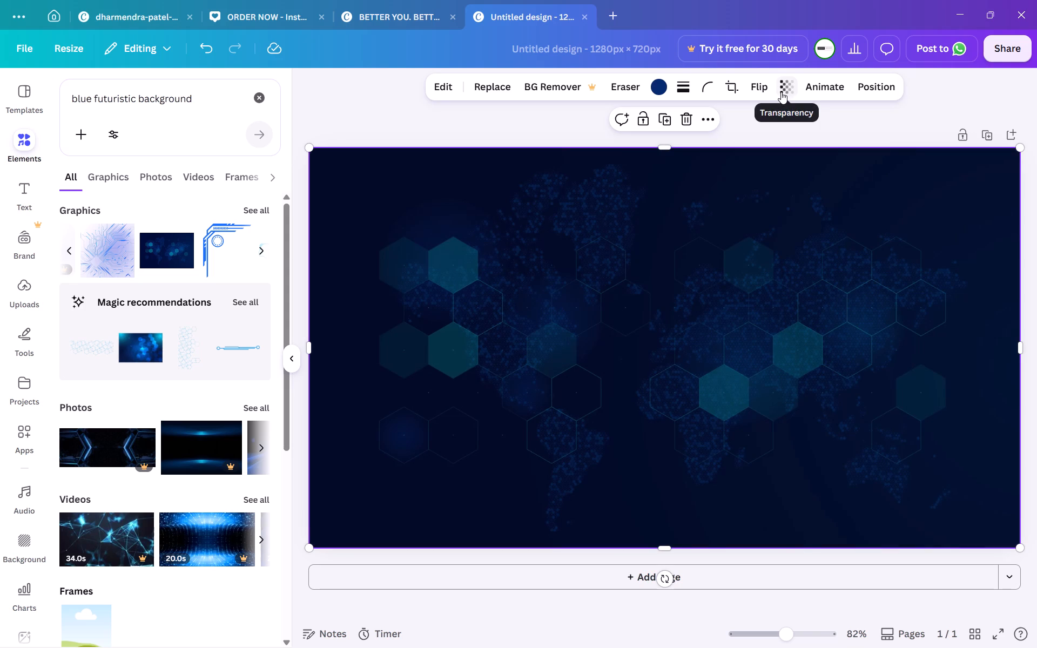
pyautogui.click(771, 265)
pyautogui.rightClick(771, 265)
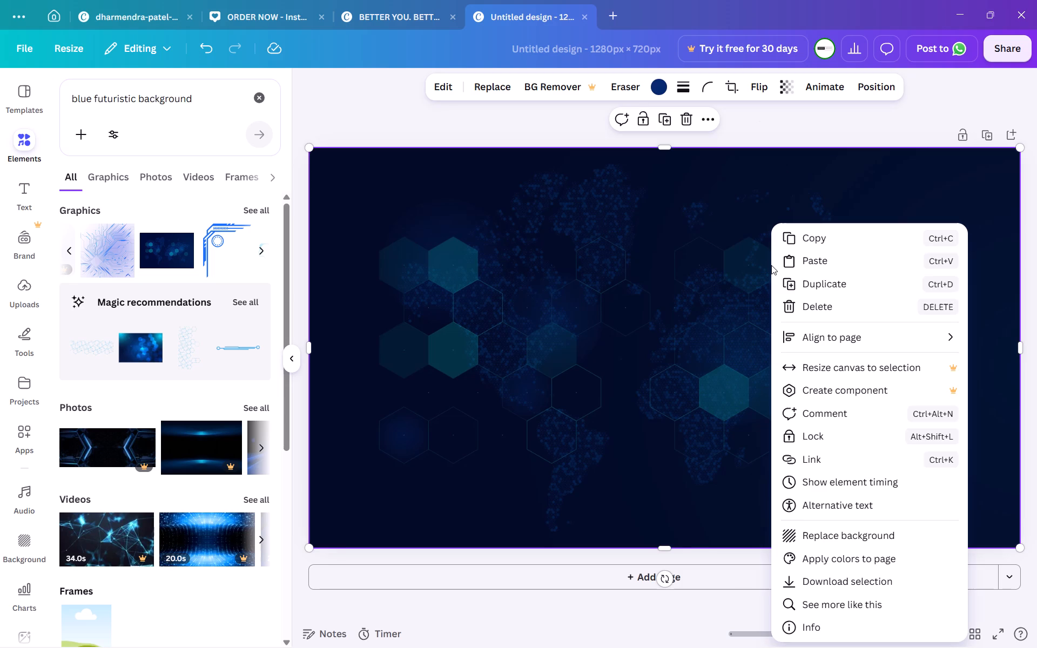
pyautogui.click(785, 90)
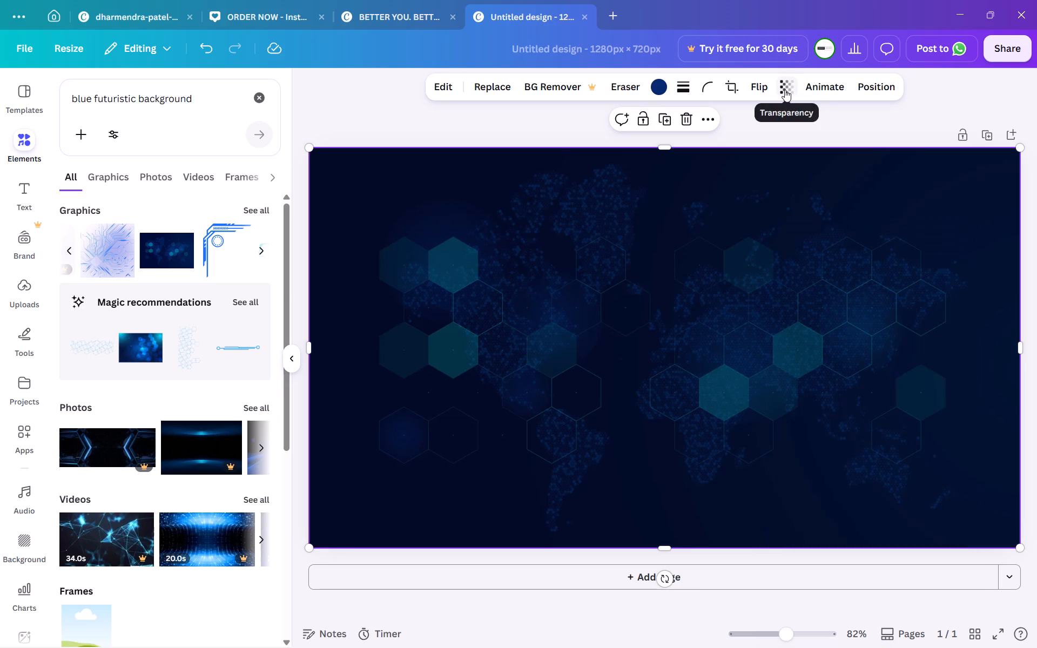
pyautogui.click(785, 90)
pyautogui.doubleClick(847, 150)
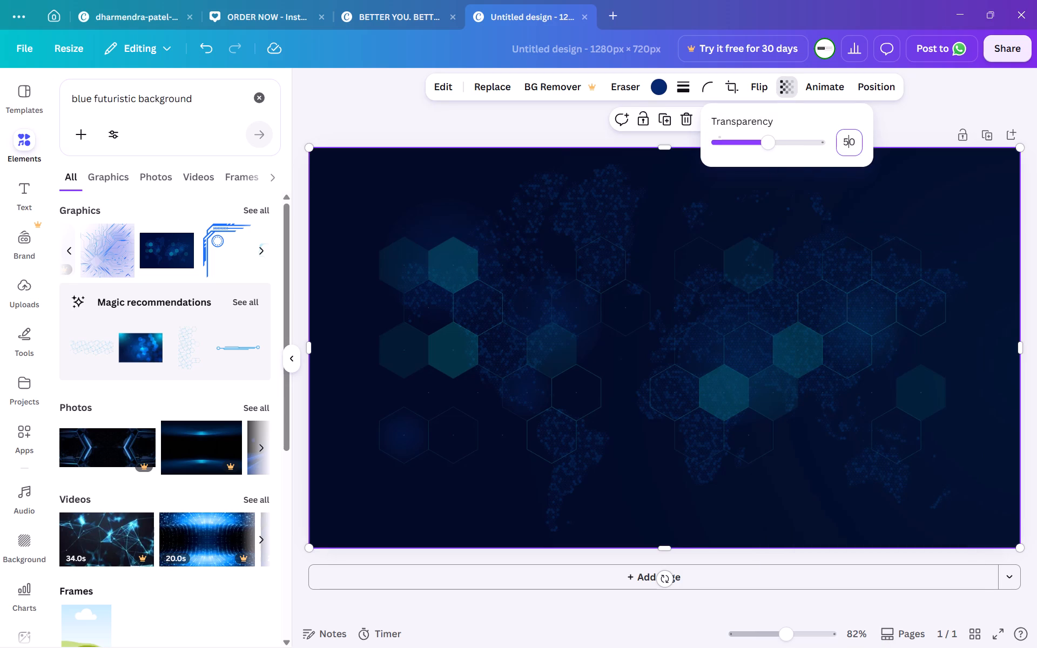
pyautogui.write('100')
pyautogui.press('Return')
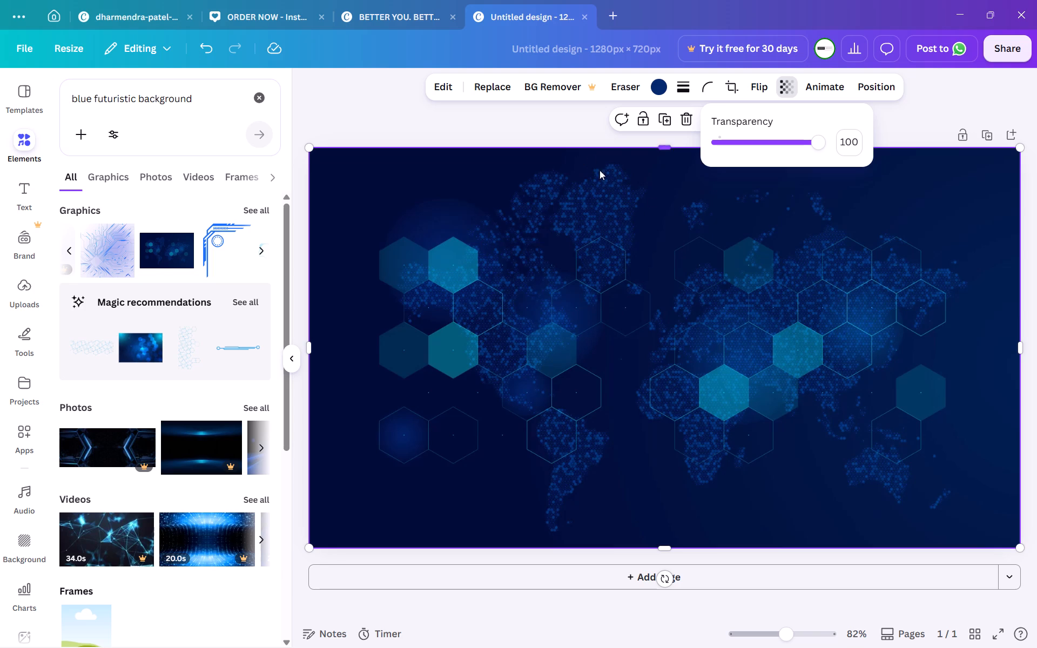
# Set the world-map hexagon graphic's transparency value to 70.
pyautogui.doubleClick(847, 148)
pyautogui.write('70')
pyautogui.press('Return')
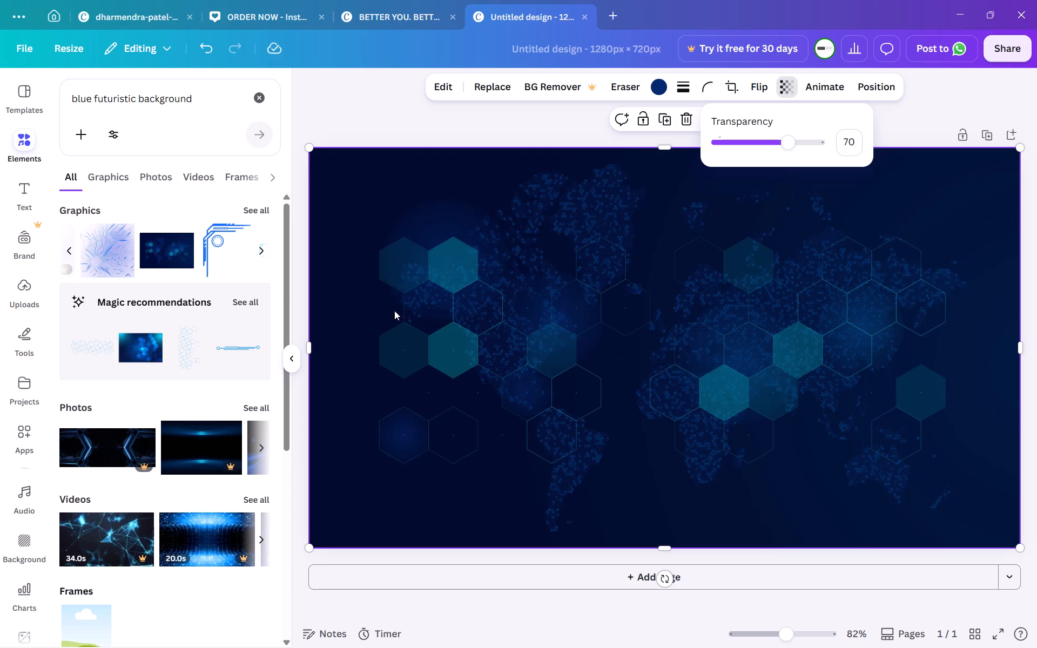
# Search the elements library for "you tube icon".
pyautogui.click(268, 95)
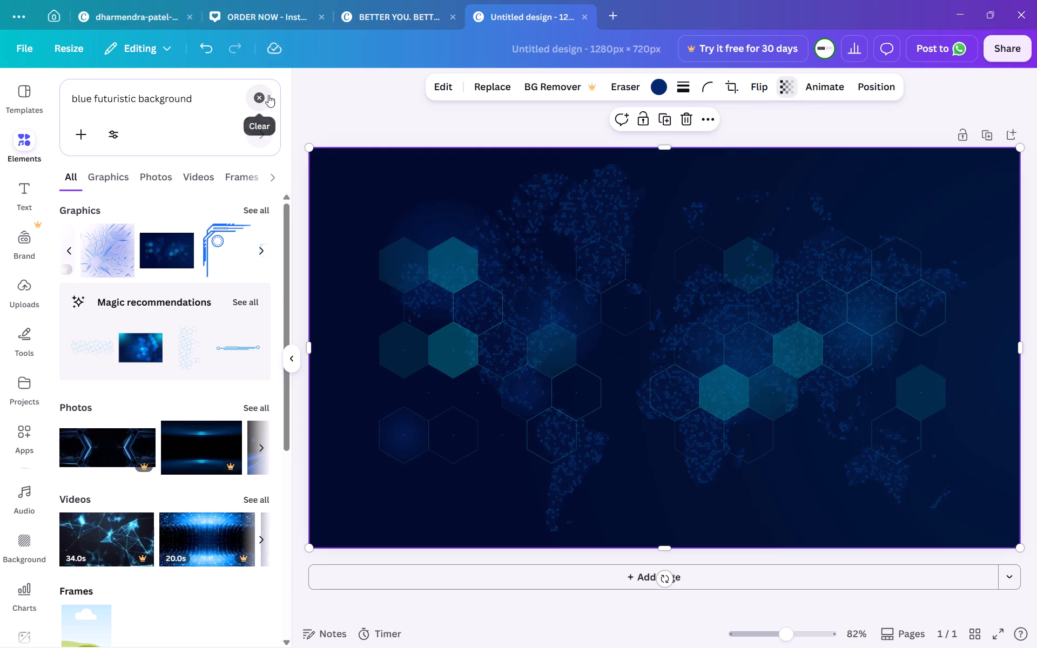
pyautogui.click(210, 120)
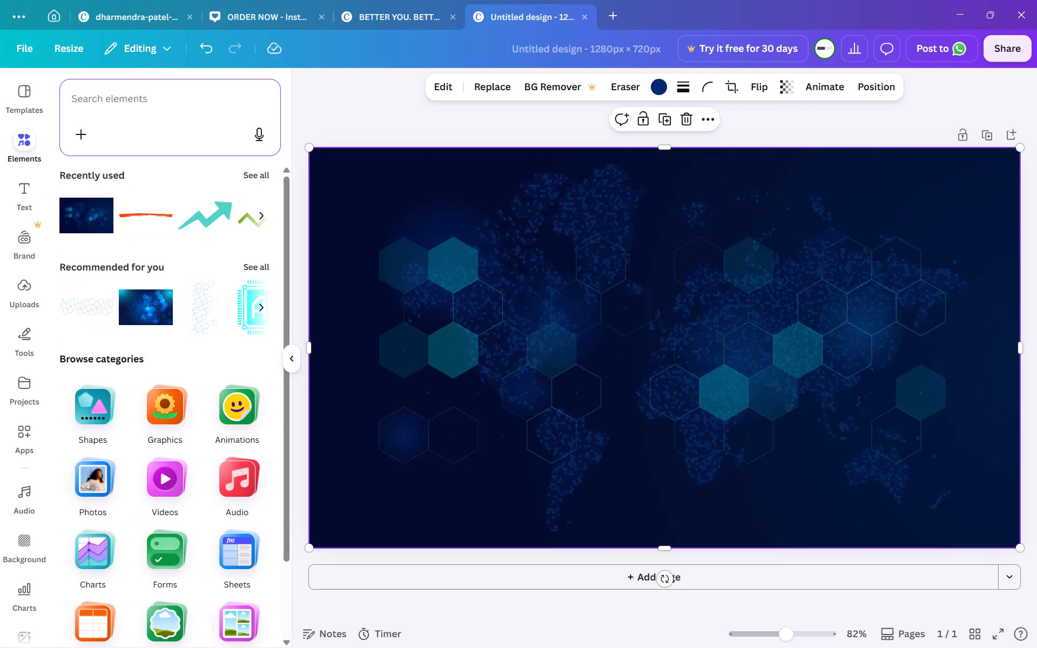
pyautogui.click(192, 102)
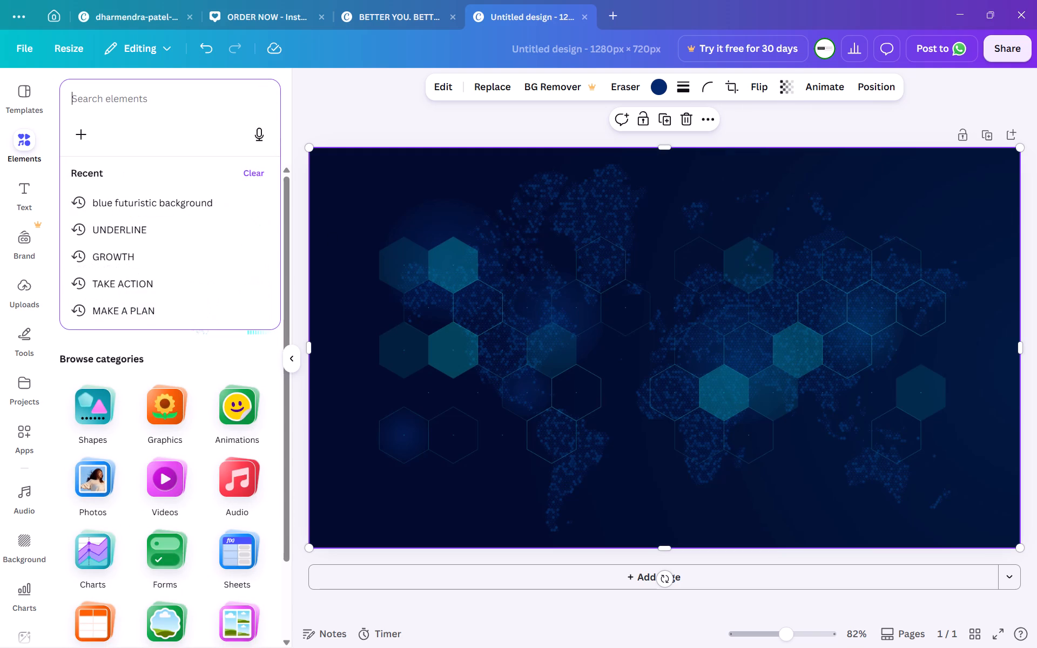
pyautogui.press('y')
pyautogui.write('ou tube icon')
pyautogui.press('Return')
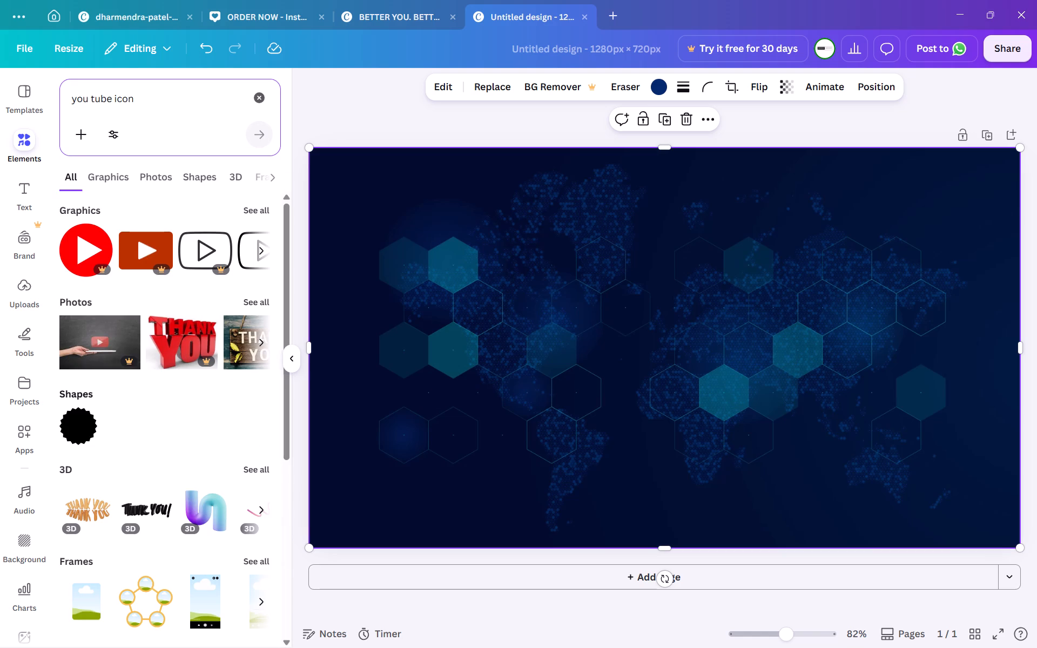
# Add two YouTube icons from the graphics results: the one on a white circle and the plain red rounded rectangle.
pyautogui.hscroll(-2, 139, 257)
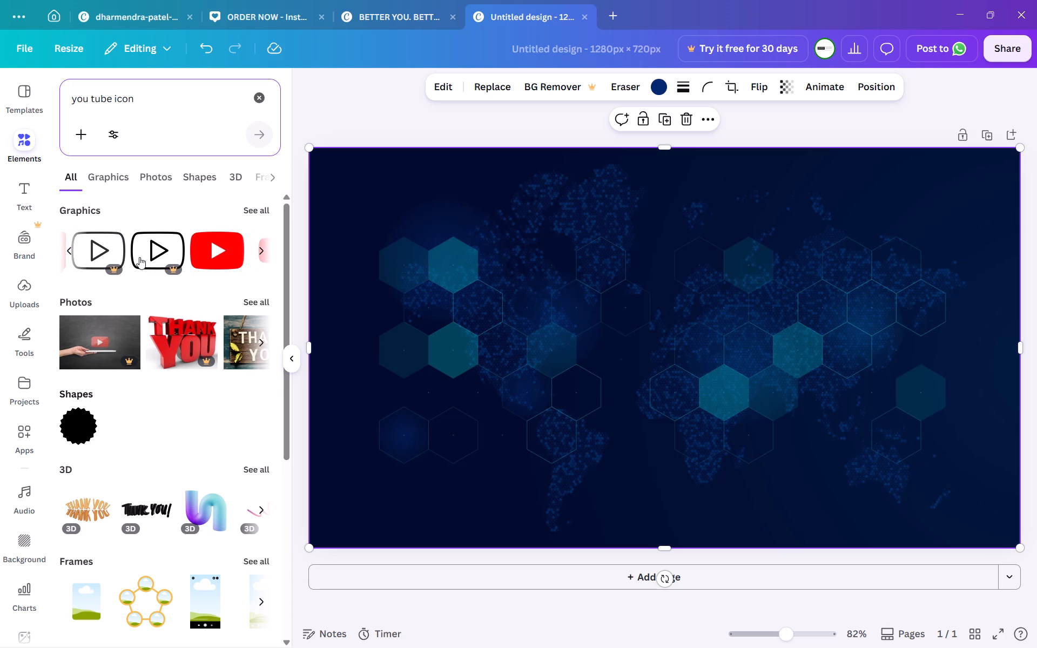
pyautogui.hscroll(-2, 139, 257)
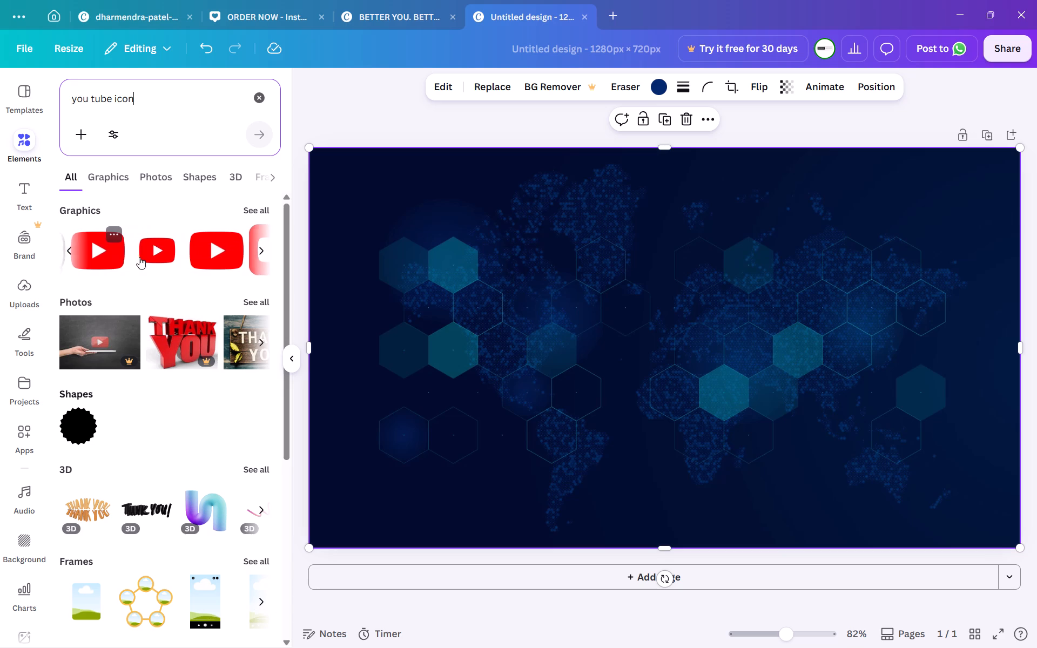
pyautogui.hscroll(-1, 139, 257)
pyautogui.hscroll(1, 155, 254)
pyautogui.click(155, 254)
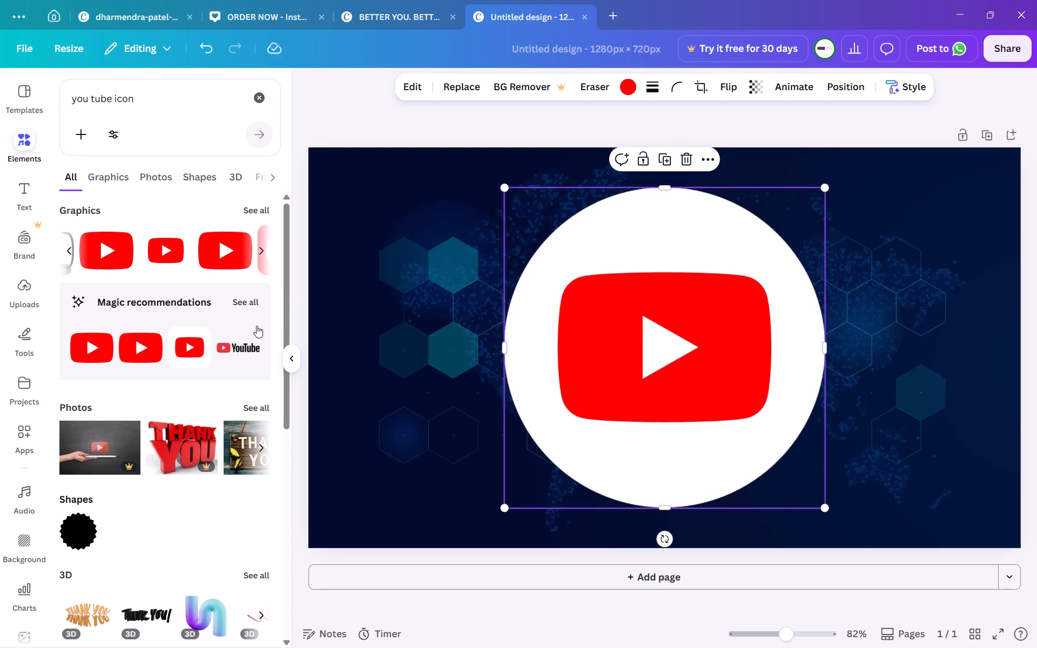
pyautogui.click(114, 259)
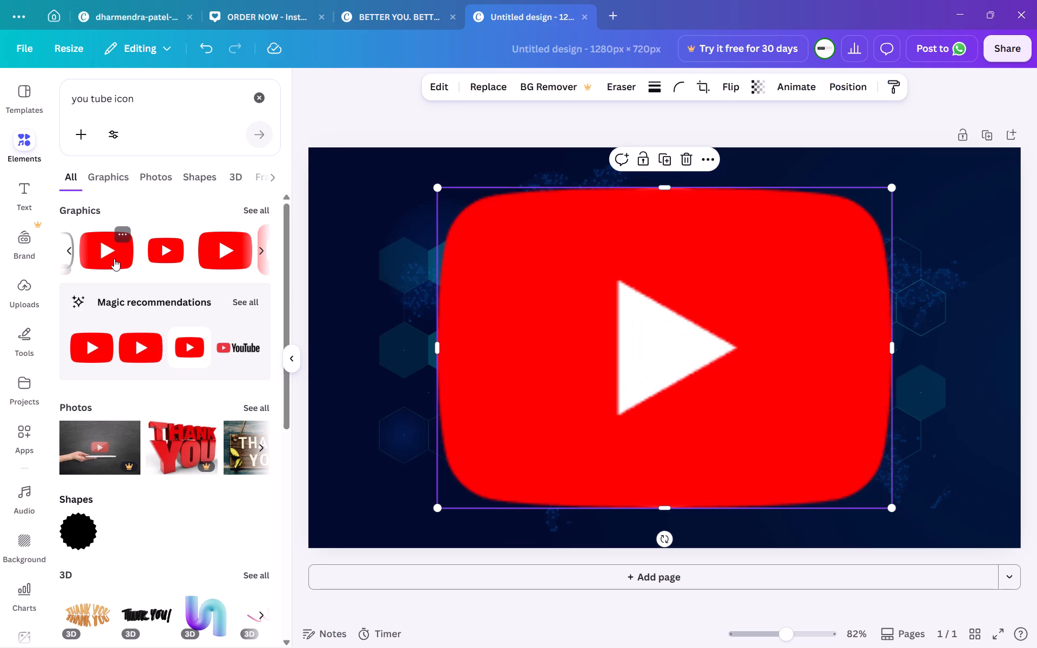
# Delete the white-circle YouTube icon from behind the red one, and move the red icon back toward the page centre.
pyautogui.click(542, 389)
pyautogui.moveTo(542, 389); pyautogui.dragTo(403, 474)
pyautogui.click(695, 217)
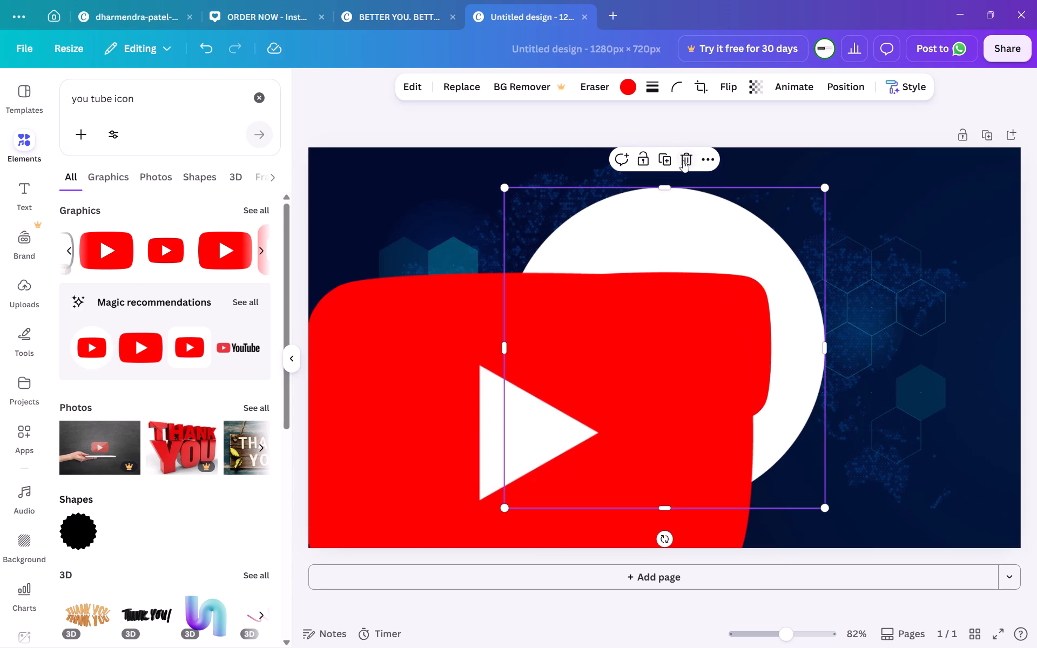
pyautogui.click(684, 159)
pyautogui.moveTo(596, 350); pyautogui.dragTo(676, 287)
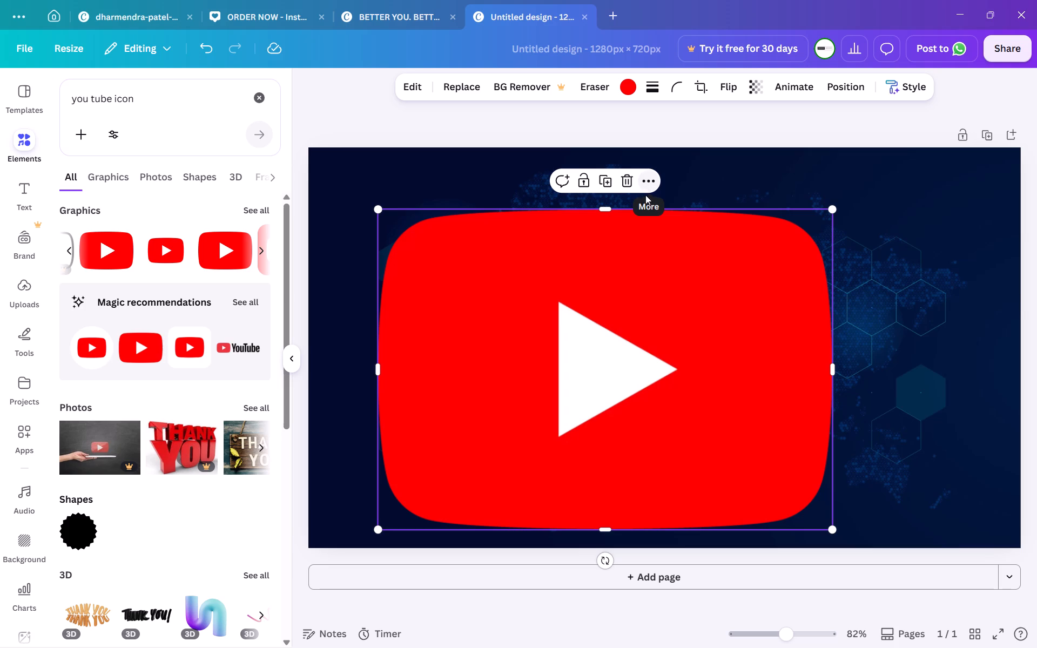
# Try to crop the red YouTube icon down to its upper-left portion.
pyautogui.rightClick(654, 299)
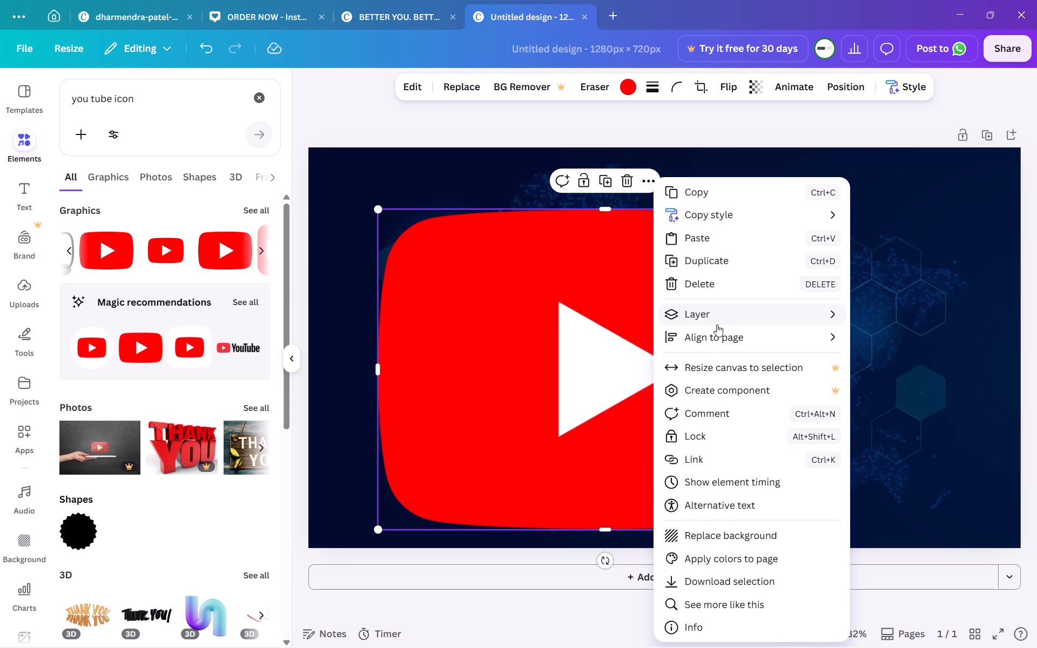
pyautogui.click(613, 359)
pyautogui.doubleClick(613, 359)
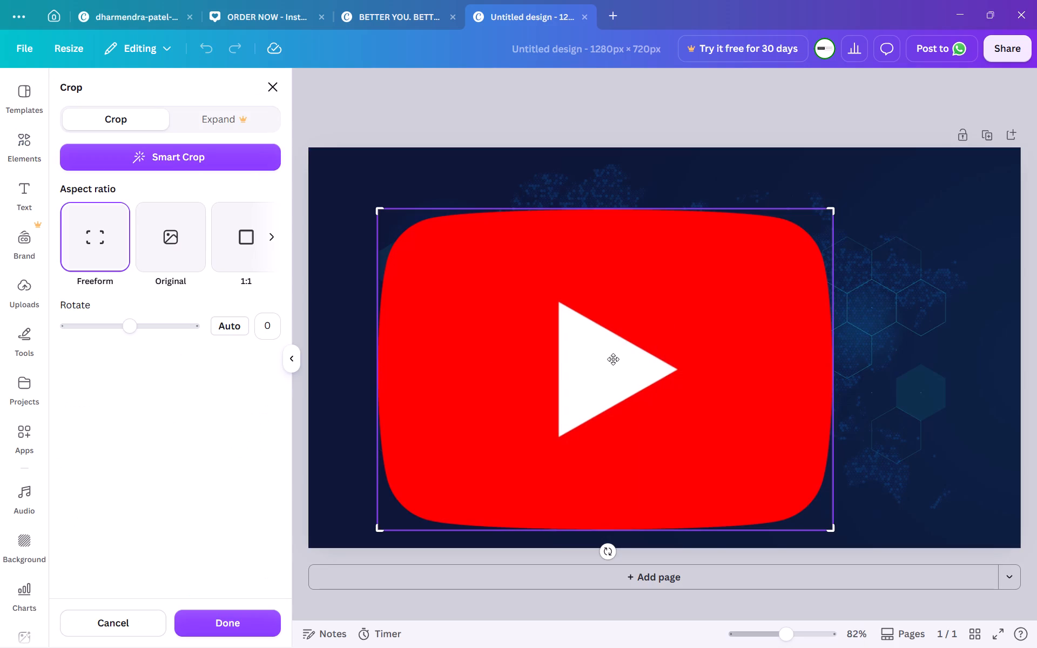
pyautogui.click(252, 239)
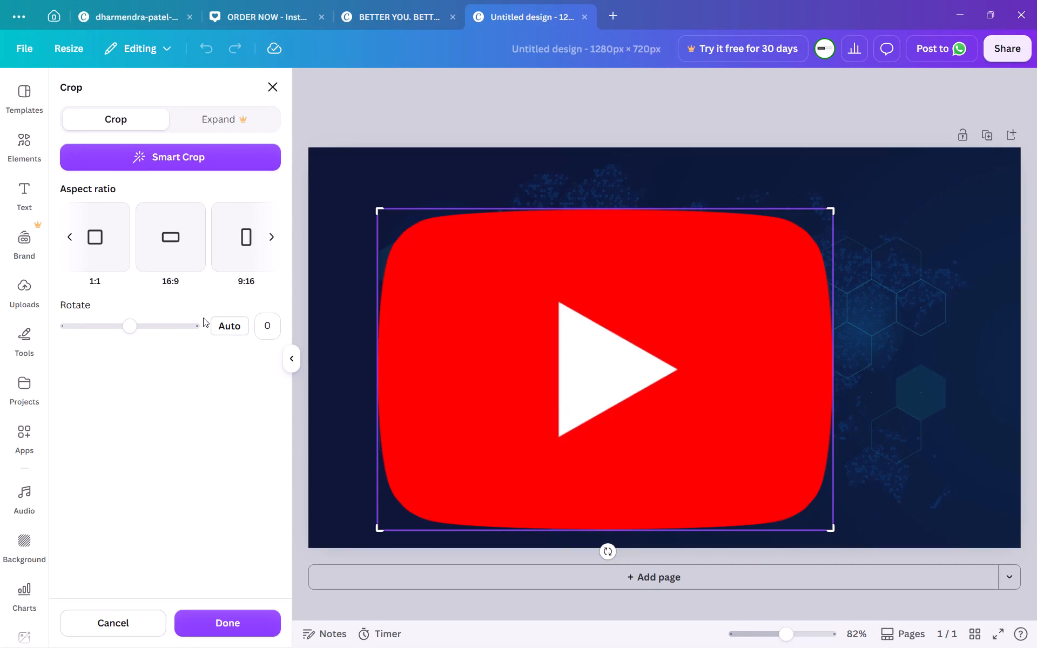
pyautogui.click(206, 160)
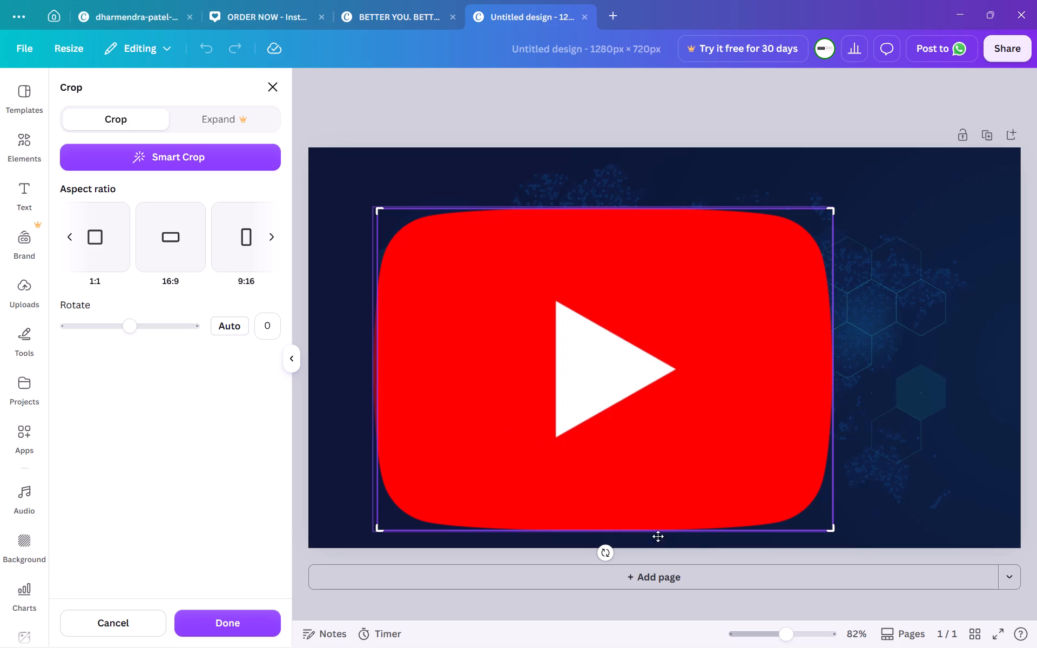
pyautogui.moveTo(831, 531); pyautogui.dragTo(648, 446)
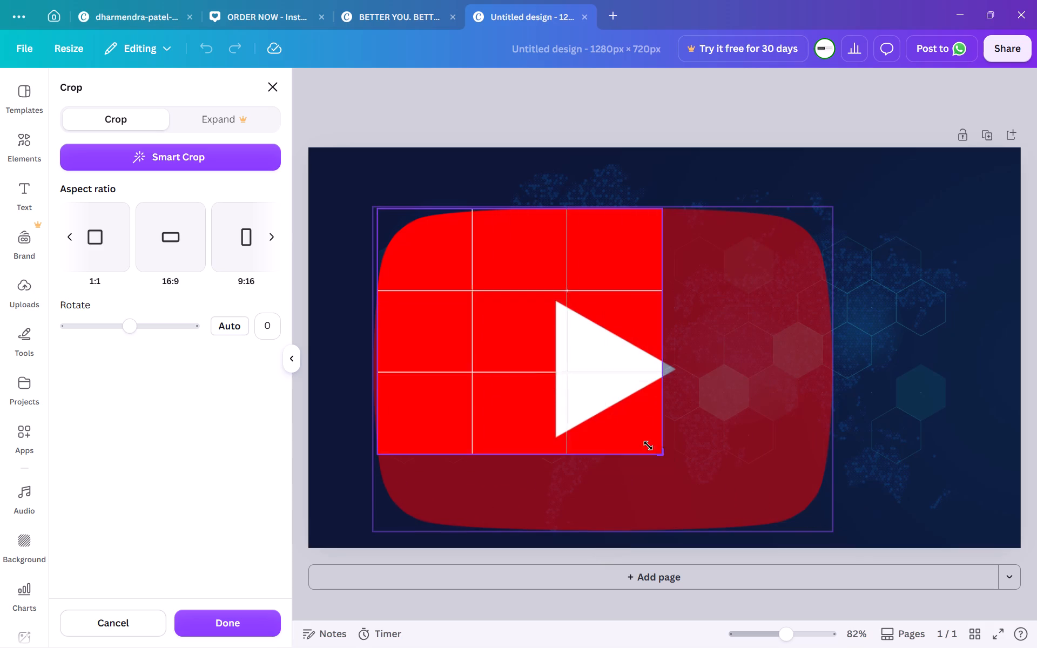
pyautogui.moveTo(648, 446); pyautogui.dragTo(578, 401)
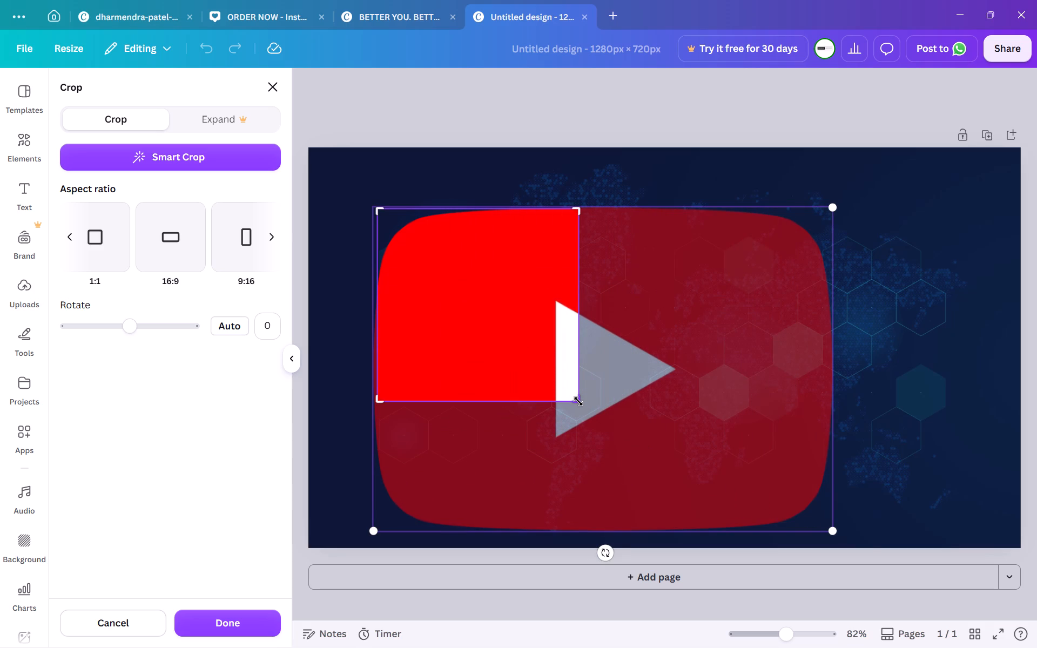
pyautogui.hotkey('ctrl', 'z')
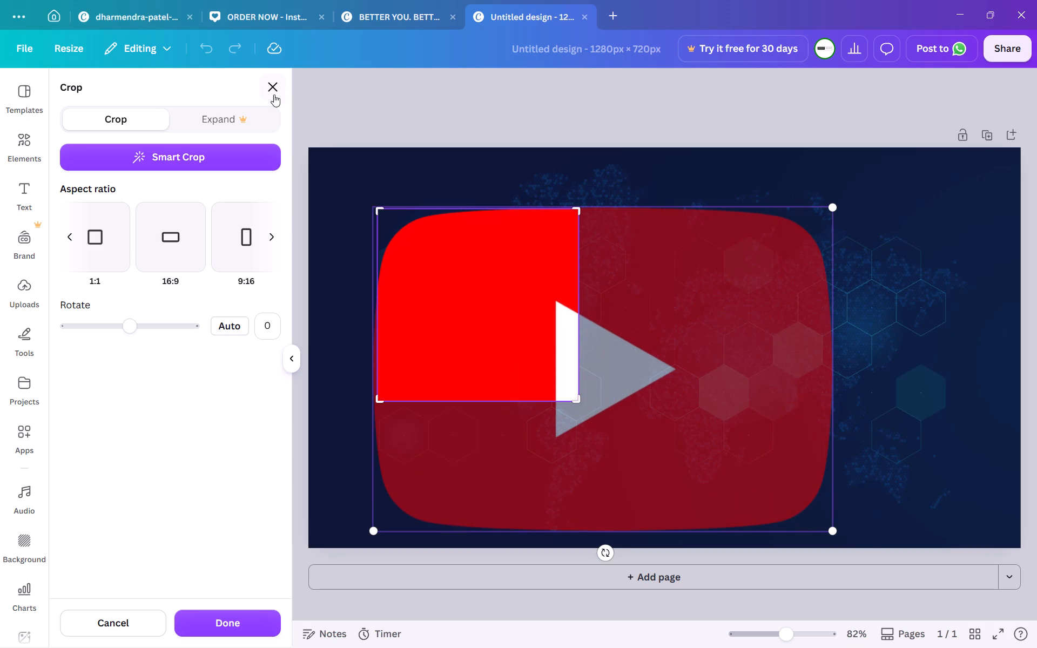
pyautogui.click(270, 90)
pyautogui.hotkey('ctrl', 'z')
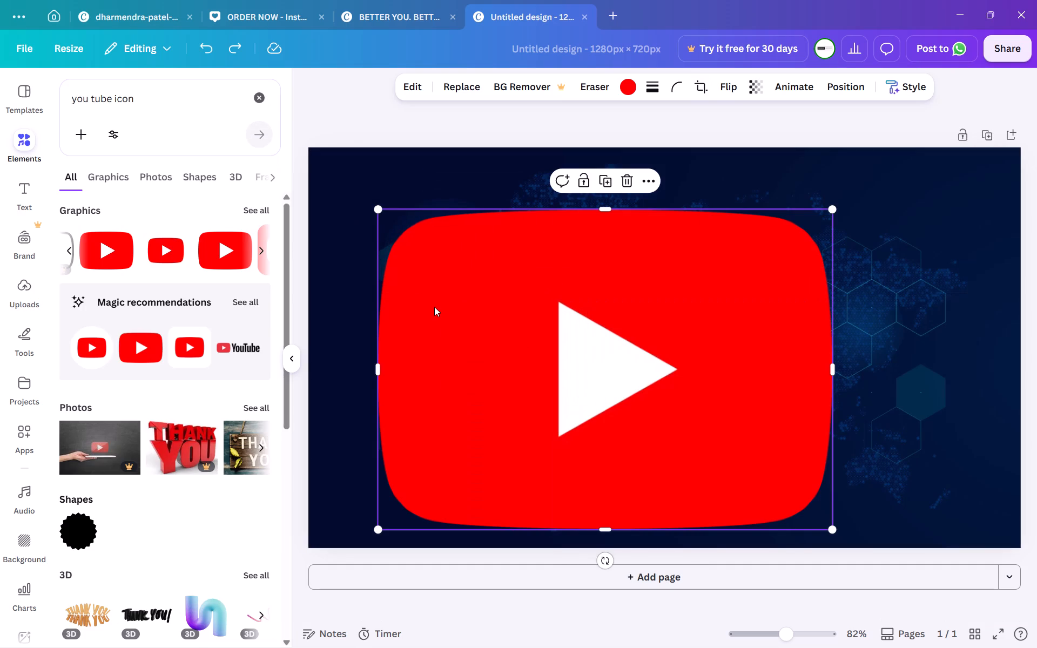
# Shrink the red YouTube icon to about 30 × 21 px.
pyautogui.moveTo(827, 526); pyautogui.dragTo(473, 307)
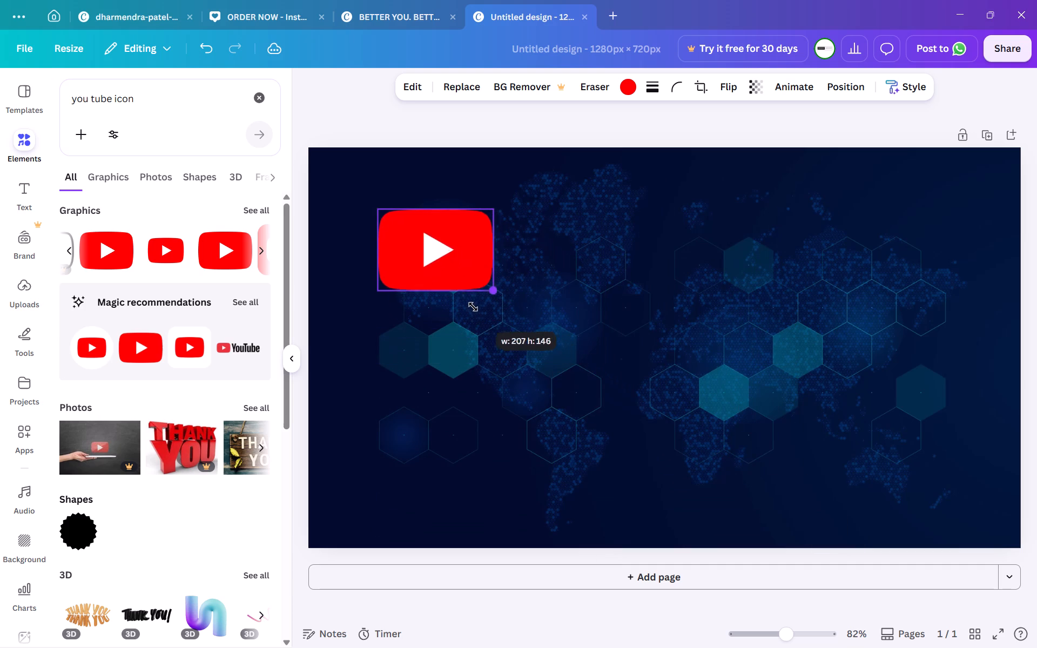
pyautogui.moveTo(473, 307); pyautogui.dragTo(403, 261)
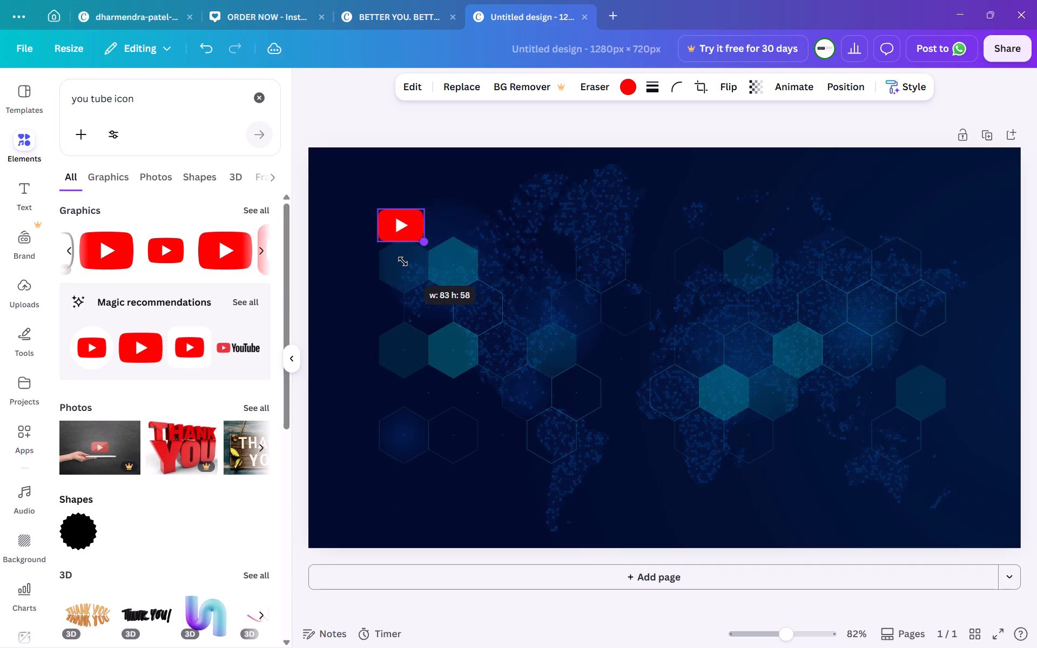
pyautogui.moveTo(403, 261); pyautogui.dragTo(388, 253)
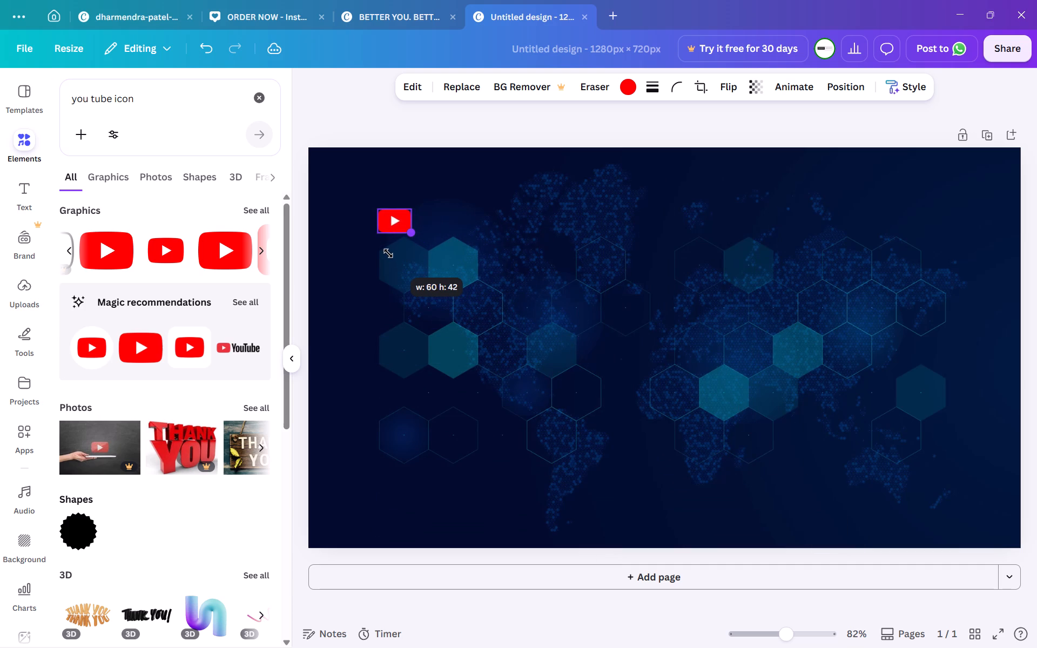
pyautogui.moveTo(388, 253); pyautogui.dragTo(392, 131)
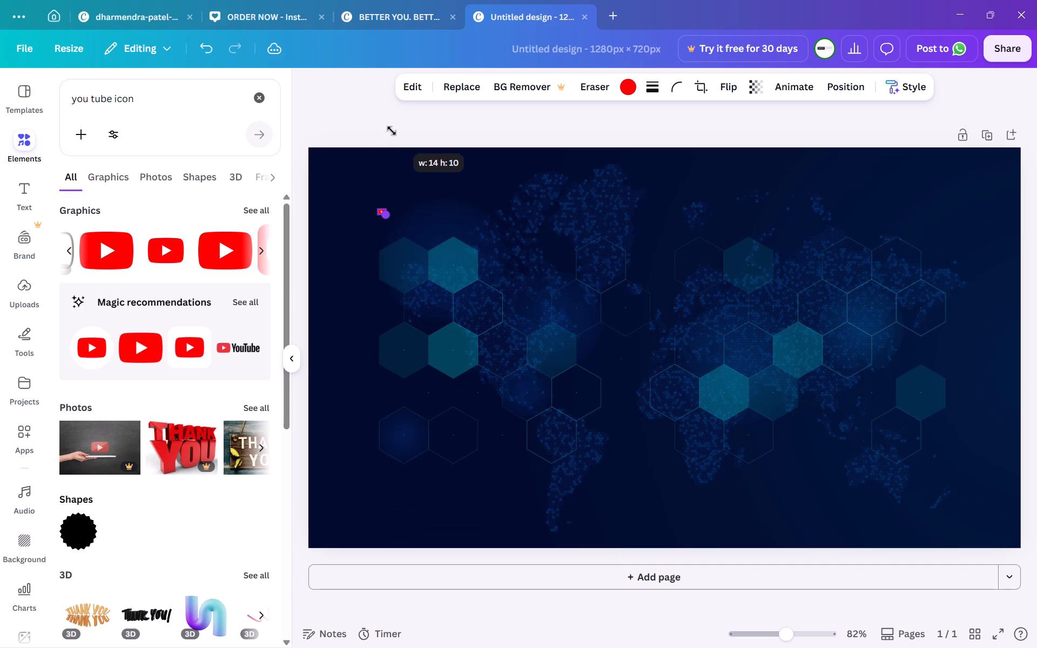
pyautogui.moveTo(392, 131); pyautogui.dragTo(412, 185)
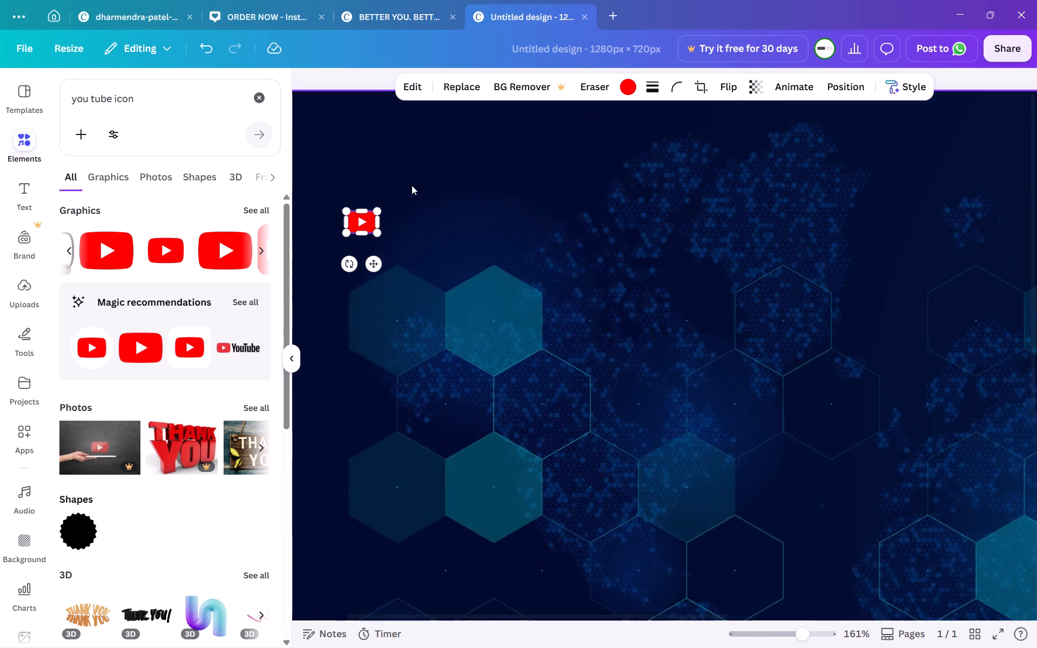
pyautogui.hscroll(2, 412, 185)
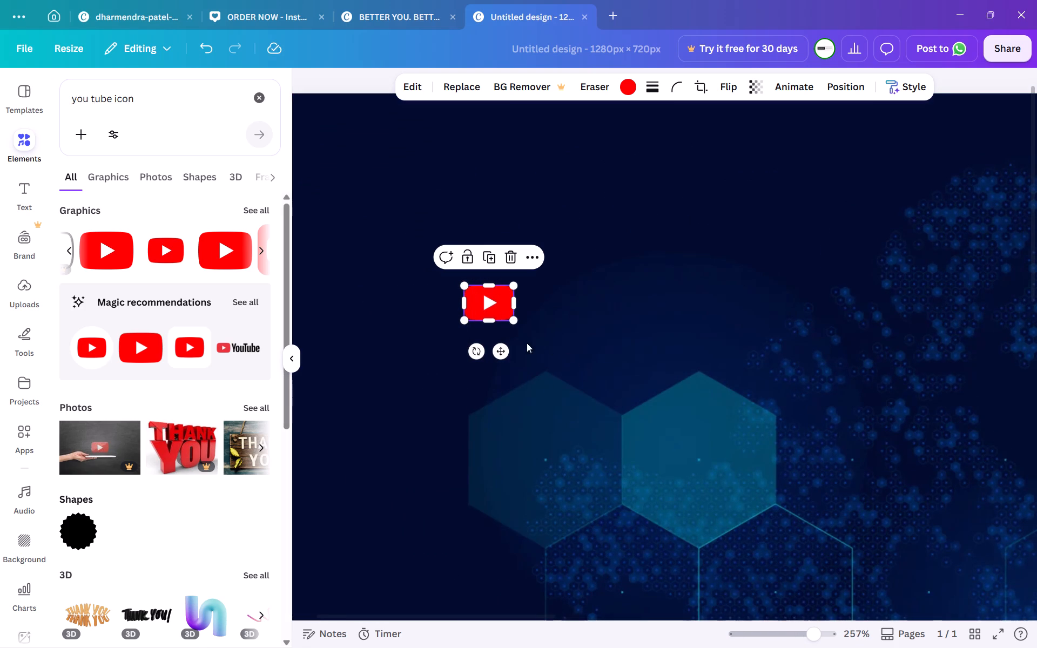
pyautogui.click(513, 314)
pyautogui.click(514, 316)
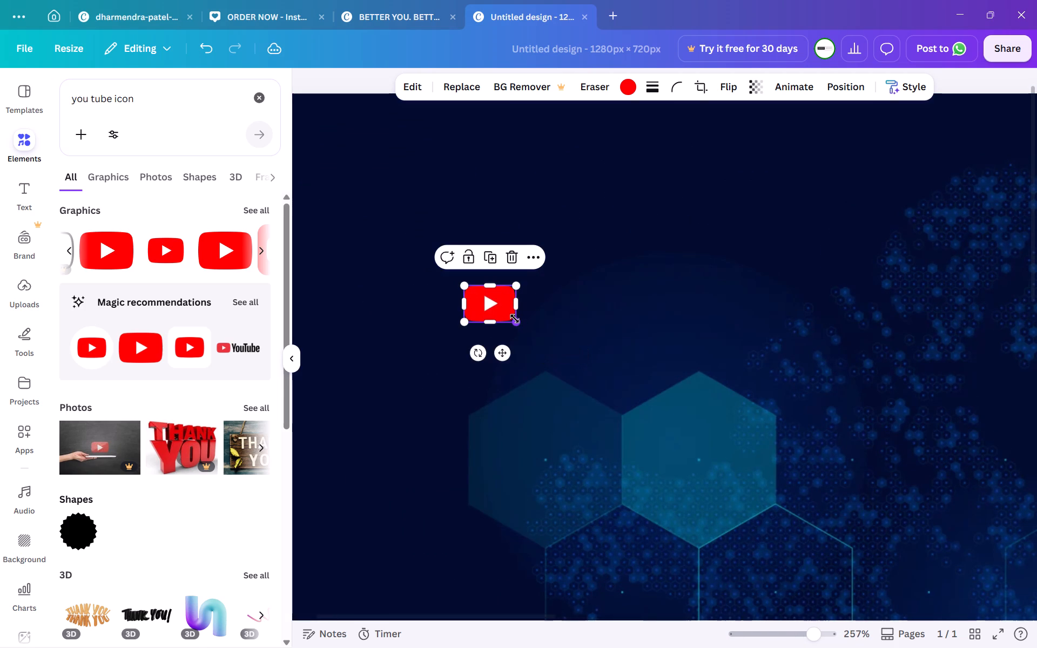
pyautogui.click(518, 303)
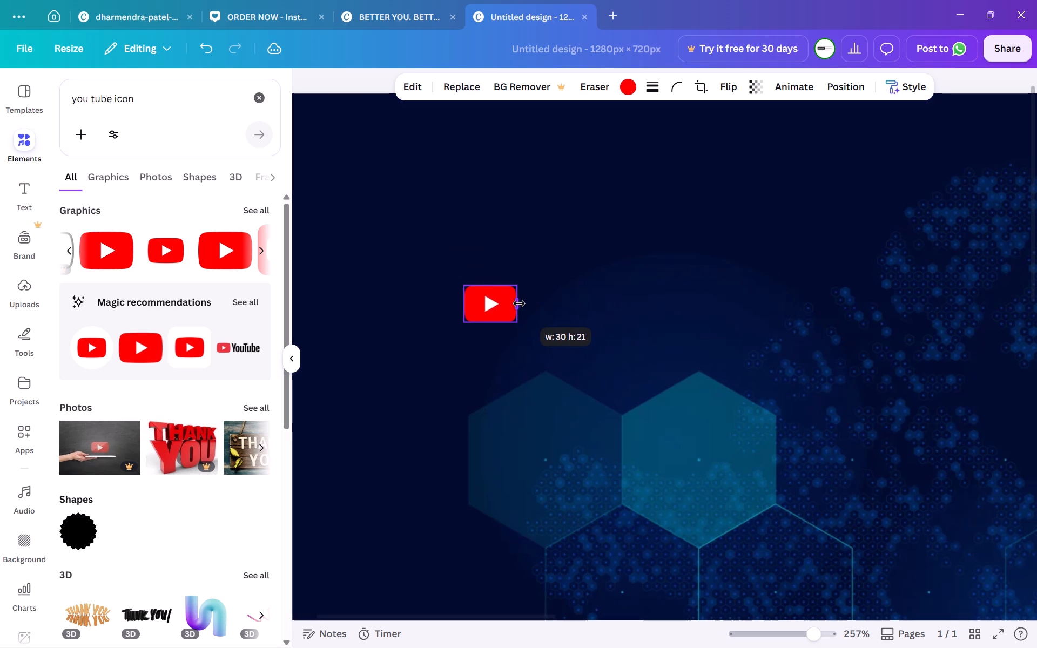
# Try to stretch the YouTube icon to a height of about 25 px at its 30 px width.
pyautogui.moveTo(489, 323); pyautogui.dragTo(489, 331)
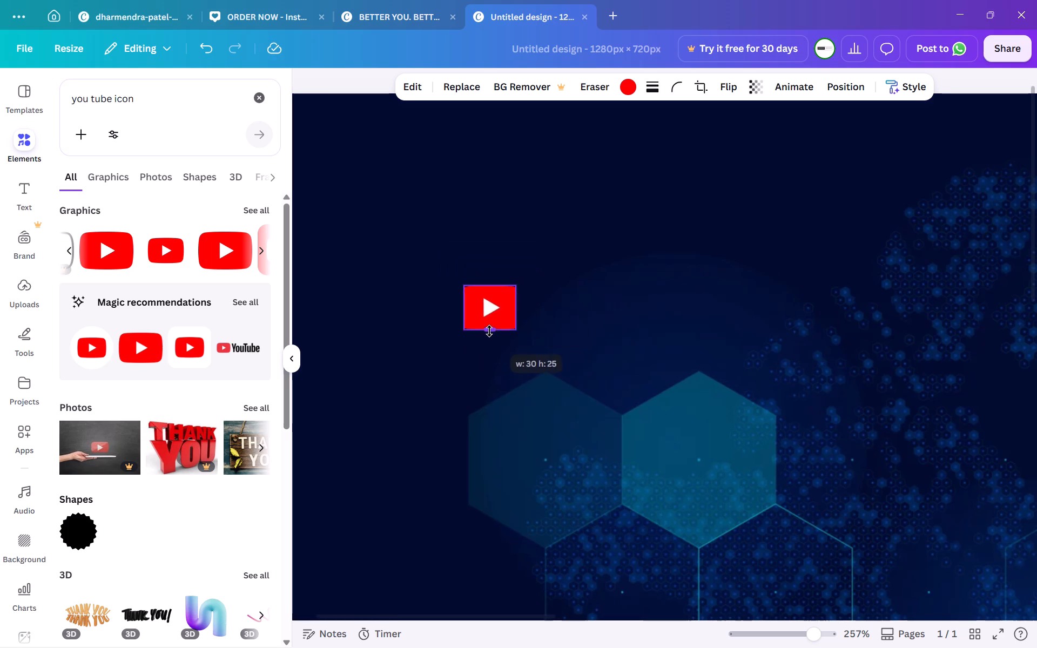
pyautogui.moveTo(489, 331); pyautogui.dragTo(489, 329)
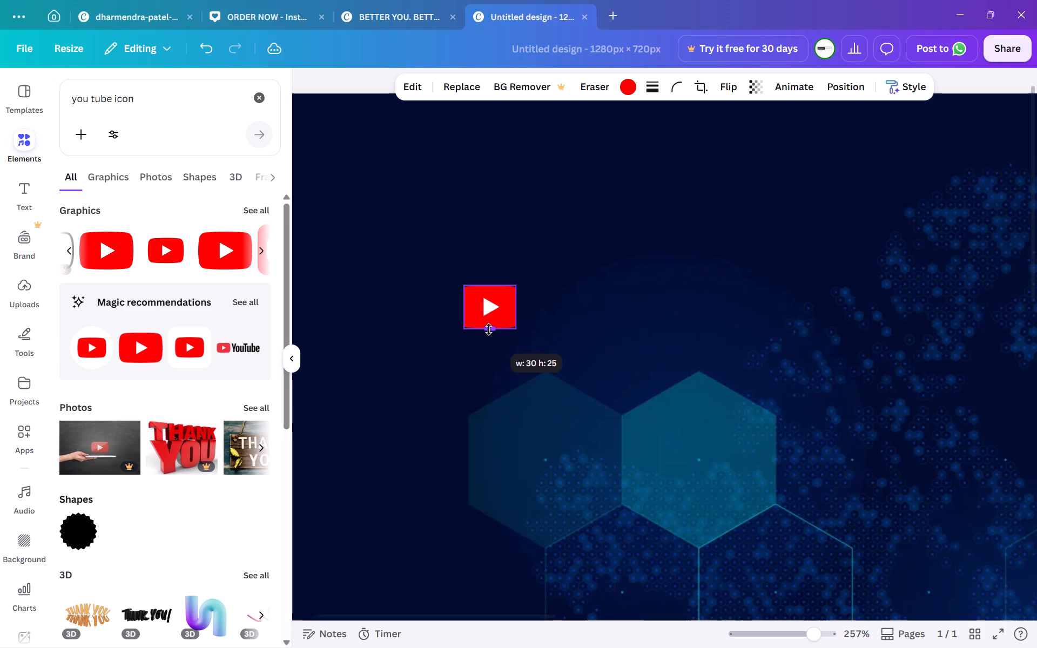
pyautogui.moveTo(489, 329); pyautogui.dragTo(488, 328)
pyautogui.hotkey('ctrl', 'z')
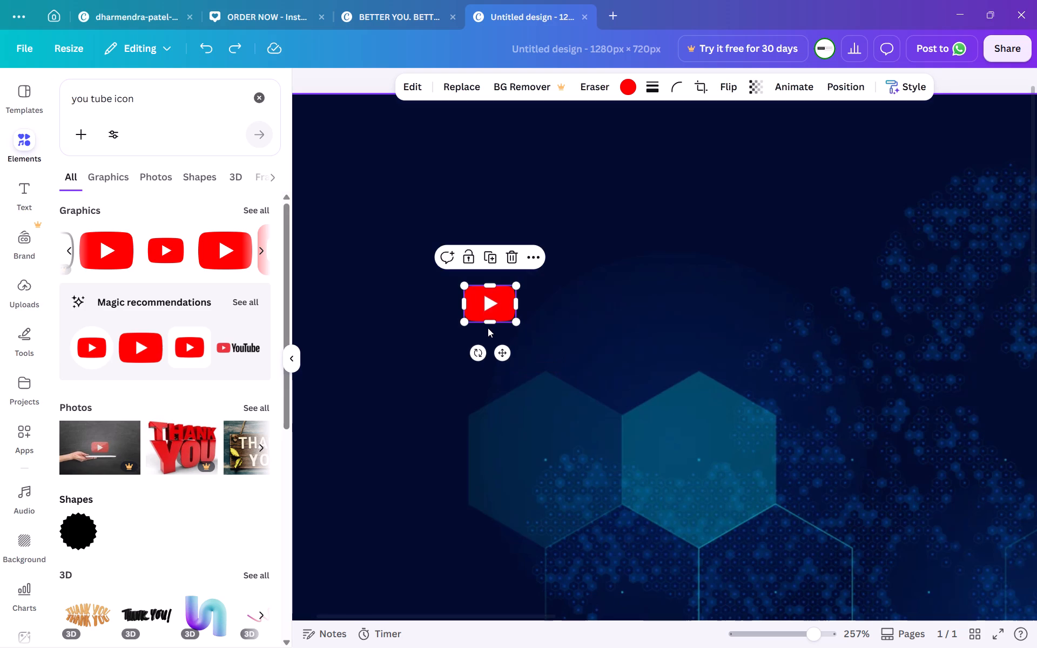
# Move the small YouTube icon near the page's upper-left corner, leaving a margin from both edges.
pyautogui.moveTo(502, 350); pyautogui.dragTo(392, 205)
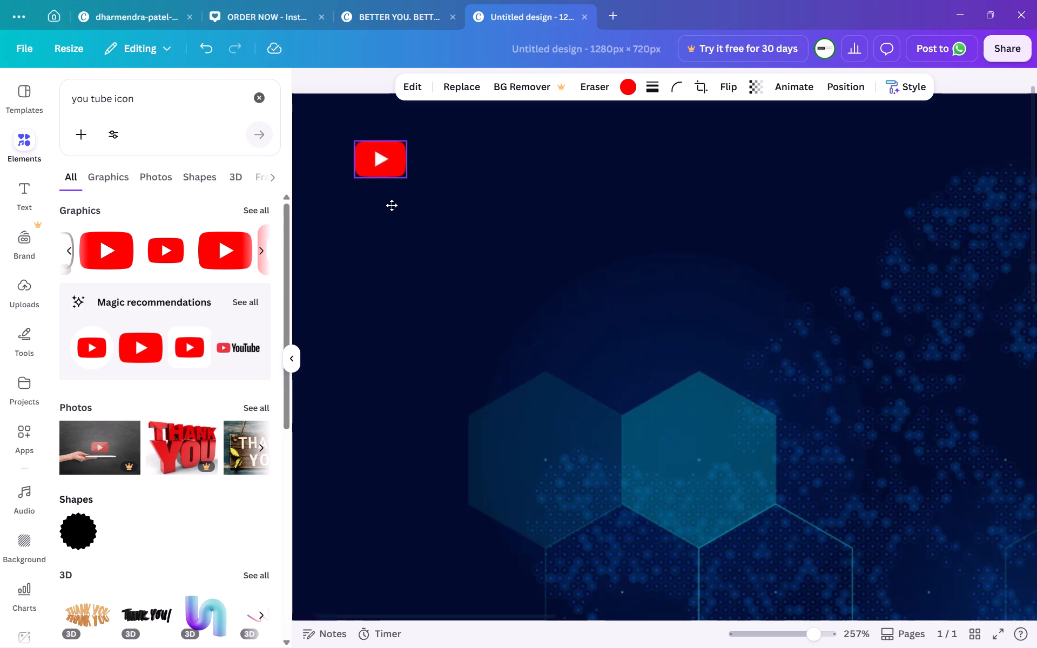
pyautogui.moveTo(392, 205); pyautogui.dragTo(403, 197)
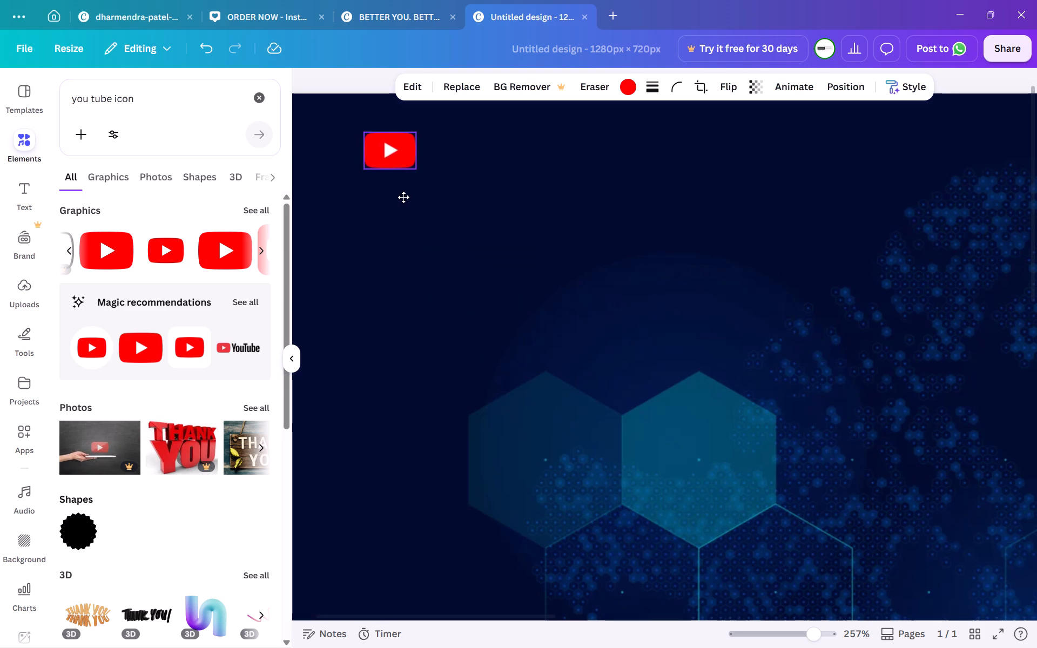
pyautogui.moveTo(403, 197); pyautogui.dragTo(409, 186)
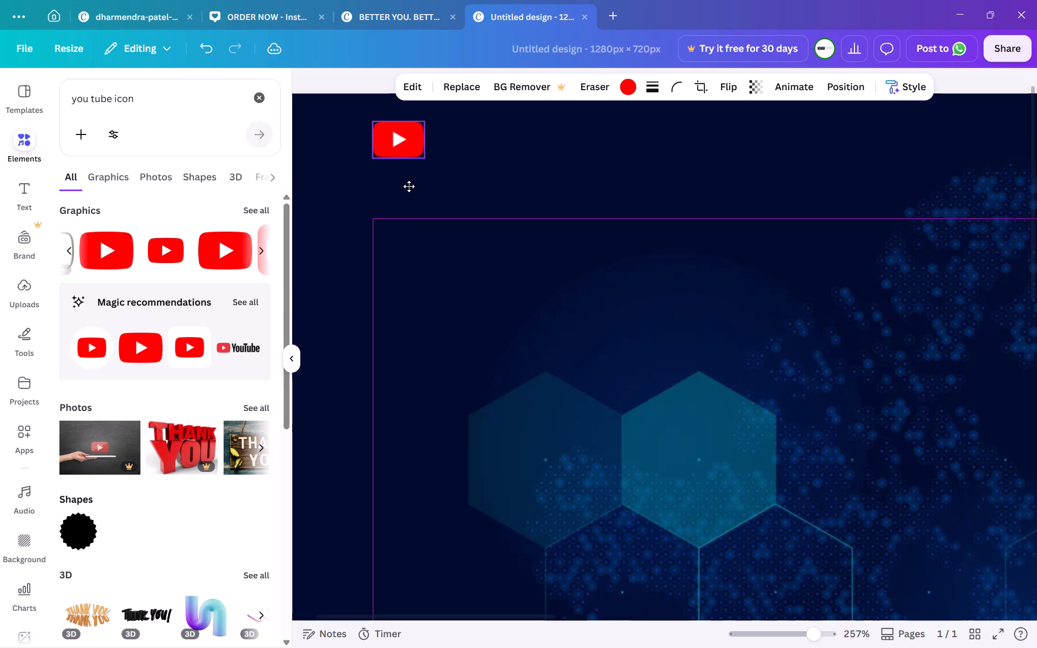
pyautogui.moveTo(409, 186); pyautogui.dragTo(412, 227)
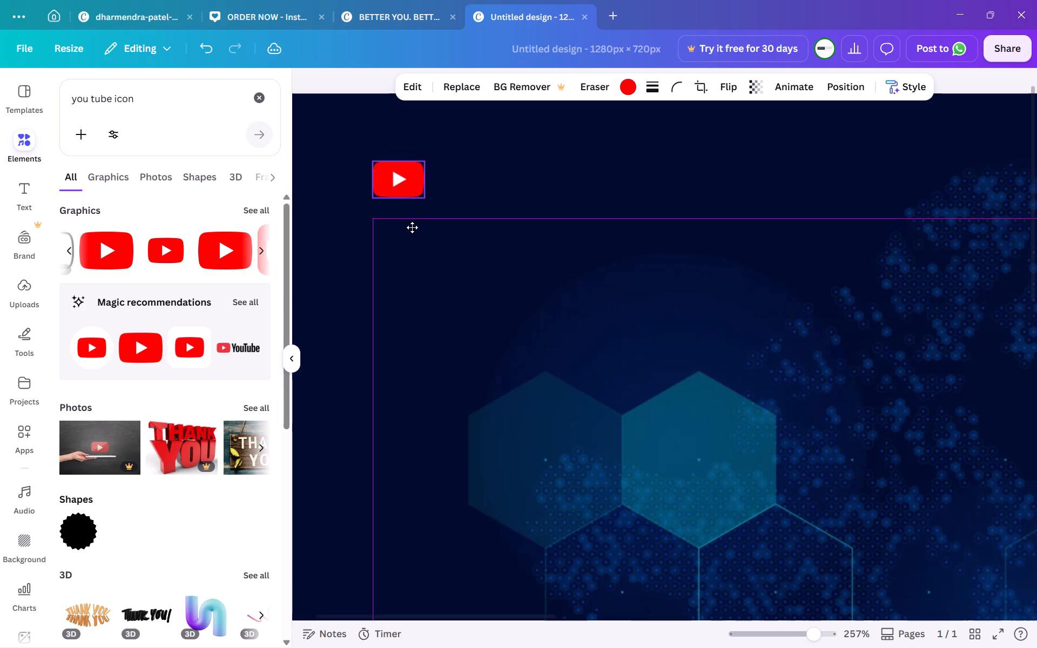
pyautogui.moveTo(412, 227); pyautogui.dragTo(409, 213)
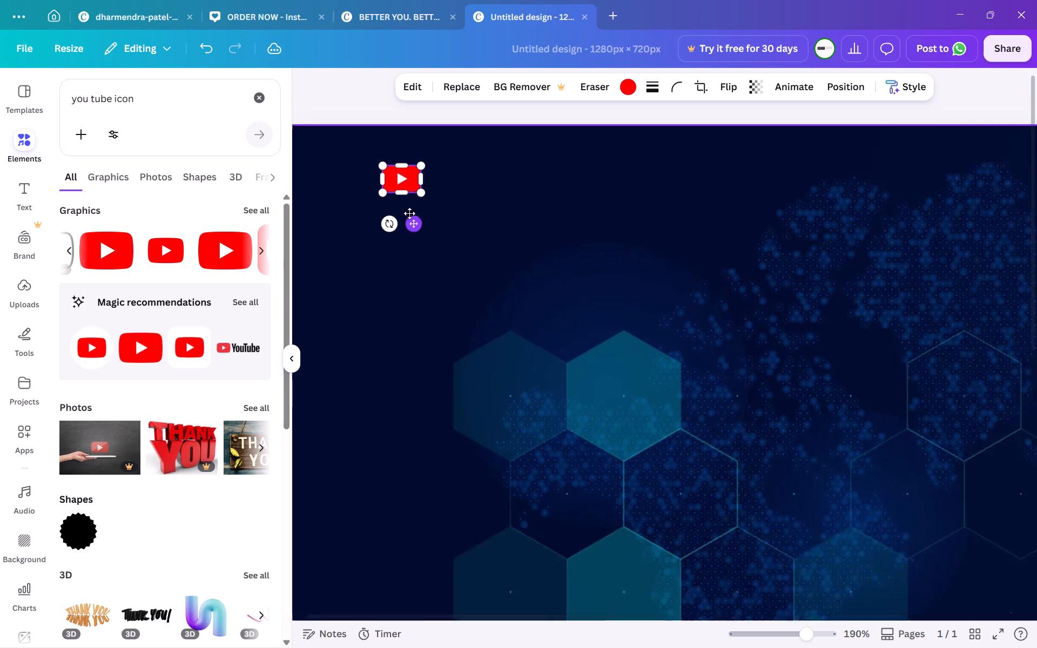
pyautogui.scroll(1, 402, 211)
pyautogui.hscroll(1, 402, 211)
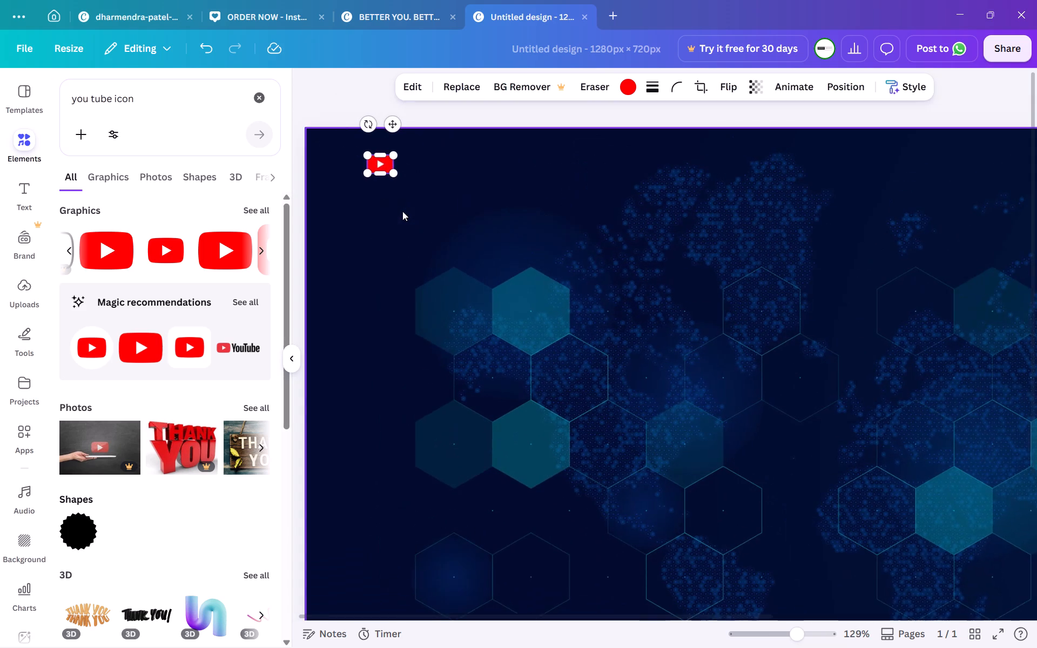
# Move the small YouTube icon slightly lower, keeping its distance from the page's left edge.
pyautogui.hscroll(1, 402, 211)
pyautogui.scroll(2, 436, 229)
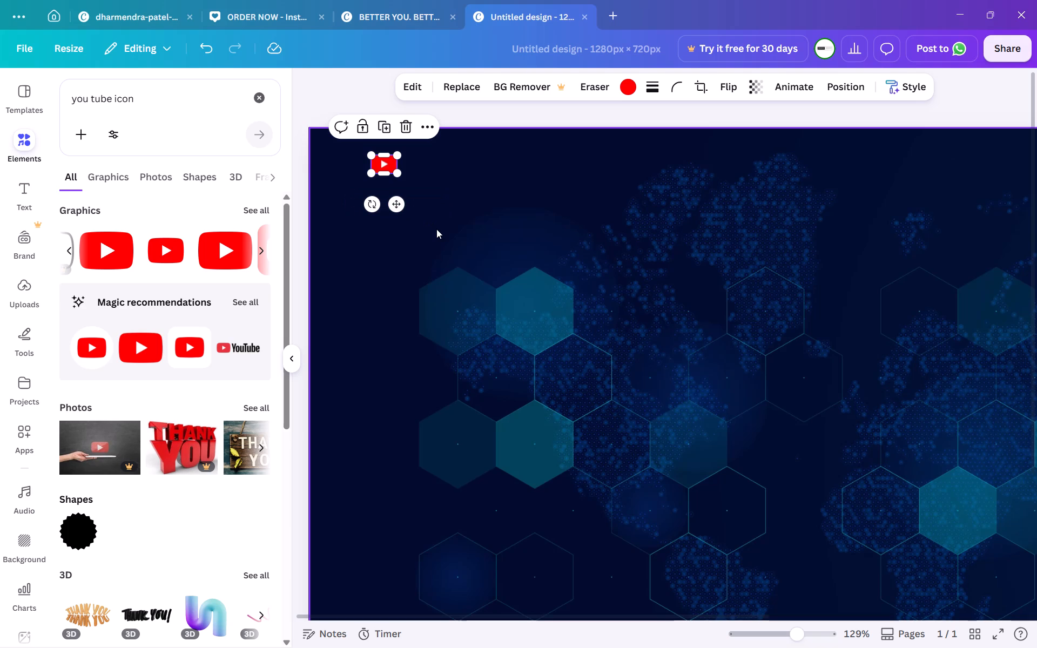
pyautogui.scroll(6, 436, 229)
pyautogui.moveTo(402, 203); pyautogui.dragTo(403, 219)
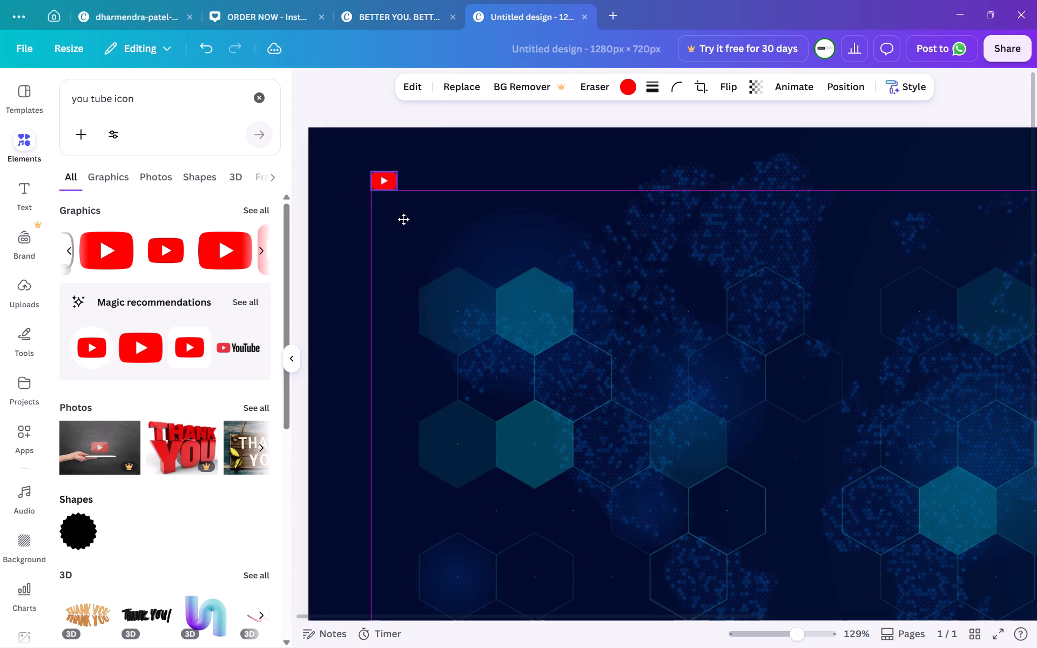
pyautogui.moveTo(403, 219); pyautogui.dragTo(402, 219)
pyautogui.click(402, 219)
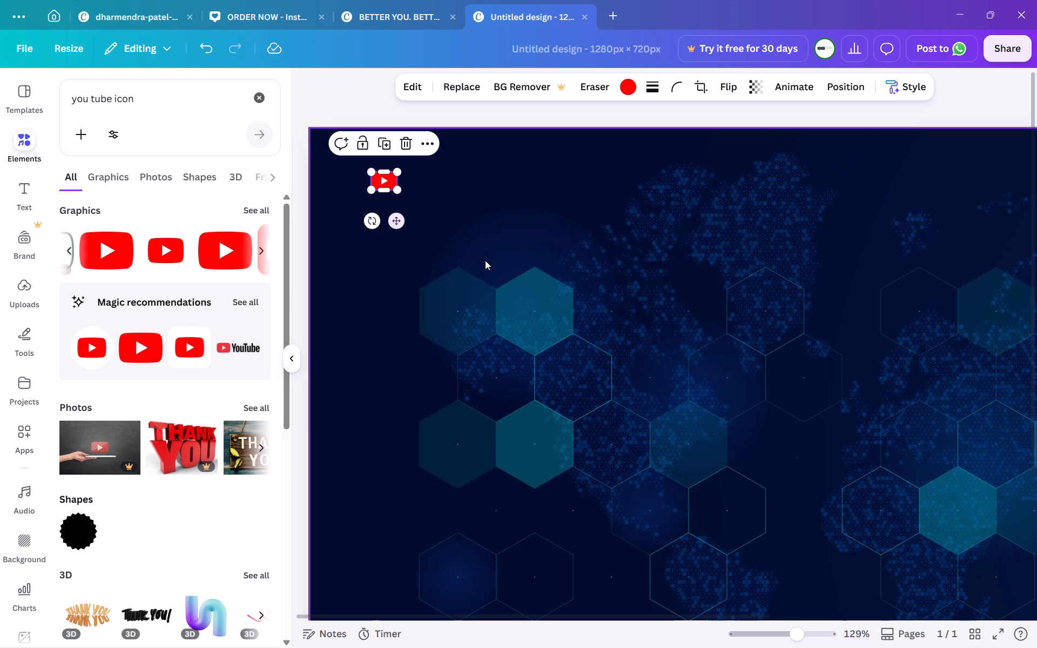
pyautogui.click(485, 260)
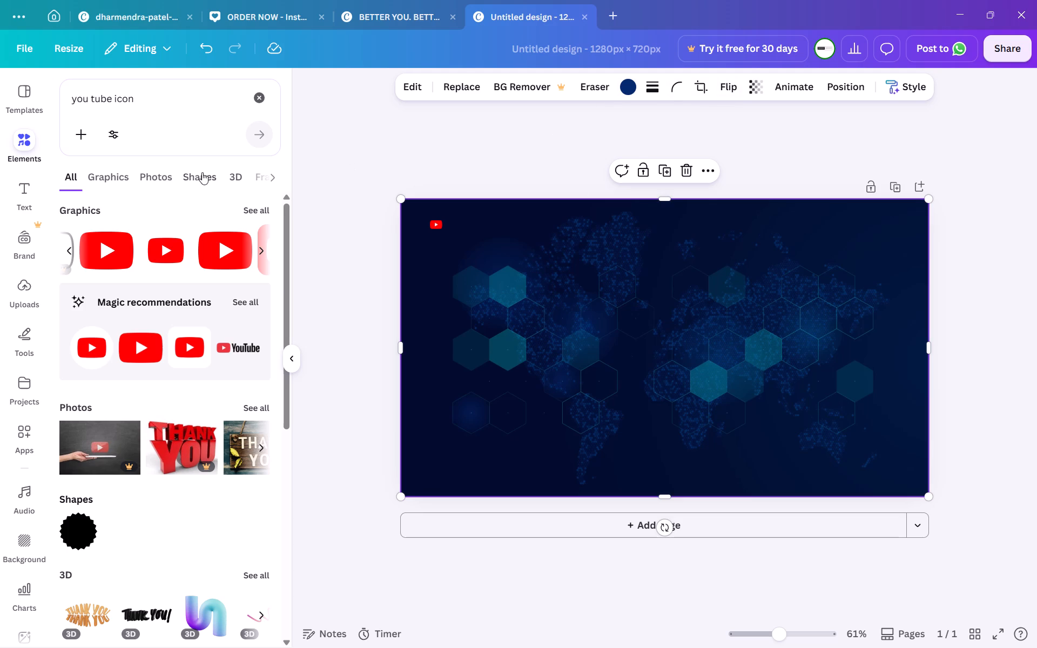
# Add a subheading text box to the page with the text "Tech World".
pyautogui.click(259, 97)
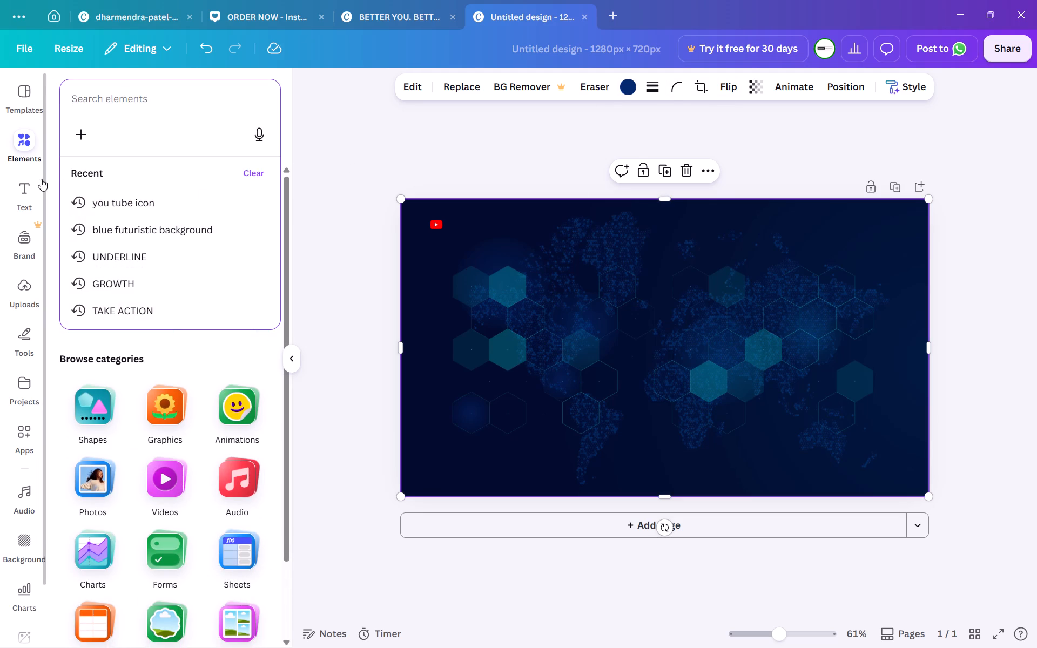
pyautogui.click(29, 188)
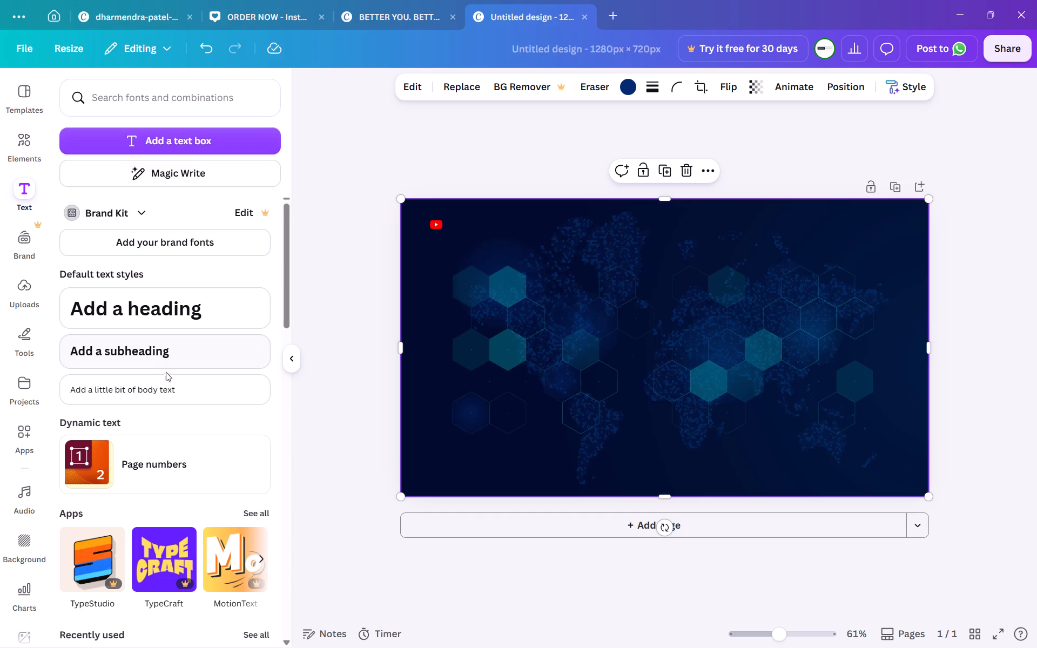
pyautogui.click(186, 359)
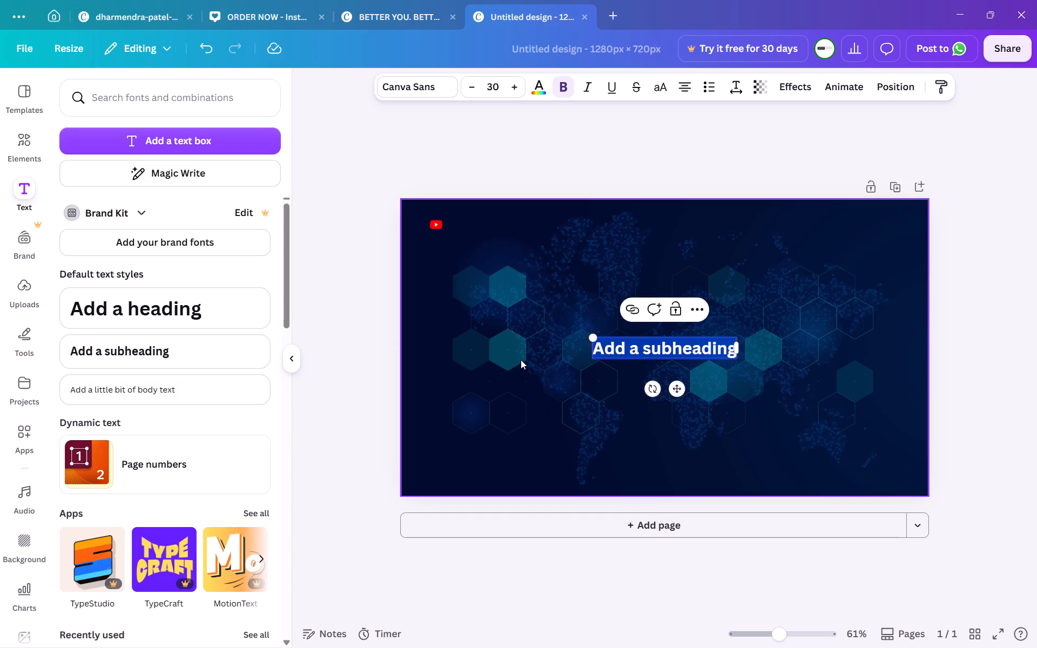
pyautogui.tripleClick(678, 346)
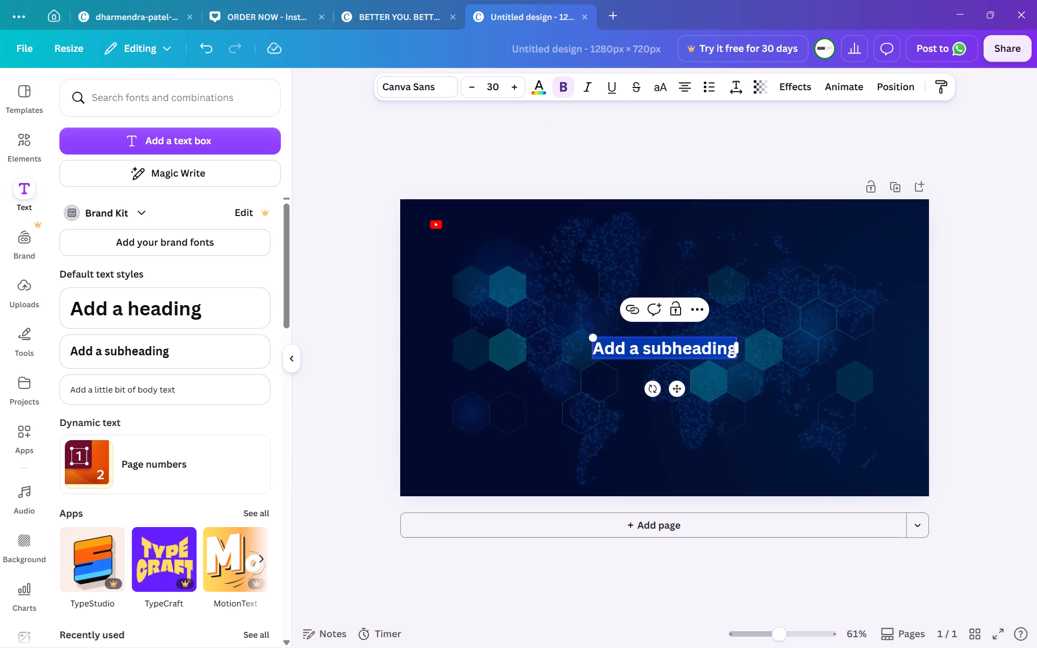
pyautogui.write('Tech W')
pyautogui.press('o')
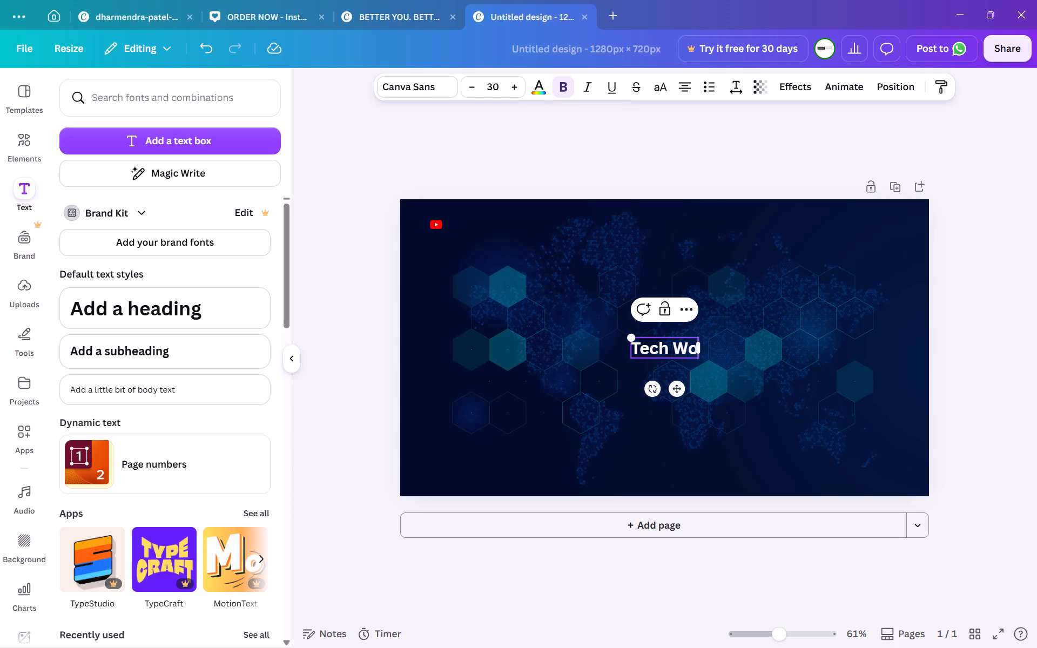
pyautogui.write('rld')
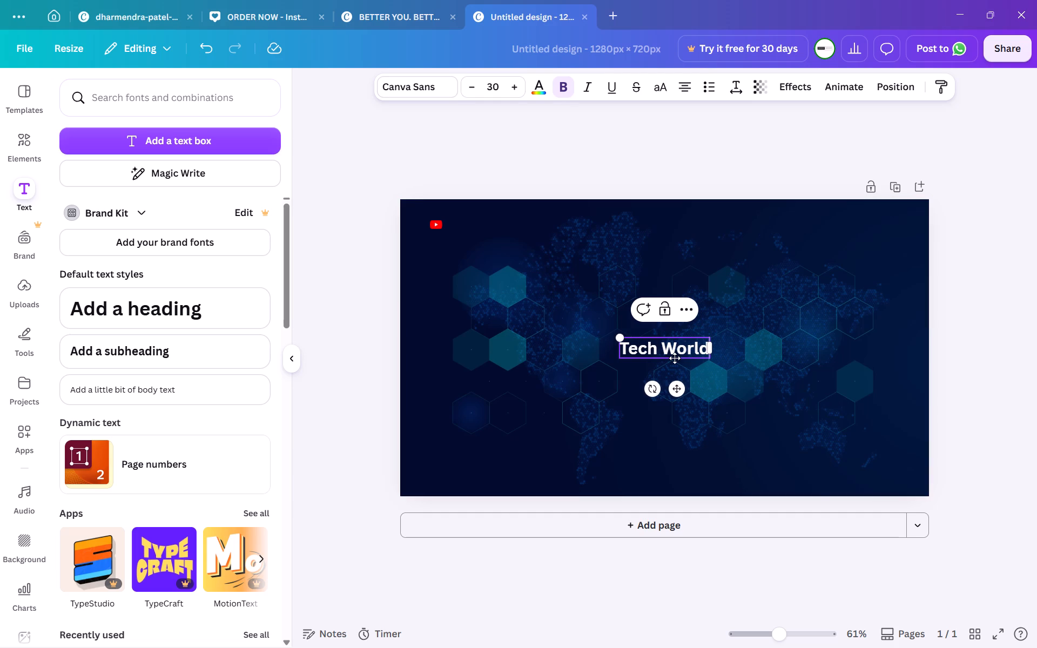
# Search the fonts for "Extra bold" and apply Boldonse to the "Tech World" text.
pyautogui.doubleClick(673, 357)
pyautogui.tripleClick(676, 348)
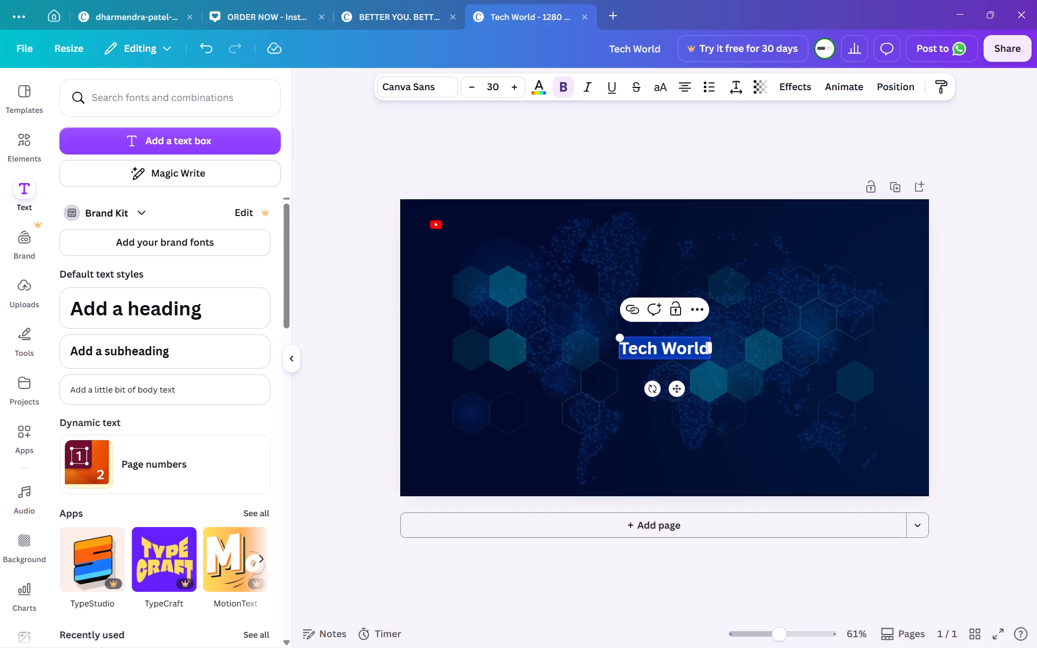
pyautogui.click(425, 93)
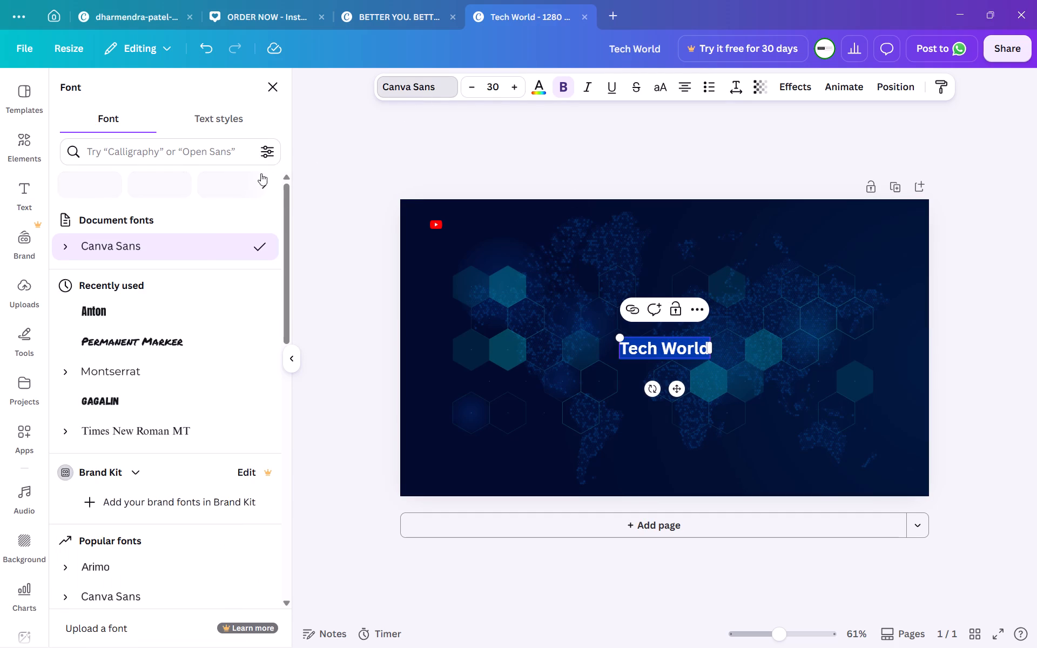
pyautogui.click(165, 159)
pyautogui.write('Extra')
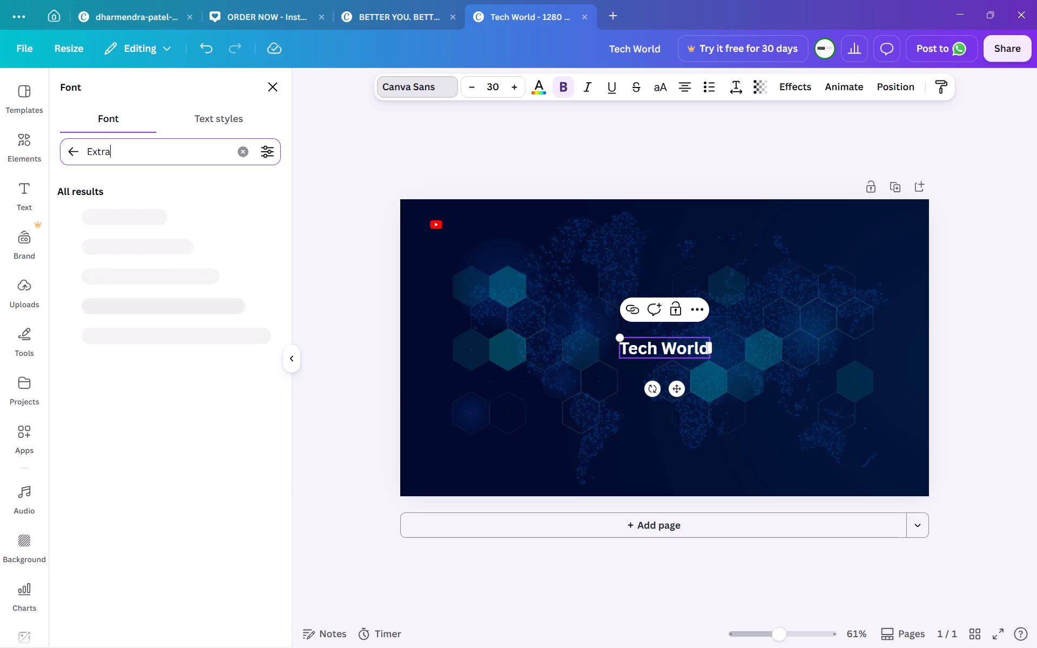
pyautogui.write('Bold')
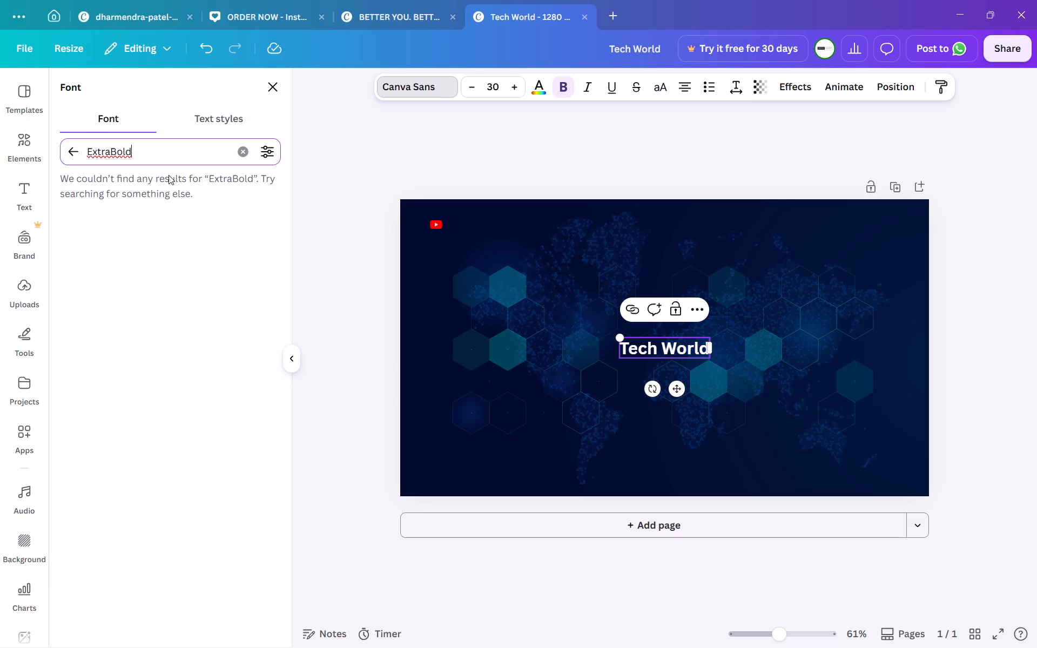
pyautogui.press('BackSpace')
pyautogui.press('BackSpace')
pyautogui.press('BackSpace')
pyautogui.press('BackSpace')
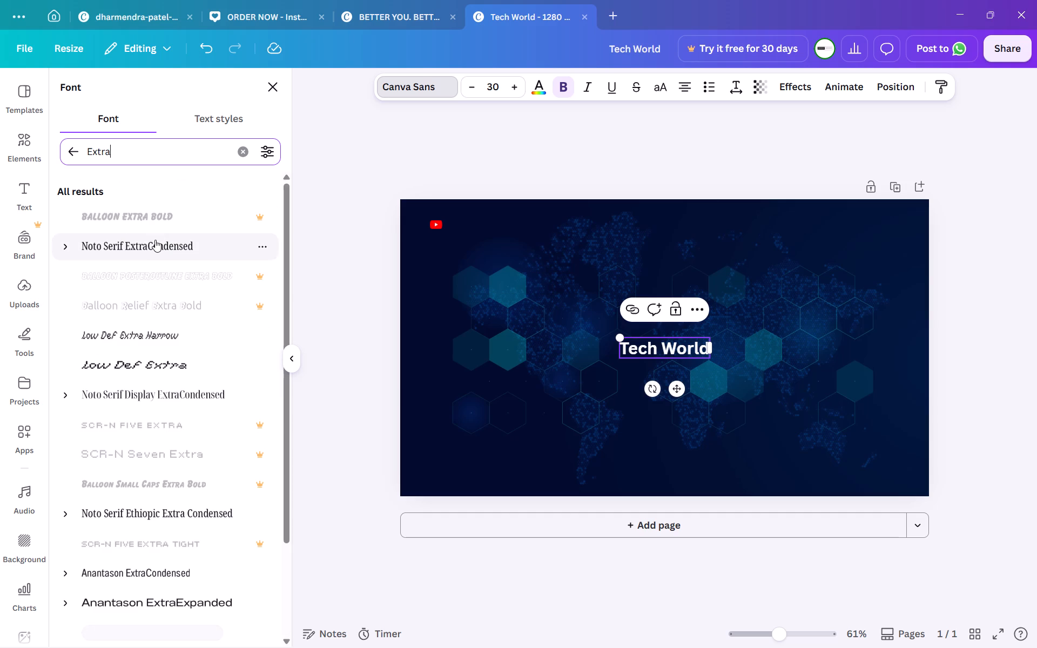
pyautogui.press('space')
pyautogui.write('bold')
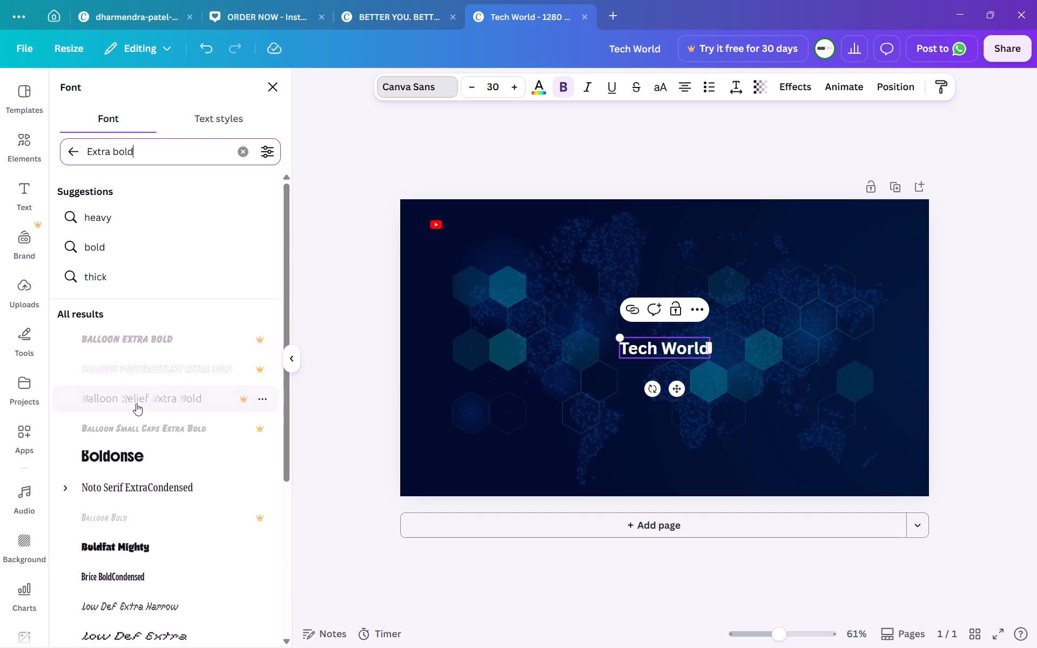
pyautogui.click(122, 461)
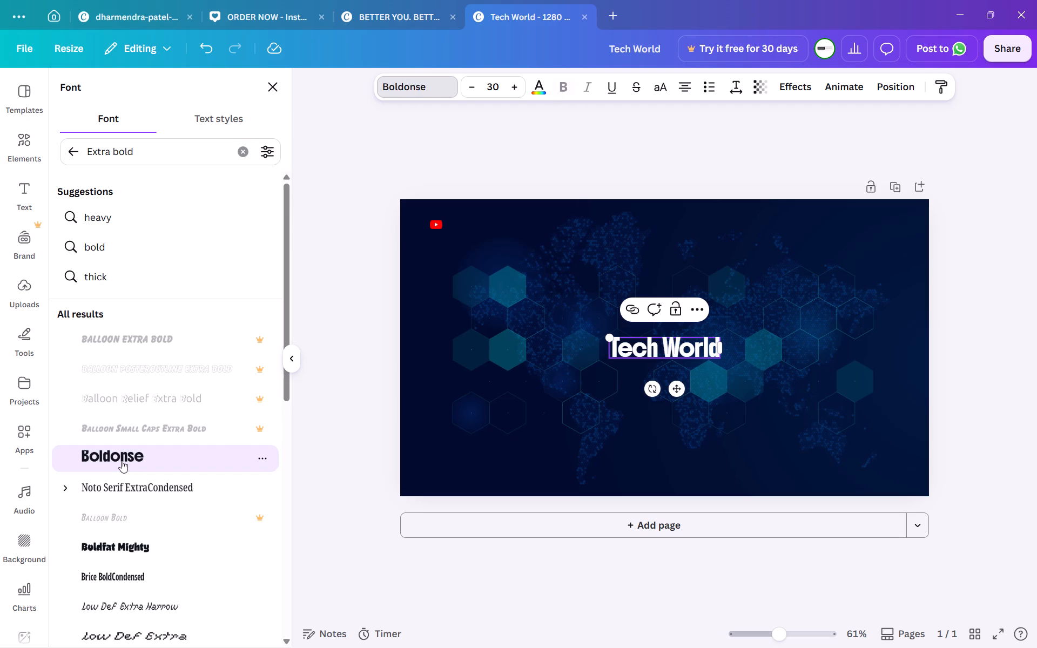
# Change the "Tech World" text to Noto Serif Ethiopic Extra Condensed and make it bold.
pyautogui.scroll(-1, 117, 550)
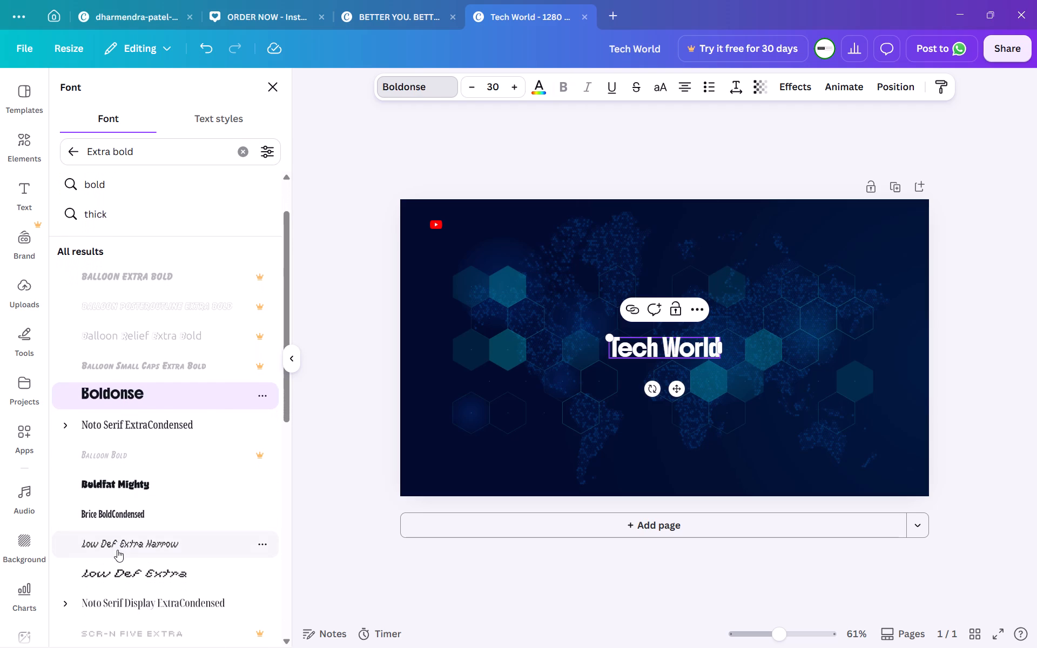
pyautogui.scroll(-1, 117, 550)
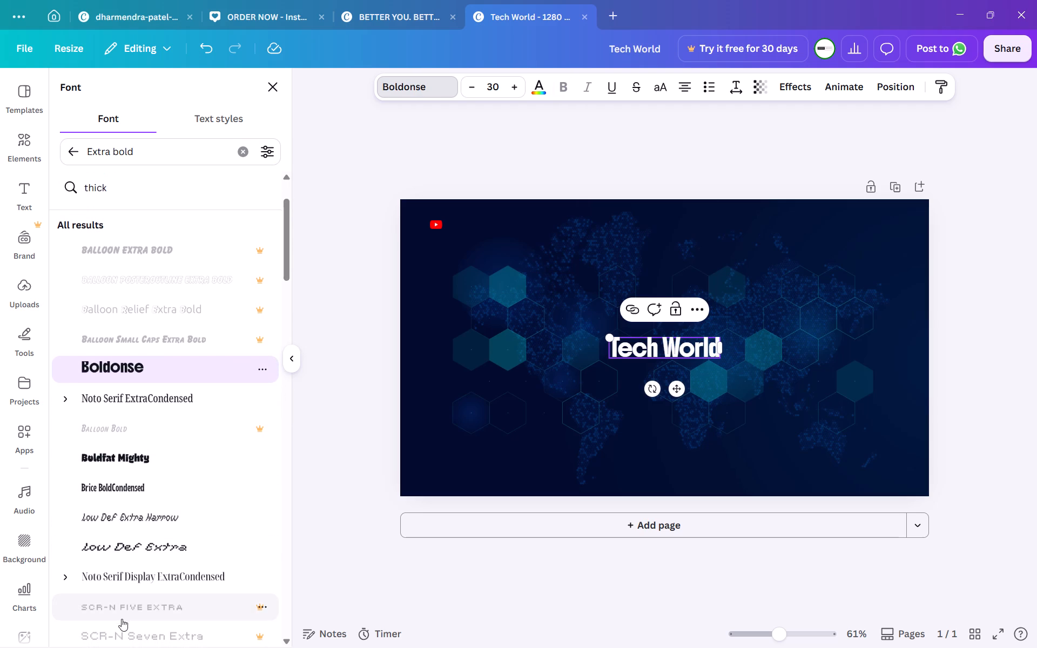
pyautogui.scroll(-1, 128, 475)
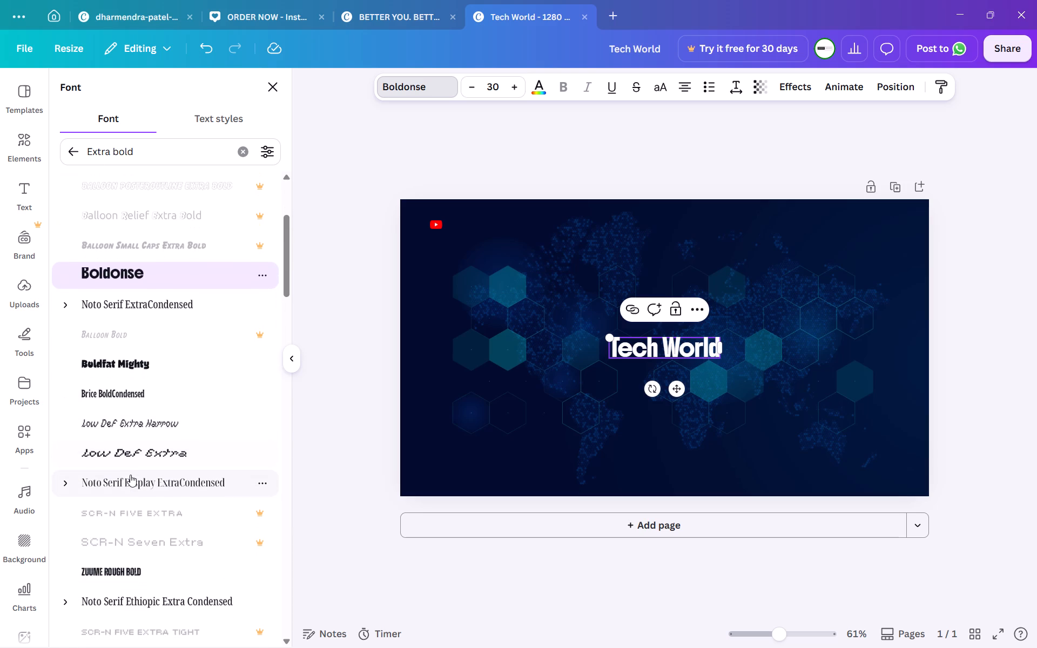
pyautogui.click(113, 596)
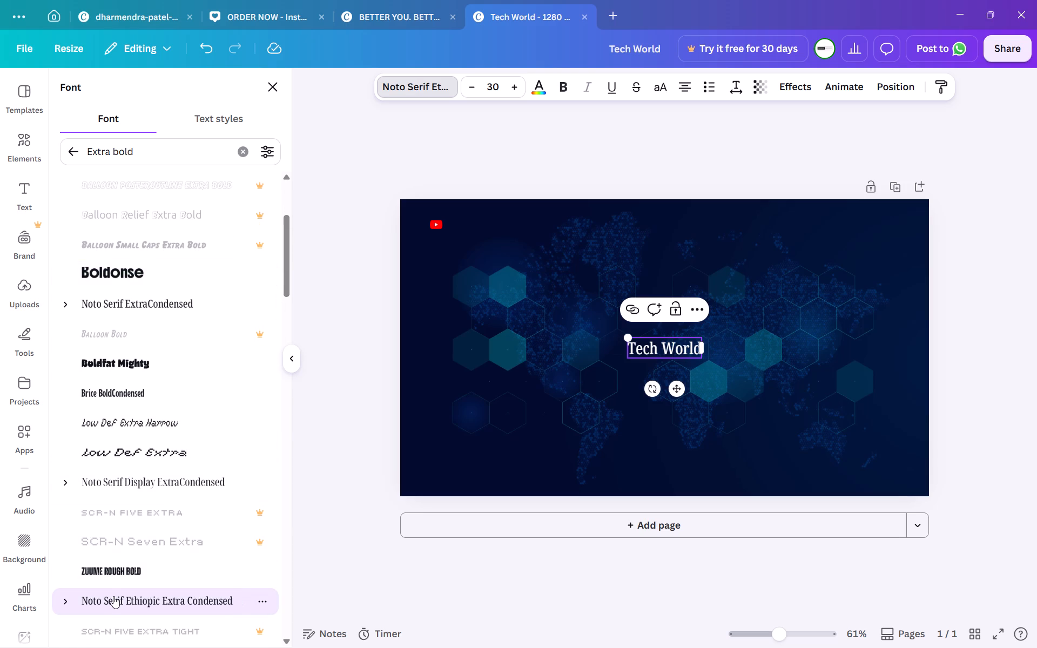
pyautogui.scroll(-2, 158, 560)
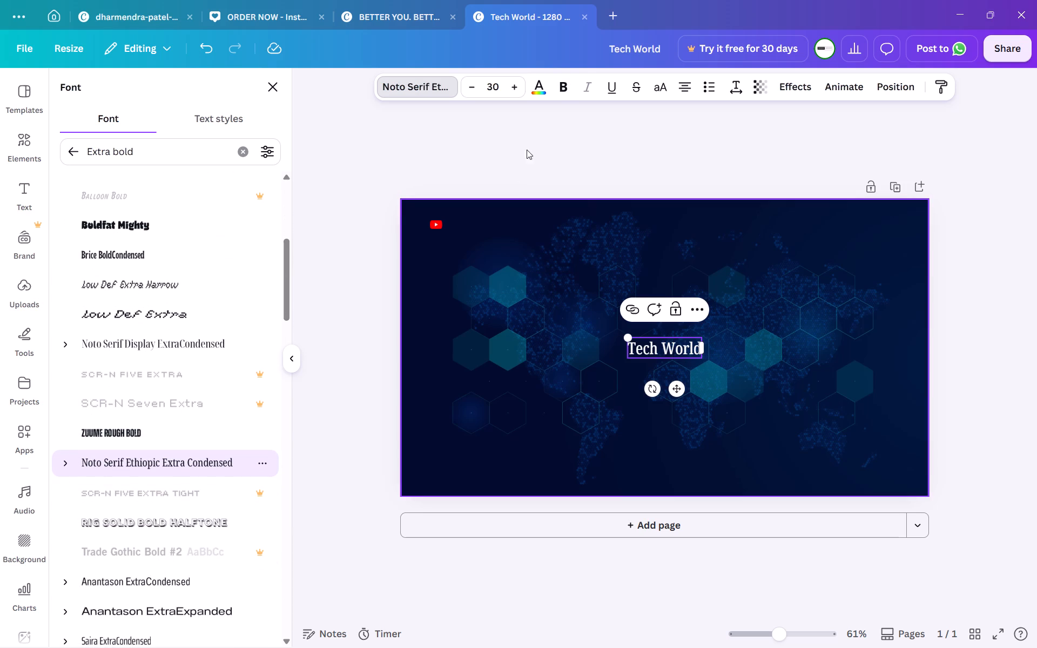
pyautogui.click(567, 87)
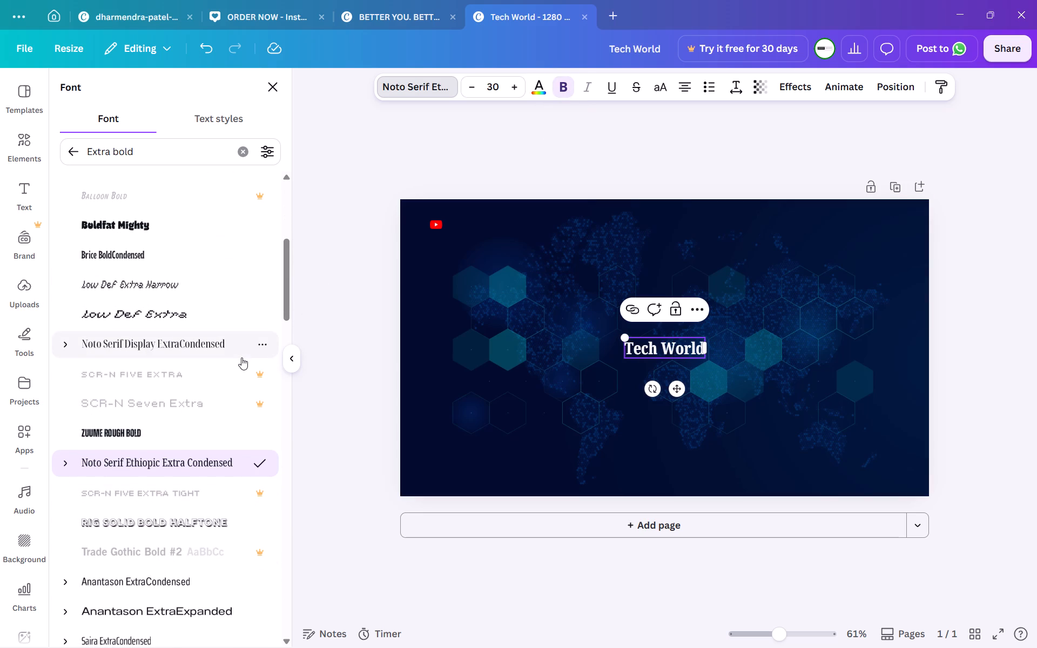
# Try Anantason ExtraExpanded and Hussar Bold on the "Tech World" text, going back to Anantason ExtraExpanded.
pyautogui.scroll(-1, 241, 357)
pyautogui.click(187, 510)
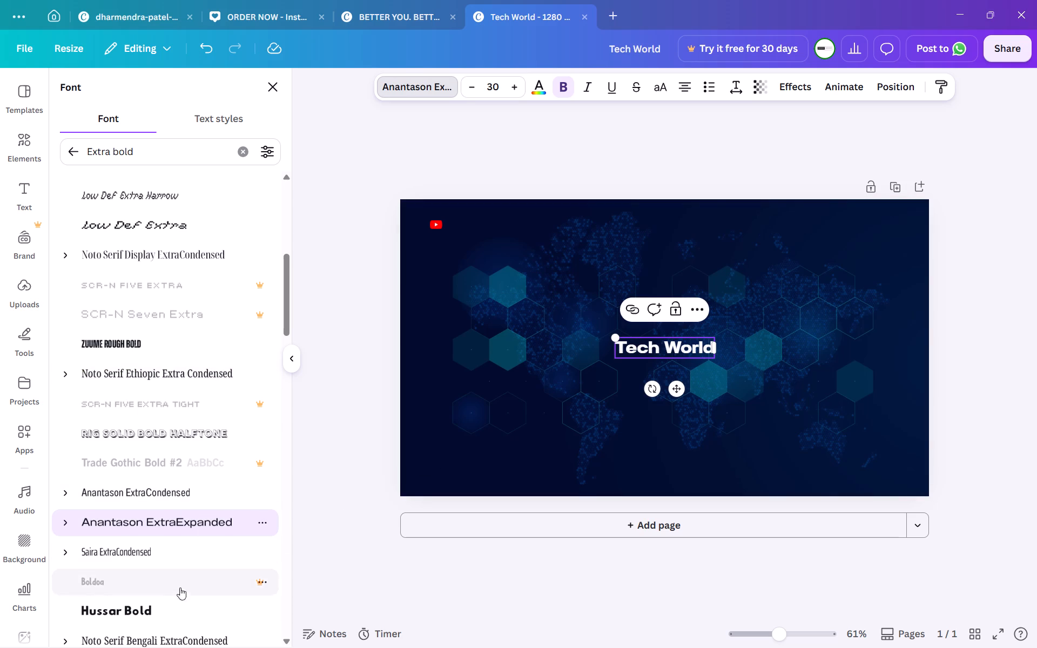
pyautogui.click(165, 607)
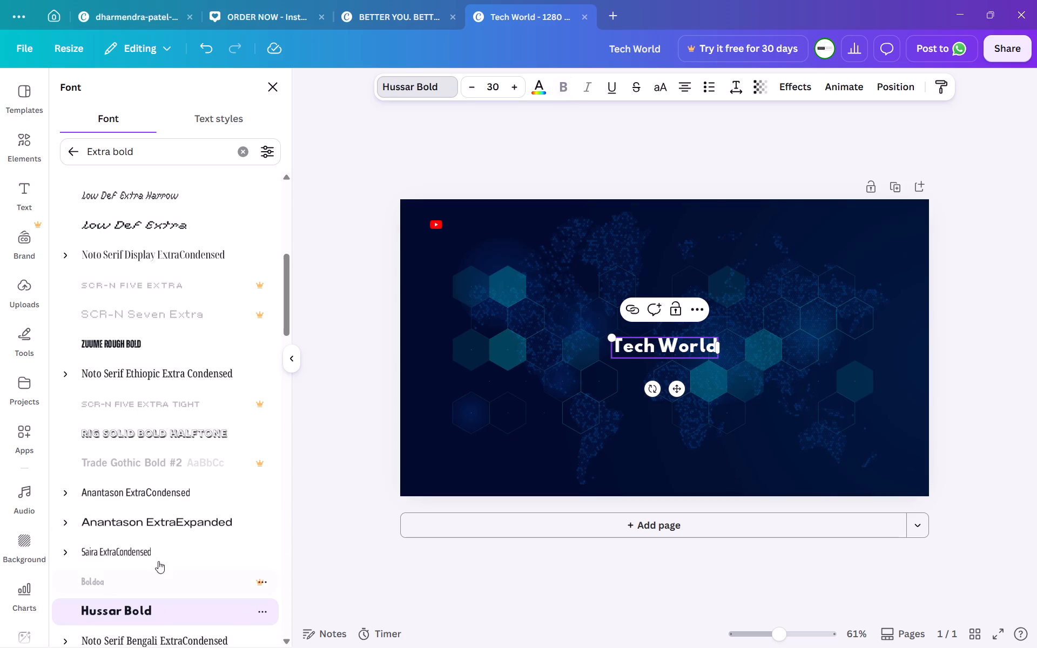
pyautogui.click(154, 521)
# Look through the "Extra bold" font results for another heavy font and leave the search.
pyautogui.scroll(-4, 154, 521)
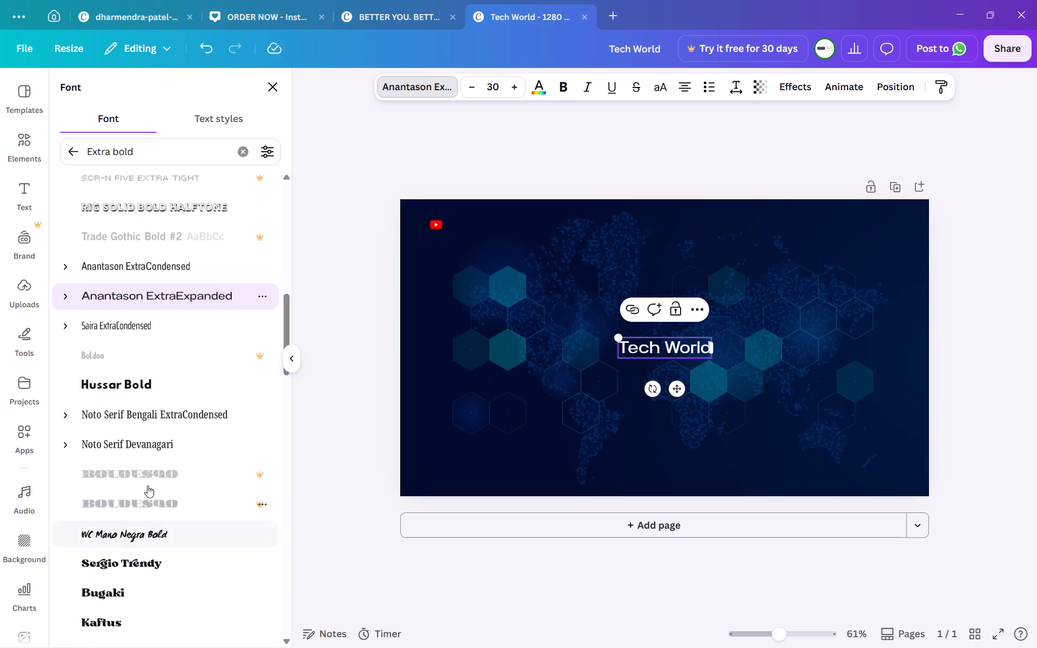
pyautogui.scroll(-2, 124, 526)
pyautogui.scroll(5, 124, 526)
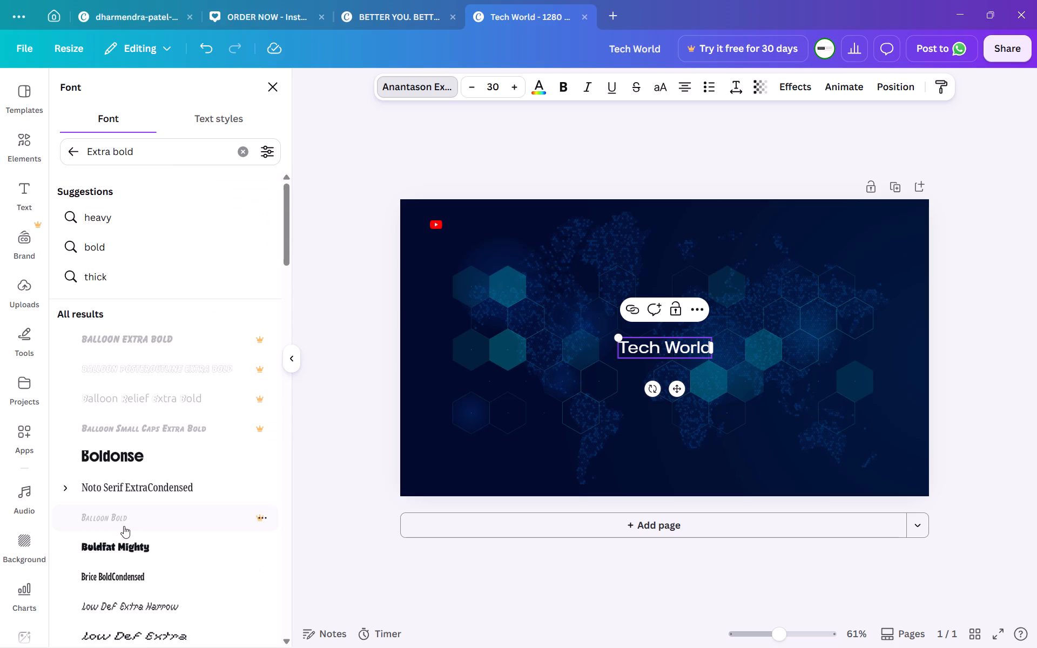
pyautogui.scroll(10, 124, 526)
pyautogui.scroll(-1, 124, 487)
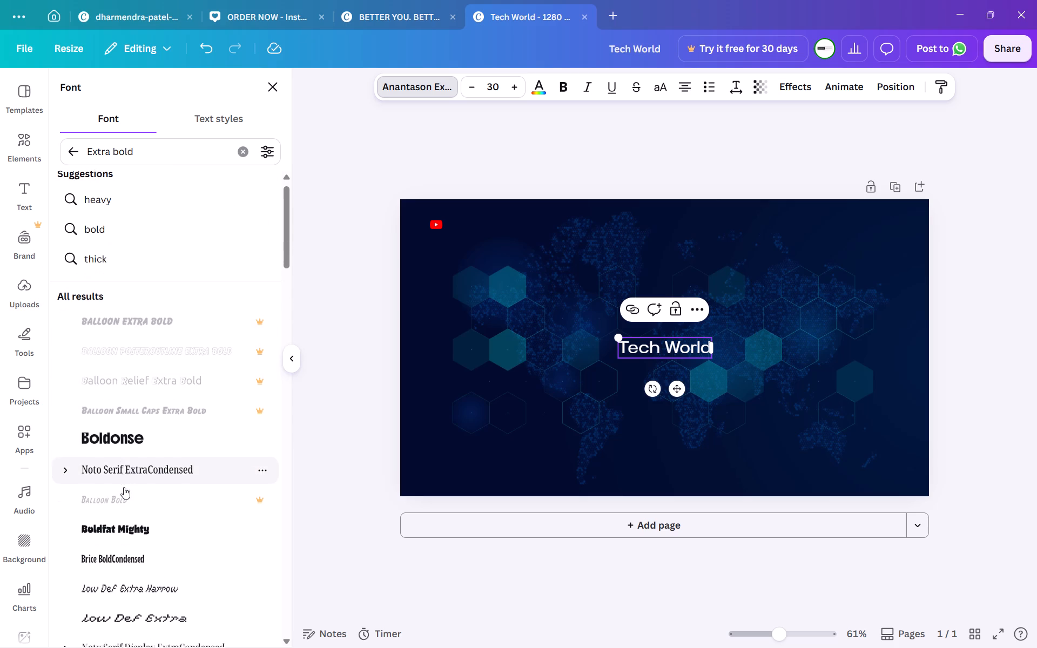
pyautogui.scroll(-2, 124, 487)
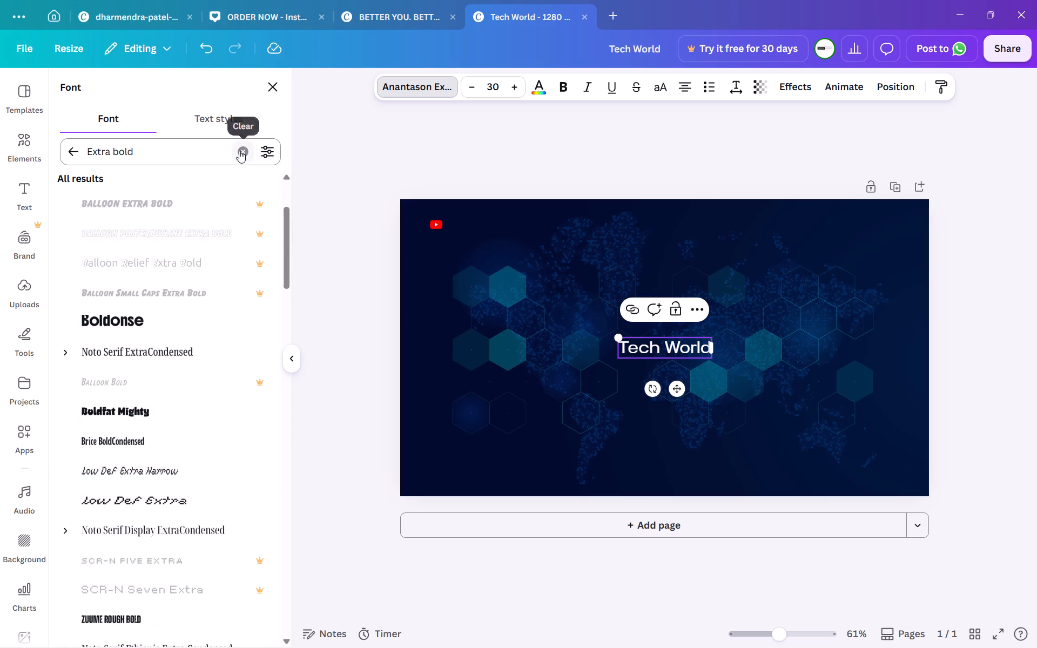
pyautogui.click(239, 151)
pyautogui.click(125, 251)
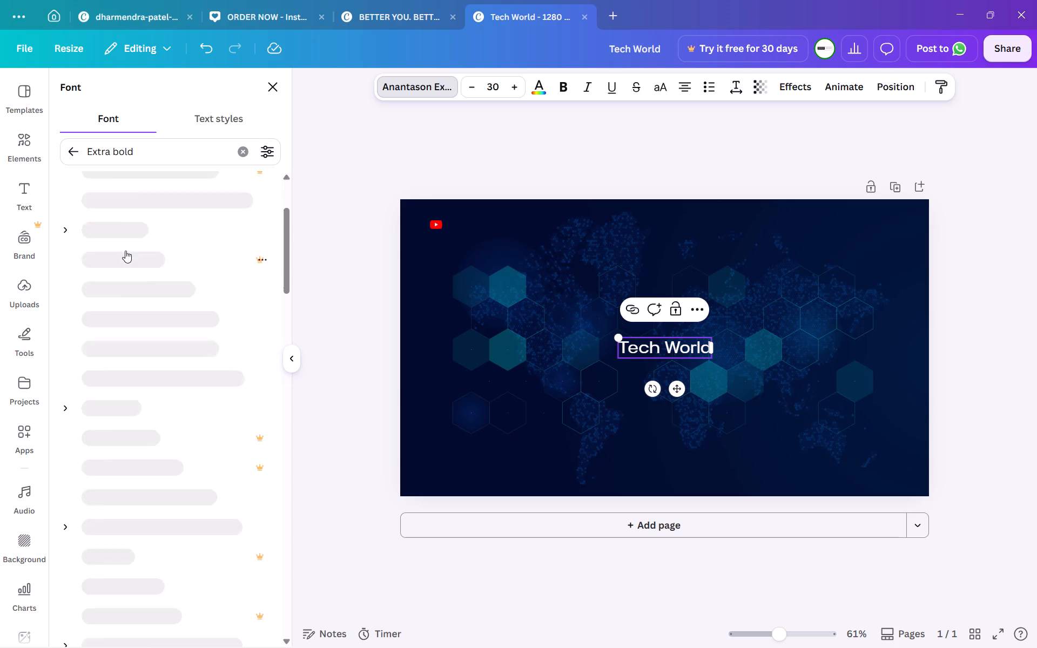
pyautogui.click(78, 157)
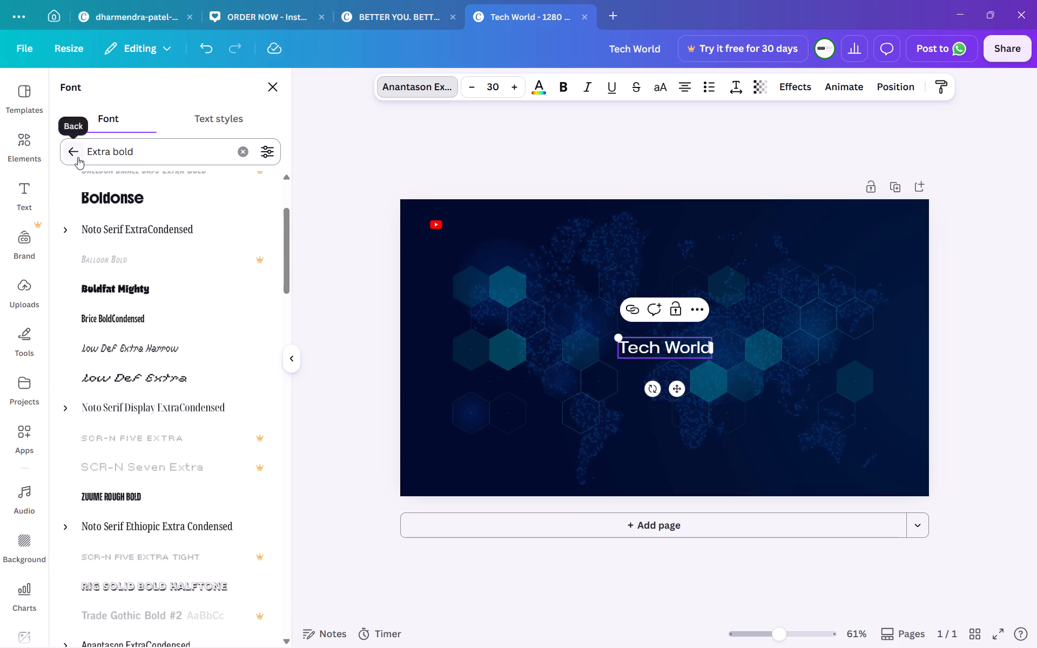
# Try the recently used font Anton on the "Tech World" text, then set it to Gagalin.
pyautogui.click(112, 314)
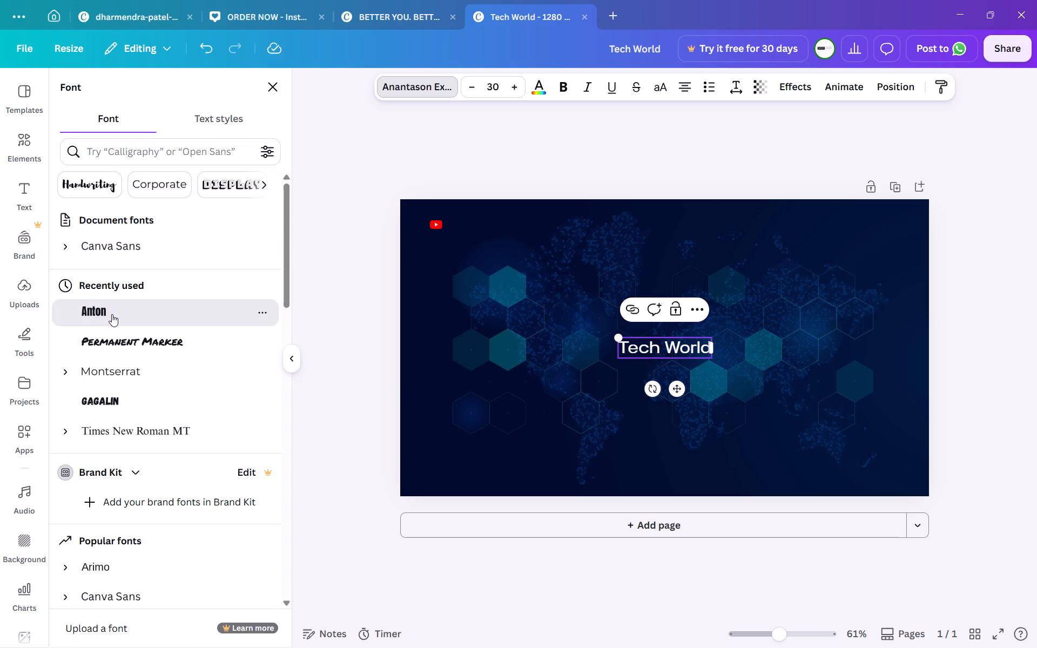
pyautogui.click(110, 401)
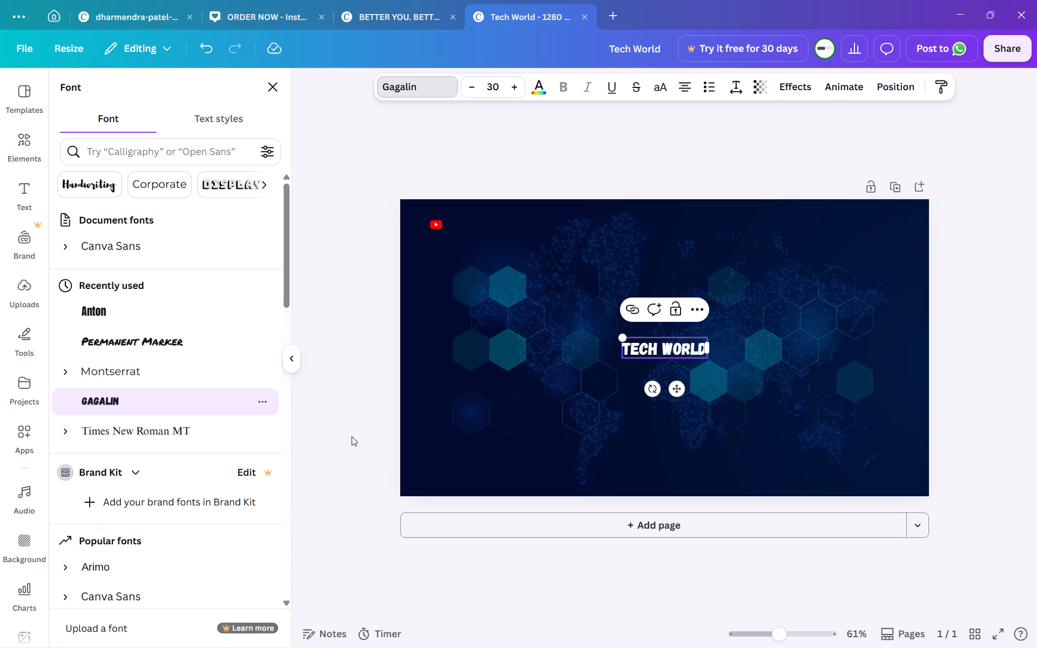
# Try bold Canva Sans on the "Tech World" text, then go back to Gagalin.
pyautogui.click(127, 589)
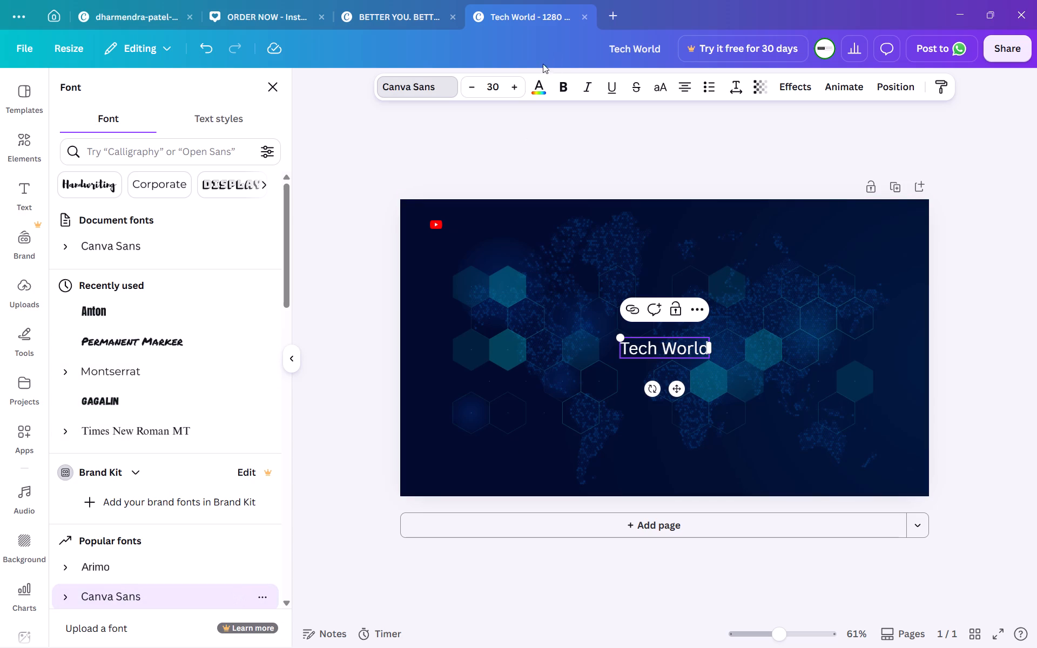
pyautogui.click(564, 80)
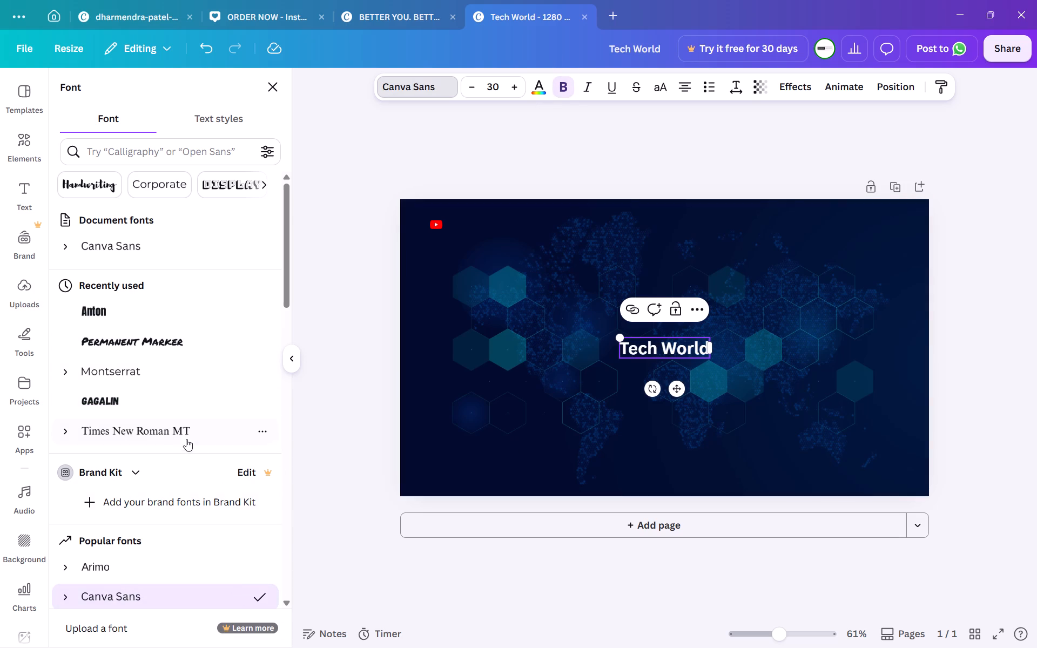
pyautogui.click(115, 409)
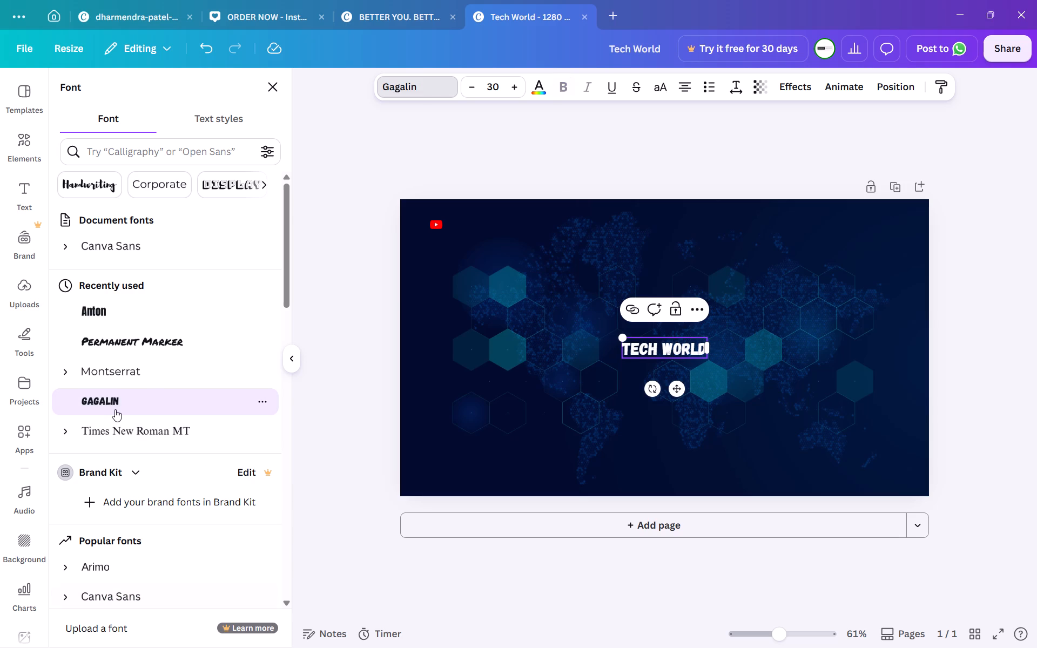
# Set the "Tech World" text to Montserrat and make it bold.
pyautogui.click(147, 369)
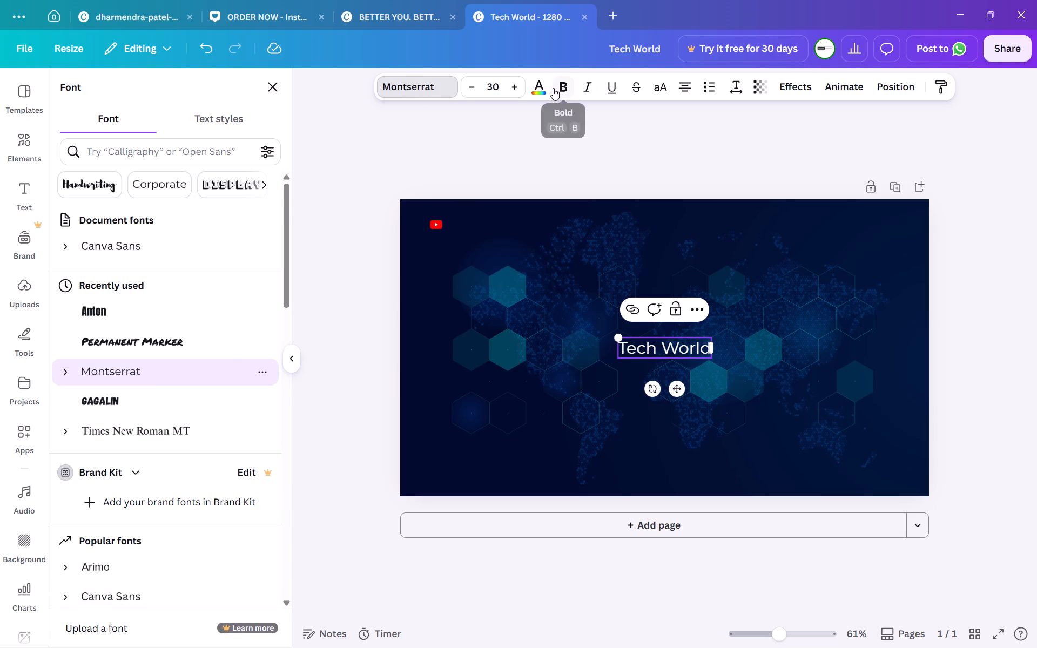
pyautogui.click(563, 82)
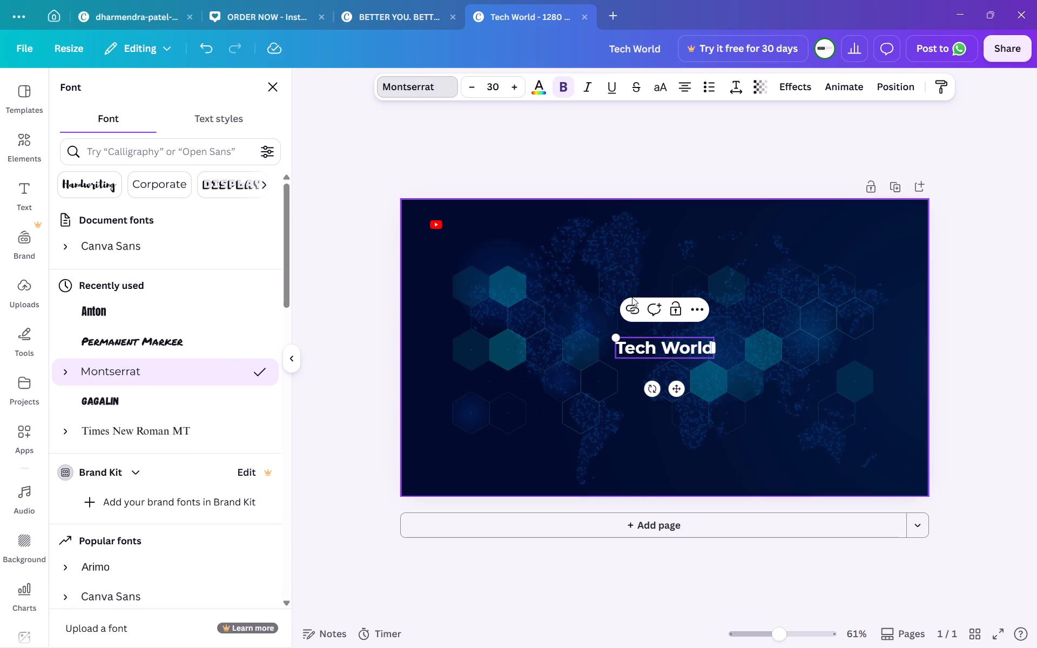
# Move the "Tech World" text to just right of the YouTube logo, vertically centred with it.
pyautogui.moveTo(677, 385); pyautogui.dragTo(510, 267)
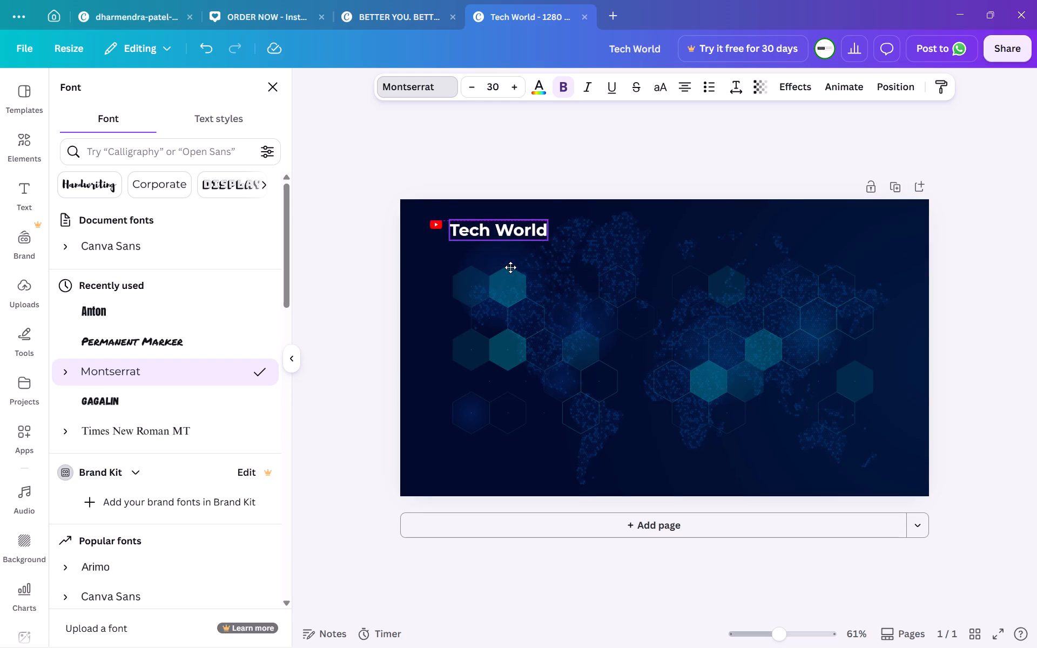
pyautogui.moveTo(510, 267); pyautogui.dragTo(510, 265)
pyautogui.scroll(1, 510, 265)
pyautogui.hscroll(1, 510, 265)
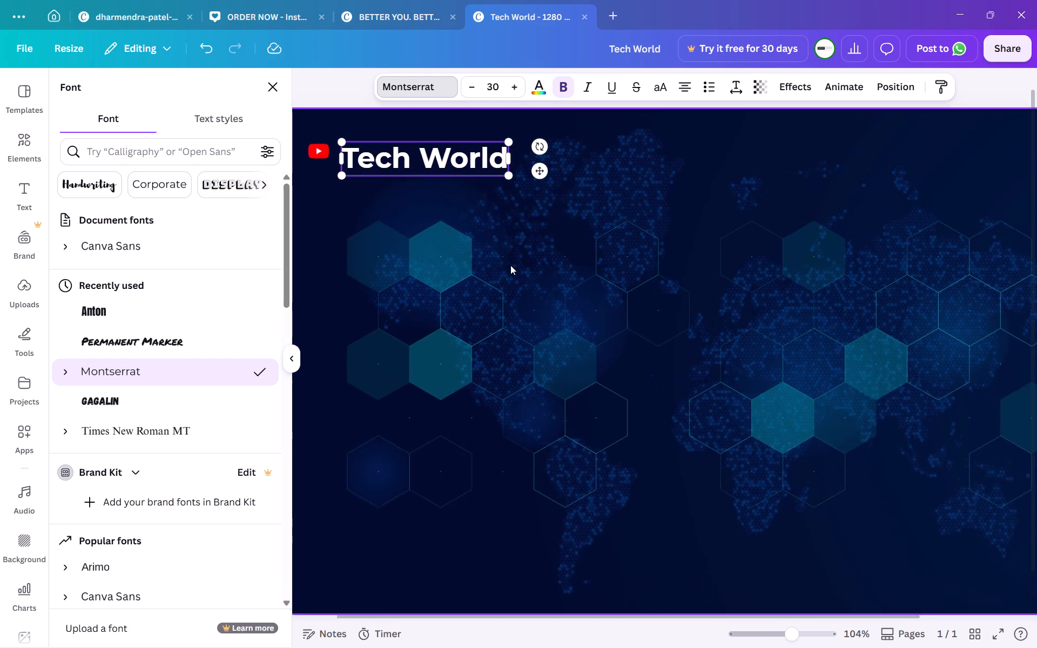
pyautogui.hscroll(1, 510, 265)
pyautogui.scroll(1, 510, 265)
pyautogui.hscroll(1, 510, 265)
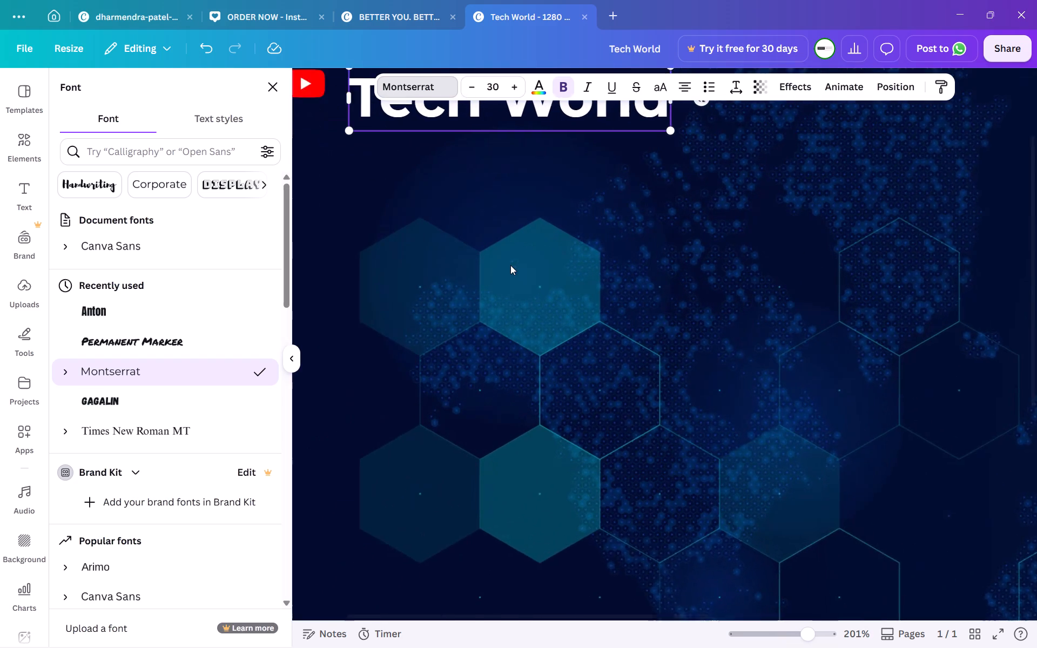
pyautogui.hscroll(3, 510, 265)
pyautogui.scroll(3, 510, 265)
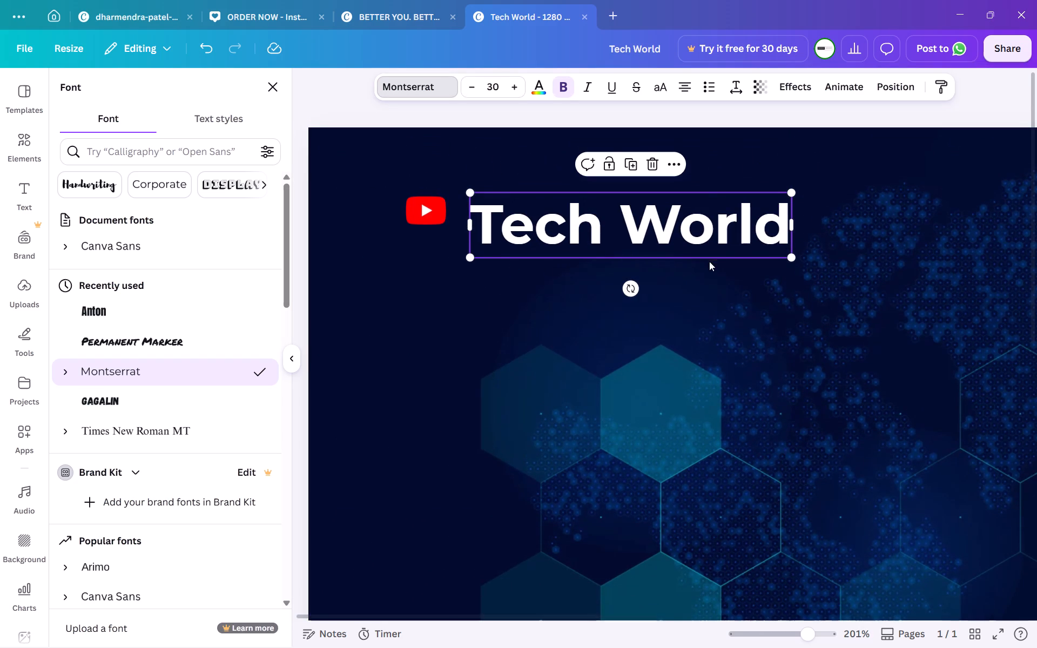
pyautogui.moveTo(693, 244); pyautogui.dragTo(687, 225)
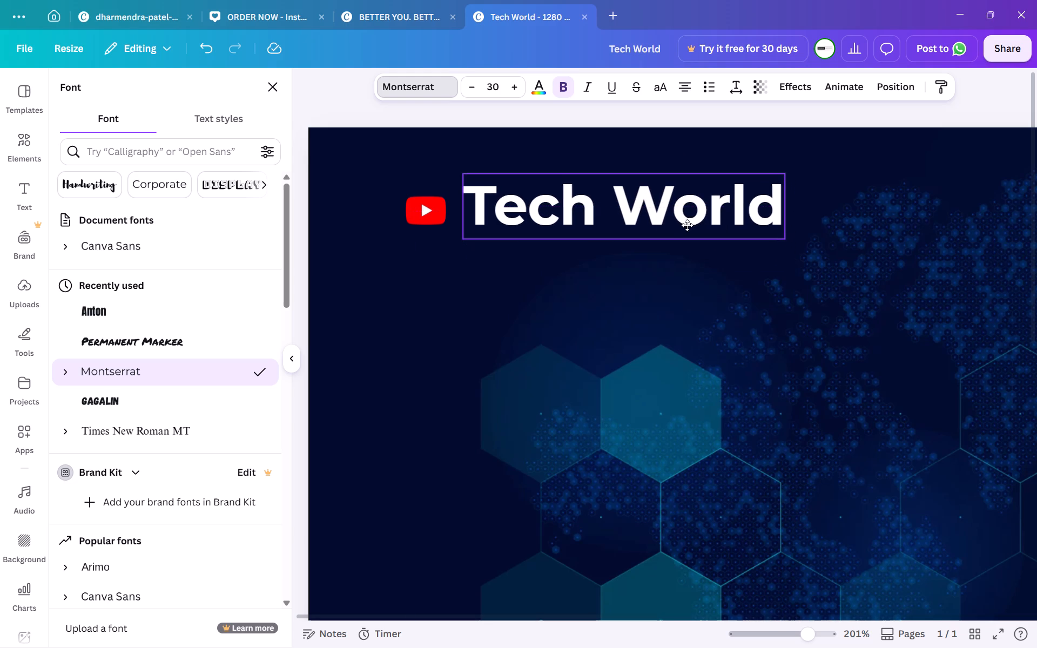
pyautogui.moveTo(687, 225); pyautogui.dragTo(689, 241)
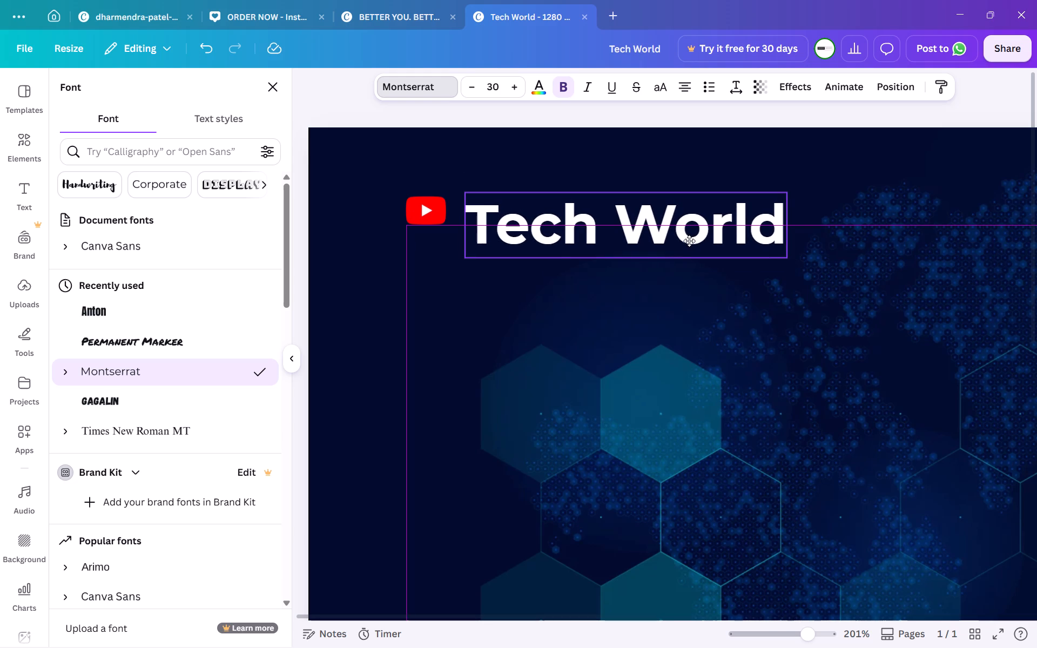
pyautogui.moveTo(689, 241); pyautogui.dragTo(681, 209)
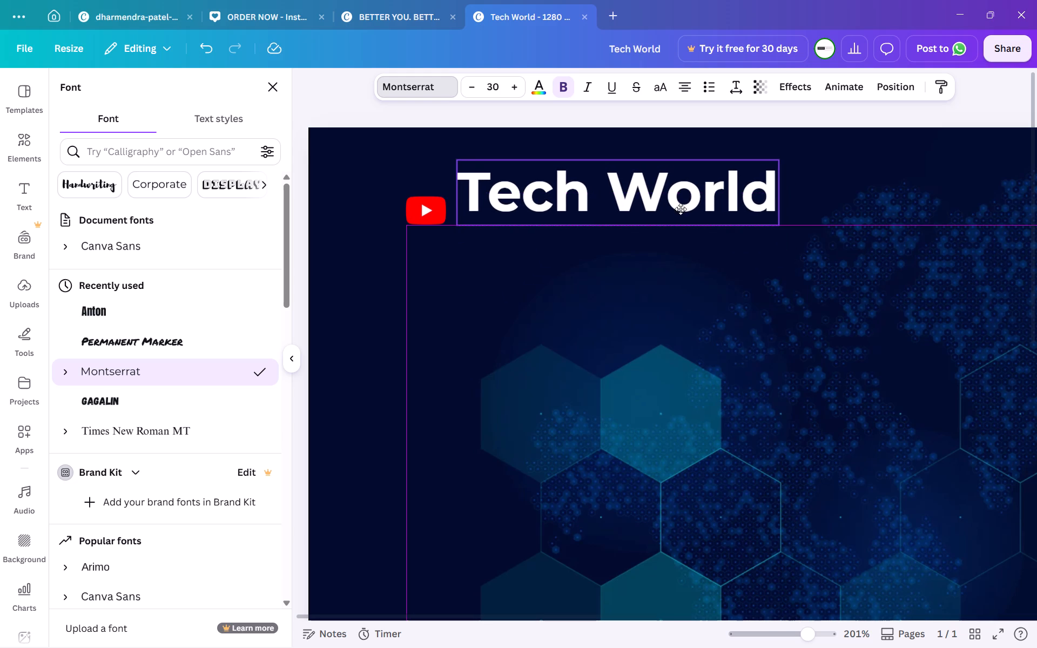
pyautogui.moveTo(681, 209); pyautogui.dragTo(678, 225)
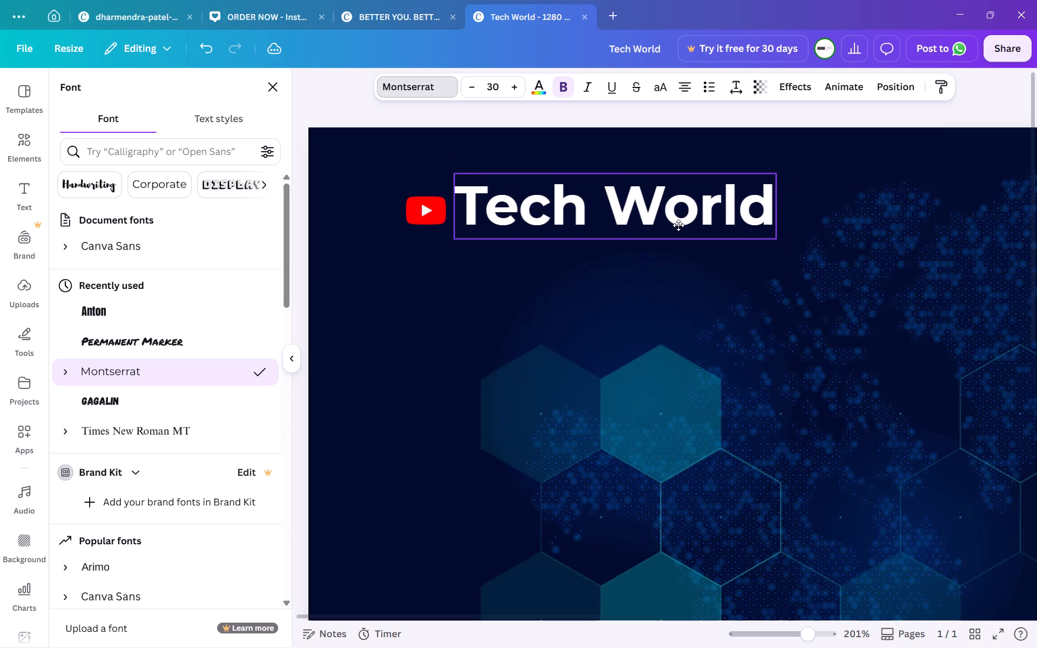
pyautogui.moveTo(678, 225); pyautogui.dragTo(681, 230)
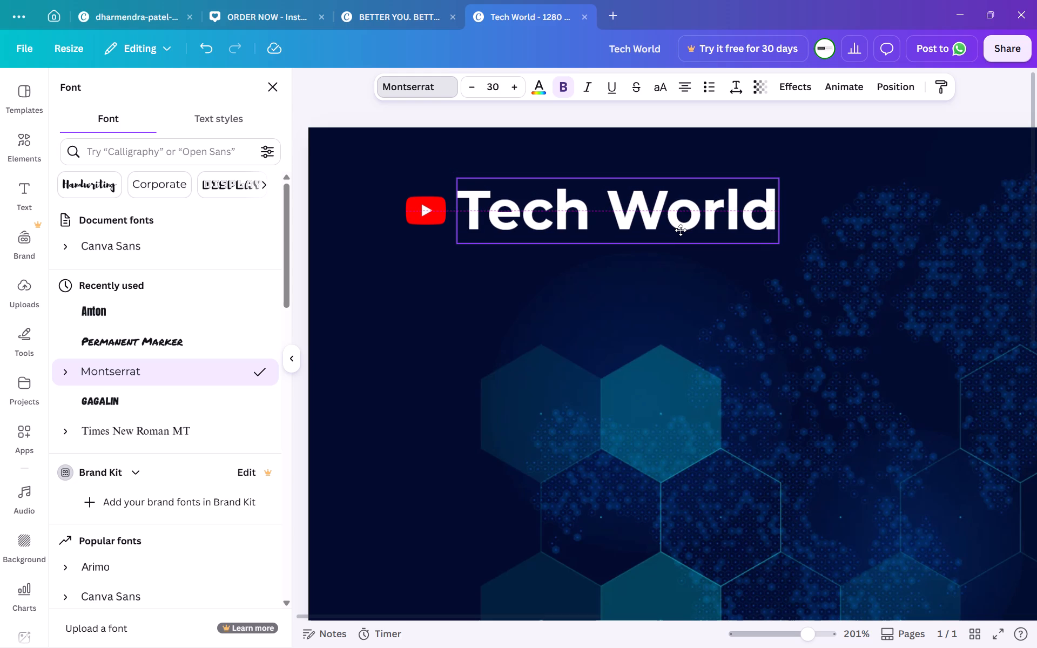
pyautogui.moveTo(681, 230); pyautogui.dragTo(682, 228)
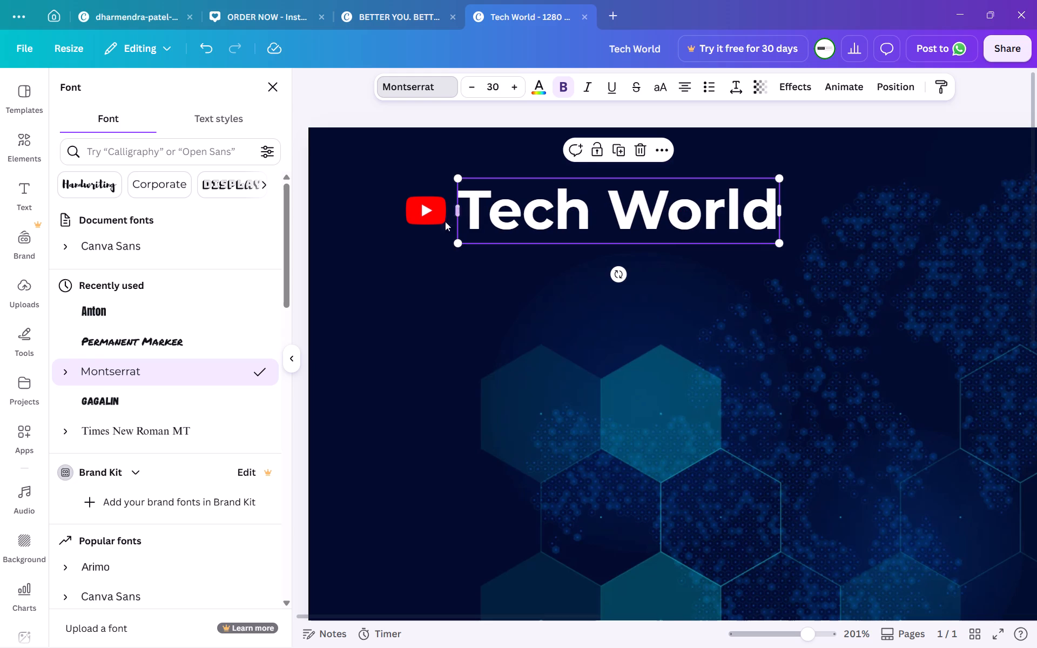
# Enlarge the YouTube logo proportionally to about 45 × 32 so it better matches the "Tech World" text.
pyautogui.click(430, 221)
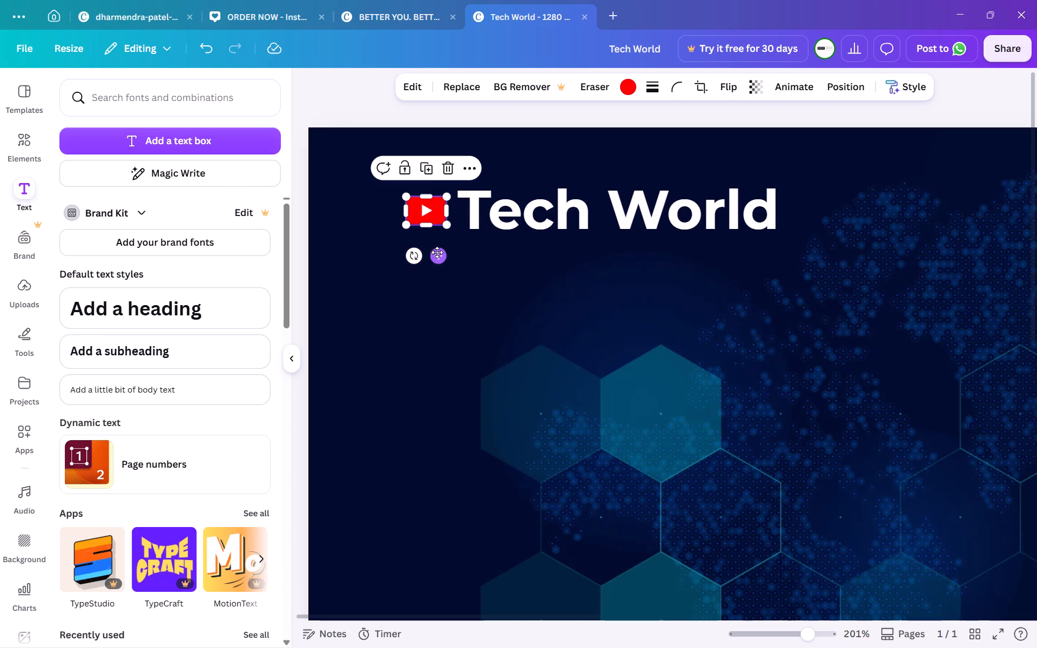
pyautogui.moveTo(447, 225); pyautogui.dragTo(455, 227)
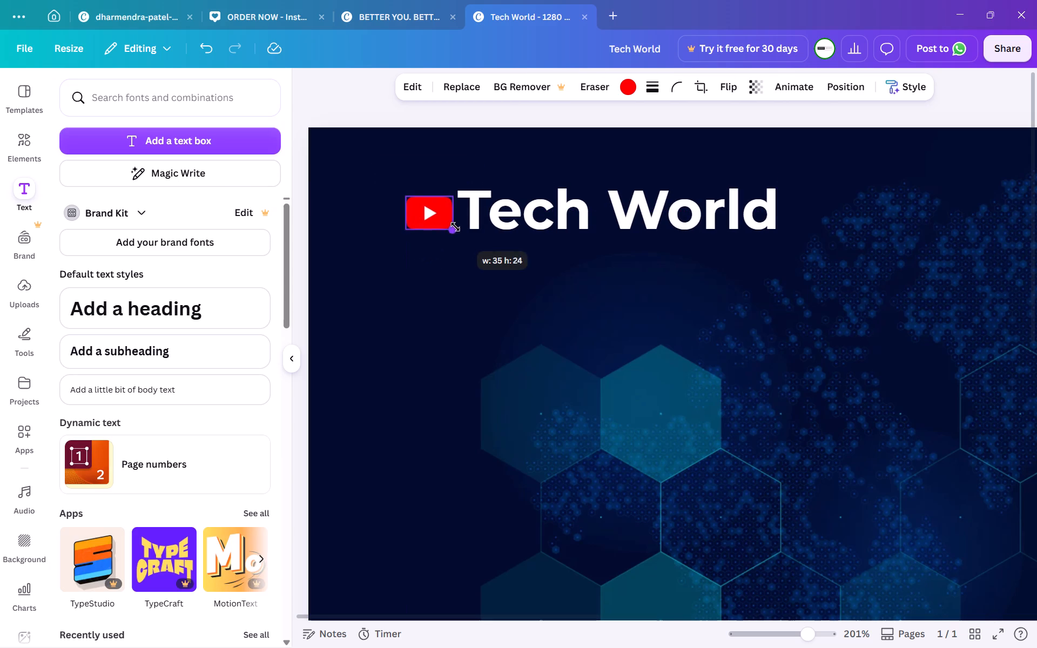
pyautogui.moveTo(455, 227); pyautogui.dragTo(459, 228)
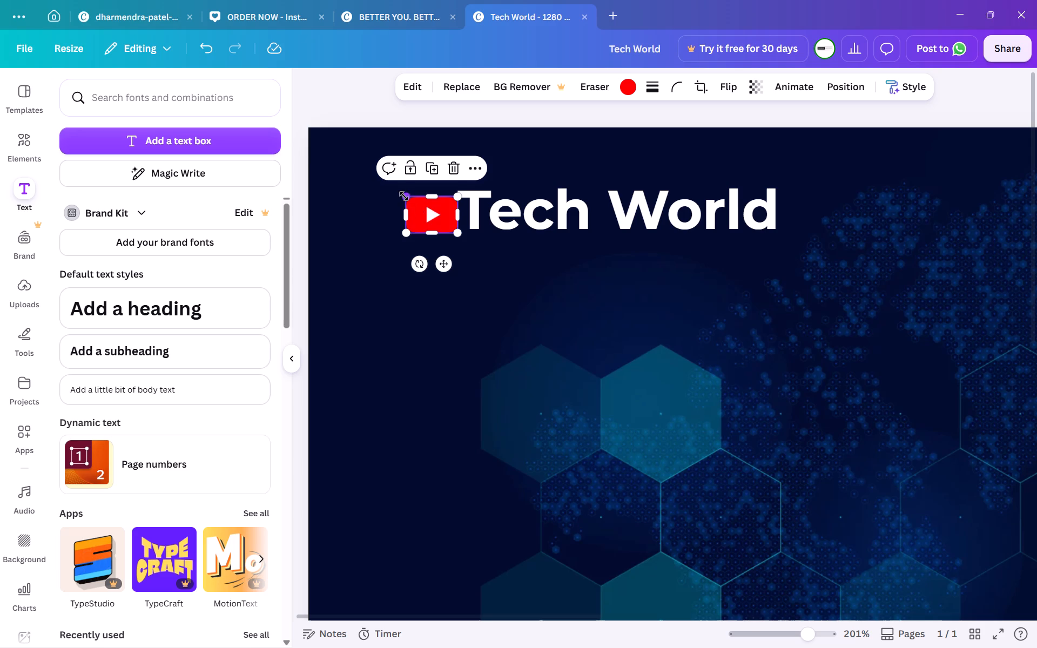
pyautogui.moveTo(404, 196); pyautogui.dragTo(389, 190)
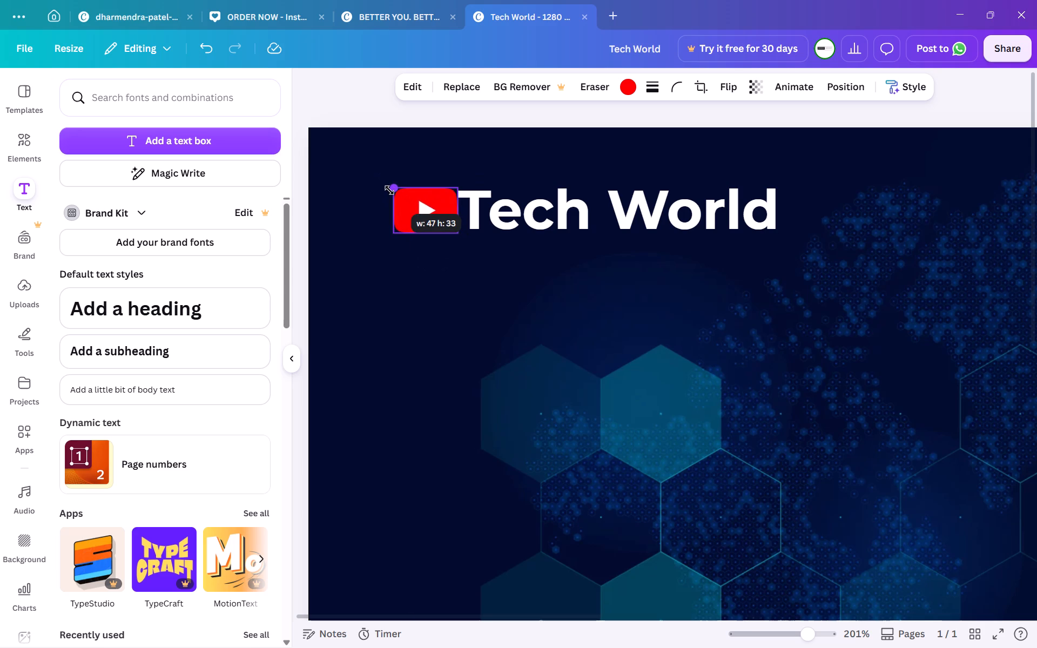
pyautogui.moveTo(389, 190); pyautogui.dragTo(394, 191)
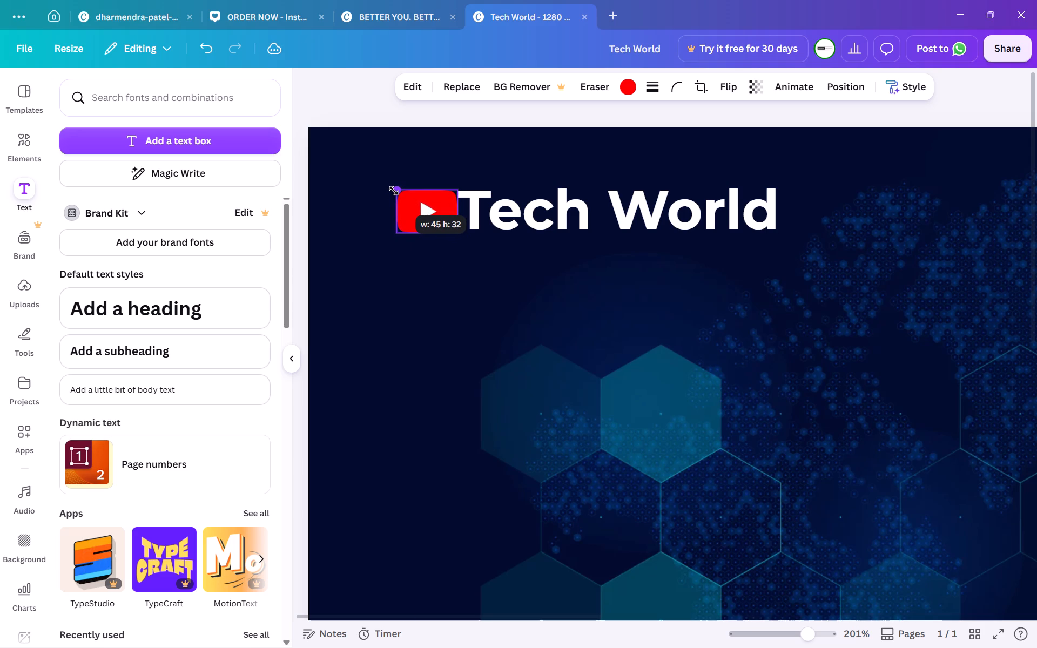
pyautogui.moveTo(394, 191); pyautogui.dragTo(393, 191)
# Shift the YouTube logo slightly right, centred on the text's height, and move "Tech World" right to leave a small gap.
pyautogui.scroll(1, 425, 223)
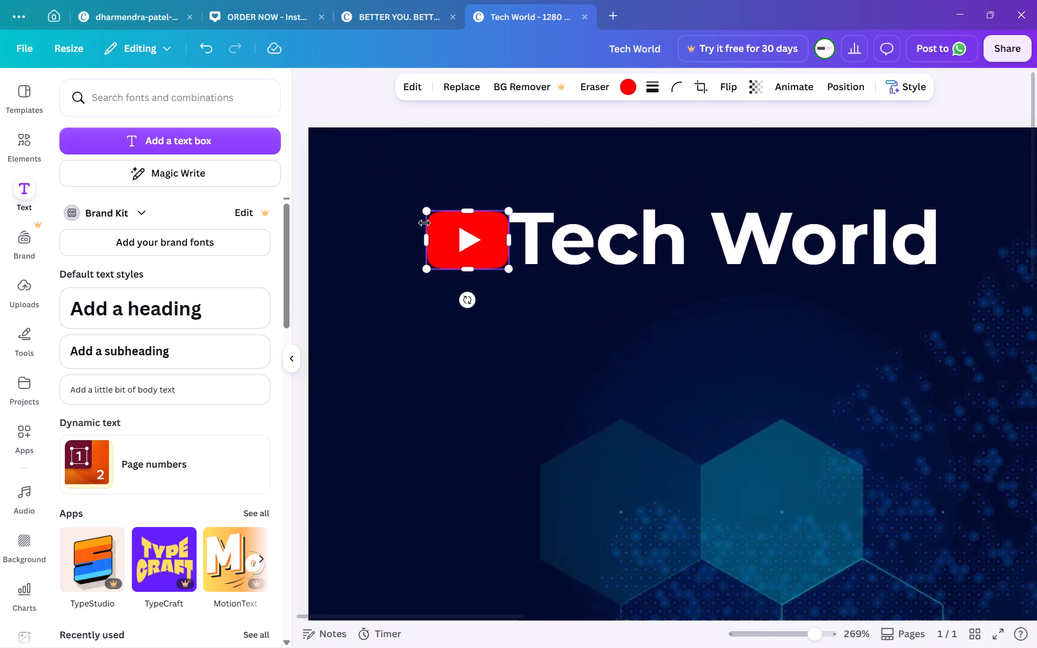
pyautogui.moveTo(465, 237); pyautogui.dragTo(481, 236)
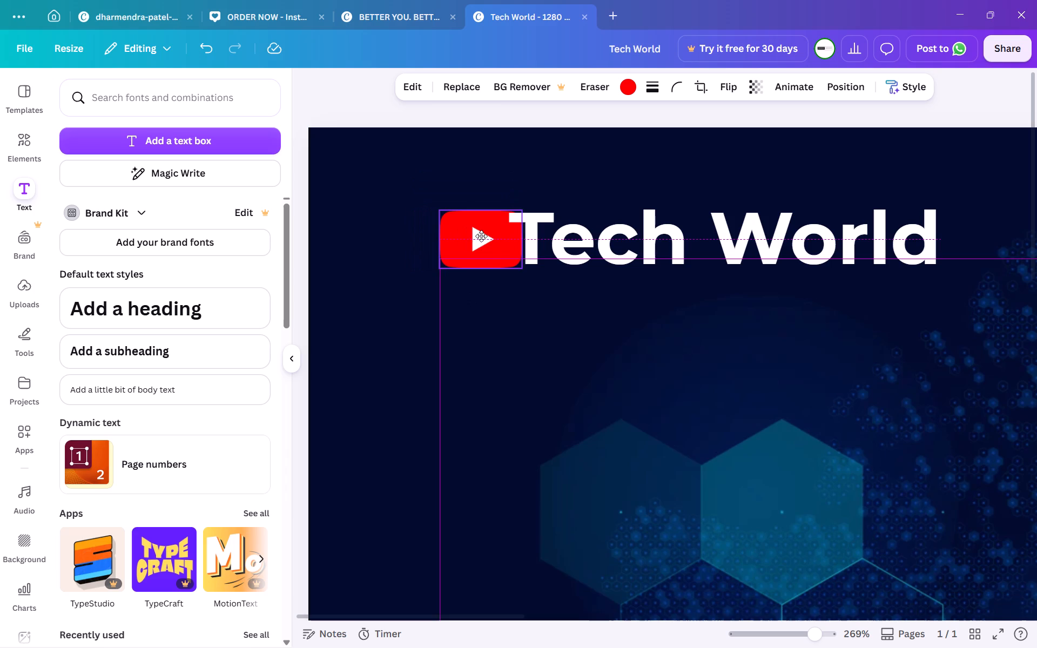
pyautogui.moveTo(481, 236); pyautogui.dragTo(478, 236)
pyautogui.moveTo(565, 235); pyautogui.dragTo(573, 235)
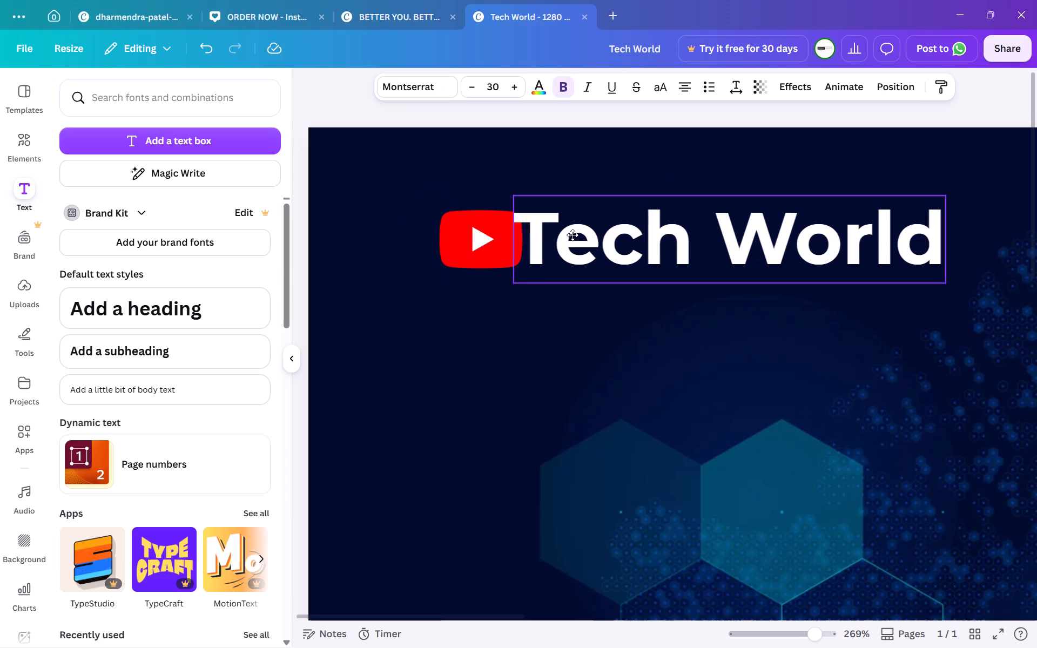
pyautogui.moveTo(573, 235); pyautogui.dragTo(588, 235)
pyautogui.click(567, 327)
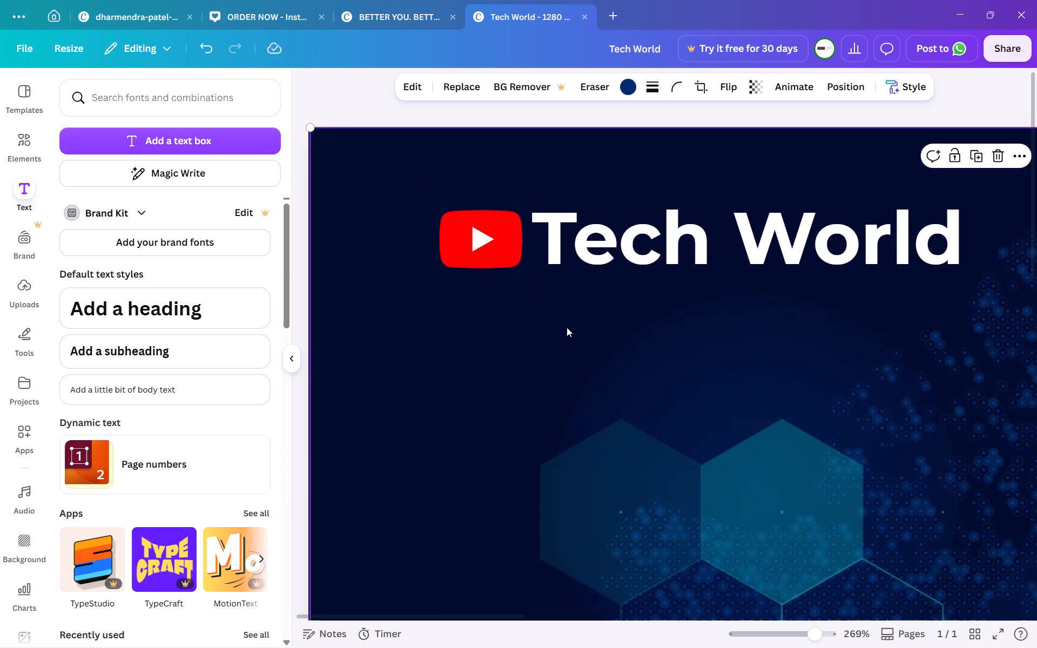
# Move the YouTube logo slightly up and realign the "Tech World" text beside it, vertically centred with the logo.
pyautogui.click(492, 249)
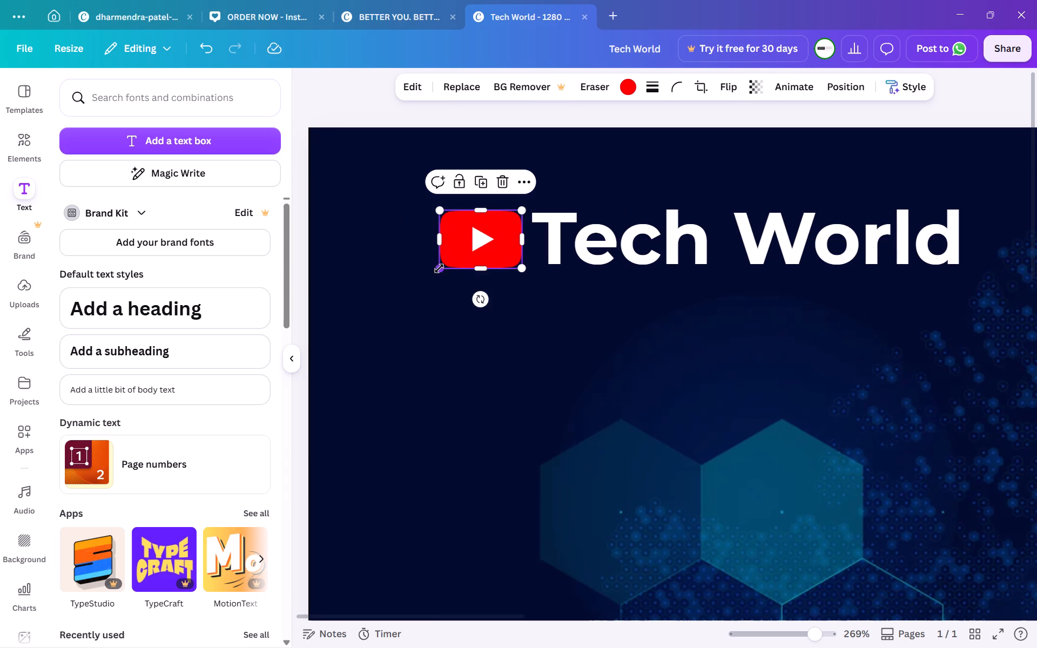
pyautogui.click(437, 268)
pyautogui.moveTo(484, 244); pyautogui.dragTo(484, 235)
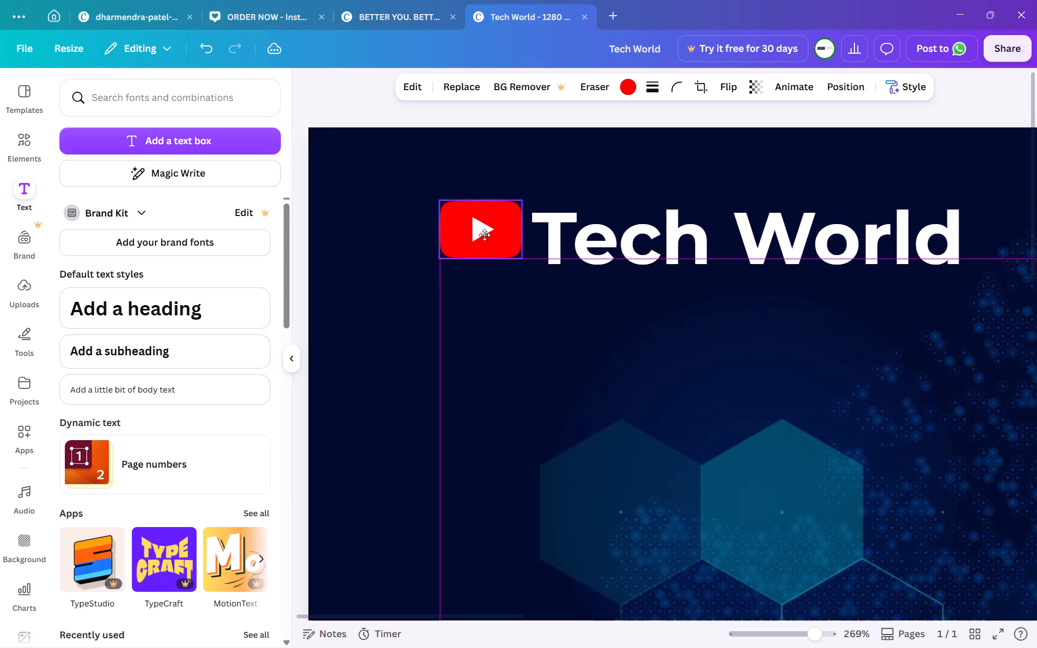
pyautogui.moveTo(484, 235); pyautogui.dragTo(484, 235)
pyautogui.moveTo(633, 234); pyautogui.dragTo(629, 225)
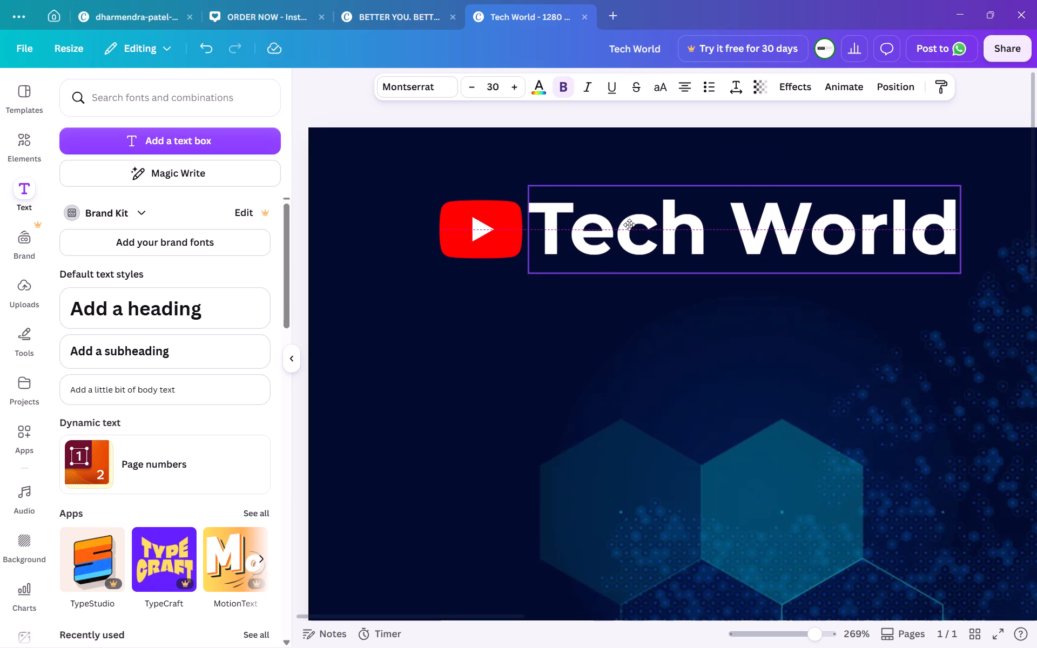
pyautogui.moveTo(629, 225); pyautogui.dragTo(633, 215)
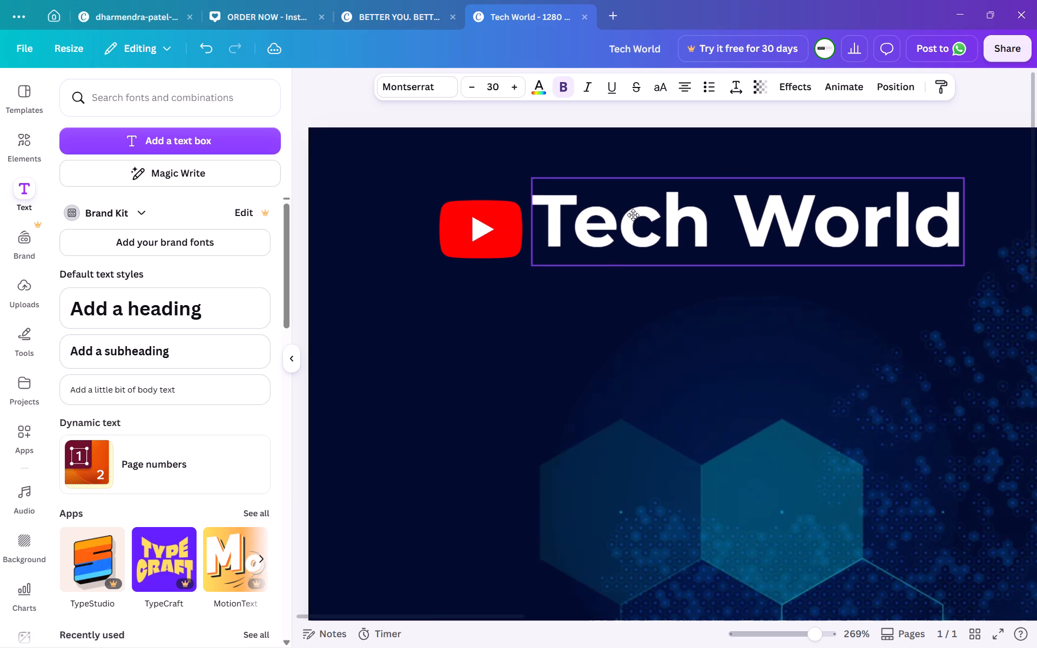
pyautogui.moveTo(633, 215); pyautogui.dragTo(633, 222)
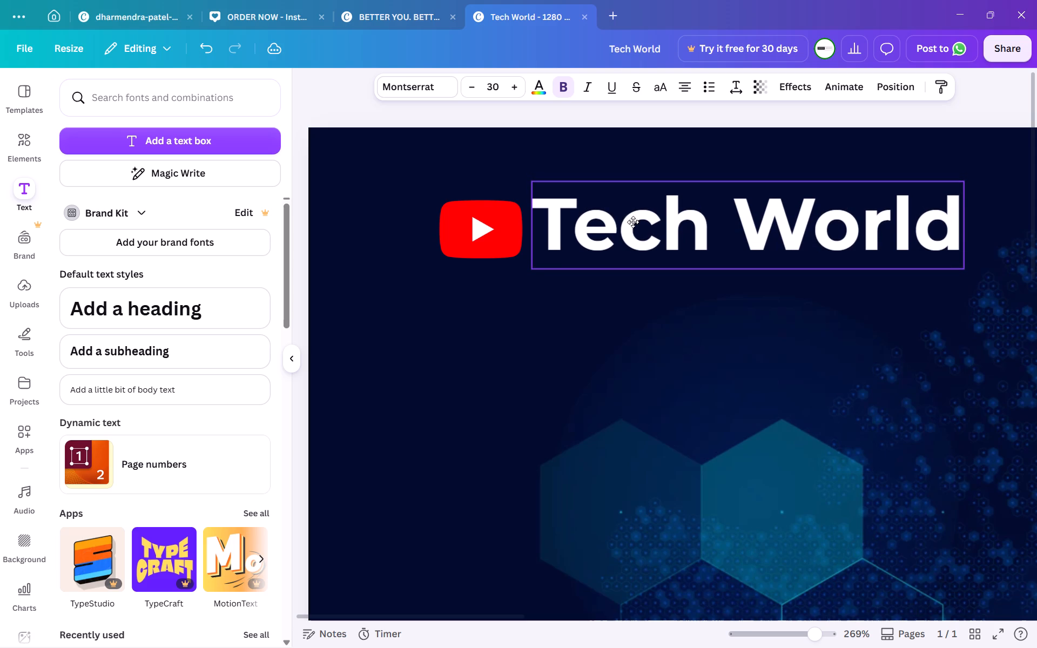
pyautogui.moveTo(633, 222); pyautogui.dragTo(633, 219)
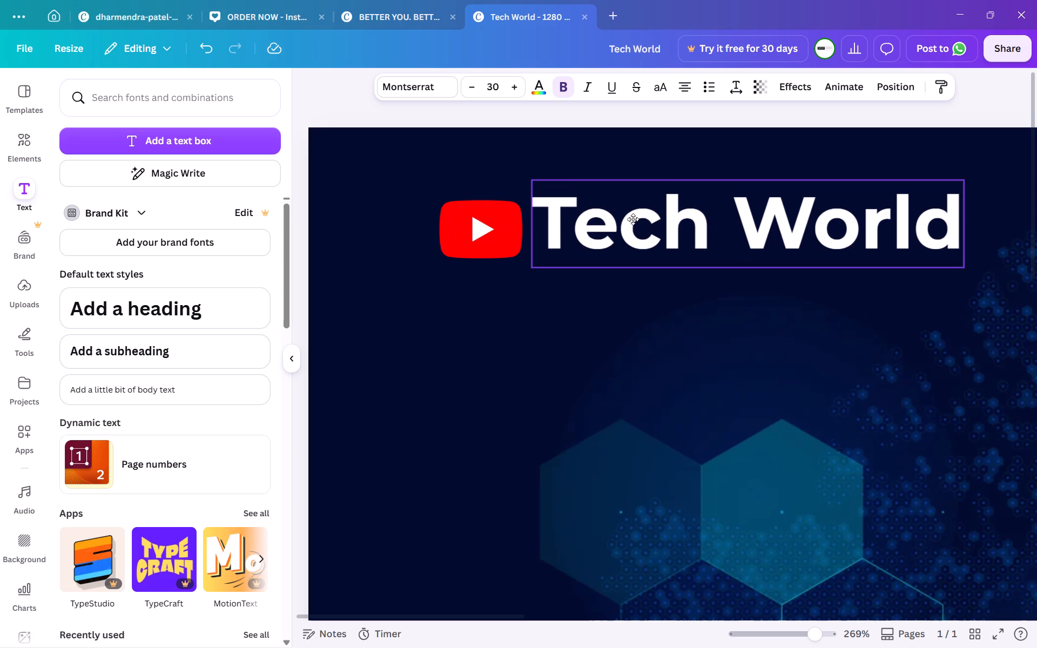
pyautogui.moveTo(633, 219); pyautogui.dragTo(633, 220)
pyautogui.click(633, 220)
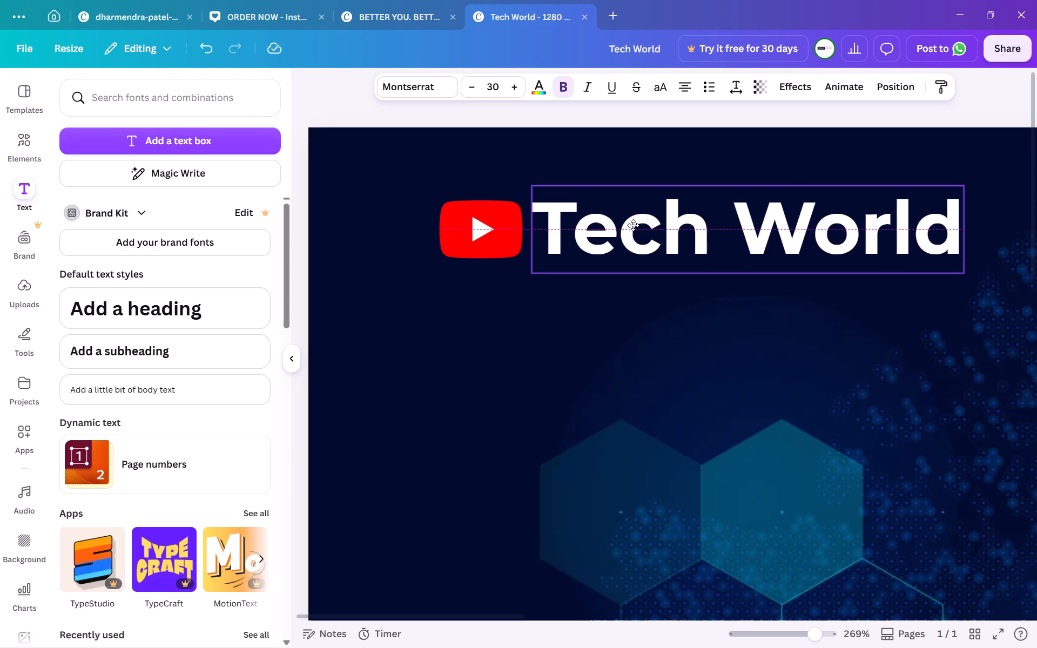
pyautogui.click(599, 330)
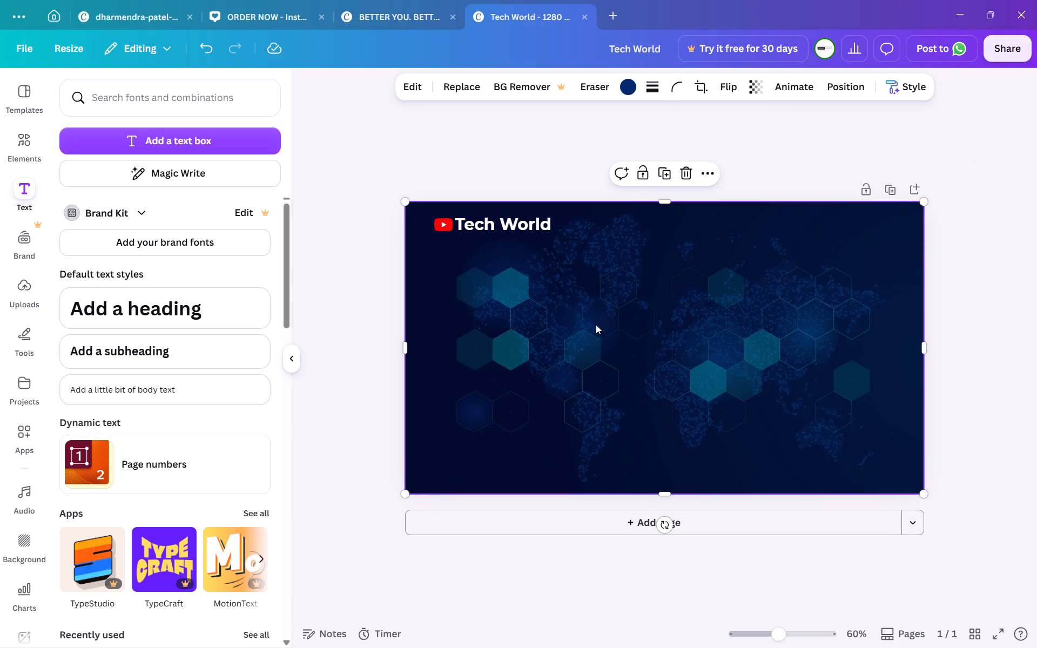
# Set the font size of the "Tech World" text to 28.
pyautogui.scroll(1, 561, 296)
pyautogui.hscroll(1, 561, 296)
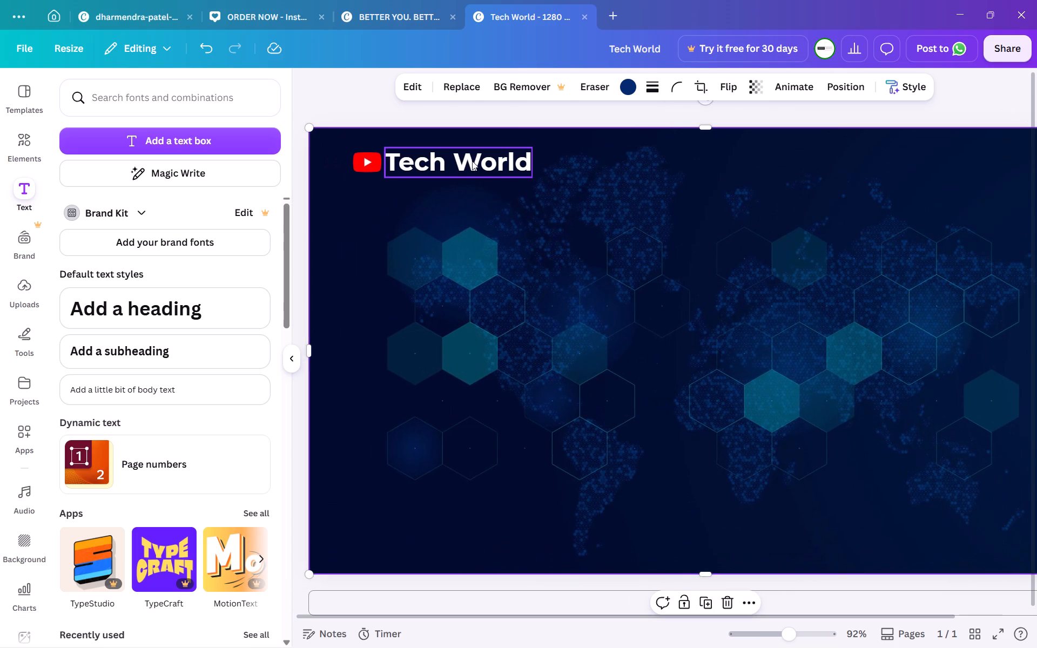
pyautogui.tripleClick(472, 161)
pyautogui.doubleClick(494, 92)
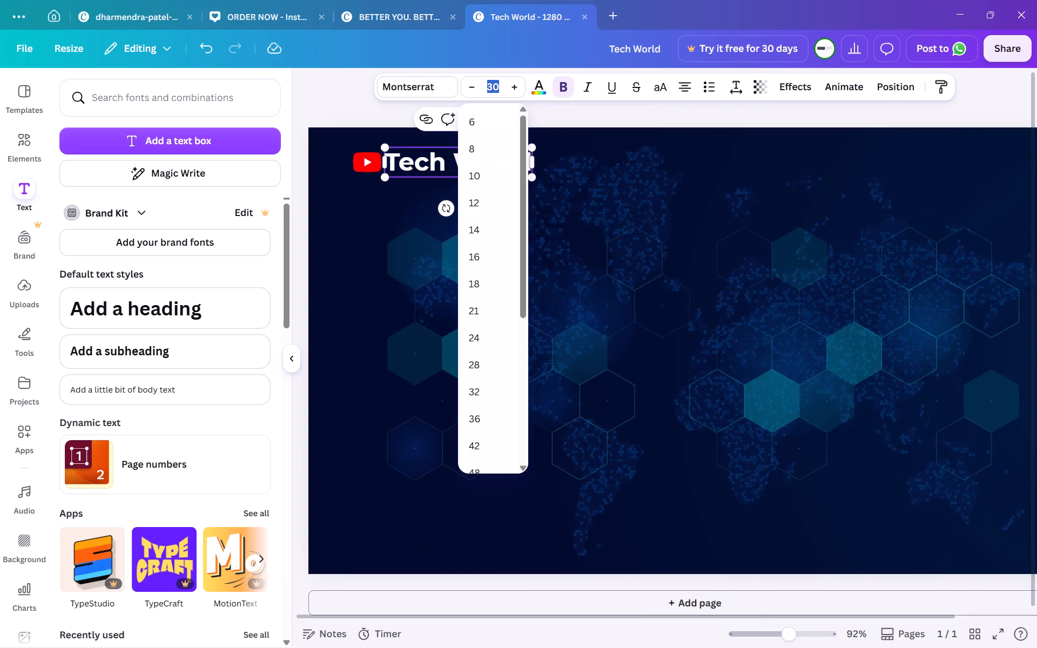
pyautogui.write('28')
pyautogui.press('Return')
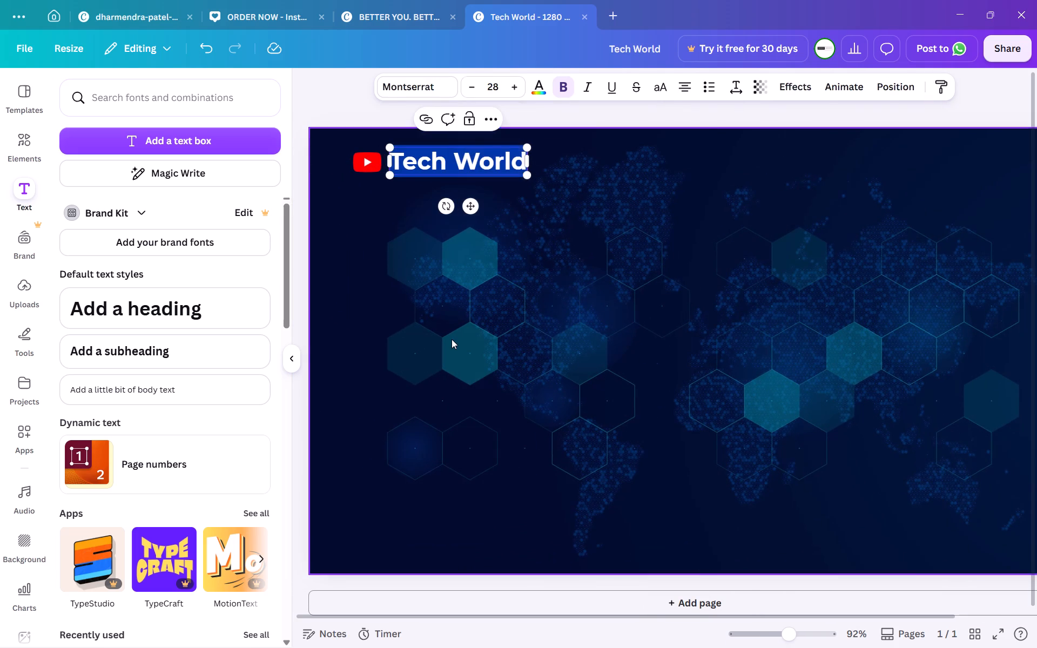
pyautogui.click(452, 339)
# Set the font size of the "Tech World" text to 25.
pyautogui.tripleClick(455, 154)
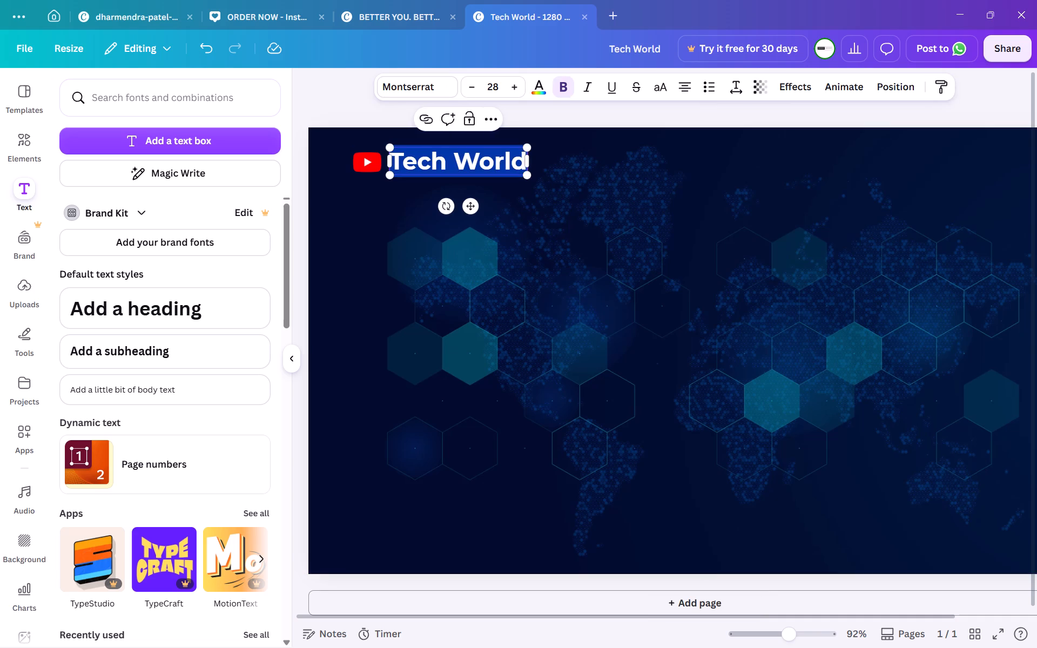
pyautogui.doubleClick(494, 87)
pyautogui.write('25')
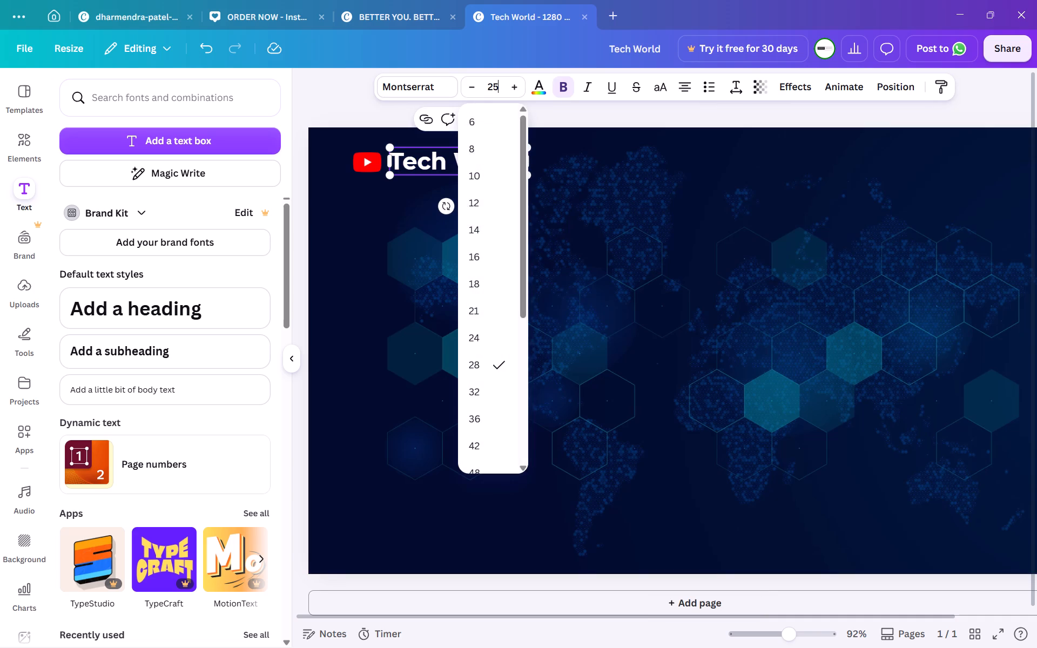
pyautogui.press('Return')
pyautogui.click(478, 296)
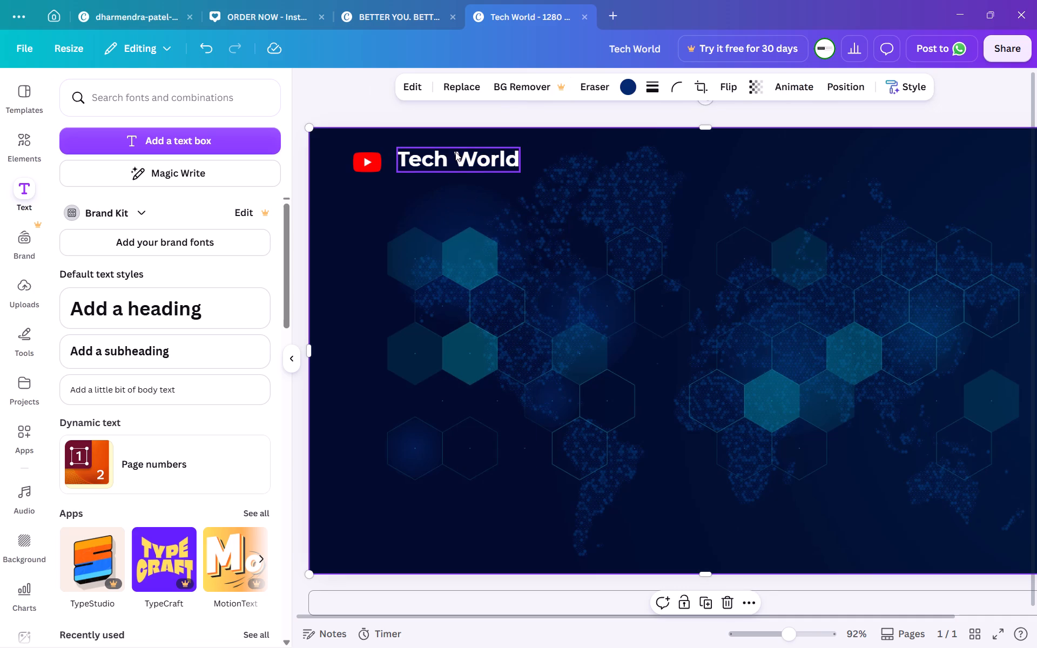
# Move the "Tech World" text closer to the YouTube logo, leaving a small gap and vertically centring it with the logo.
pyautogui.scroll(1, 455, 152)
pyautogui.hscroll(2, 455, 152)
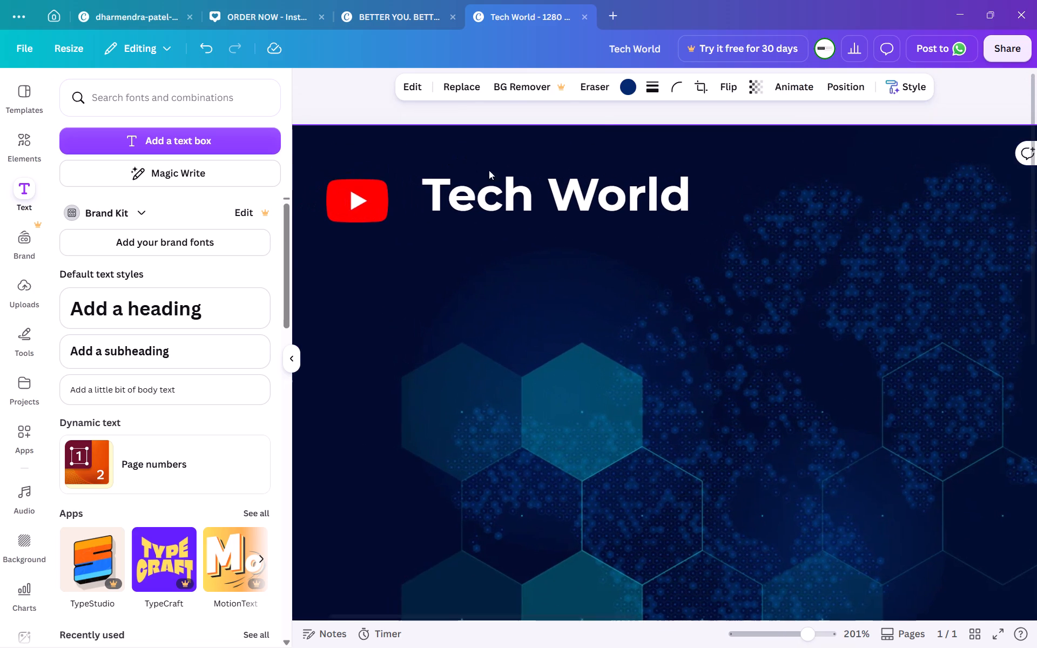
pyautogui.moveTo(517, 183); pyautogui.dragTo(509, 187)
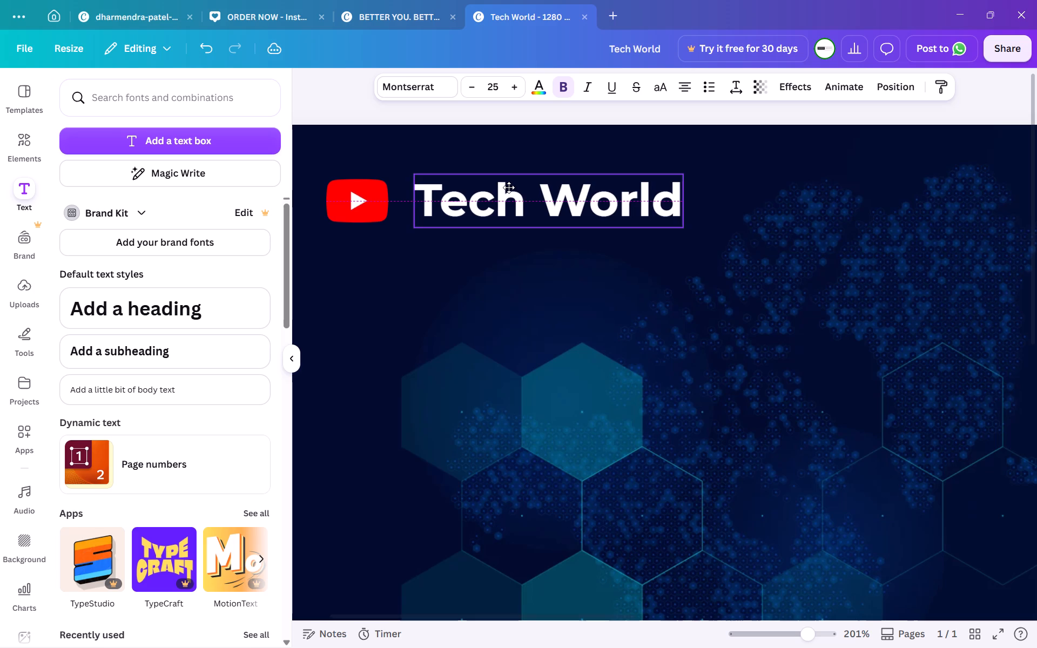
pyautogui.moveTo(509, 187); pyautogui.dragTo(501, 187)
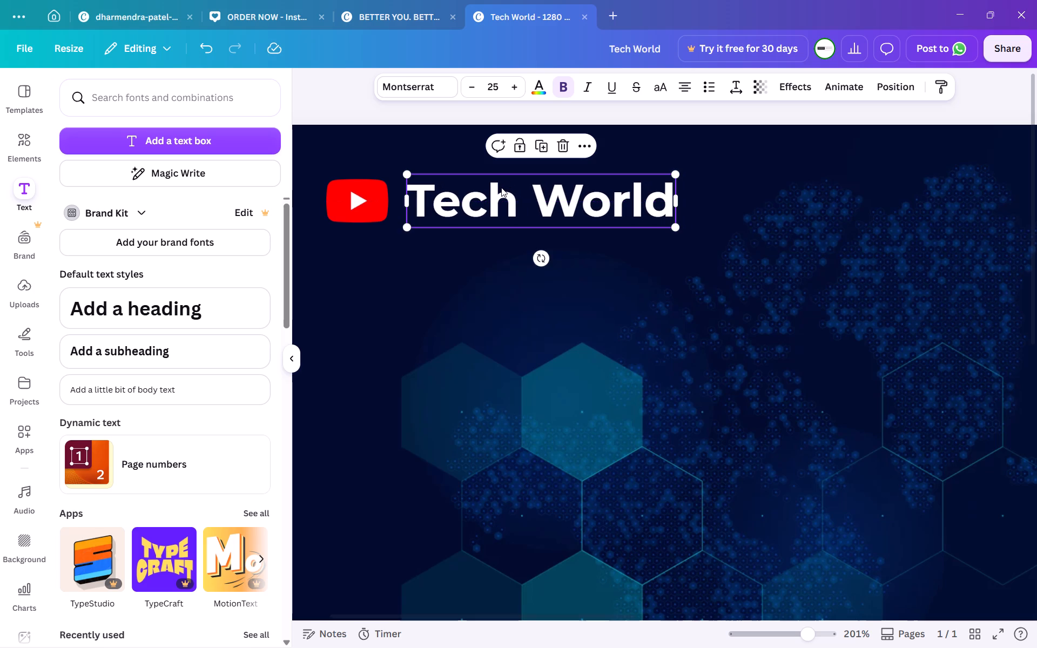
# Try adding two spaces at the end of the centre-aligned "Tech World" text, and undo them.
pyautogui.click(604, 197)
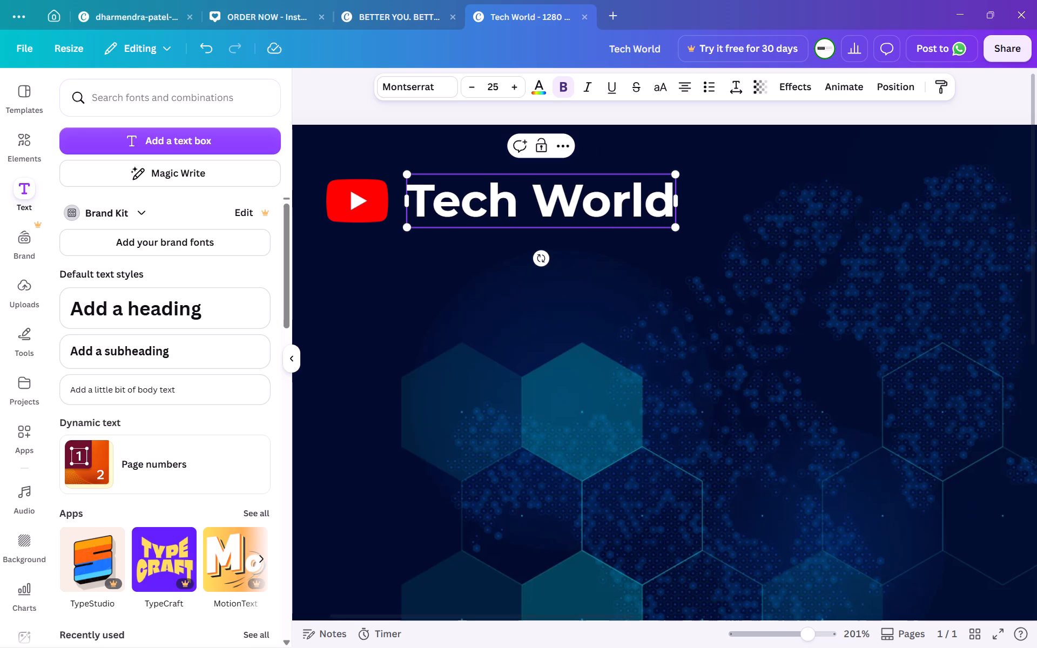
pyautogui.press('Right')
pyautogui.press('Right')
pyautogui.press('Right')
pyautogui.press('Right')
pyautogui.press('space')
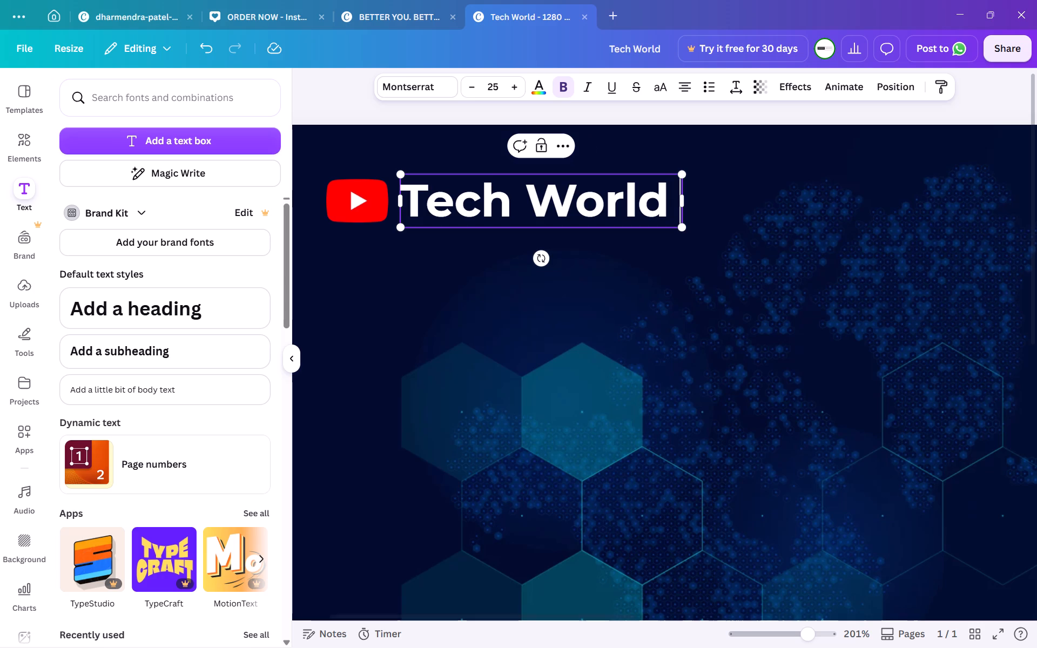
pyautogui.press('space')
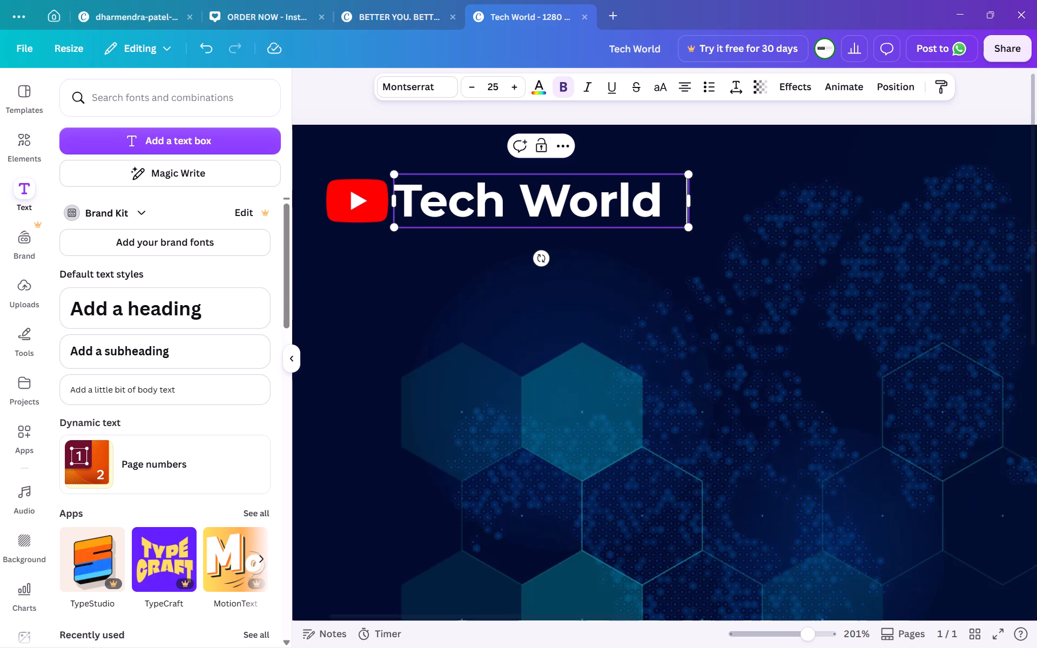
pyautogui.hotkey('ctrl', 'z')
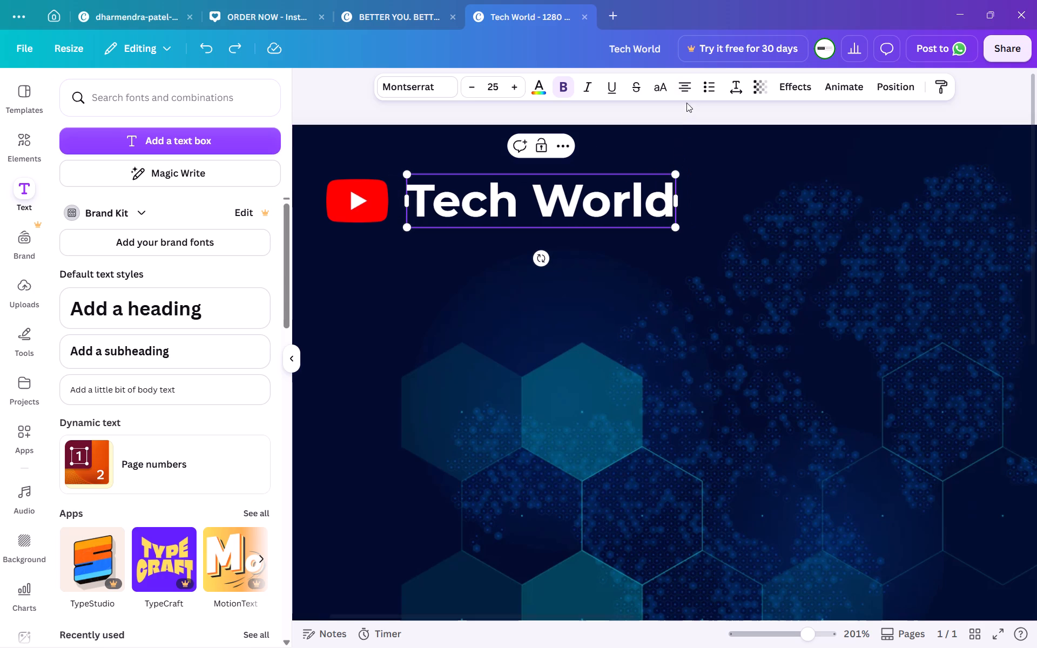
# Left-align the "Tech World" text and append two spaces and a vertical bar "|" to it.
pyautogui.click(690, 90)
pyautogui.press('space')
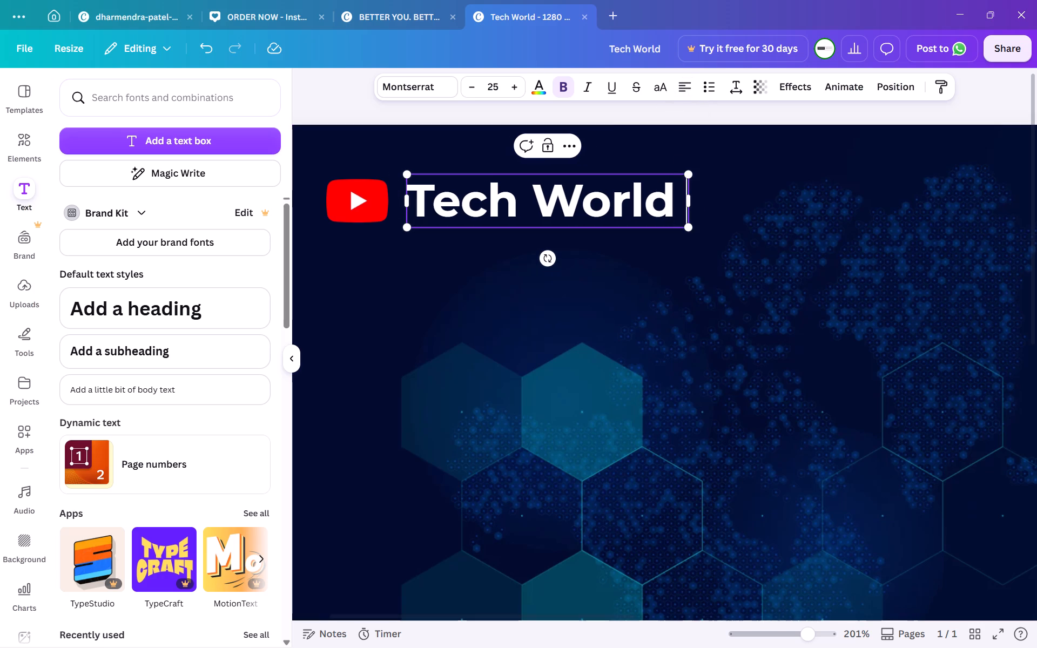
pyautogui.press('space')
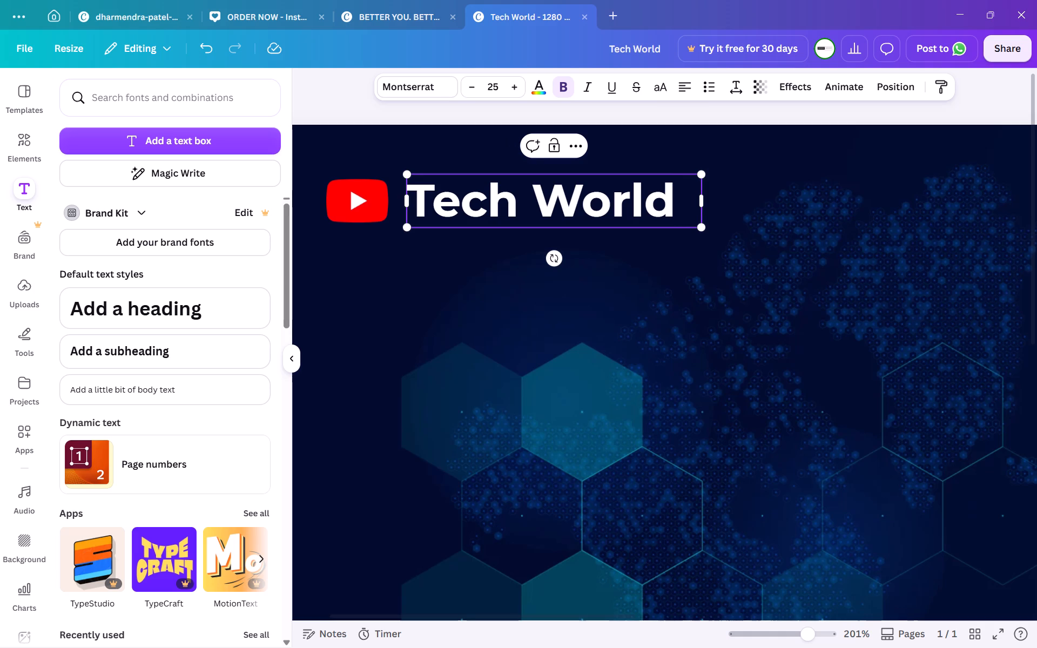
pyautogui.hotkey('shift', '|')
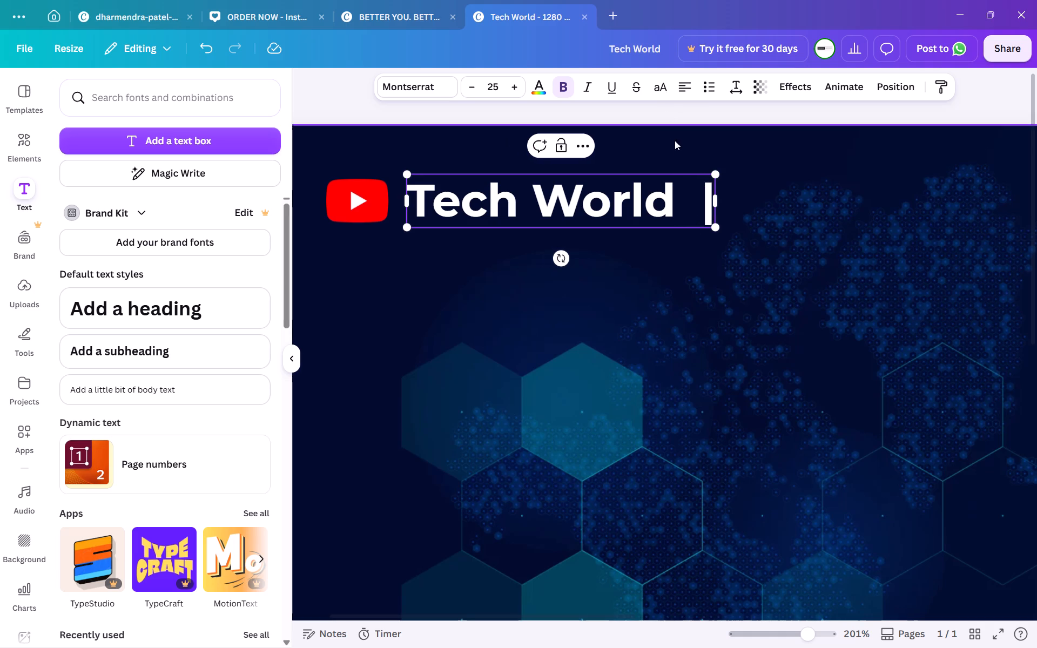
# Remove the bold formatting from only the vertical bar after "Tech World".
pyautogui.doubleClick(704, 206)
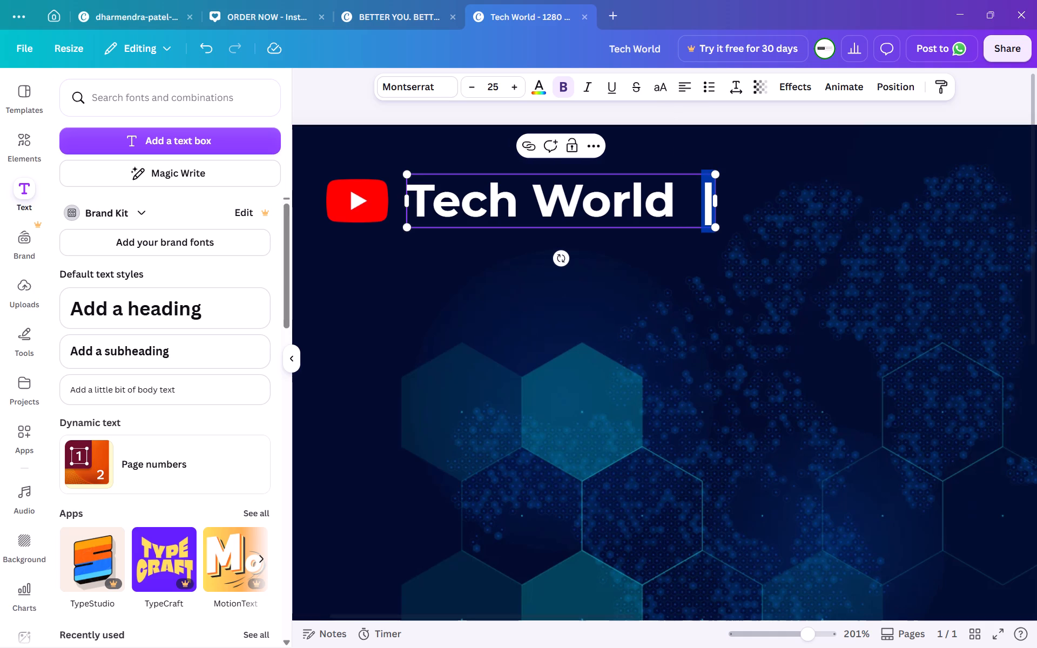
pyautogui.click(565, 89)
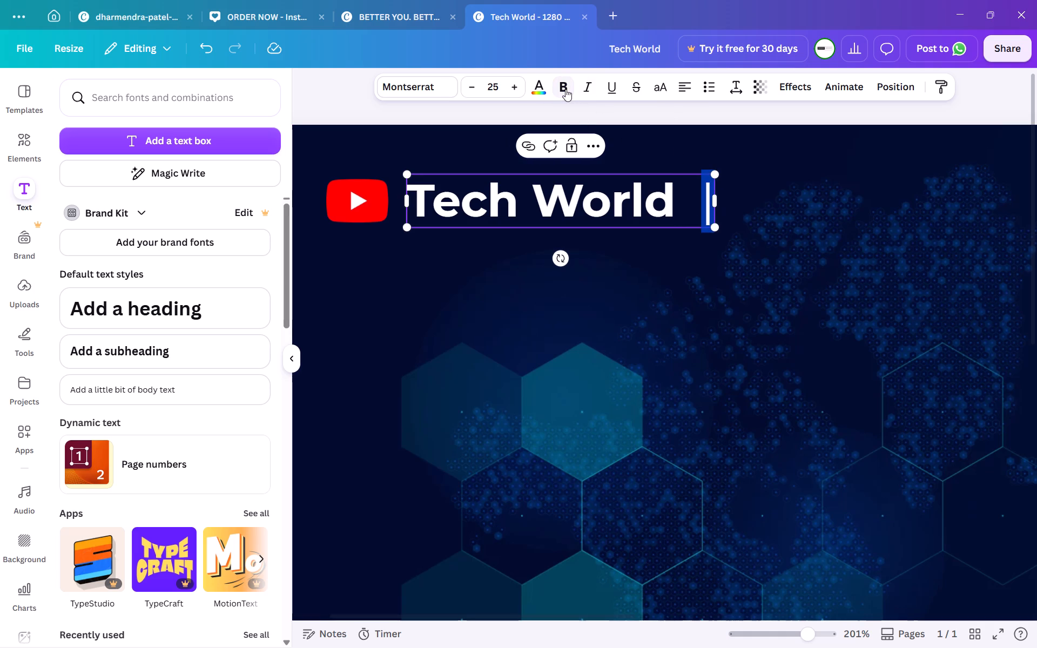
pyautogui.press('Right')
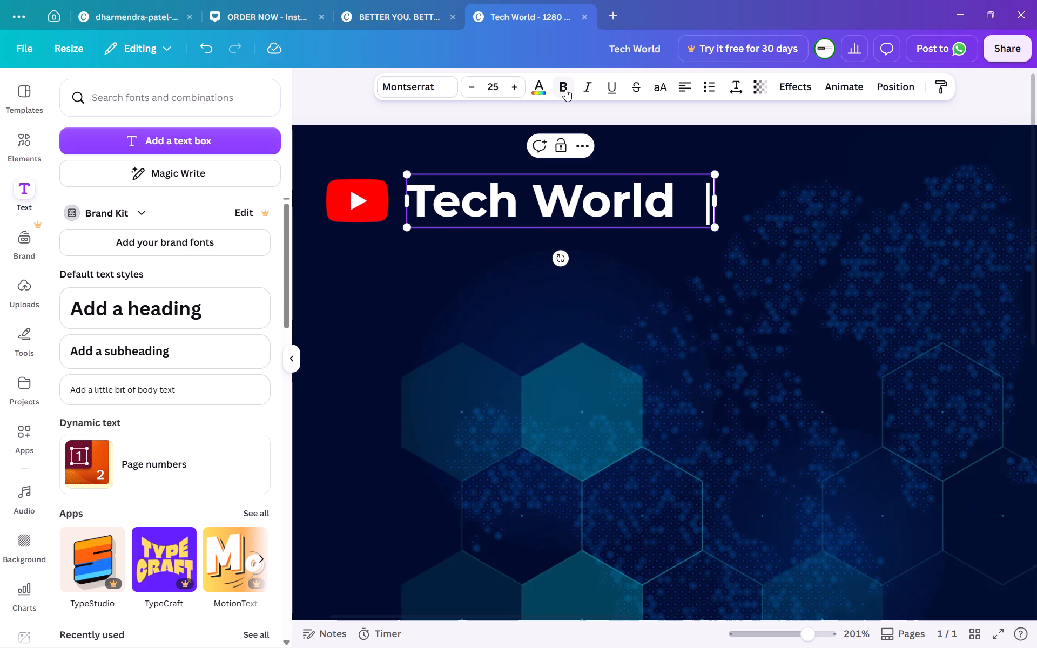
# Add two spaces after the vertical bar, followed by the non-bold italic text "Ex-p".
pyautogui.press('space')
pyautogui.press('space')
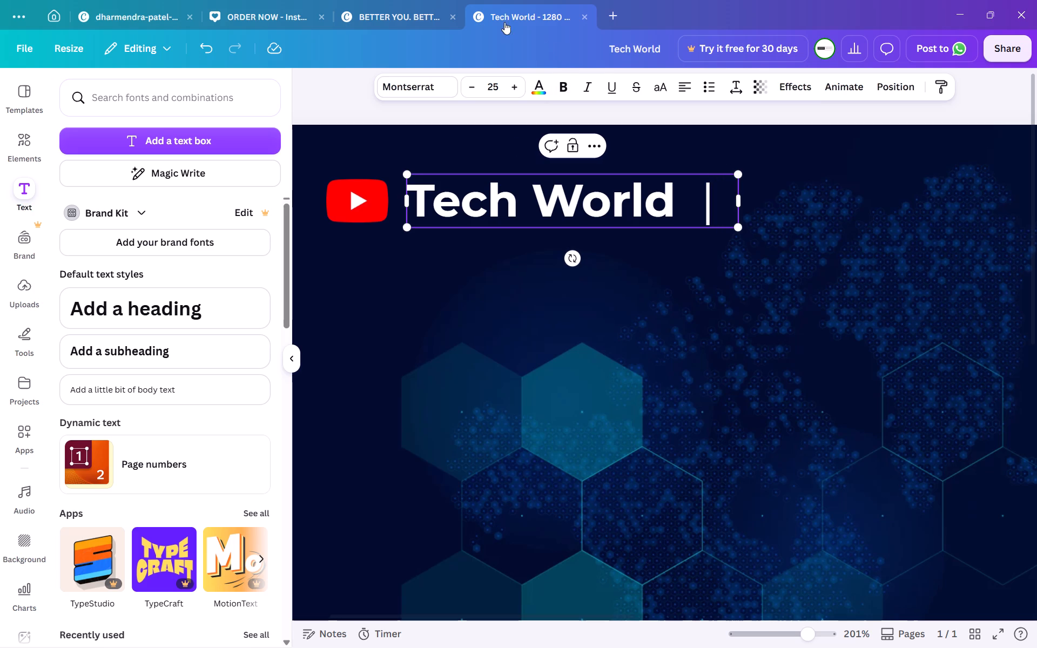
pyautogui.click(589, 84)
pyautogui.hotkey('shift', 'e')
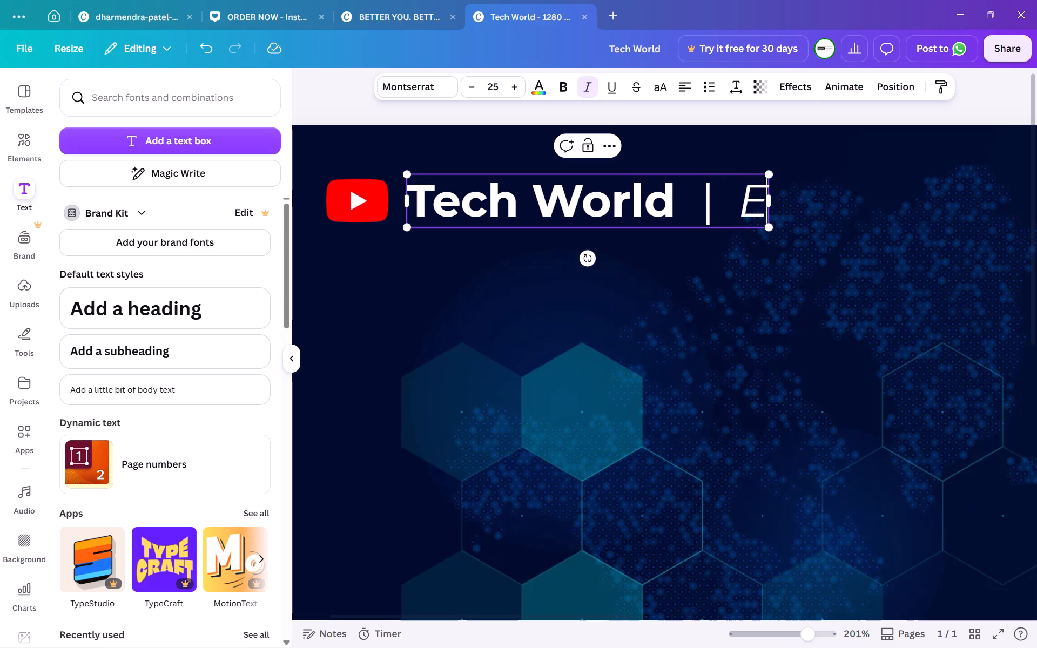
pyautogui.press('x')
pyautogui.write('-p')
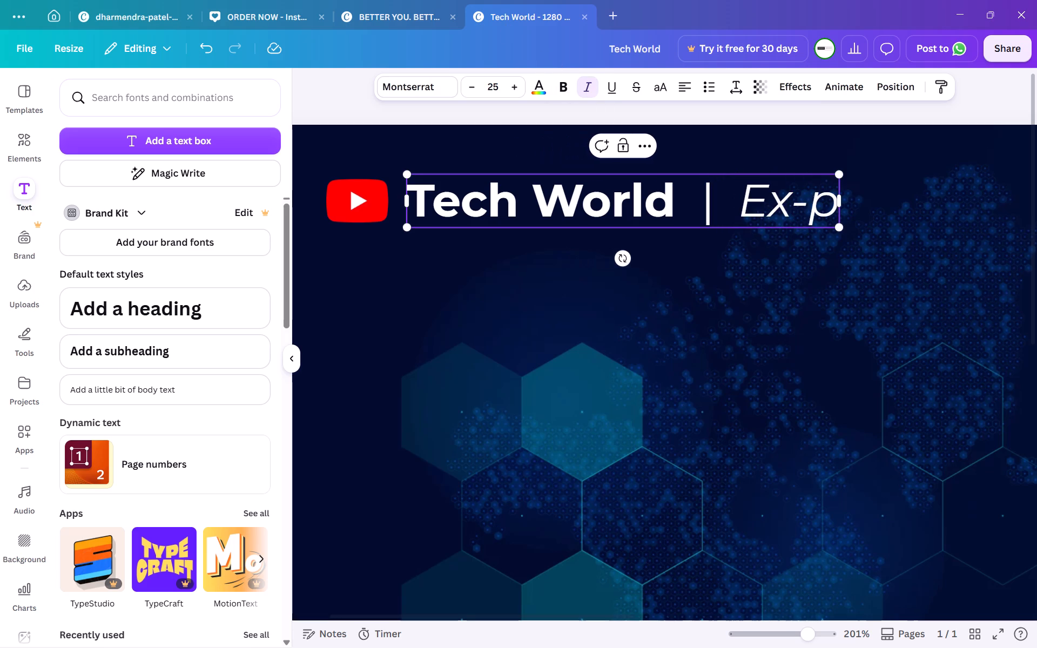
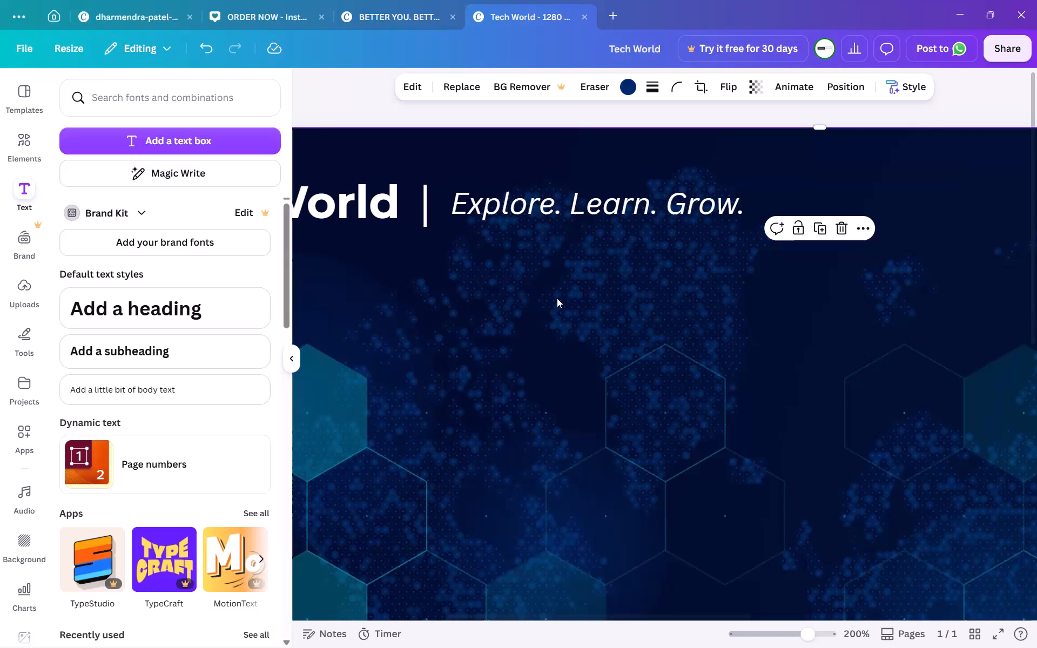
# Nudge the vertical bar between "Tech World" and the tagline slightly upward to line it up with the text.
pyautogui.scroll(3, 557, 298)
pyautogui.hscroll(2, 557, 298)
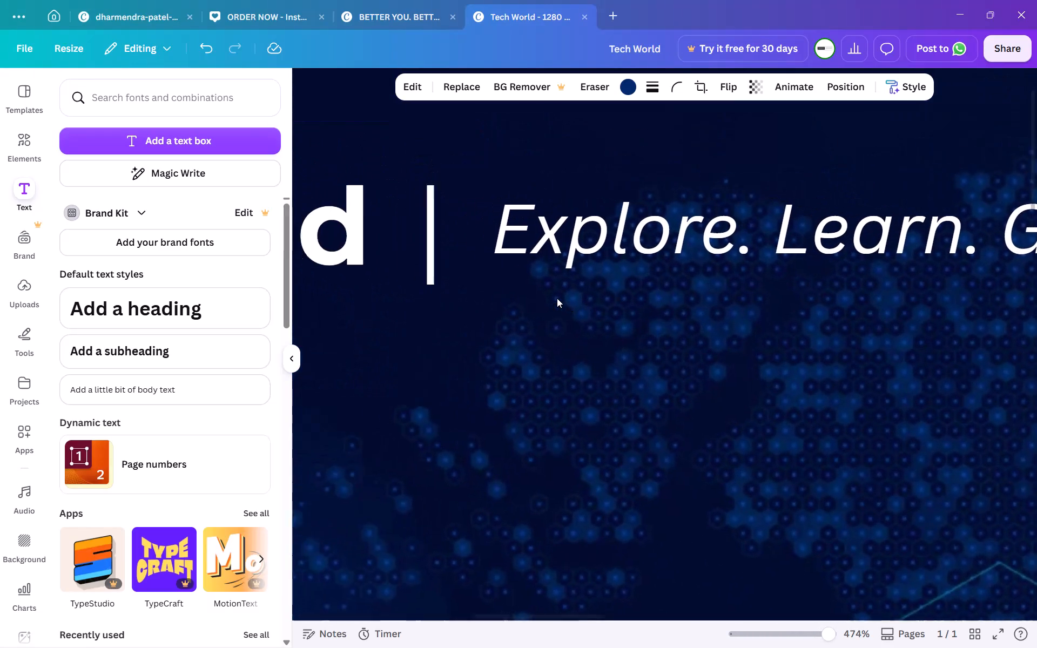
pyautogui.hscroll(1, 557, 298)
pyautogui.moveTo(476, 247); pyautogui.dragTo(476, 243)
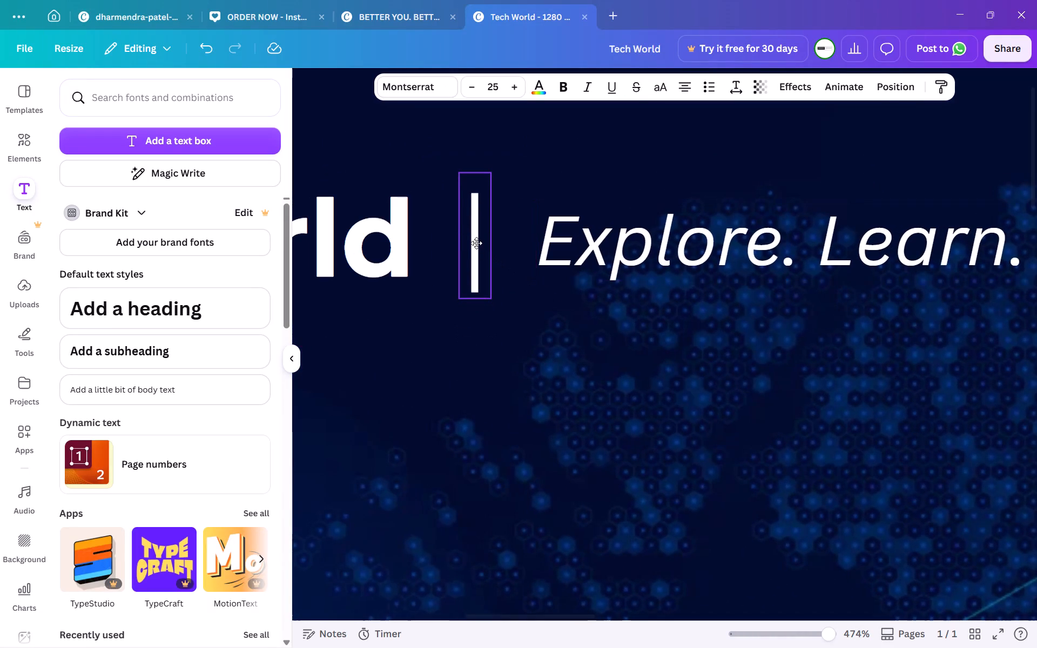
pyautogui.moveTo(476, 243); pyautogui.dragTo(476, 242)
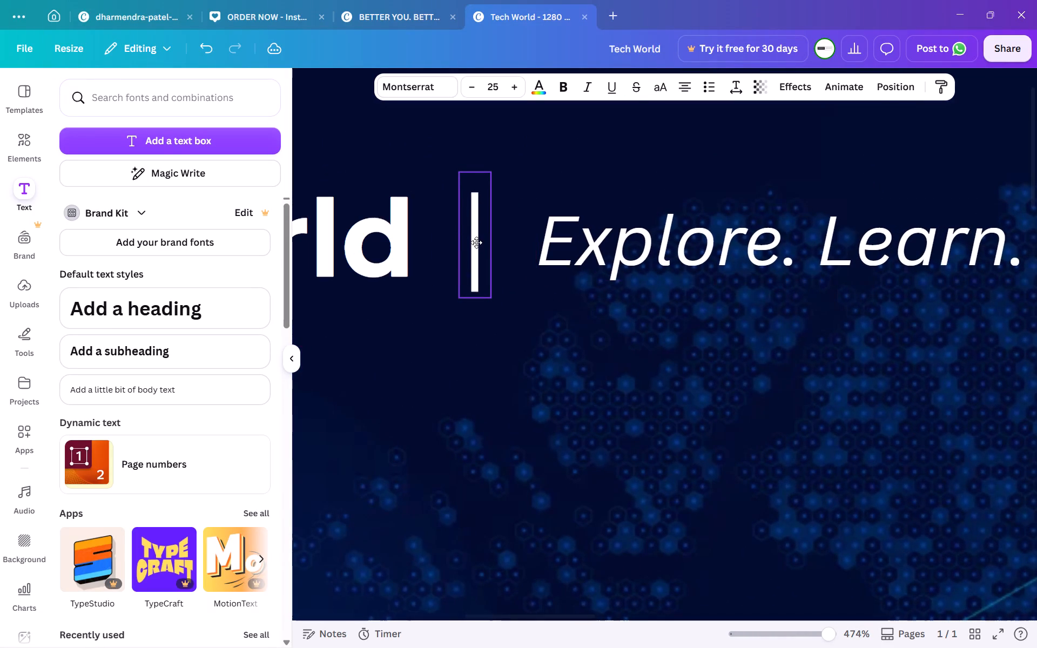
pyautogui.moveTo(476, 242); pyautogui.dragTo(476, 241)
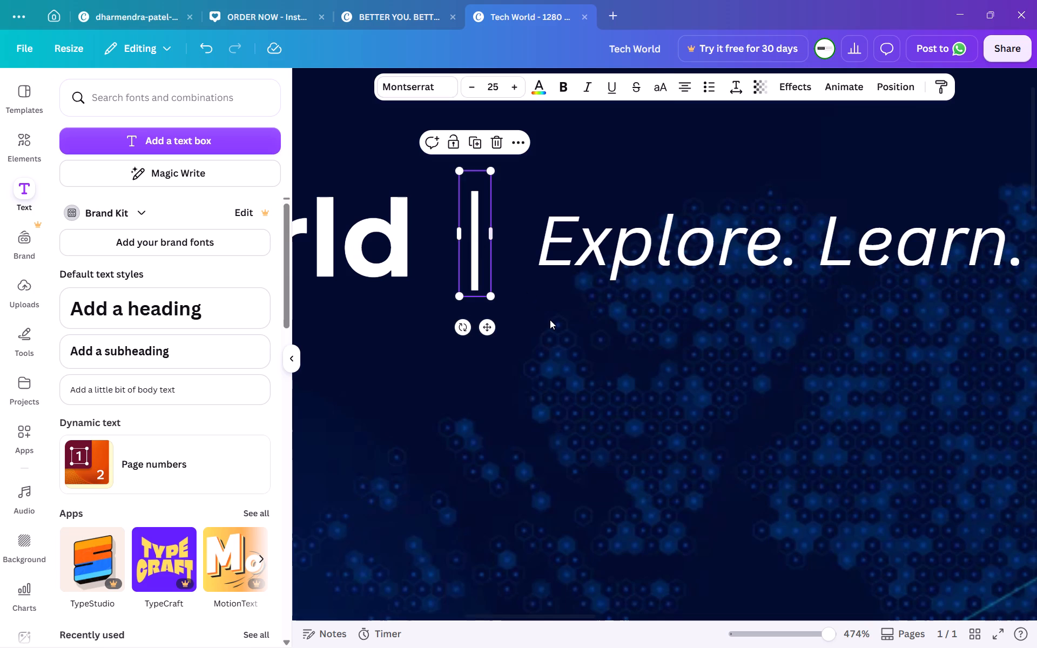
pyautogui.click(550, 320)
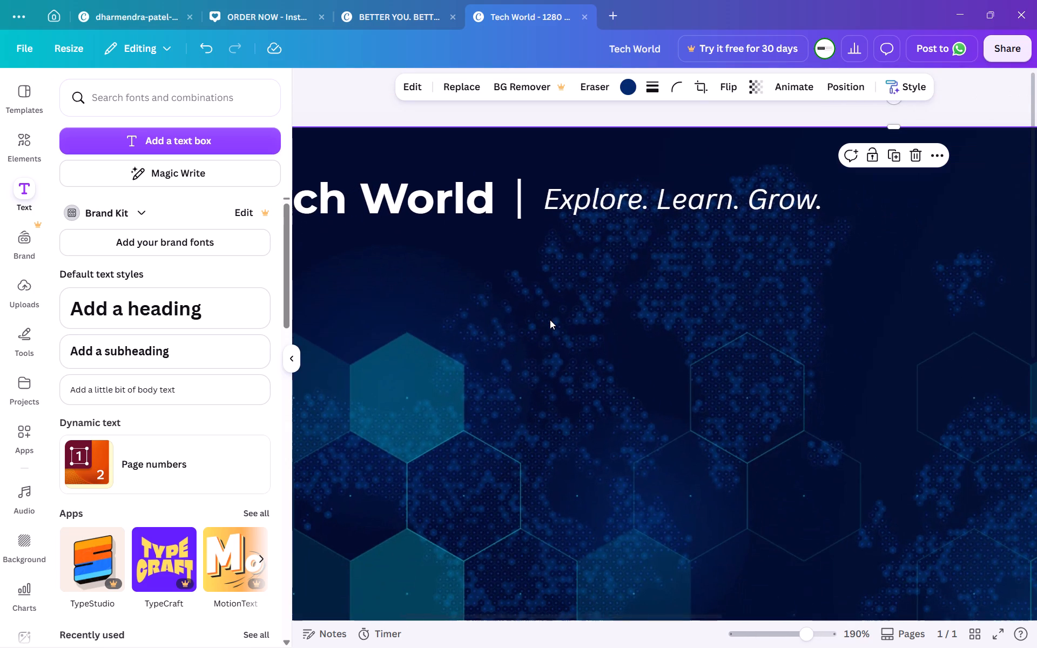
# Fine-tune the vertical bar by shifting it slightly further up and a touch closer to "Tech World".
pyautogui.scroll(2, 532, 219)
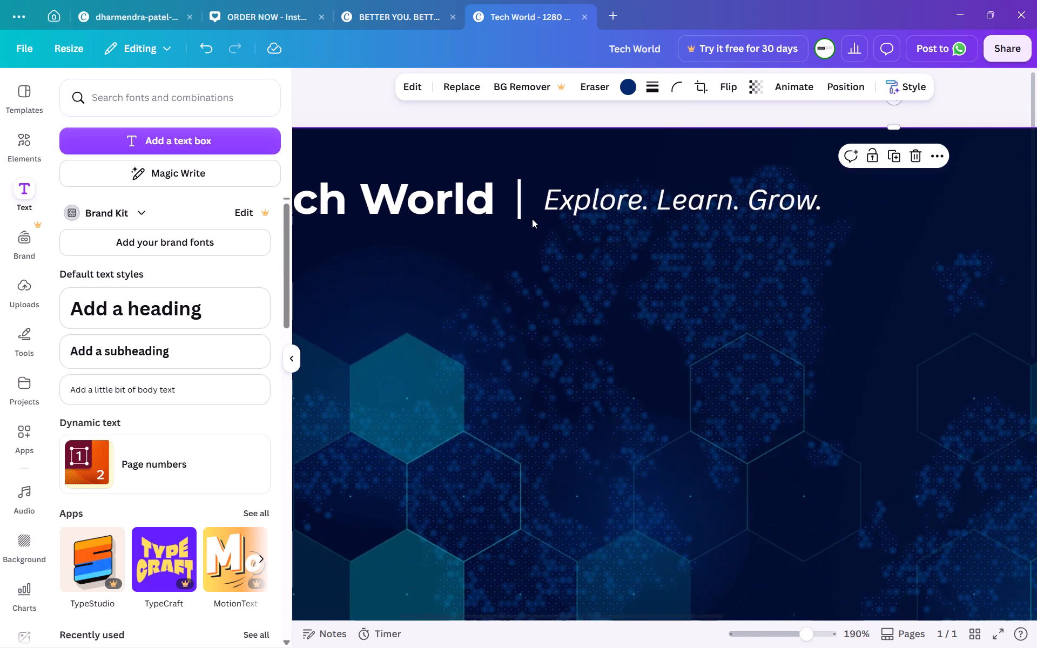
pyautogui.scroll(3, 532, 219)
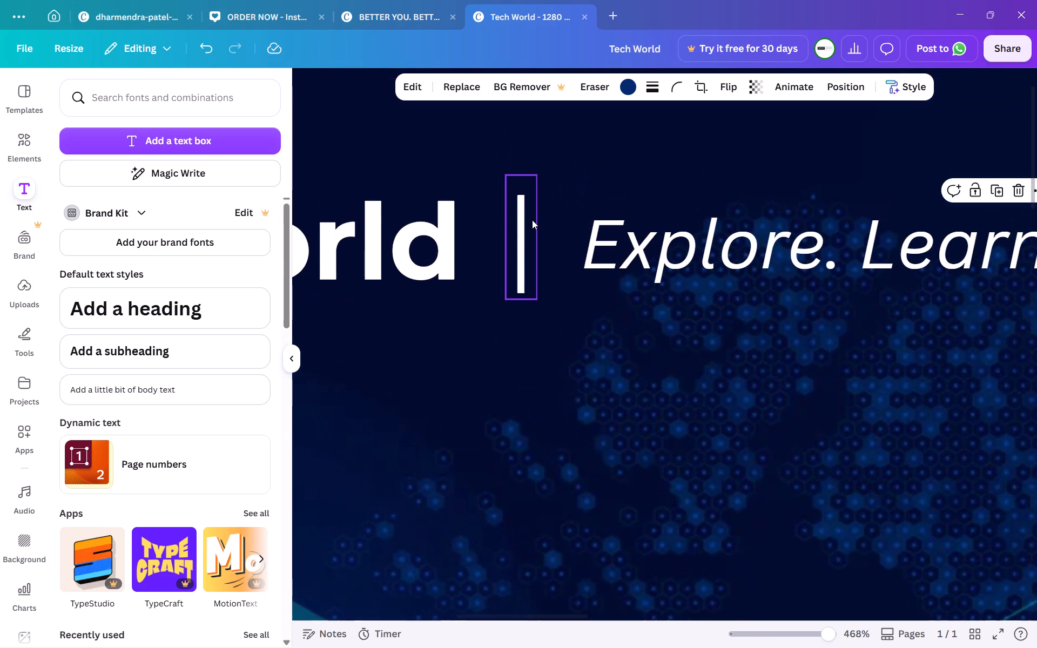
pyautogui.click(518, 242)
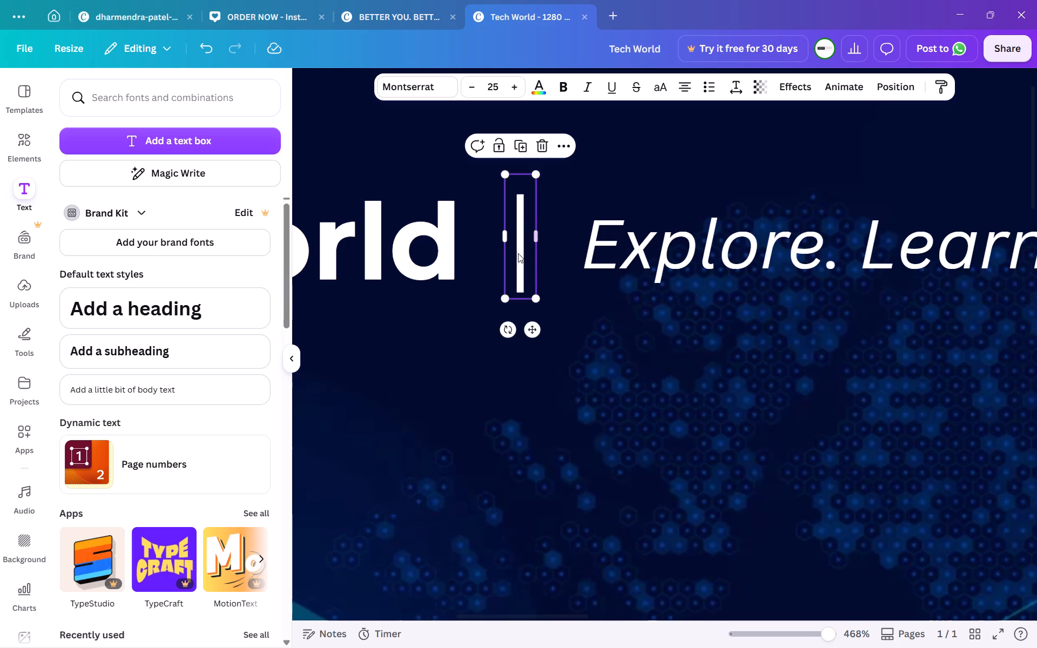
pyautogui.moveTo(516, 252); pyautogui.dragTo(515, 244)
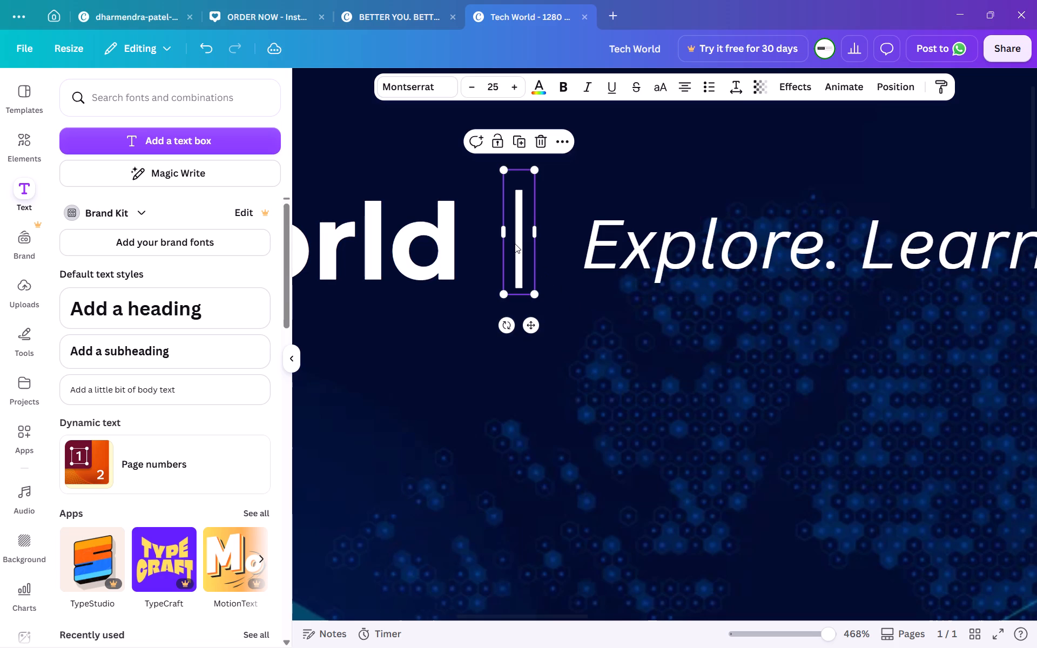
pyautogui.click(582, 307)
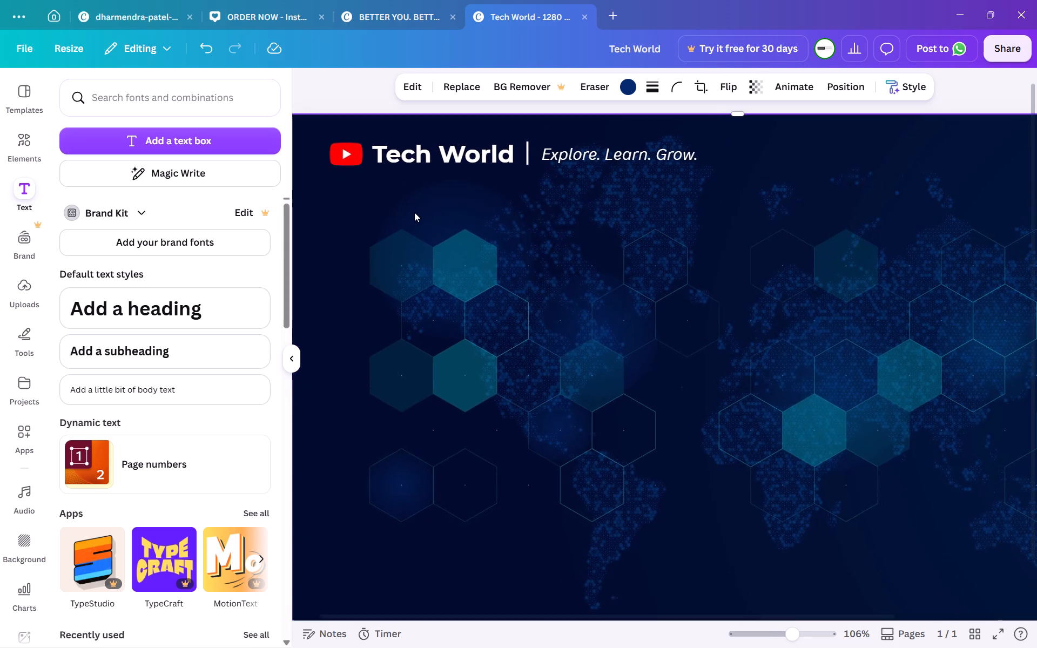
# Add a subheading text box reading "TOP" to the design.
pyautogui.hscroll(2, 414, 212)
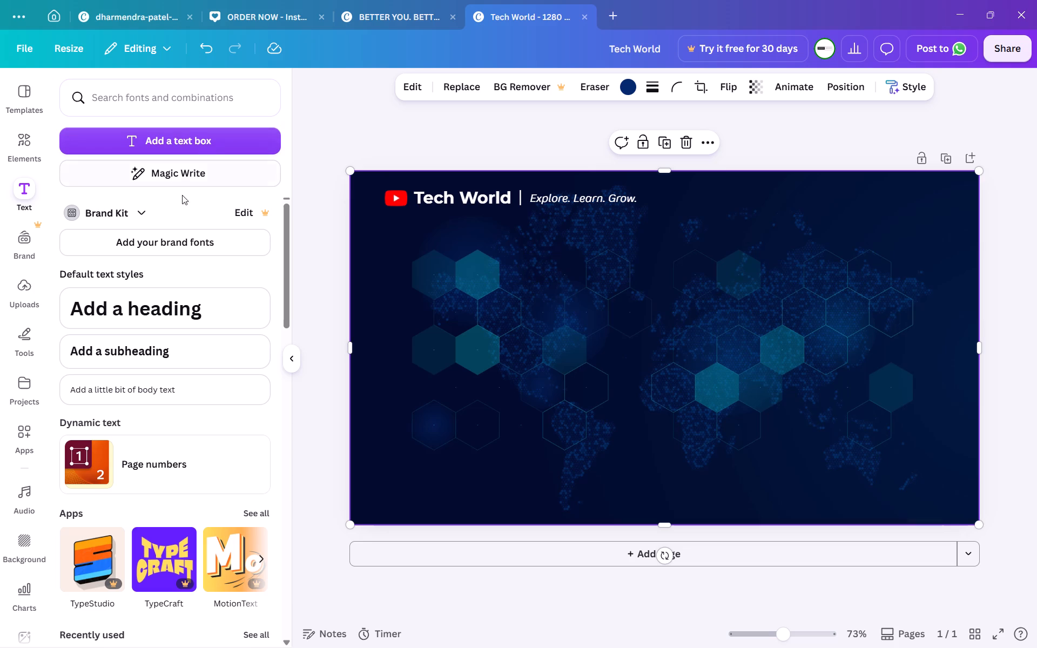
pyautogui.click(185, 354)
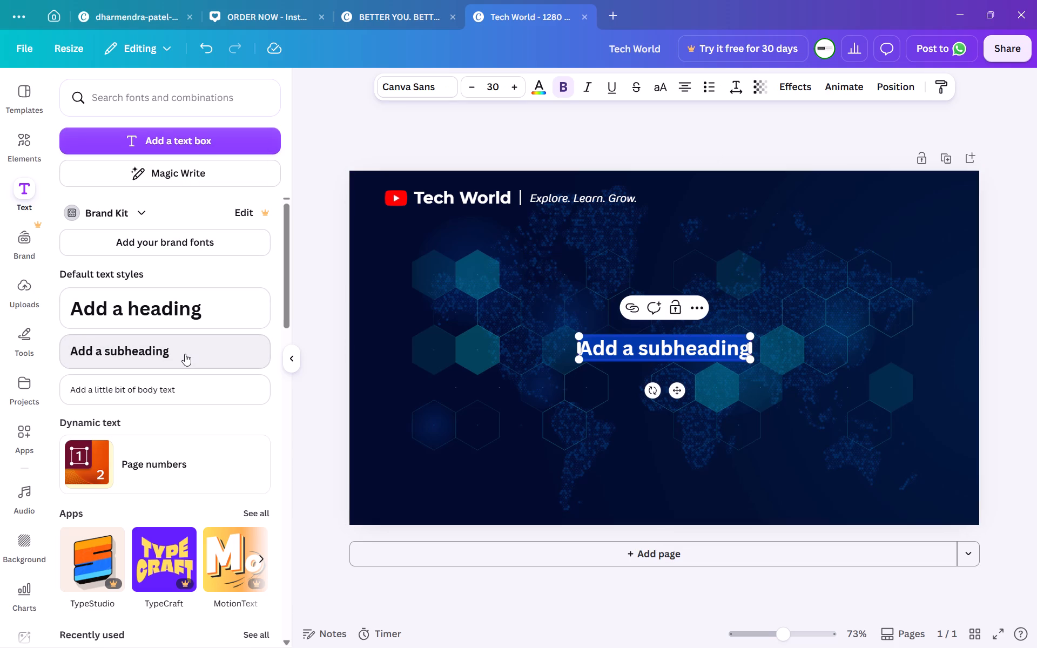
pyautogui.hotkey('shift', 't')
pyautogui.write('OP')
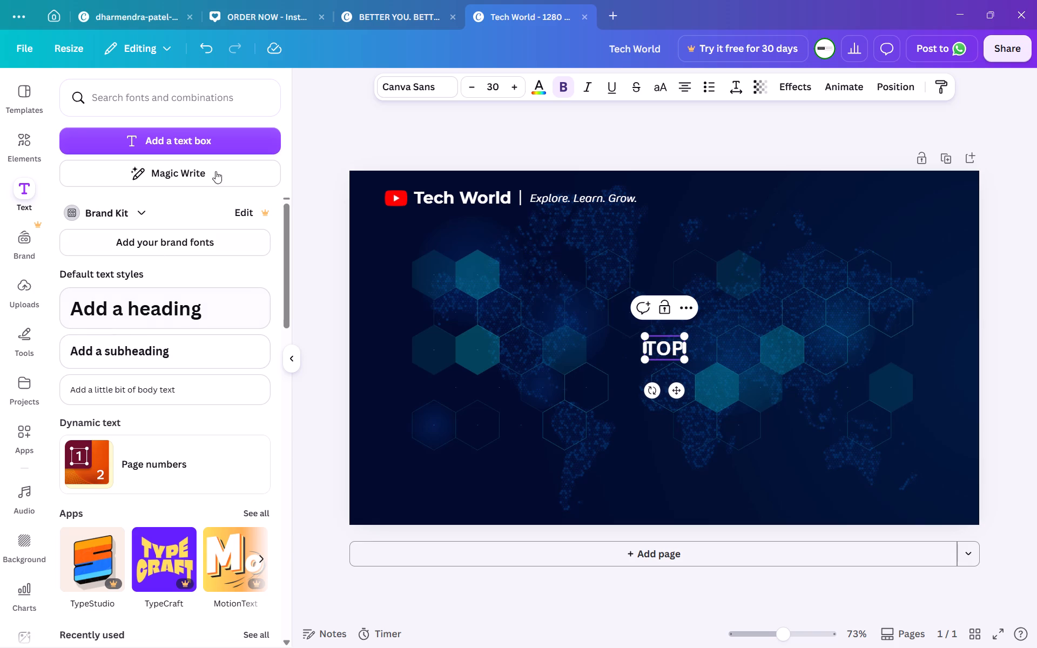
# Format the "TOP" text in the Anton font at size 95.
pyautogui.doubleClick(396, 84)
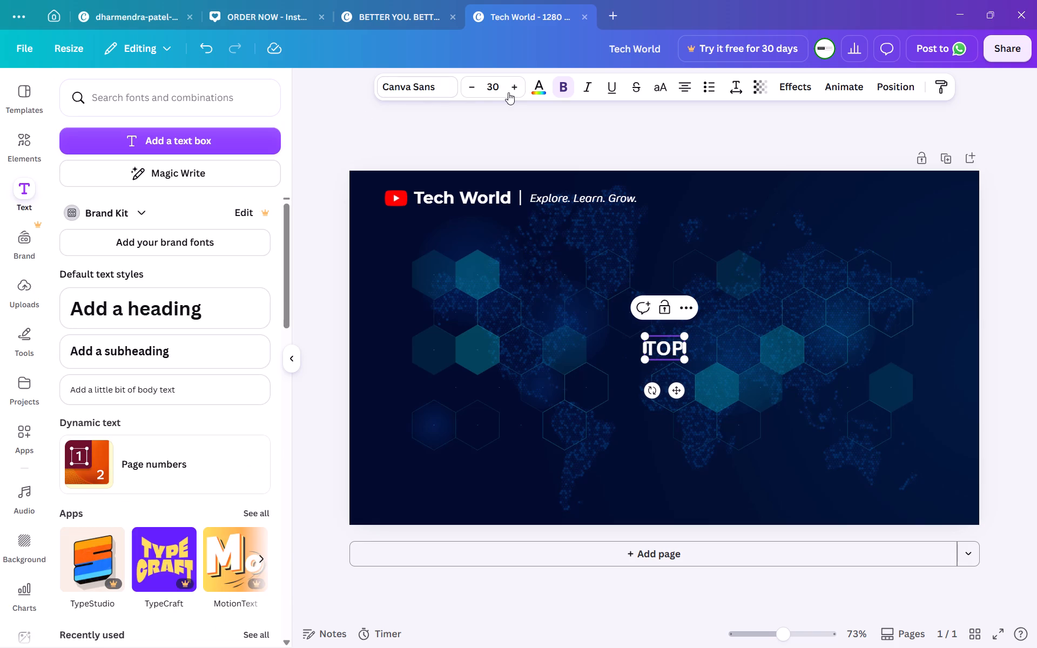
pyautogui.click(428, 95)
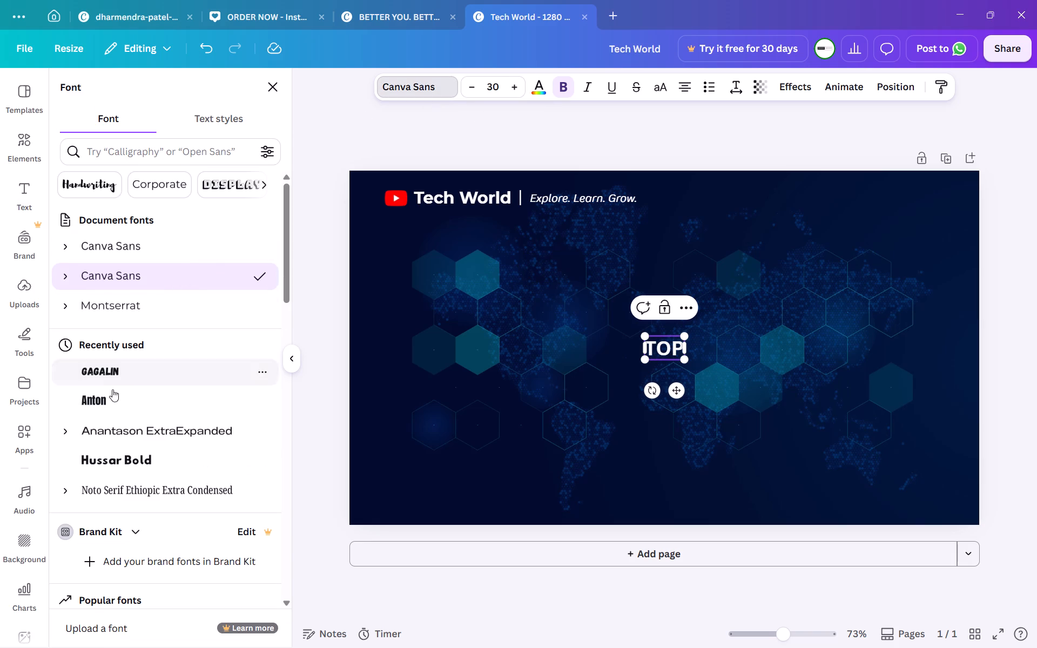
pyautogui.click(102, 401)
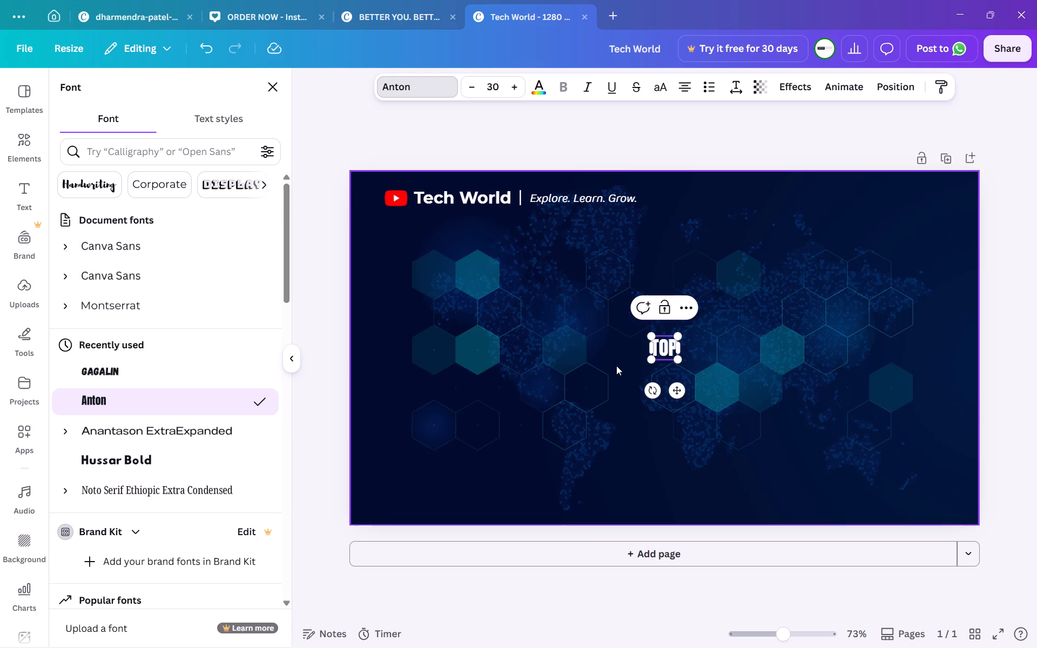
pyautogui.doubleClick(669, 352)
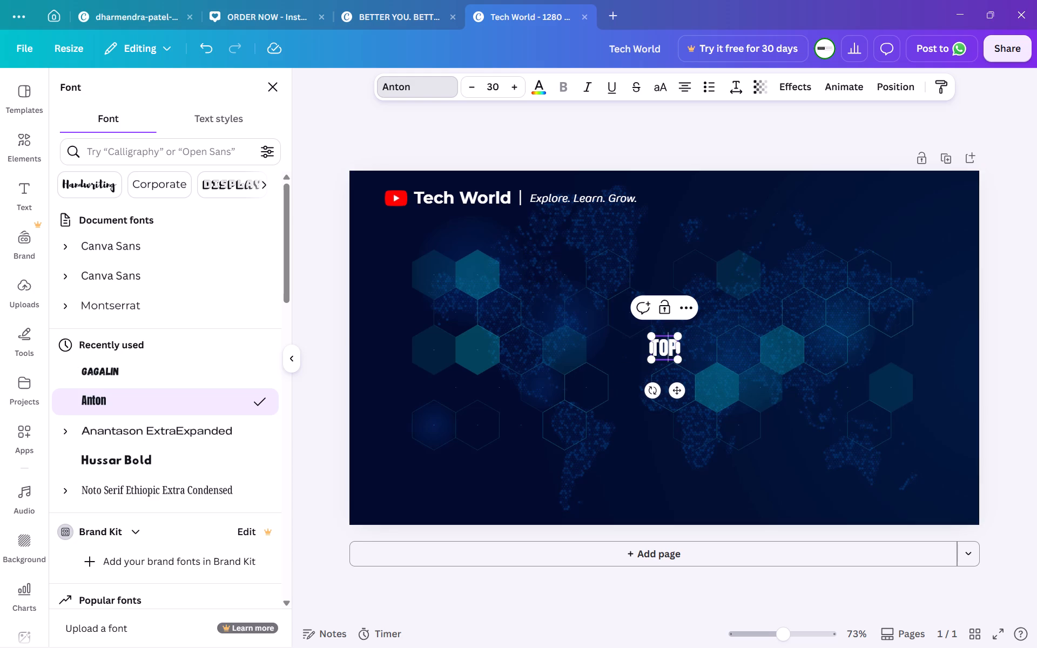
pyautogui.click(499, 87)
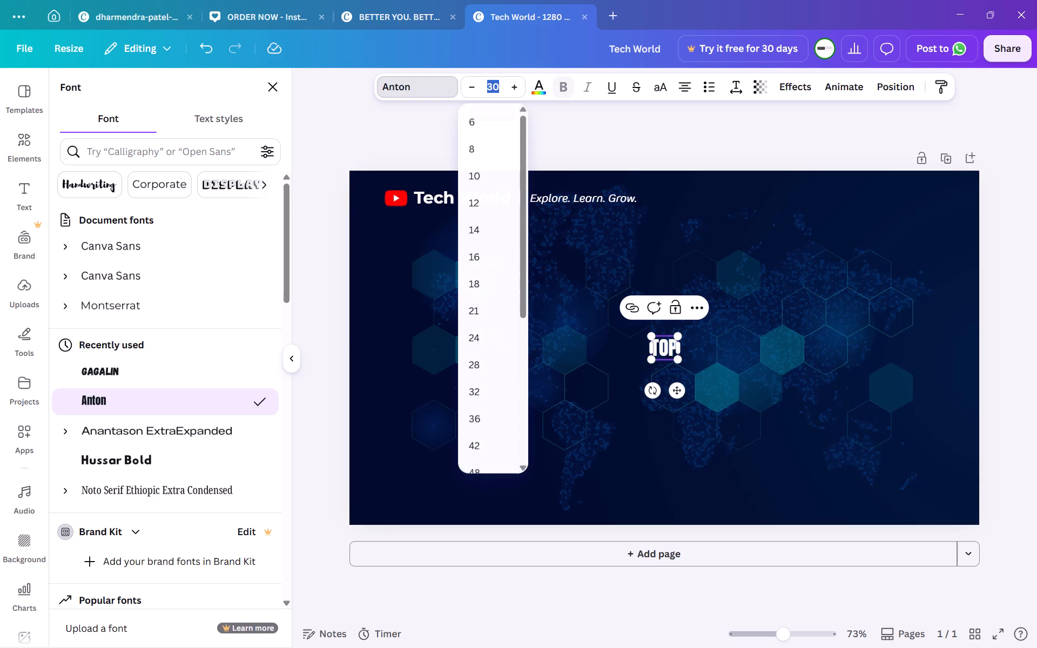
pyautogui.press('BackSpace')
pyautogui.write('95')
pyautogui.press('Return')
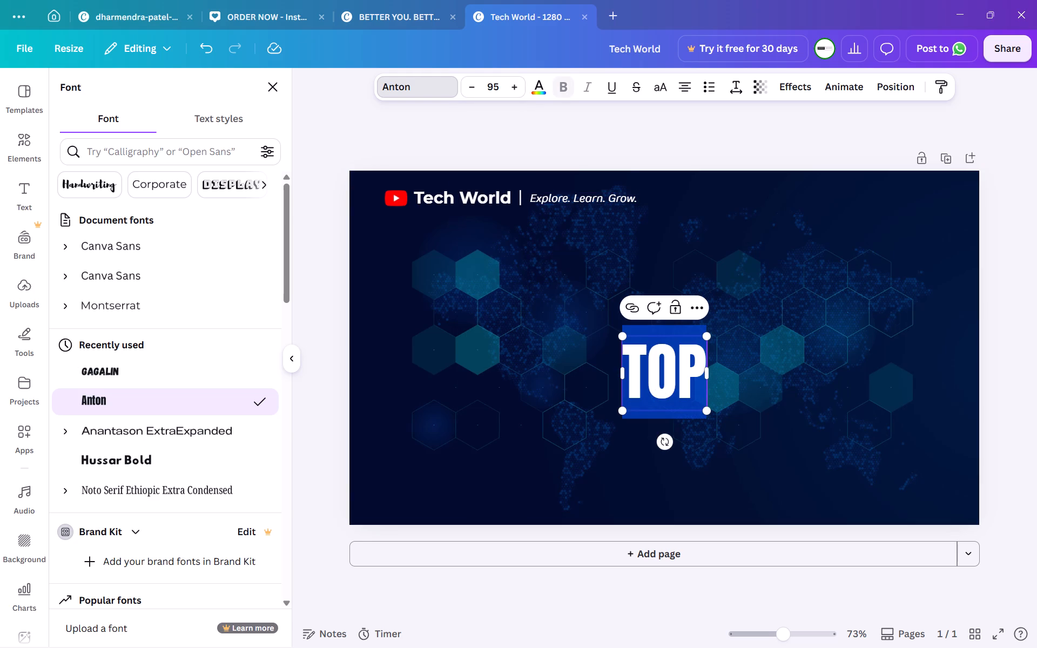
# Set the "TOP" text colour to #050914.
pyautogui.click(538, 88)
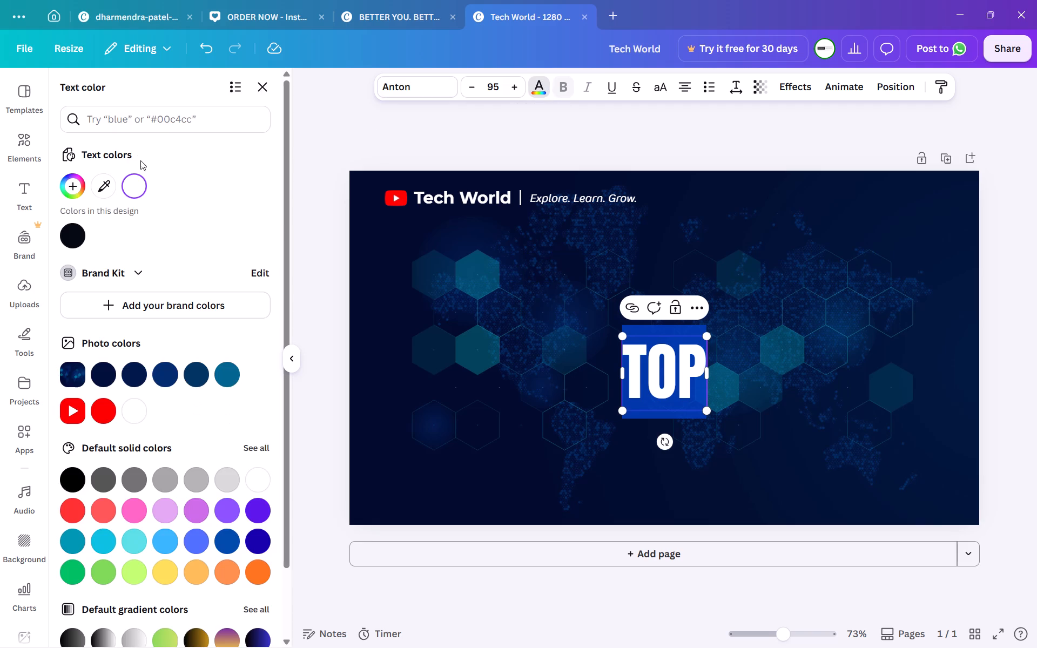
pyautogui.click(142, 118)
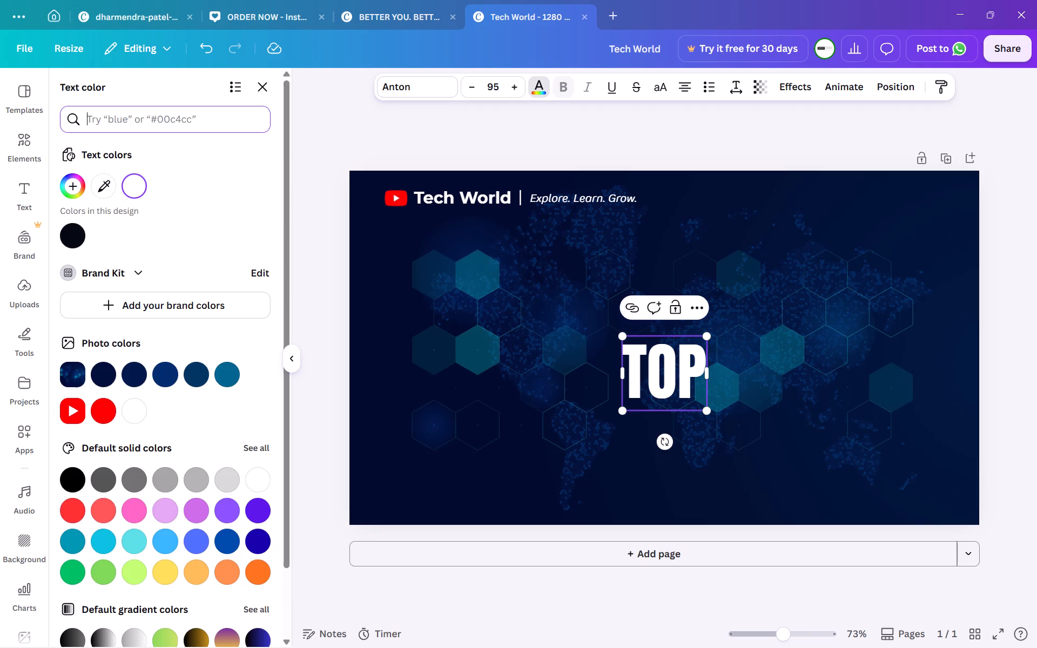
pyautogui.hotkey('shift', '#')
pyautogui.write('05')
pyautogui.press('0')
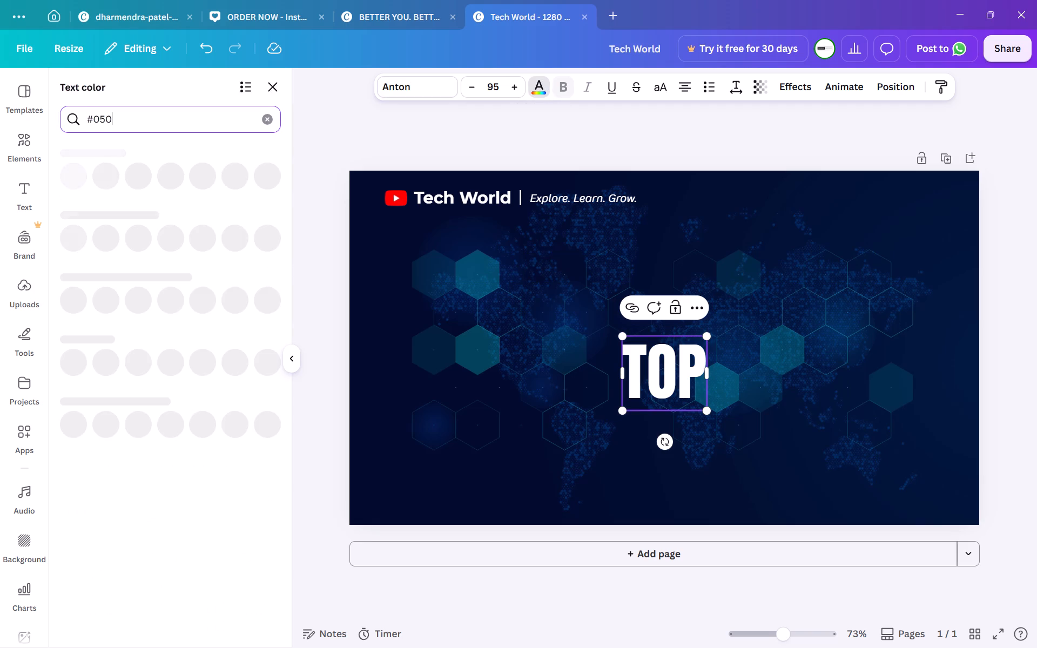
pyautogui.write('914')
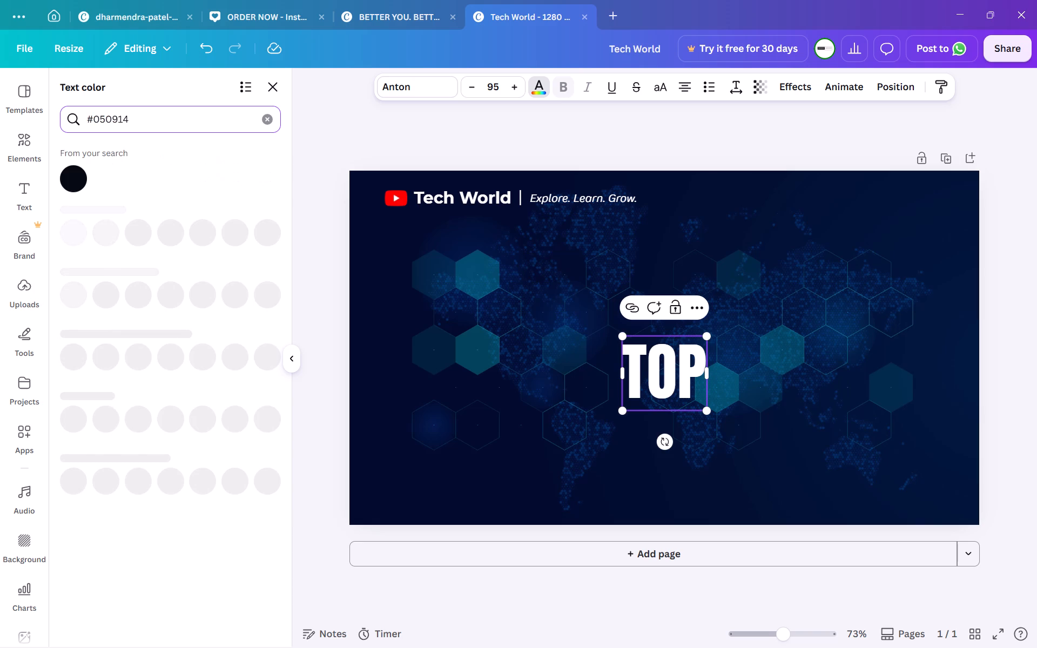
pyautogui.click(85, 179)
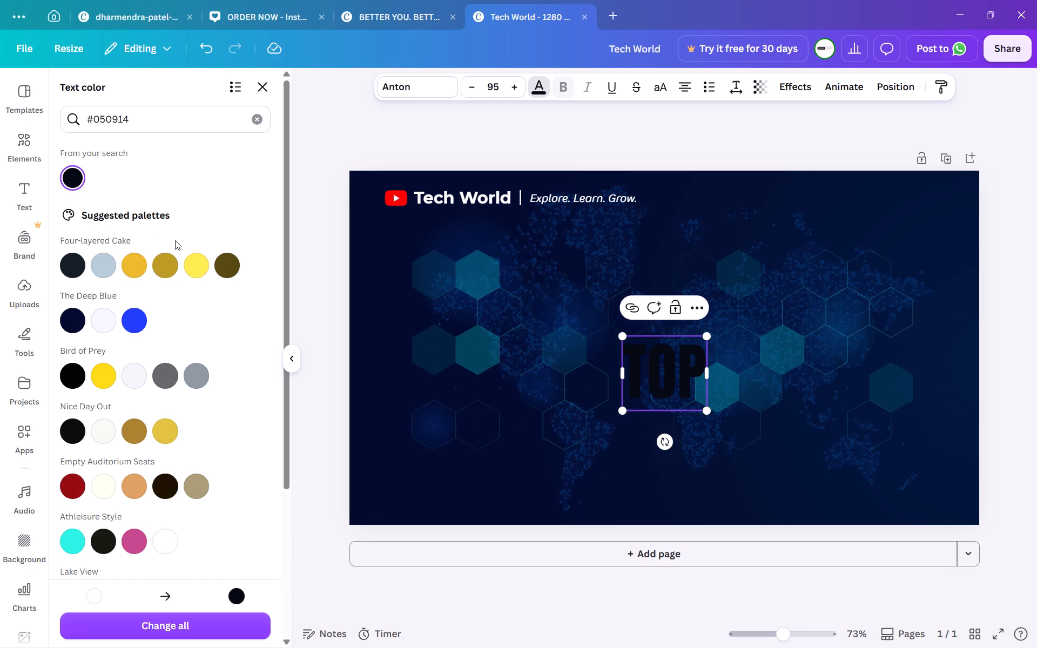
# Move the "TOP" text to the upper-left area of the thumbnail, just below the "Tech World" header.
pyautogui.click(660, 443)
pyautogui.moveTo(681, 397); pyautogui.dragTo(508, 353)
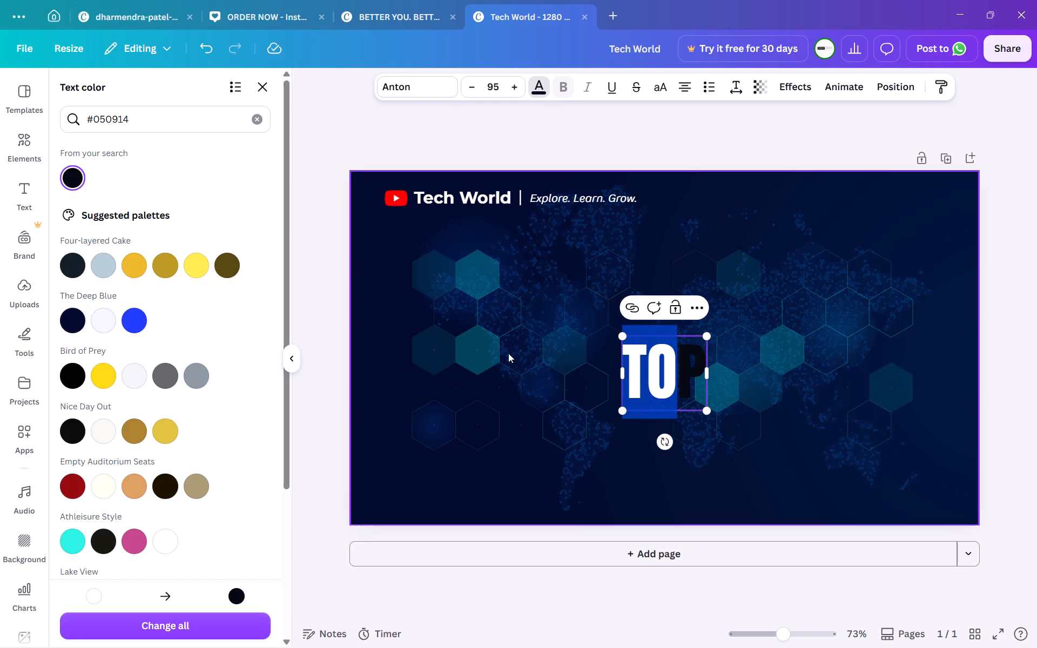
pyautogui.click(751, 448)
pyautogui.moveTo(672, 380); pyautogui.dragTo(550, 357)
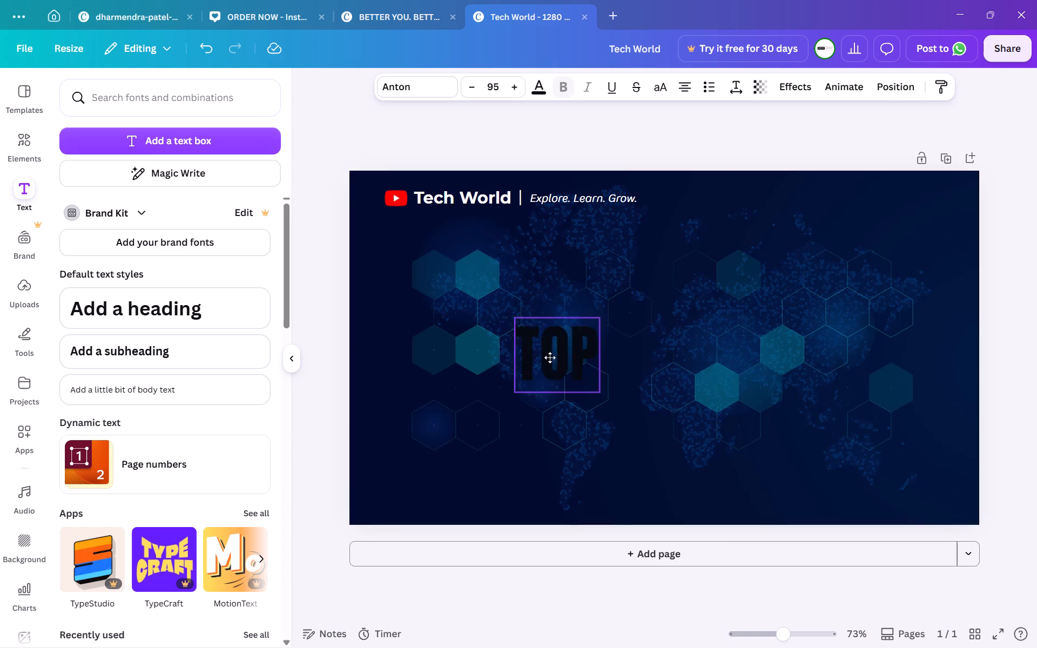
pyautogui.moveTo(550, 357); pyautogui.dragTo(455, 286)
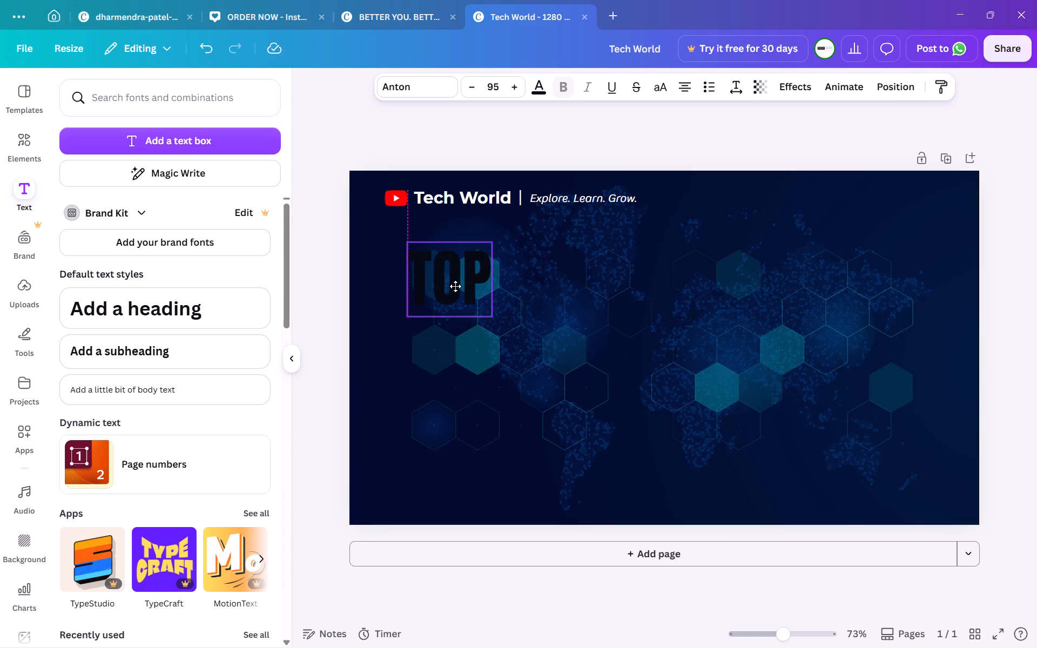
pyautogui.moveTo(455, 286); pyautogui.dragTo(464, 282)
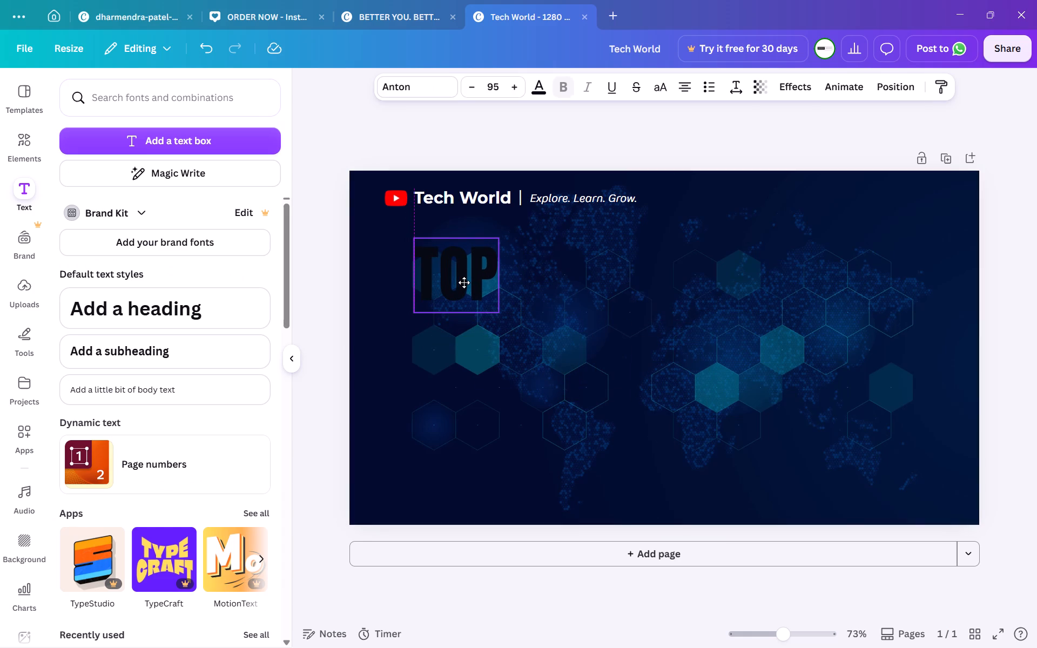
pyautogui.moveTo(464, 282); pyautogui.dragTo(472, 283)
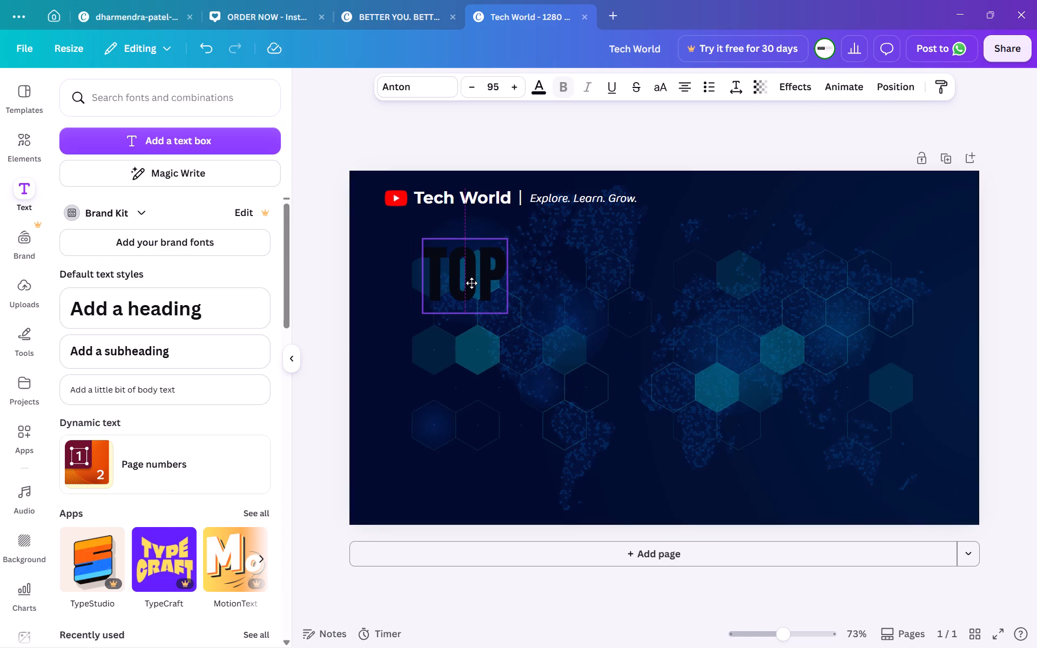
pyautogui.moveTo(472, 283); pyautogui.dragTo(473, 282)
# Tilt the "TOP" text slightly counter-clockwise so that it slopes upward to the right.
pyautogui.moveTo(468, 345); pyautogui.dragTo(475, 345)
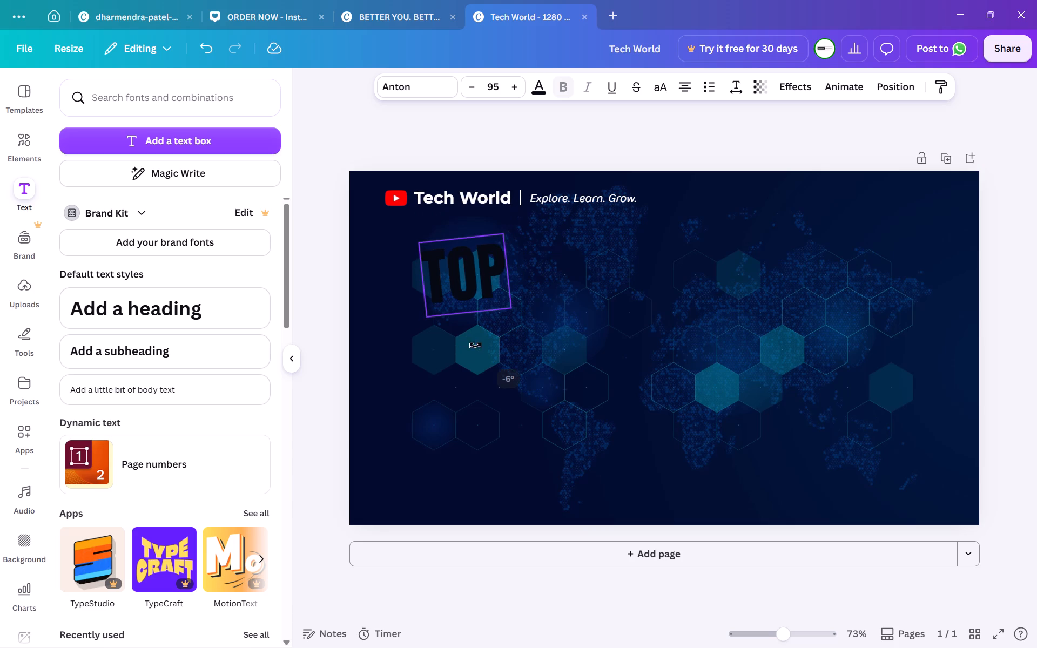
pyautogui.moveTo(475, 345); pyautogui.dragTo(482, 340)
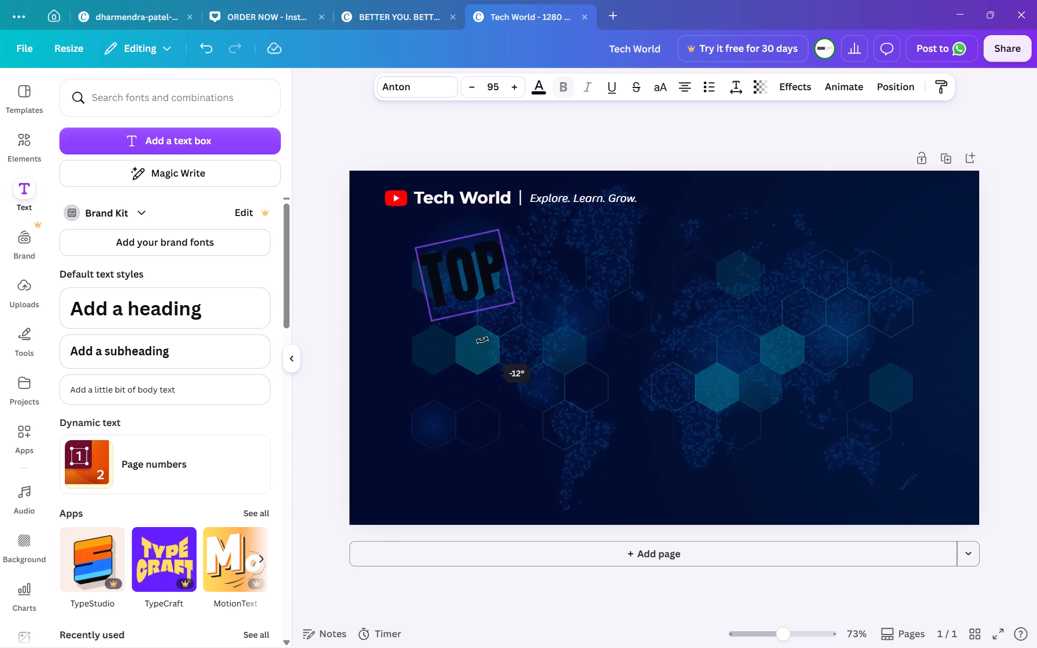
pyautogui.moveTo(482, 340); pyautogui.dragTo(479, 341)
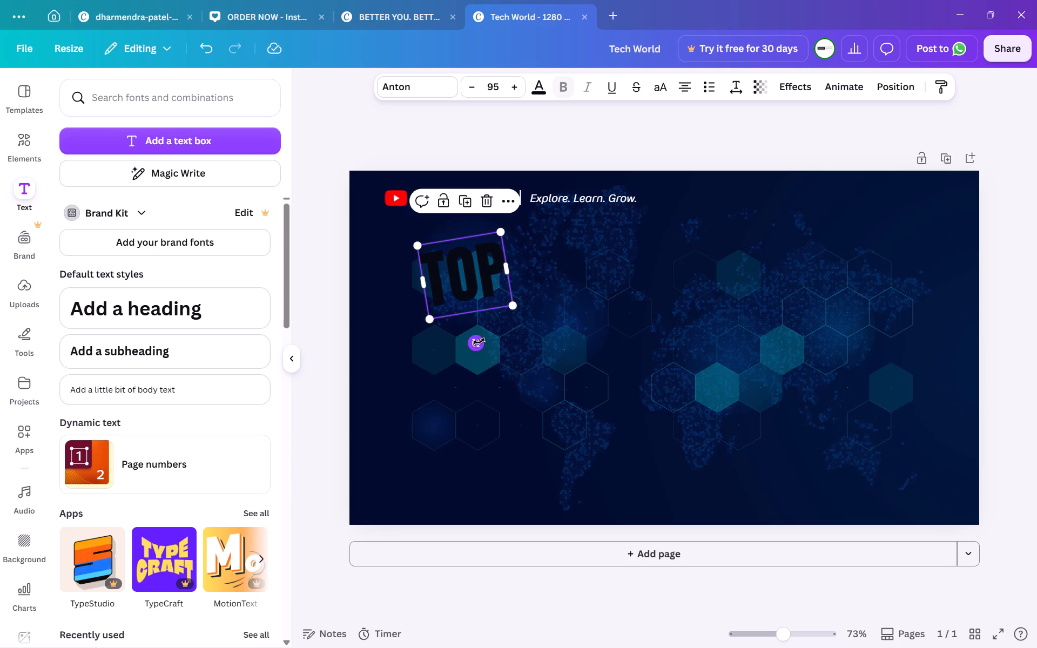
# Extend the tilted "TOP" headline to read "TOP 5" and widen its text box so it fits on one line.
pyautogui.click(500, 262)
pyautogui.click(500, 262)
pyautogui.press('space')
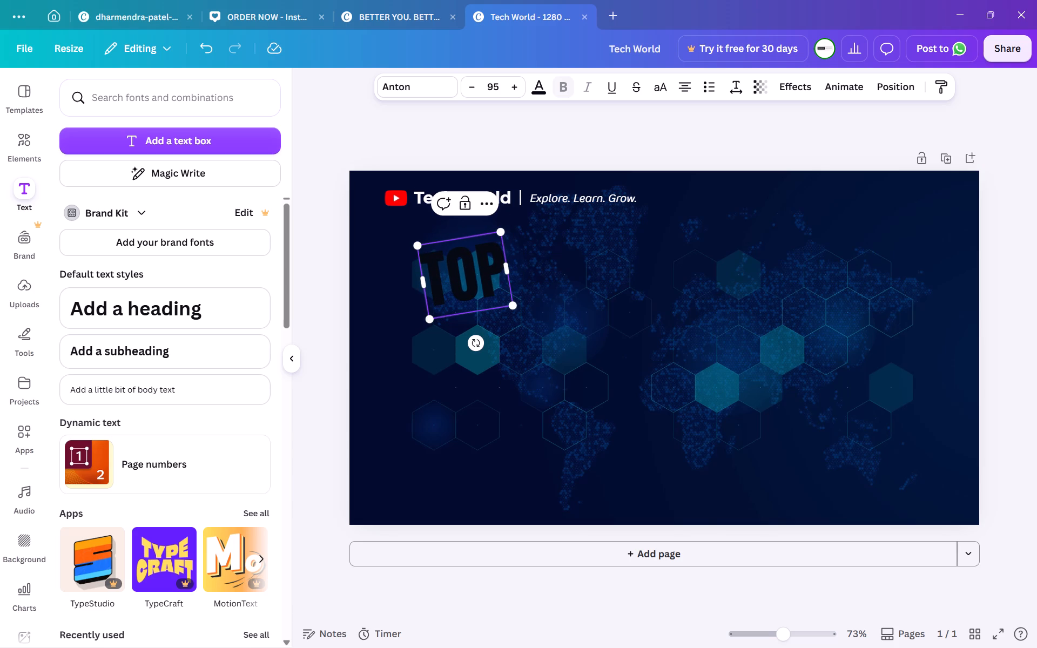
pyautogui.click(489, 271)
pyautogui.press('Right')
pyautogui.press('space')
pyautogui.press('5')
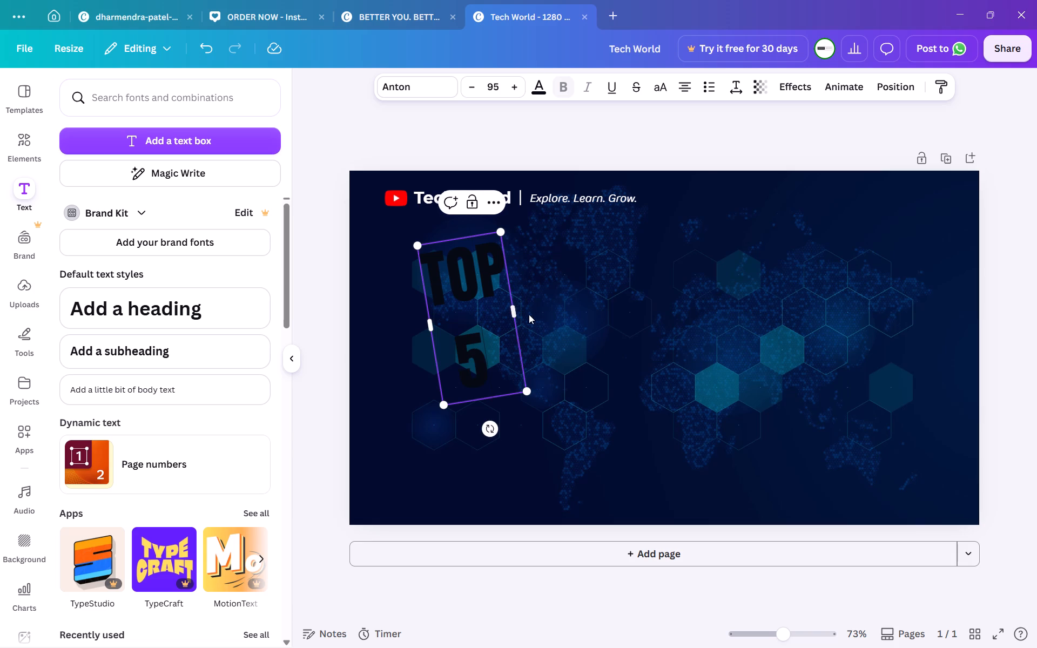
pyautogui.moveTo(513, 312); pyautogui.dragTo(542, 298)
pyautogui.moveTo(514, 311); pyautogui.dragTo(579, 278)
# Left-align the "TOP 5" text.
pyautogui.click(683, 85)
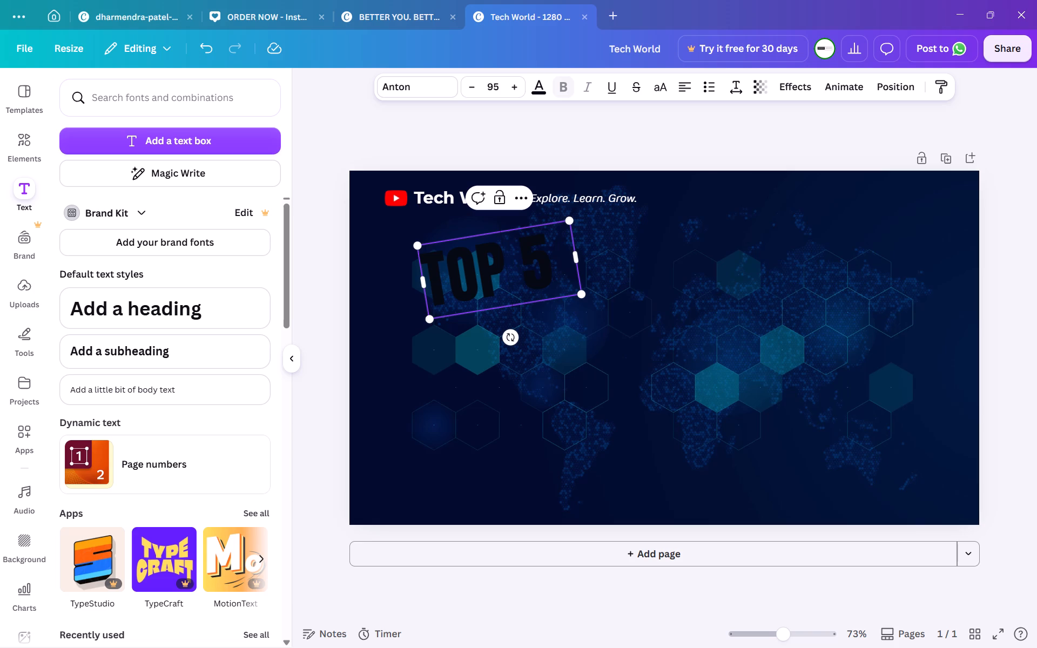
# Set the font size of the "TOP 5" text to 80.
pyautogui.tripleClick(527, 272)
pyautogui.click(494, 85)
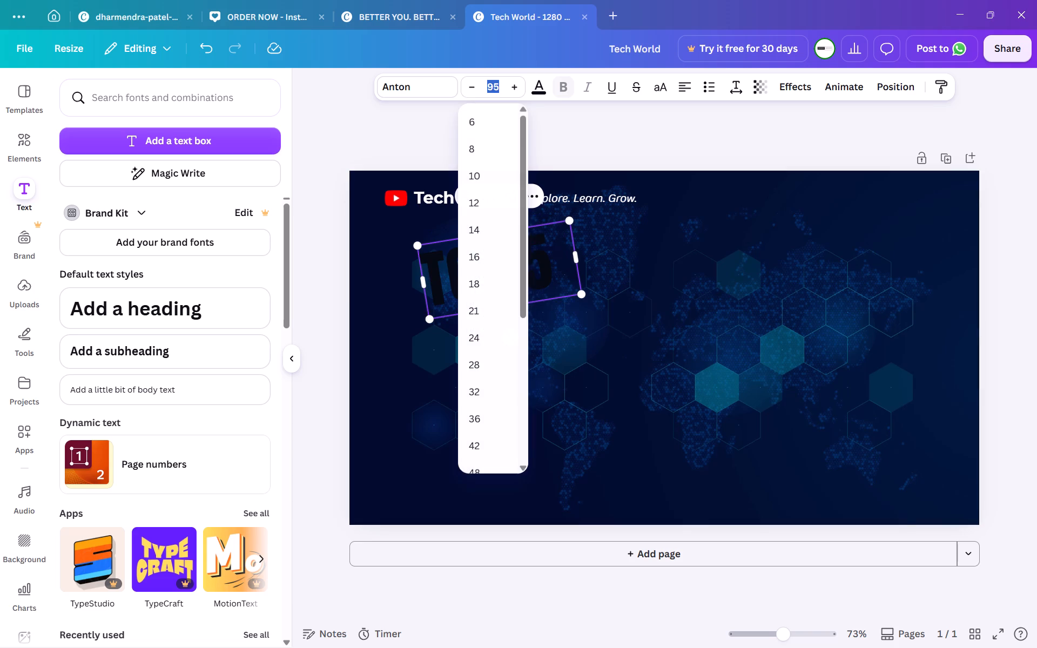
pyautogui.write('80')
pyautogui.press('Return')
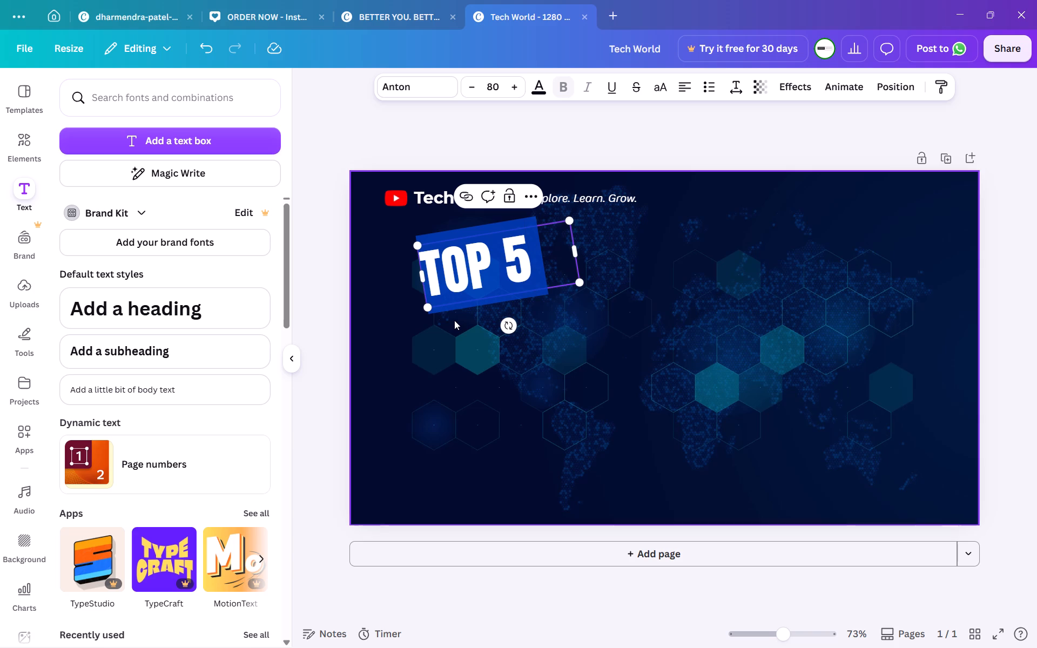
pyautogui.click(573, 310)
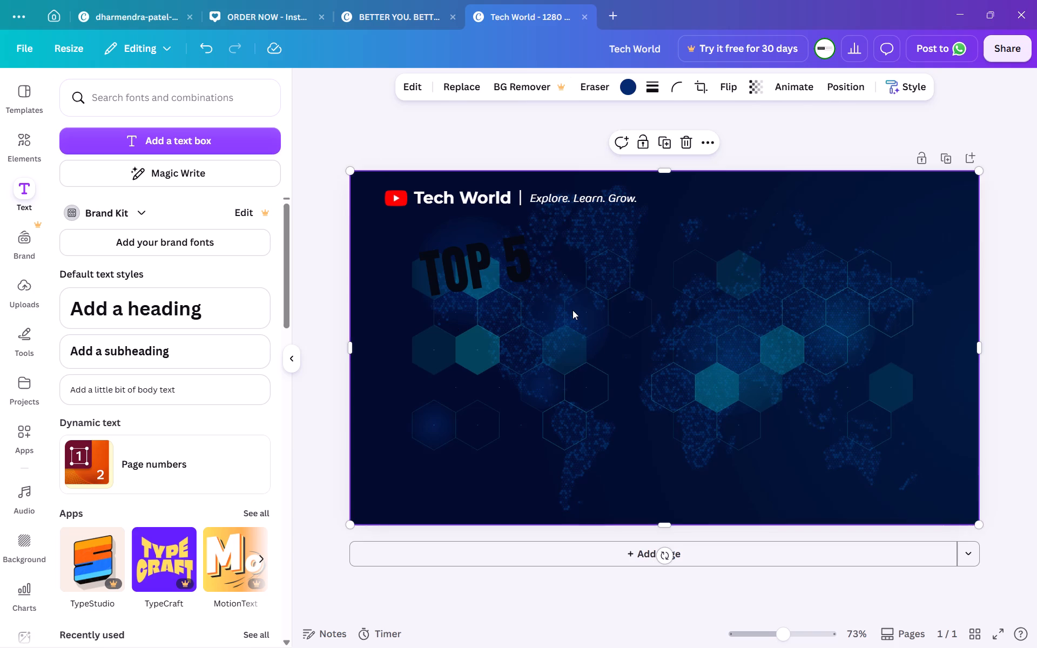
# Delete the end of the headline after "TOP" and retype it so that it reads "TOP 5".
pyautogui.click(495, 274)
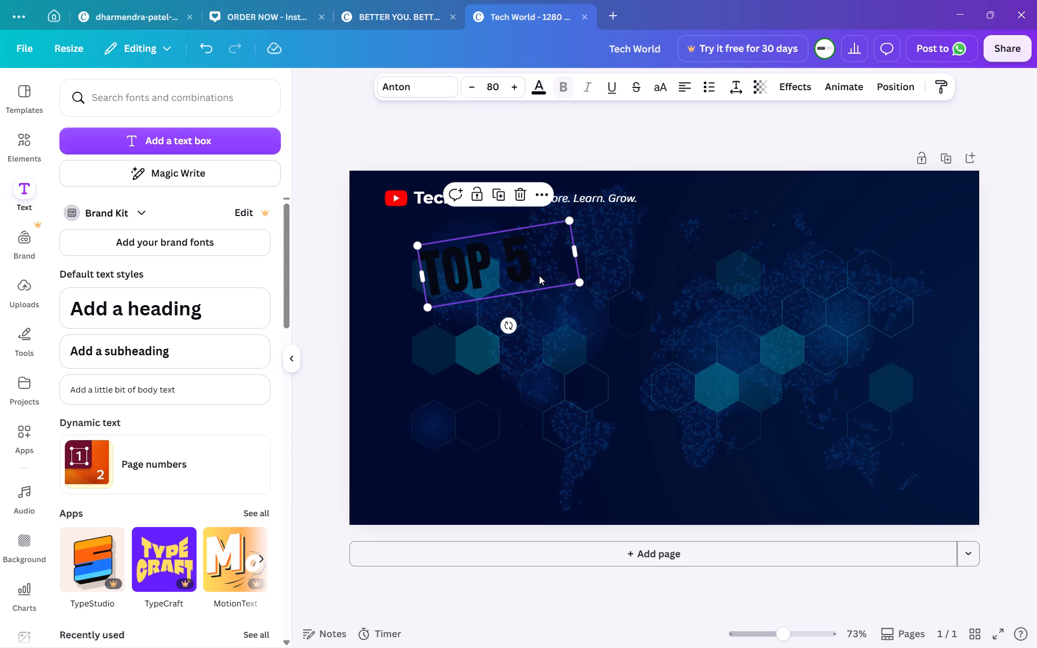
pyautogui.rightClick(539, 275)
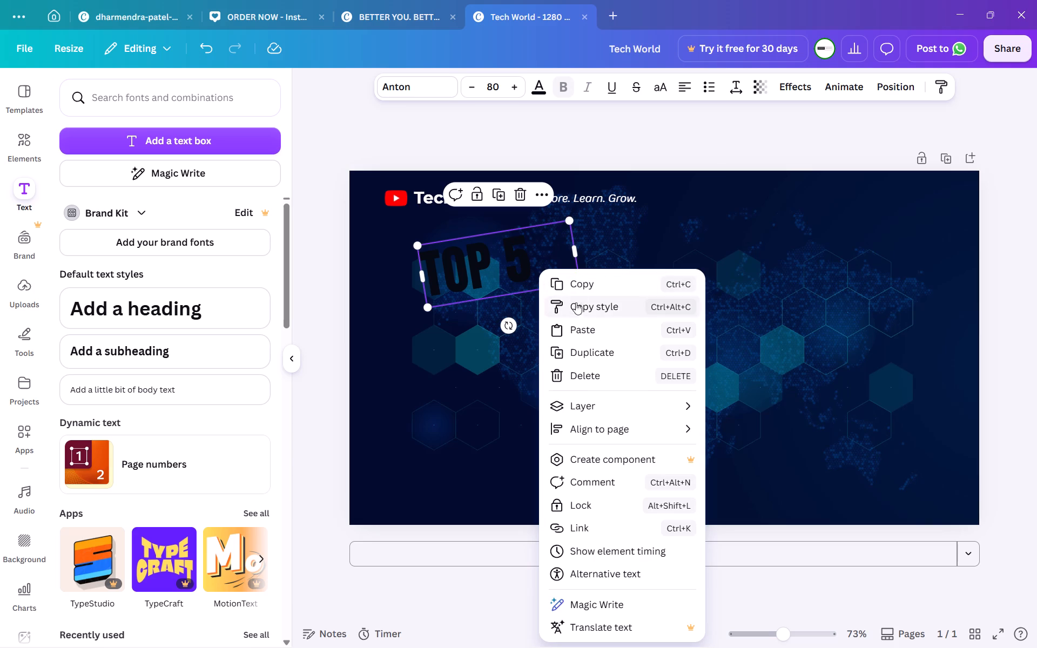
pyautogui.click(593, 240)
pyautogui.click(573, 251)
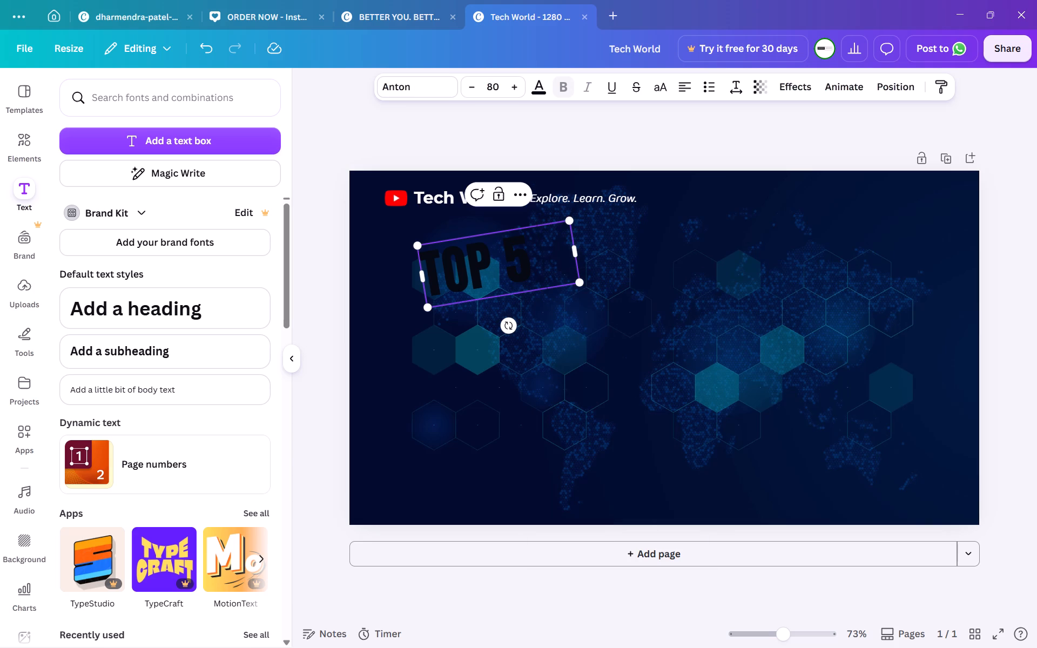
pyautogui.click(568, 255)
pyautogui.press('BackSpace')
pyautogui.press('BackSpace')
pyautogui.press('BackSpace')
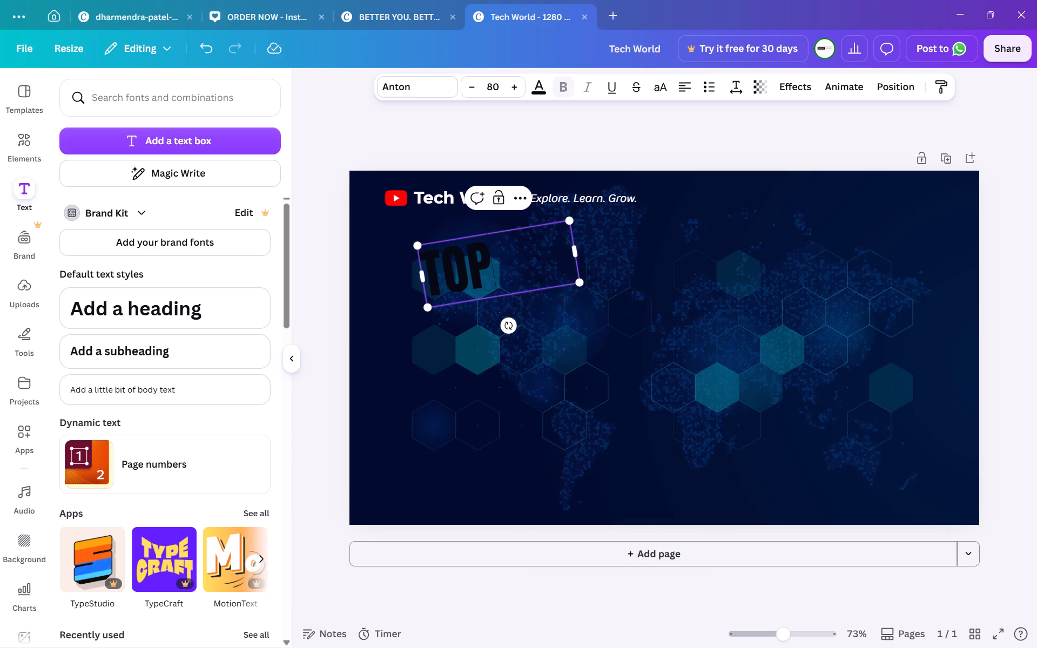
pyautogui.press('space')
pyautogui.write('5')
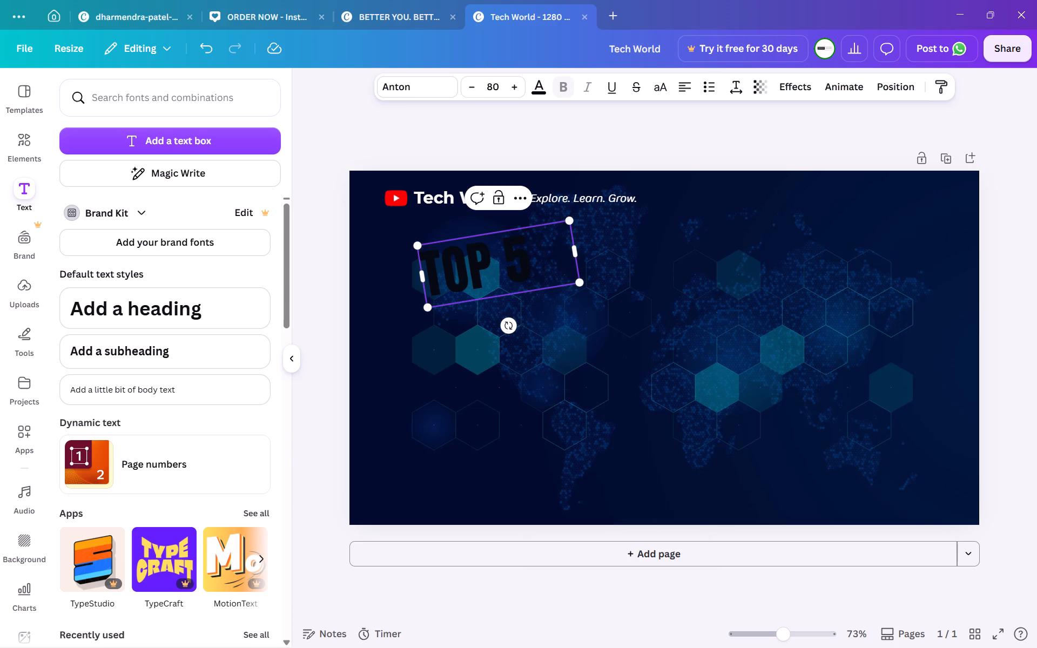
pyautogui.press('Right')
pyautogui.press('Right')
pyautogui.press('Right')
pyautogui.press('Down')
pyautogui.press('BackSpace')
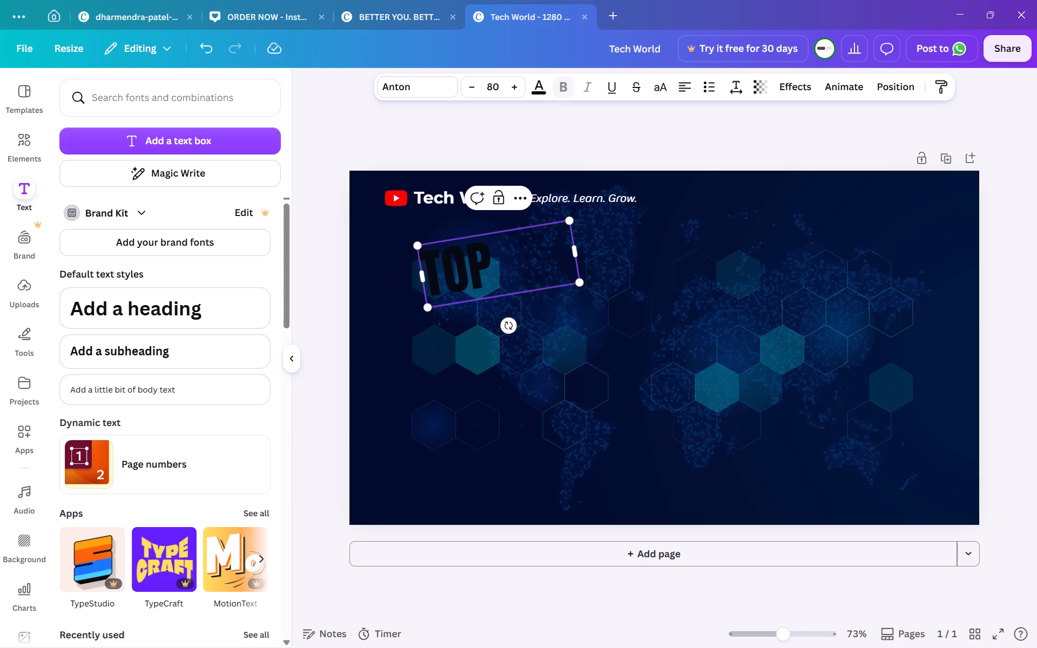
pyautogui.press('5')
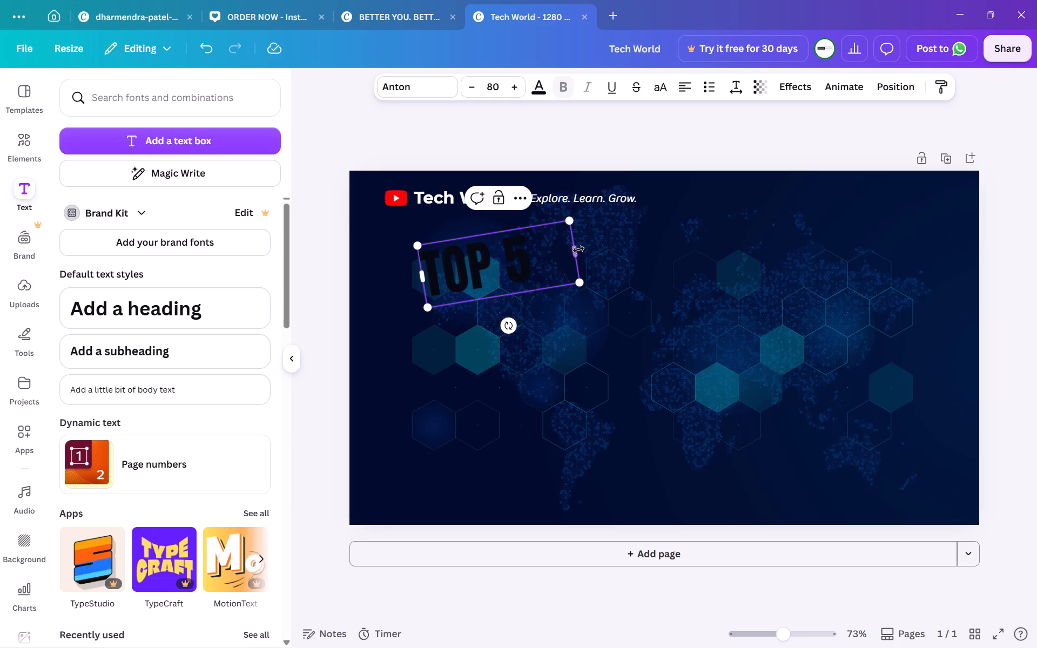
# Narrow the "TOP 5" text box to fit closely around the words while keeping them on one line.
pyautogui.moveTo(577, 249); pyautogui.dragTo(533, 260)
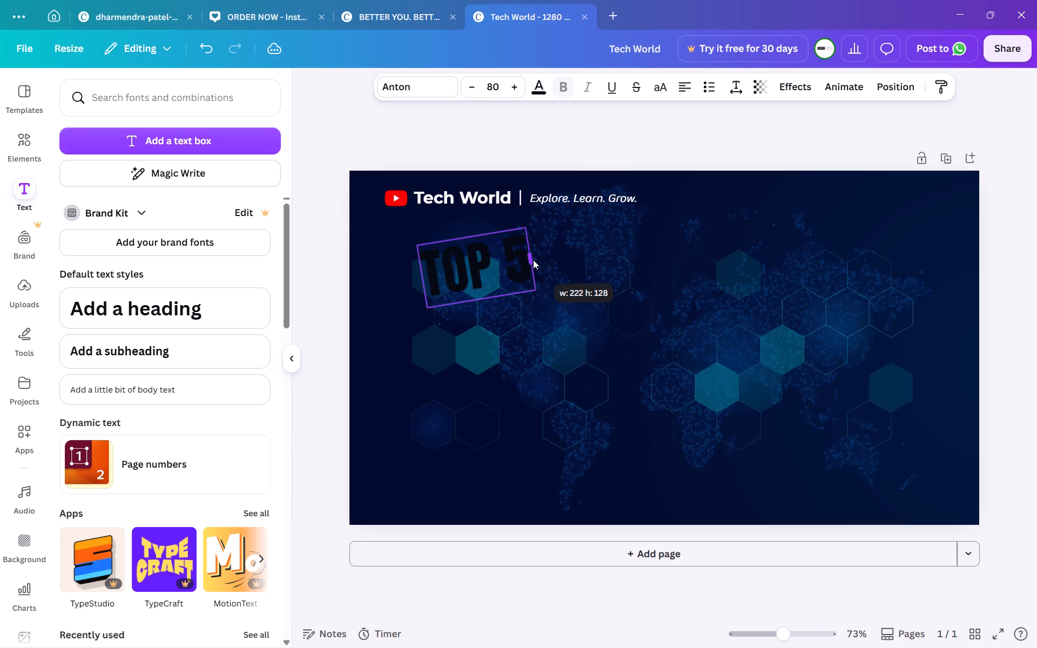
pyautogui.moveTo(533, 260); pyautogui.dragTo(534, 261)
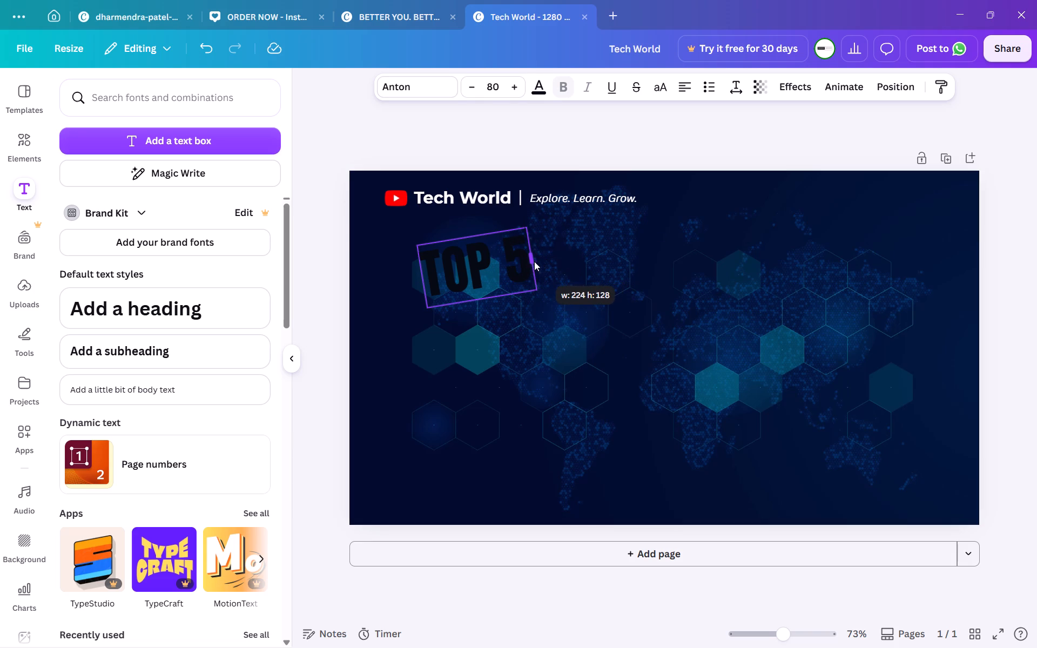
pyautogui.moveTo(534, 261); pyautogui.dragTo(533, 261)
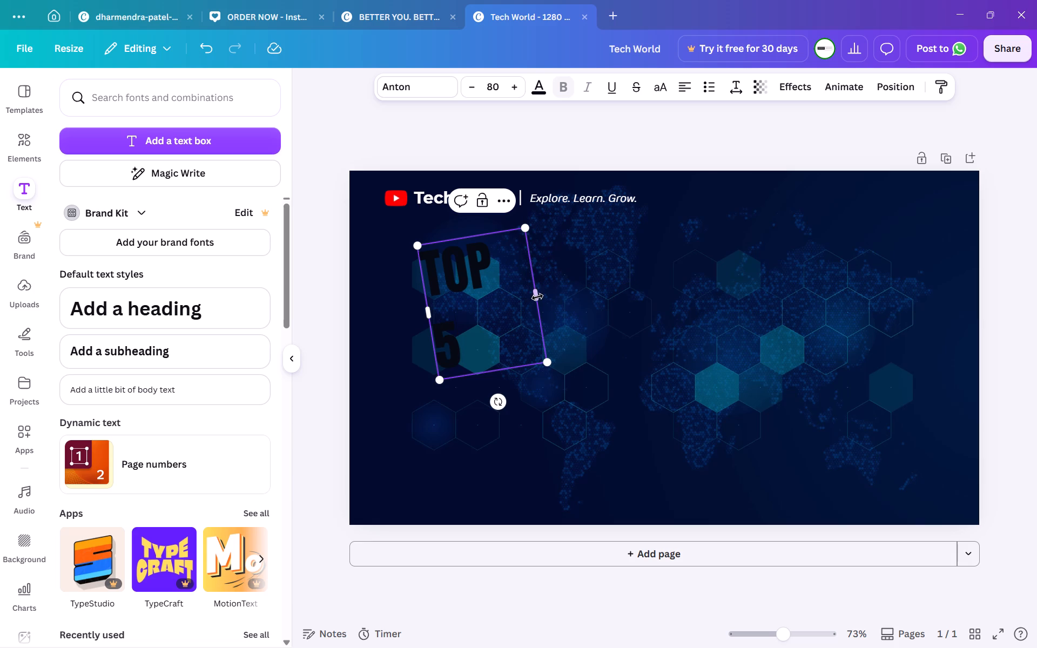
pyautogui.moveTo(537, 297); pyautogui.dragTo(544, 293)
# Duplicate the tilted "TOP 5" text.
pyautogui.click(498, 285)
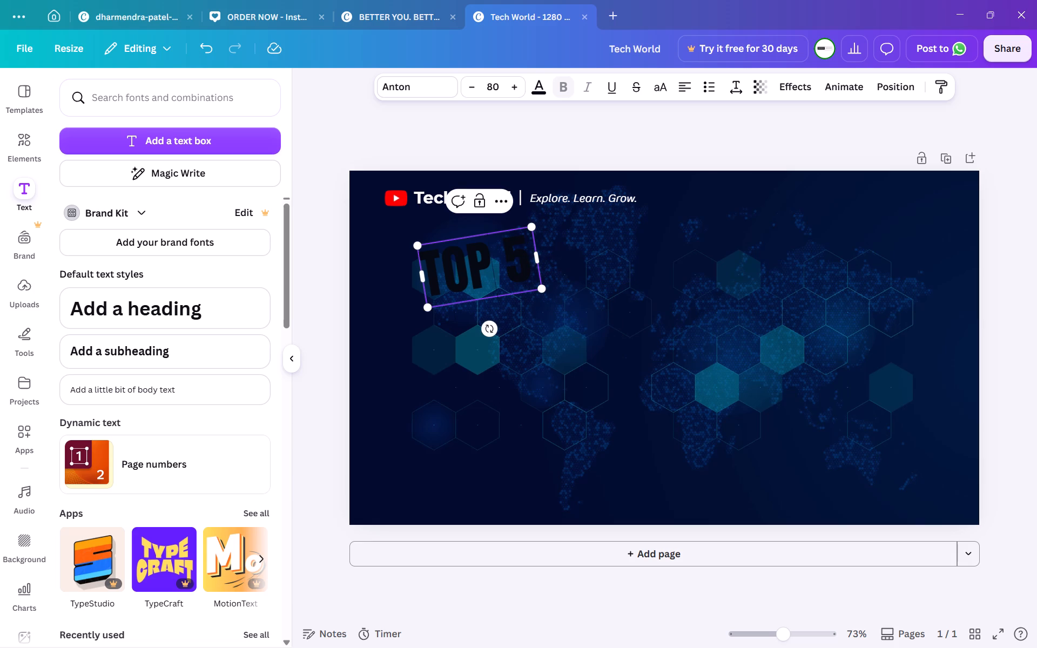
pyautogui.rightClick(498, 285)
pyautogui.click(489, 310)
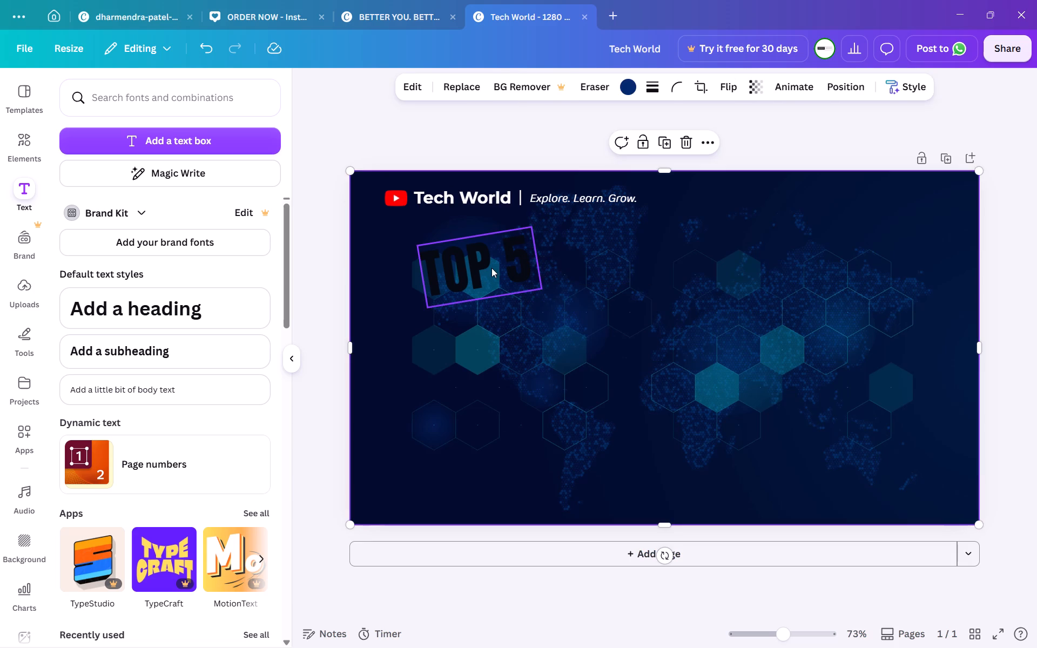
pyautogui.click(491, 268)
pyautogui.rightClick(489, 285)
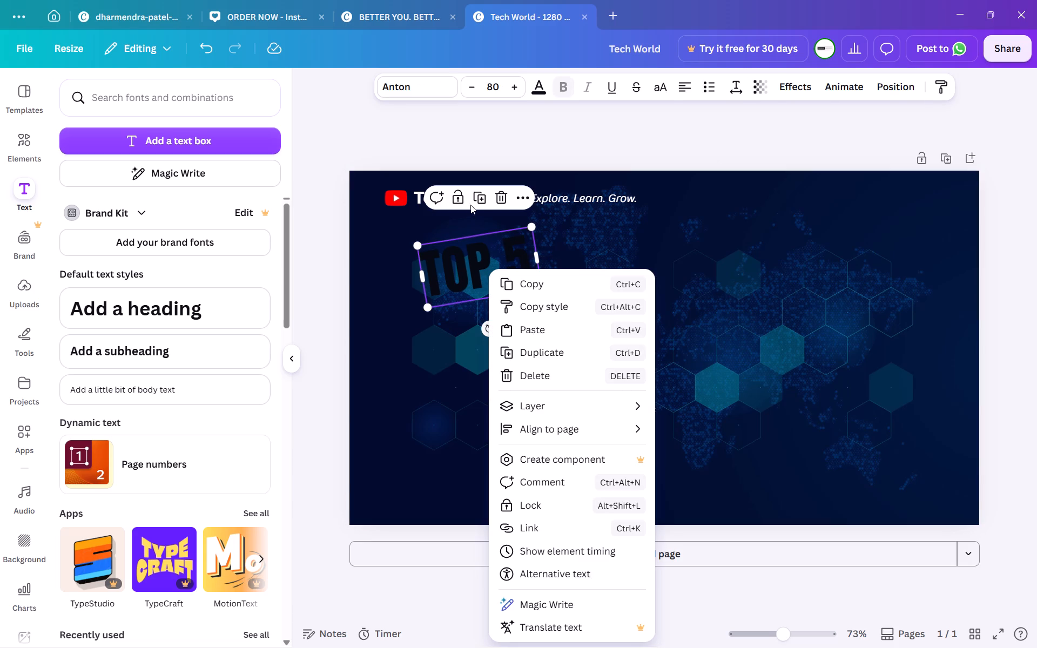
pyautogui.click(476, 198)
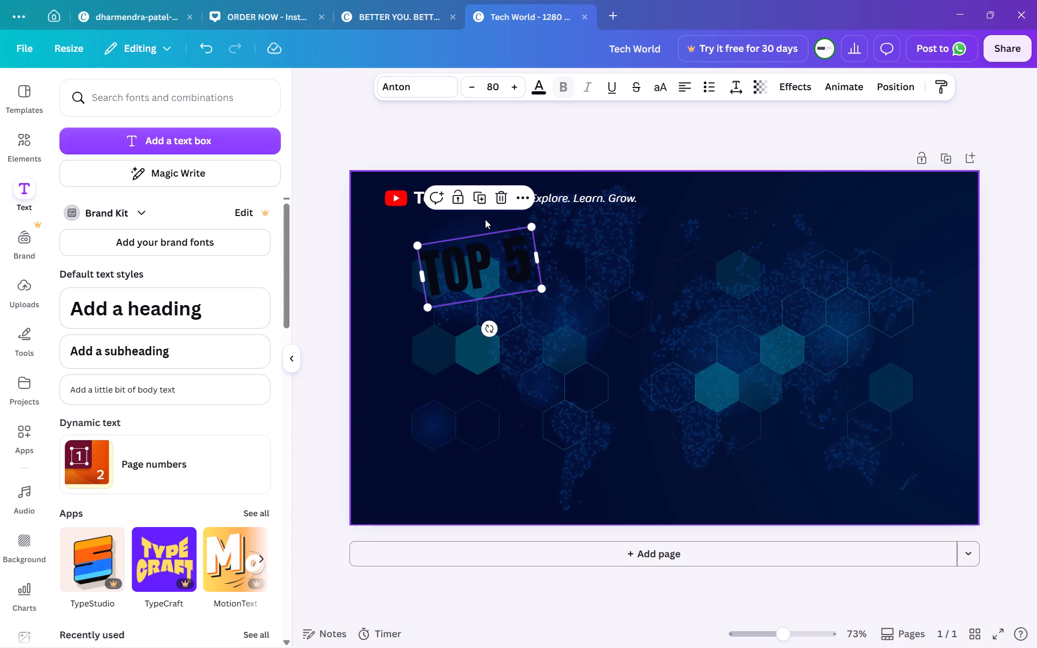
pyautogui.click(482, 198)
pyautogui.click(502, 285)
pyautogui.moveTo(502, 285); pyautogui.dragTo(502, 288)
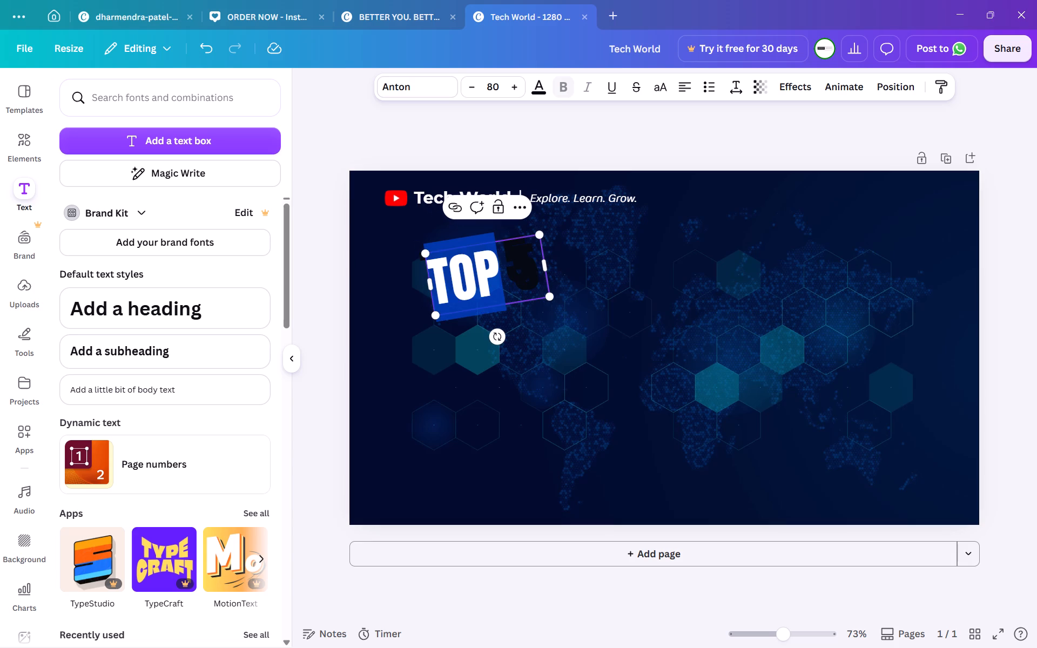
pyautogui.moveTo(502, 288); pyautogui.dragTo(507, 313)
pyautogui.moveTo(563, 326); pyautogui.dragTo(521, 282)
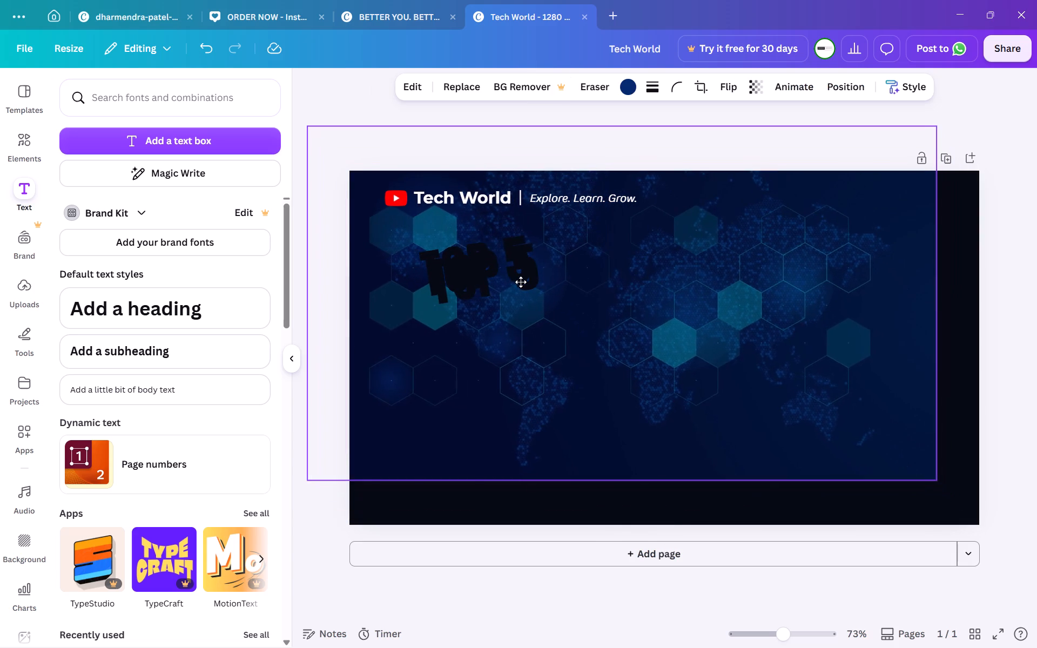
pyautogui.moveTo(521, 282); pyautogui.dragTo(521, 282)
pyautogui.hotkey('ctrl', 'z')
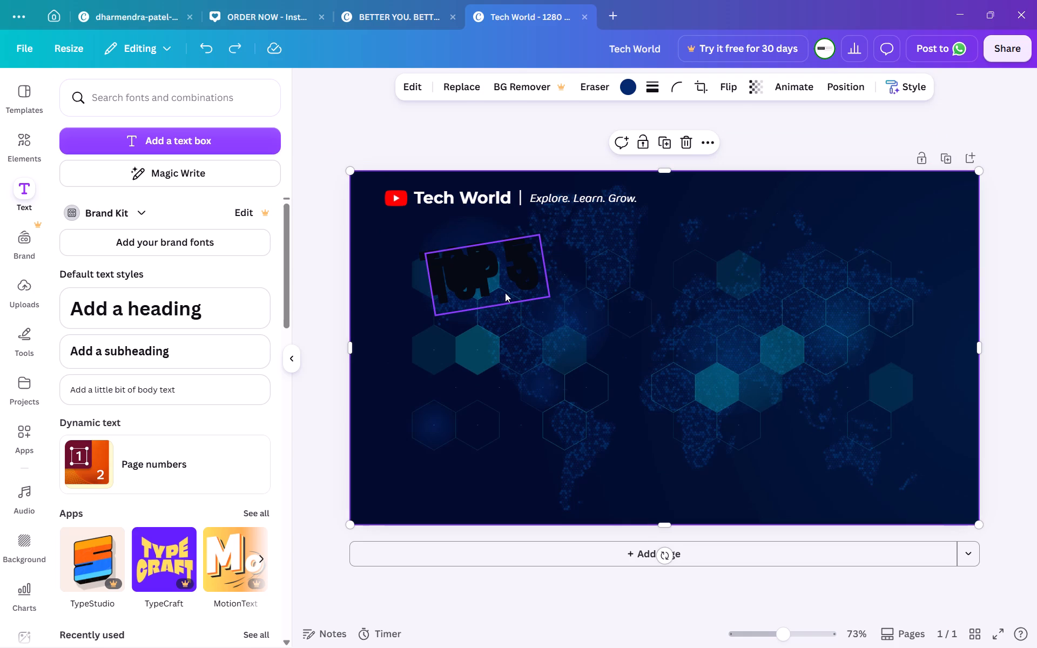
# Move the duplicated "TOP 5" text directly below the original, slightly offset to the right.
pyautogui.moveTo(505, 293); pyautogui.dragTo(513, 352)
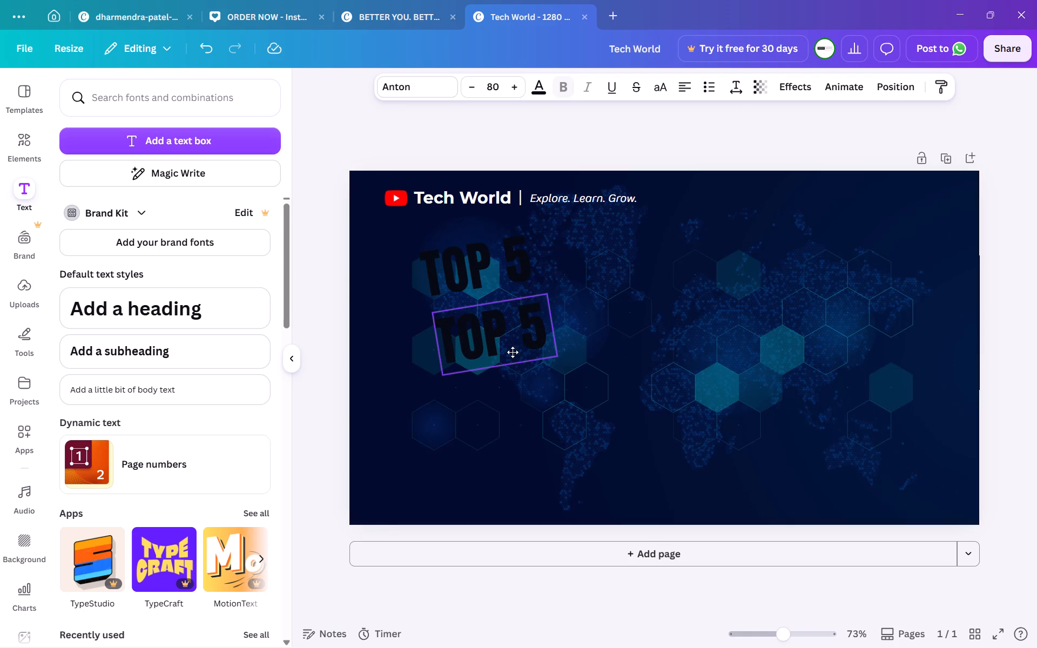
pyautogui.moveTo(513, 352); pyautogui.dragTo(514, 353)
# Replace the text of the lower "TOP 5" copy with "AI TOOLS".
pyautogui.tripleClick(513, 333)
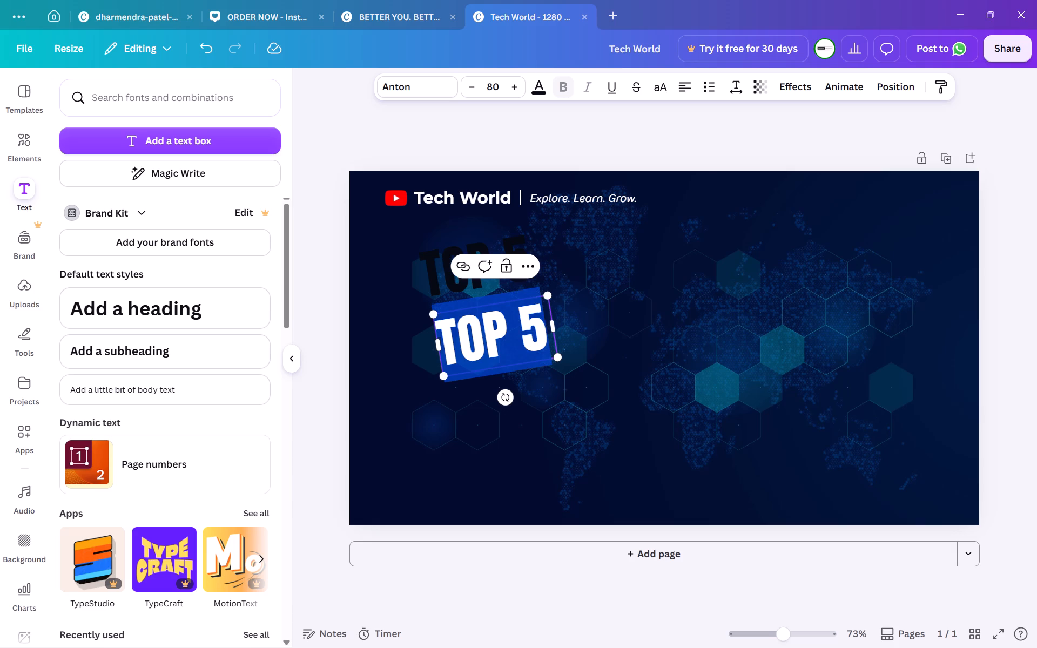
pyautogui.hotkey('shift', 'a')
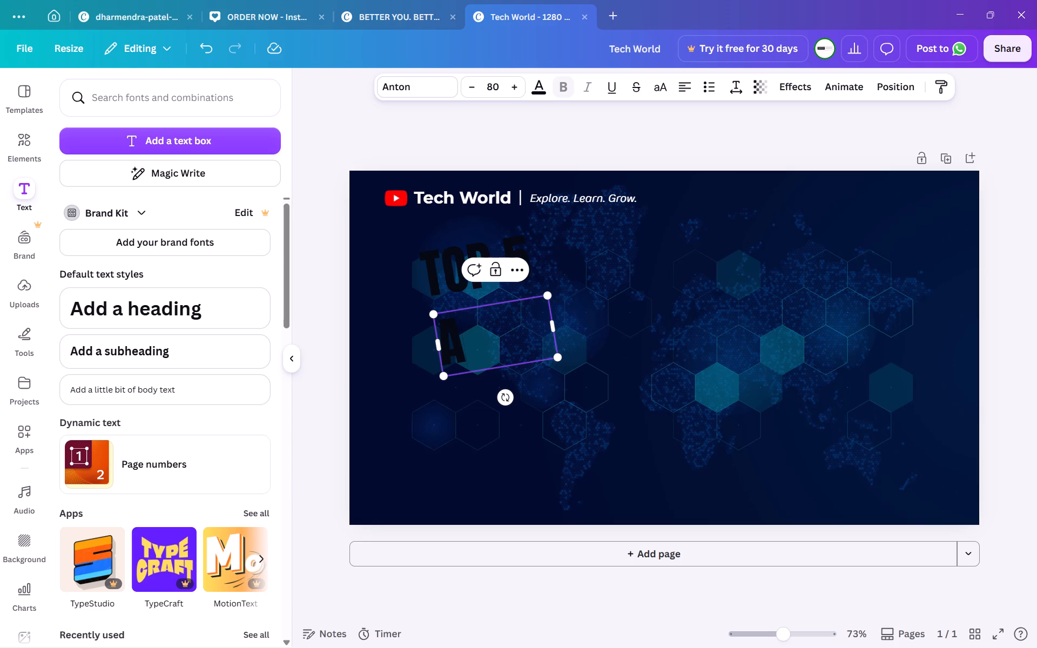
pyautogui.write('I')
pyautogui.press('space')
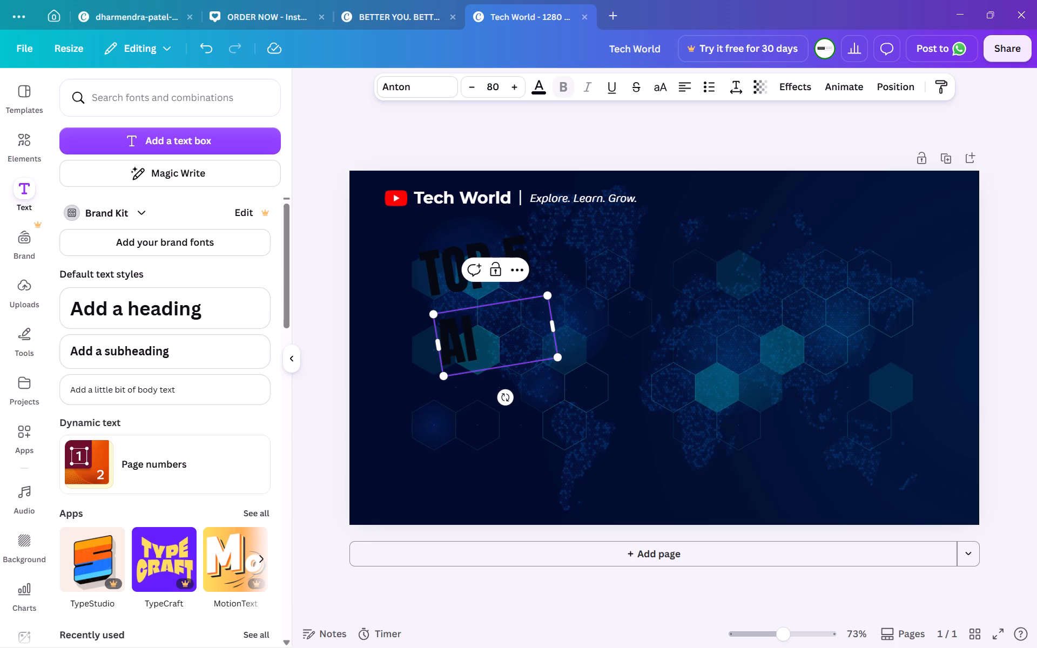
pyautogui.hotkey('shift', 't')
pyautogui.write('OOL')
pyautogui.press('s')
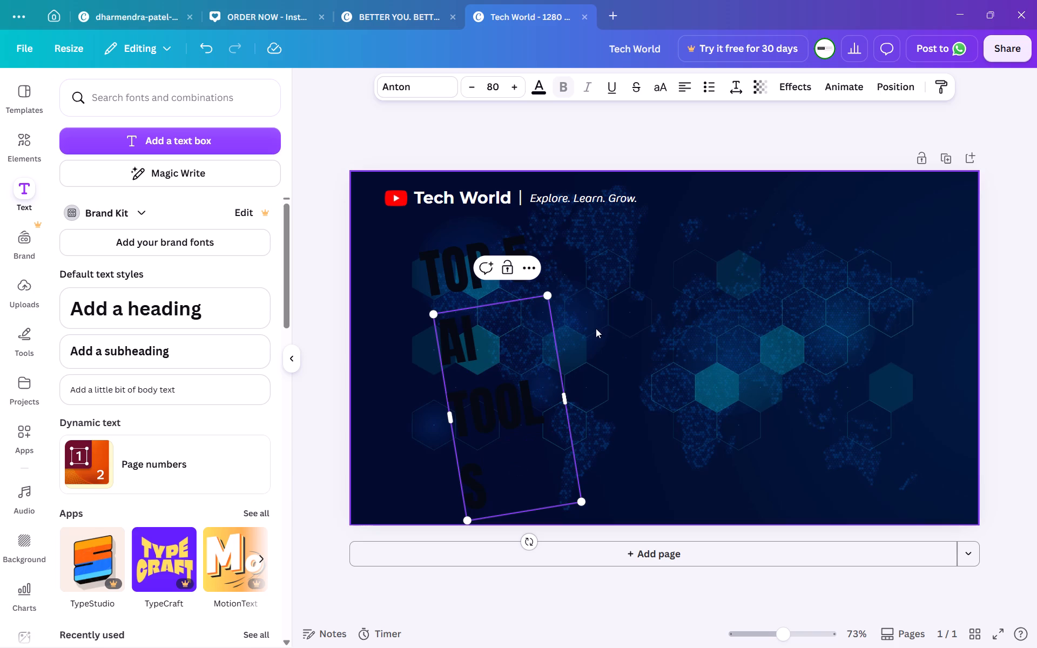
# Widen the "AI TOOLS" text box so that the words fit on one line.
pyautogui.moveTo(568, 397); pyautogui.dragTo(619, 362)
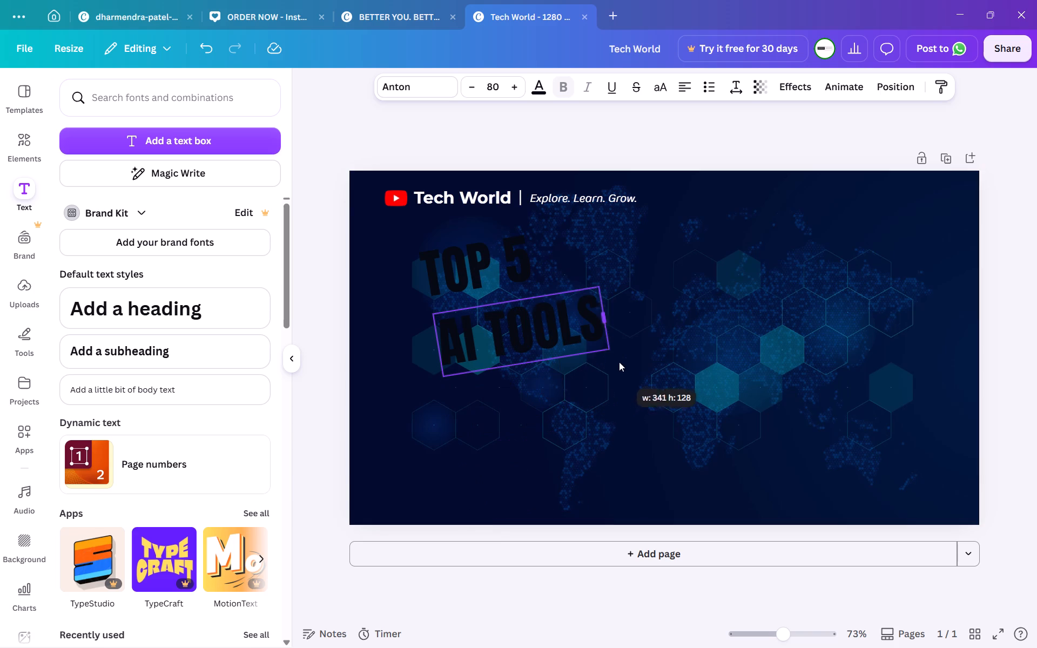
pyautogui.moveTo(619, 362); pyautogui.dragTo(628, 357)
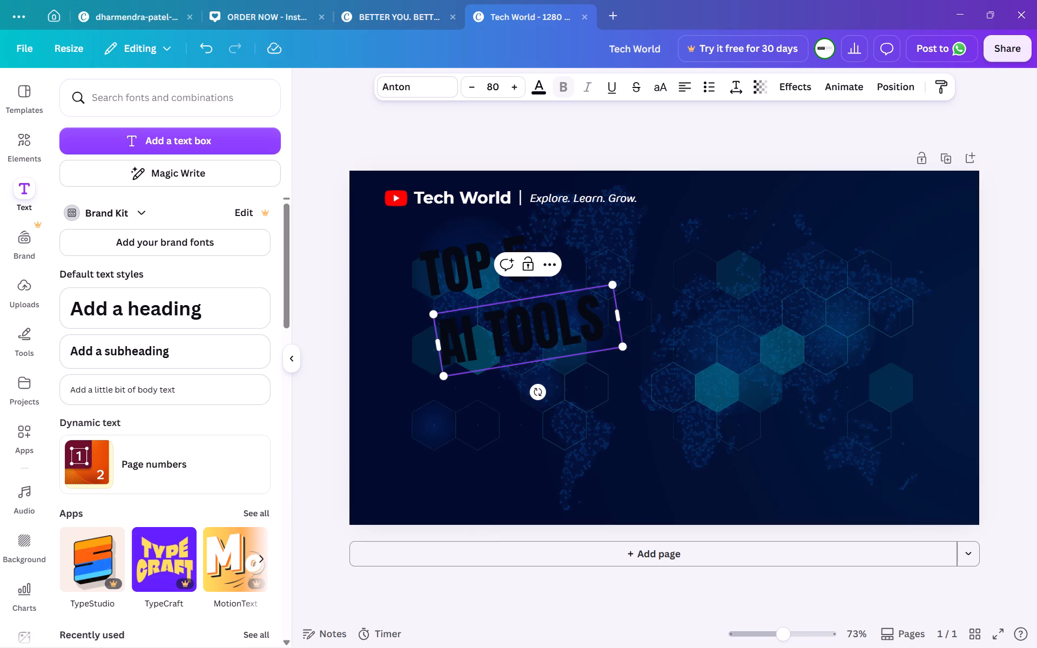
pyautogui.moveTo(584, 319); pyautogui.dragTo(568, 323)
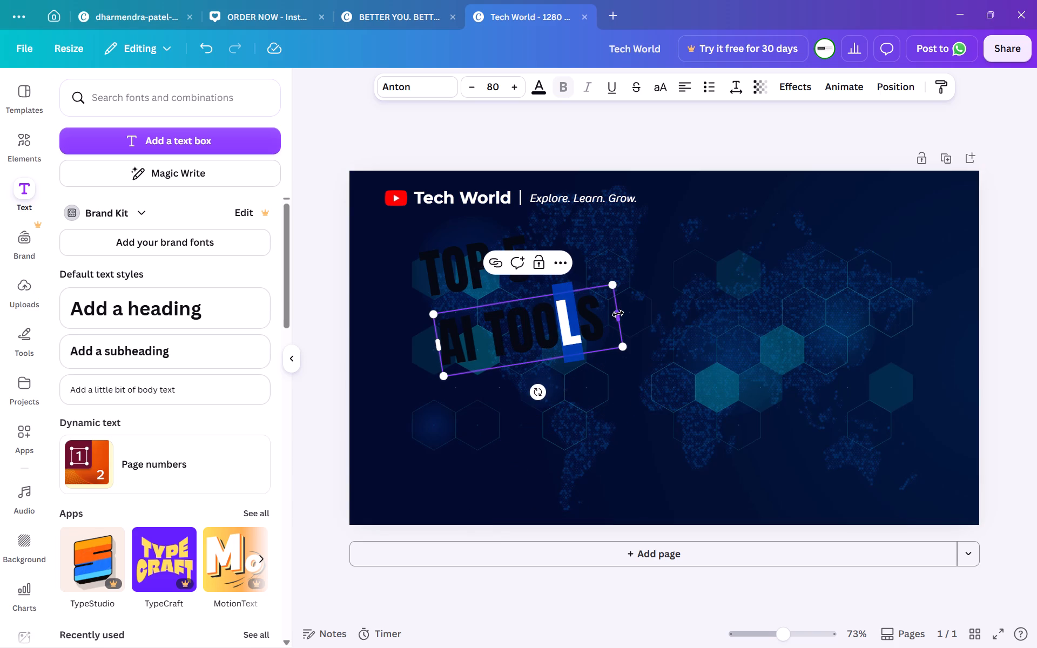
# Readjust the "AI TOOLS" text box to about 379 px wide, keeping both words on one line.
pyautogui.moveTo(618, 314); pyautogui.dragTo(603, 315)
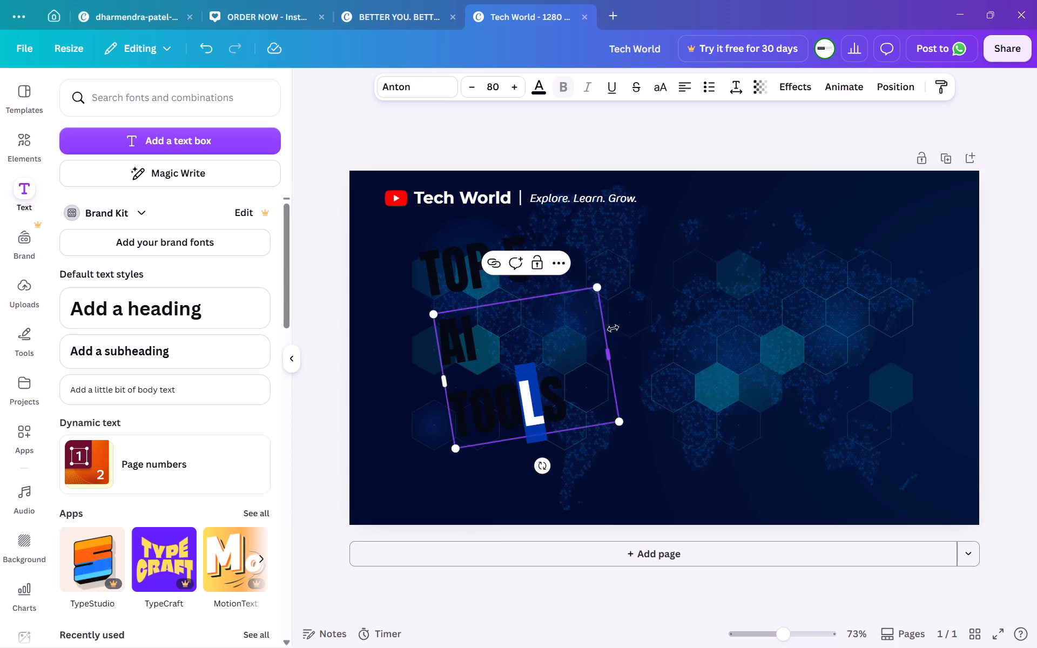
pyautogui.click(626, 343)
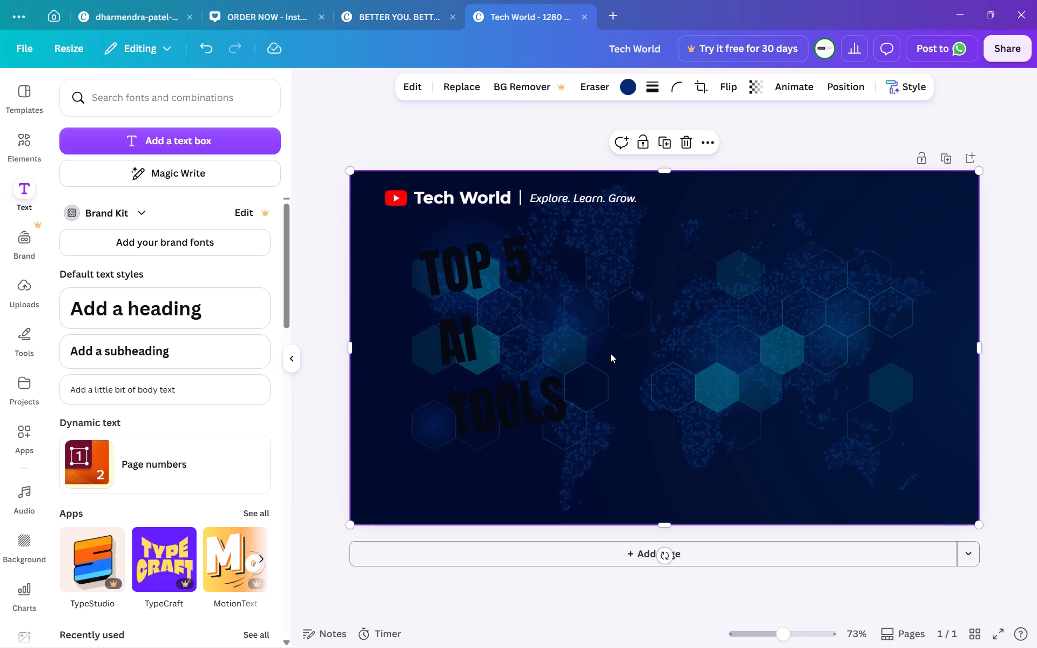
pyautogui.click(569, 376)
pyautogui.moveTo(609, 352); pyautogui.dragTo(629, 341)
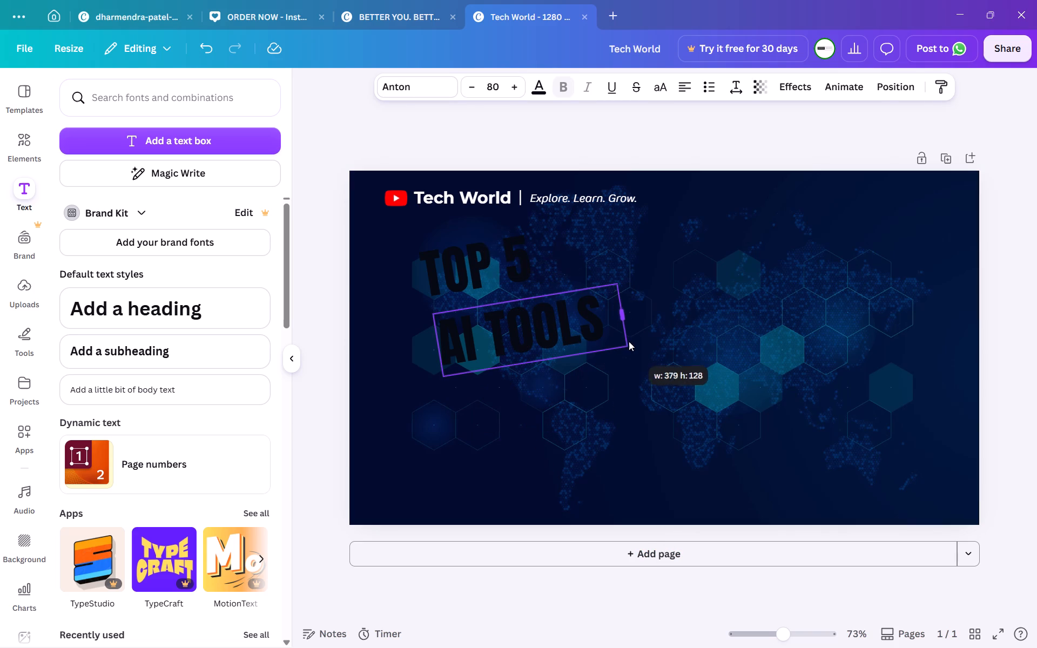
pyautogui.moveTo(629, 341); pyautogui.dragTo(629, 341)
pyautogui.click(585, 398)
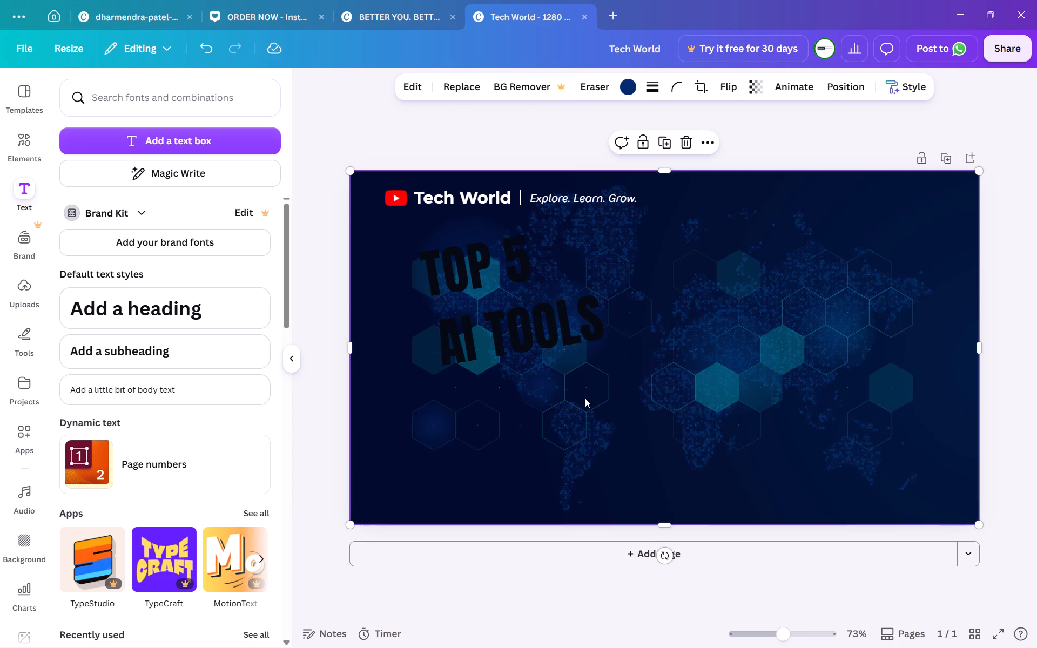
# Set the font size of the tilted "TOP 5" text to 60.
pyautogui.click(541, 330)
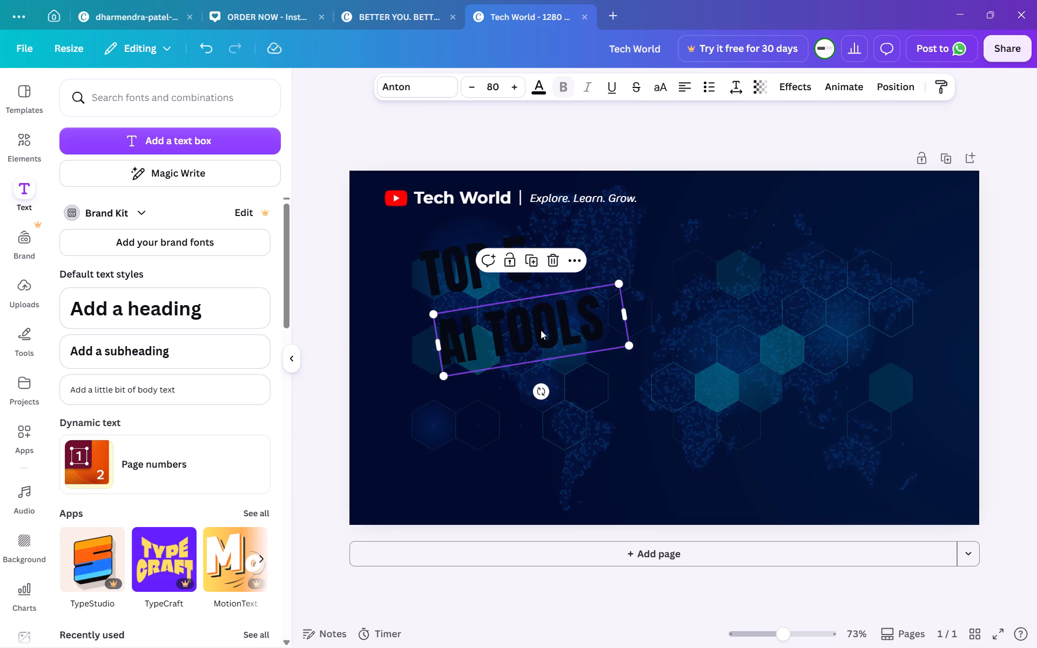
pyautogui.tripleClick(476, 280)
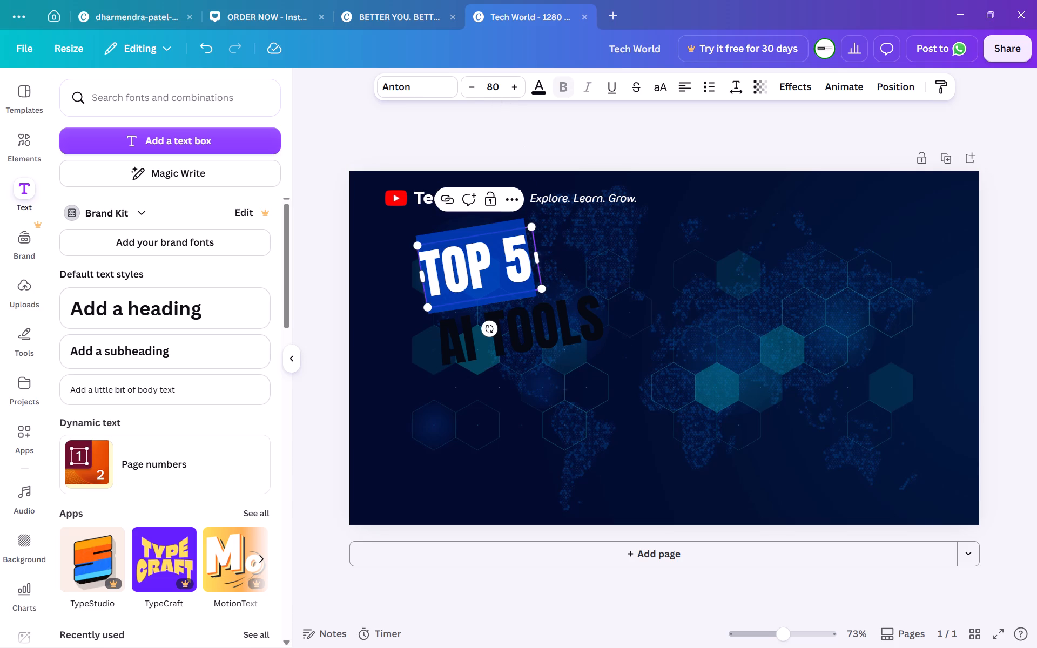
pyautogui.click(496, 85)
pyautogui.write('60')
pyautogui.press('Return')
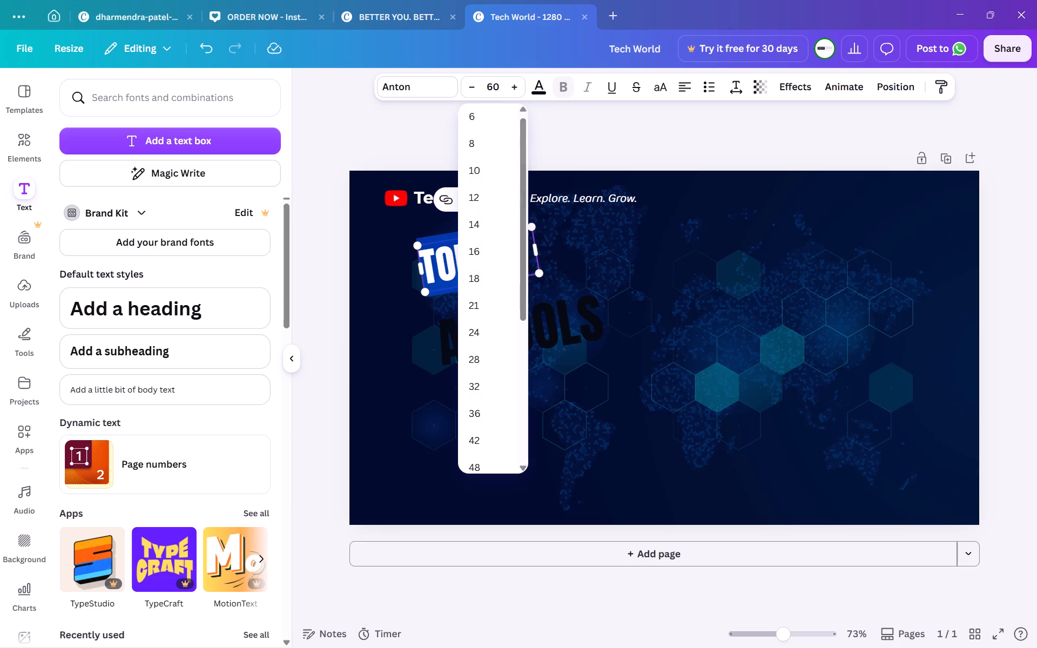
# Change the color of the whole "AI TOOLS" text to bright cyan #00D9FF.
pyautogui.tripleClick(536, 340)
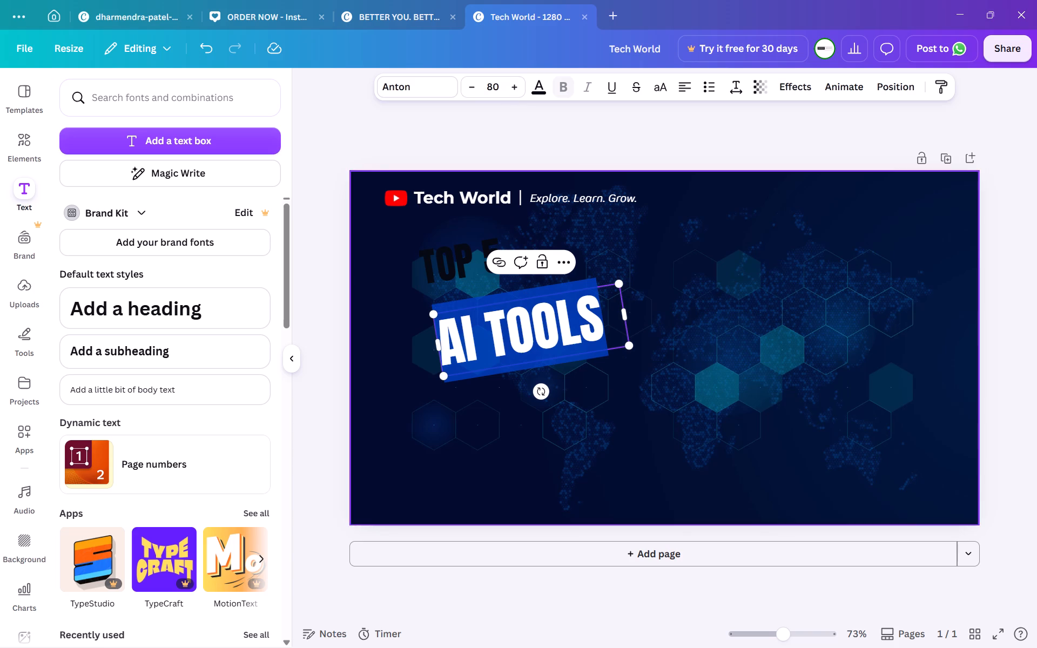
pyautogui.click(679, 316)
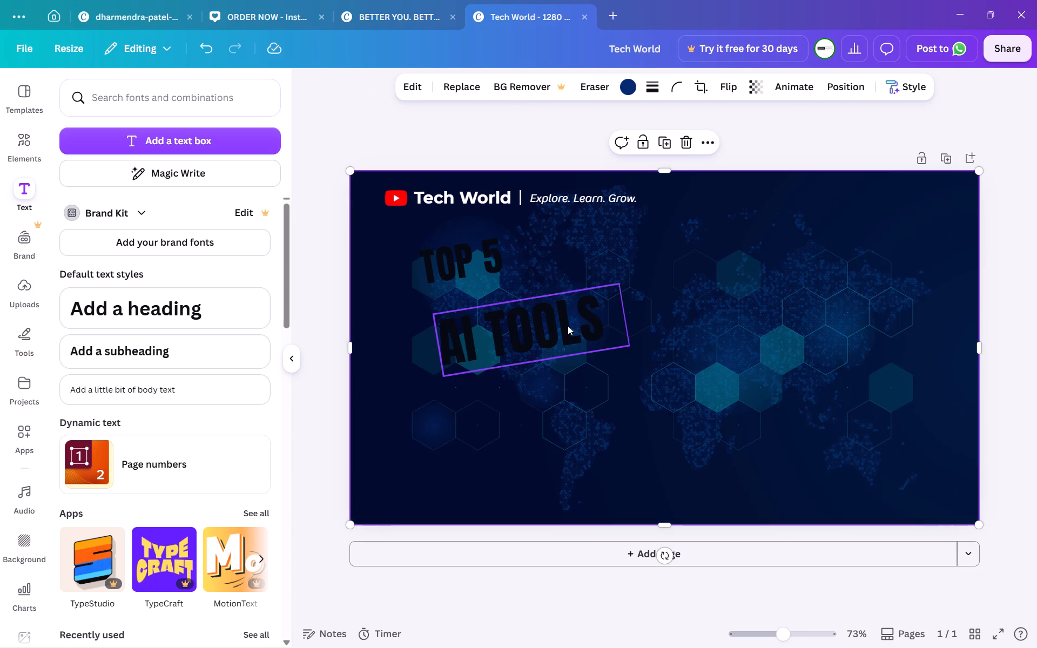
pyautogui.click(584, 326)
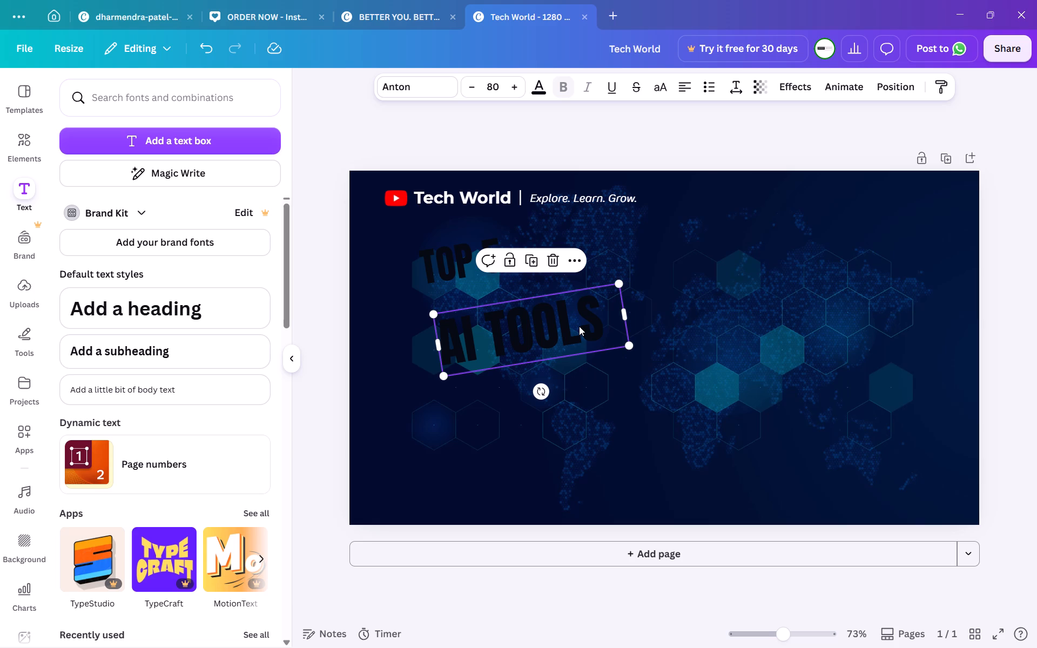
pyautogui.tripleClick(547, 334)
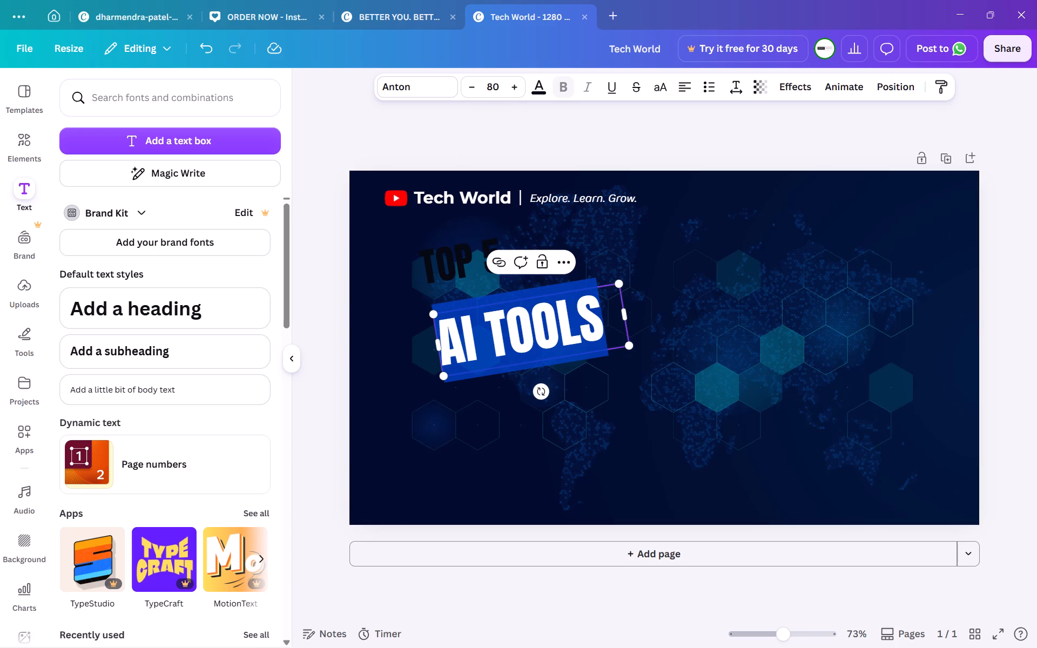
pyautogui.click(548, 87)
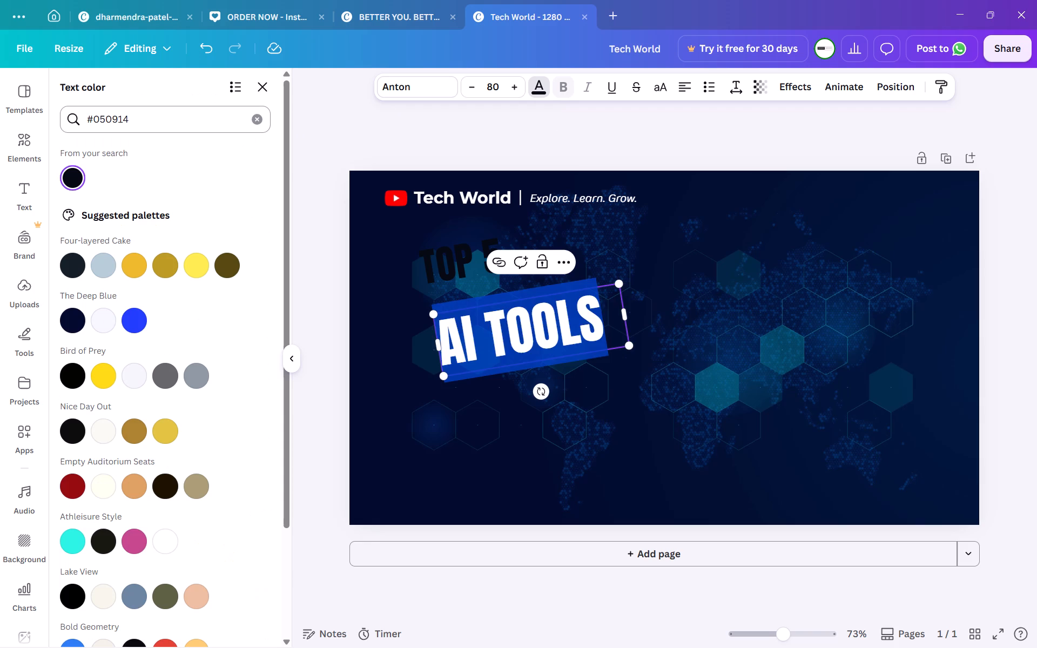
pyautogui.click(184, 125)
pyautogui.press('BackSpace')
pyautogui.press('BackSpace')
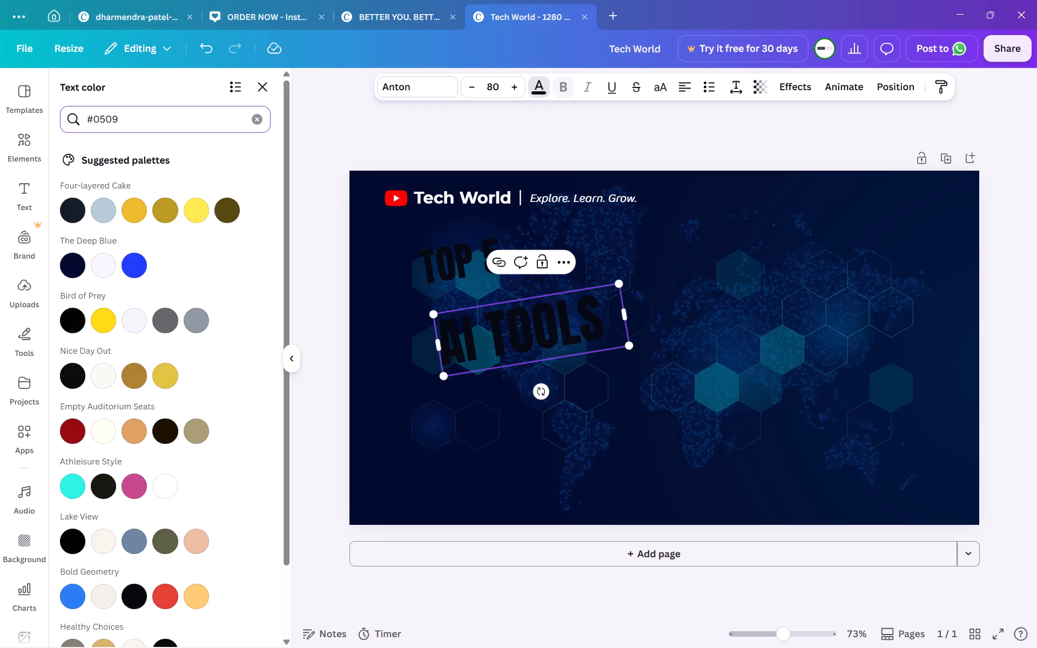
pyautogui.press('BackSpace')
pyautogui.press('BackSpace')
pyautogui.press('BackSpace')
pyautogui.press('0')
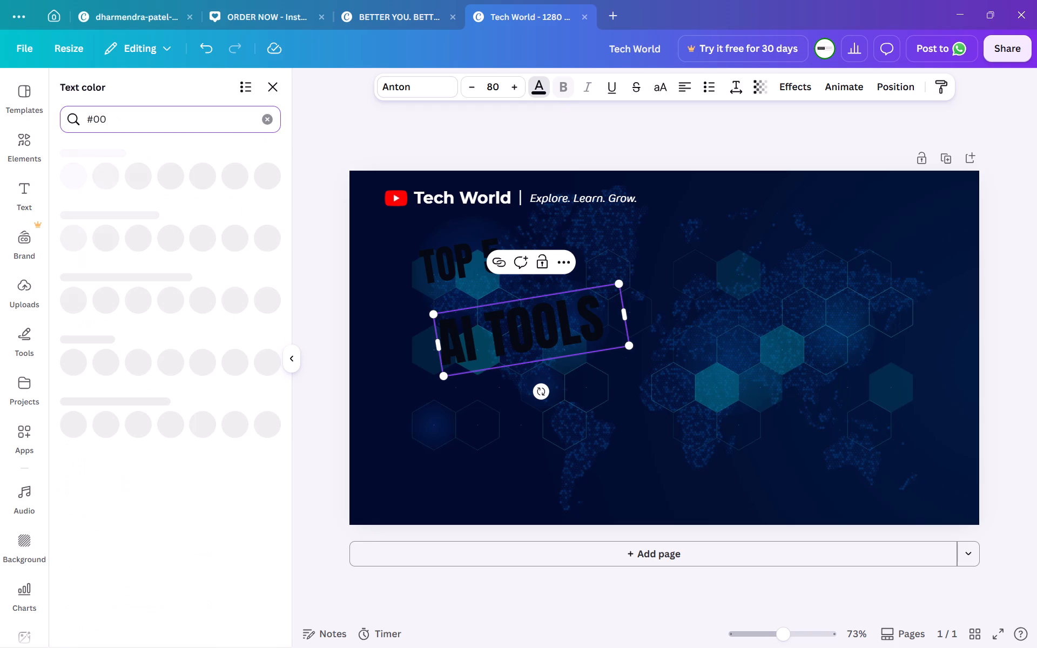
pyautogui.press('d')
pyautogui.write('9FF')
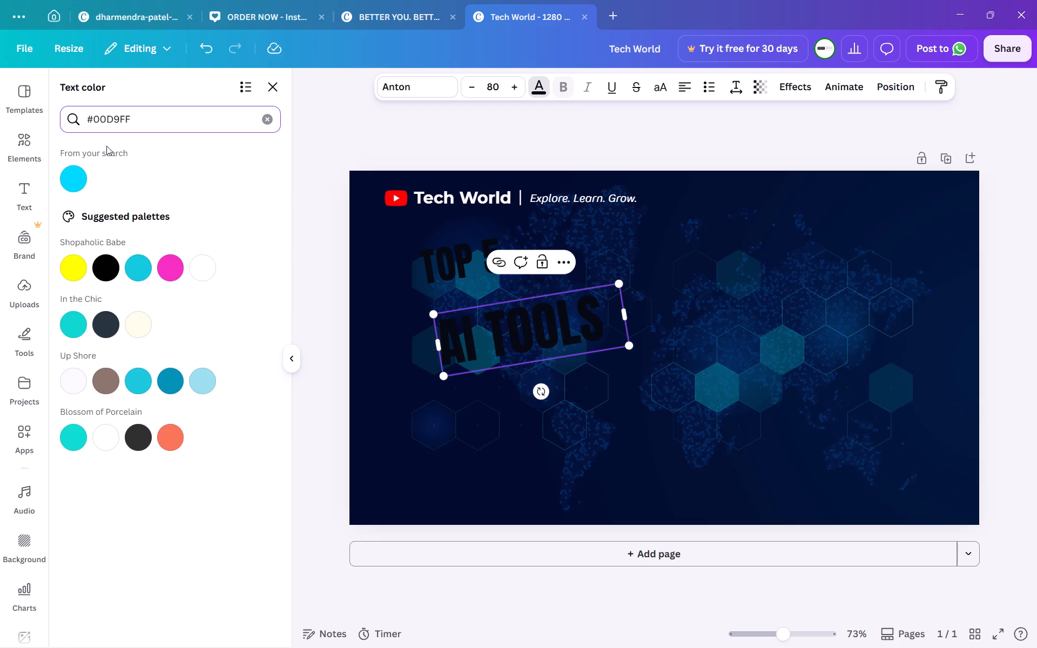
pyautogui.click(78, 177)
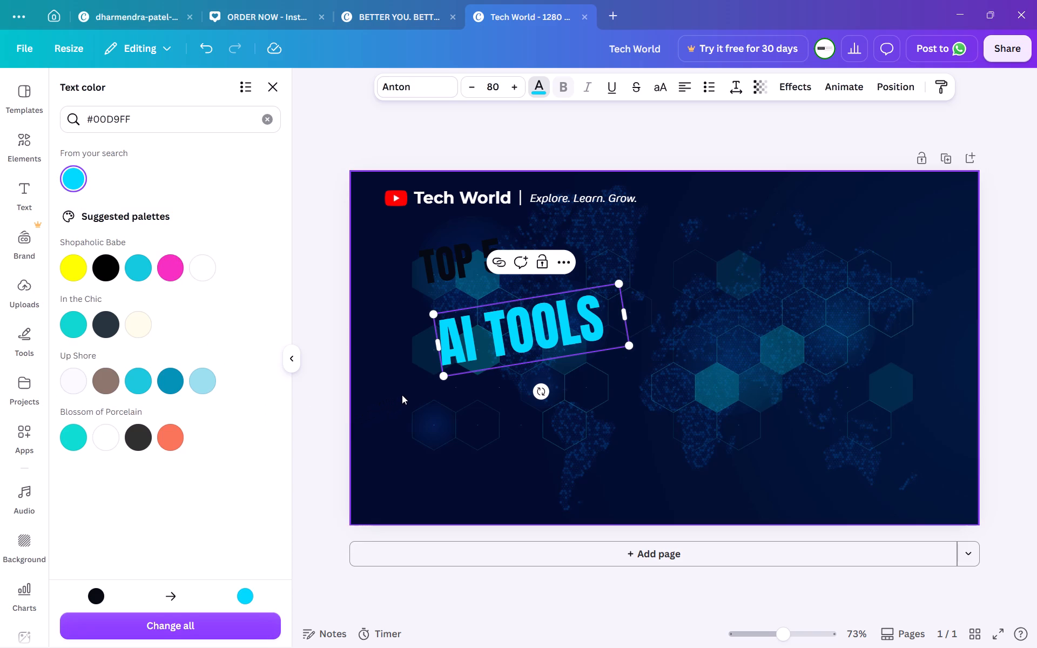
# Recolor only the word "TOOLS" in the "AI TOOLS" text to white #FFFFFF.
pyautogui.click(491, 342)
pyautogui.moveTo(491, 342); pyautogui.dragTo(604, 320)
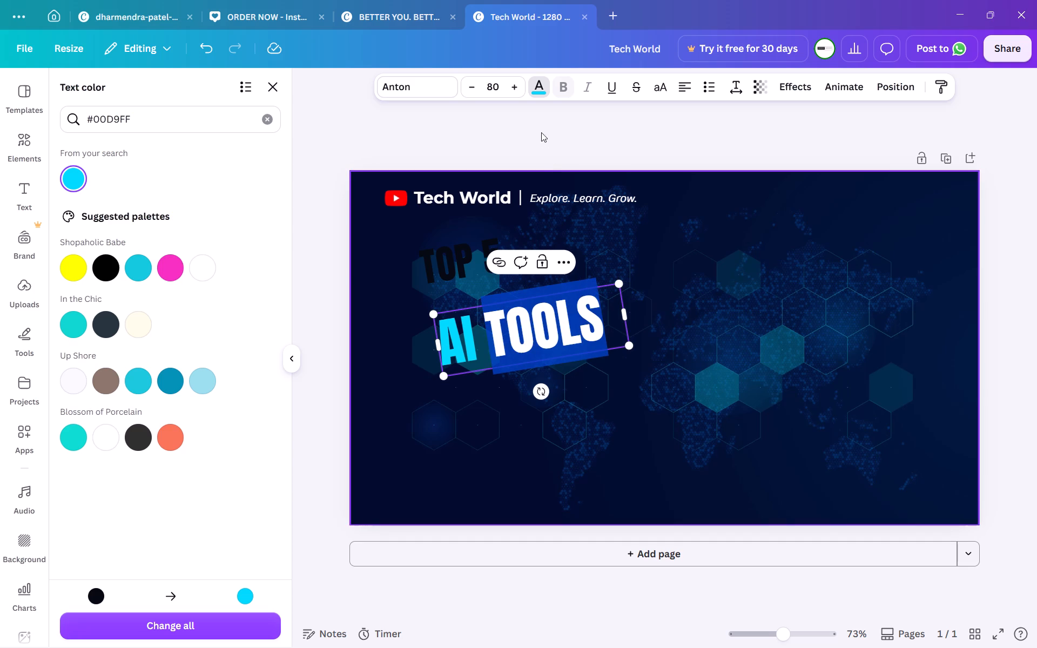
pyautogui.click(540, 88)
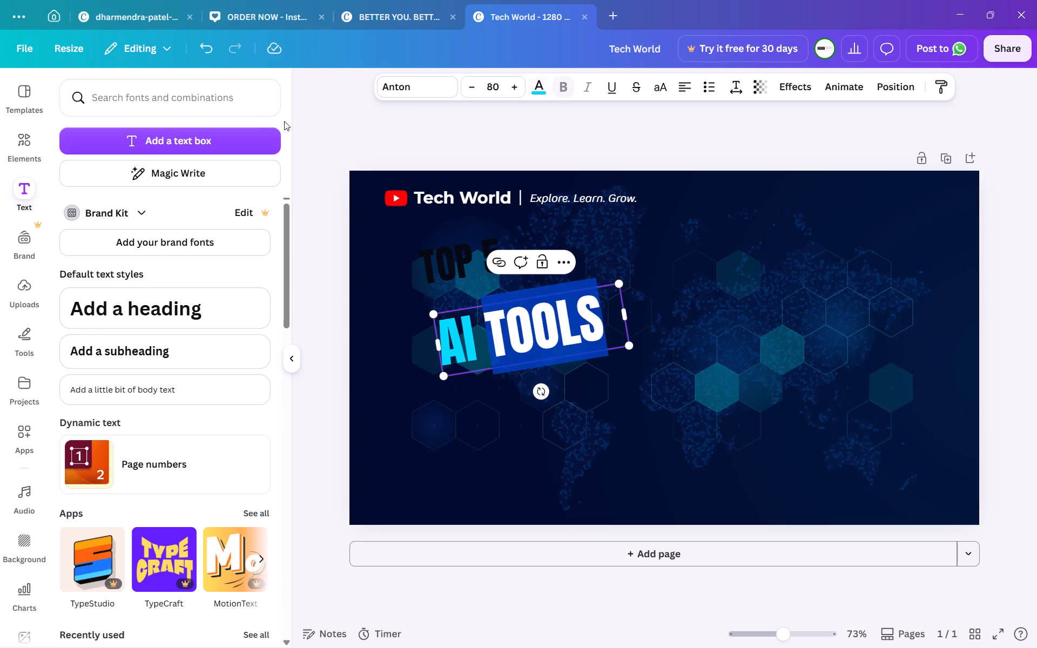
pyautogui.click(544, 88)
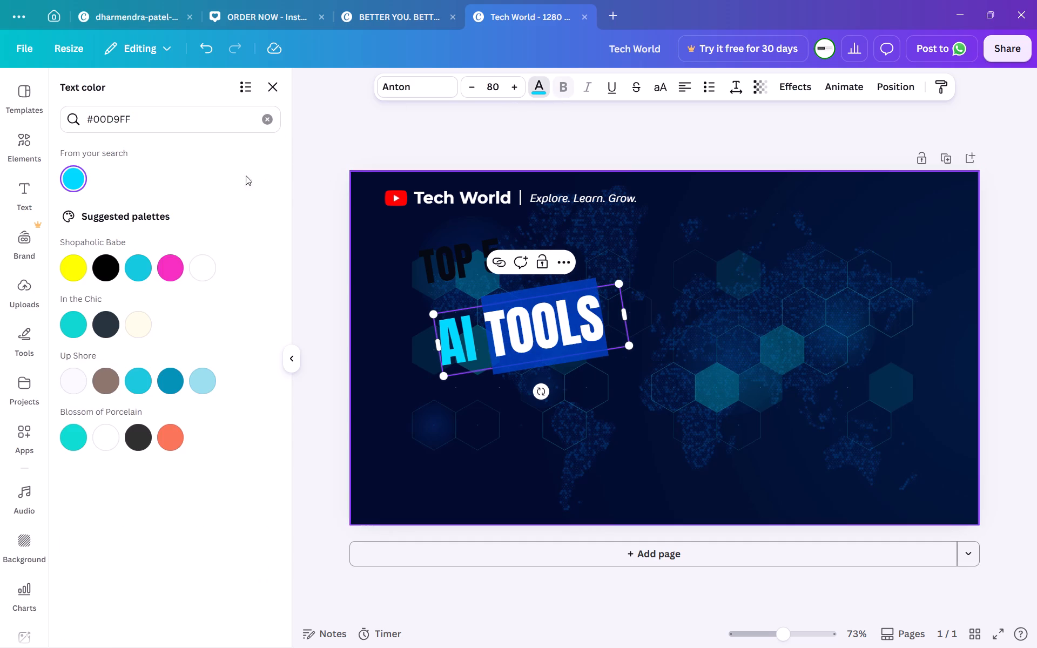
pyautogui.moveTo(170, 131); pyautogui.dragTo(103, 131)
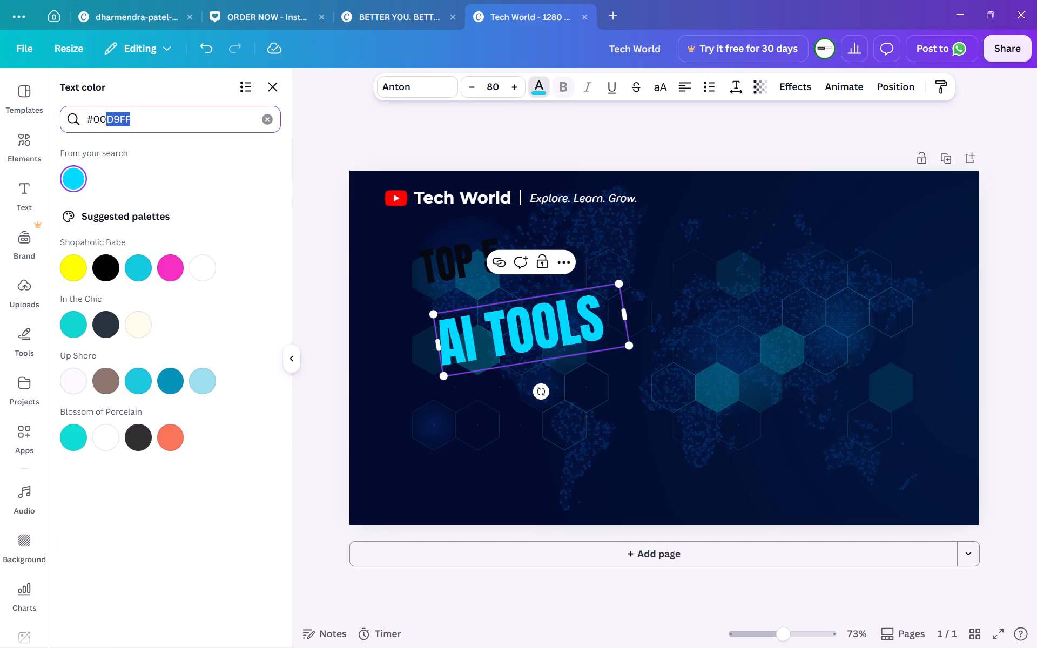
pyautogui.moveTo(103, 131); pyautogui.dragTo(97, 132)
pyautogui.press('BackSpace')
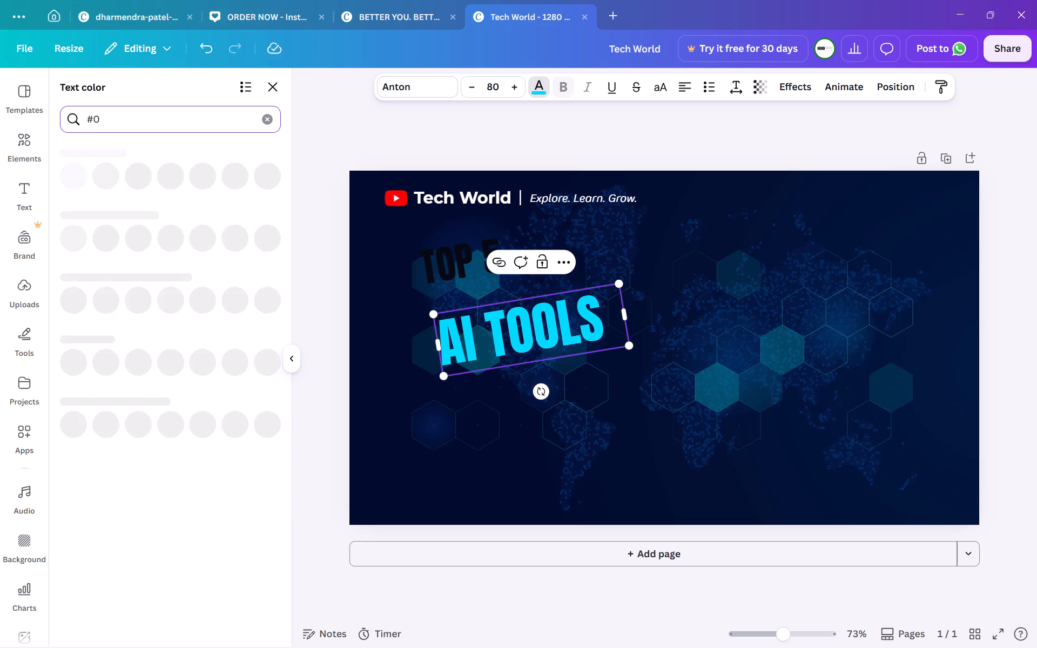
pyautogui.press('BackSpace')
pyautogui.write('FFFFFF')
pyautogui.click(76, 181)
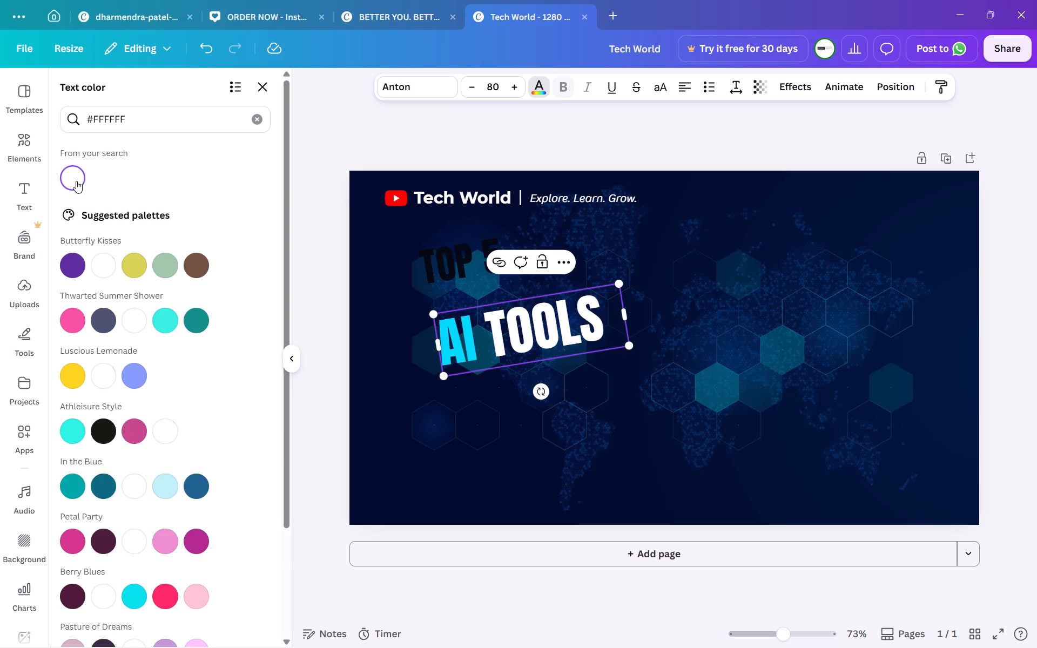
pyautogui.click(435, 445)
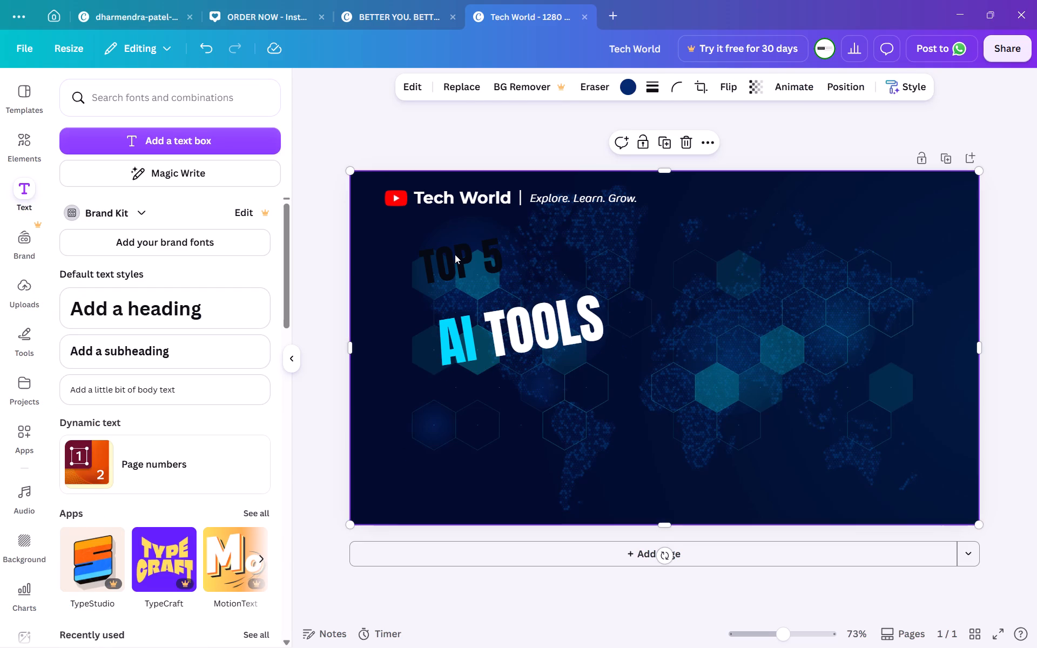
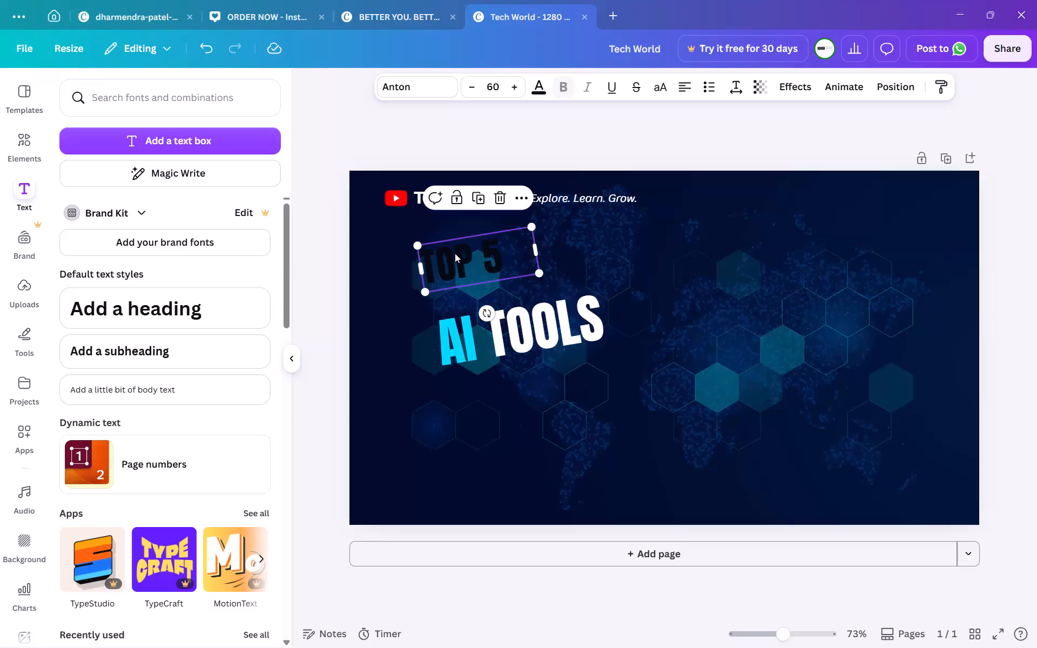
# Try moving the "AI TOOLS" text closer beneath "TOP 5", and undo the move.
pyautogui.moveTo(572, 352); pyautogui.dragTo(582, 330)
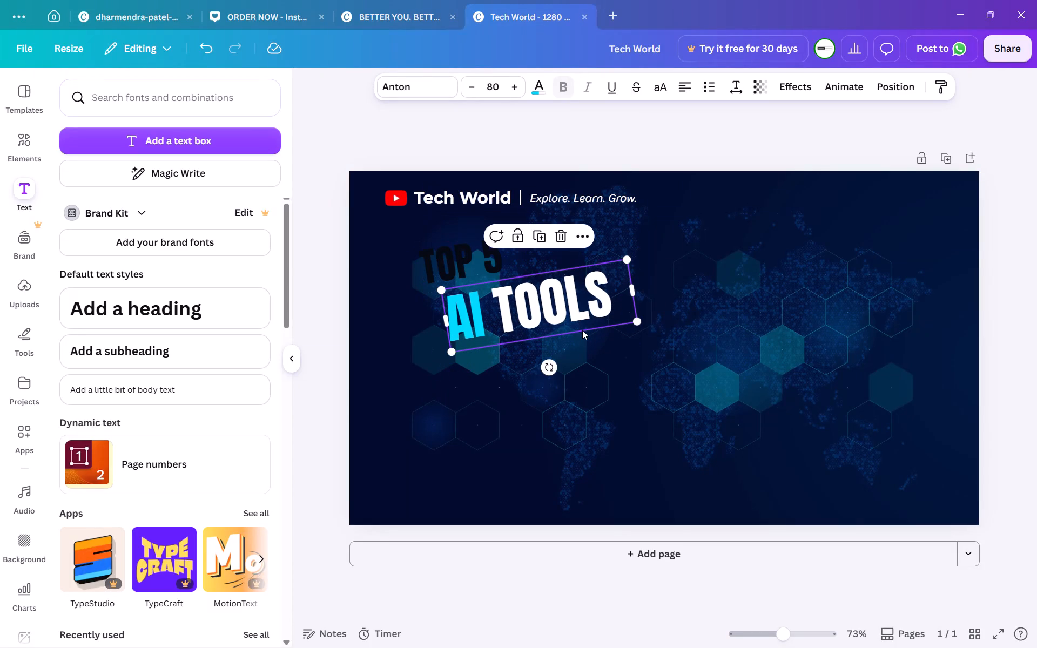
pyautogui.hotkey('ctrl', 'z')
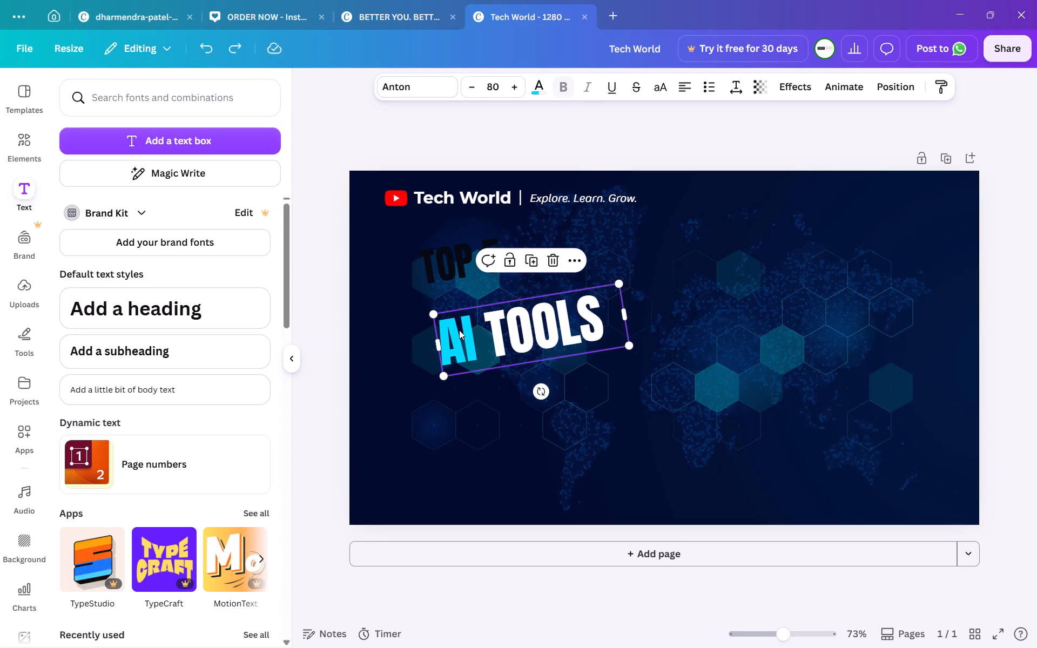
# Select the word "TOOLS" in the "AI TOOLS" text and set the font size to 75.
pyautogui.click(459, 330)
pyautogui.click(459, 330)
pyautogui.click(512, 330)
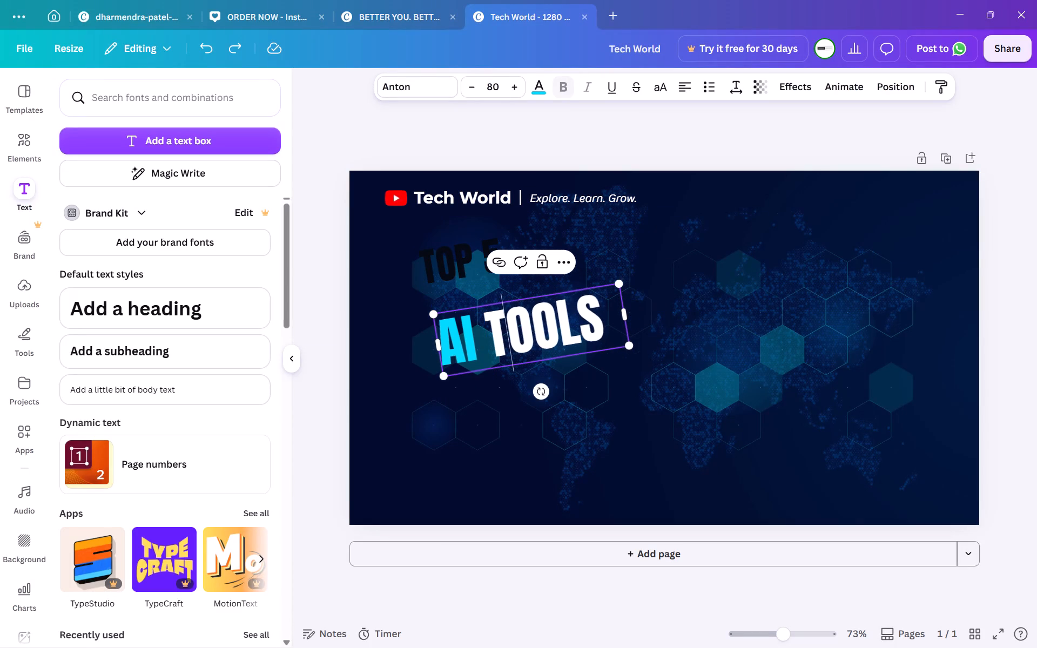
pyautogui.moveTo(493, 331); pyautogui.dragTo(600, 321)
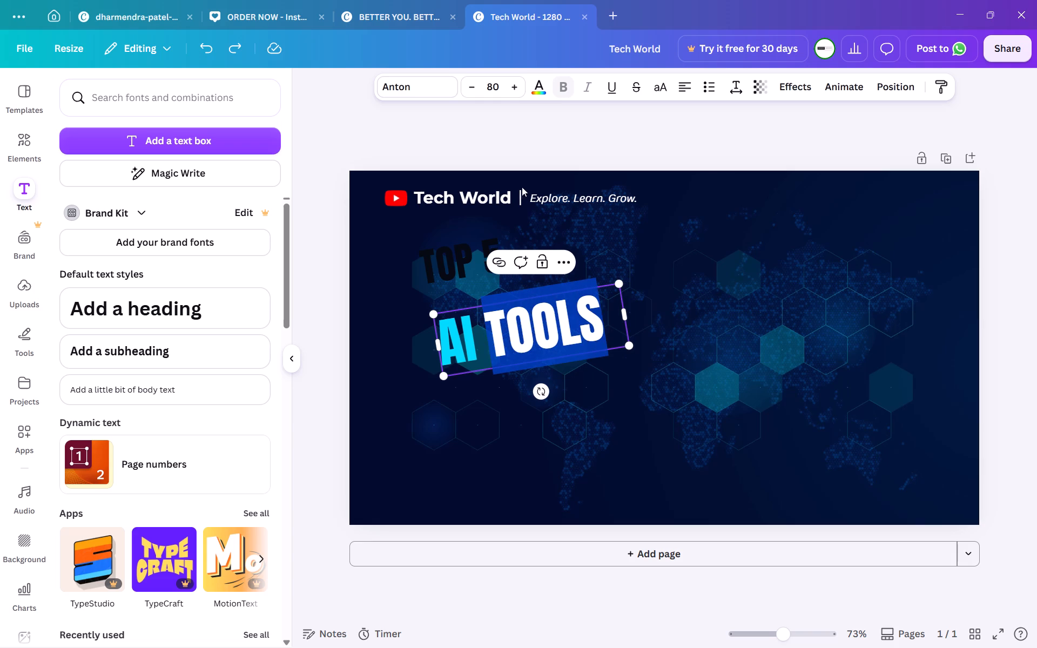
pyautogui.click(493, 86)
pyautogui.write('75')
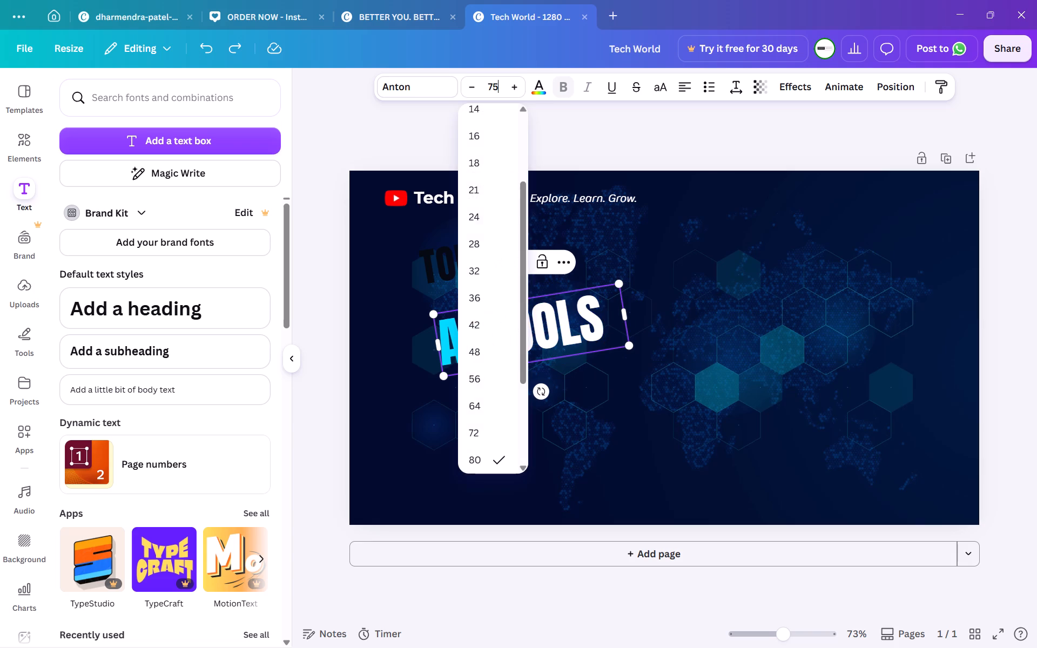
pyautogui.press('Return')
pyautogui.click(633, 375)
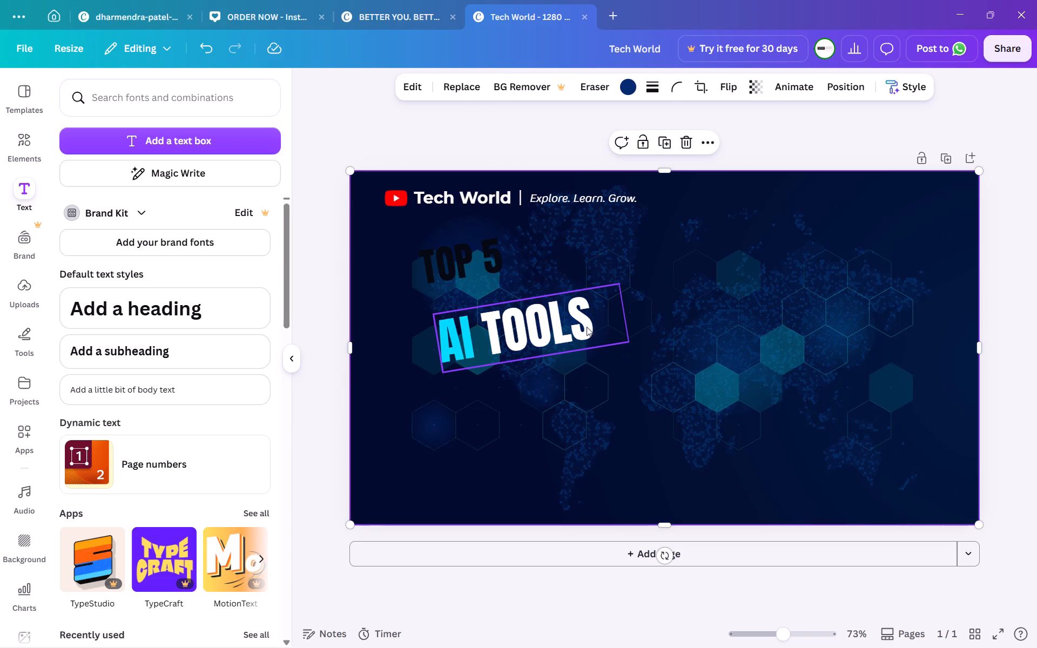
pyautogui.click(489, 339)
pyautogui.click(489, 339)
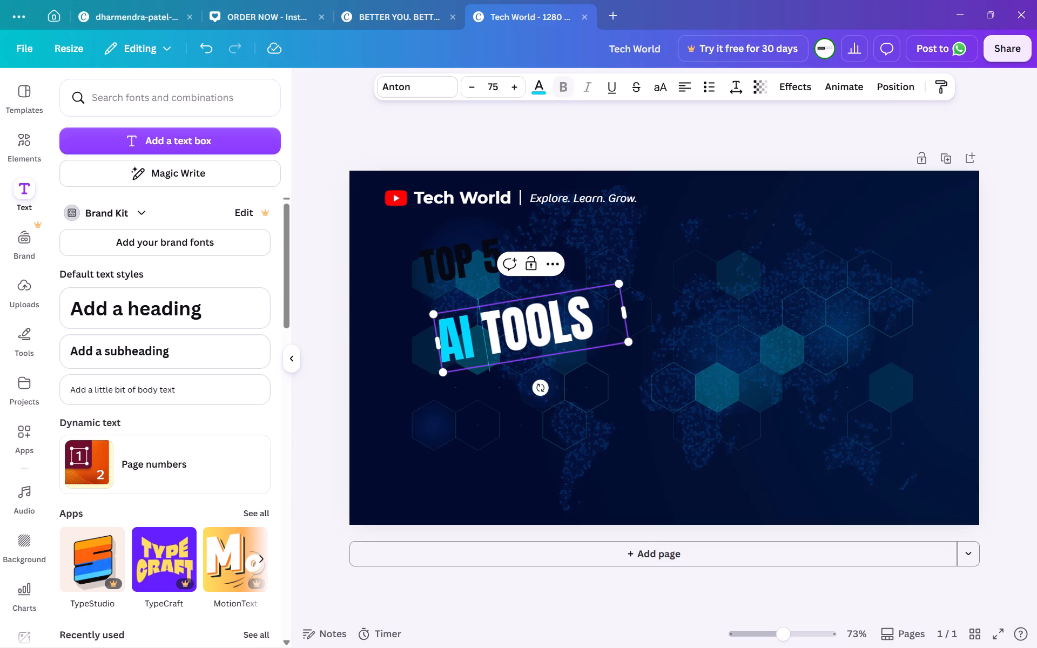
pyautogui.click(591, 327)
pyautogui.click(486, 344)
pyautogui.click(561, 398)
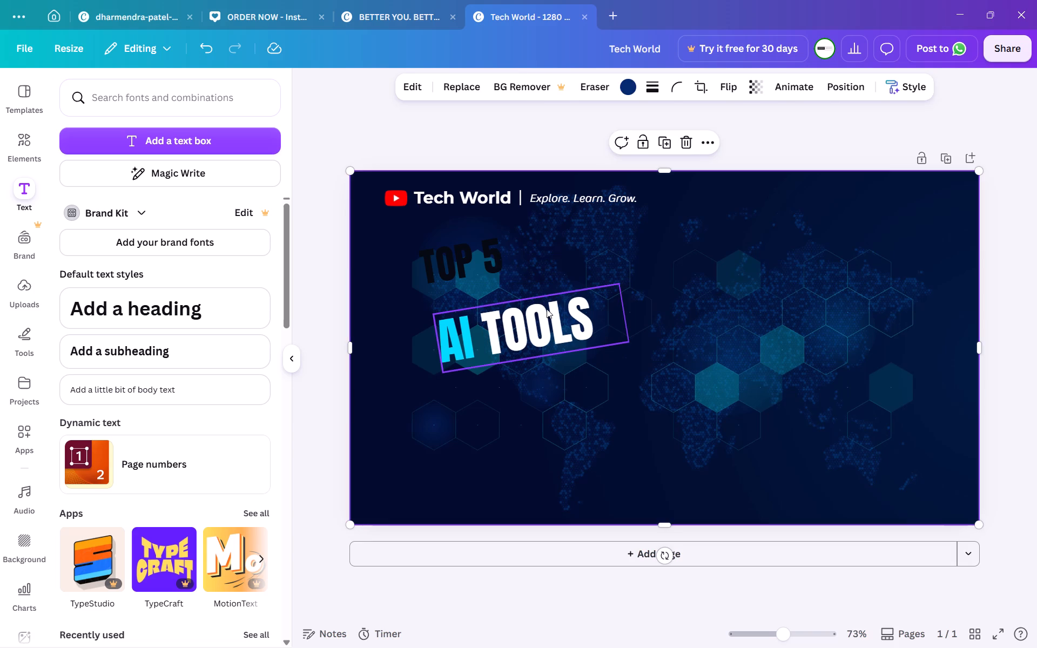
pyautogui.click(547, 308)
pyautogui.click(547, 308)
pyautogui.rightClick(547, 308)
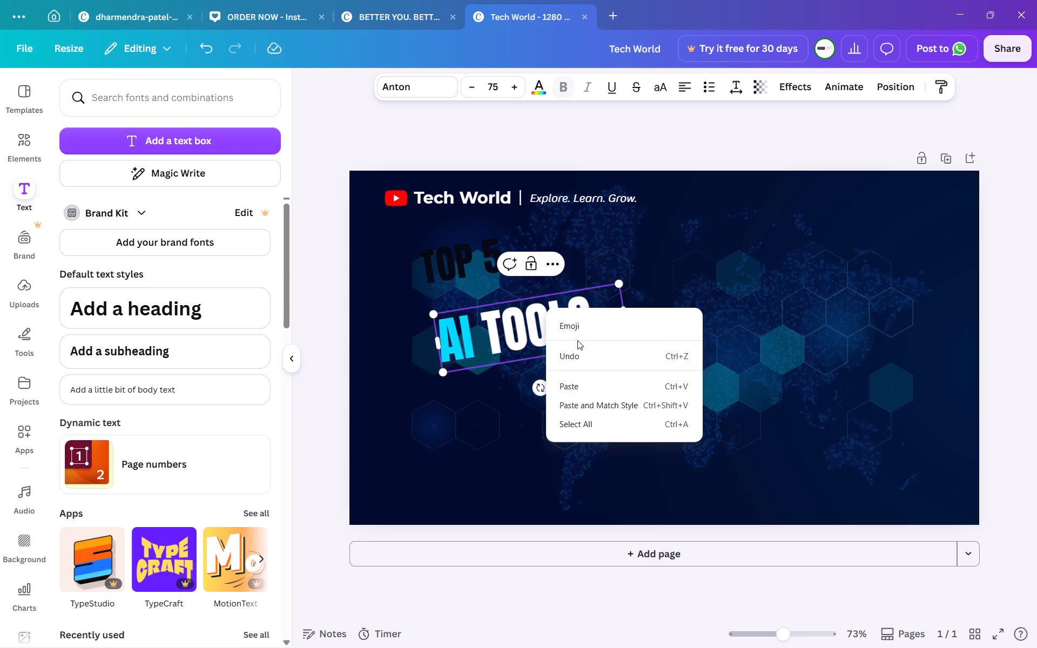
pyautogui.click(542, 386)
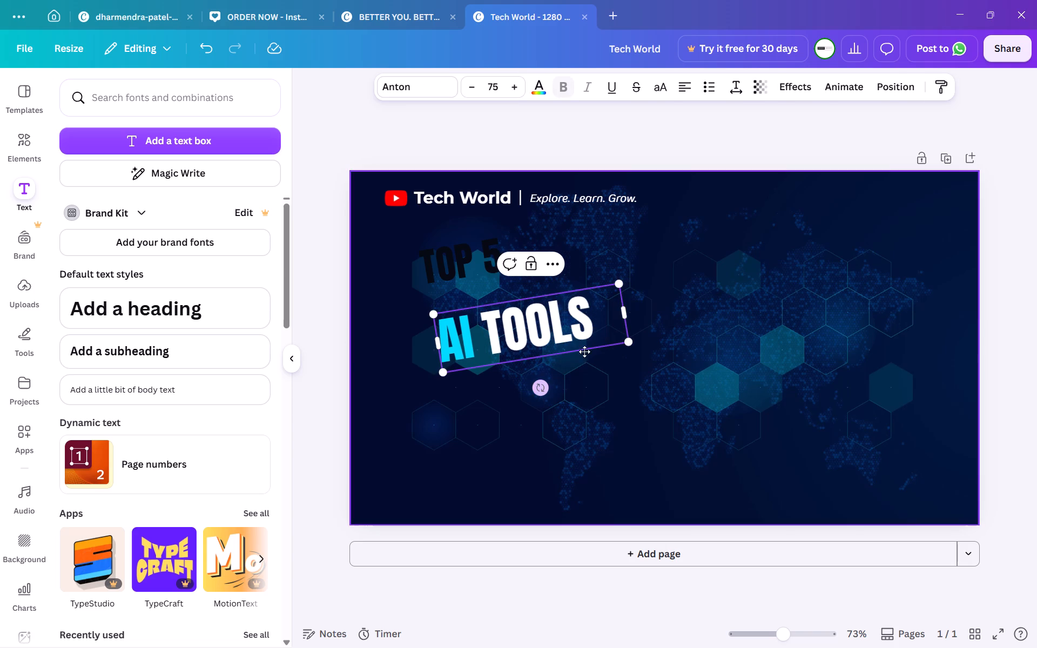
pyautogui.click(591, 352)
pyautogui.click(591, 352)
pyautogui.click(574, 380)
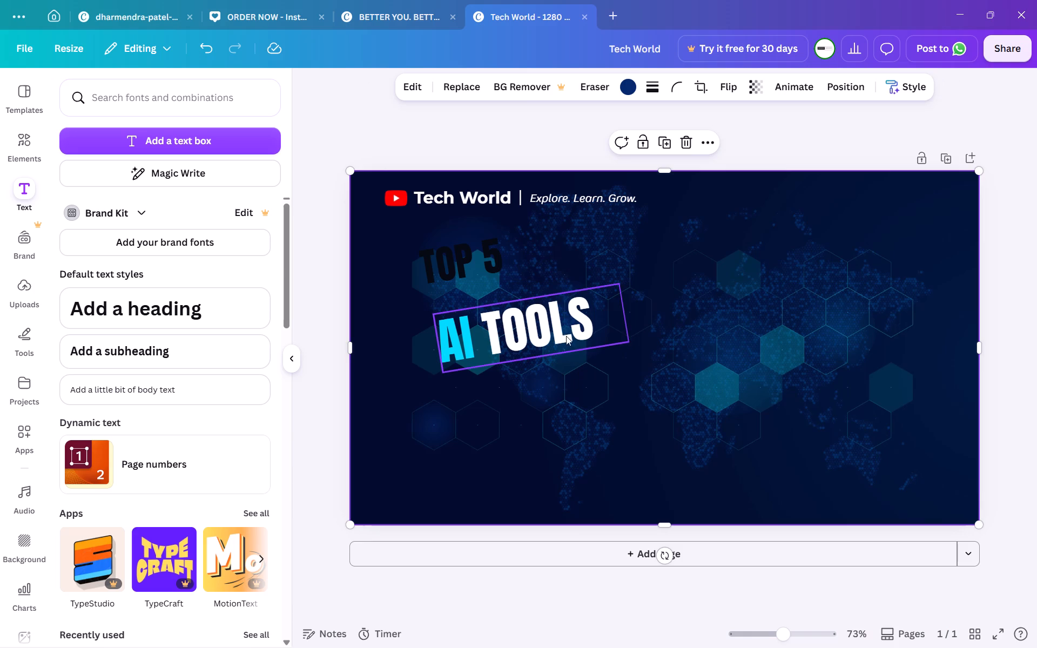
# Duplicate the tilted "AI TOOLS" text box.
pyautogui.rightClick(565, 326)
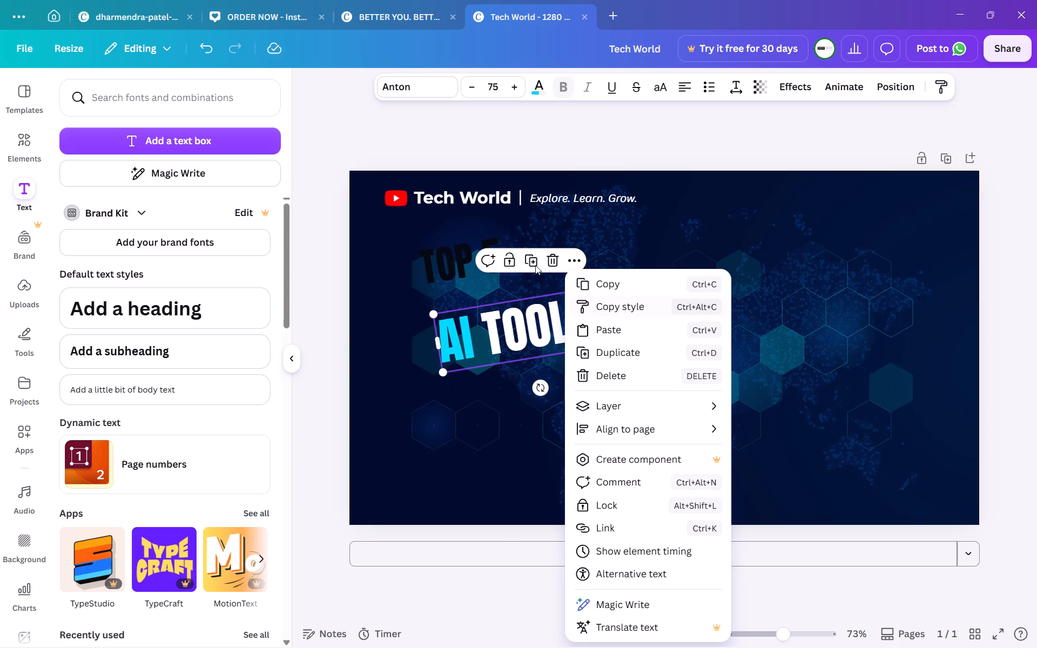
pyautogui.click(535, 265)
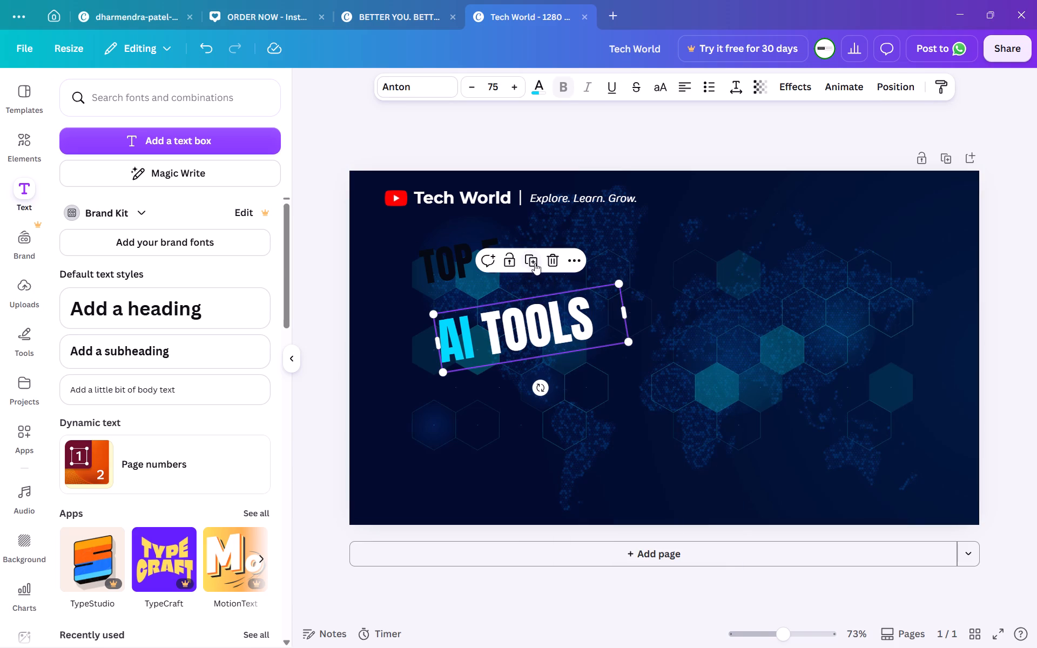
pyautogui.click(535, 262)
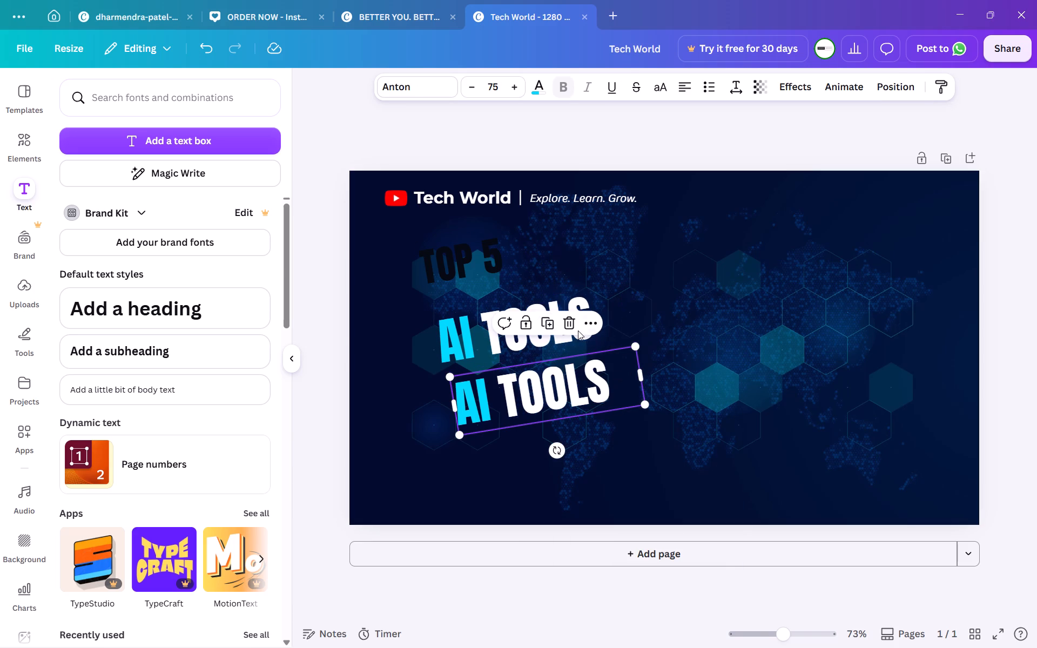
pyautogui.click(530, 339)
pyautogui.click(600, 329)
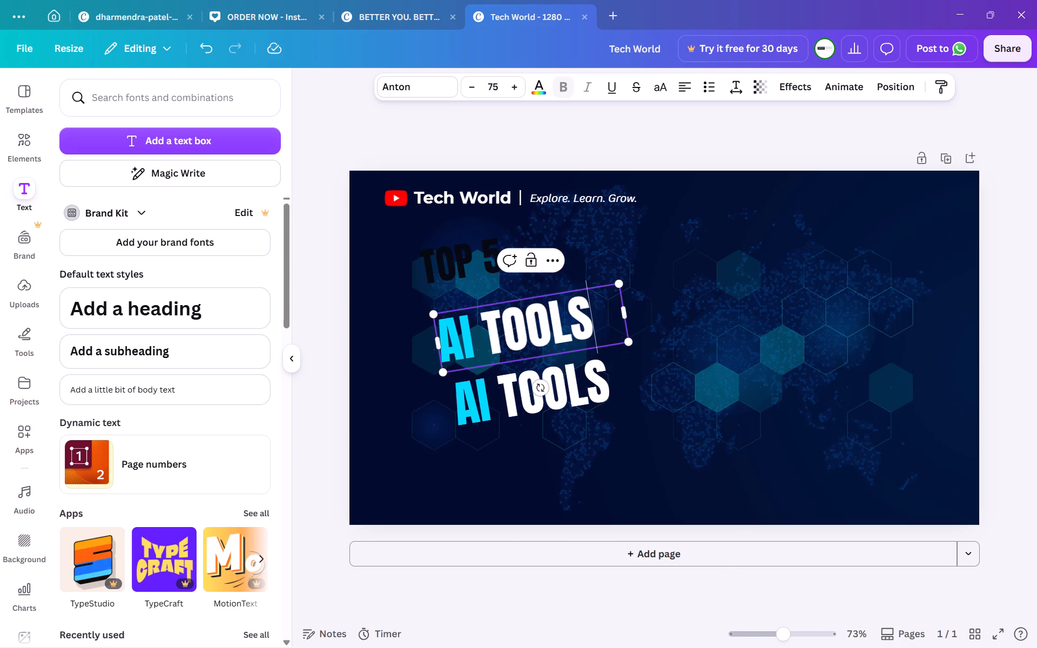
# Delete the word "AI" from the duplicated text so the copy reads only "TOOLS".
pyautogui.click(506, 388)
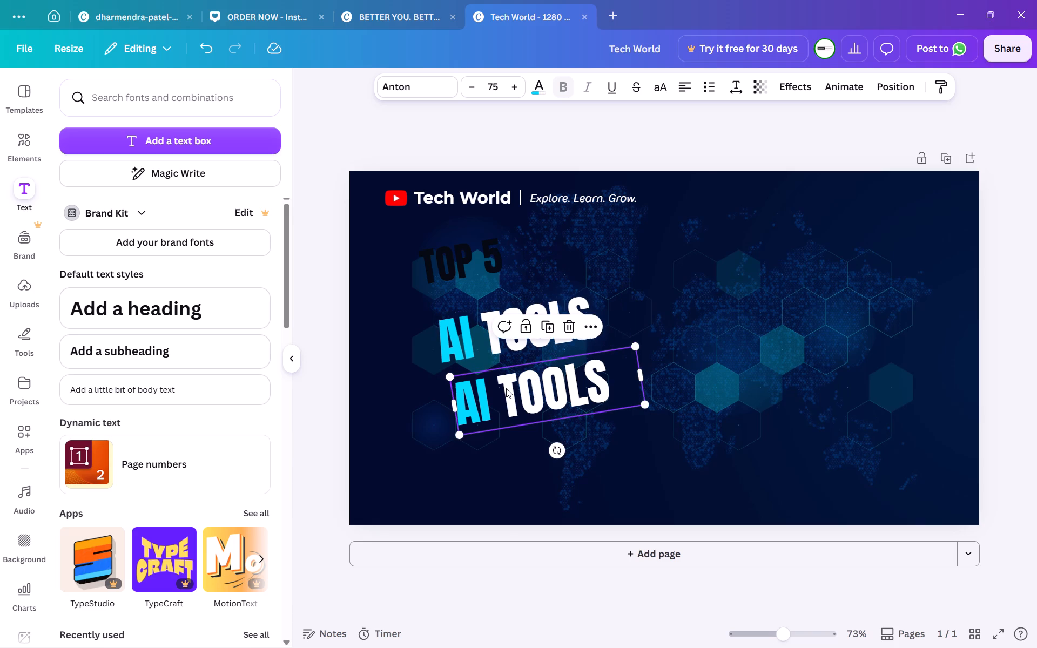
pyautogui.doubleClick(506, 388)
pyautogui.click(506, 388)
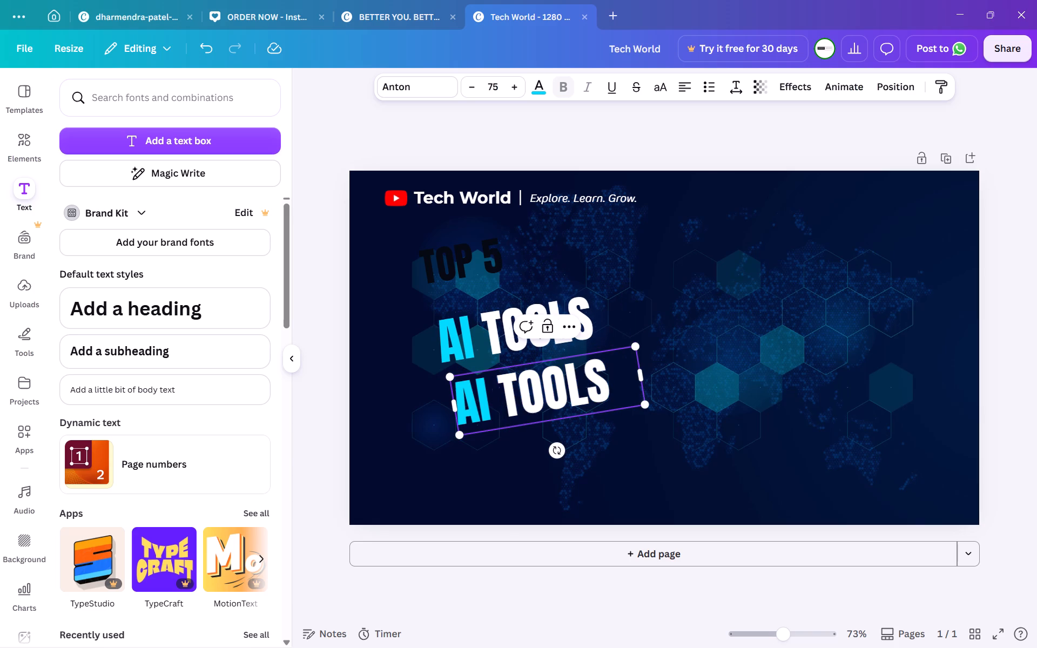
pyautogui.press('BackSpace')
pyautogui.press('BackSpace')
pyautogui.press('BackSpace')
pyautogui.press('BackSpace')
# Select the word "AI" in the original "AI TOOLS" text and set the font size to 85.
pyautogui.click(472, 338)
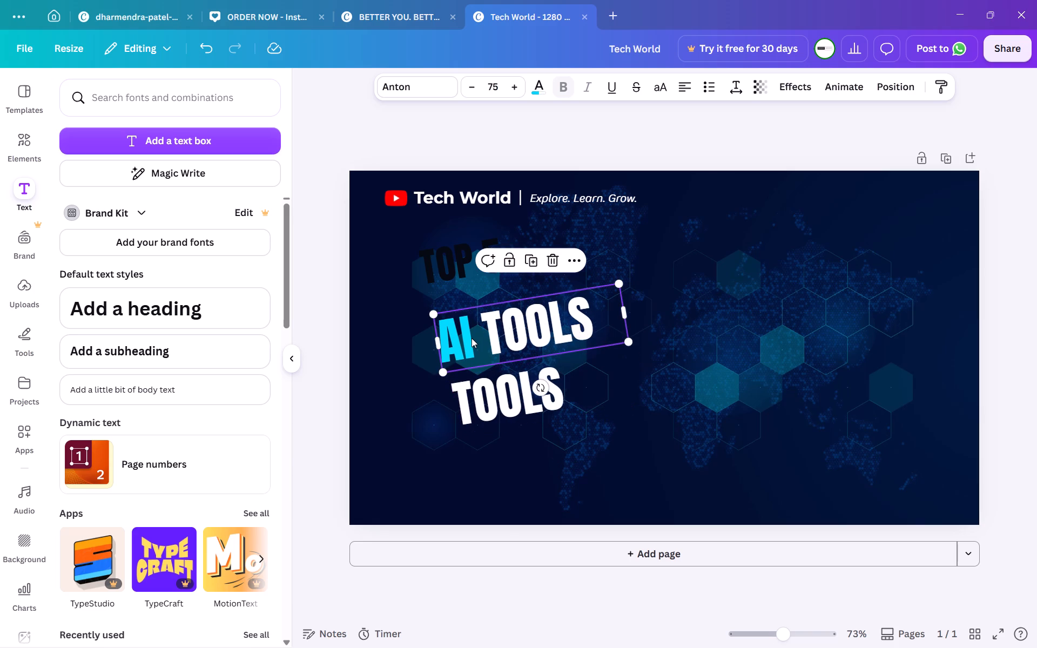
pyautogui.click(472, 338)
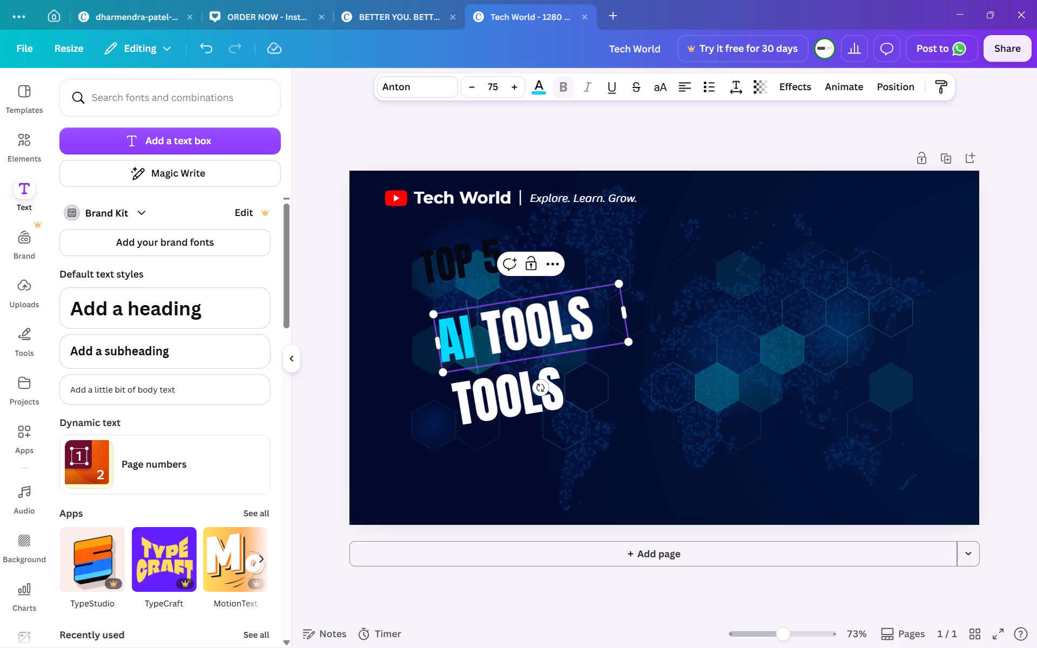
pyautogui.moveTo(474, 343); pyautogui.dragTo(442, 343)
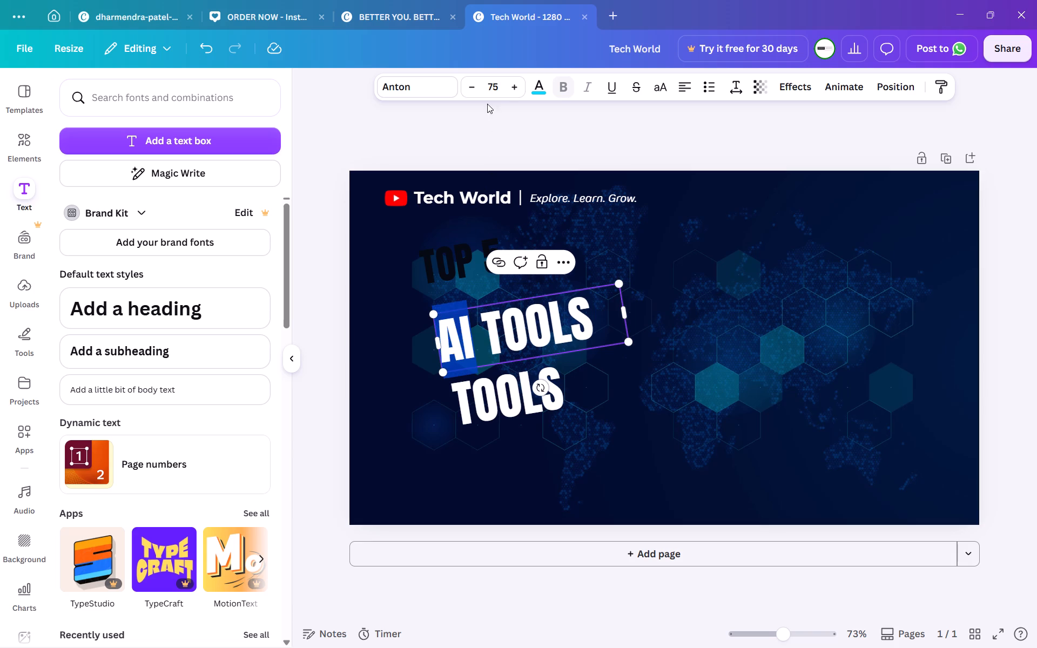
pyautogui.doubleClick(502, 87)
pyautogui.press('5')
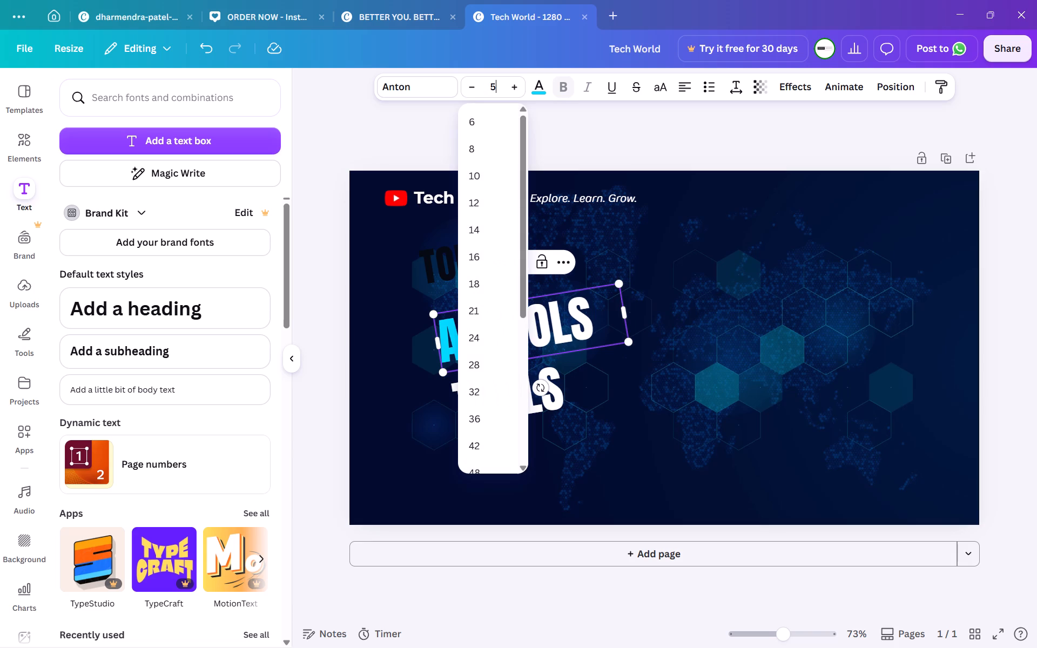
pyautogui.press('BackSpace')
pyautogui.write('85')
pyautogui.press('Return')
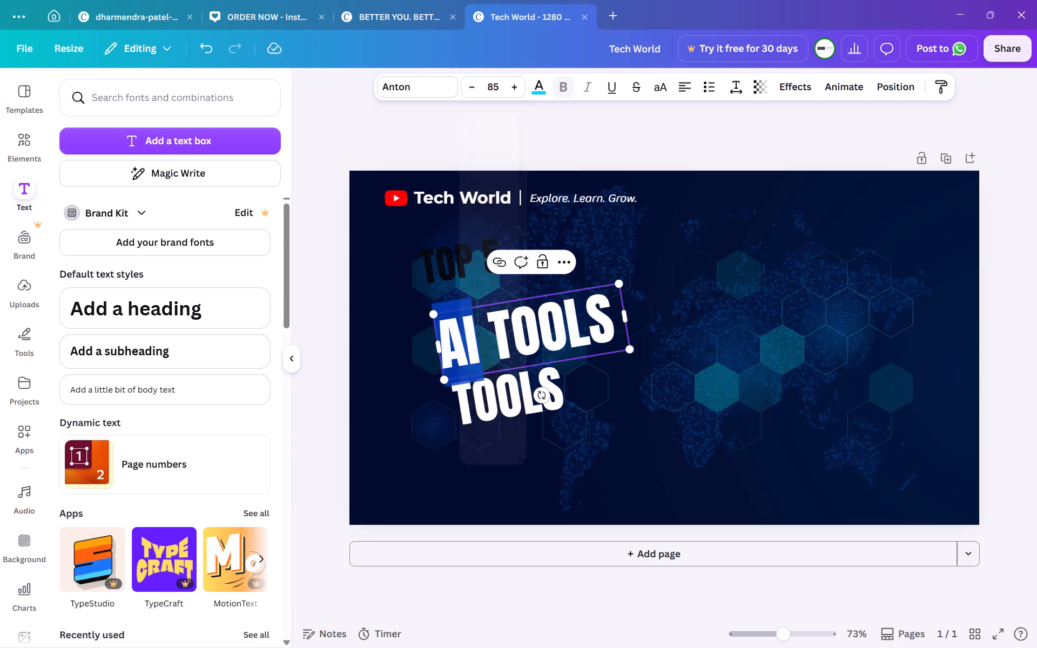
# Delete the word "TOOLS" from the original text and narrow its box to fit "AI".
pyautogui.click(615, 315)
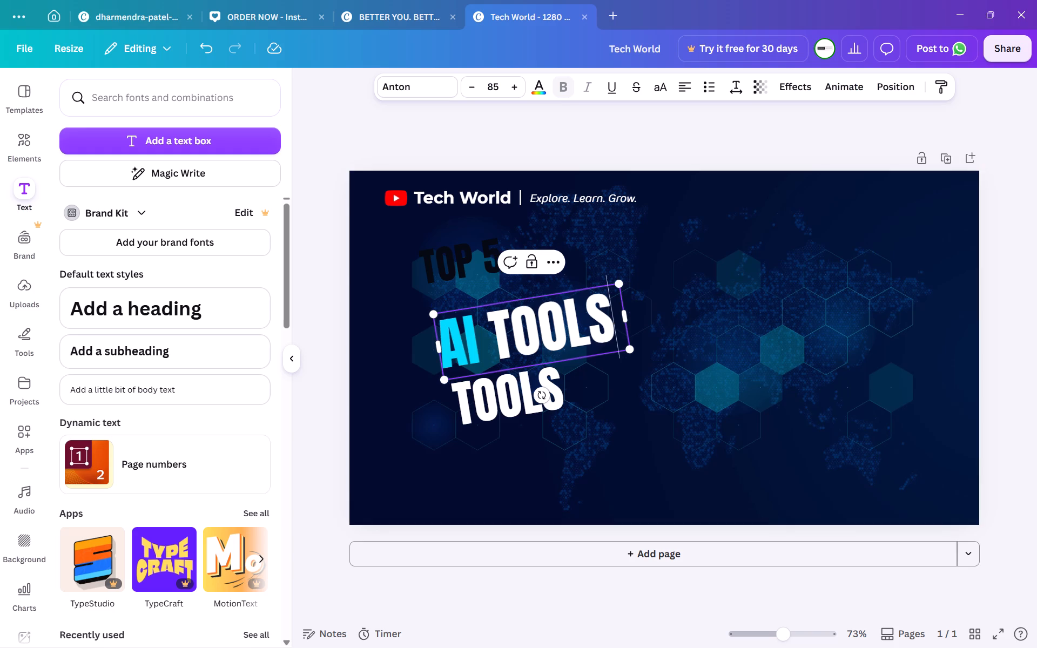
pyautogui.press('BackSpace')
pyautogui.press('BackSpace')
pyautogui.press('BackSpace')
pyautogui.press('BackSpace')
pyautogui.press('BackSpace')
pyautogui.press('BackSpace')
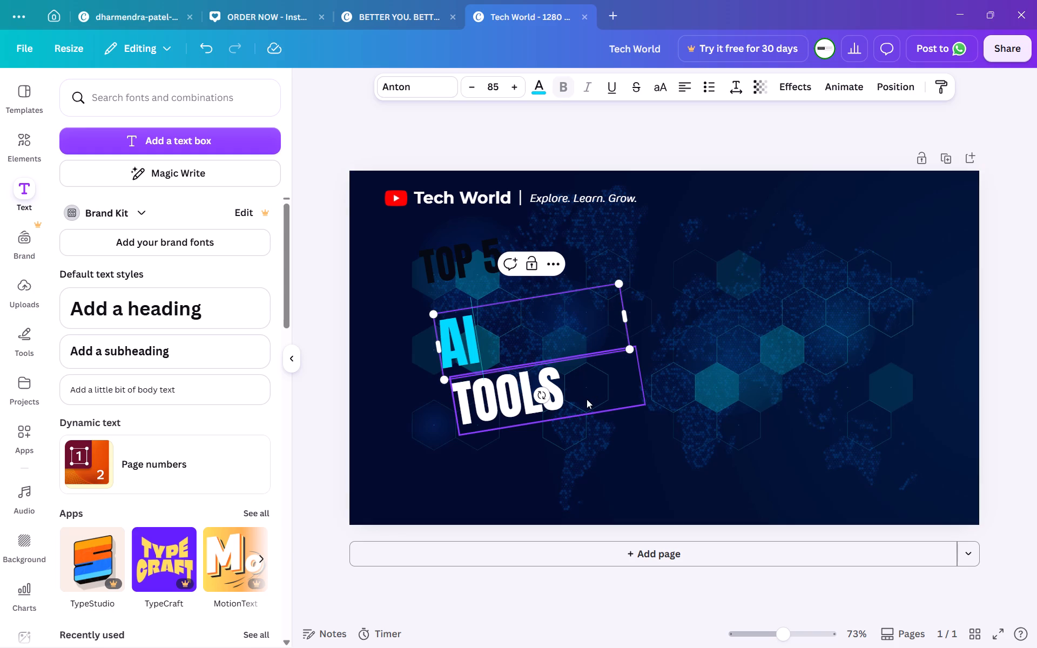
pyautogui.moveTo(626, 319); pyautogui.dragTo(487, 359)
# Set the font size of the separate "TOOLS" text to 70.
pyautogui.click(497, 397)
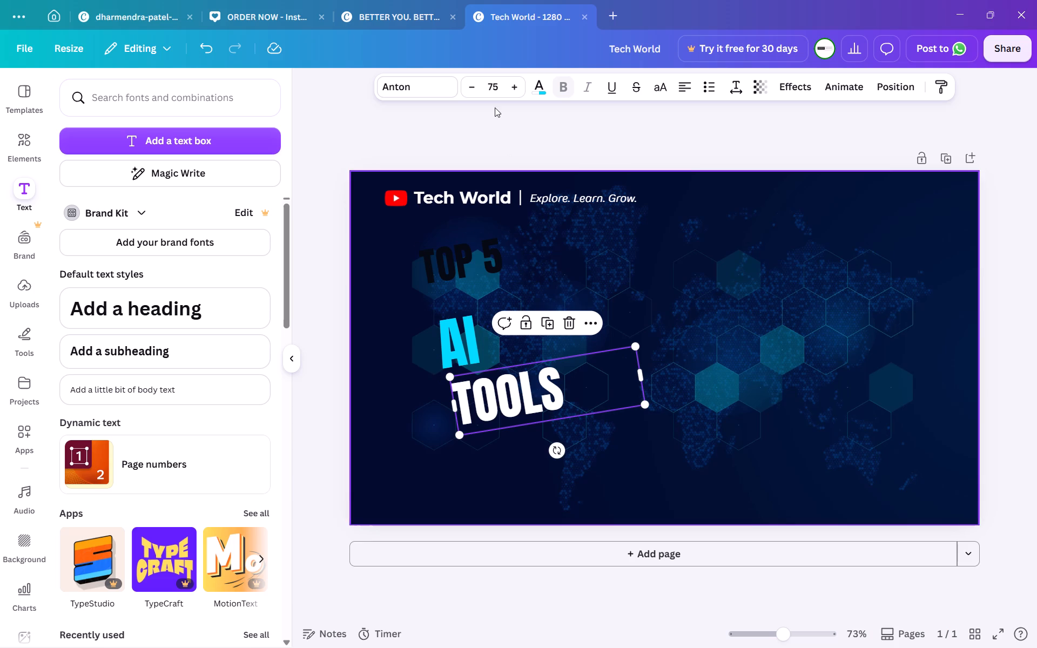
pyautogui.click(502, 403)
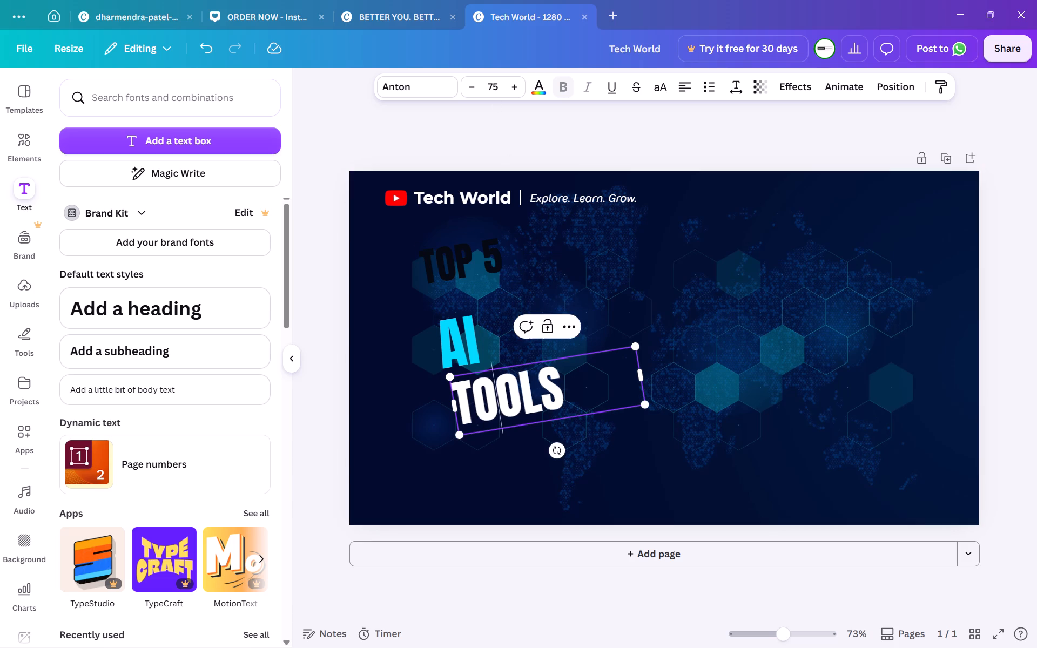
pyautogui.doubleClick(502, 403)
pyautogui.click(493, 93)
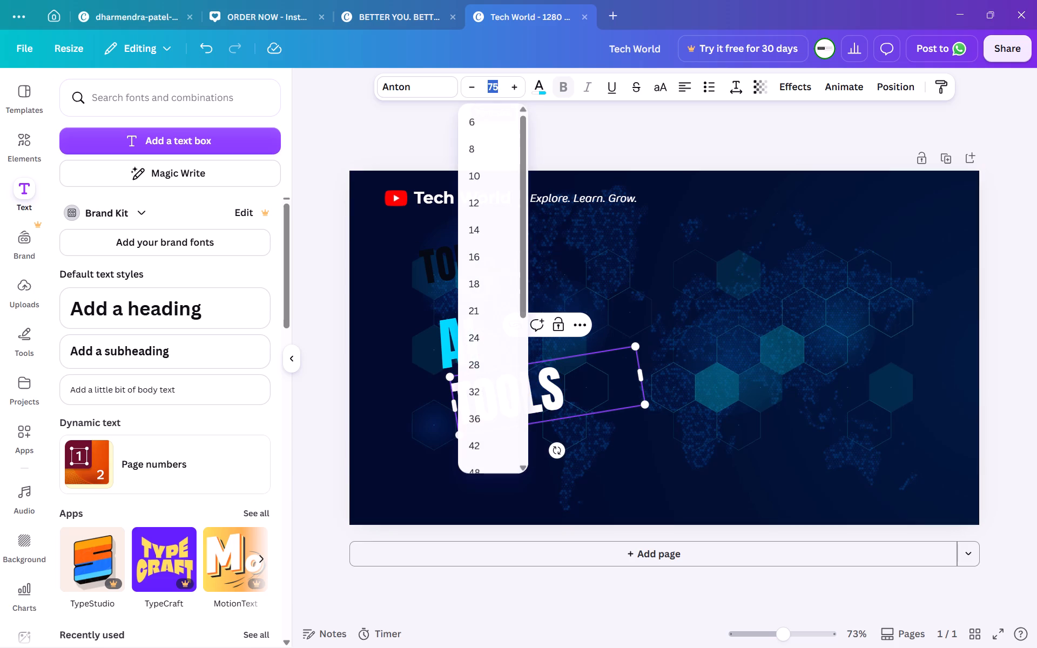
pyautogui.write('70')
pyautogui.press('Return')
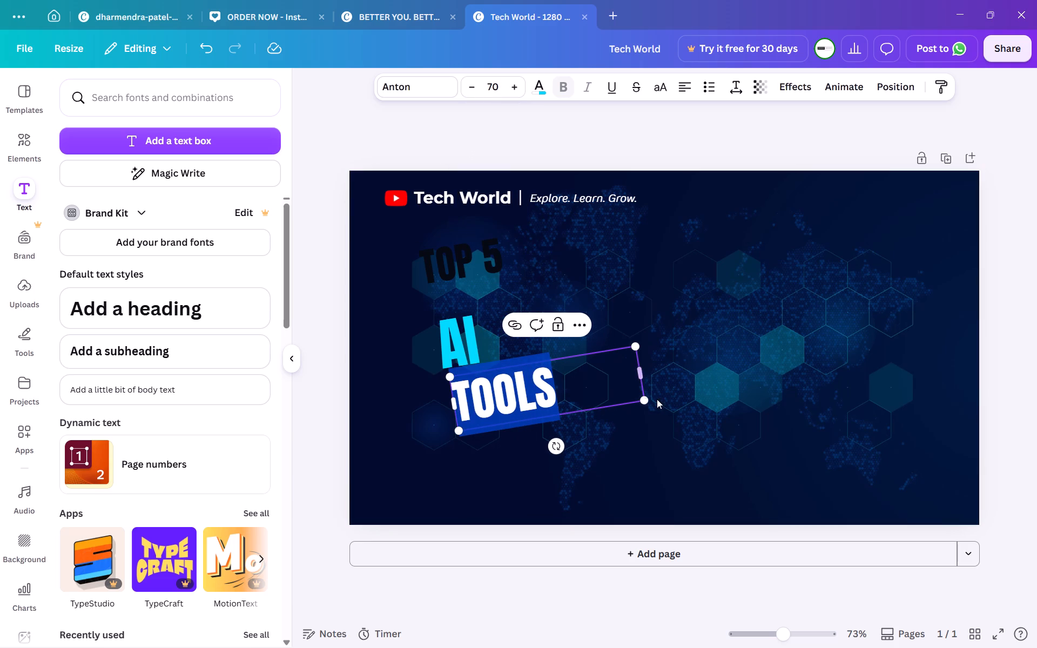
# Narrow the "TOOLS" text box to fit its word and place it directly to the right of "AI".
pyautogui.moveTo(642, 376); pyautogui.dragTo(557, 380)
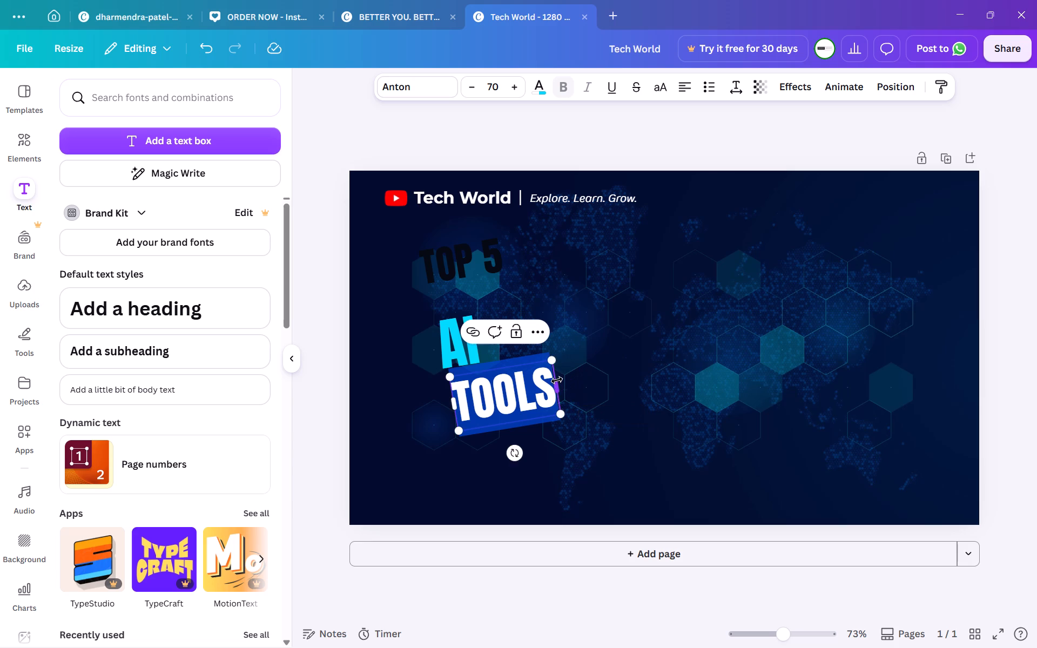
pyautogui.click(584, 422)
pyautogui.moveTo(509, 402); pyautogui.dragTo(549, 342)
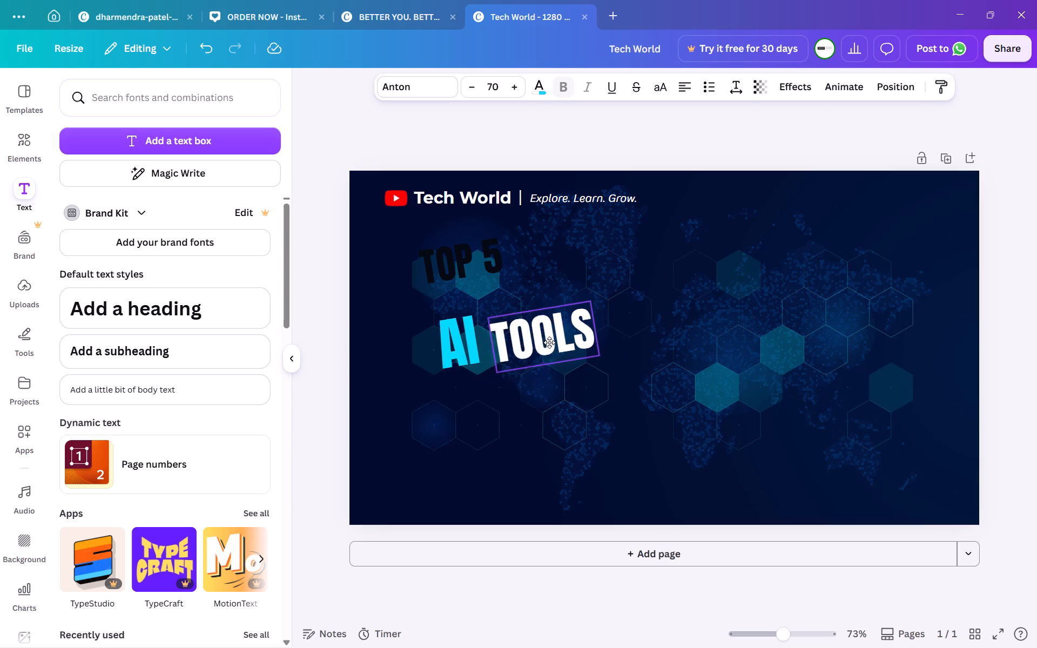
pyautogui.moveTo(549, 342); pyautogui.dragTo(547, 334)
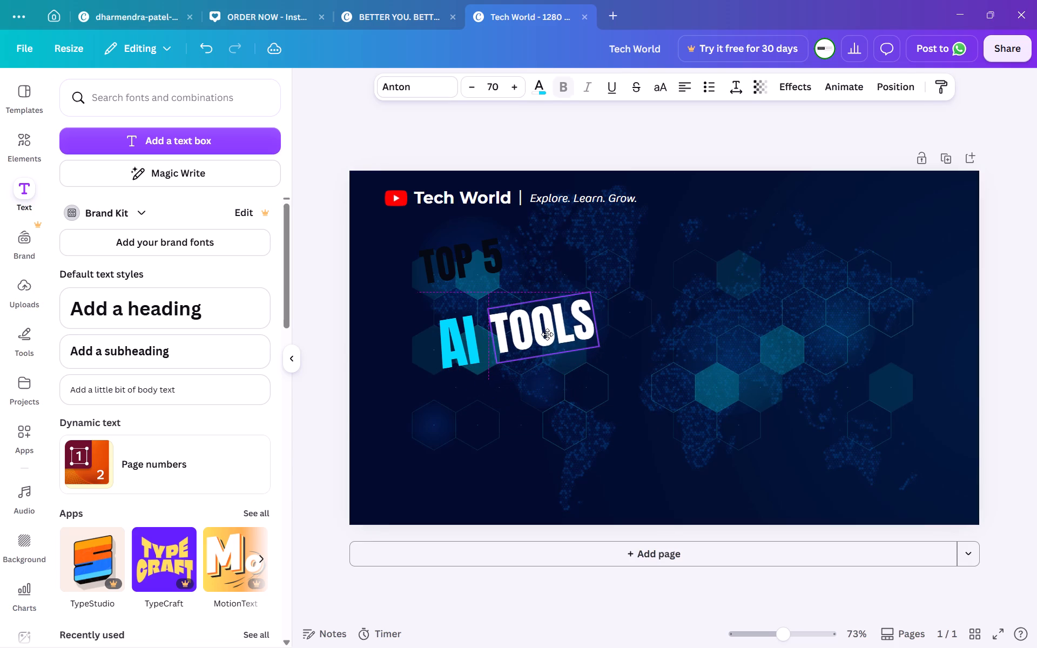
pyautogui.moveTo(547, 334); pyautogui.dragTo(547, 333)
pyautogui.click(576, 400)
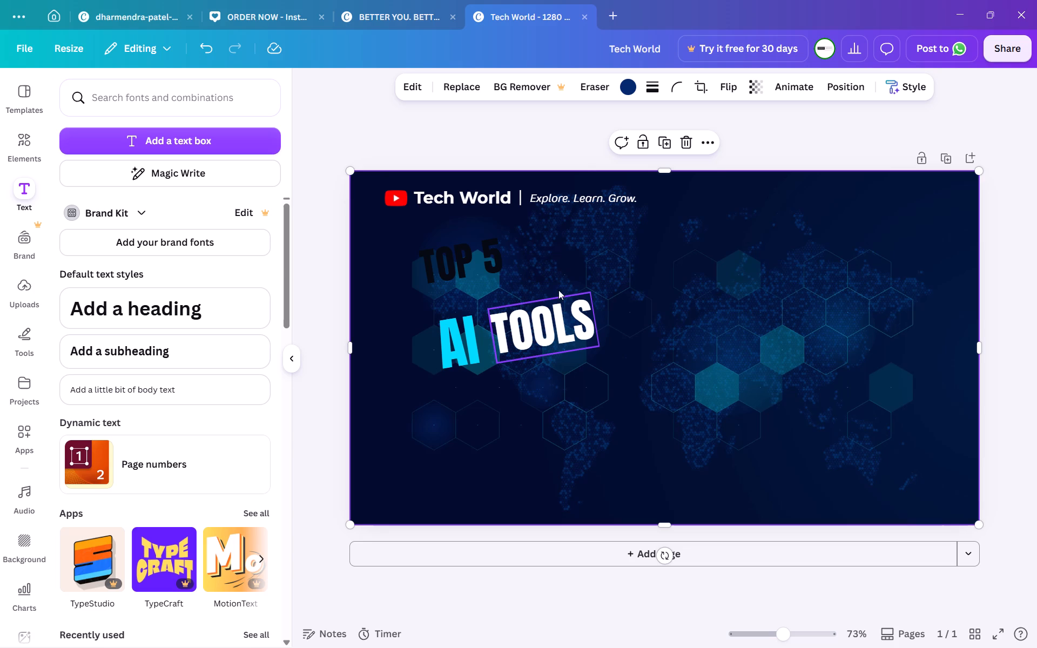
# Move the "TOP 5" text closer to the "AI TOOLS" words so it sits just above them.
pyautogui.click(501, 267)
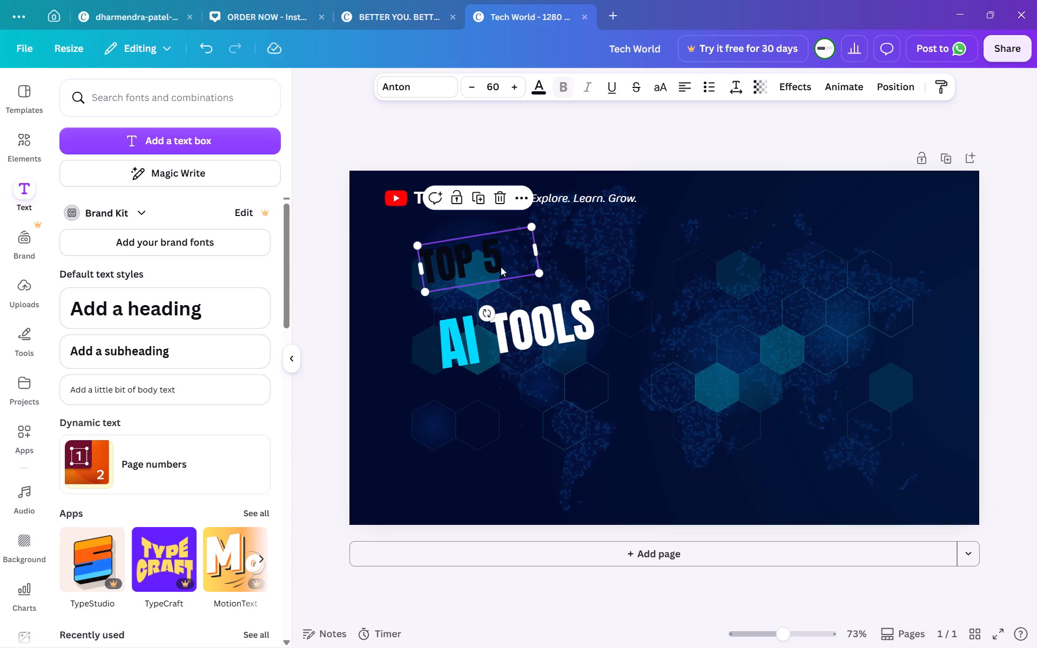
pyautogui.click(488, 308)
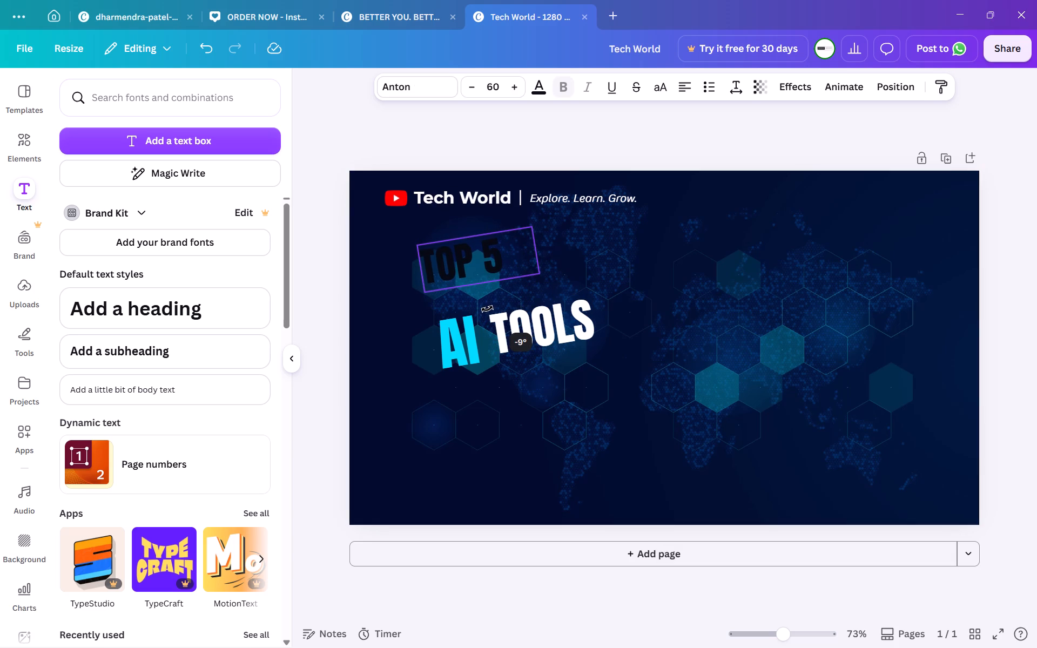
pyautogui.moveTo(513, 256); pyautogui.dragTo(526, 251)
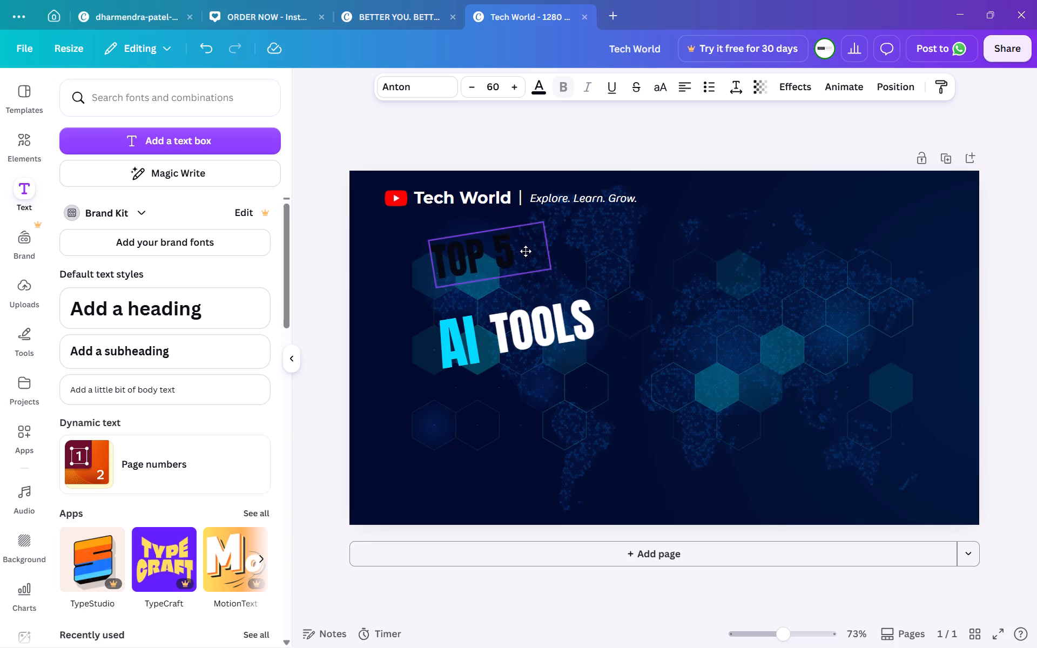
pyautogui.moveTo(526, 251); pyautogui.dragTo(536, 258)
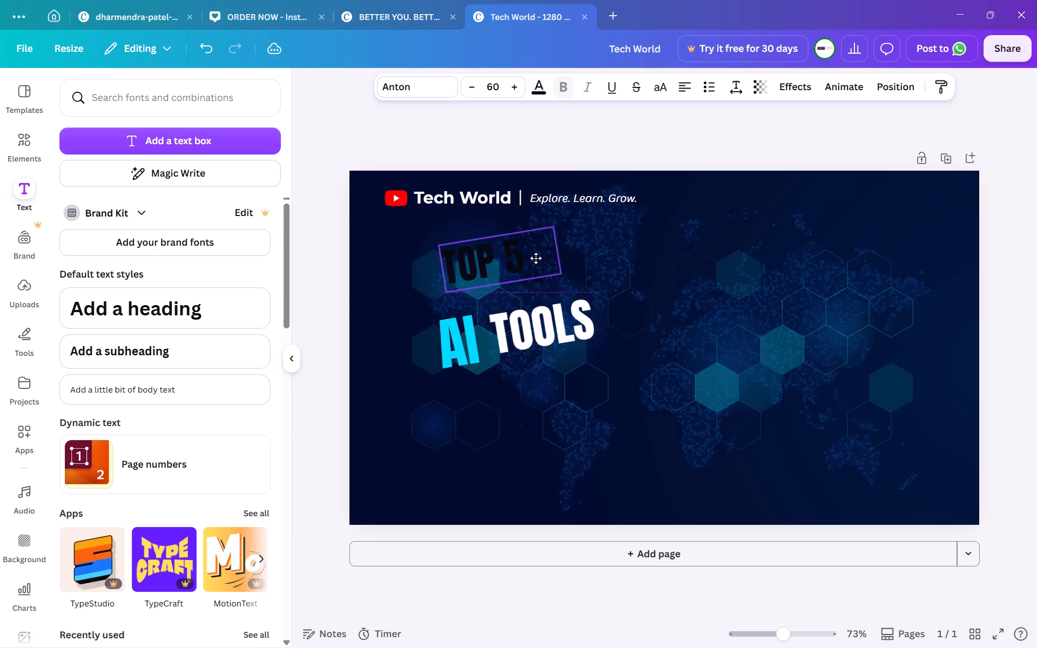
pyautogui.moveTo(536, 258); pyautogui.dragTo(534, 260)
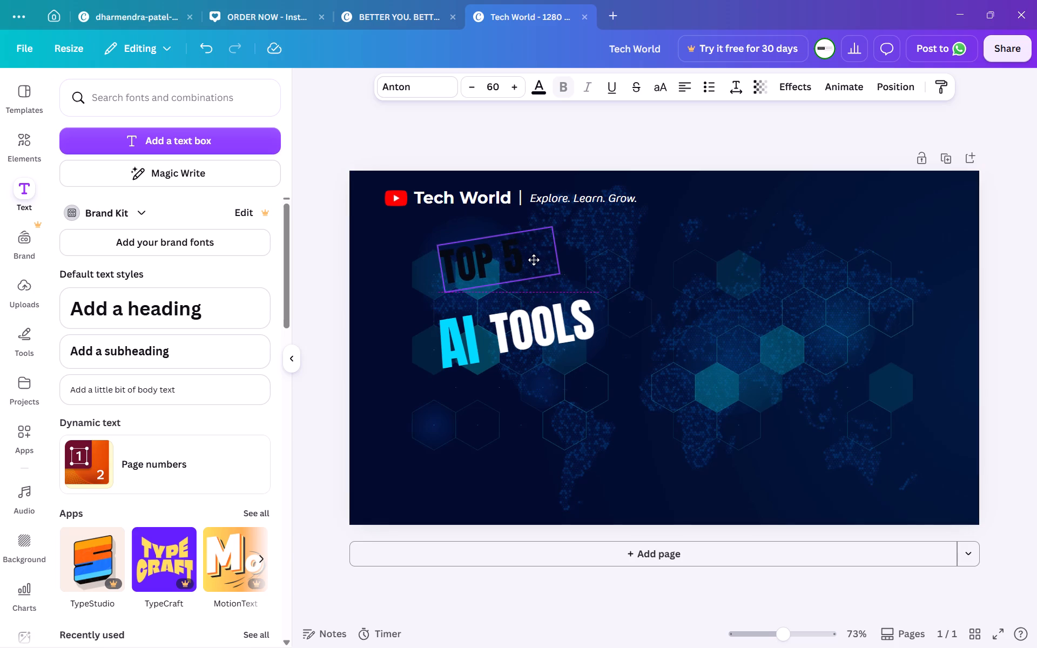
pyautogui.moveTo(534, 260); pyautogui.dragTo(533, 258)
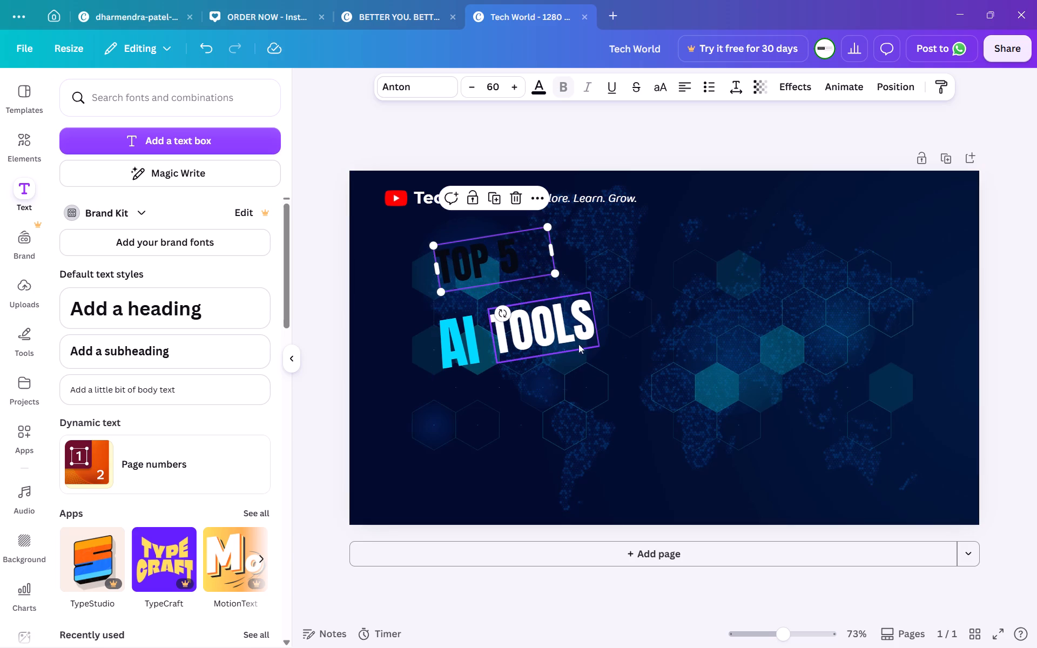
pyautogui.moveTo(531, 253); pyautogui.dragTo(530, 262)
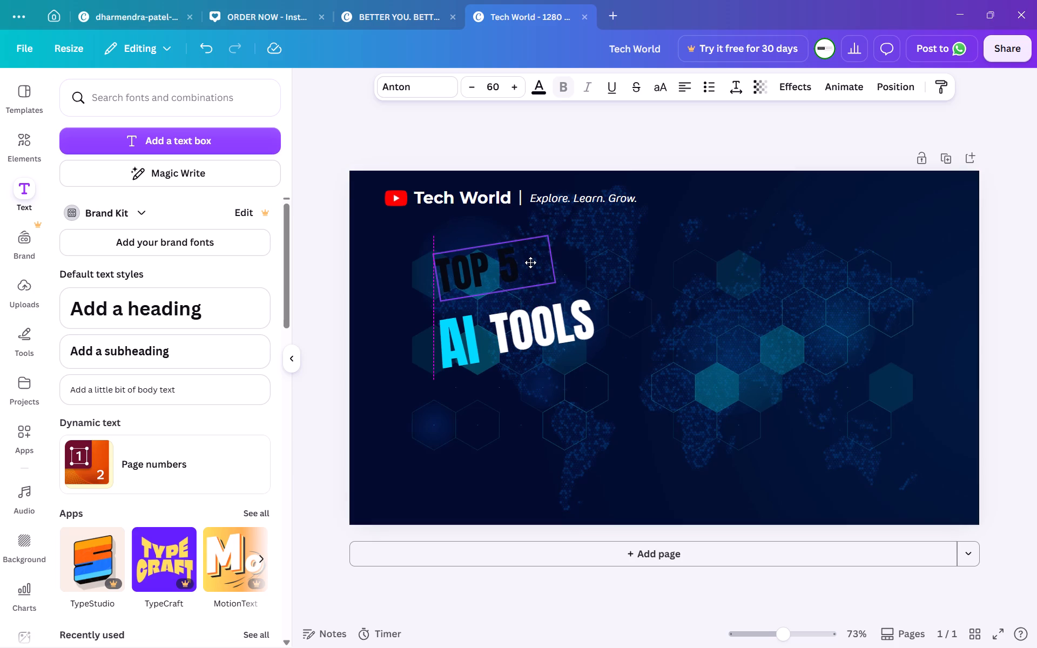
pyautogui.moveTo(530, 262); pyautogui.dragTo(530, 265)
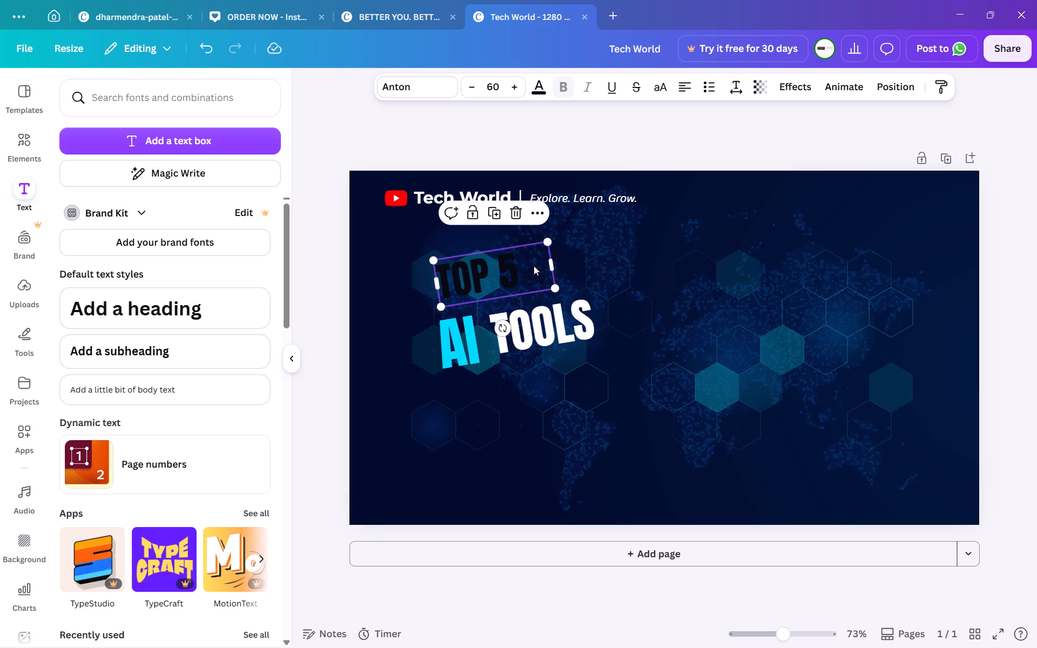
pyautogui.moveTo(532, 269); pyautogui.dragTo(537, 269)
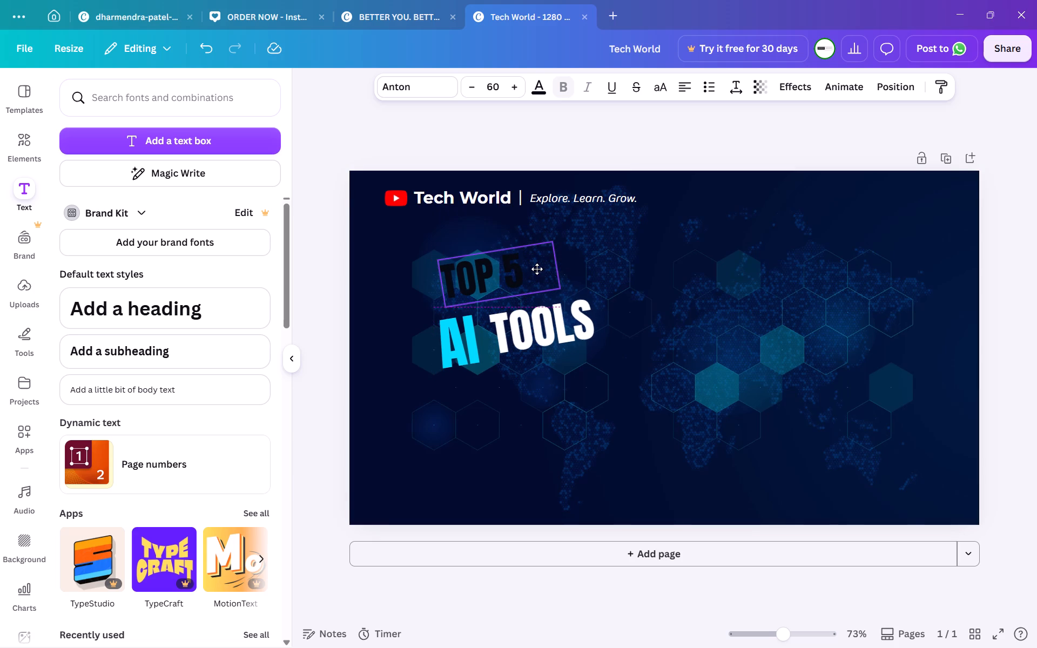
pyautogui.moveTo(537, 269); pyautogui.dragTo(542, 264)
# Center-align the "TOP 5" text within its box.
pyautogui.click(542, 264)
pyautogui.click(542, 264)
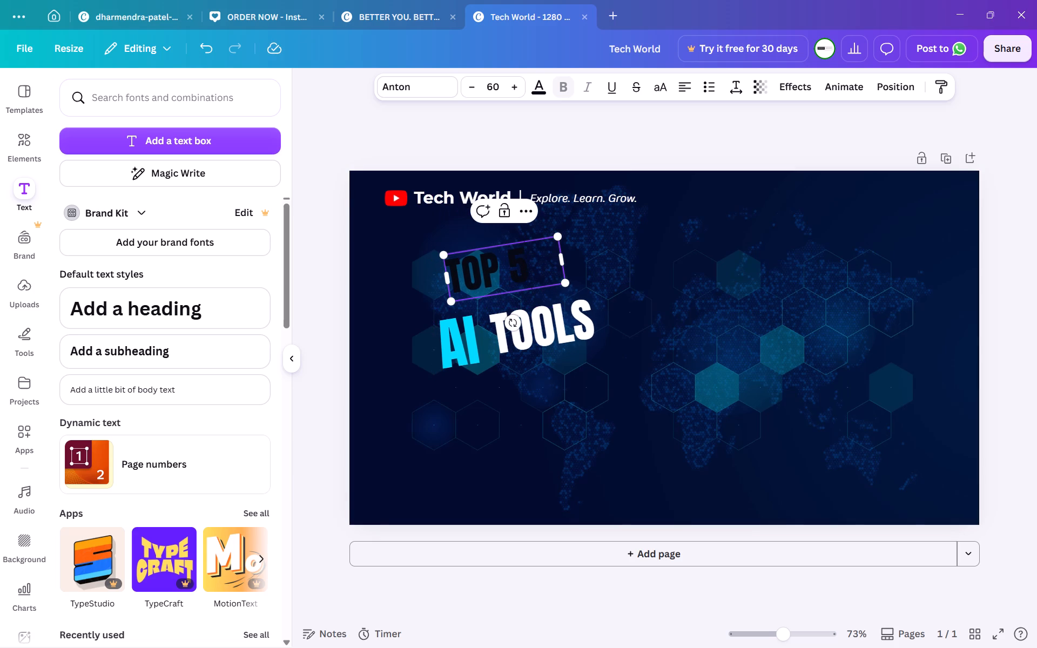
pyautogui.click(542, 264)
pyautogui.tripleClick(548, 262)
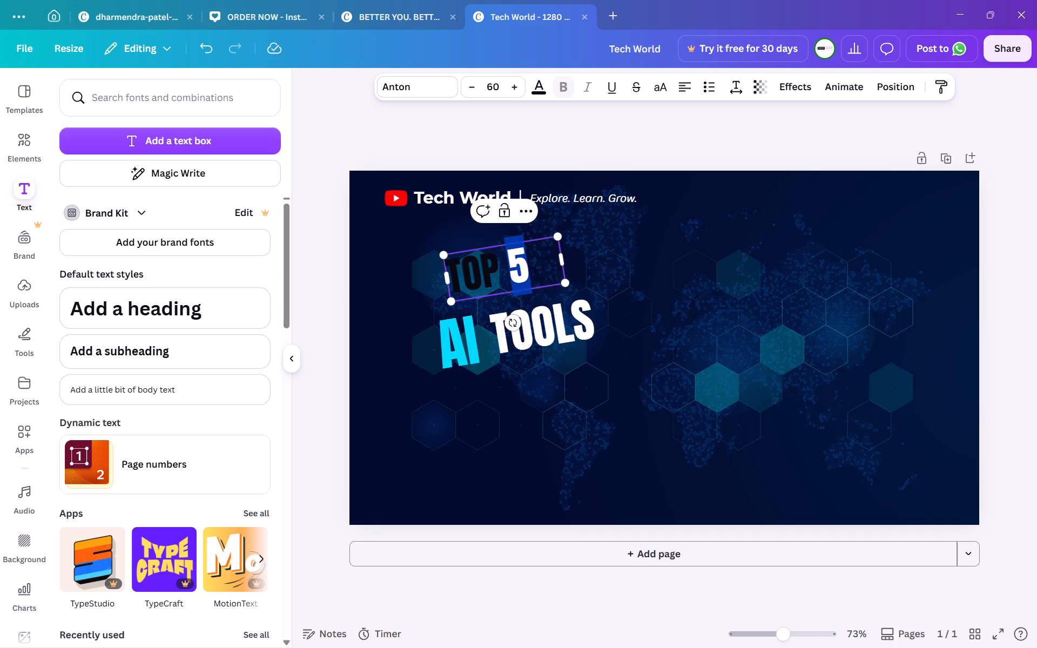
pyautogui.click(682, 90)
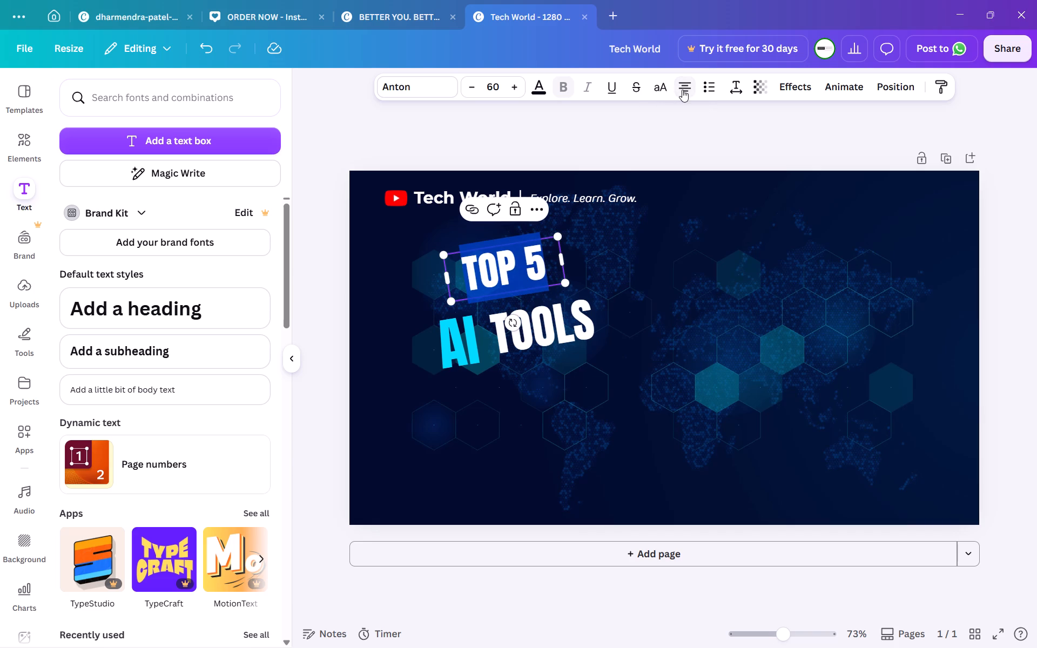
# Nudge the centered "TOP 5" text slightly down and left so it sits tightly above "AI TOOLS".
pyautogui.click(635, 272)
pyautogui.click(524, 270)
pyautogui.moveTo(524, 270); pyautogui.dragTo(519, 273)
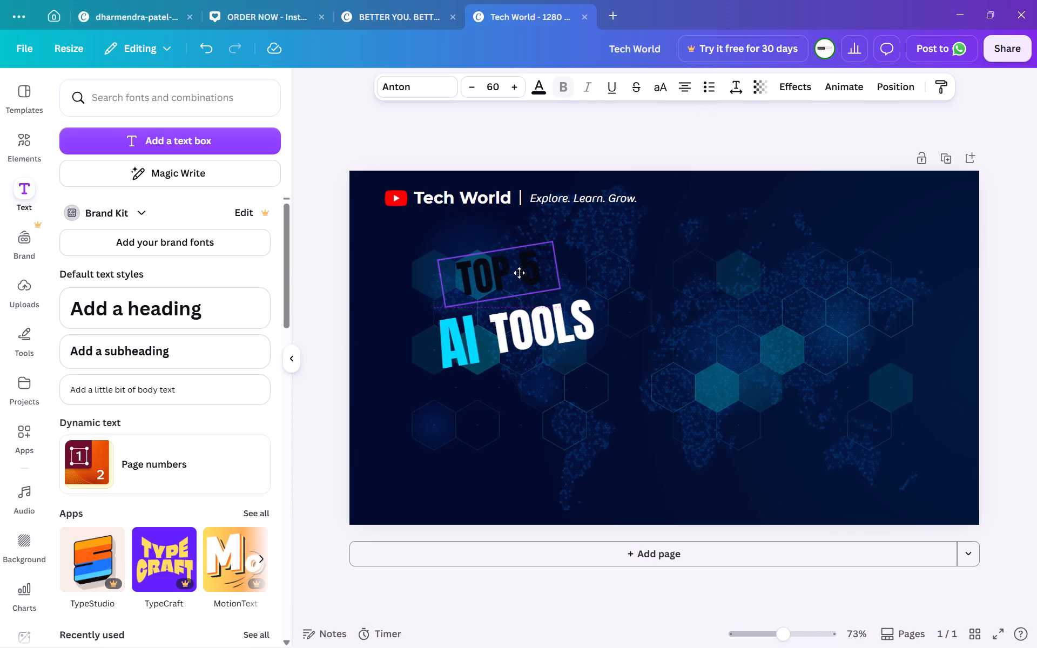
pyautogui.moveTo(519, 273); pyautogui.dragTo(520, 272)
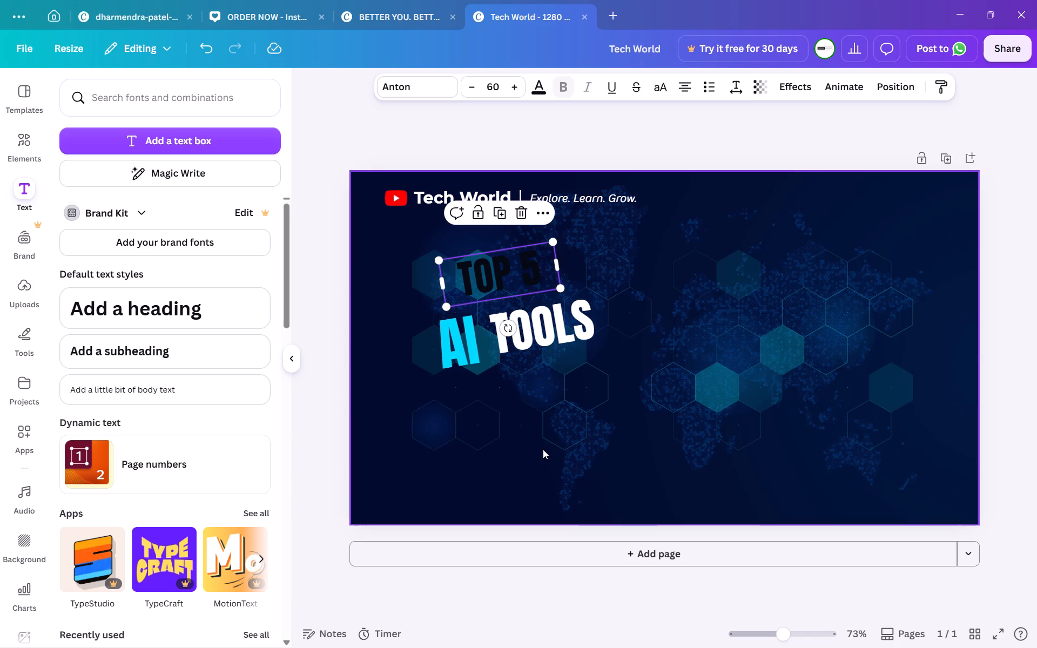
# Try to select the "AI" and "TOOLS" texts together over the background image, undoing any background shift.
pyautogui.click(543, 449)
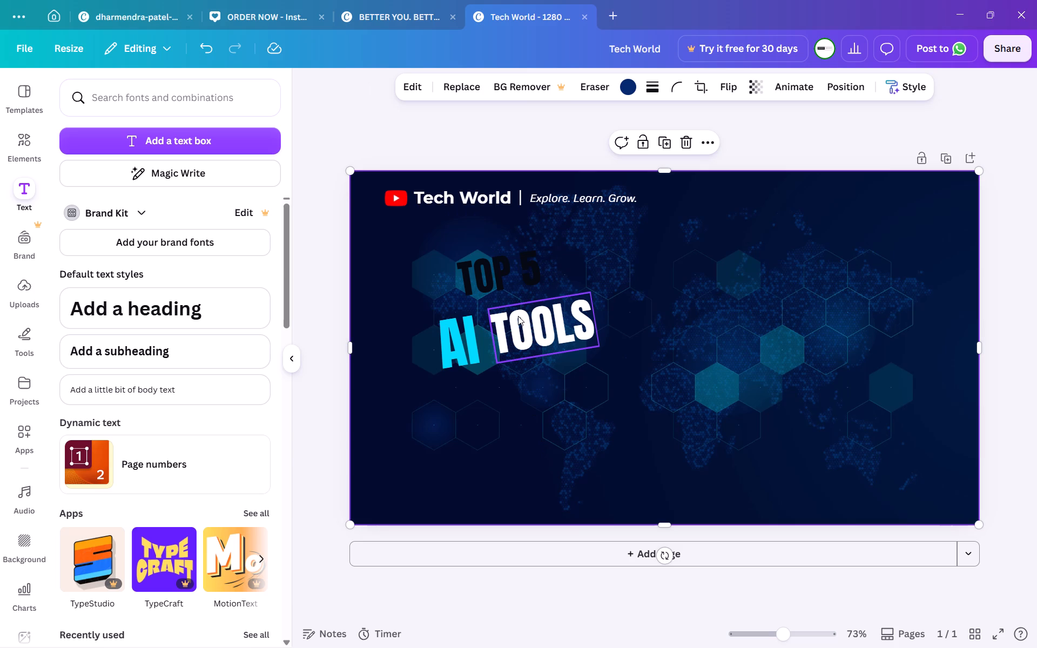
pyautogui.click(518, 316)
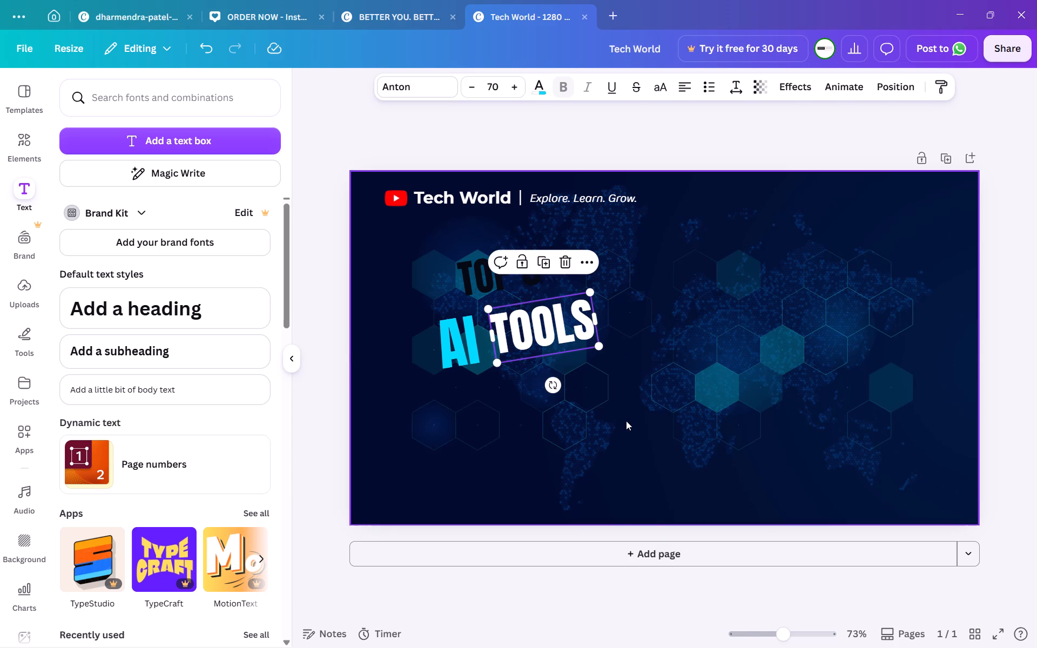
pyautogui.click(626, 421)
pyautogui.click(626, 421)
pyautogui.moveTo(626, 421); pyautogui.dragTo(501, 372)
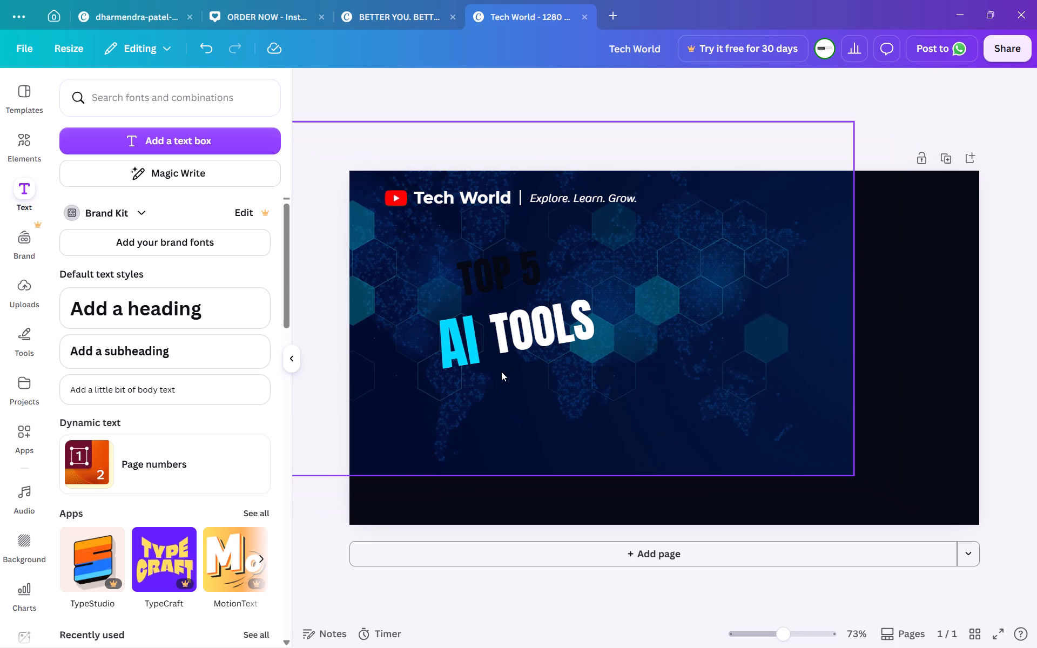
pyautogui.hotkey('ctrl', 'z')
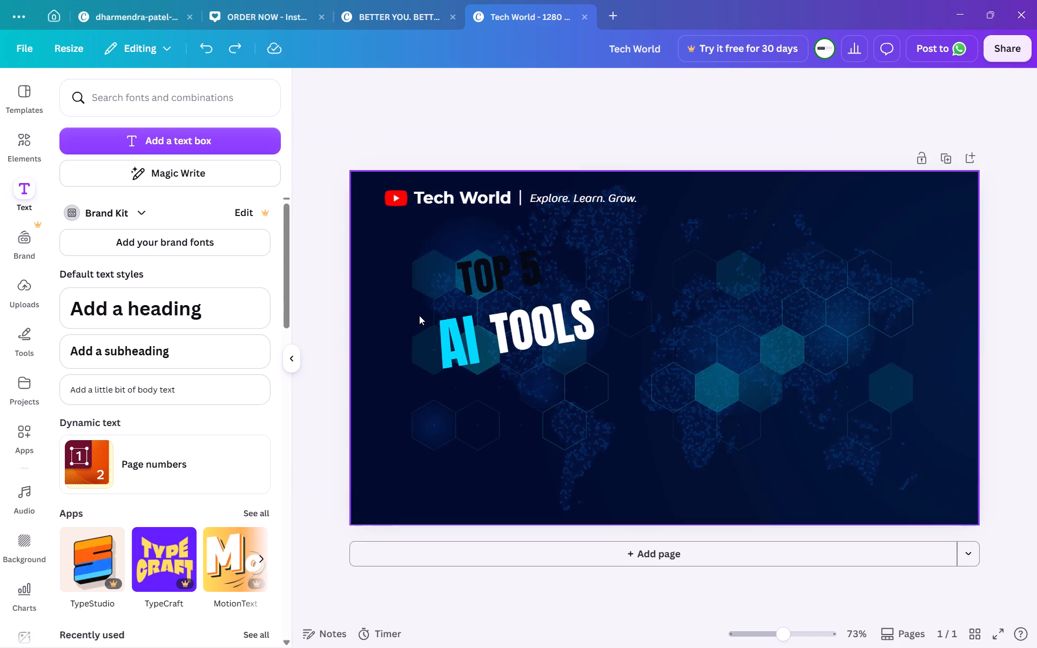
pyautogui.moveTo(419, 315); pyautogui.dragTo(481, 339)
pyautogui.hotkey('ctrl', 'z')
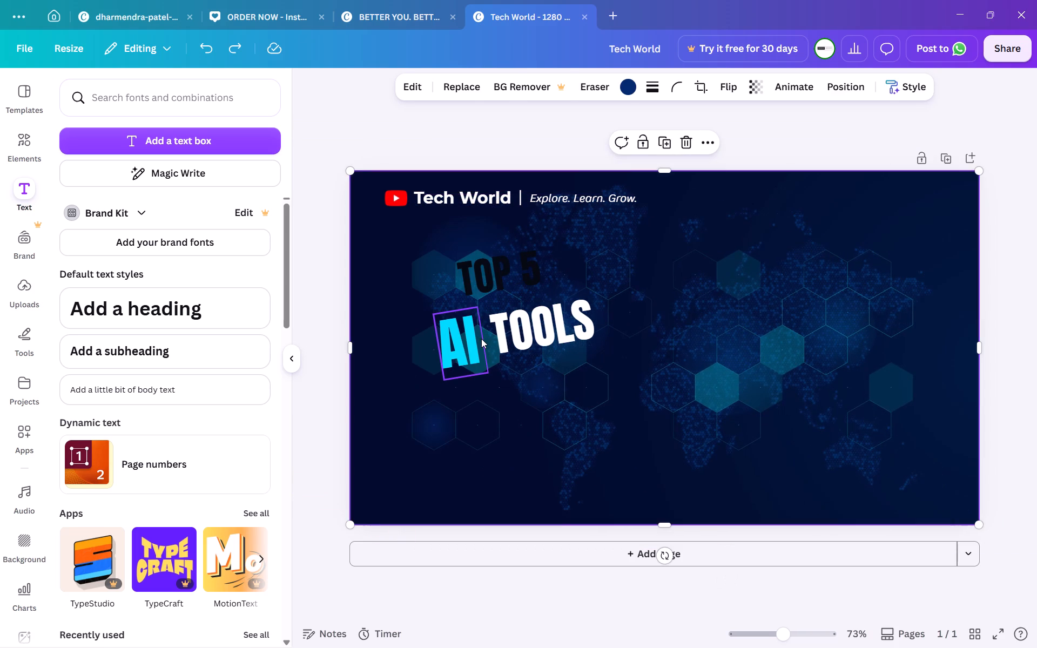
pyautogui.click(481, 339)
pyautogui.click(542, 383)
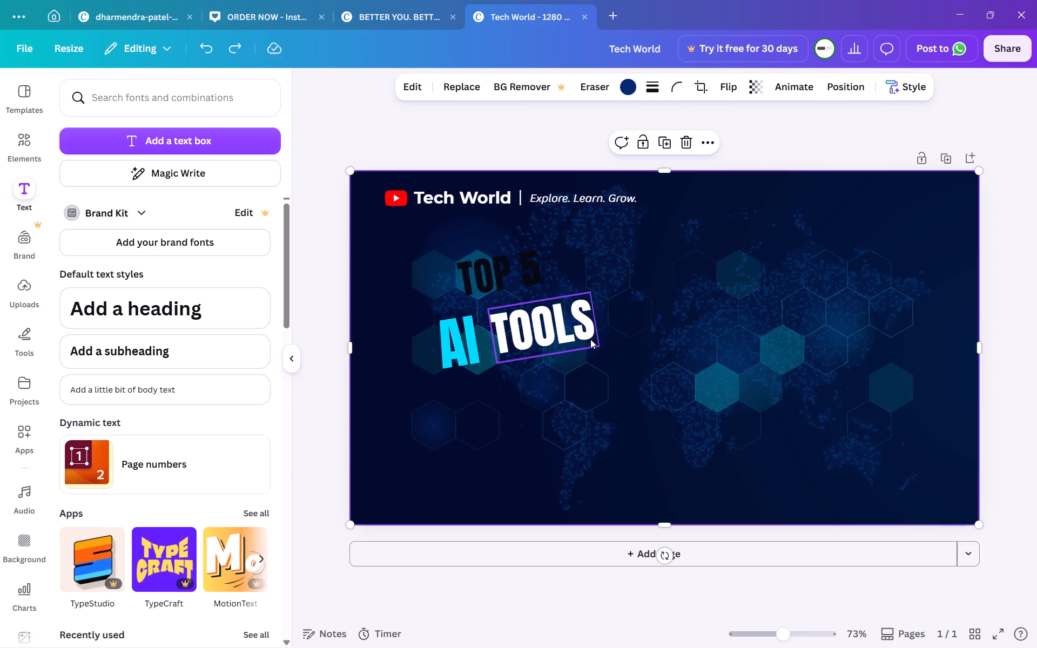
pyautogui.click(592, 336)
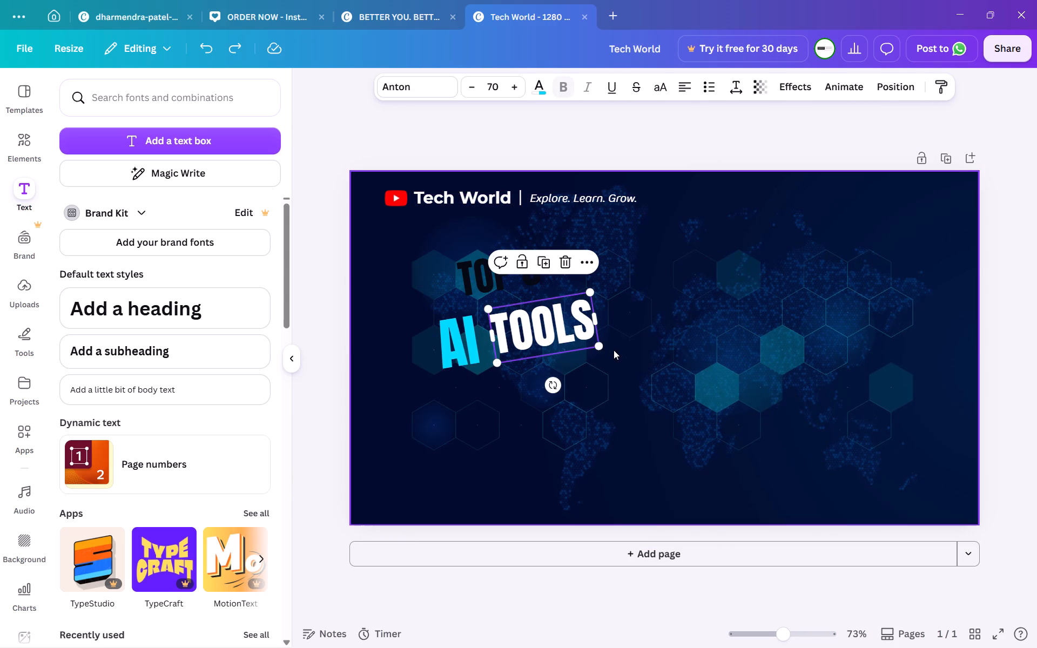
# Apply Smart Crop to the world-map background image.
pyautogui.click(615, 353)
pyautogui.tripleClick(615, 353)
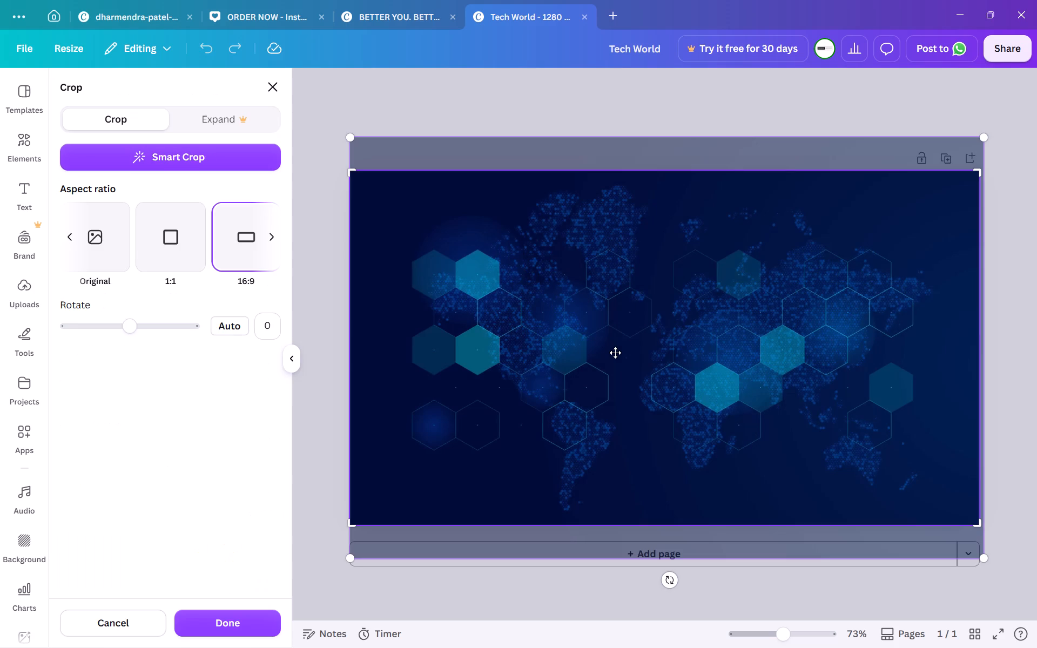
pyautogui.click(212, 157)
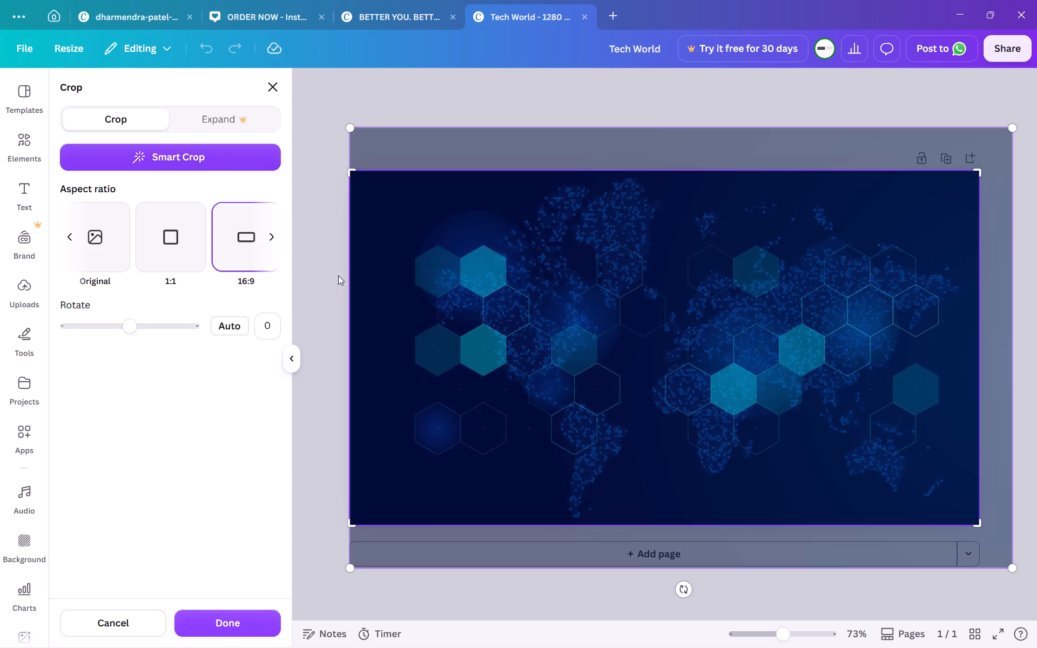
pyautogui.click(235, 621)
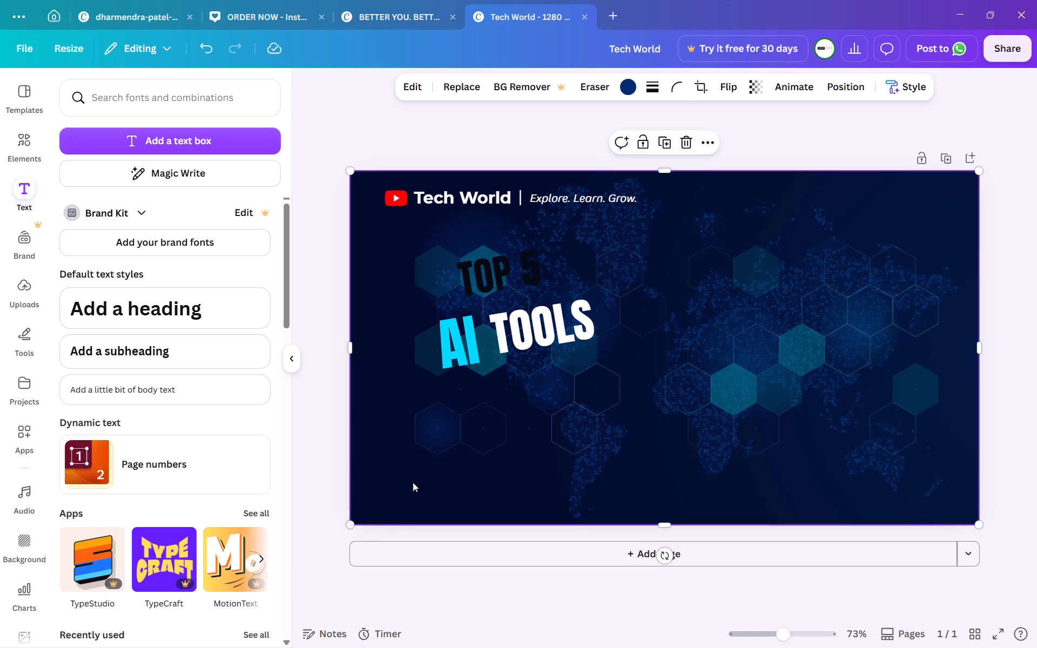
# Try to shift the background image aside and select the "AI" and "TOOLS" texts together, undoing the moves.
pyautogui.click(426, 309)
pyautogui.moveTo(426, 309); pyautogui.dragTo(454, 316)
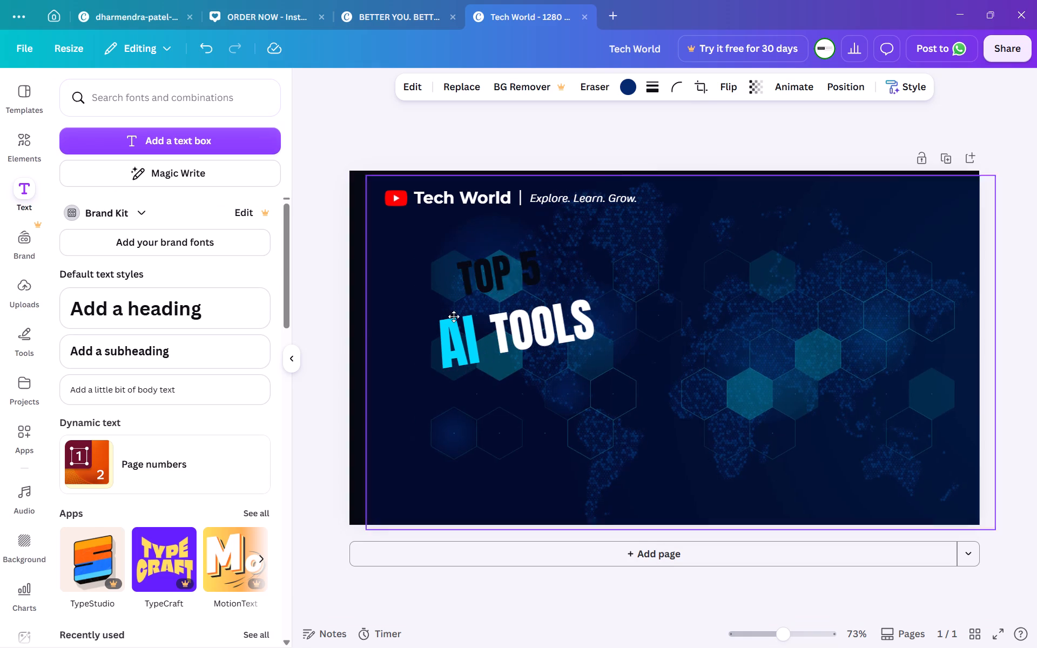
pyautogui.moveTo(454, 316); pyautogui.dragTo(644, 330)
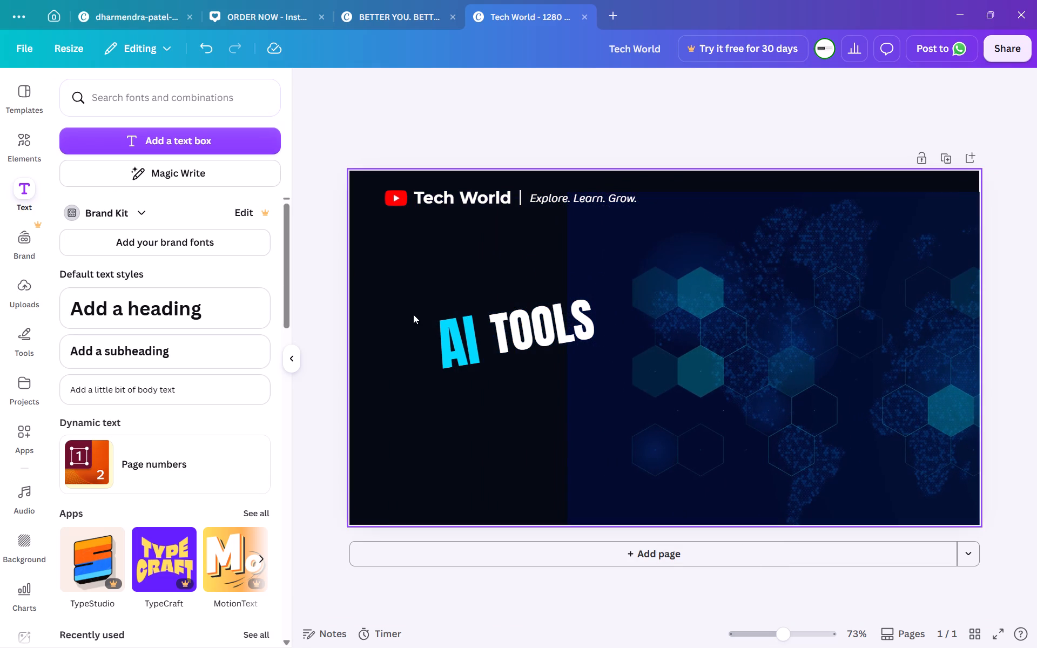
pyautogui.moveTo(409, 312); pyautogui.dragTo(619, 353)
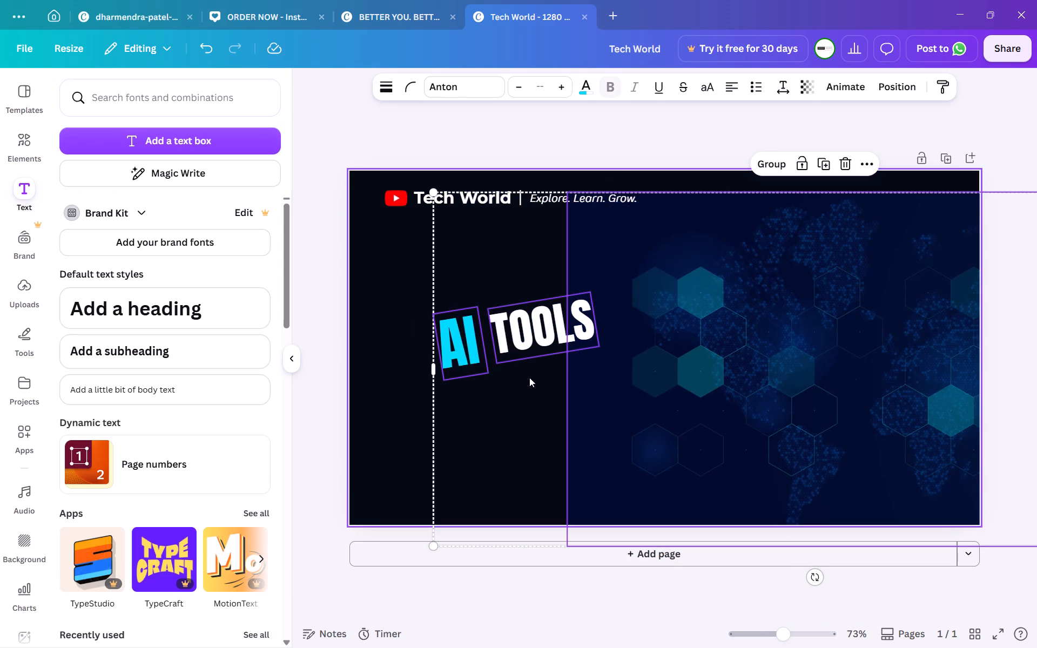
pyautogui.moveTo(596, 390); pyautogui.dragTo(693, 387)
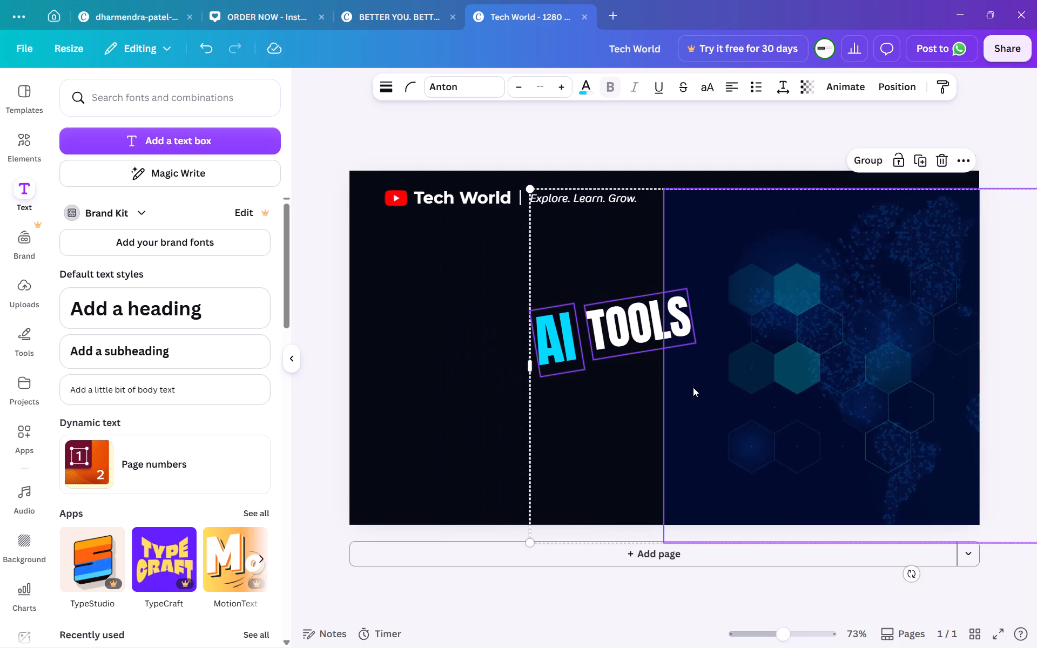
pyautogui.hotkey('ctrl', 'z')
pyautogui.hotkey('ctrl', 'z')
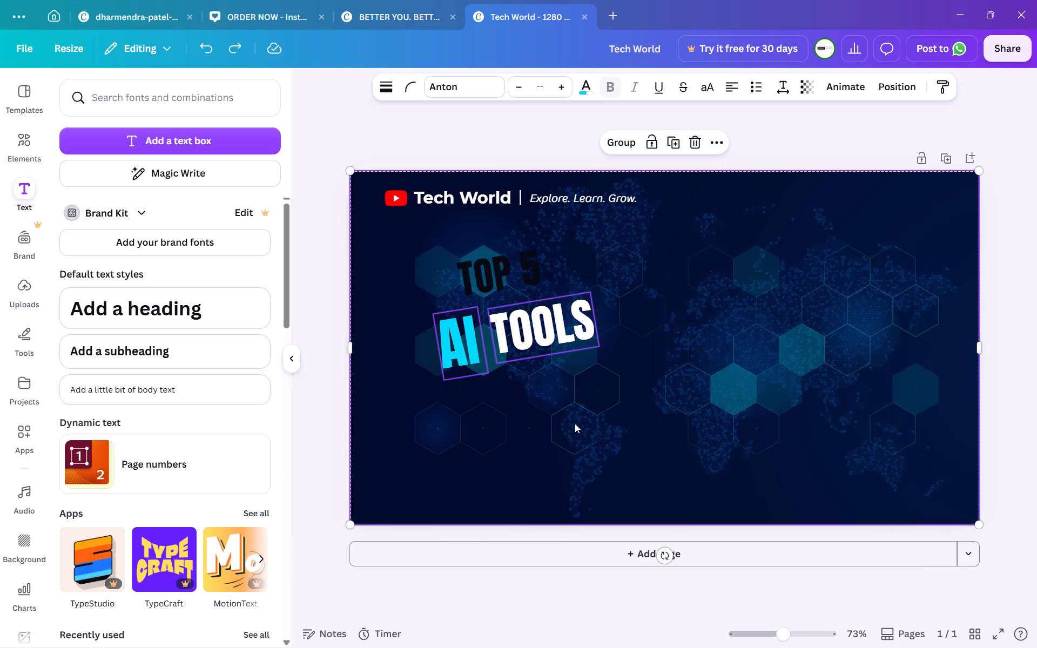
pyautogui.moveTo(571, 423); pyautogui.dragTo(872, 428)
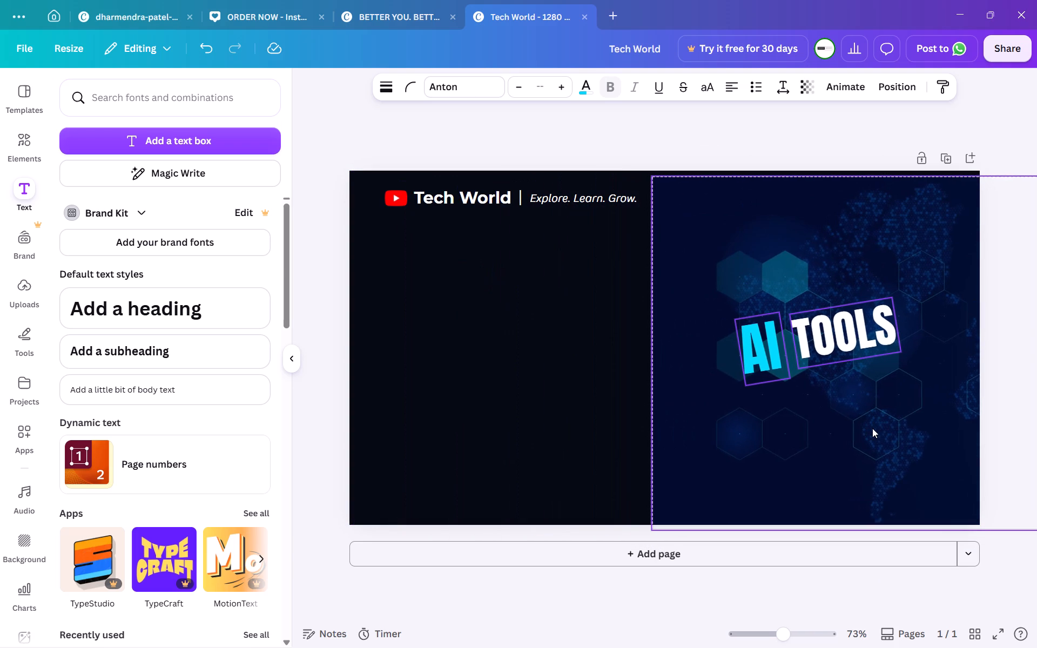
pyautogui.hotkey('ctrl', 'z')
# Move the background image up out of the way and select the "AI" and "TOOLS" texts together.
pyautogui.click(872, 428)
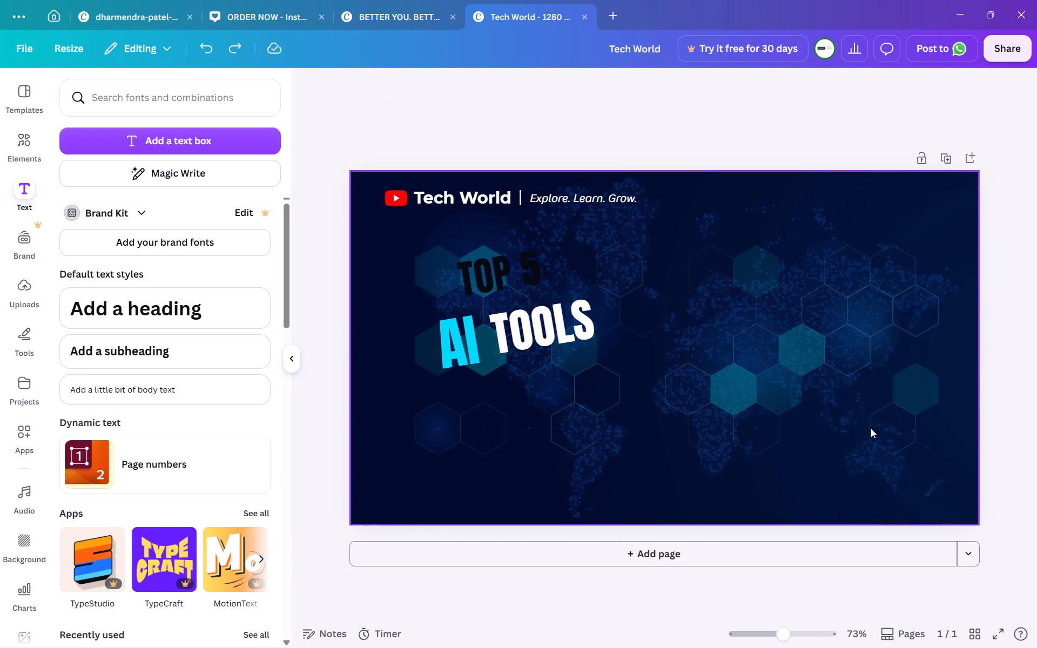
pyautogui.doubleClick(871, 428)
pyautogui.moveTo(833, 423); pyautogui.dragTo(909, 151)
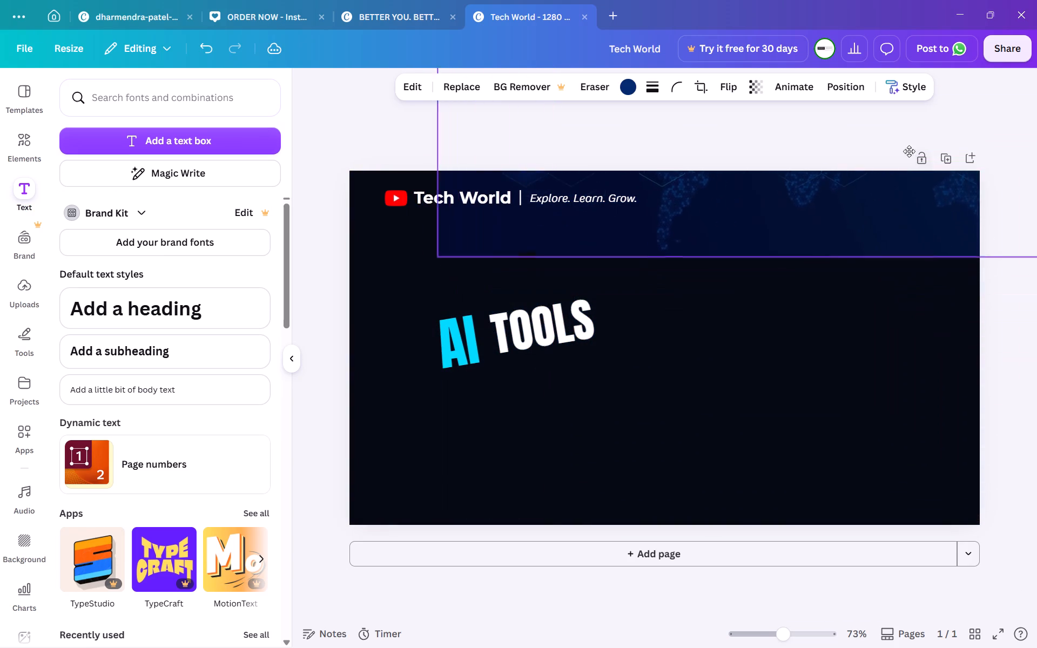
pyautogui.moveTo(909, 151); pyautogui.dragTo(802, 146)
pyautogui.moveTo(650, 362); pyautogui.dragTo(453, 334)
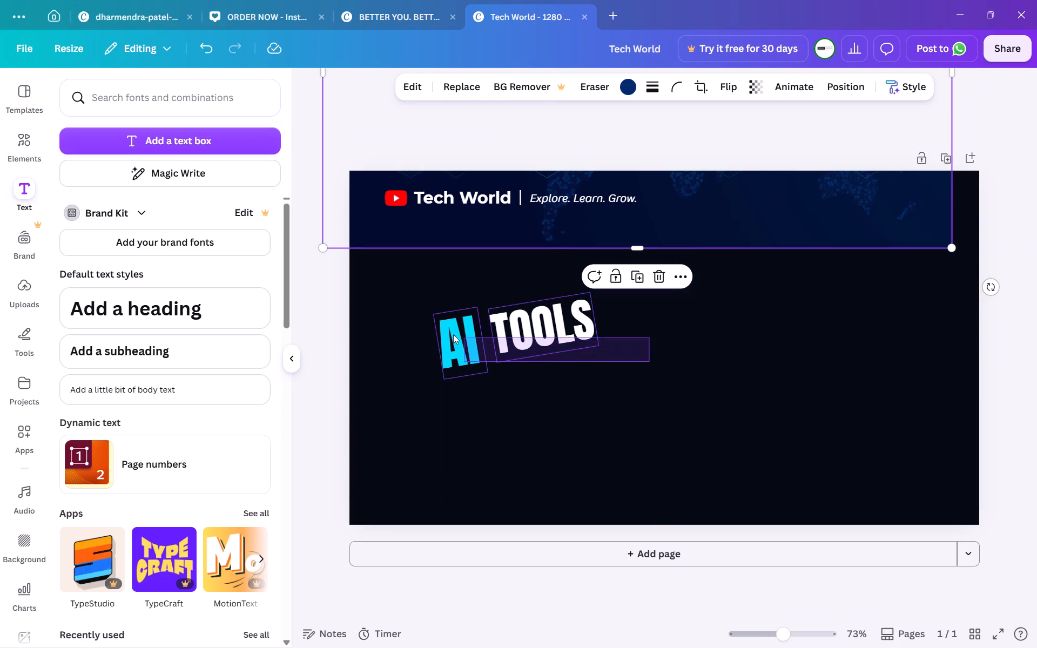
pyautogui.moveTo(453, 334); pyautogui.dragTo(412, 318)
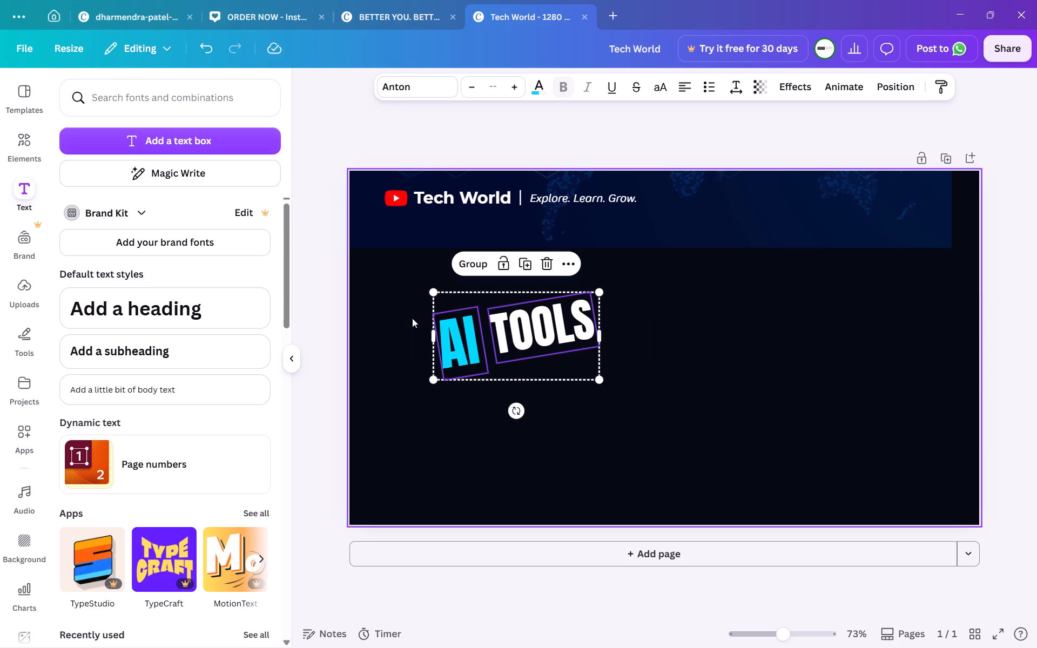
# Undo the background image's move and its Smart Crop, keeping "AI" and "TOOLS" selected.
pyautogui.hotkey('ctrl', 'z')
pyautogui.hotkey('ctrl', 'z')
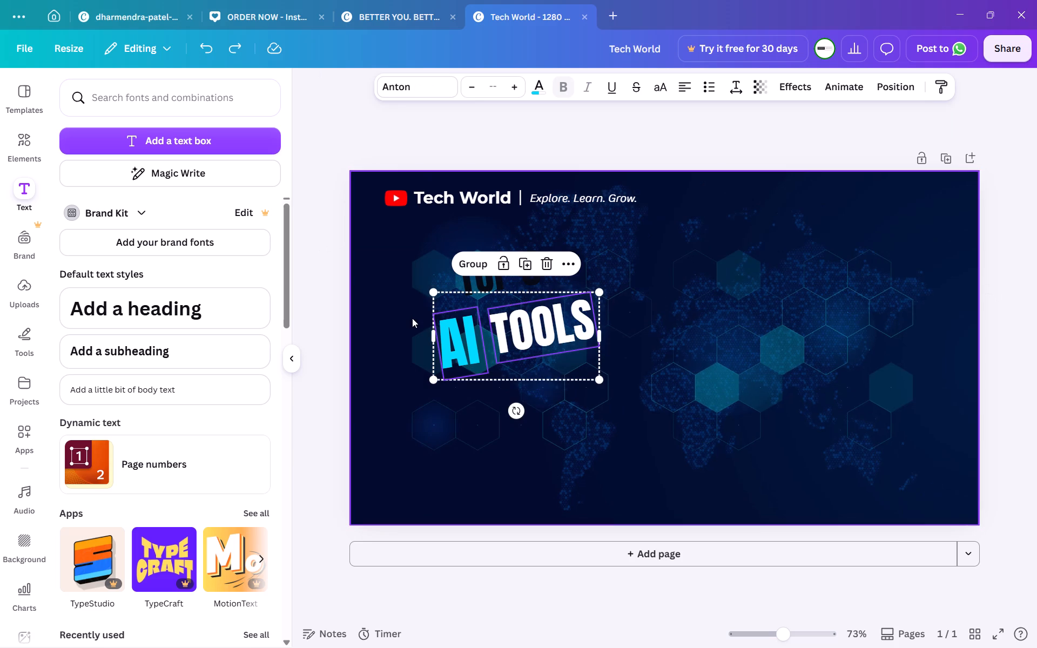
# Duplicate the selected "AI" and "TOOLS" texts and place the copies directly below the originals.
pyautogui.hotkey('ctrl', 'z')
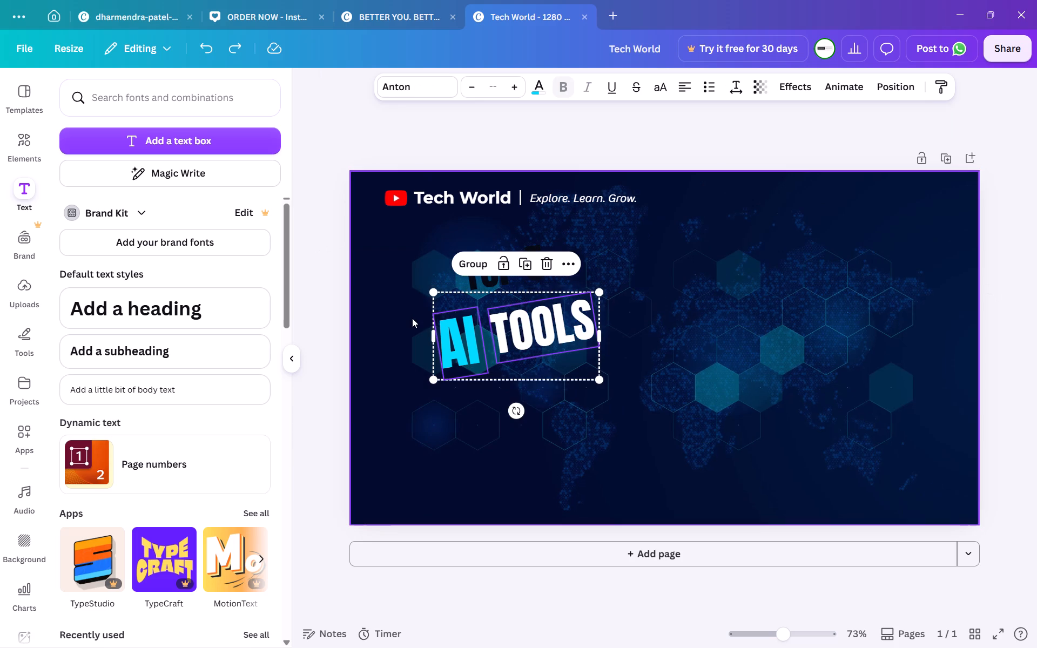
pyautogui.click(530, 261)
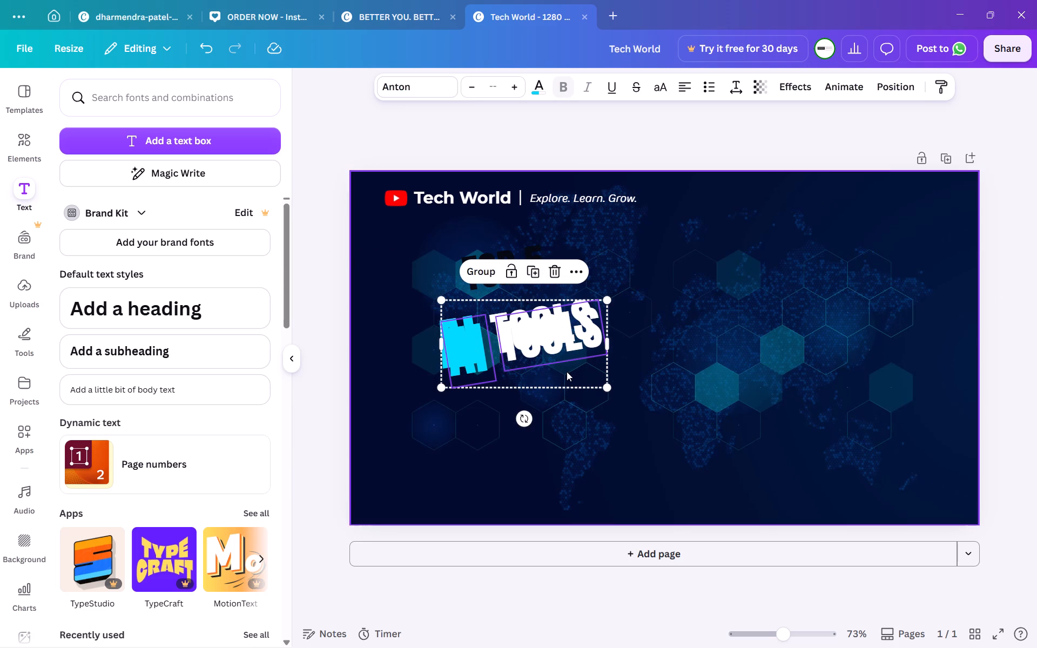
pyautogui.moveTo(567, 372); pyautogui.dragTo(570, 435)
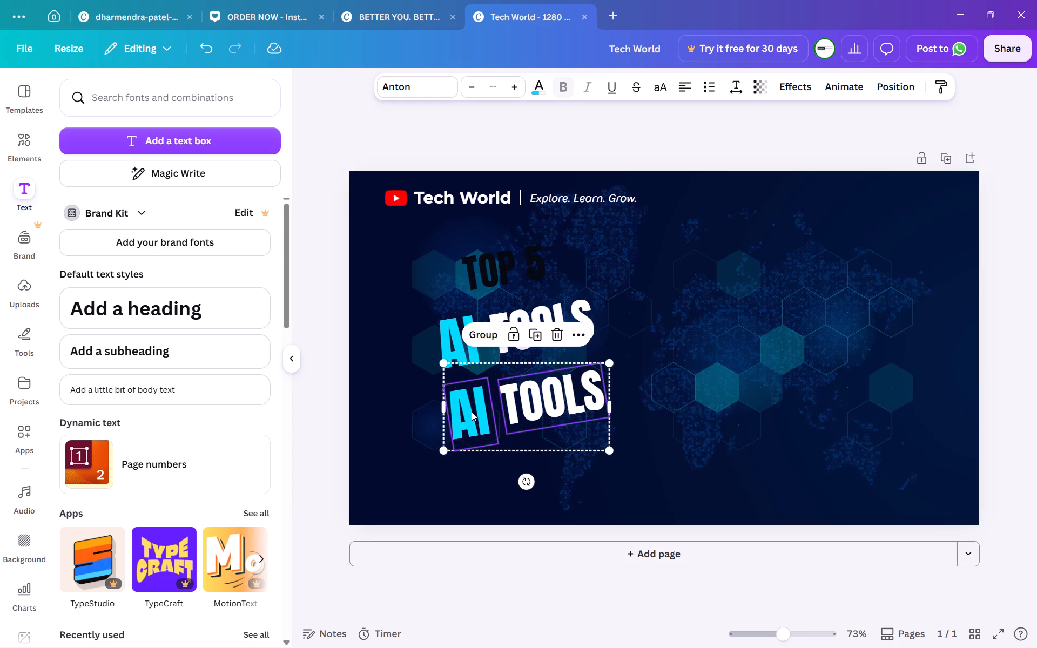
# Replace the copied "AI" text with "IN" and the copied "TOOLS" text with "2026".
pyautogui.tripleClick(474, 407)
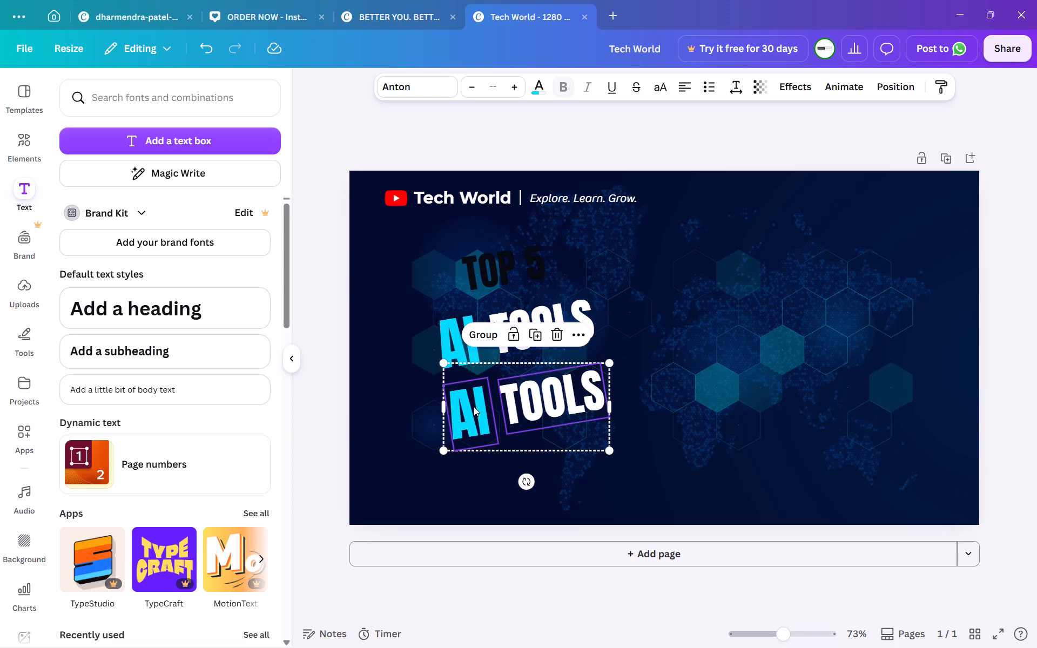
pyautogui.click(474, 407)
pyautogui.click(399, 422)
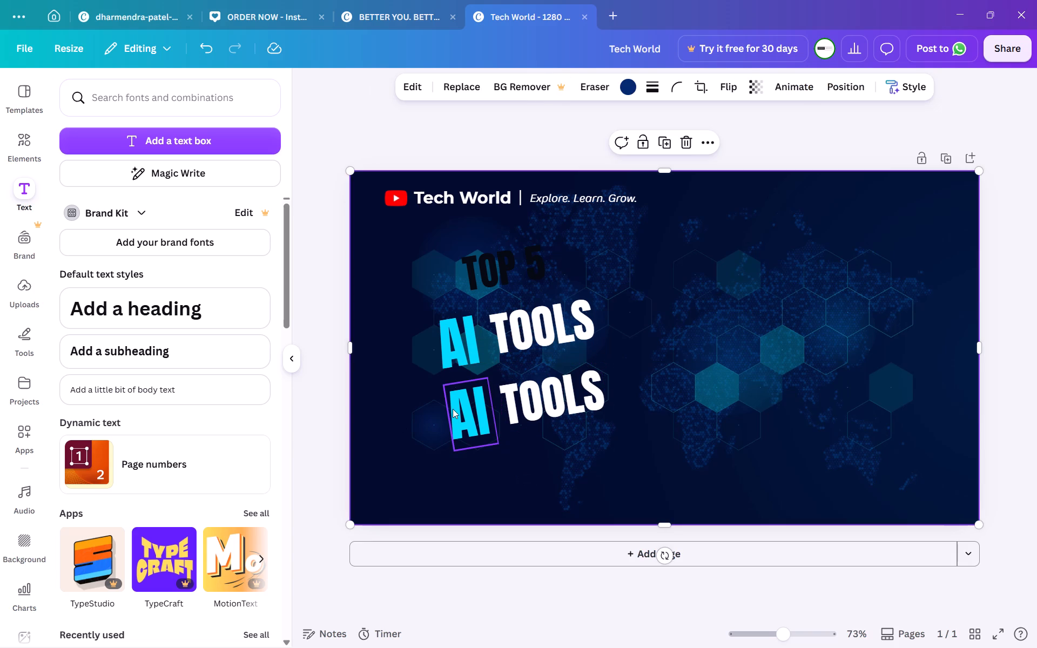
pyautogui.doubleClick(465, 409)
pyautogui.write('IN')
pyautogui.doubleClick(561, 405)
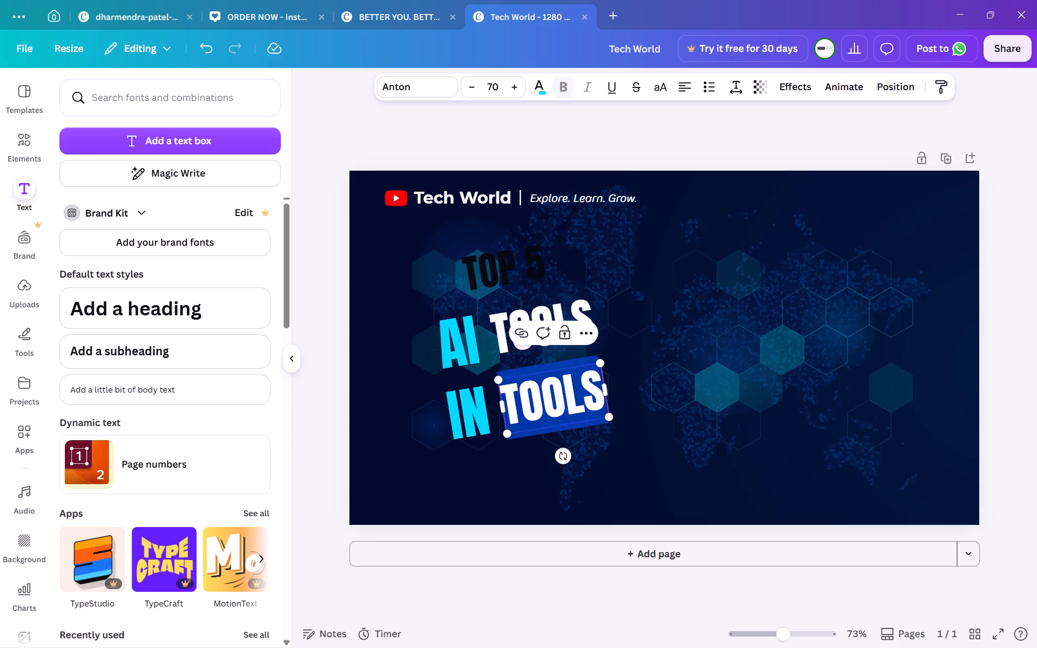
pyautogui.write('2026')
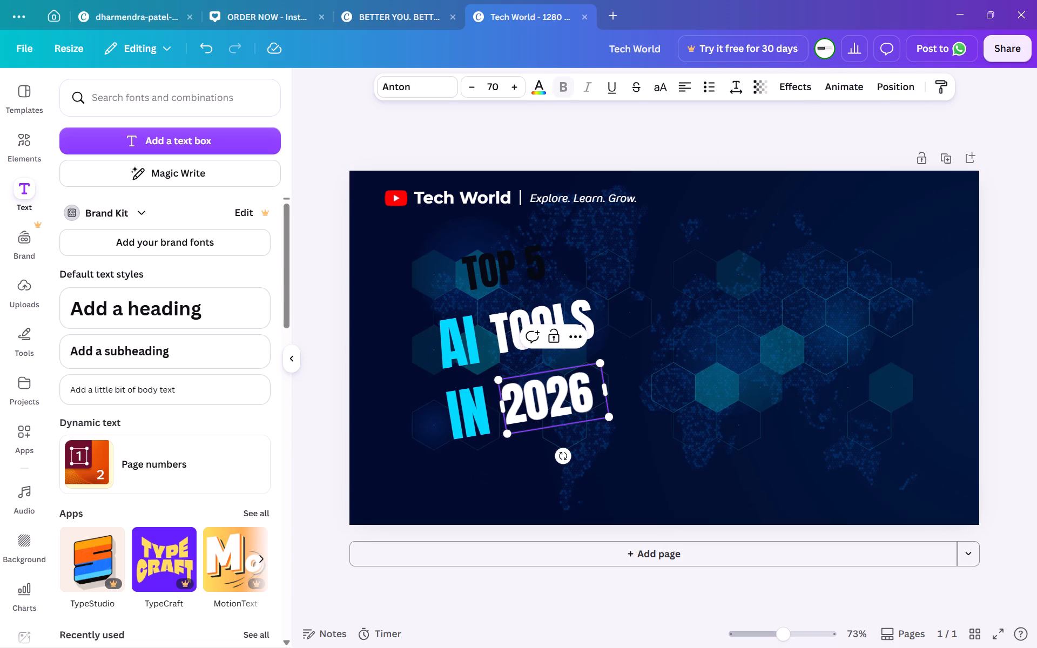
pyautogui.click(613, 447)
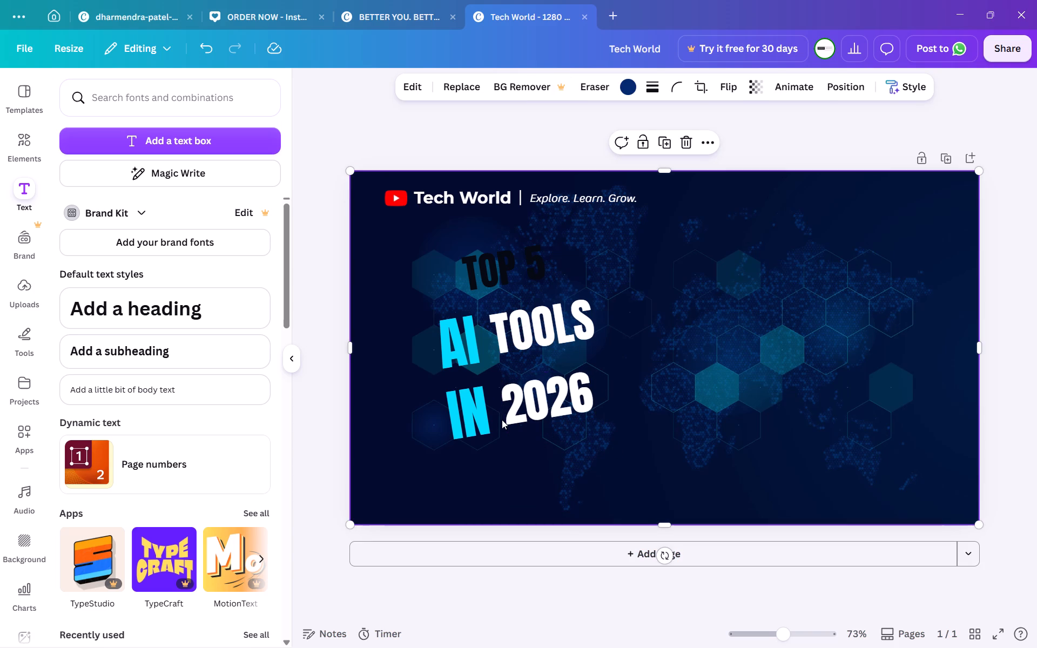
# Recolor the "IN" text to white (#FFFFFF).
pyautogui.click(450, 386)
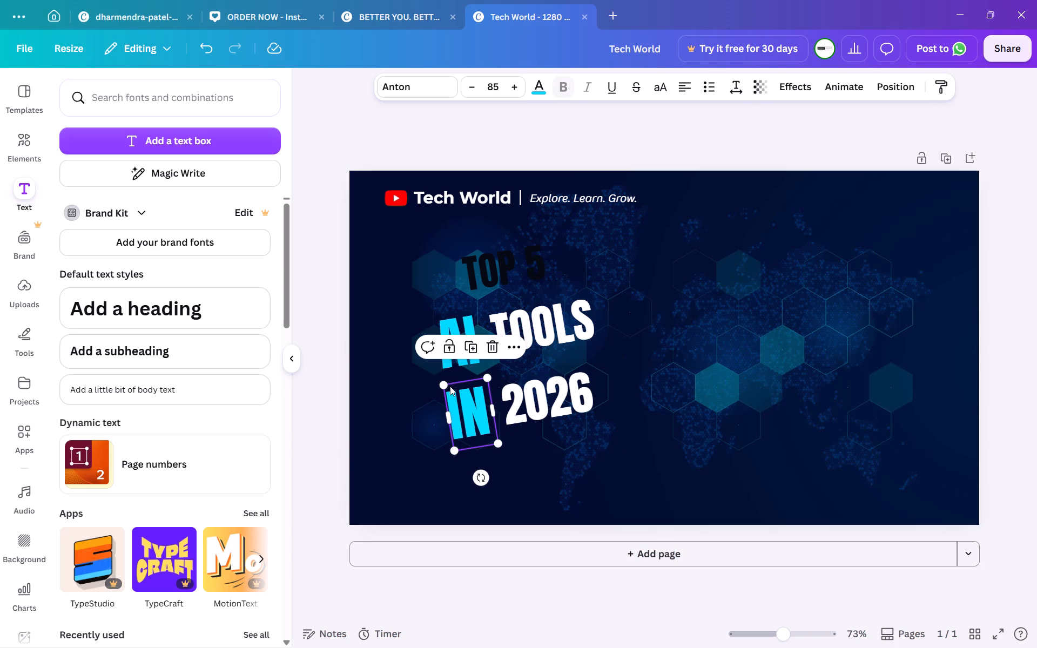
pyautogui.doubleClick(463, 403)
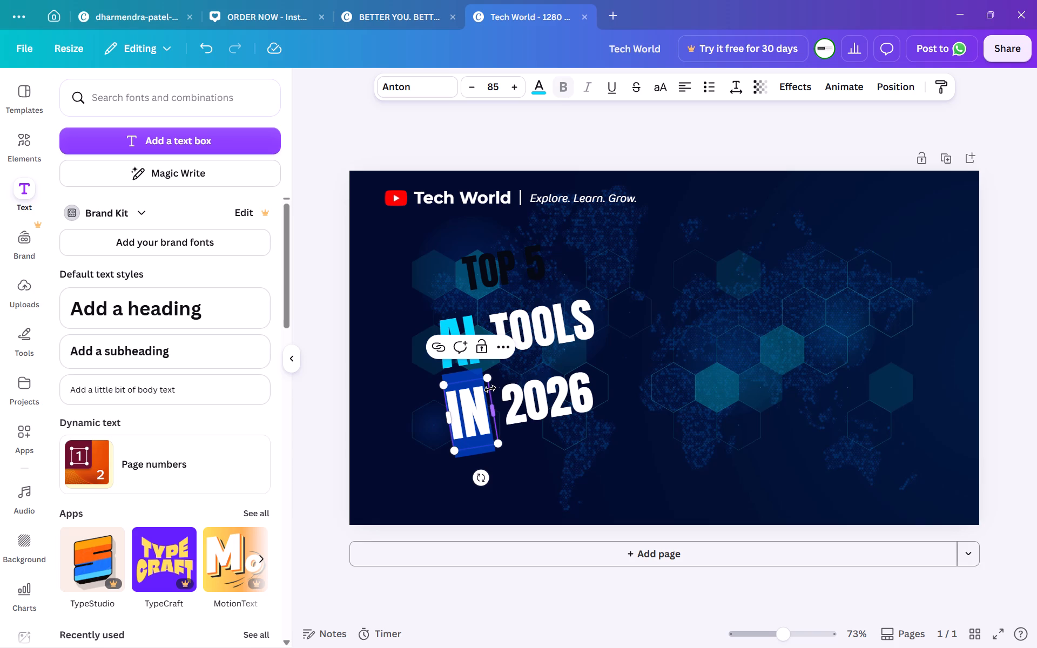
pyautogui.click(540, 84)
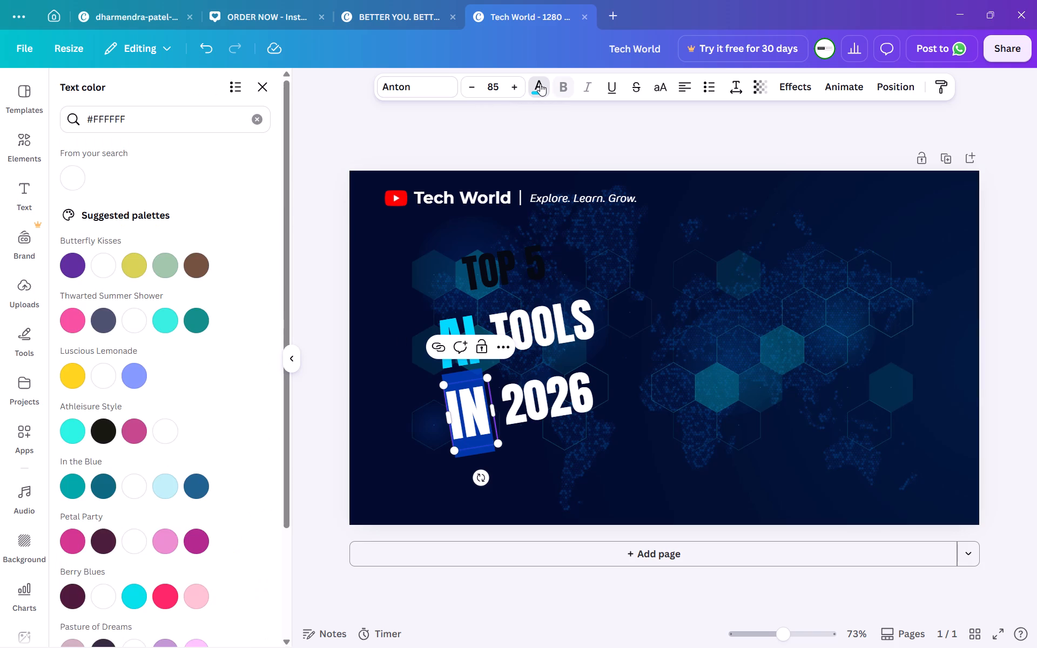
pyautogui.click(176, 114)
pyautogui.moveTo(176, 114); pyautogui.dragTo(129, 121)
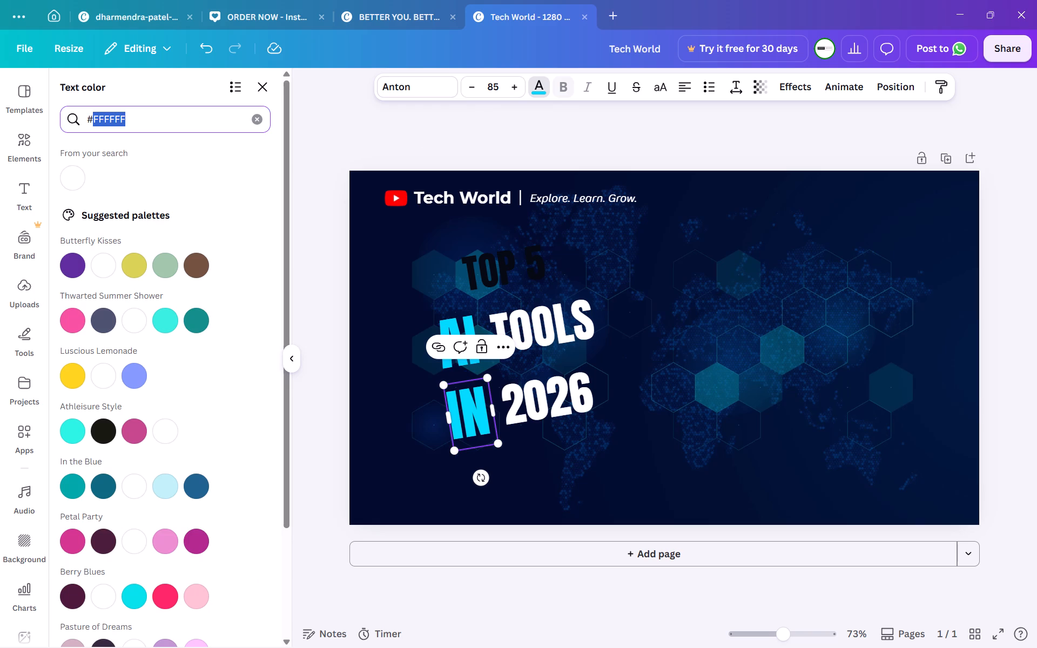
pyautogui.click(167, 322)
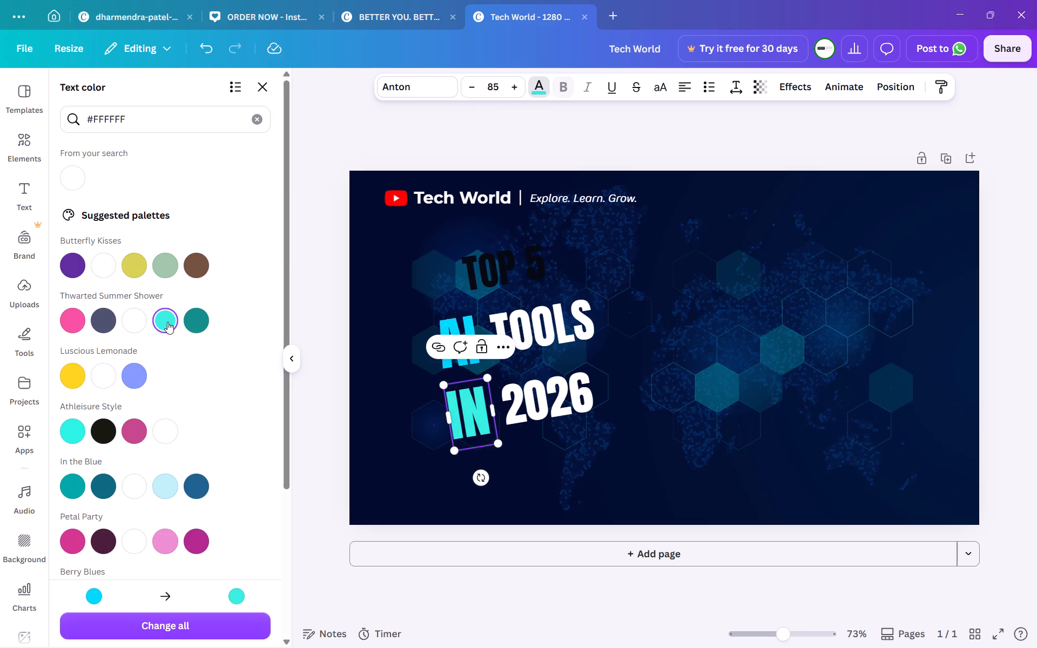
pyautogui.click(105, 270)
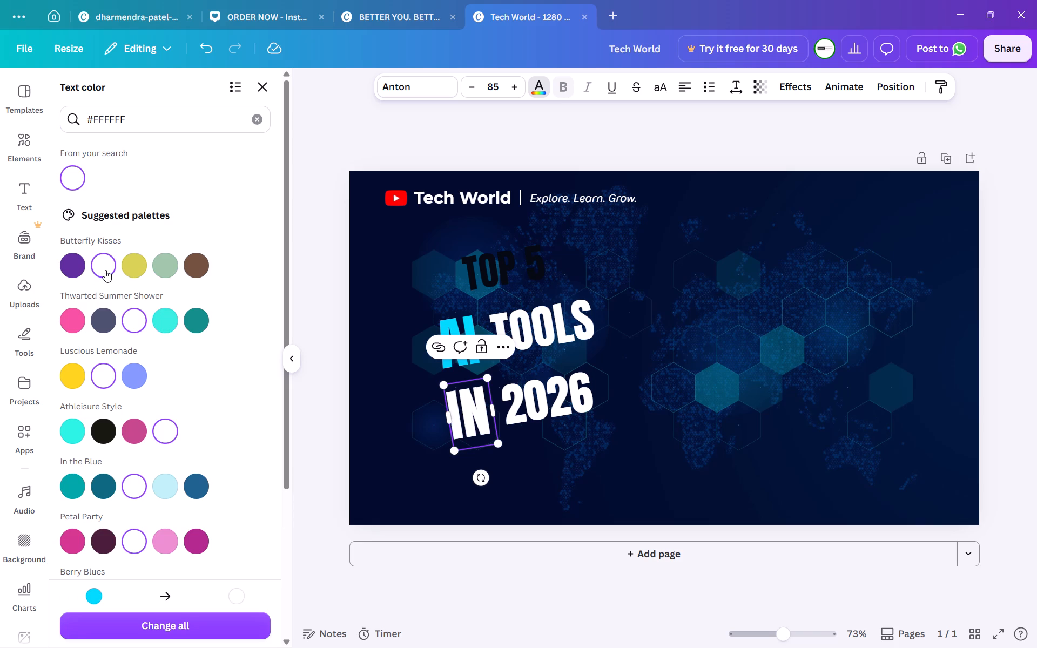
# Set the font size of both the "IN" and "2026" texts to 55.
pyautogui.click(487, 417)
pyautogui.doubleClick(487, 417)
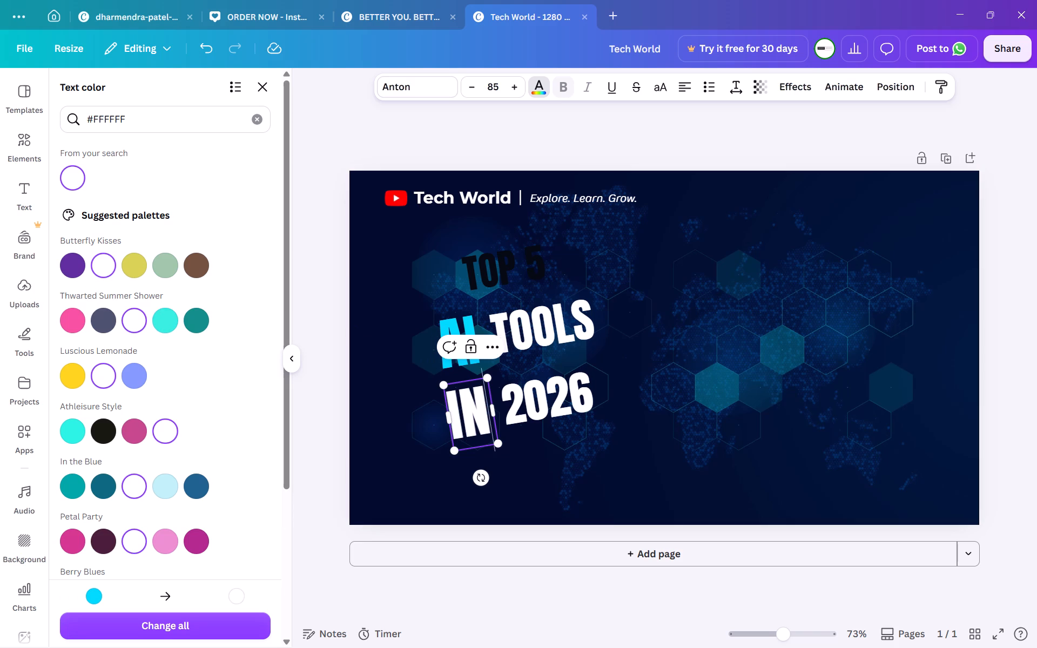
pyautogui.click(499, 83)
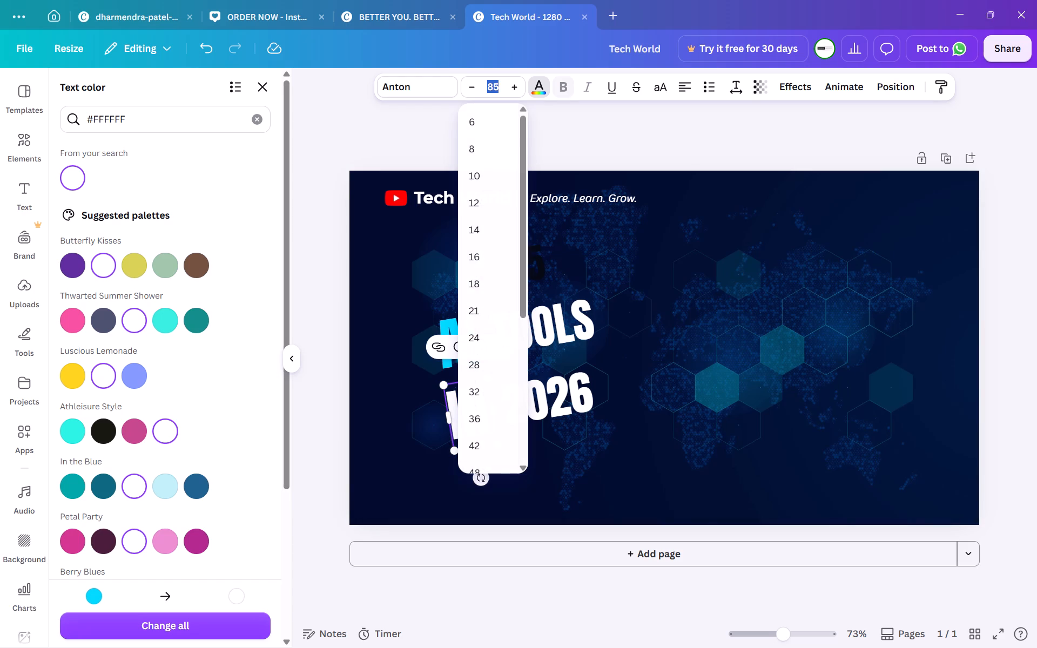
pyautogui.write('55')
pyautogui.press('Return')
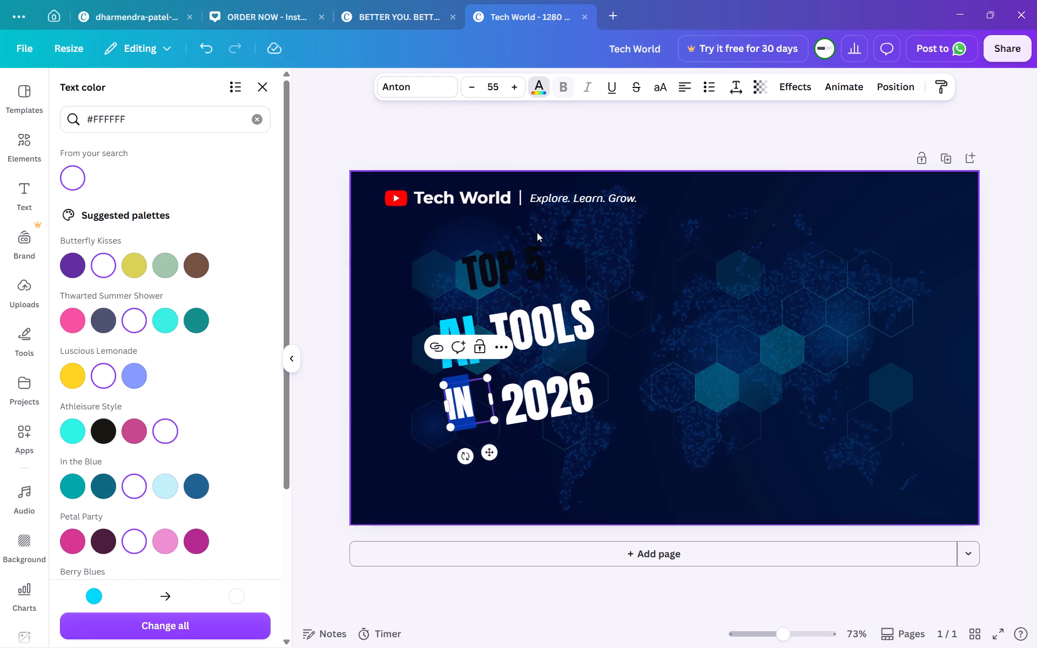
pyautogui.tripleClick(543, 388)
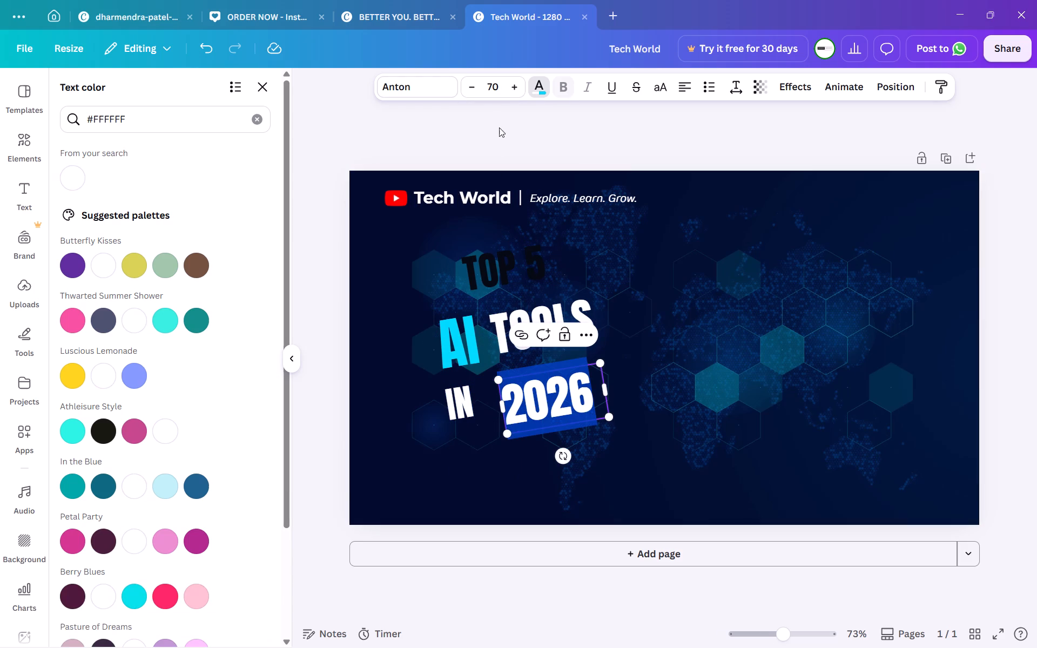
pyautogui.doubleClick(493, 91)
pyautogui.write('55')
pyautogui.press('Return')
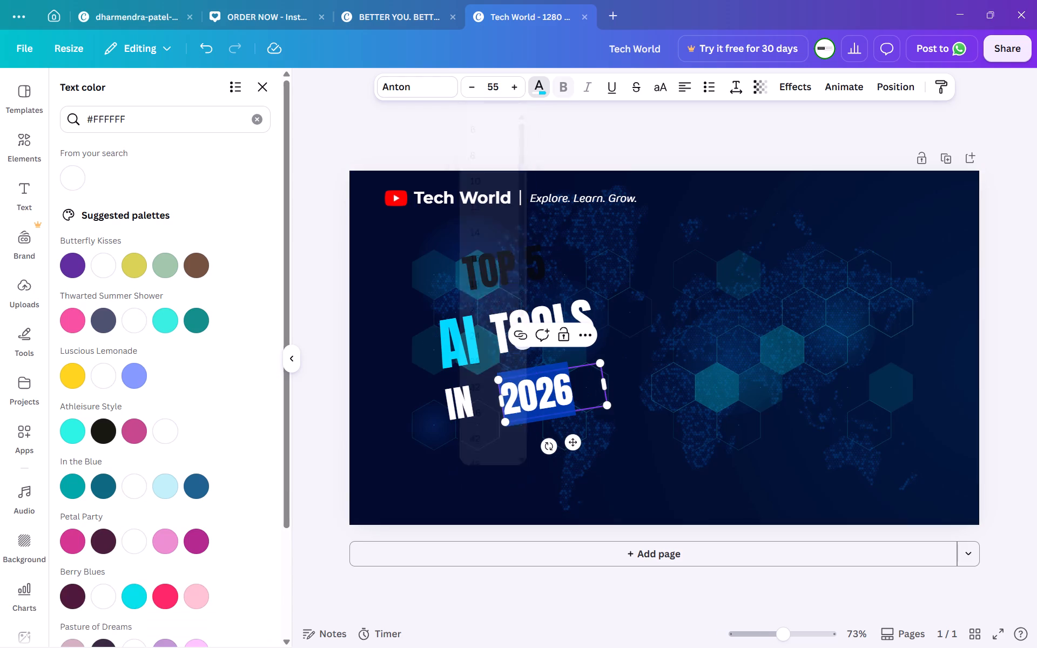
# Increase the font size of both the "IN" and "2026" texts to 60.
pyautogui.doubleClick(462, 394)
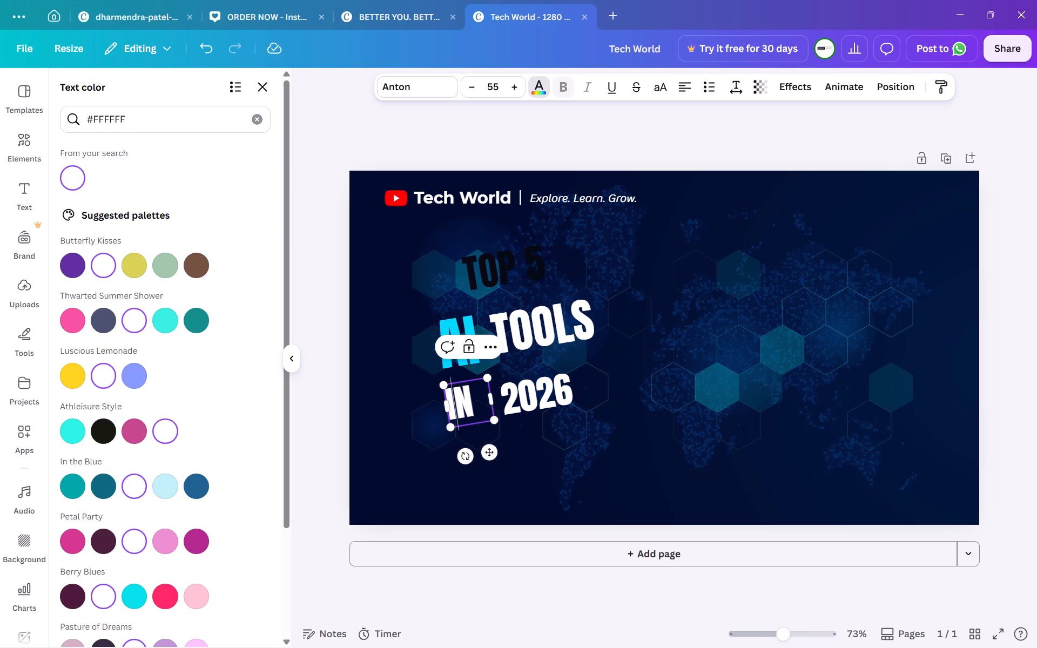
pyautogui.tripleClick(463, 396)
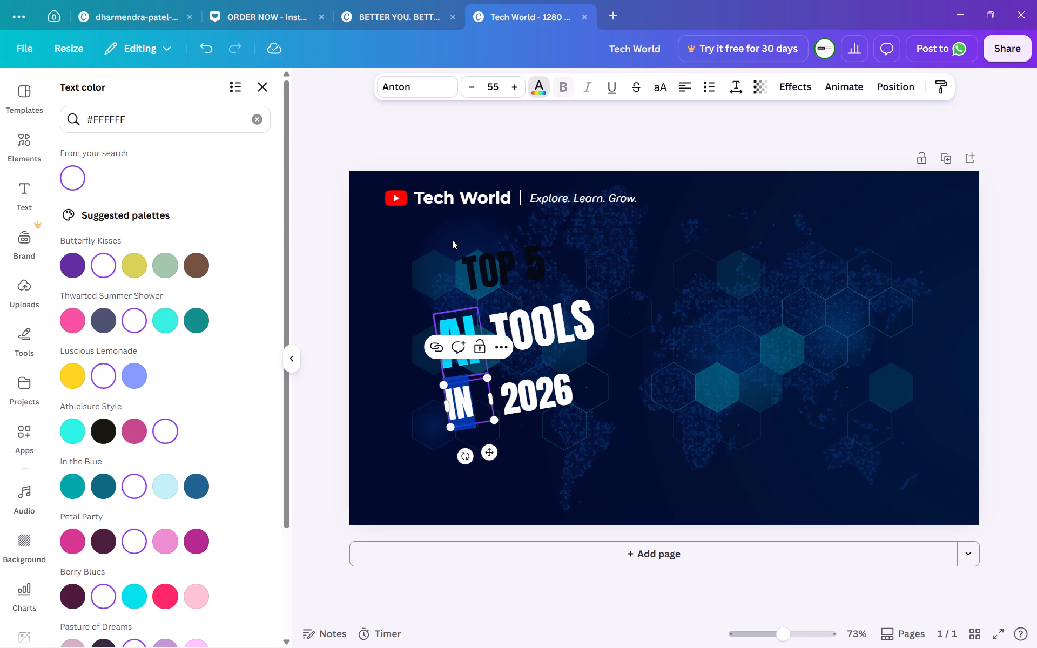
pyautogui.moveTo(505, 84); pyautogui.dragTo(497, 87)
pyautogui.click(497, 87)
pyautogui.tripleClick(510, 90)
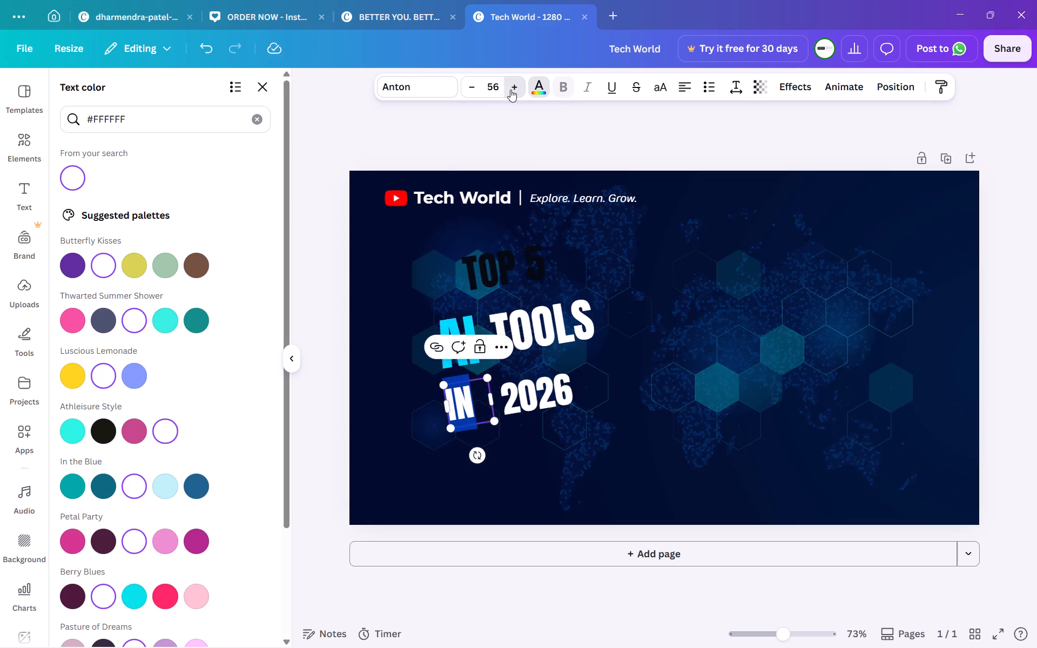
pyautogui.click(510, 90)
pyautogui.click(510, 90)
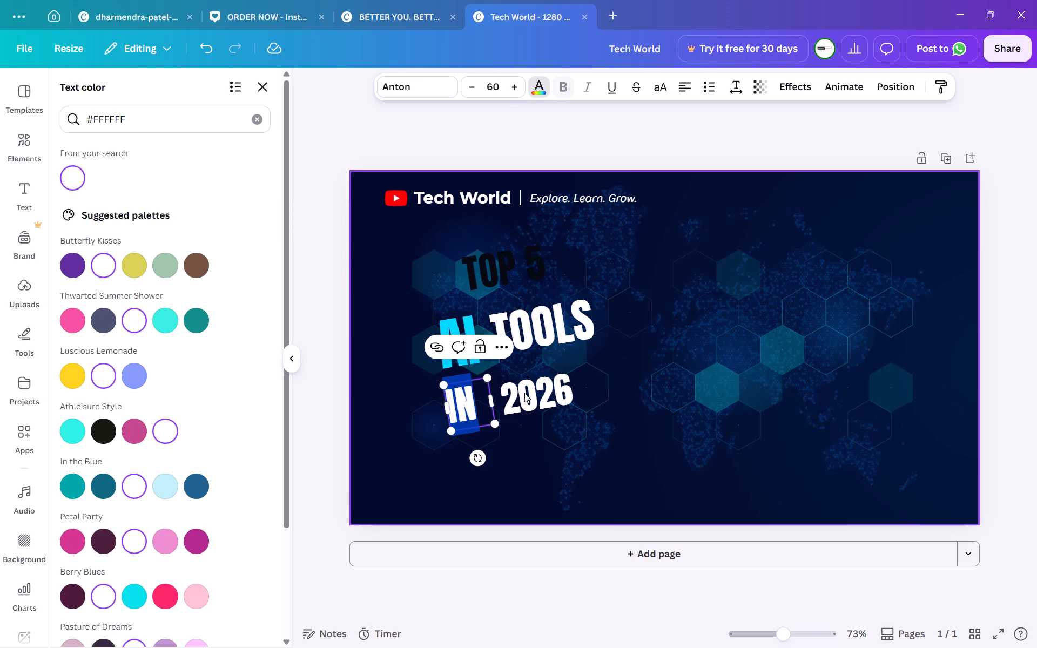
pyautogui.tripleClick(524, 393)
pyautogui.tripleClick(515, 85)
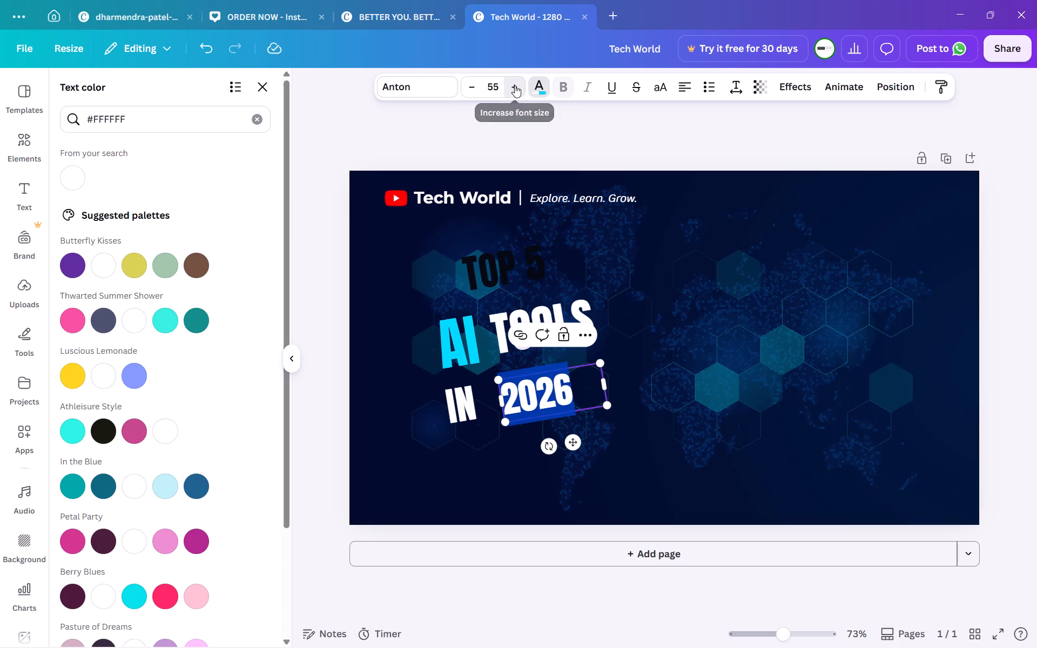
pyautogui.click(515, 85)
pyautogui.click(515, 85)
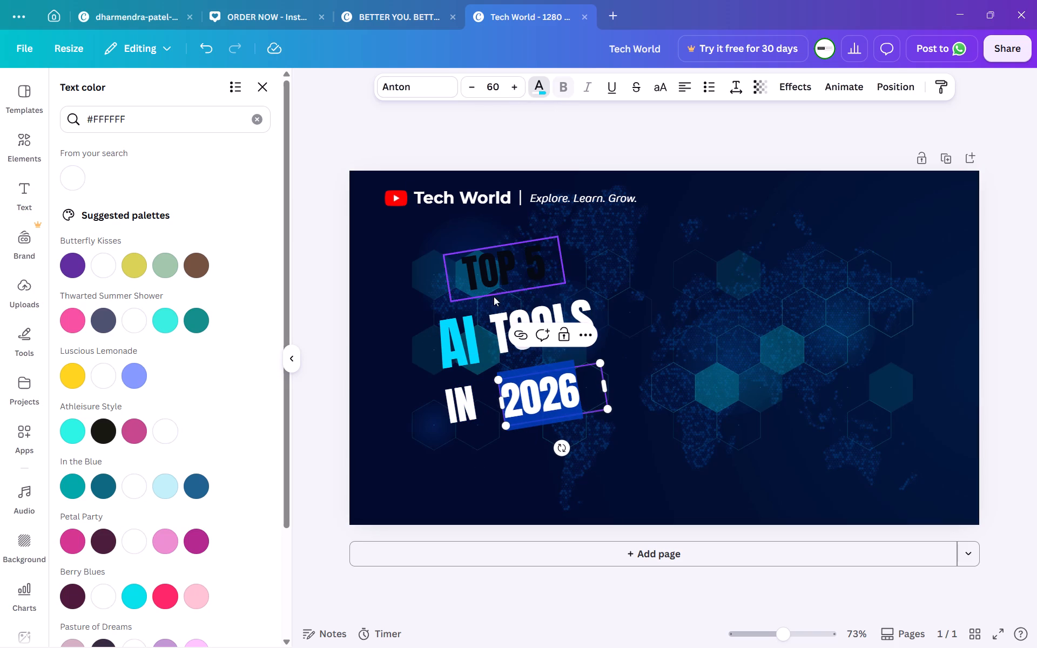
# Narrow the "IN" and "2026" text boxes so they fit tightly around their words.
pyautogui.click(480, 401)
pyautogui.click(480, 401)
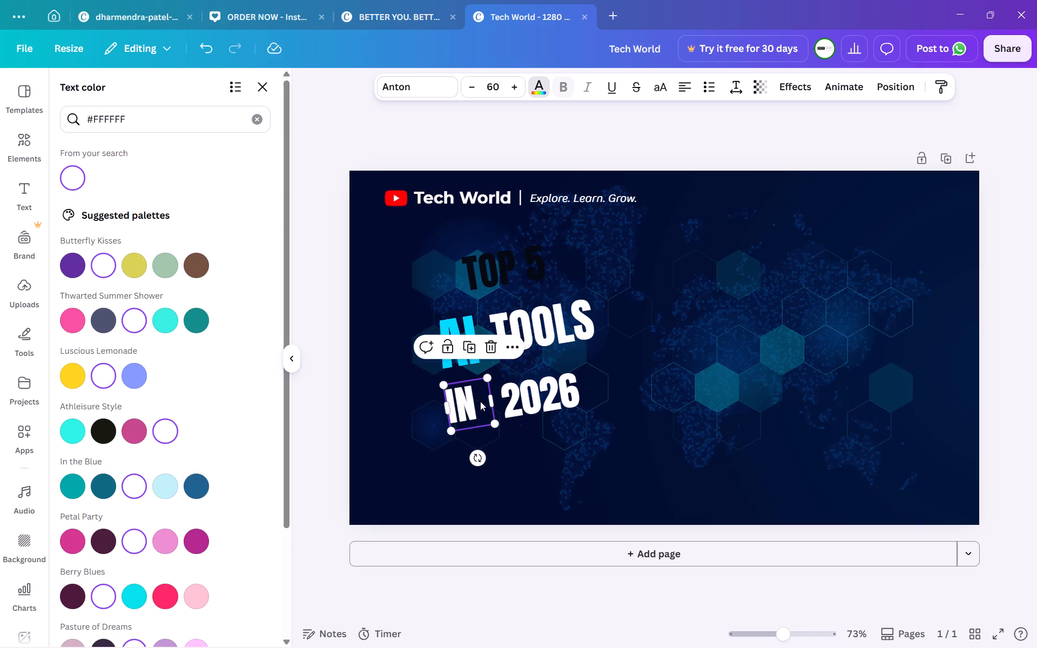
pyautogui.moveTo(491, 399); pyautogui.dragTo(479, 403)
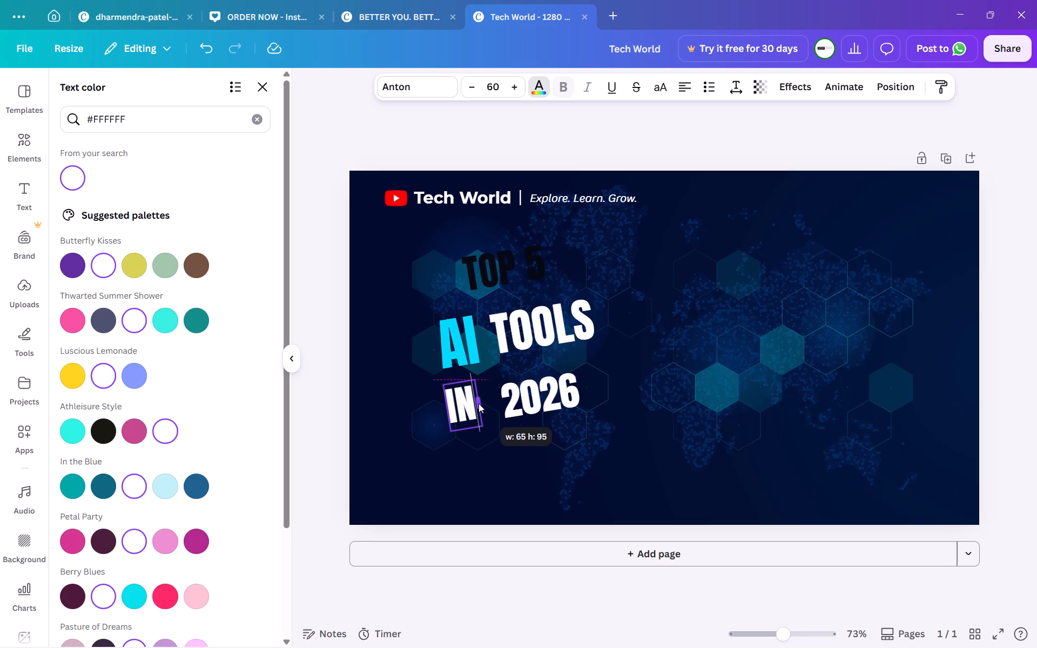
pyautogui.moveTo(479, 403); pyautogui.dragTo(477, 403)
pyautogui.click(530, 402)
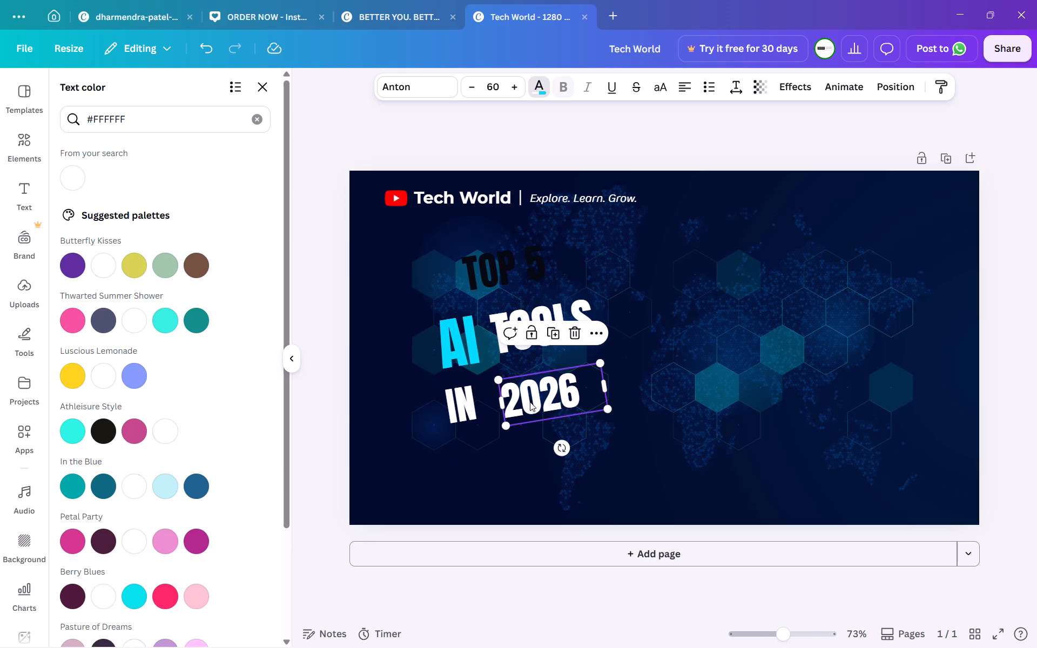
pyautogui.click(598, 387)
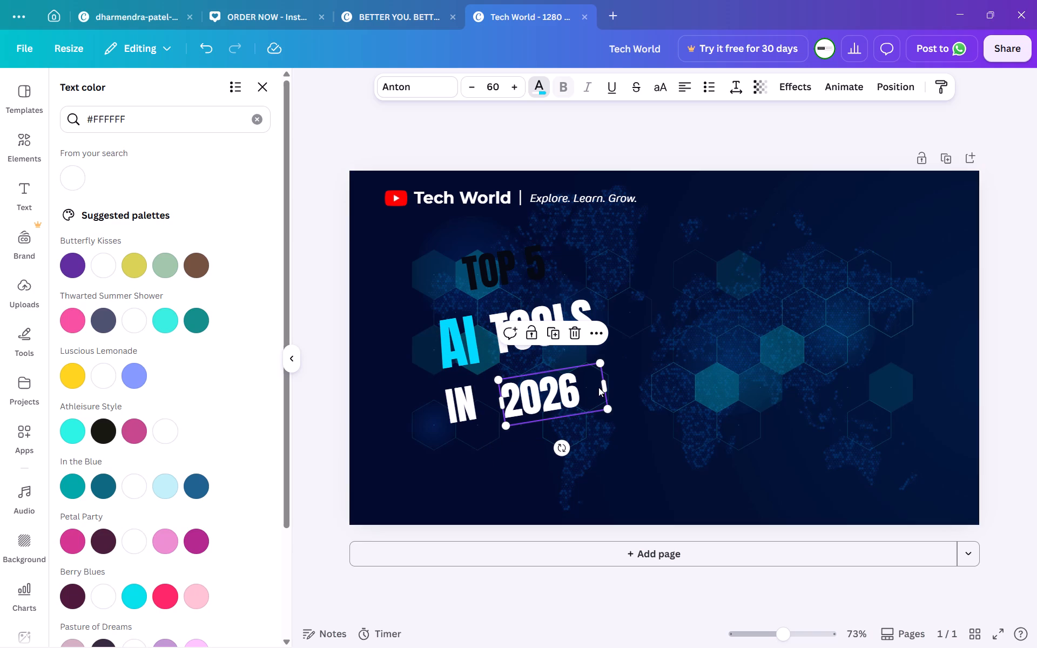
pyautogui.click(607, 386)
pyautogui.moveTo(607, 386); pyautogui.dragTo(588, 394)
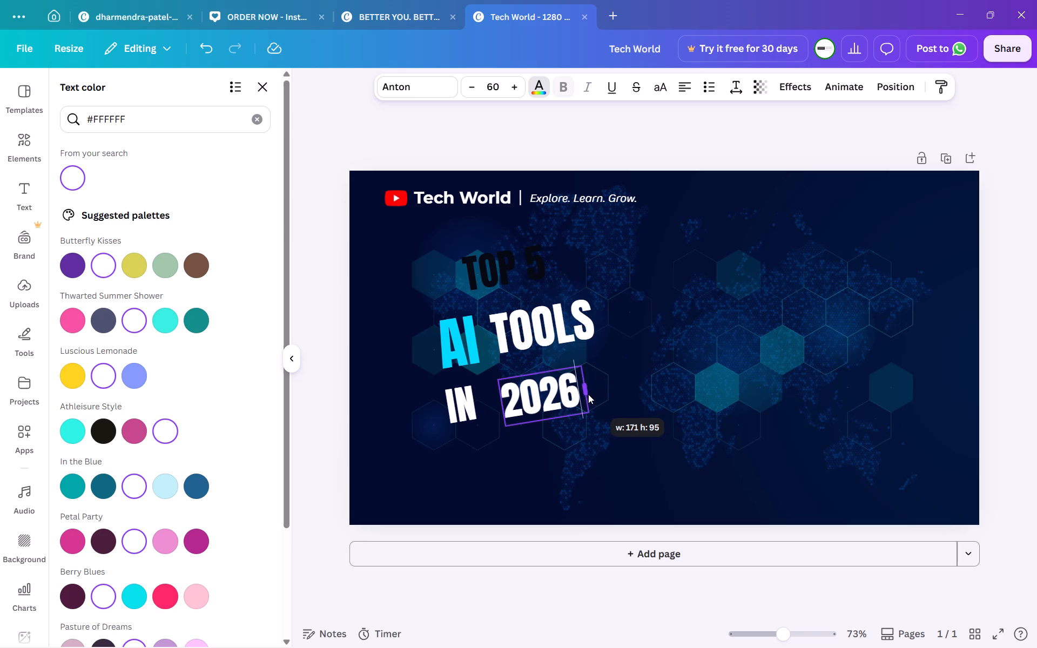
pyautogui.moveTo(588, 394); pyautogui.dragTo(583, 391)
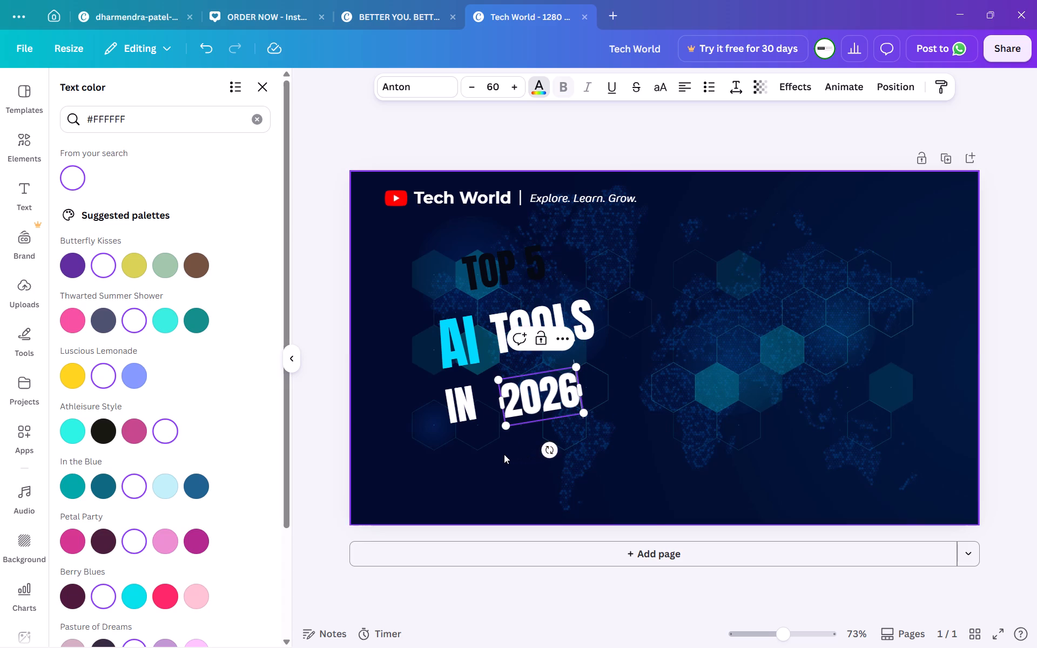
pyautogui.click(504, 454)
# Reposition the "IN" and "2026" texts side by side, close together on one tilted line beneath "AI TOOLS".
pyautogui.moveTo(528, 403); pyautogui.dragTo(537, 394)
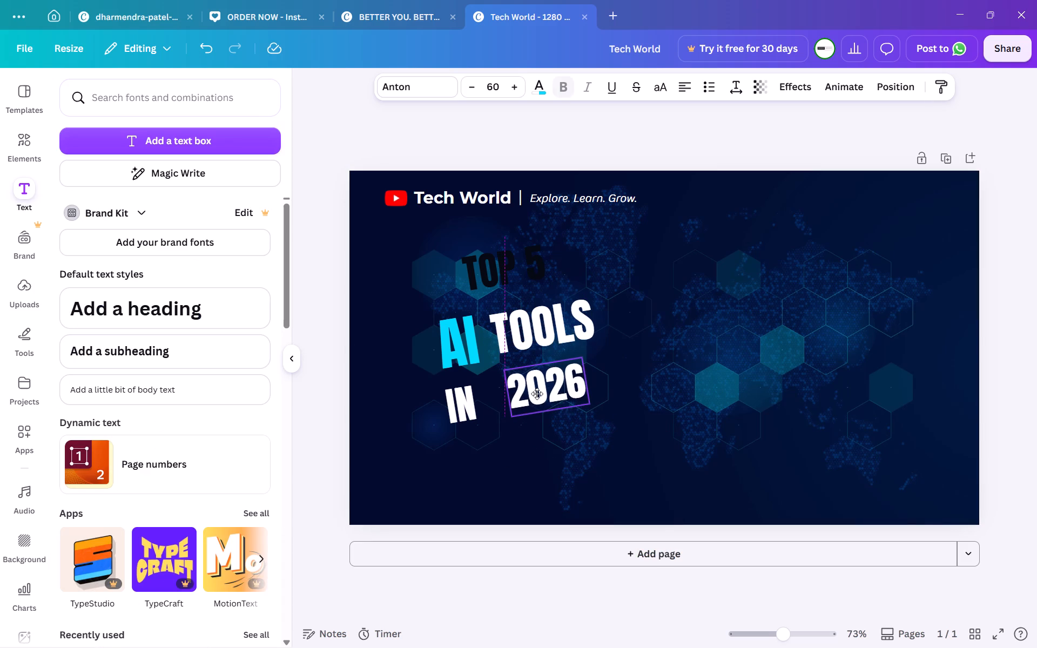
pyautogui.moveTo(537, 394); pyautogui.dragTo(540, 391)
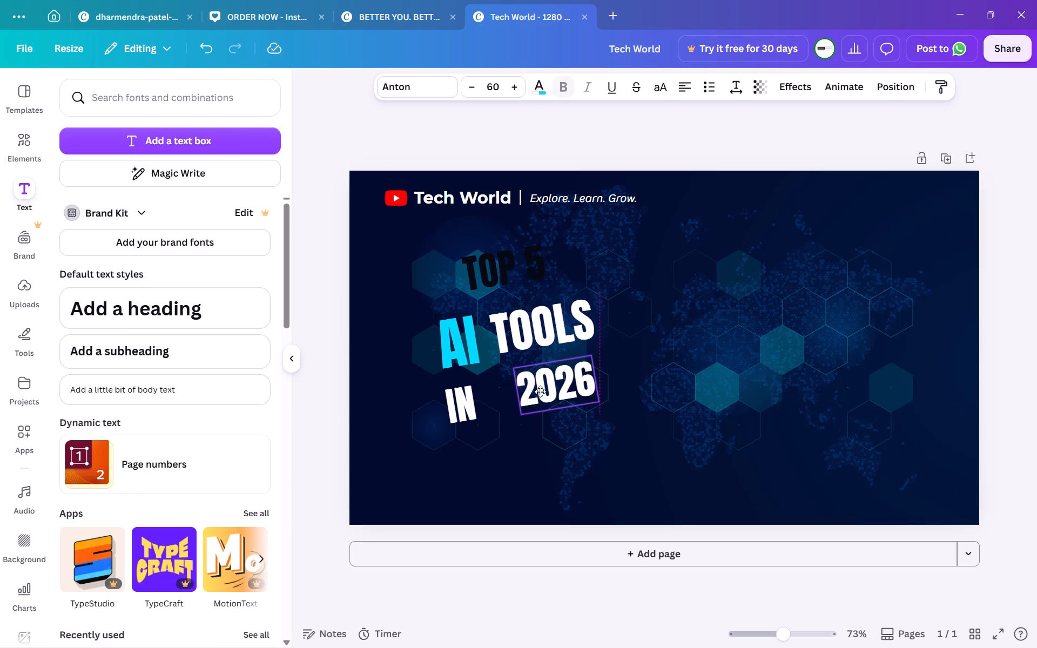
pyautogui.moveTo(540, 391); pyautogui.dragTo(540, 390)
pyautogui.moveTo(469, 403); pyautogui.dragTo(484, 392)
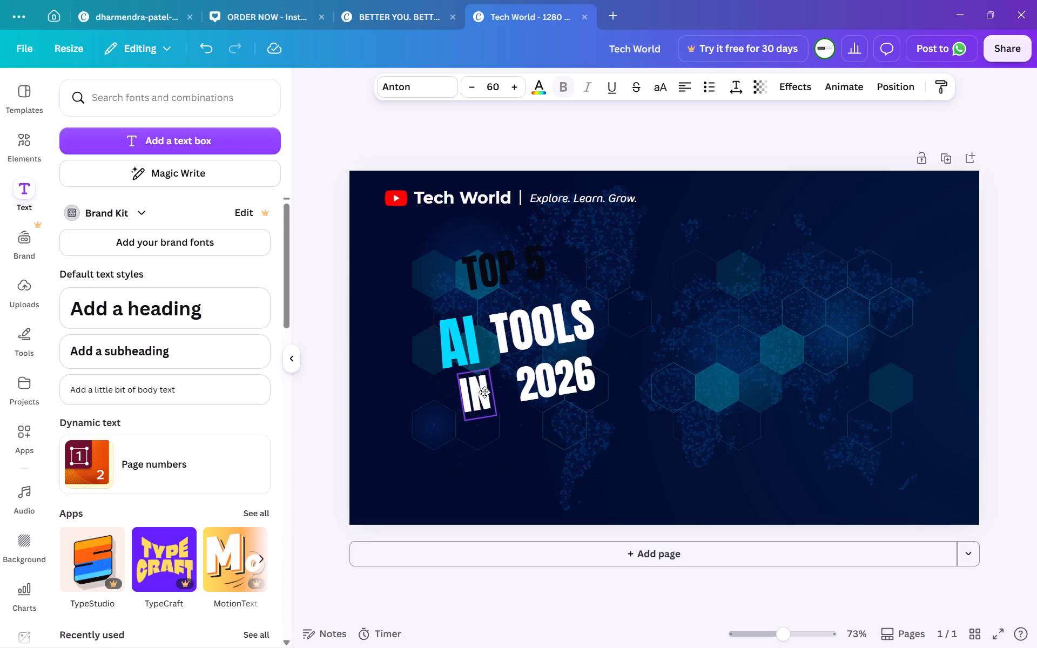
pyautogui.moveTo(484, 392); pyautogui.dragTo(490, 395)
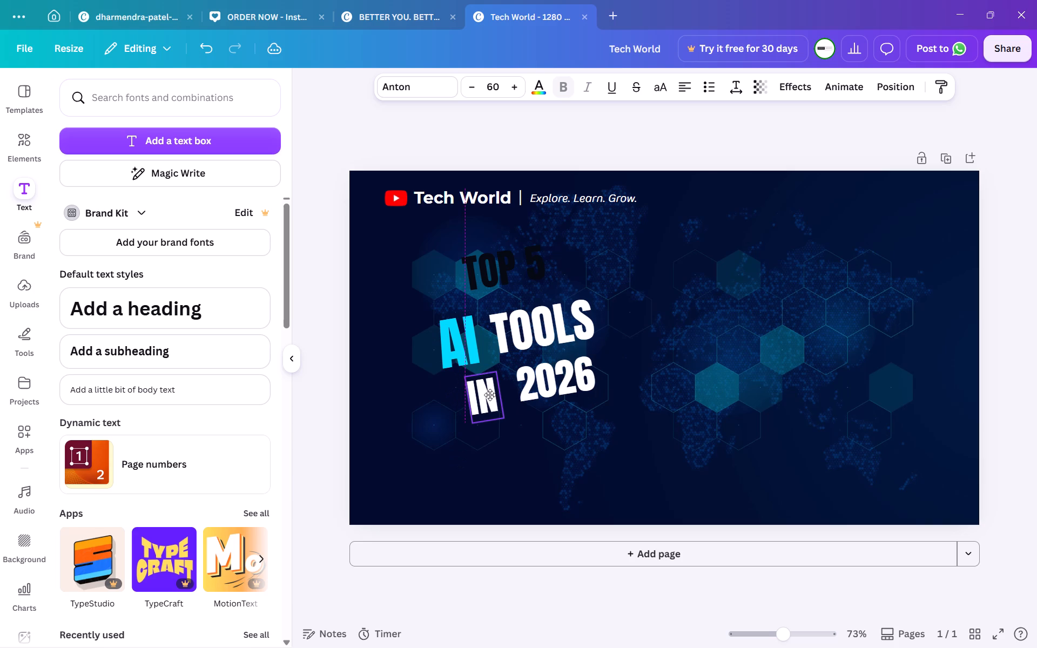
pyautogui.moveTo(490, 395); pyautogui.dragTo(490, 393)
pyautogui.moveTo(548, 380); pyautogui.dragTo(547, 388)
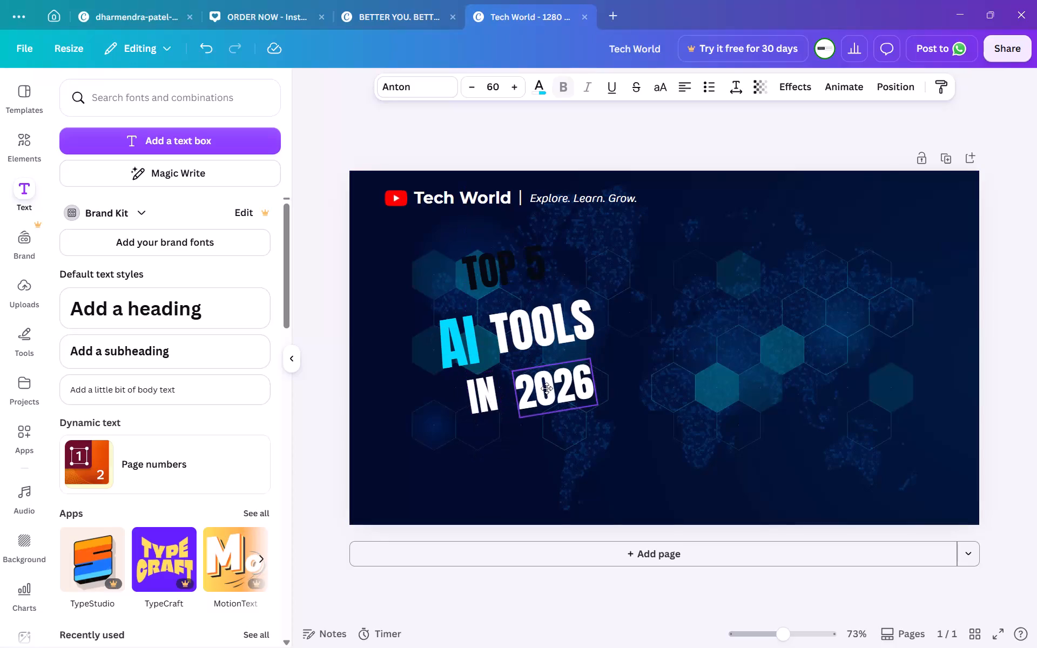
pyautogui.moveTo(547, 388); pyautogui.dragTo(541, 389)
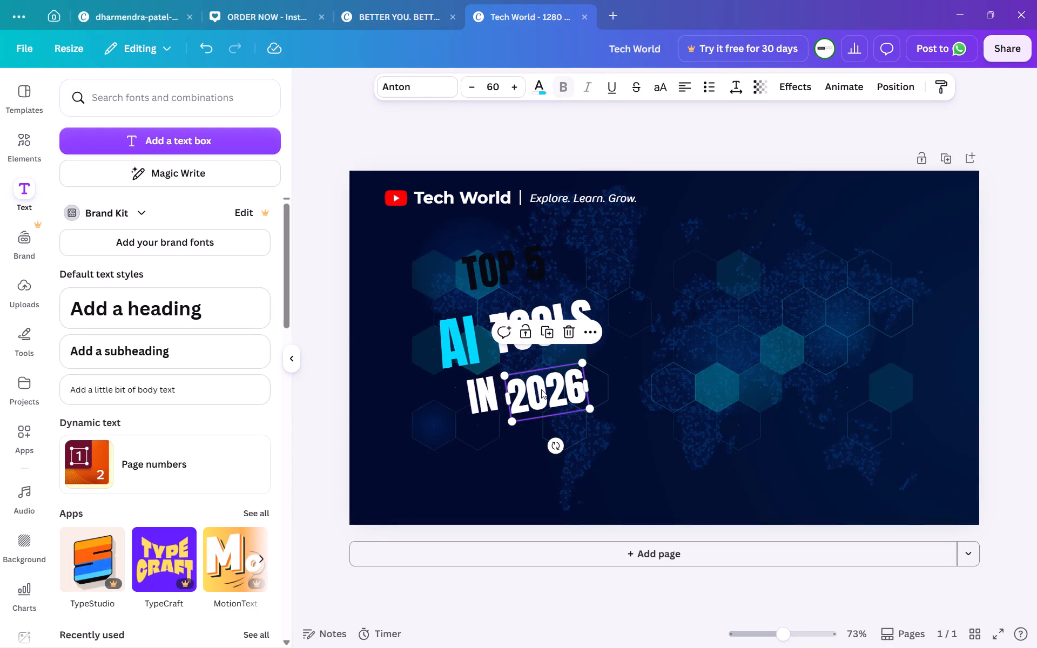
pyautogui.moveTo(482, 388); pyautogui.dragTo(482, 395)
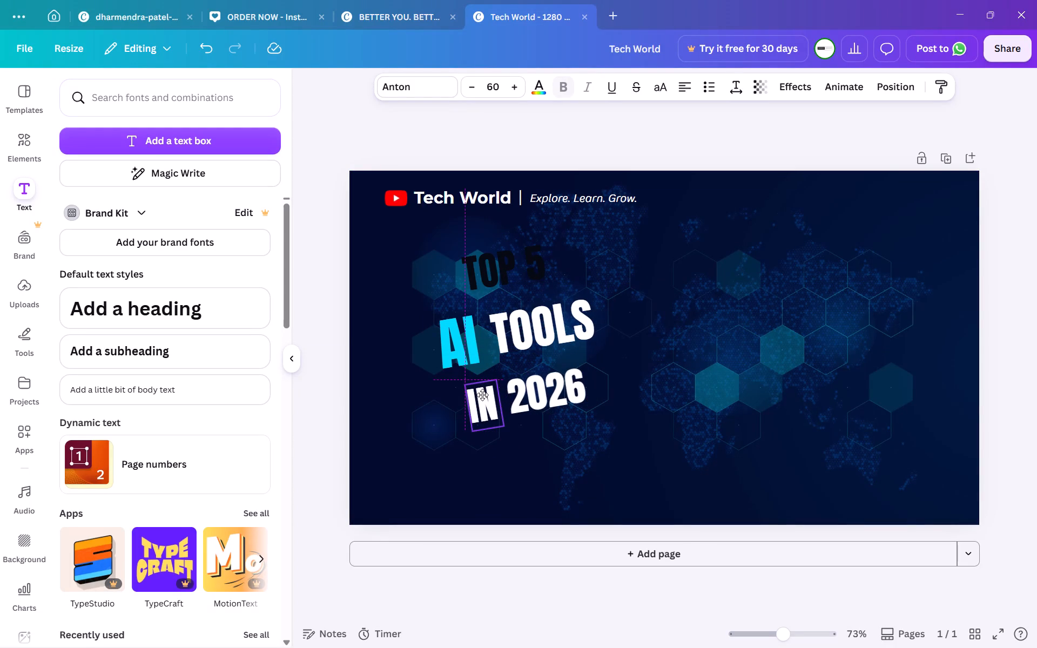
pyautogui.moveTo(482, 395); pyautogui.dragTo(482, 394)
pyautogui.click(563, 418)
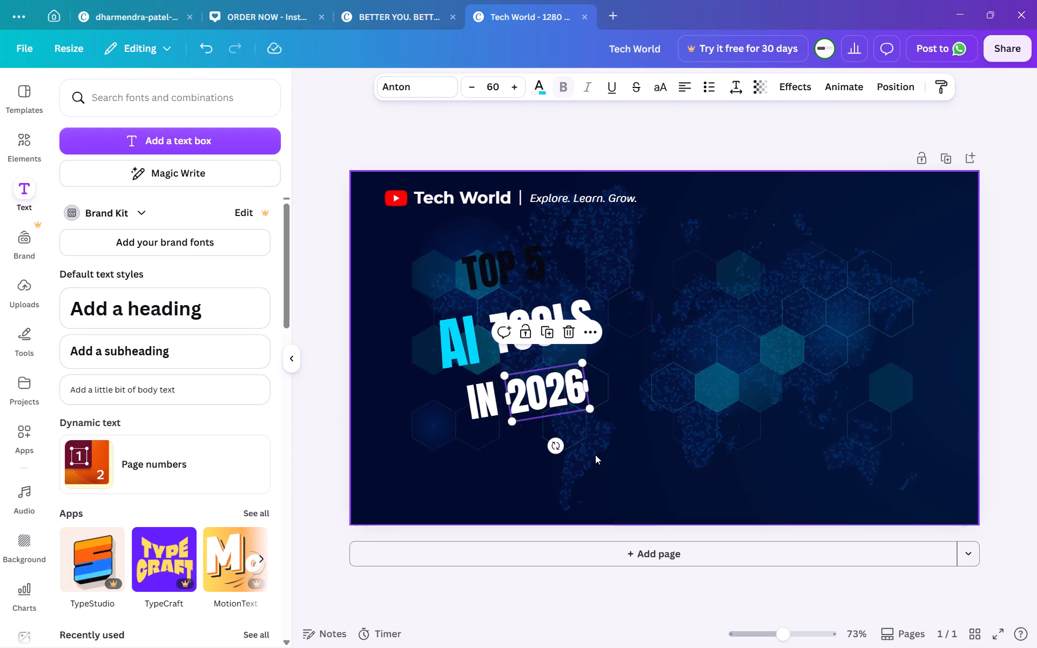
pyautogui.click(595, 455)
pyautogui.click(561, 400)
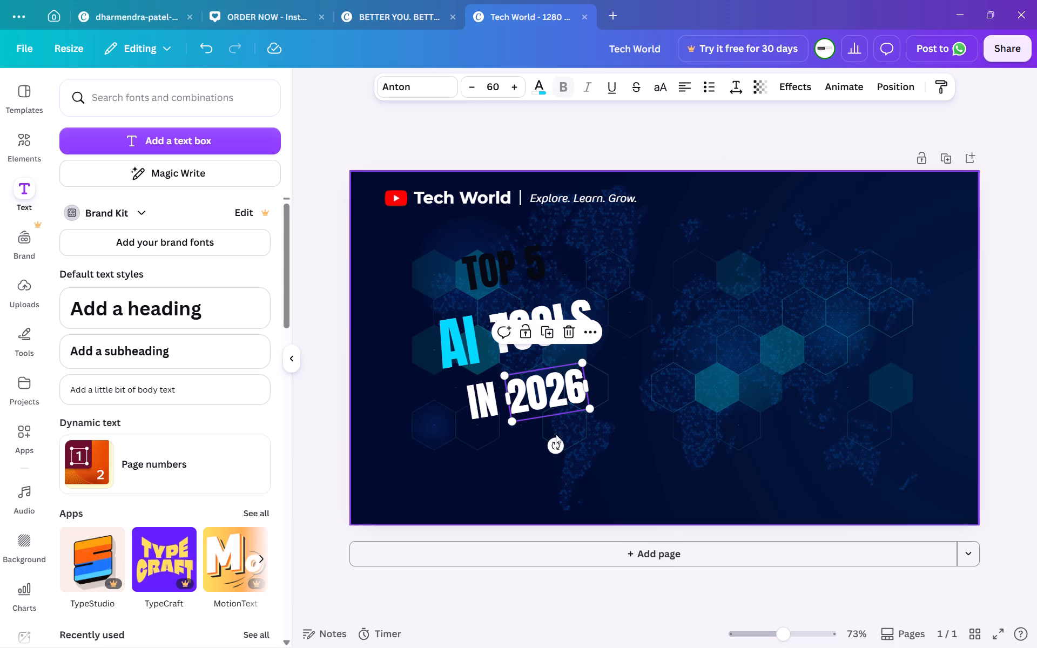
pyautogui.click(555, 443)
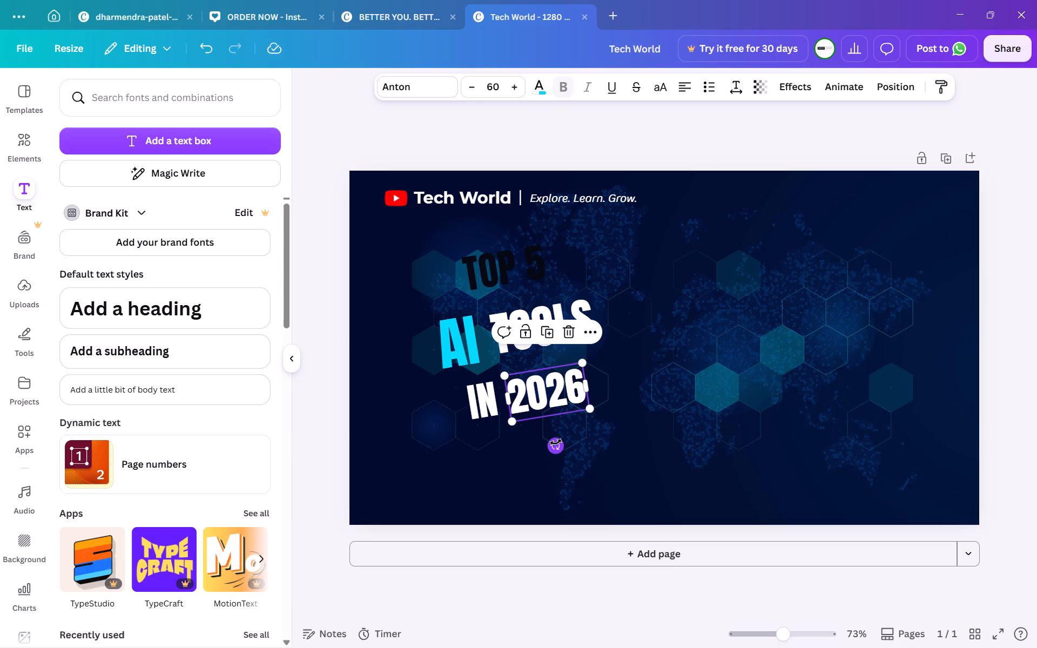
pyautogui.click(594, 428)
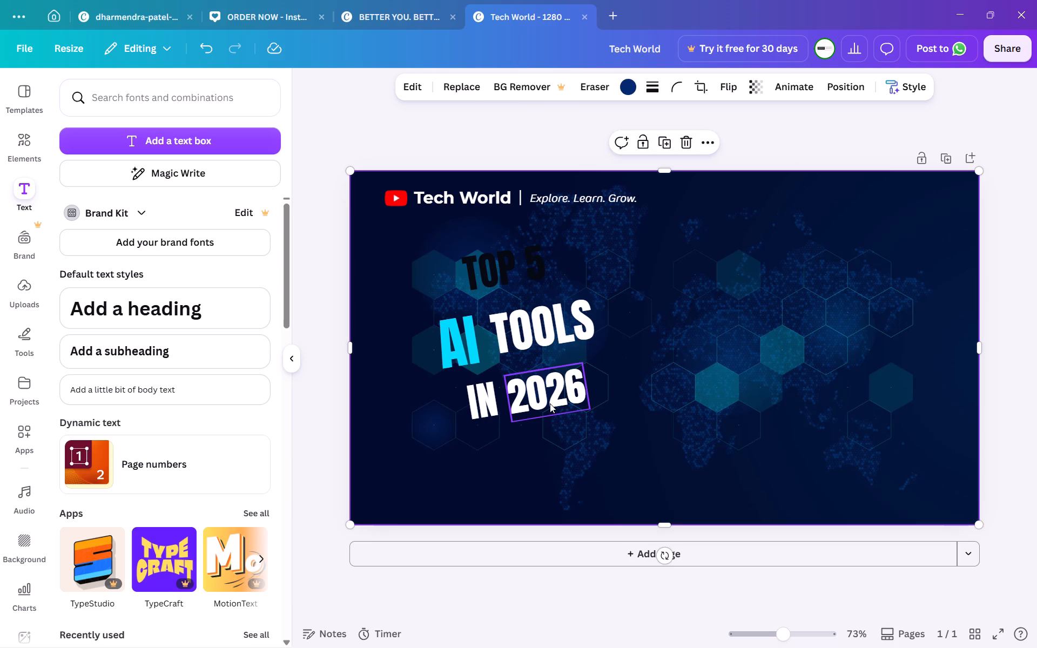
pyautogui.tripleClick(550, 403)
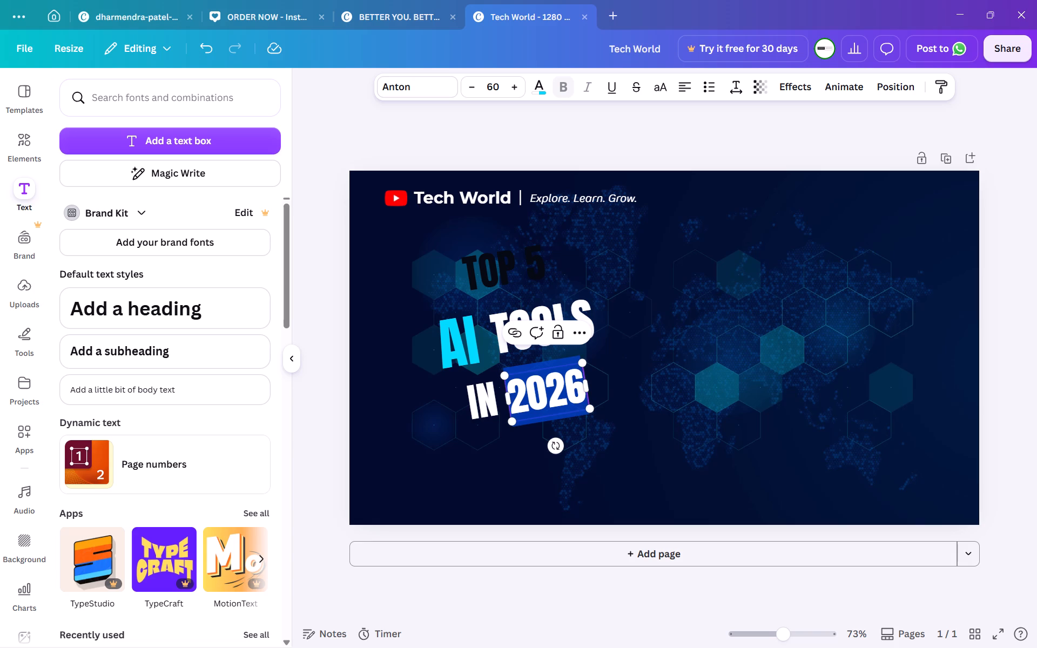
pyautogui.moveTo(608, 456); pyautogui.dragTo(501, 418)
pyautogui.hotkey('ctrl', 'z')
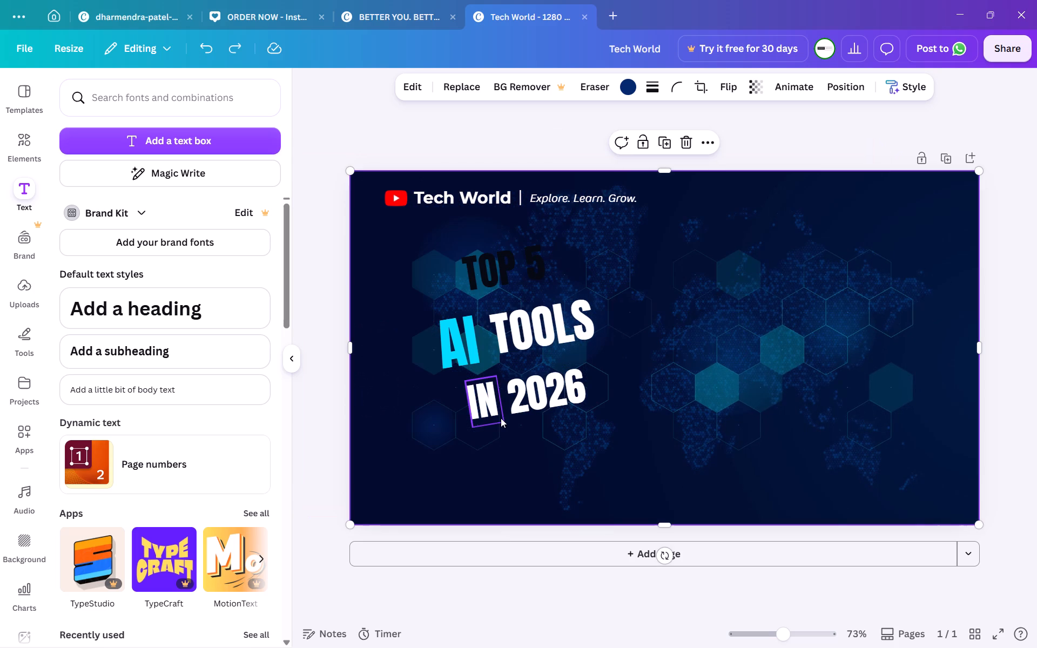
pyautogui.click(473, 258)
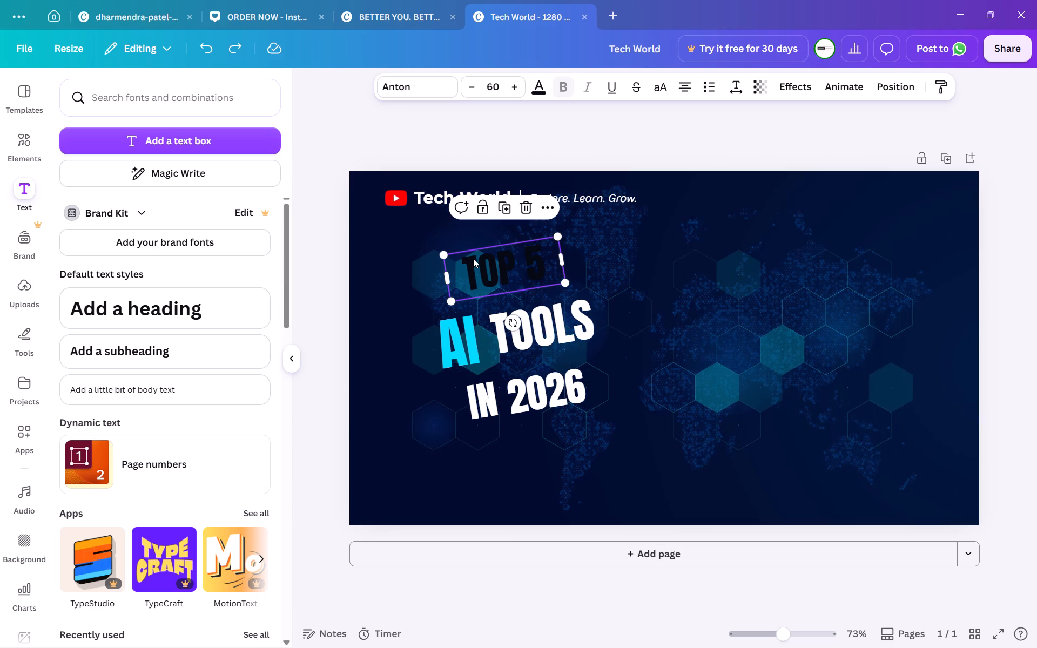
# Add a rounded square shape to the page and enter "2026" as its text.
pyautogui.click(28, 139)
pyautogui.click(173, 99)
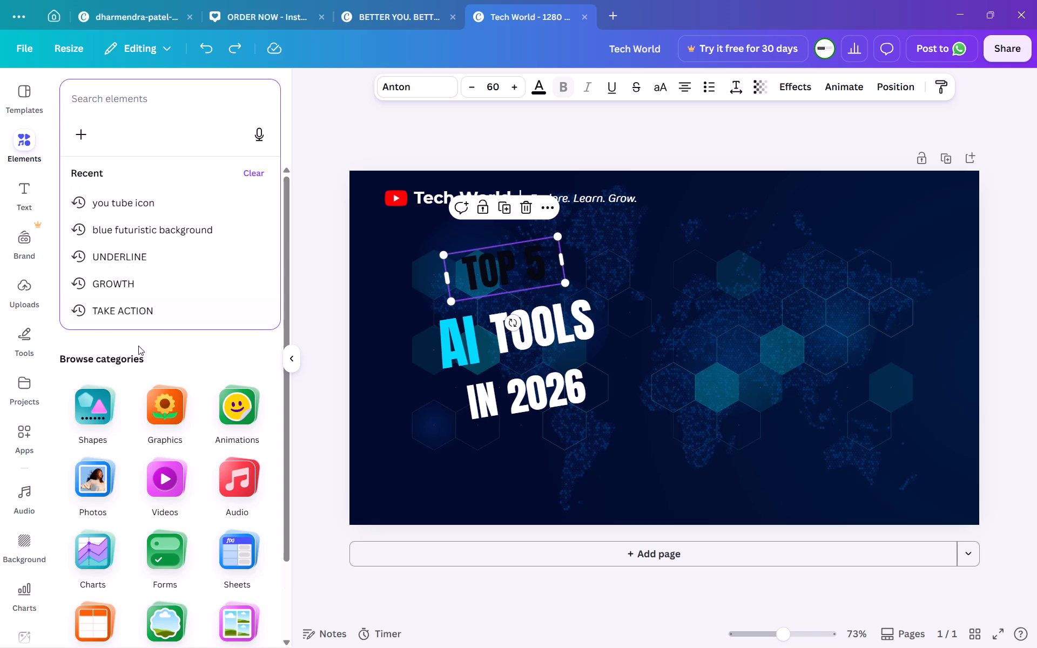
pyautogui.click(106, 408)
pyautogui.click(96, 377)
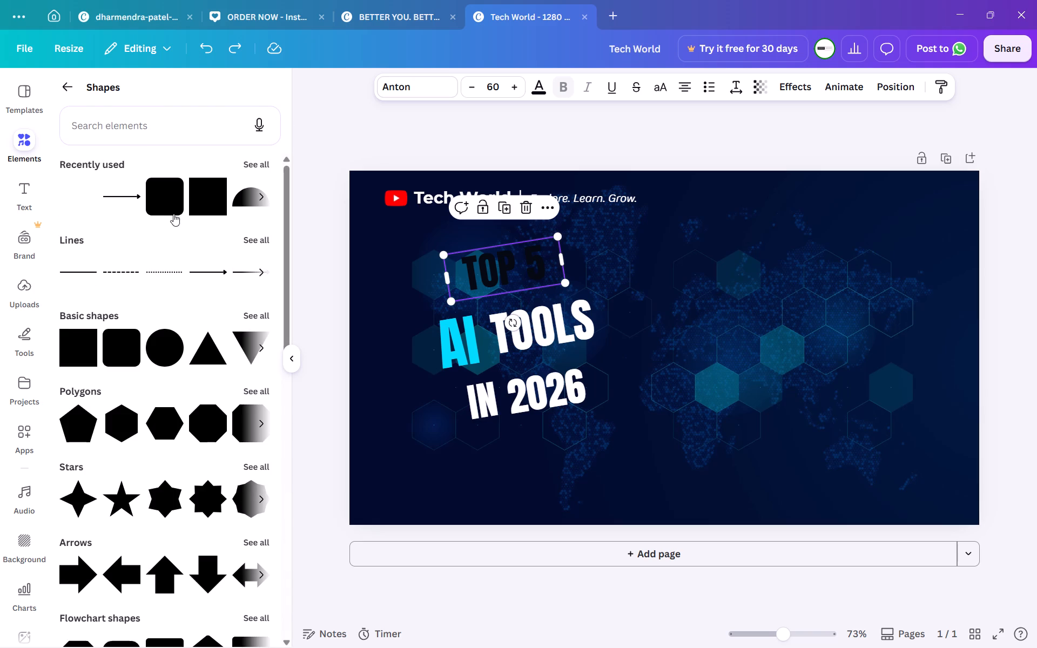
pyautogui.click(172, 209)
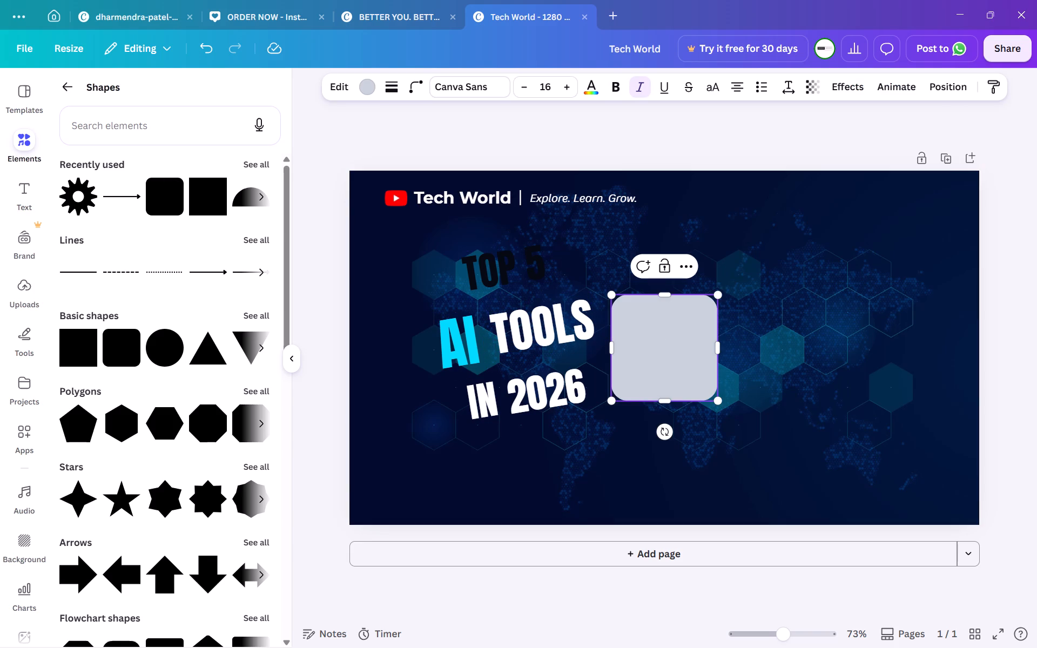
pyautogui.write('2026')
# Set the "2026" text inside the rounded shape to font size 60 and bold.
pyautogui.click(541, 390)
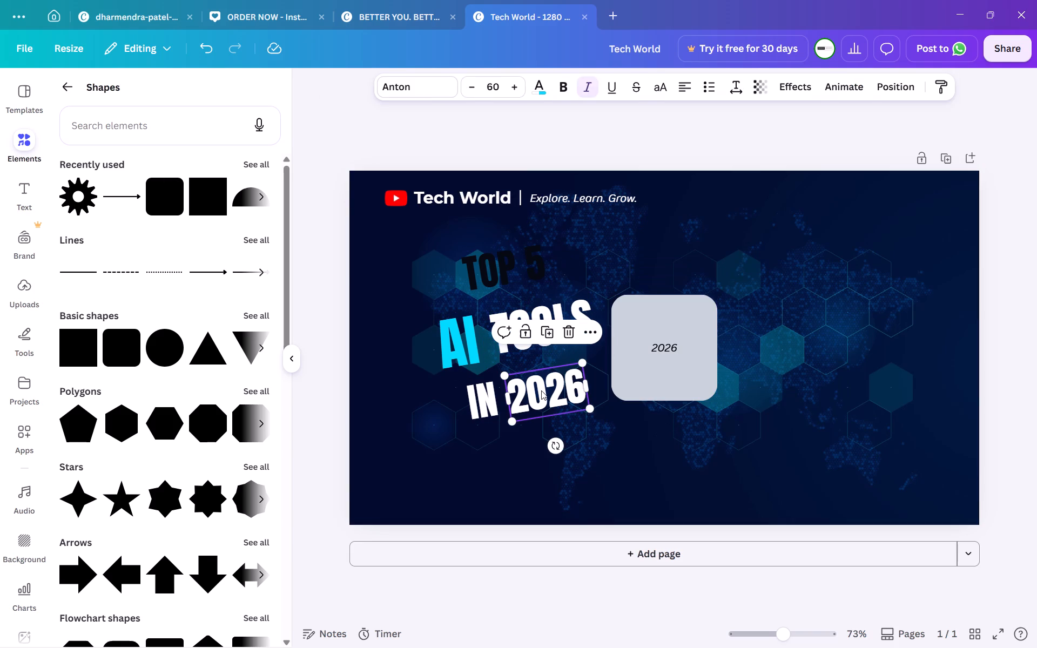
pyautogui.tripleClick(668, 343)
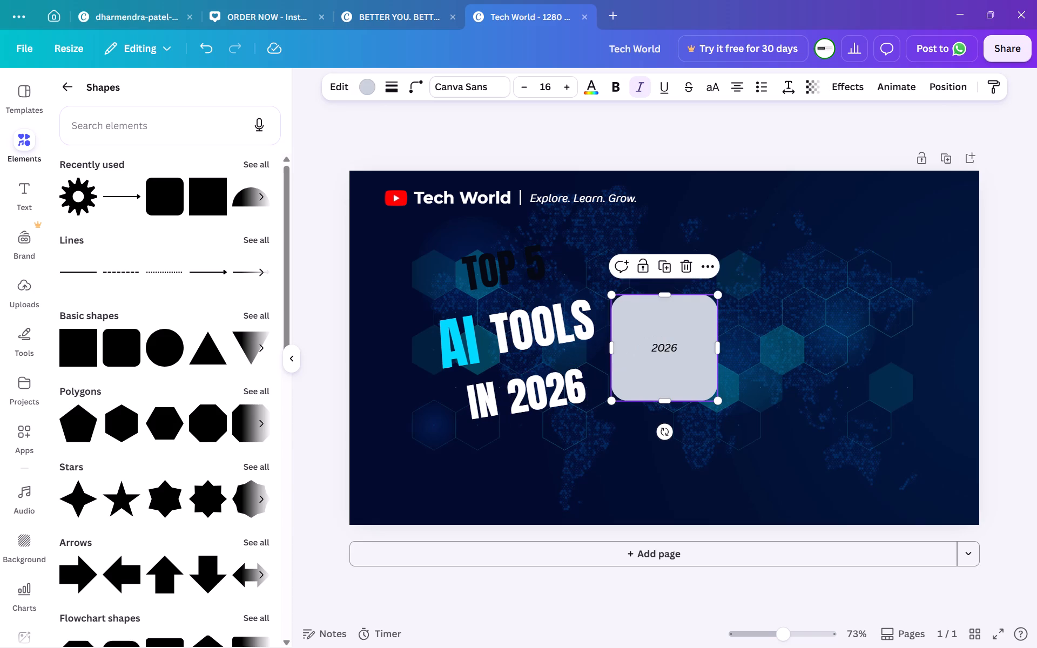
pyautogui.click(545, 88)
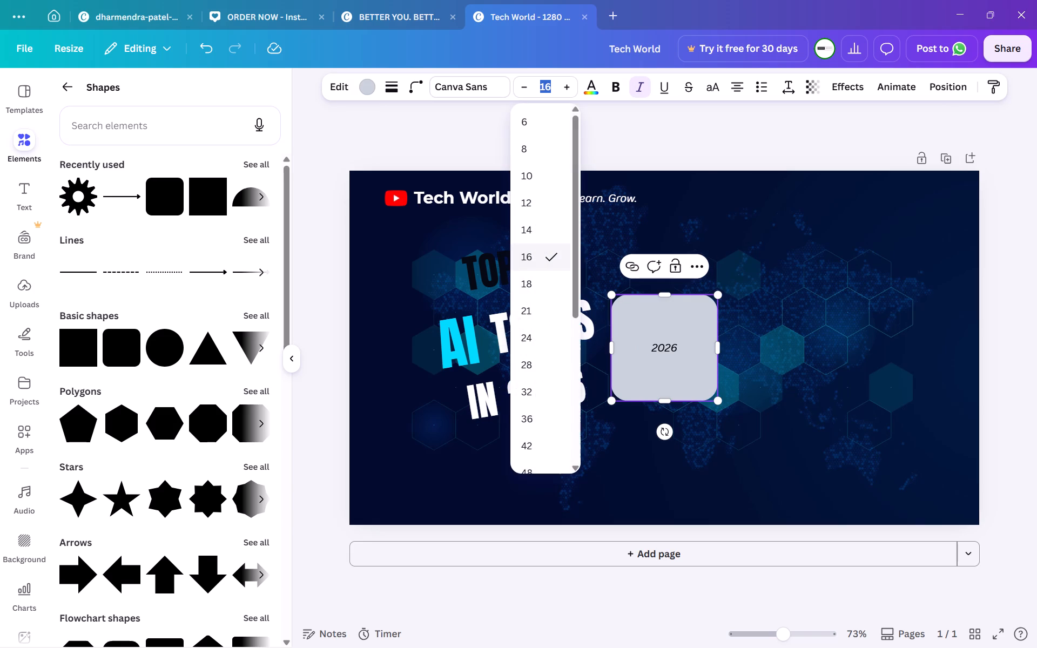
pyautogui.write('60')
pyautogui.press('Return')
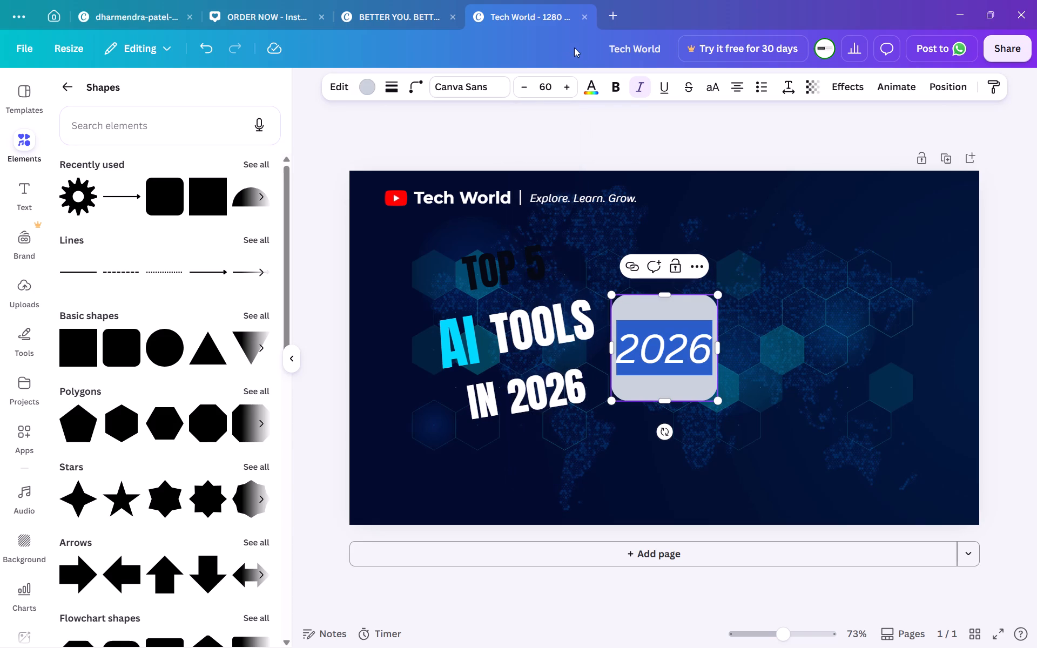
pyautogui.click(613, 80)
# Change the font of the "2026" text inside the rounded shape to Anton.
pyautogui.click(546, 394)
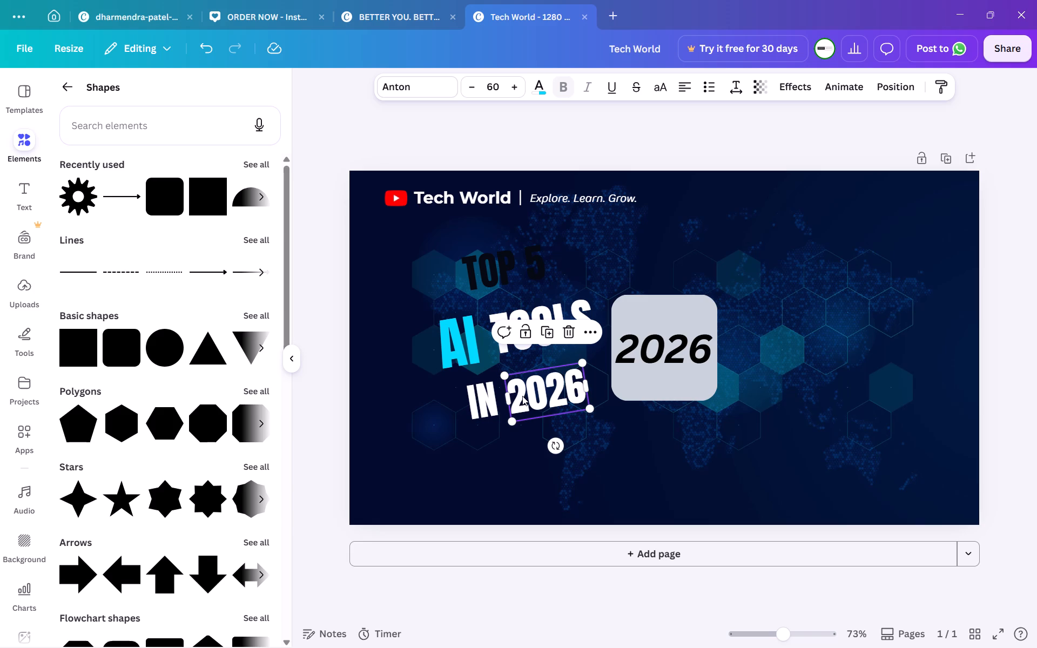
pyautogui.doubleClick(654, 357)
pyautogui.tripleClick(654, 357)
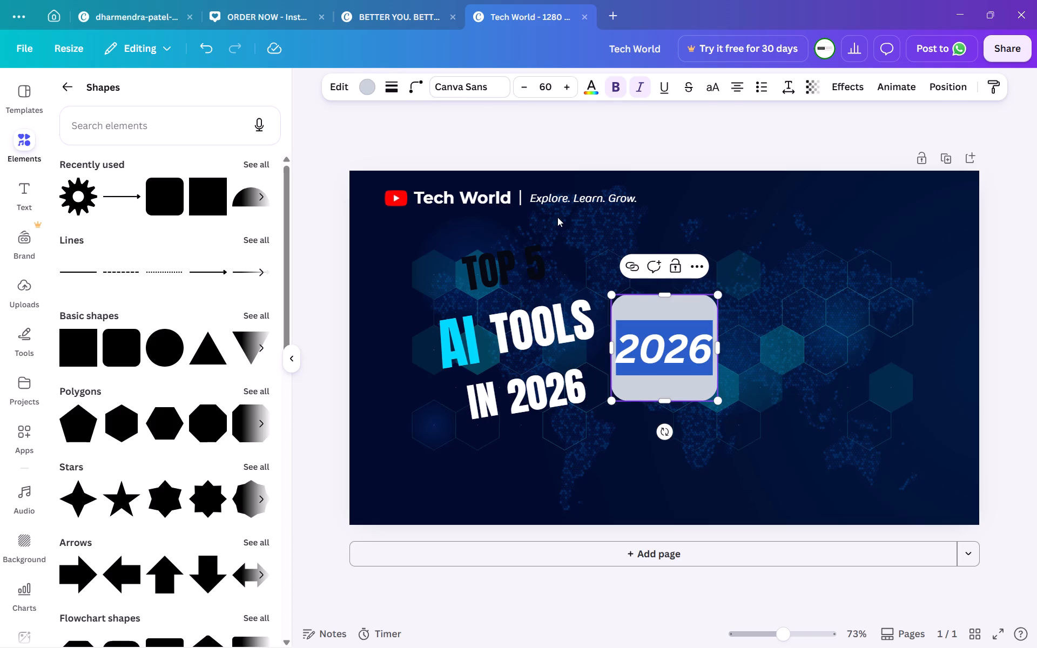
pyautogui.click(475, 86)
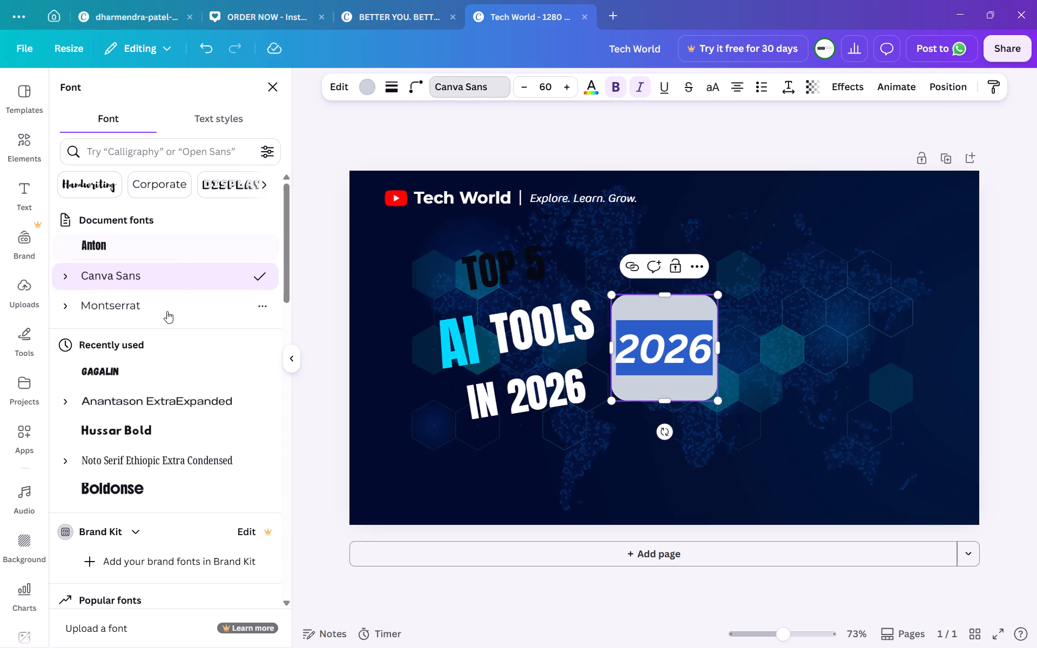
pyautogui.click(129, 251)
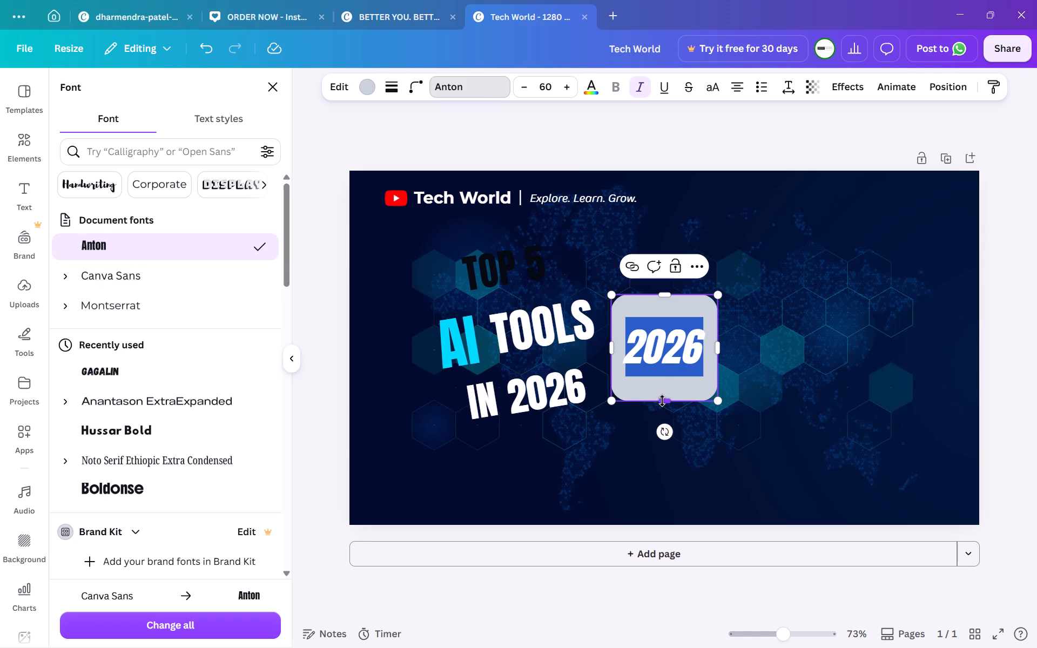
# Reduce the rounded shape's height from its lower edge so it fits closer around "2026".
pyautogui.moveTo(662, 401); pyautogui.dragTo(668, 353)
pyautogui.click(699, 407)
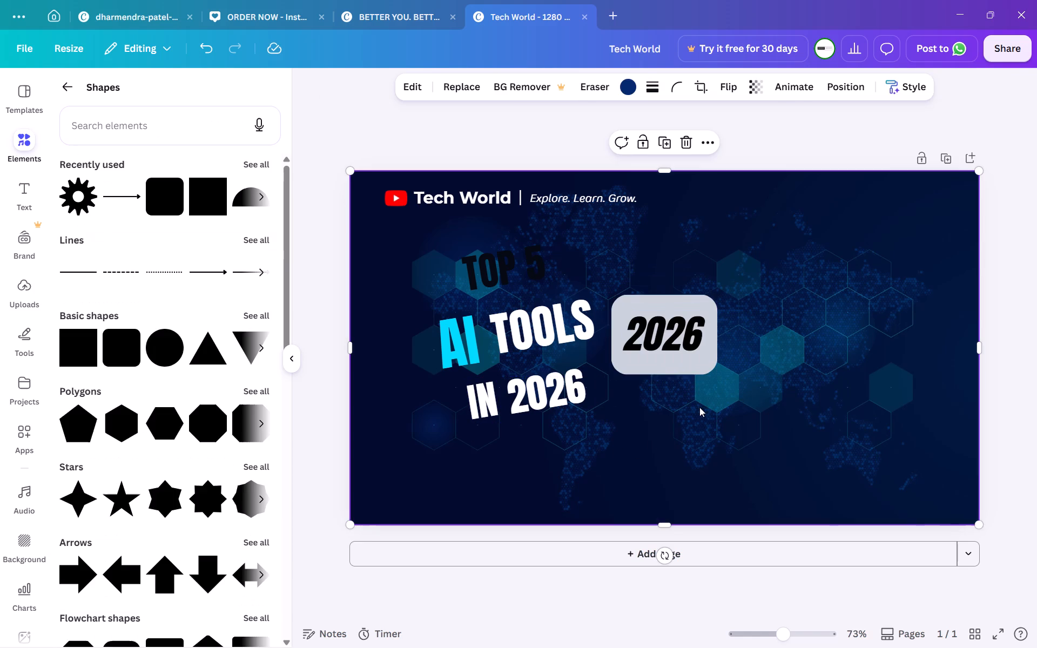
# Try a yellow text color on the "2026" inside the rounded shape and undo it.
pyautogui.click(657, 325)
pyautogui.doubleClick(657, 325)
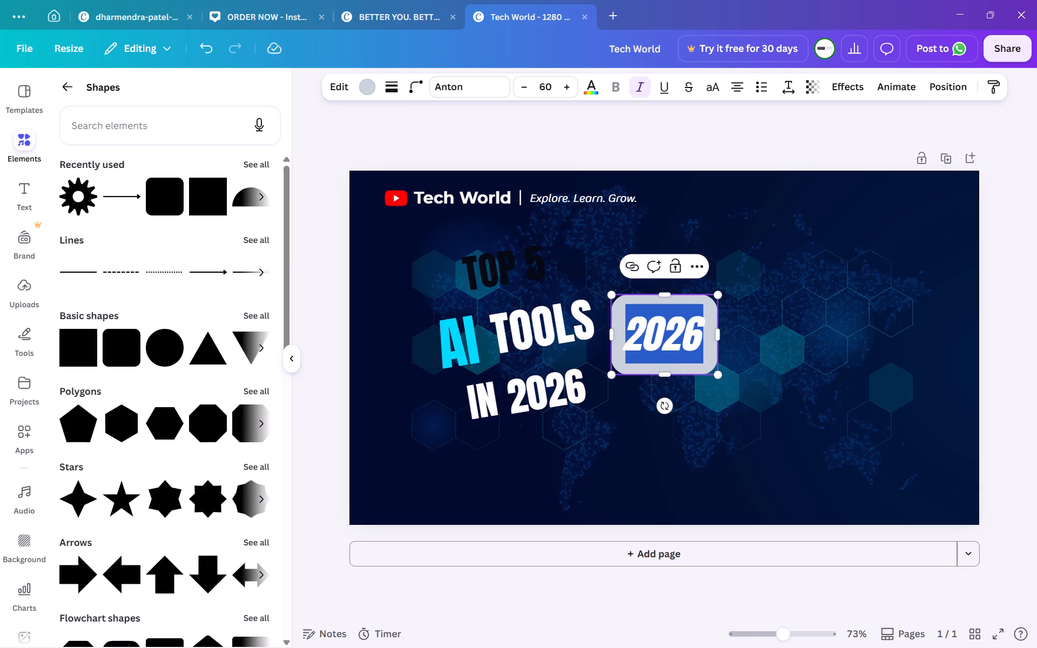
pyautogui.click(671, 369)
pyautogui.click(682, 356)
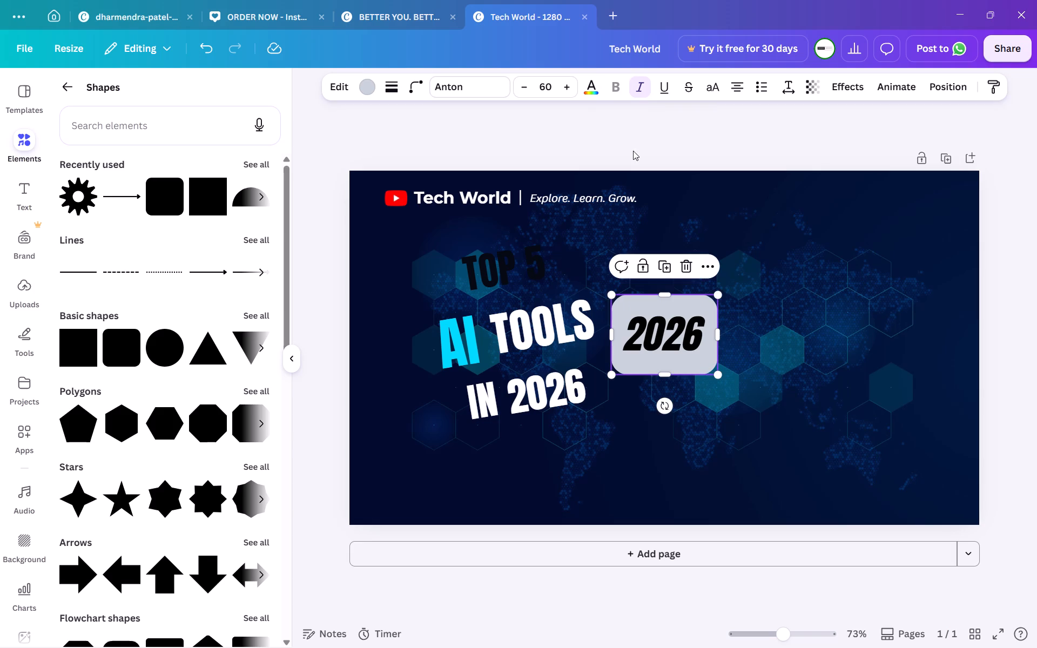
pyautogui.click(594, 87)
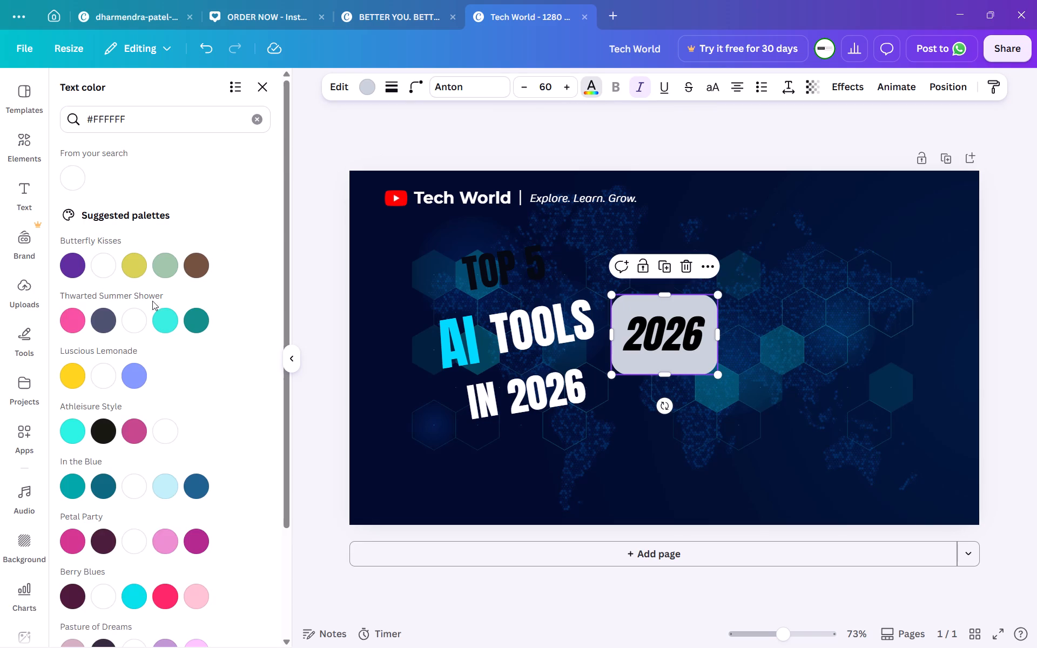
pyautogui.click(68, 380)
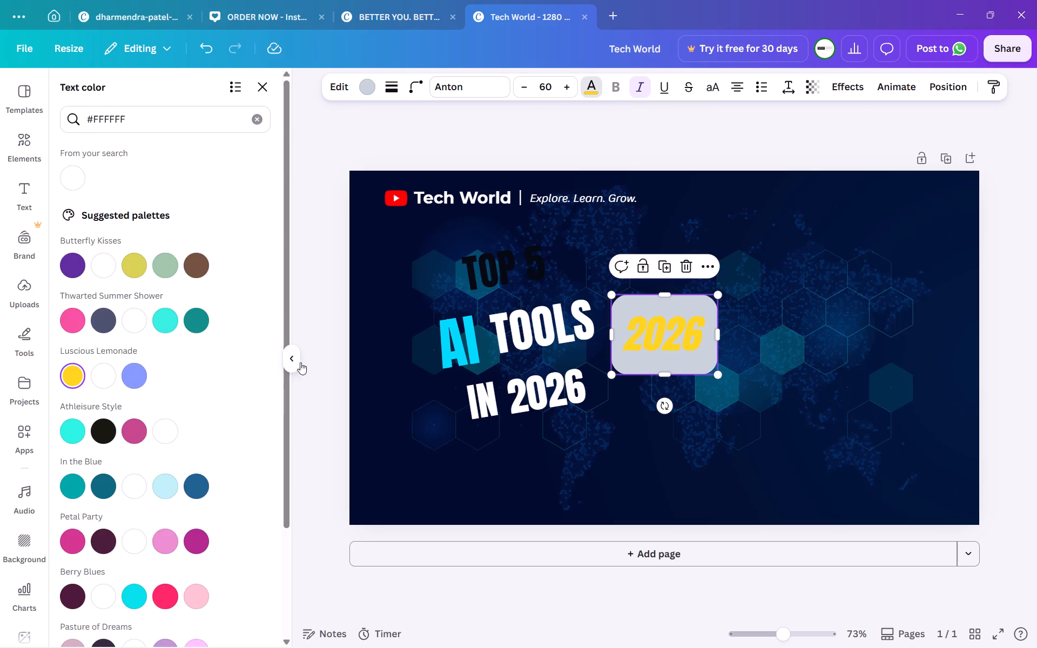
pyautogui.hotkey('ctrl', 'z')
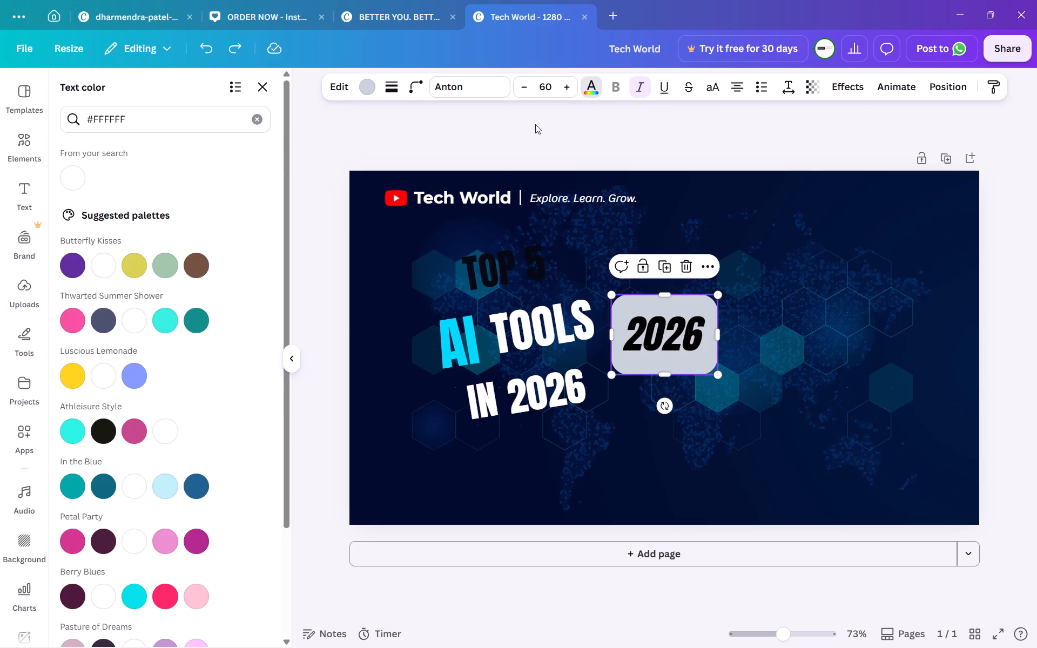
# Fill the rounded shape behind "2026" with yellow (#ffde59), trying the light orange swatch as well.
pyautogui.click(370, 89)
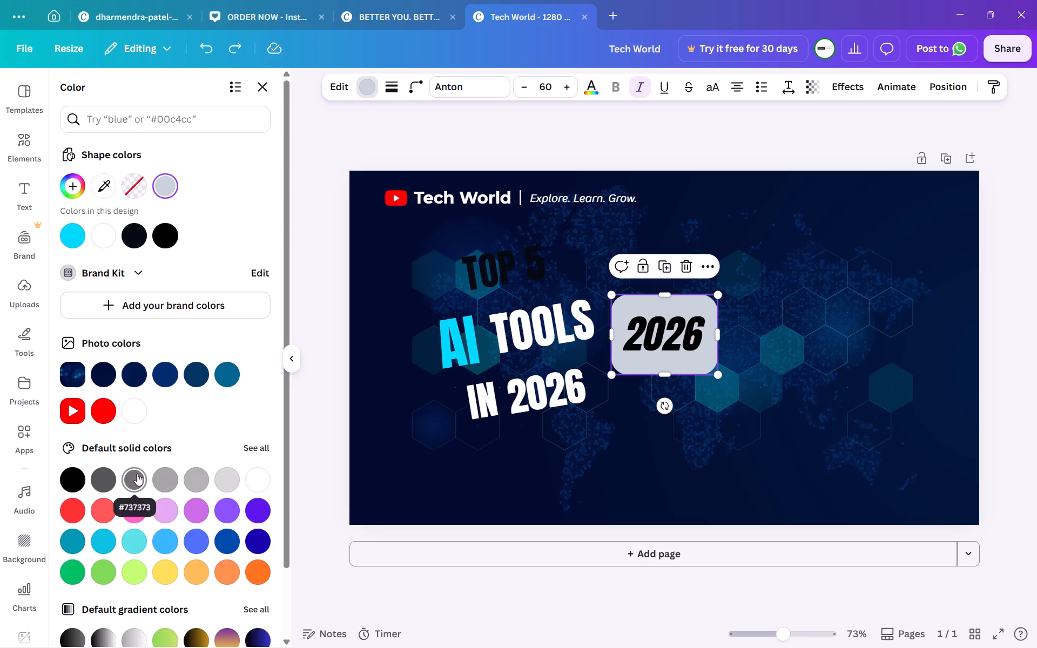
pyautogui.click(163, 573)
pyautogui.click(200, 574)
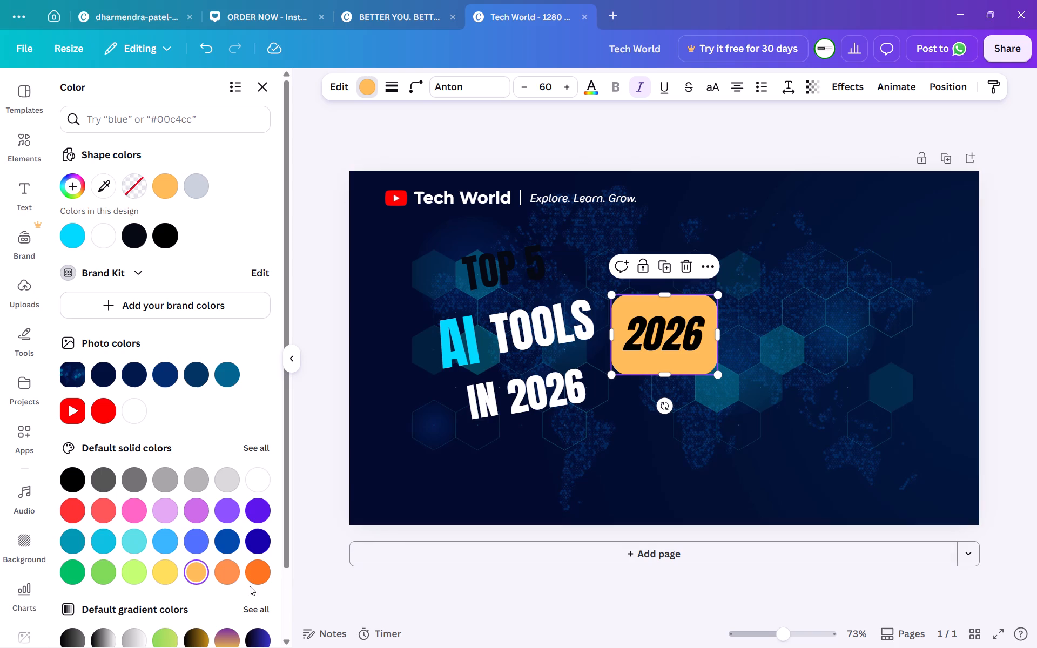
pyautogui.click(169, 569)
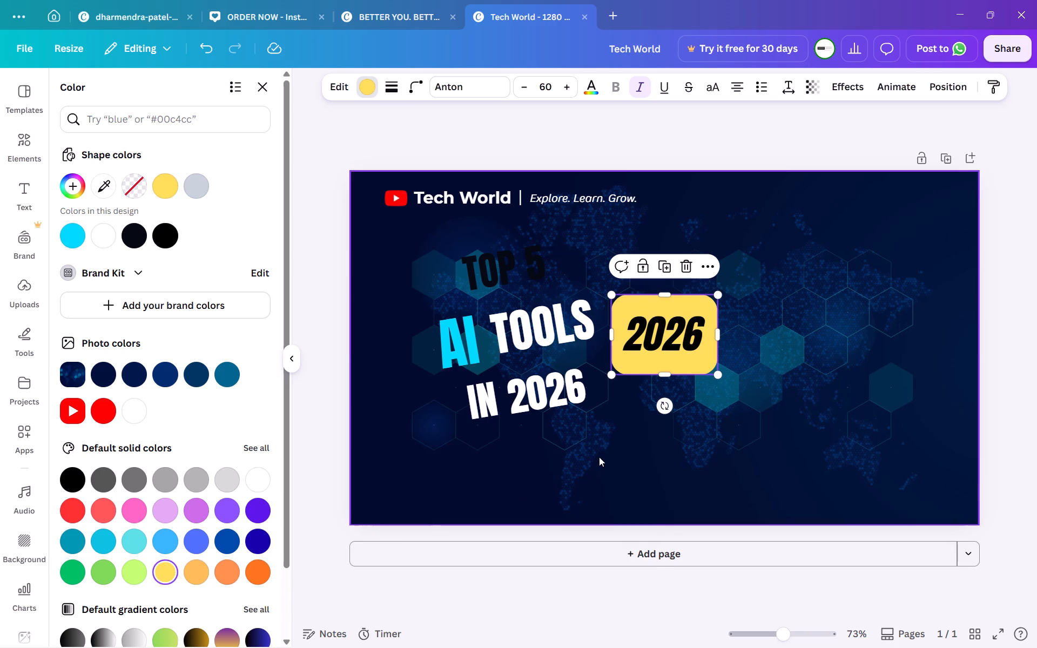
pyautogui.click(599, 457)
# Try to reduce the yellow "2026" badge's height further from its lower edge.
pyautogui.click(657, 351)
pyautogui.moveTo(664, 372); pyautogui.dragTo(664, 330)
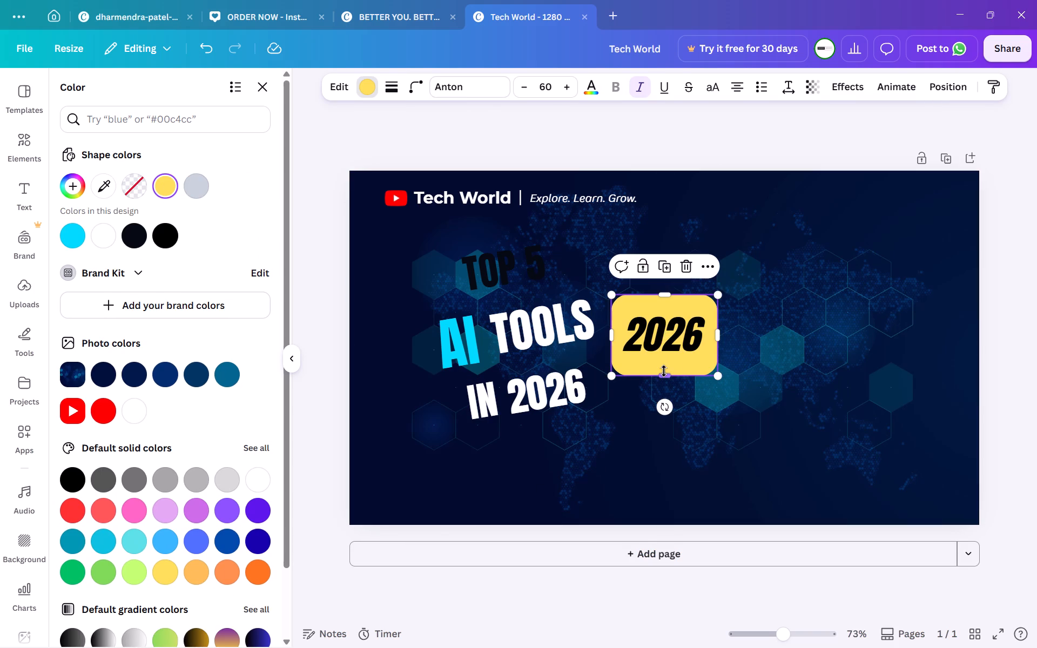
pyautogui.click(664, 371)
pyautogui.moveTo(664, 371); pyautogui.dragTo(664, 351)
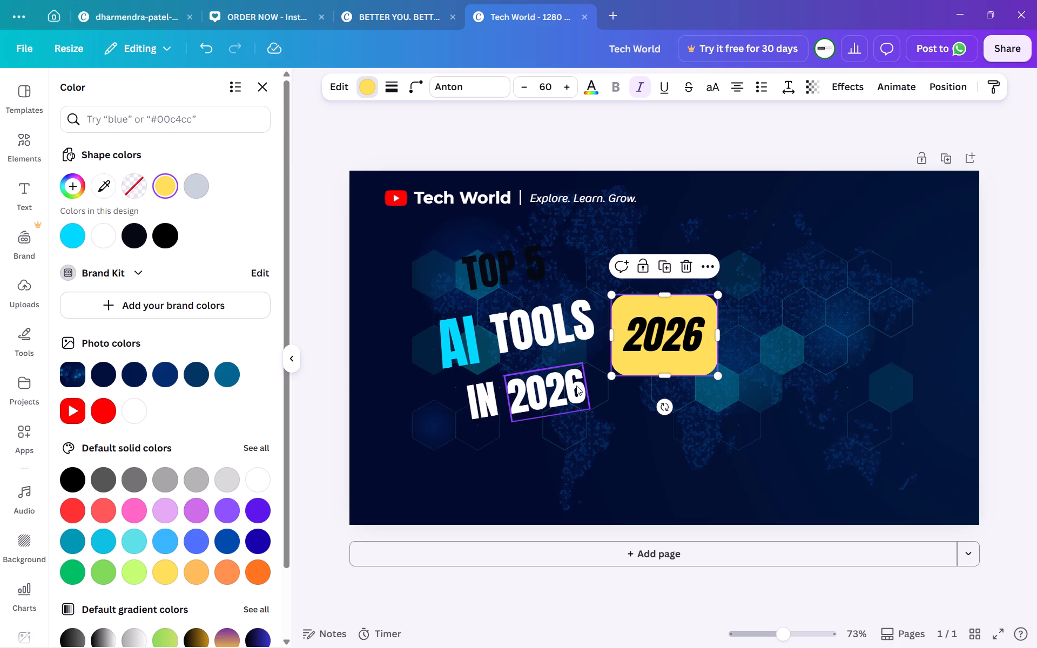
# Delete the white "2026" text that follows "IN" in the headline.
pyautogui.doubleClick(571, 390)
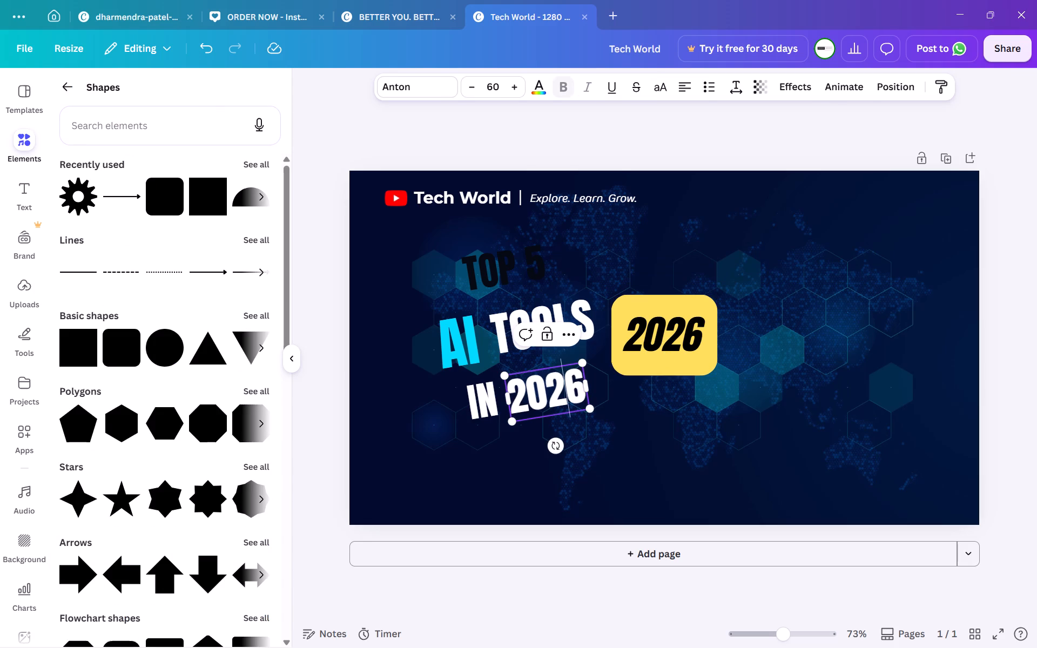
pyautogui.doubleClick(569, 401)
pyautogui.click(621, 413)
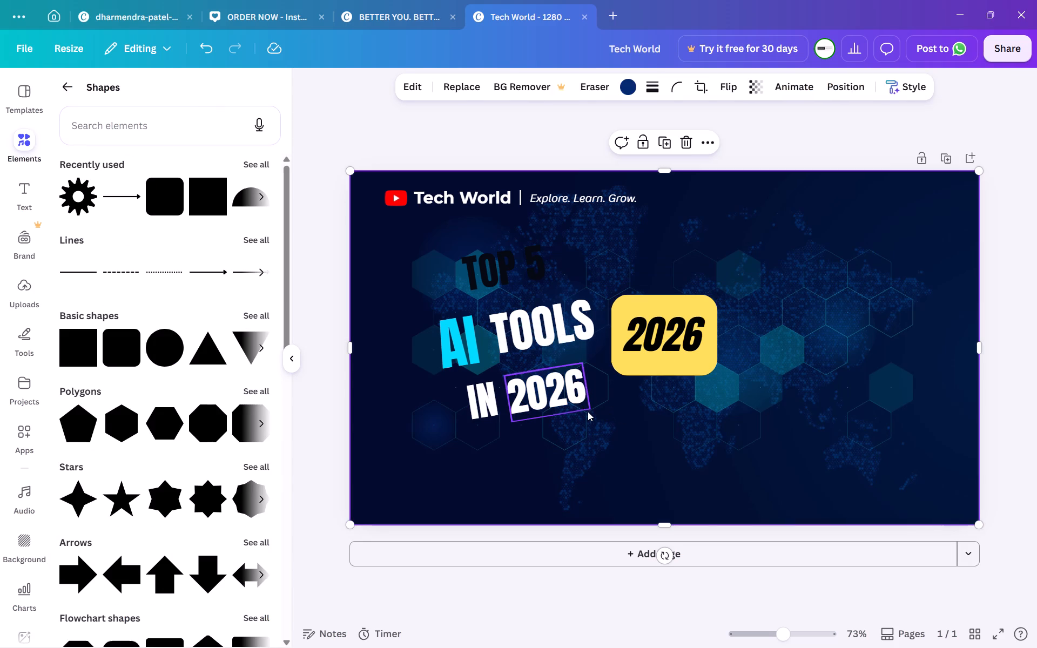
pyautogui.click(583, 409)
pyautogui.click(569, 332)
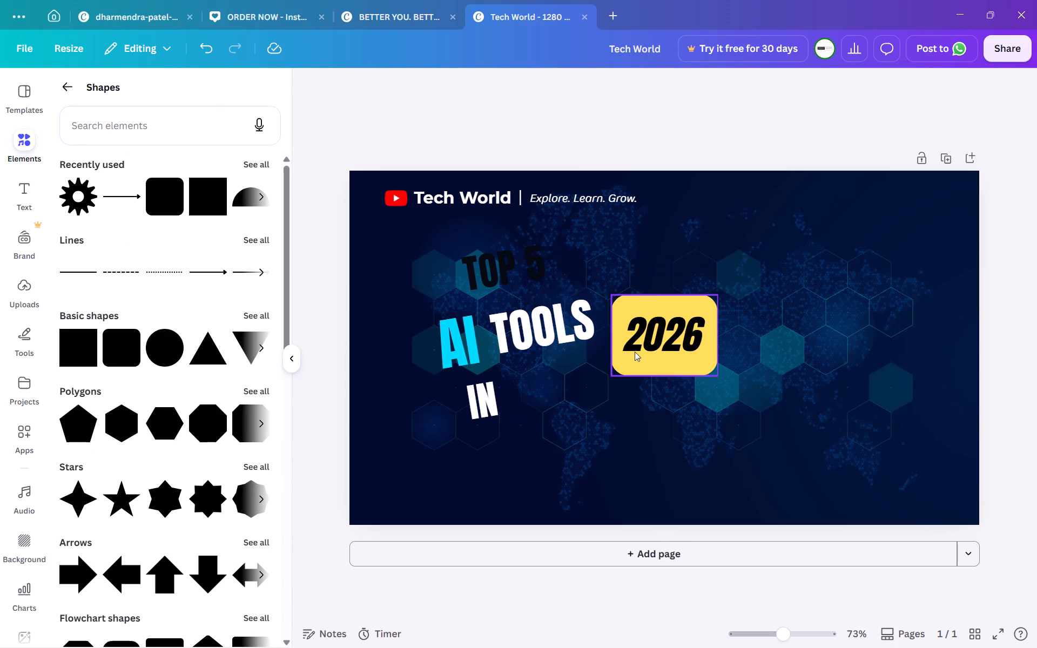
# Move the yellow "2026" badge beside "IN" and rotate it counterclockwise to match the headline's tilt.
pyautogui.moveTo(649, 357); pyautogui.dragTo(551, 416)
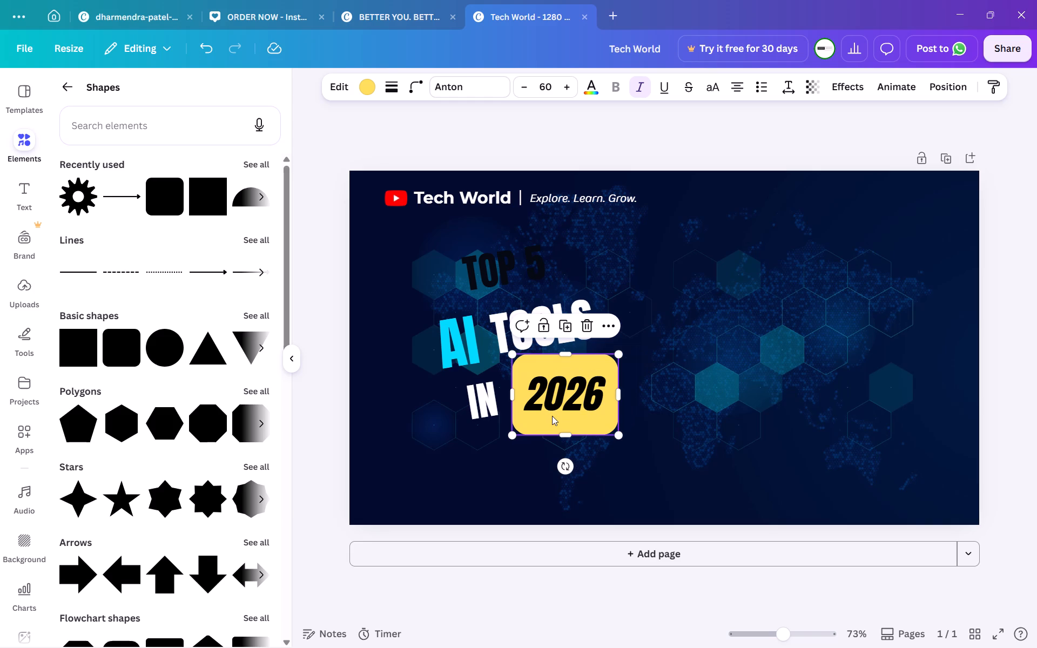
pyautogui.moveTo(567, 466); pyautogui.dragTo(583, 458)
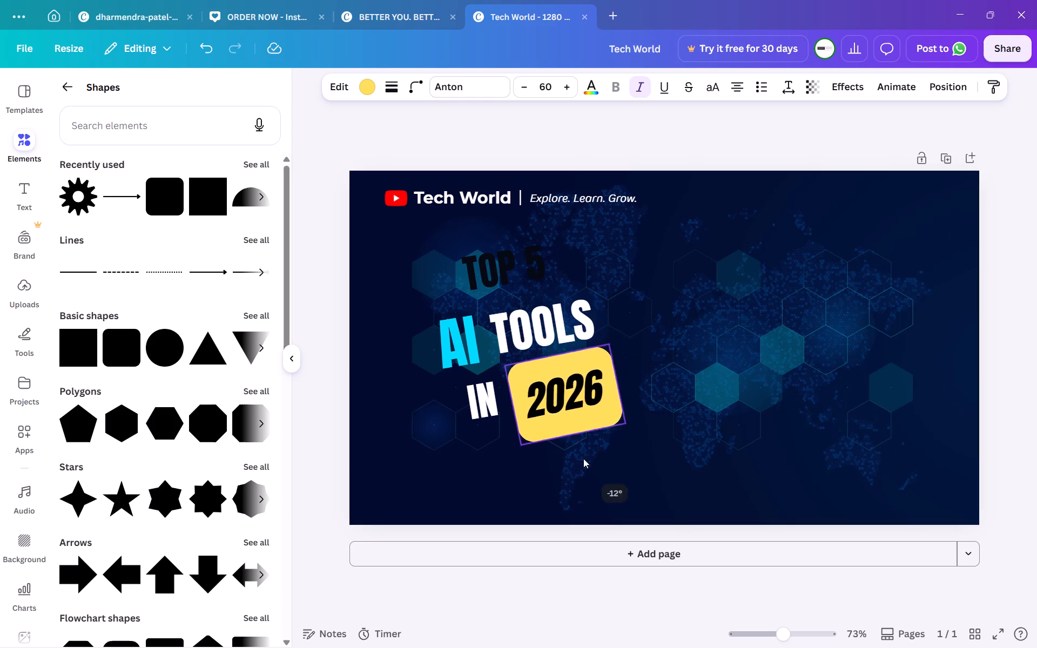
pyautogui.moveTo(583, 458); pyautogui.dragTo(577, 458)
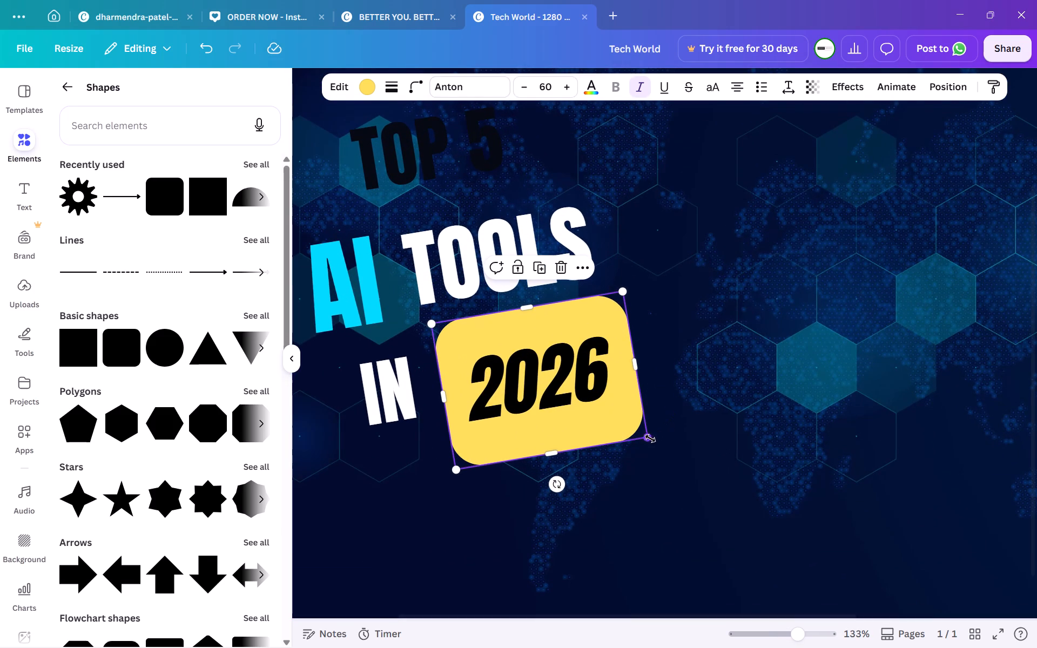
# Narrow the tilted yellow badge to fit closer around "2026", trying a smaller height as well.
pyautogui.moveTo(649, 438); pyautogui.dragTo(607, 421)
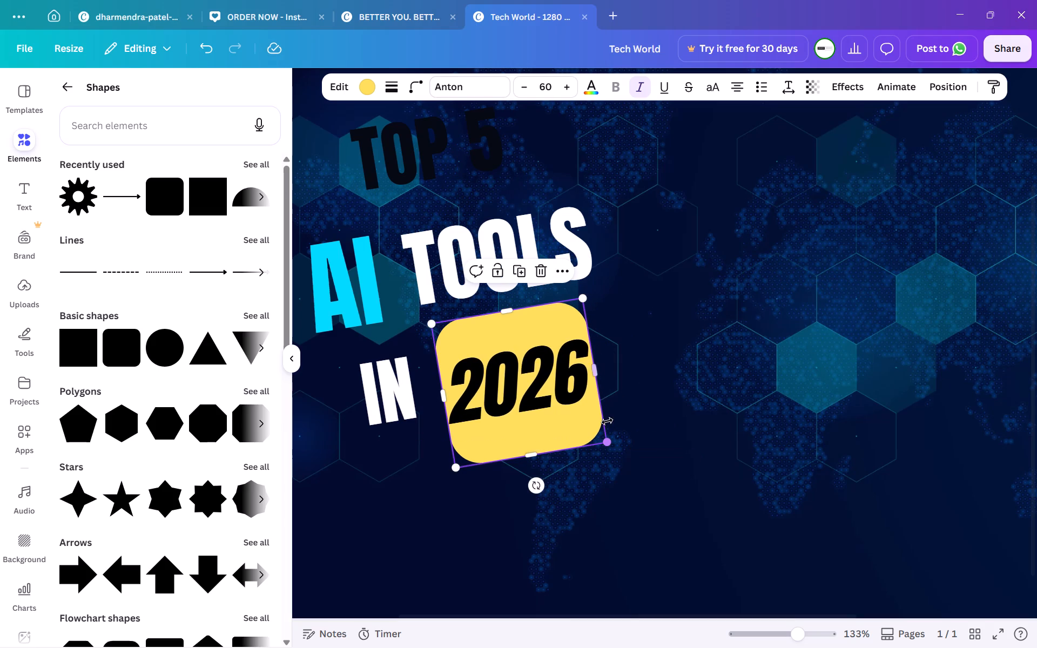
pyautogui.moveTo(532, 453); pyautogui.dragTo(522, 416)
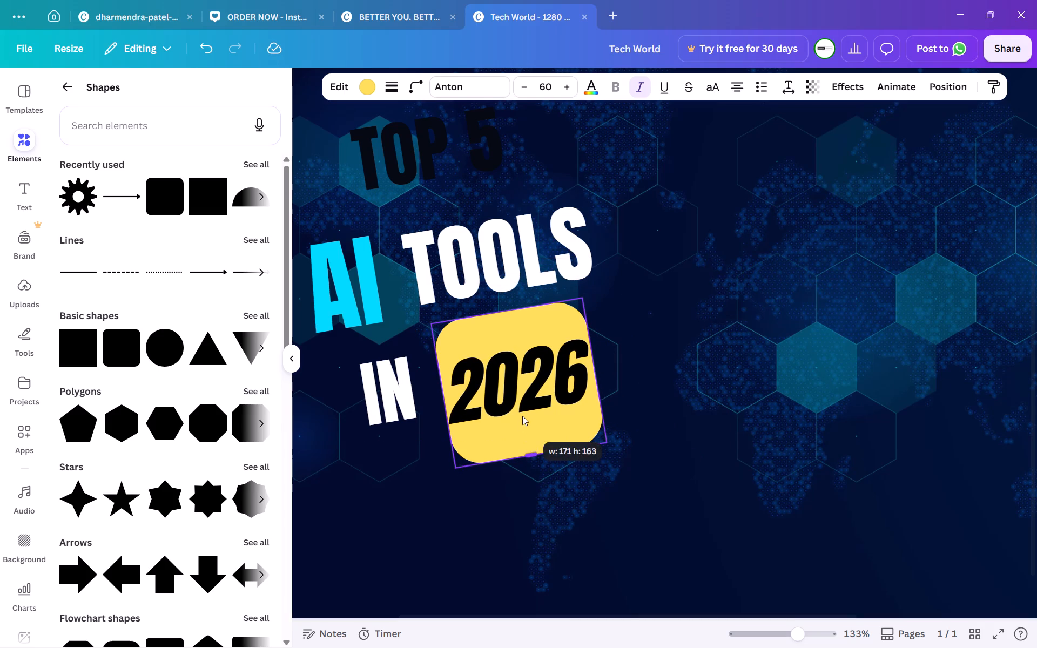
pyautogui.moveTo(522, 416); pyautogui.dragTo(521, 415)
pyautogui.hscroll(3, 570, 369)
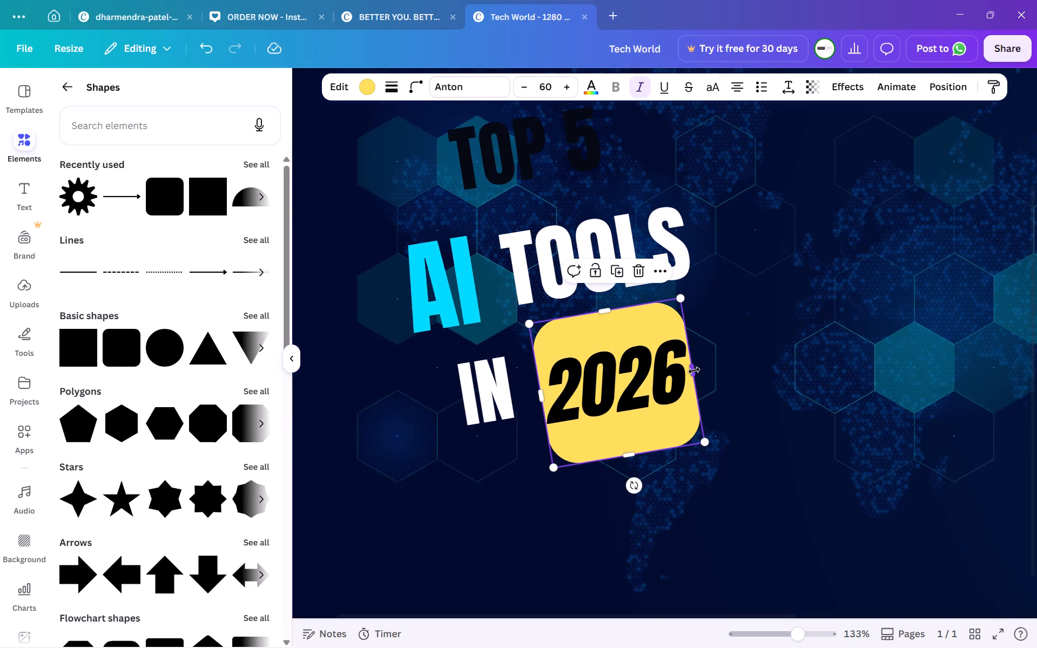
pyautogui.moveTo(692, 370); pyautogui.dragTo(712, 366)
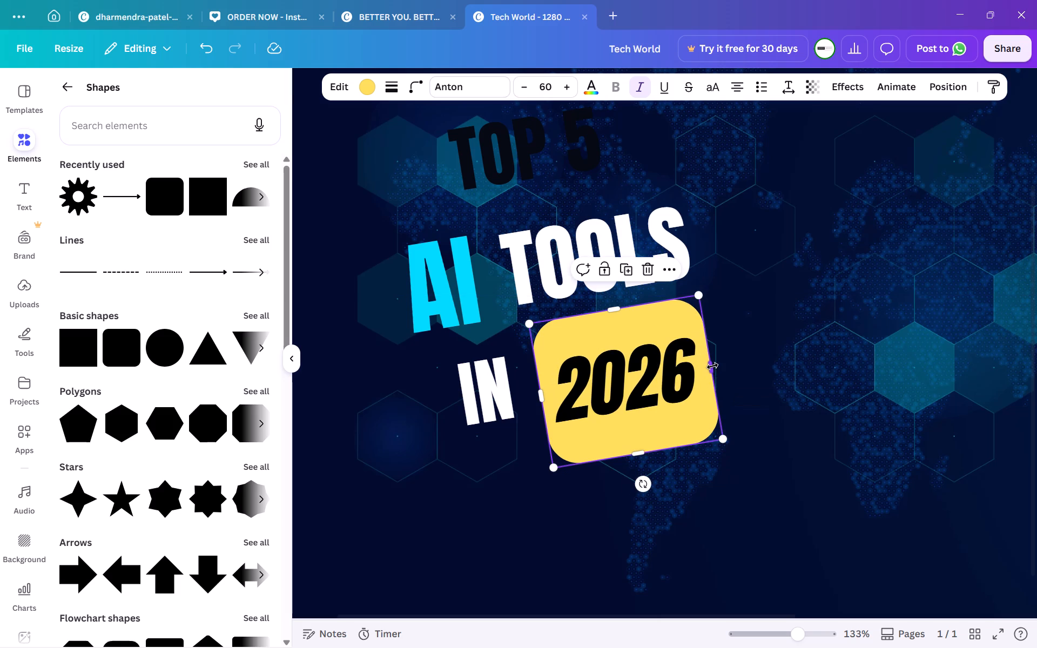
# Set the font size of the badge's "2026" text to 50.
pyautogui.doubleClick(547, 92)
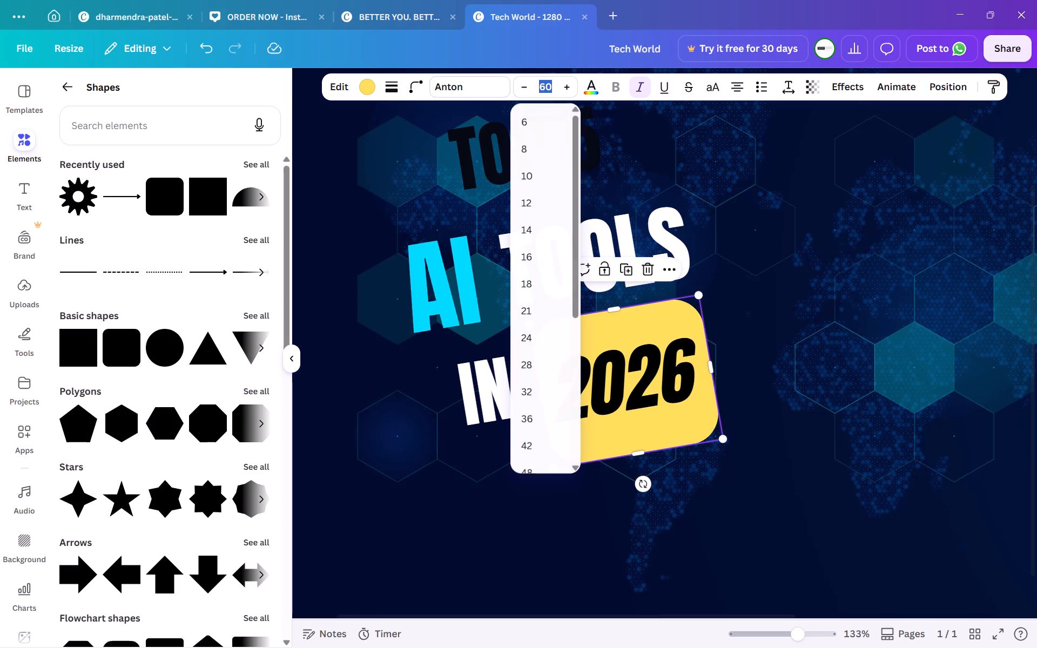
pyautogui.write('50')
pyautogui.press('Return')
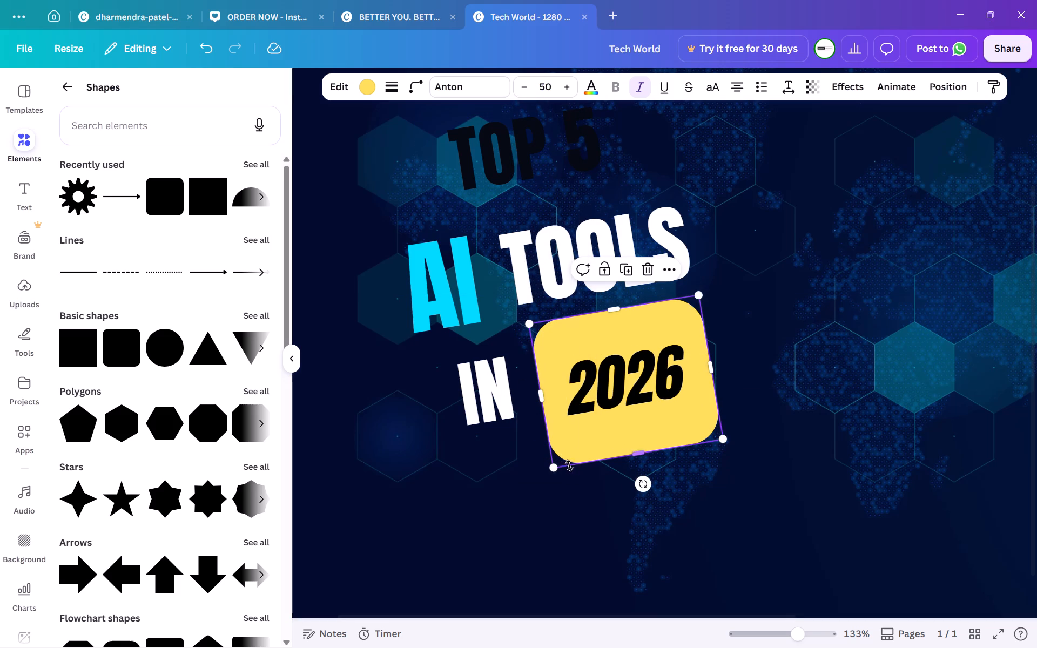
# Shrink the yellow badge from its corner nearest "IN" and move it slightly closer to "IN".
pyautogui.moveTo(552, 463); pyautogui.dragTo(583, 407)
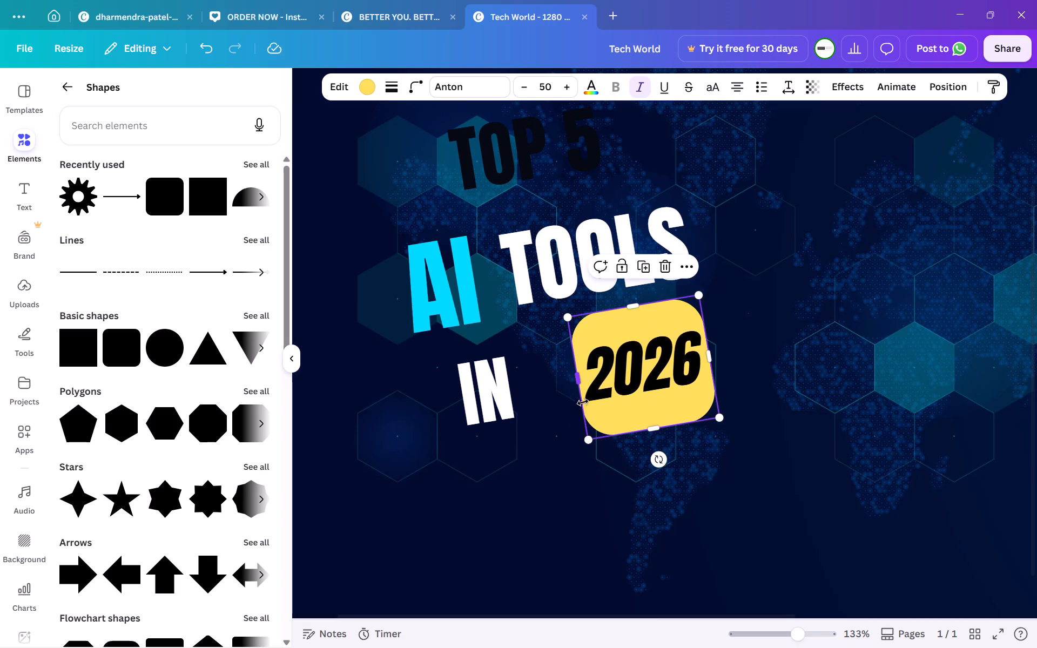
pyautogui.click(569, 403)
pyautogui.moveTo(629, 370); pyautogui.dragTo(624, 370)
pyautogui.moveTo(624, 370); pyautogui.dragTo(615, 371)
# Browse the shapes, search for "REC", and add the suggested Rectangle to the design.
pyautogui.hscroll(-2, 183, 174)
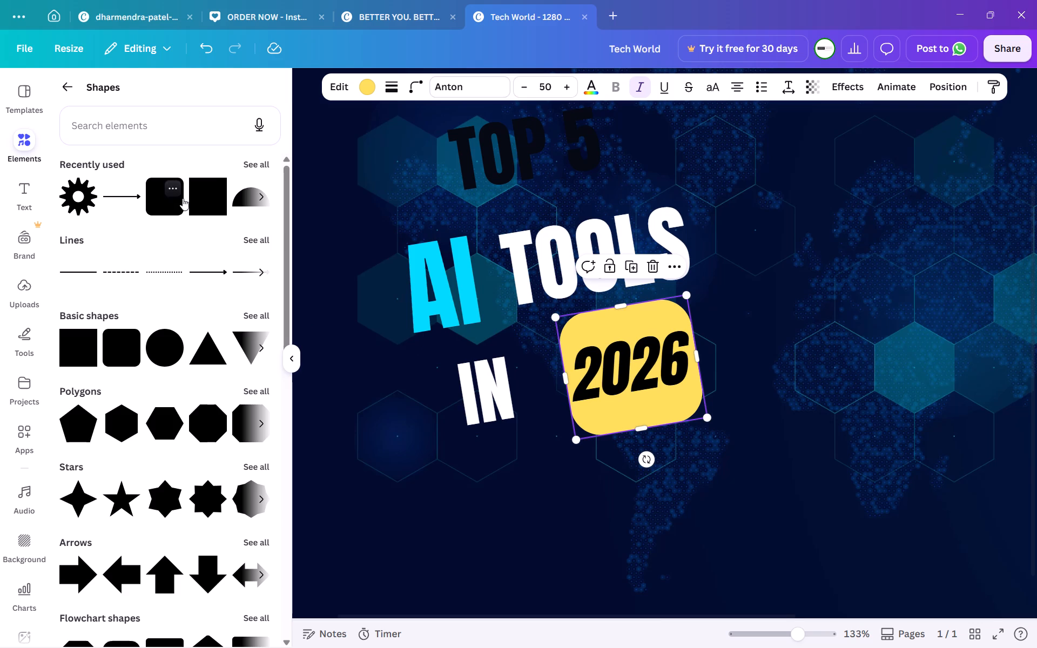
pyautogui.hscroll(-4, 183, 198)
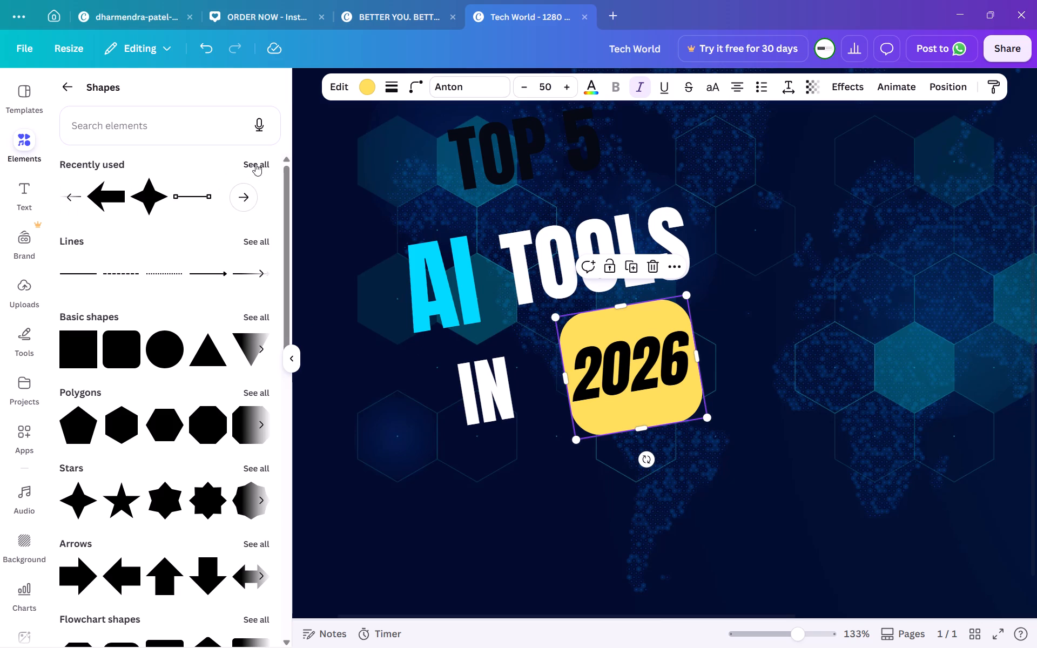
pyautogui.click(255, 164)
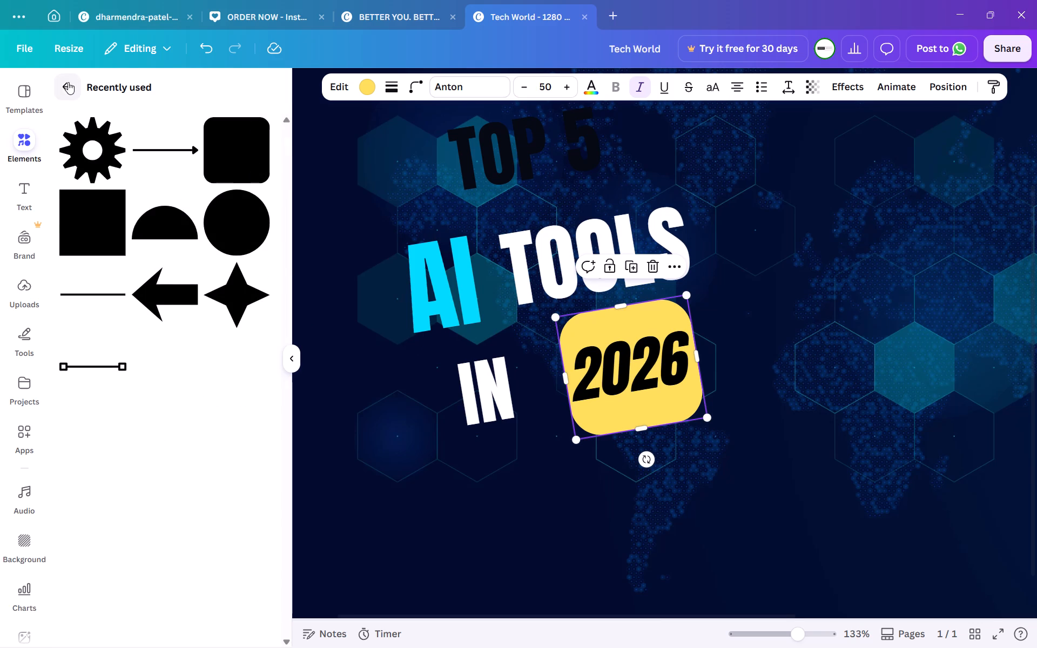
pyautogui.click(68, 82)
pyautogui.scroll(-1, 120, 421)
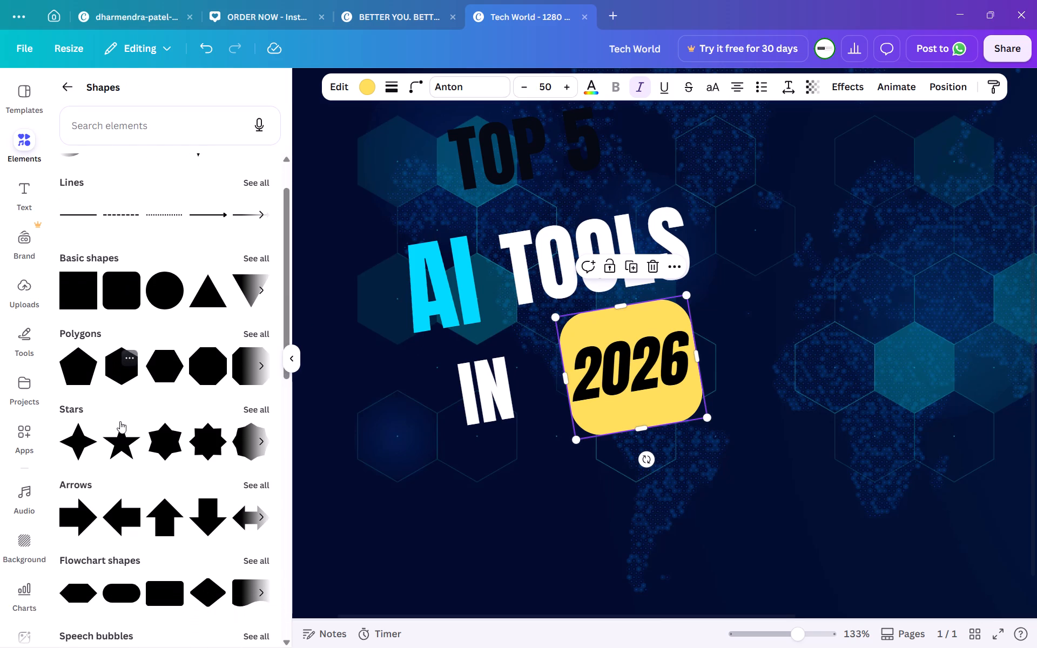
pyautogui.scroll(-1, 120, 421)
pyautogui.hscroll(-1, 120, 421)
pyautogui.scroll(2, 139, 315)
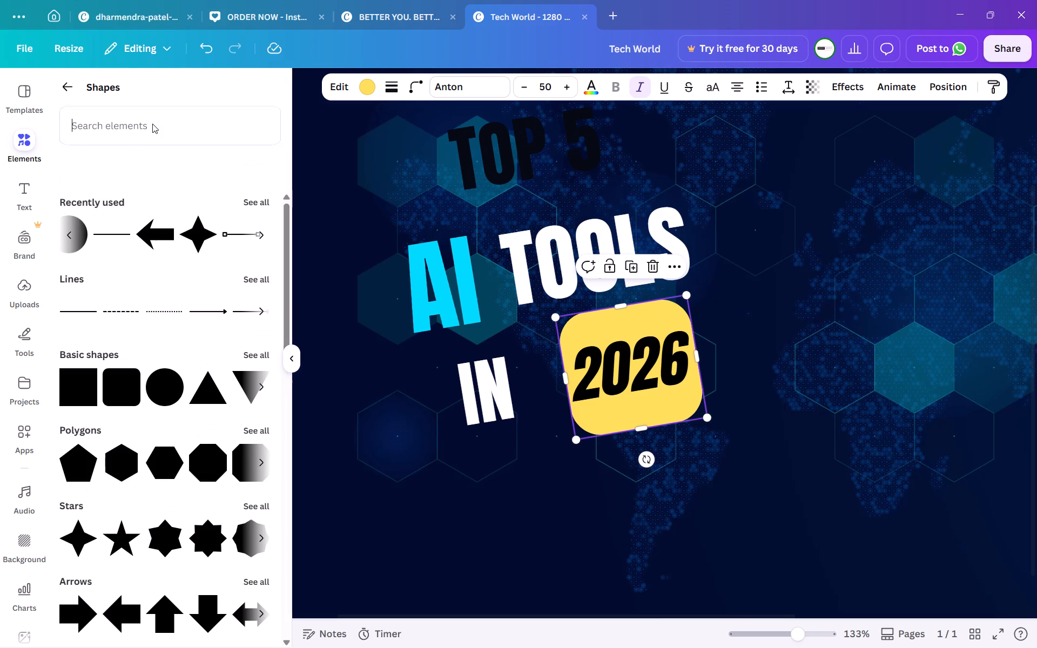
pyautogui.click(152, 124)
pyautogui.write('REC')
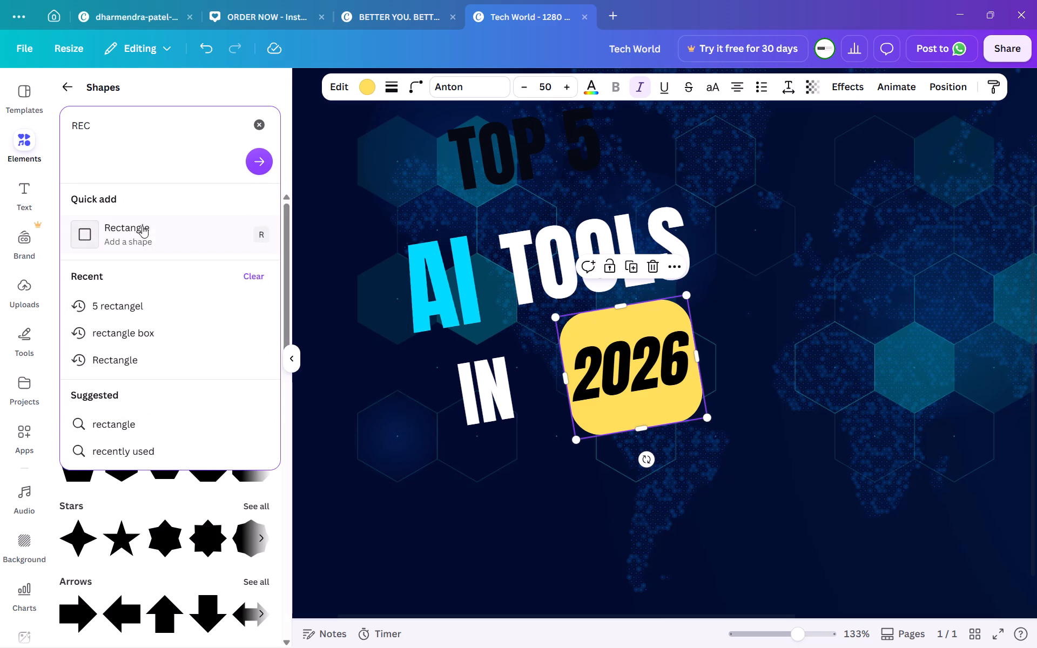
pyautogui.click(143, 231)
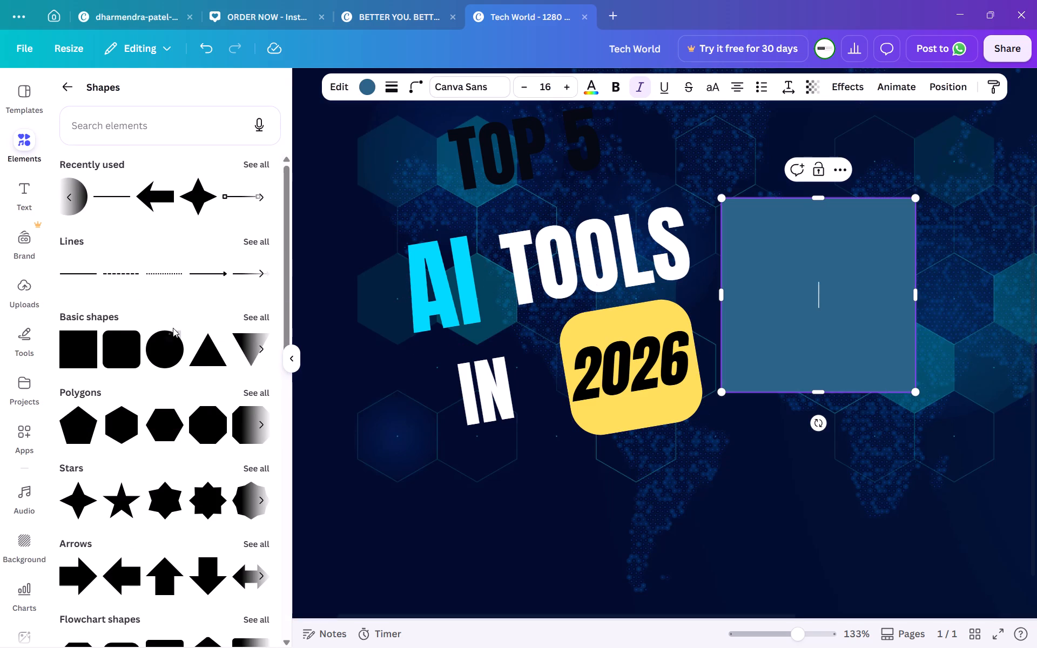
# Add the wide rounded rectangle from the flowchart shapes to the design.
pyautogui.hscroll(4, 162, 200)
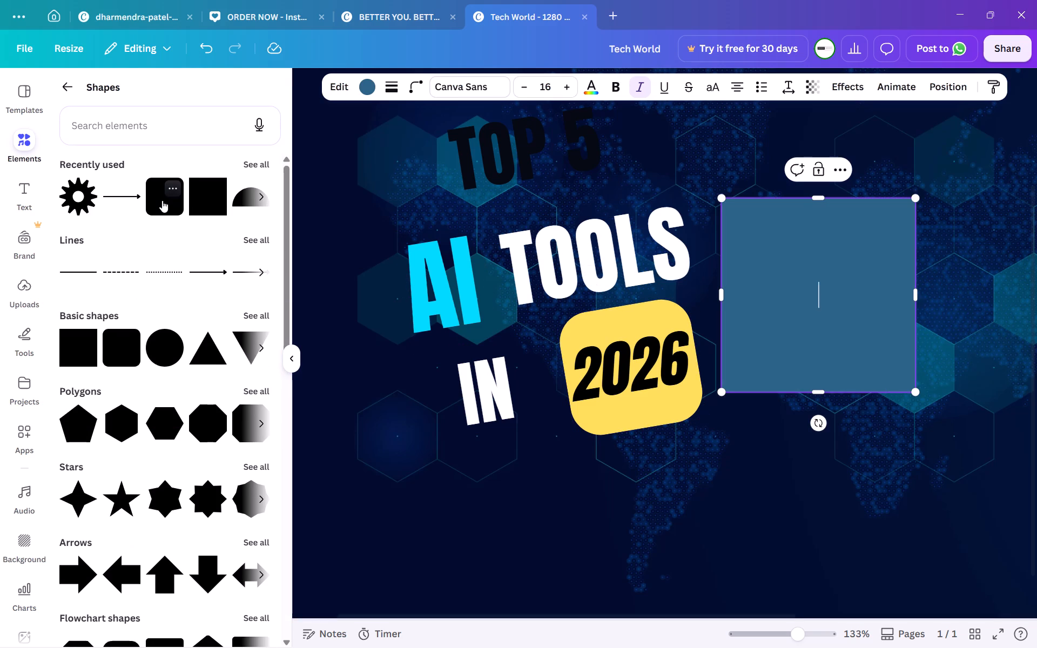
pyautogui.hscroll(1, 162, 200)
pyautogui.hscroll(-4, 162, 200)
pyautogui.scroll(-1, 154, 367)
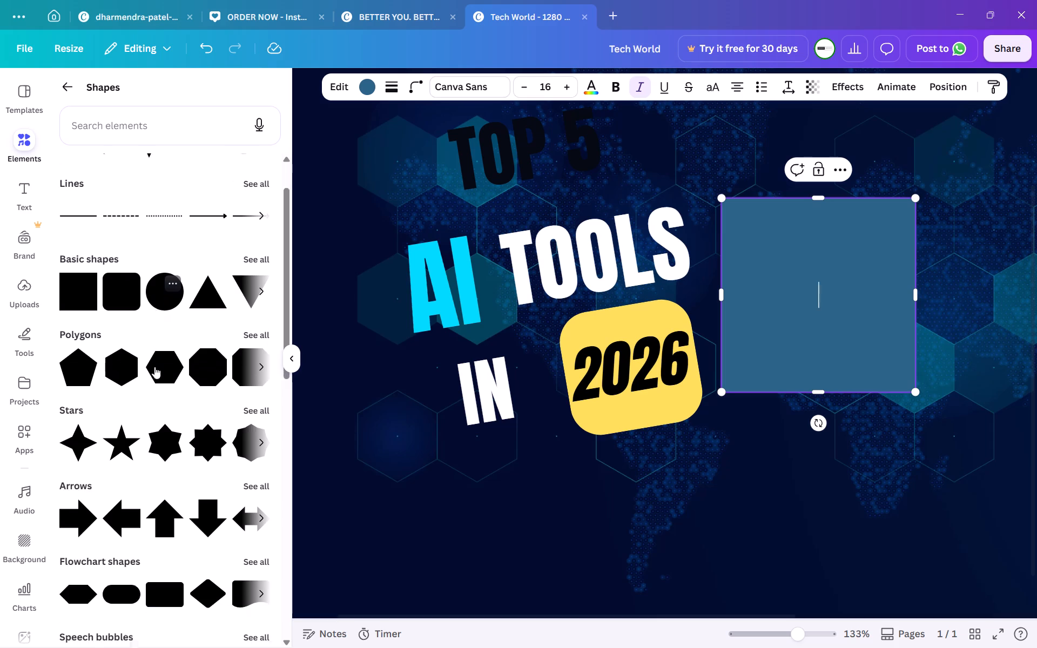
pyautogui.scroll(-1, 154, 367)
pyautogui.click(160, 542)
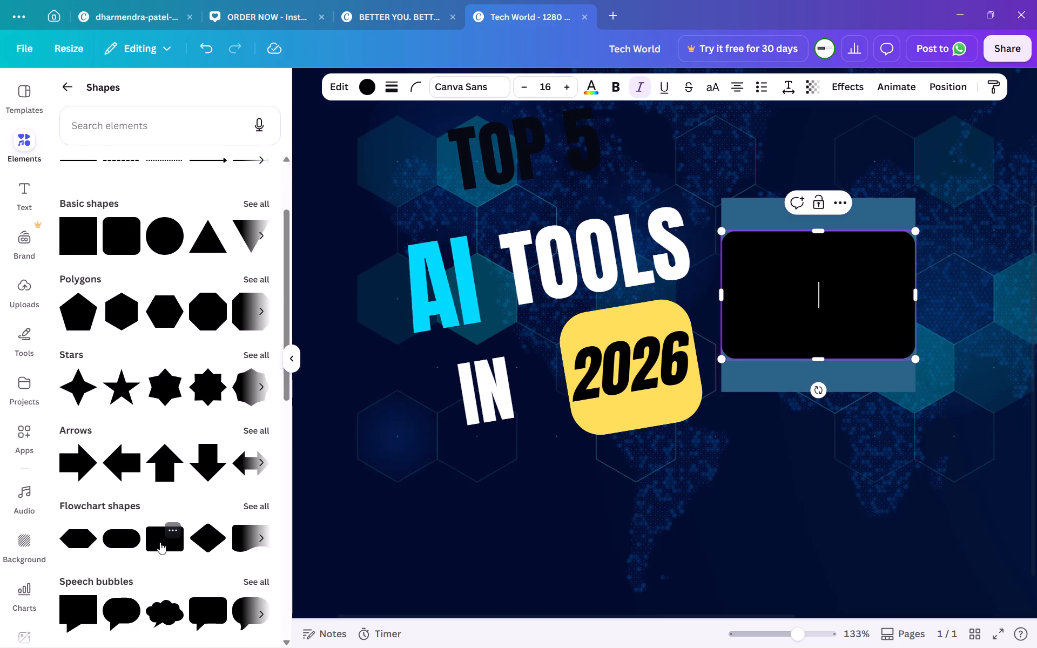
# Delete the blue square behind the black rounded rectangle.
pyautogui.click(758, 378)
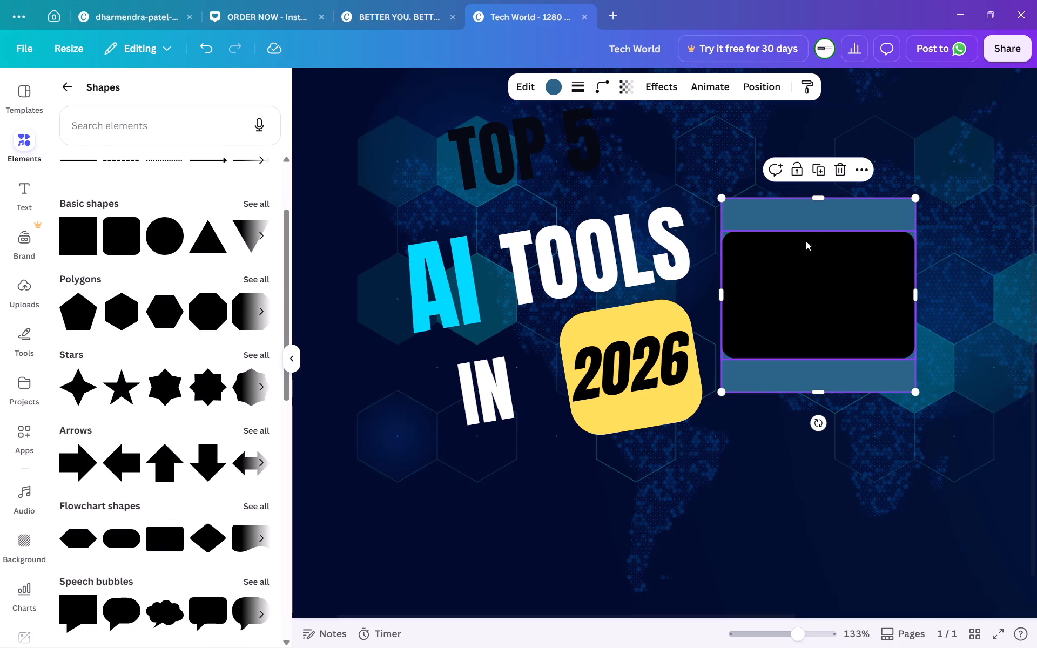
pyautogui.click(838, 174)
# Fill the black rounded rectangle with the same yellow as the "2026" badge.
pyautogui.click(812, 250)
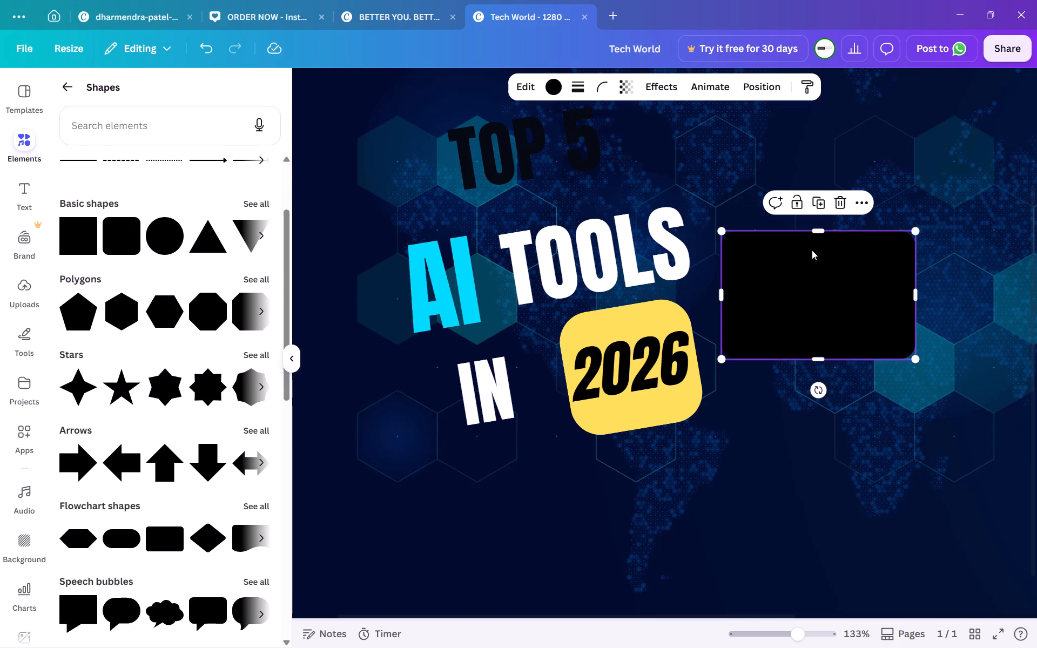
pyautogui.click(634, 369)
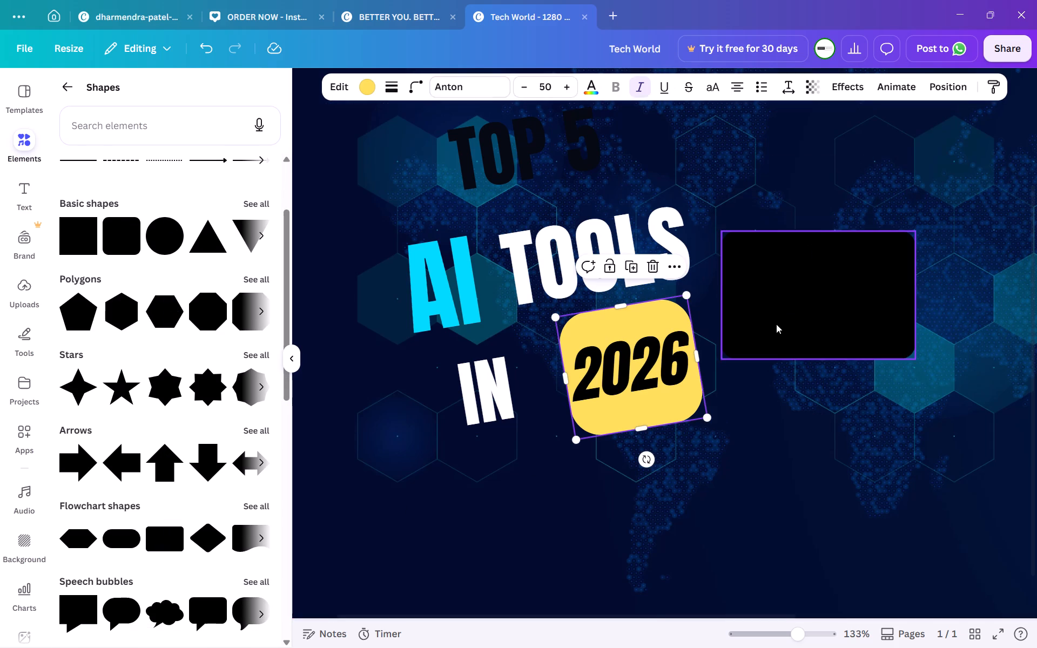
pyautogui.click(776, 324)
pyautogui.click(552, 87)
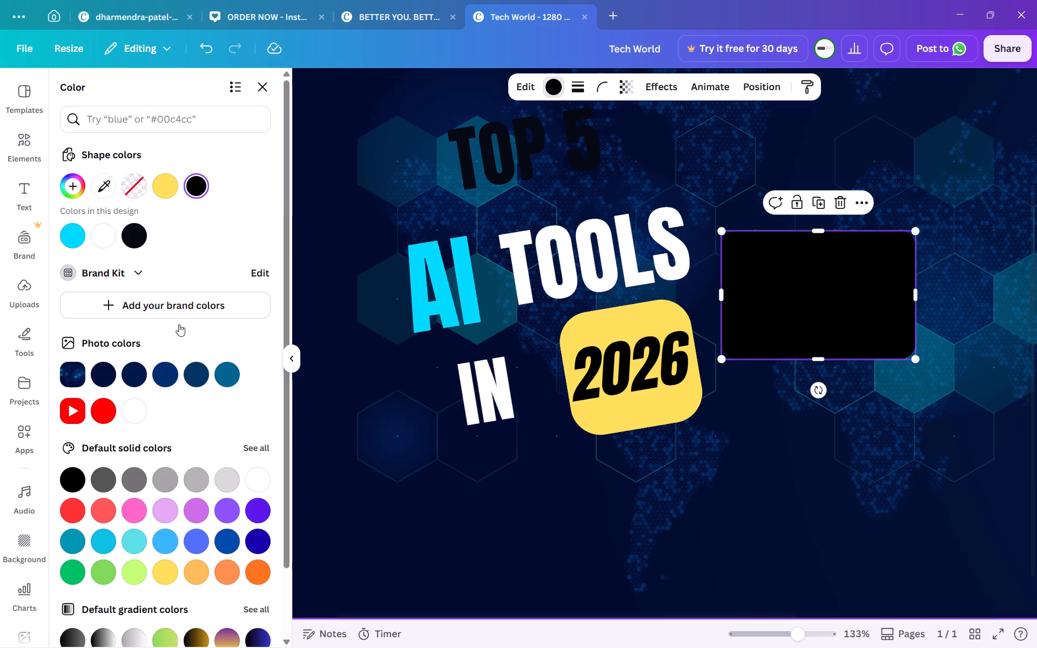
pyautogui.click(169, 190)
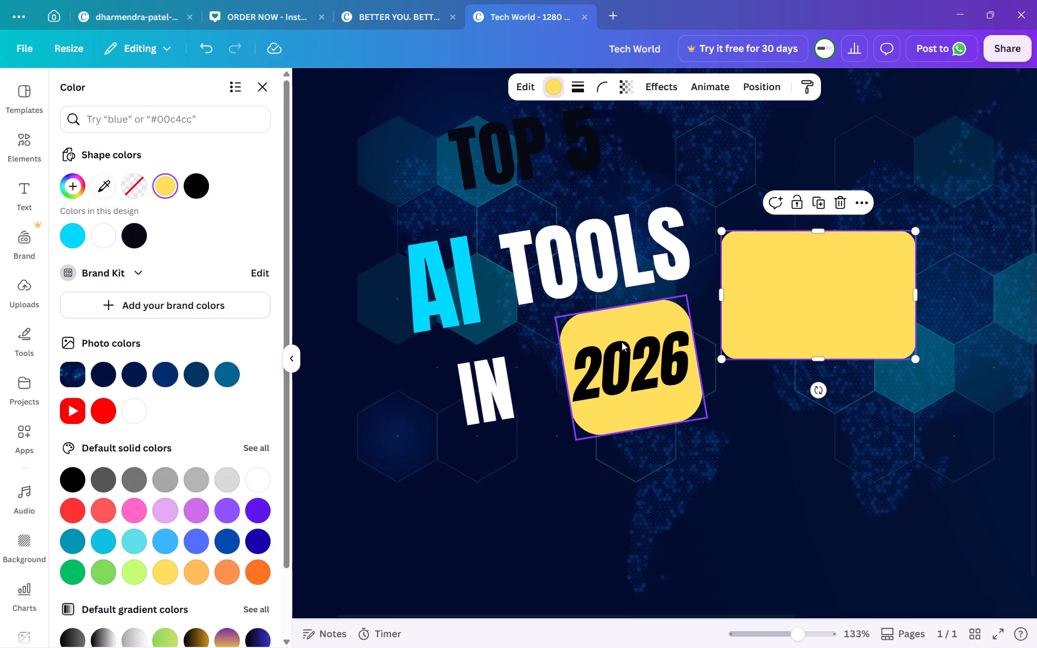
# Delete the old tilted yellow "2026" badge beside "IN".
pyautogui.click(625, 370)
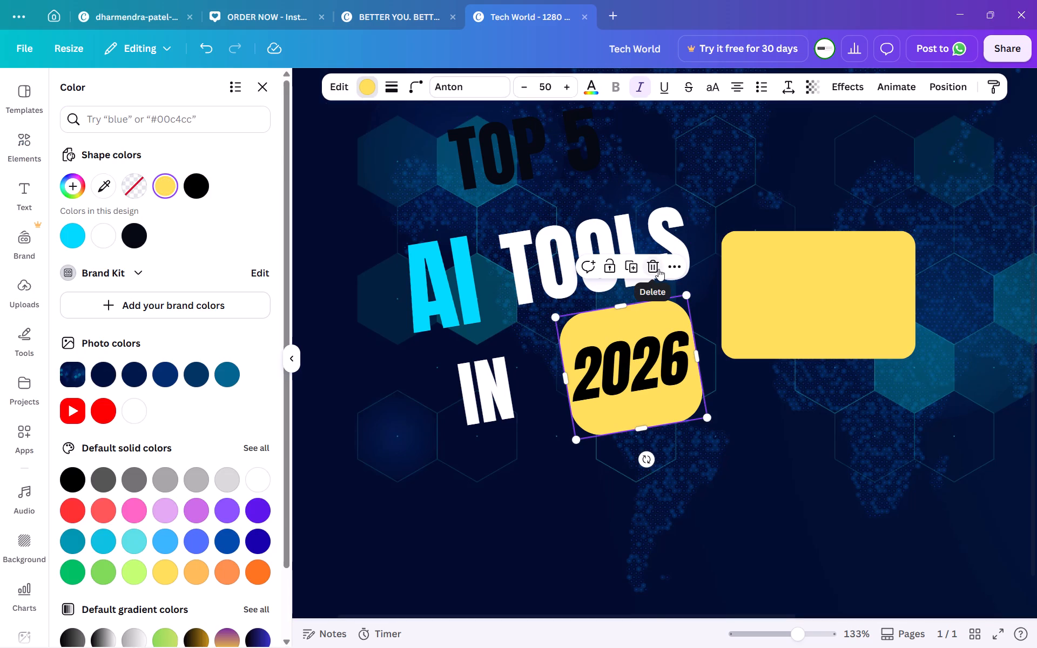
pyautogui.click(658, 269)
# Enter "2026" as the text inside the new yellow rounded rectangle.
pyautogui.click(797, 295)
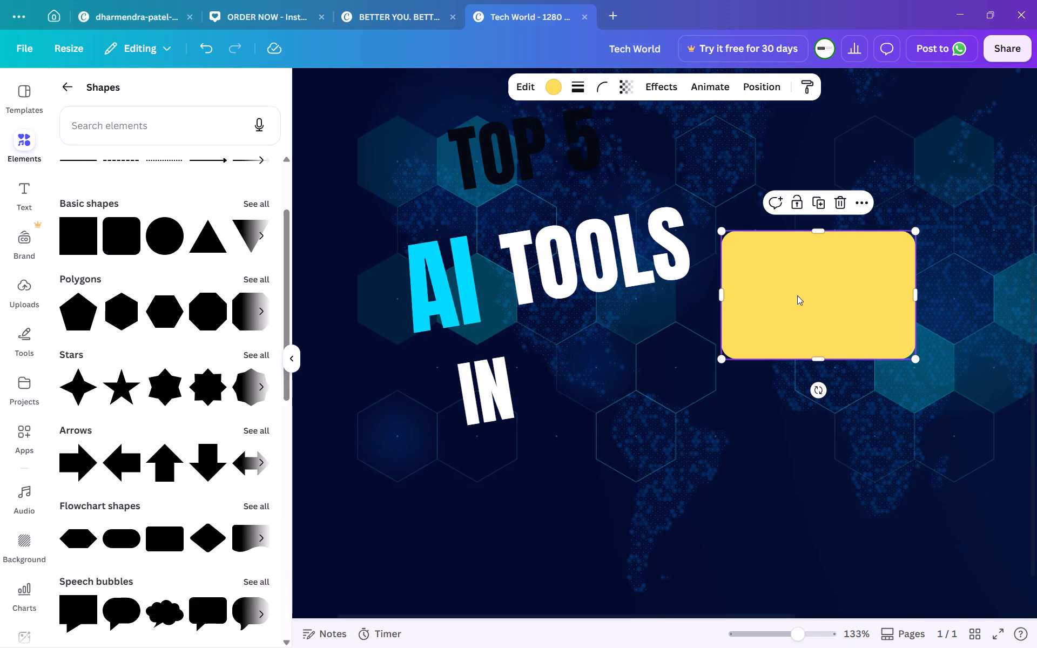
pyautogui.tripleClick(797, 295)
pyautogui.write('2026')
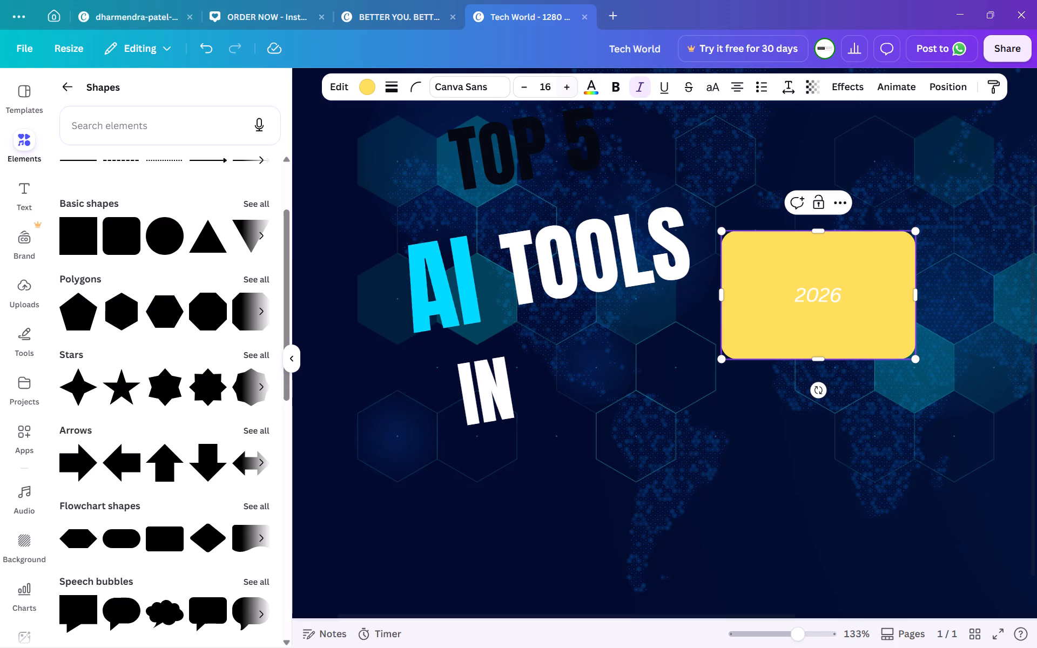
# Style the "2026" text in the yellow badge at size 55, bold, in the Anton font.
pyautogui.doubleClick(551, 86)
pyautogui.write('55')
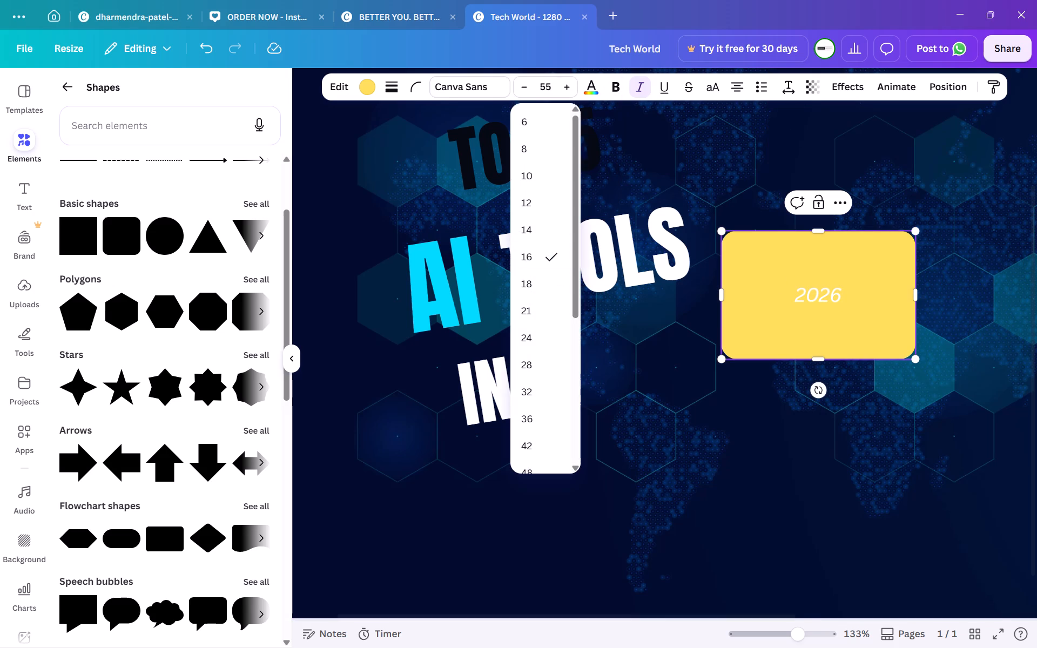
pyautogui.press('Return')
pyautogui.click(614, 84)
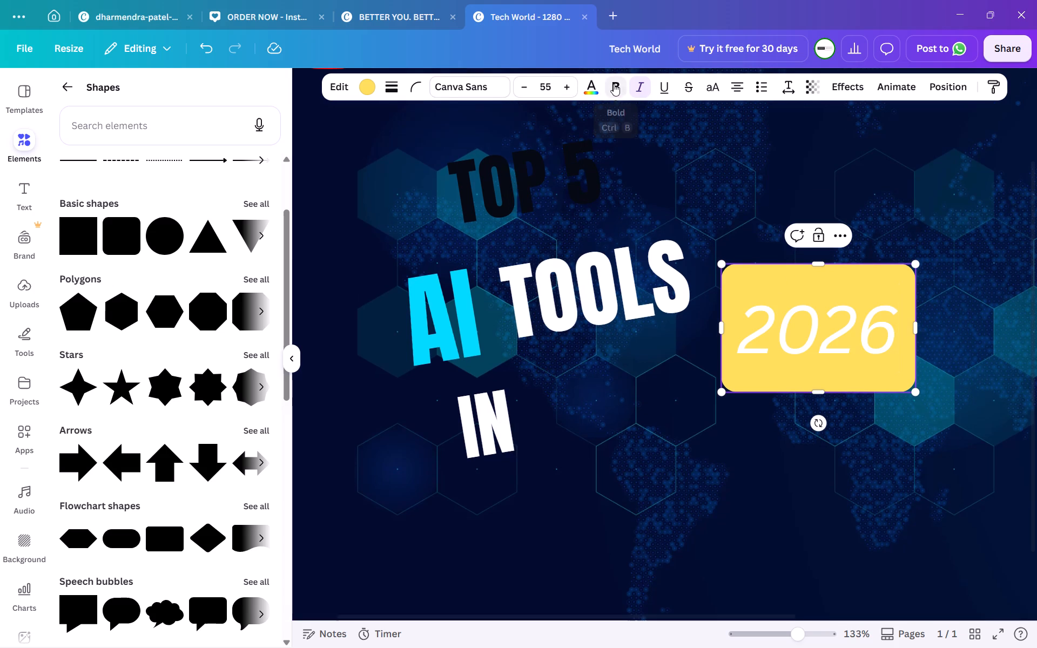
pyautogui.click(486, 87)
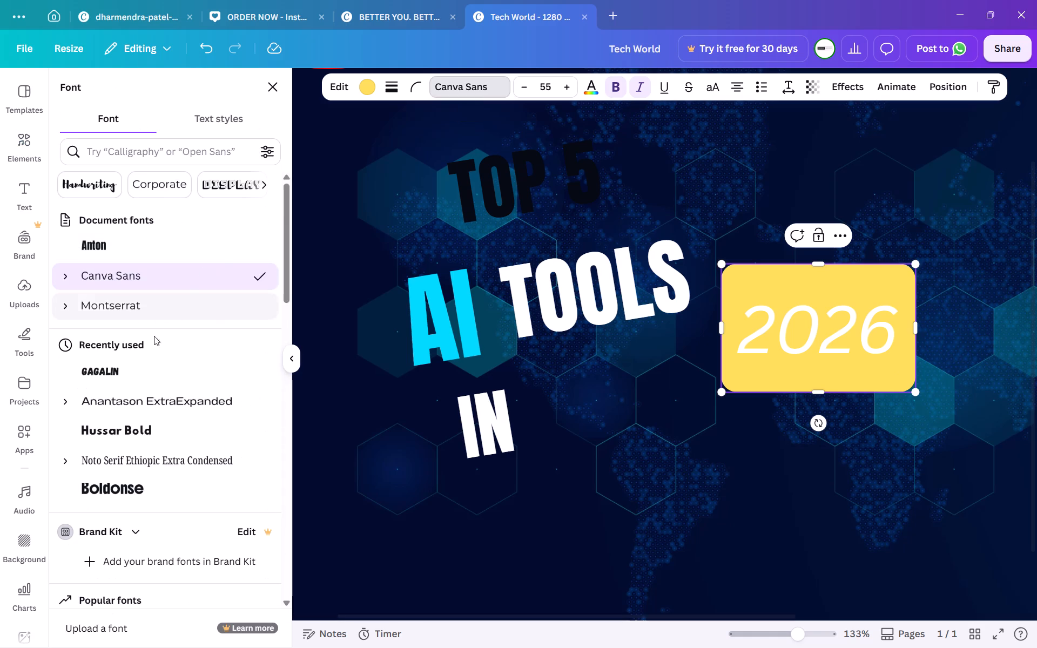
pyautogui.click(115, 253)
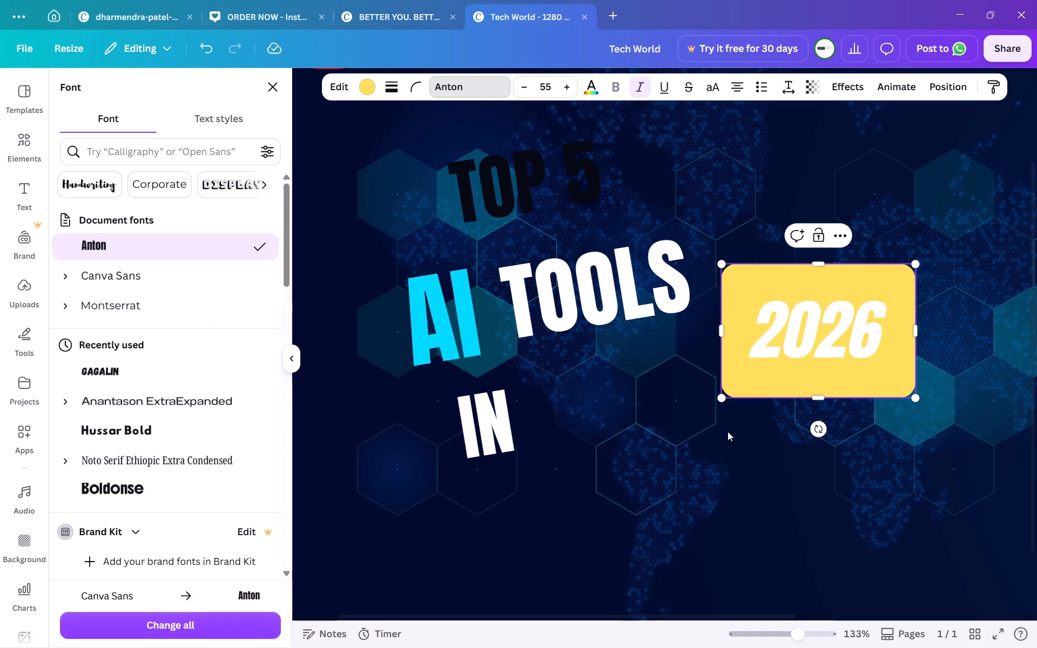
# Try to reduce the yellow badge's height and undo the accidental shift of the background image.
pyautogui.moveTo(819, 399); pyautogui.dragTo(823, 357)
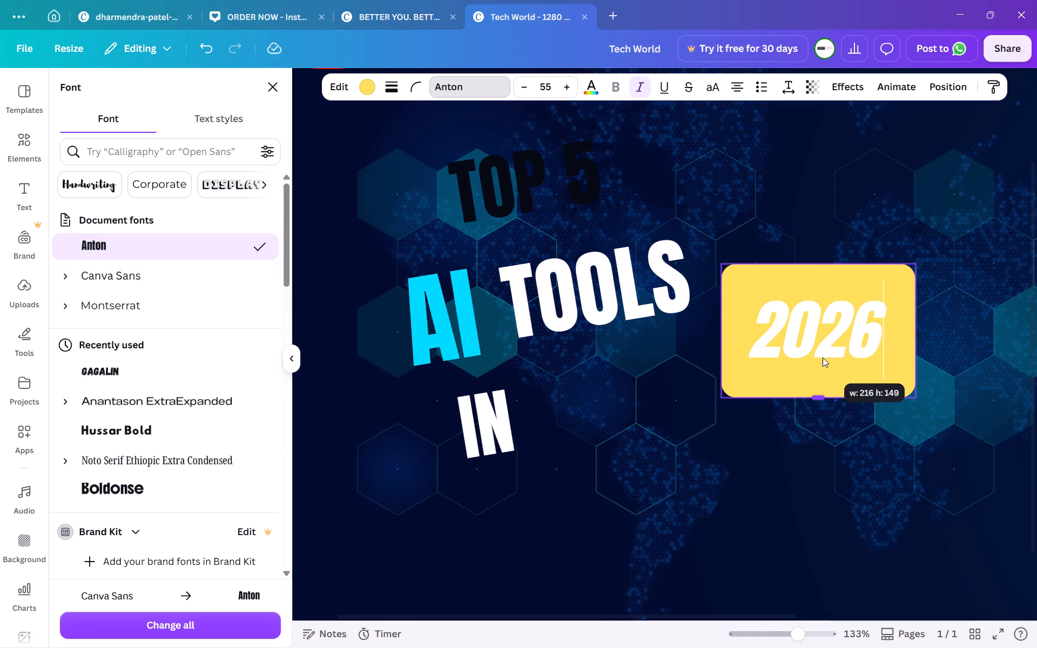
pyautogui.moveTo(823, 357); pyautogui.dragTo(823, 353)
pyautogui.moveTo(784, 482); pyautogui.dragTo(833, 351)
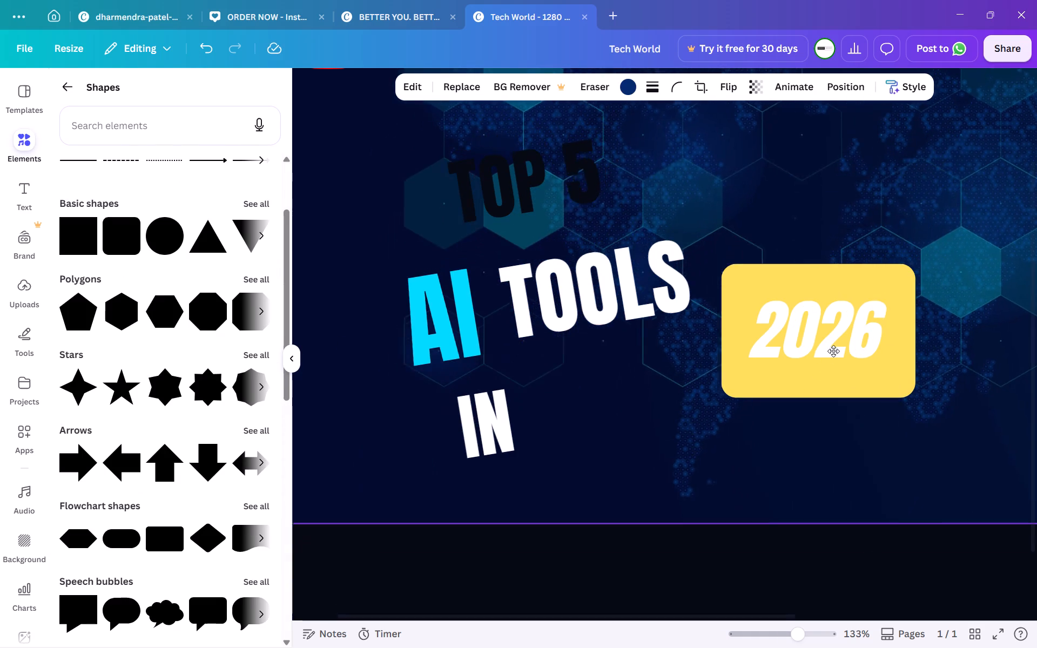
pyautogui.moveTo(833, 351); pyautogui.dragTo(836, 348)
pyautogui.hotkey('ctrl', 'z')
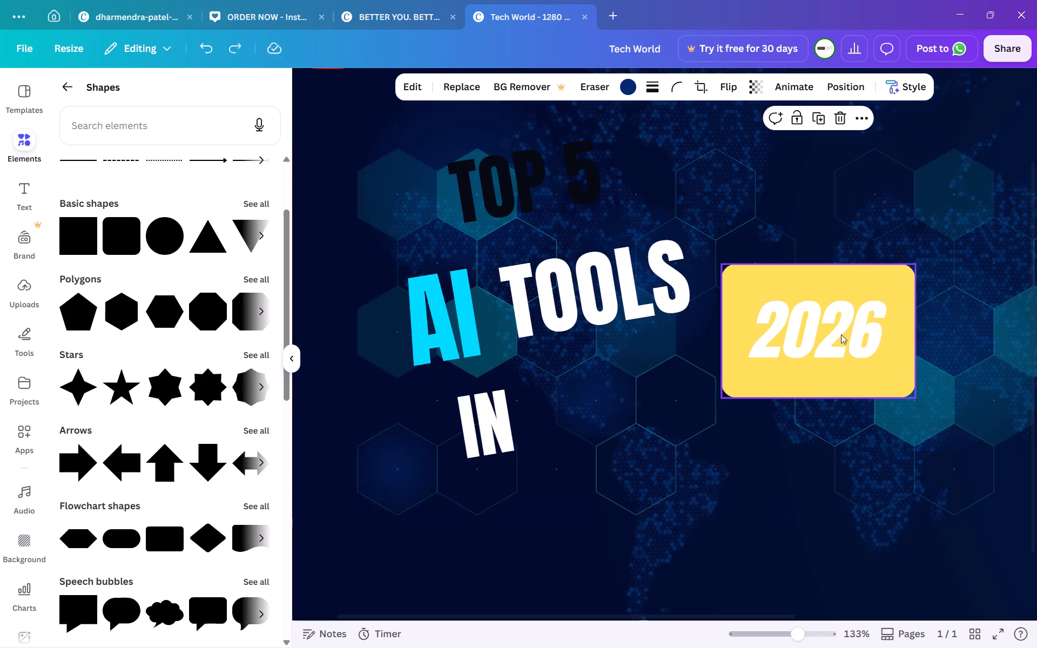
# Place the yellow "2026" badge just after "IN", below "TOOLS", rotated to -10° to match the tilted headline.
pyautogui.moveTo(827, 367); pyautogui.dragTo(636, 451)
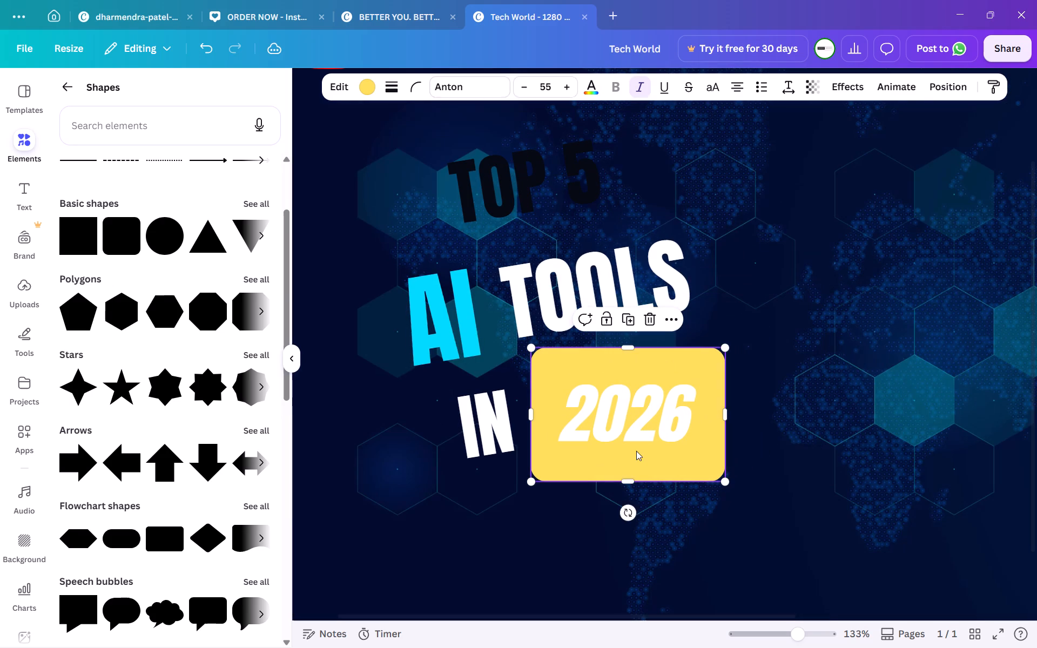
pyautogui.moveTo(626, 521); pyautogui.dragTo(641, 507)
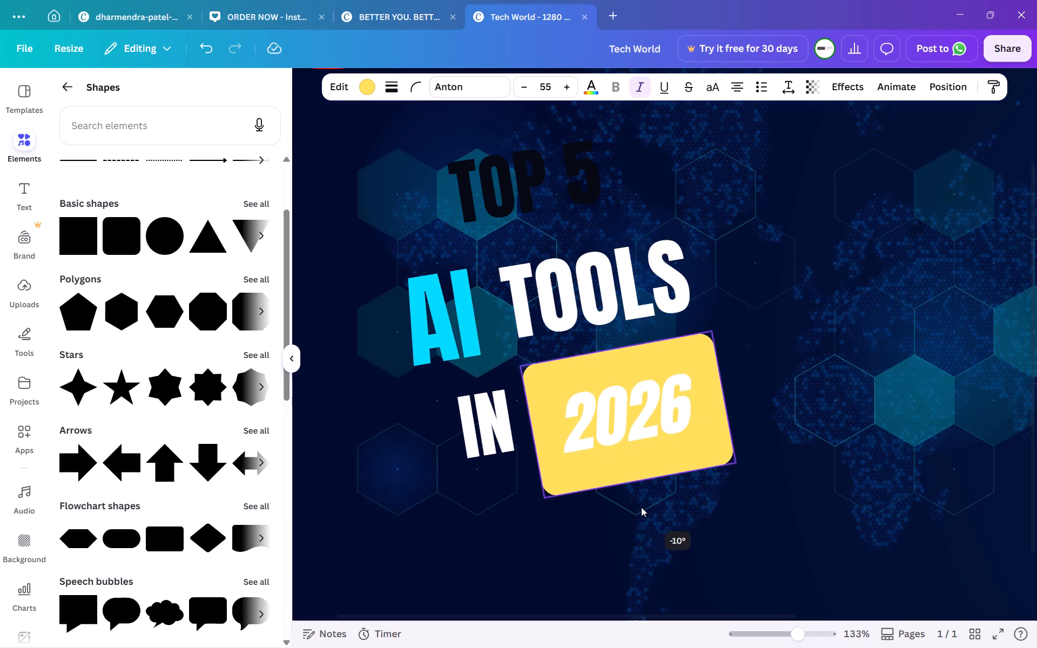
pyautogui.moveTo(641, 507); pyautogui.dragTo(639, 508)
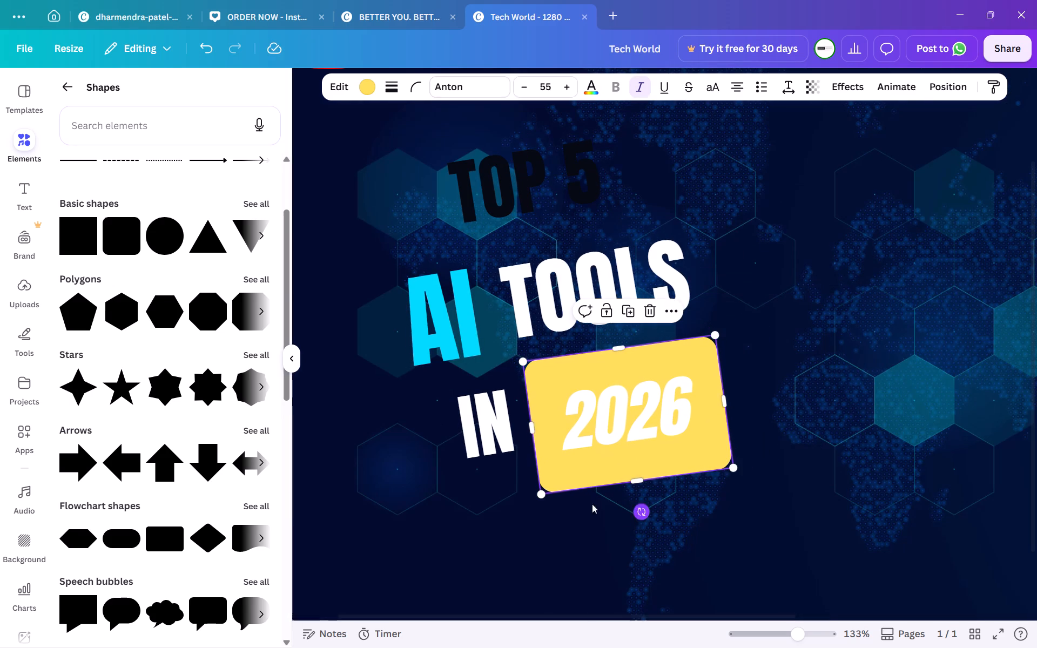
pyautogui.click(496, 423)
pyautogui.click(497, 496)
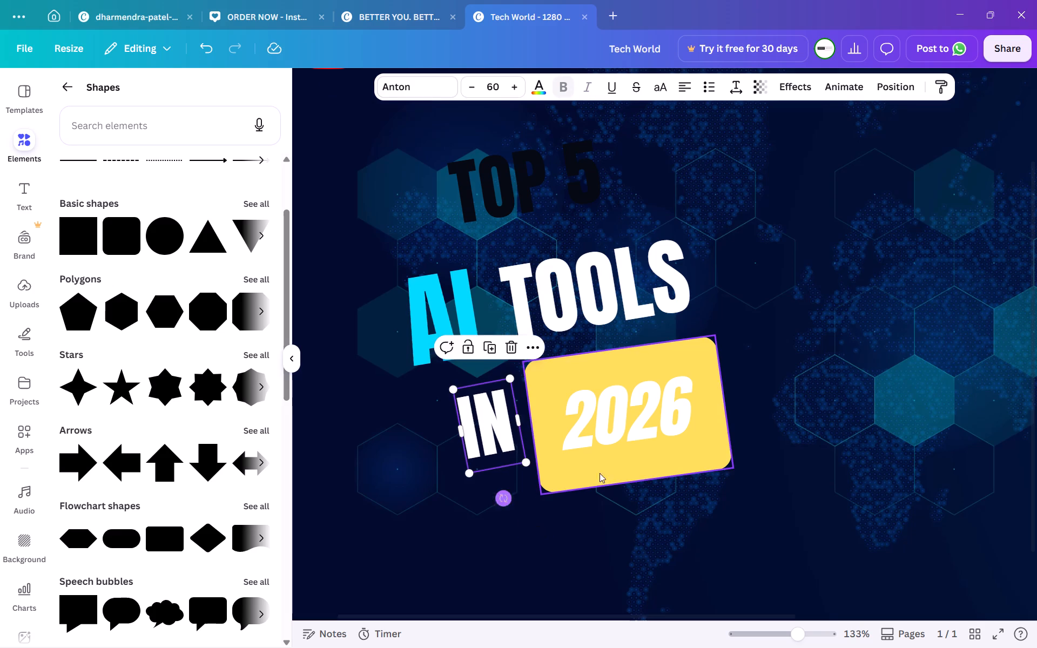
pyautogui.click(621, 466)
pyautogui.click(642, 509)
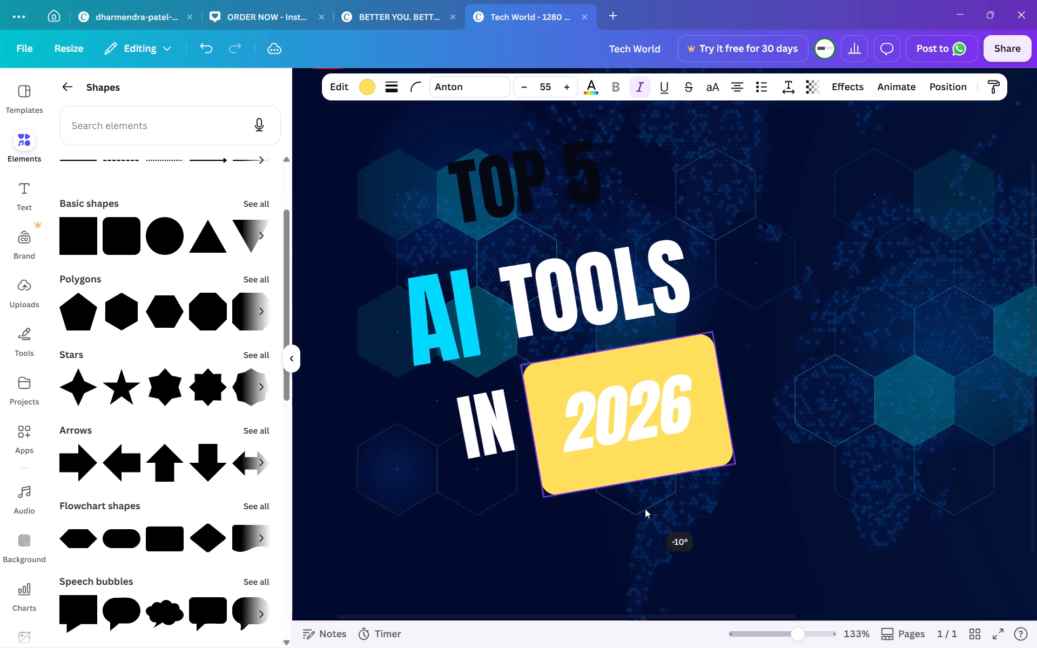
pyautogui.click(546, 519)
pyautogui.moveTo(618, 411); pyautogui.dragTo(621, 396)
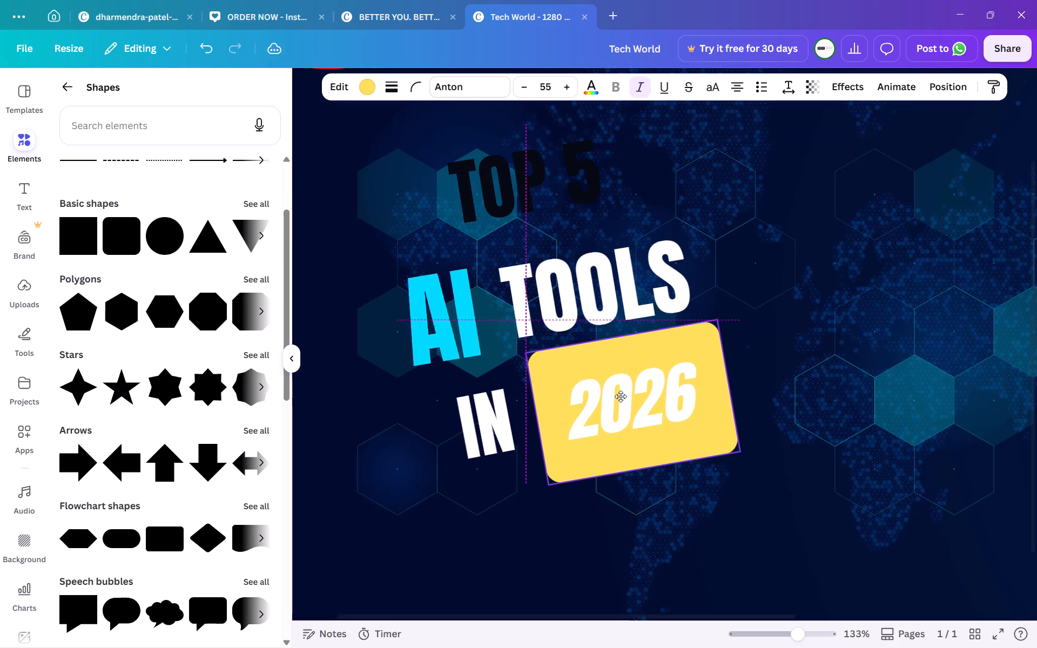
pyautogui.moveTo(621, 396); pyautogui.dragTo(619, 395)
pyautogui.click(469, 438)
pyautogui.click(494, 430)
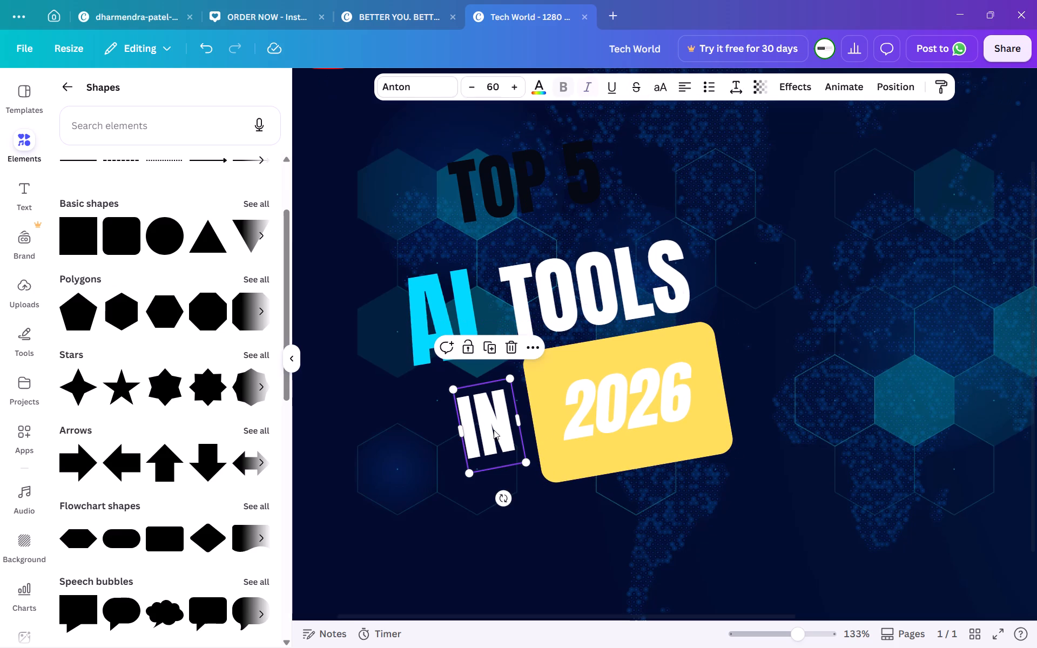
# Set the font size of the "2026" badge text to 50.
pyautogui.tripleClick(601, 397)
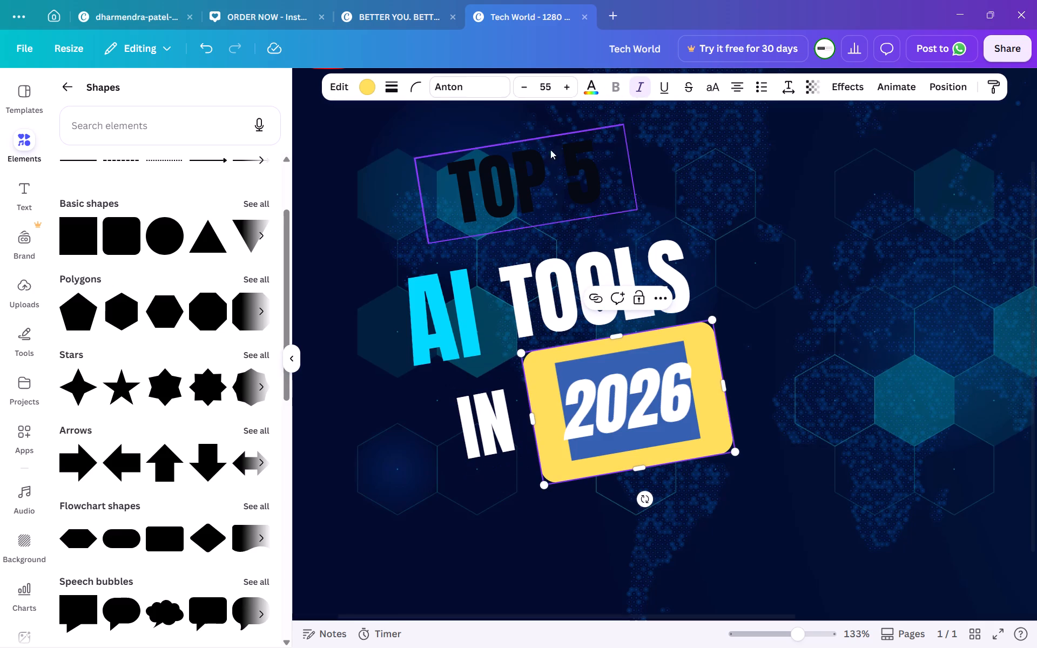
pyautogui.doubleClick(544, 89)
pyautogui.write('50')
pyautogui.press('Return')
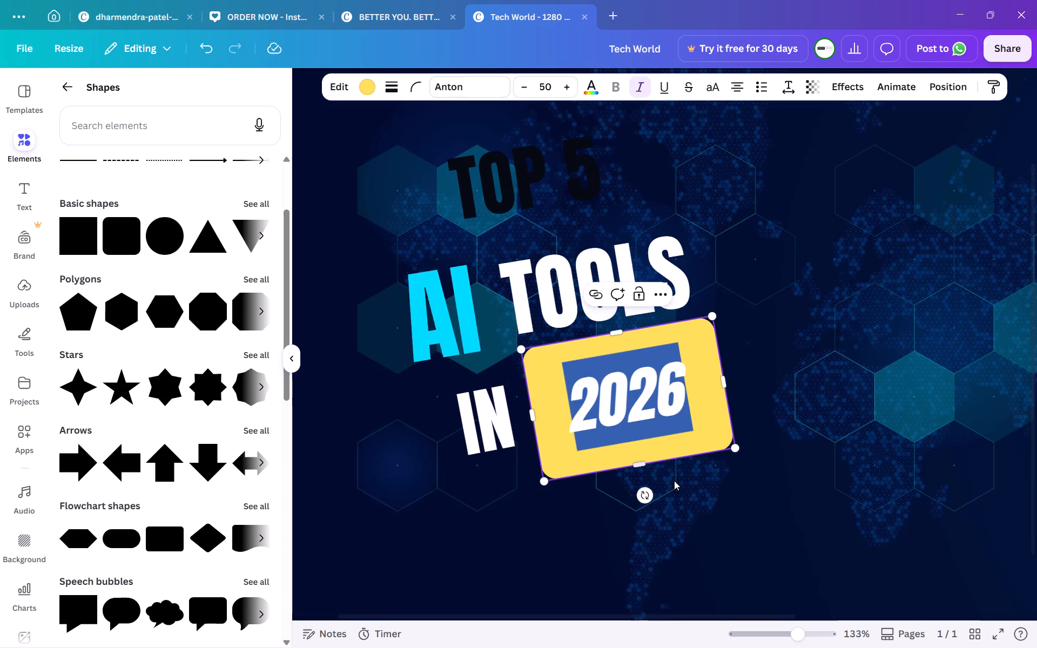
pyautogui.click(688, 489)
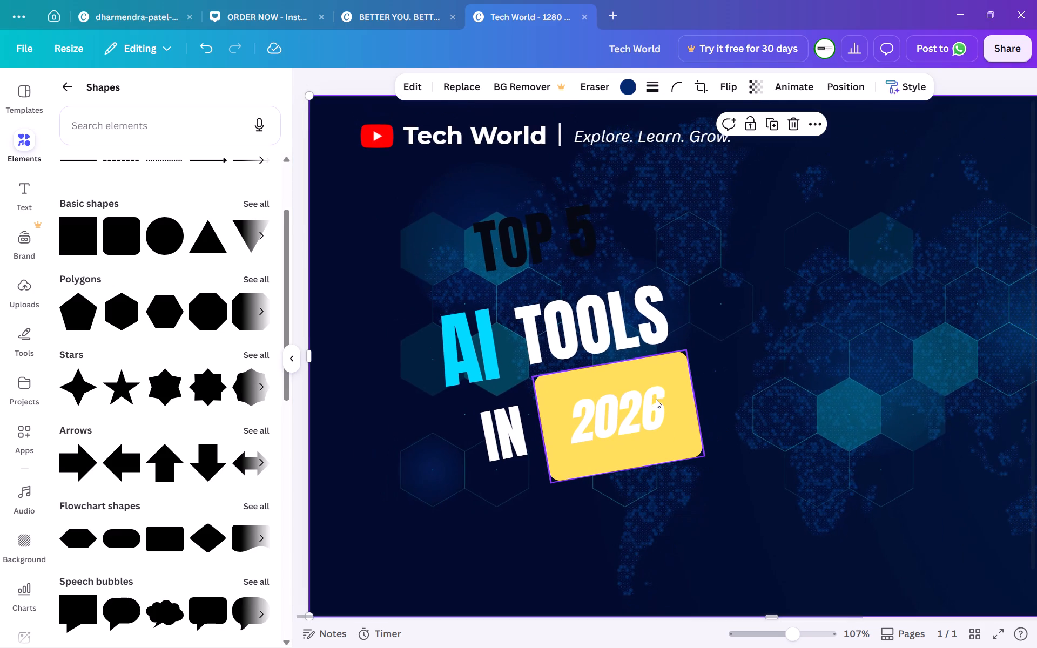
# Shrink the yellow "2026" badge slightly from its lower corner.
pyautogui.click(656, 397)
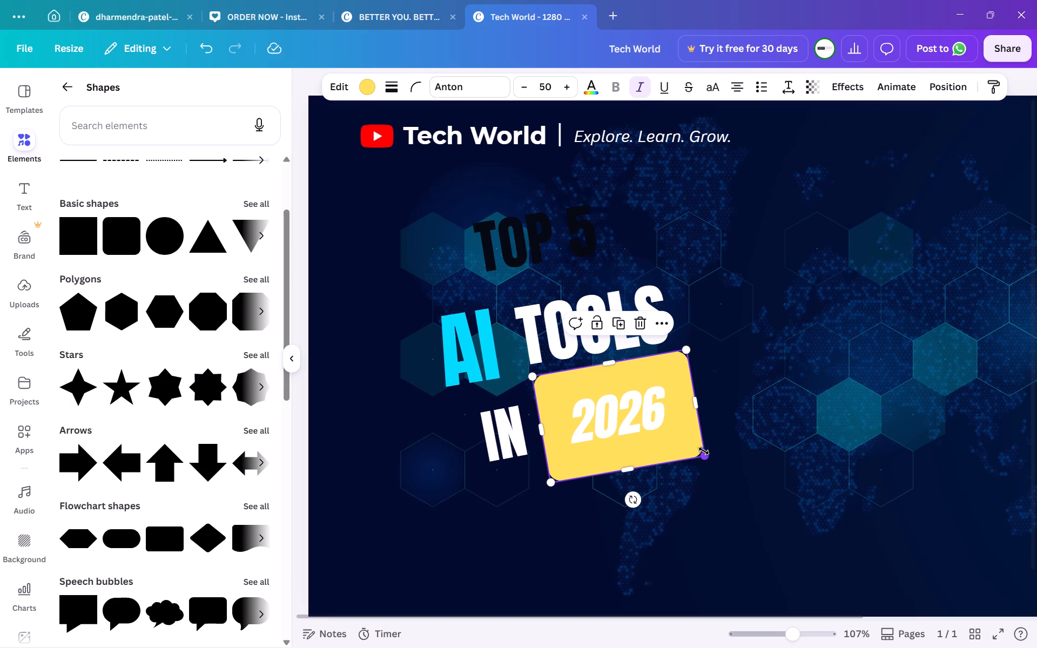
pyautogui.moveTo(704, 451); pyautogui.dragTo(662, 429)
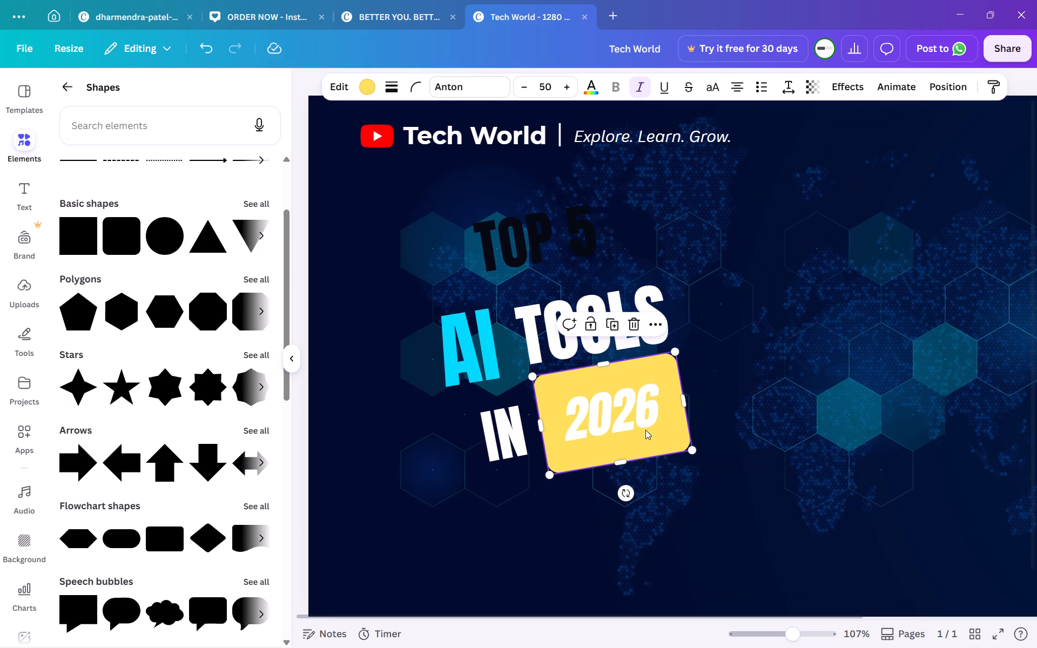
pyautogui.click(553, 509)
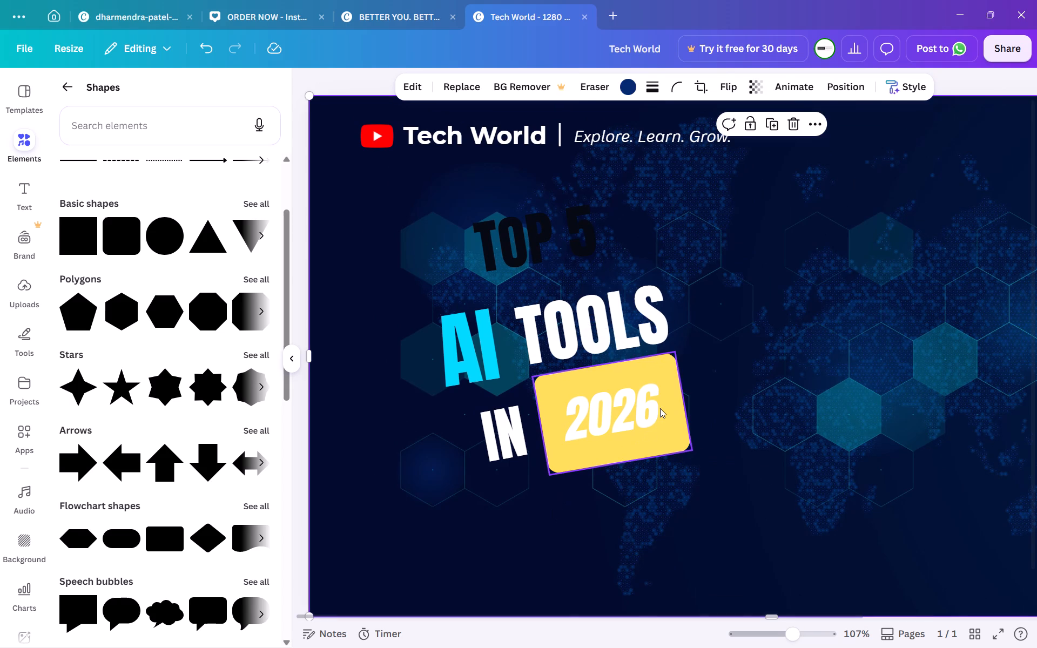
# Recolor the "2026" text with the near-black already used for "TOP 5".
pyautogui.tripleClick(638, 404)
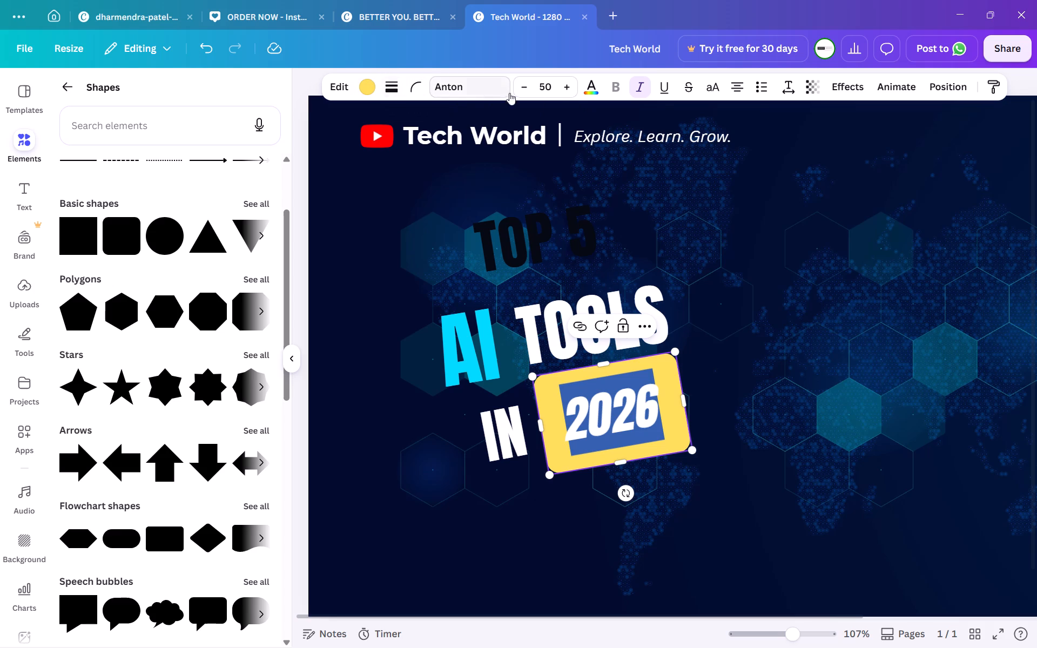
pyautogui.click(603, 83)
pyautogui.click(594, 85)
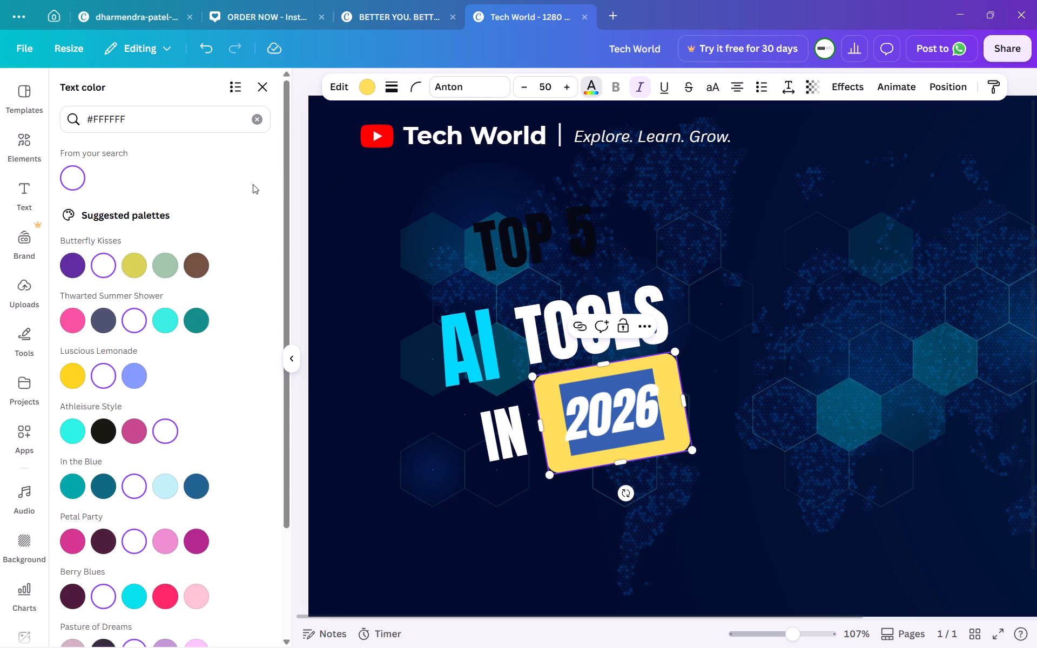
pyautogui.click(260, 121)
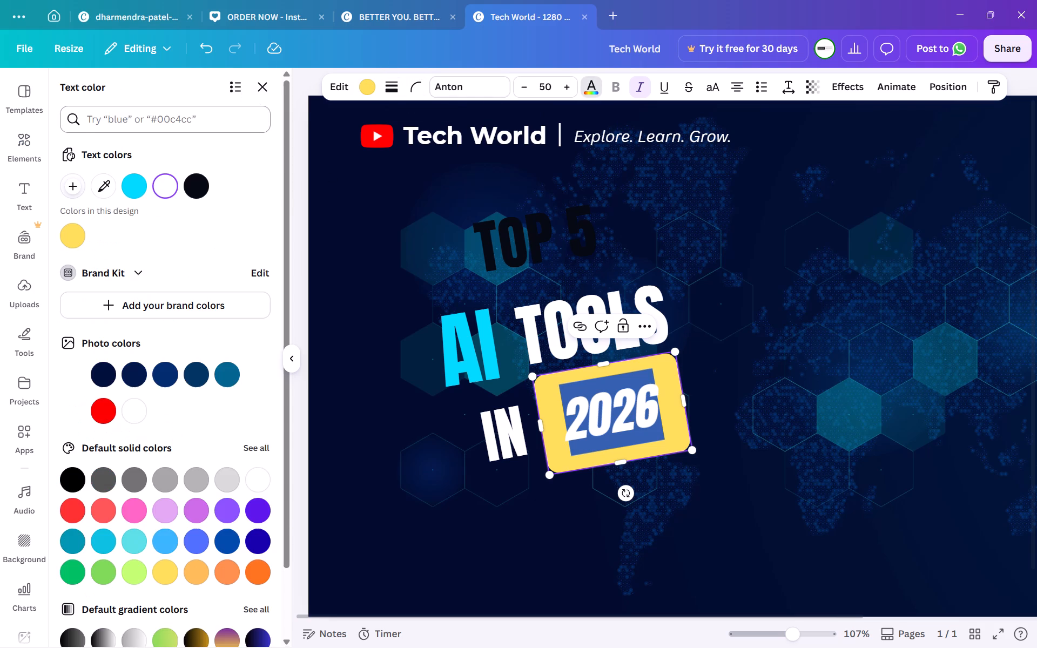
pyautogui.click(192, 192)
pyautogui.click(383, 492)
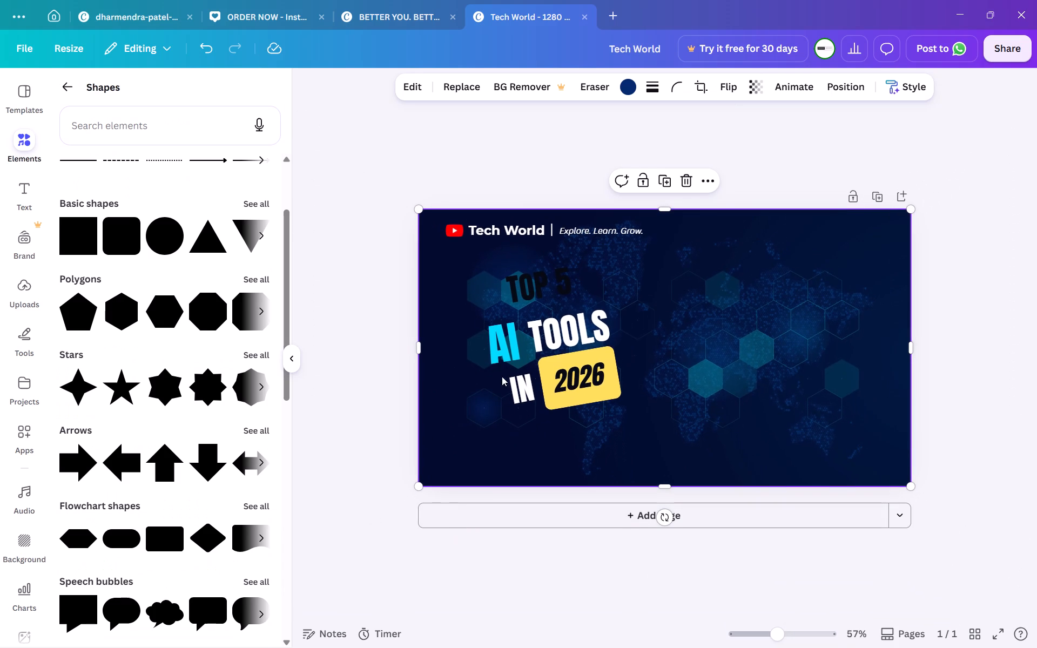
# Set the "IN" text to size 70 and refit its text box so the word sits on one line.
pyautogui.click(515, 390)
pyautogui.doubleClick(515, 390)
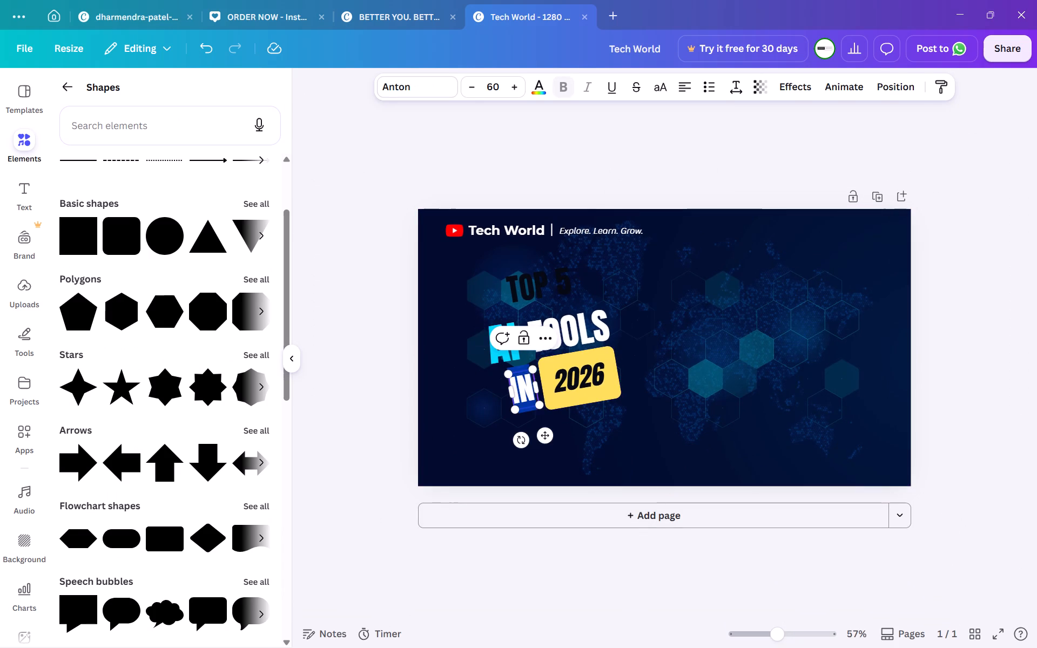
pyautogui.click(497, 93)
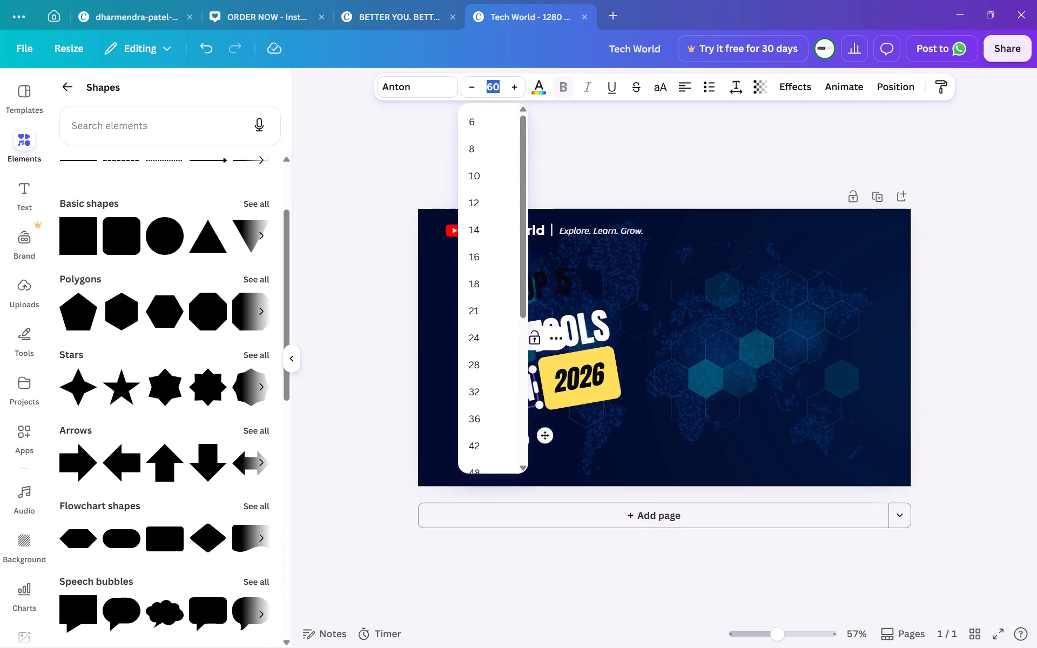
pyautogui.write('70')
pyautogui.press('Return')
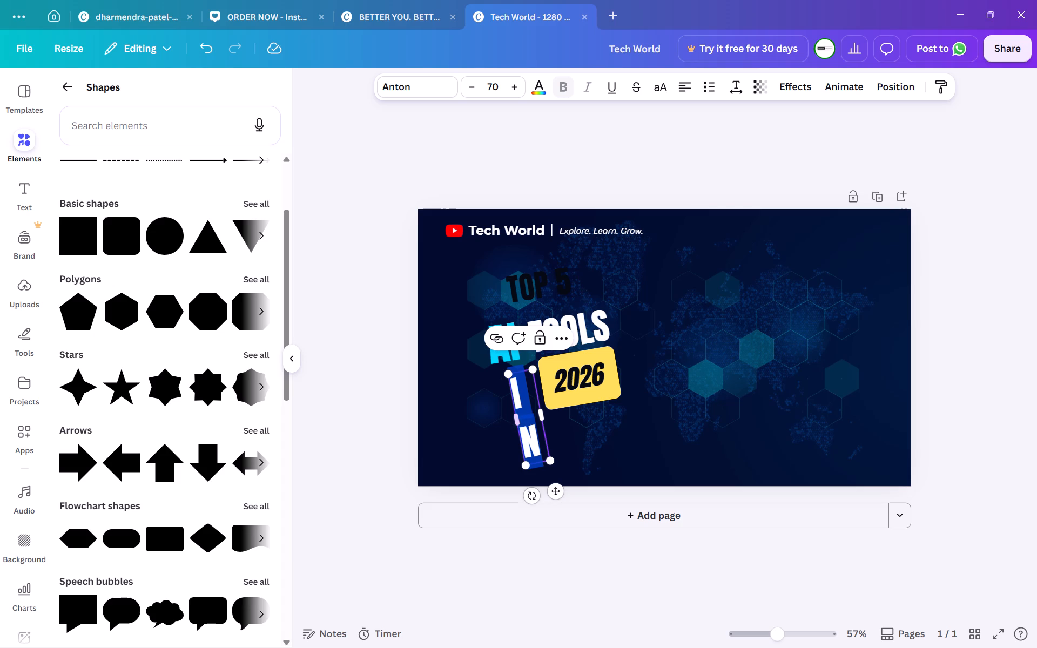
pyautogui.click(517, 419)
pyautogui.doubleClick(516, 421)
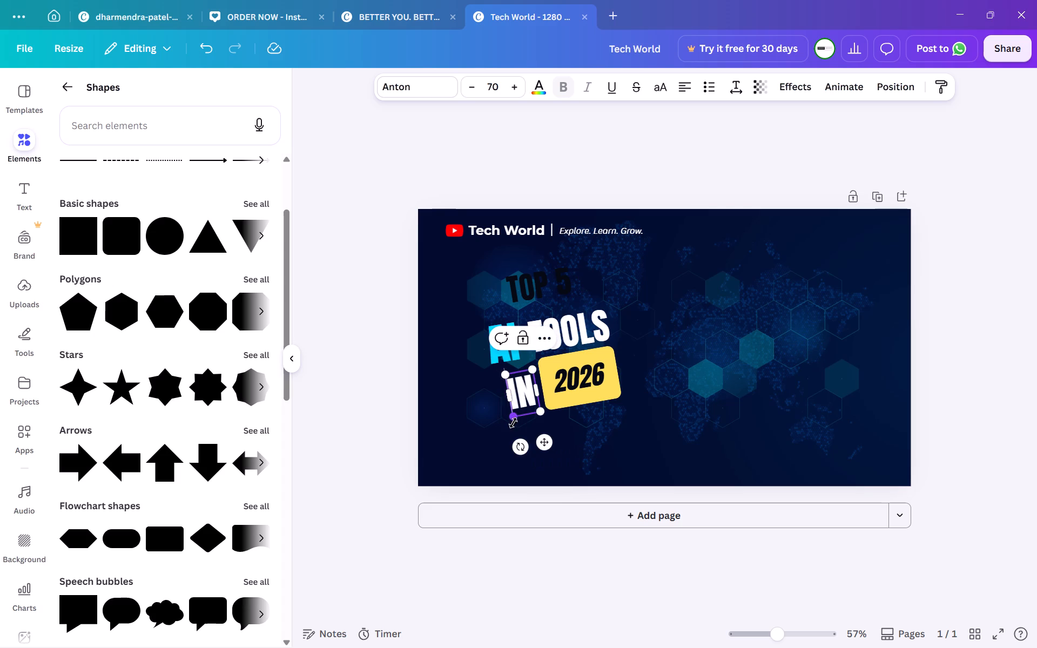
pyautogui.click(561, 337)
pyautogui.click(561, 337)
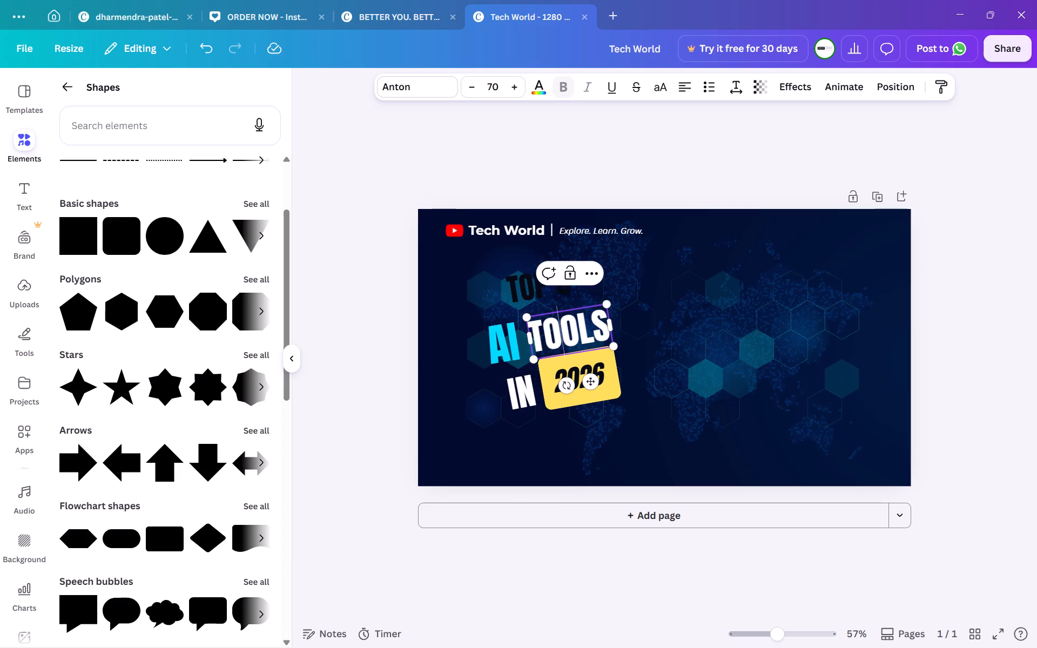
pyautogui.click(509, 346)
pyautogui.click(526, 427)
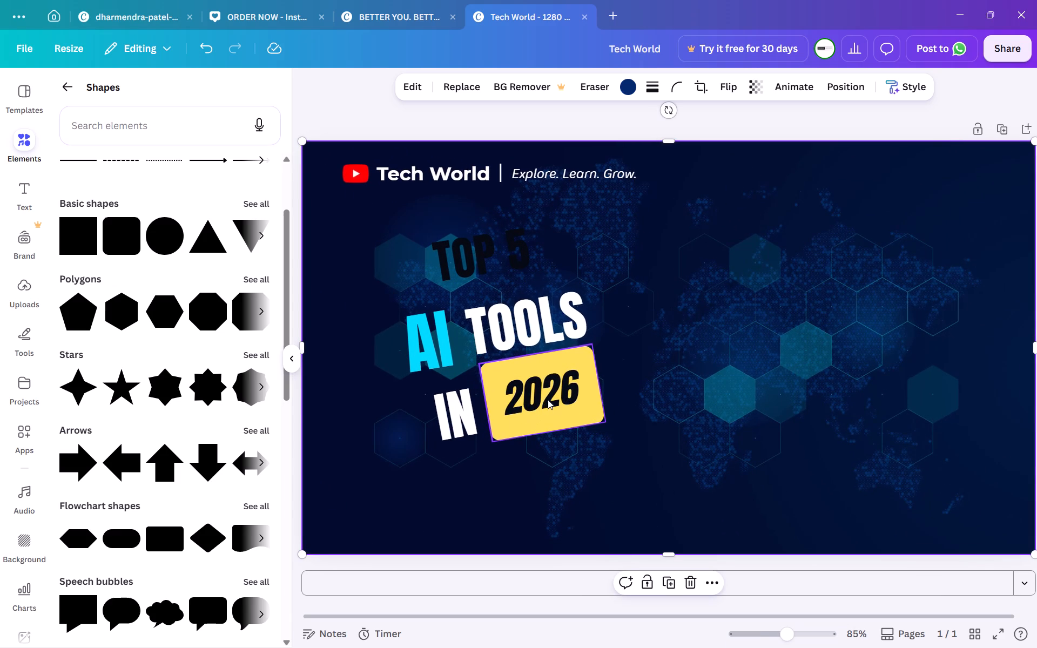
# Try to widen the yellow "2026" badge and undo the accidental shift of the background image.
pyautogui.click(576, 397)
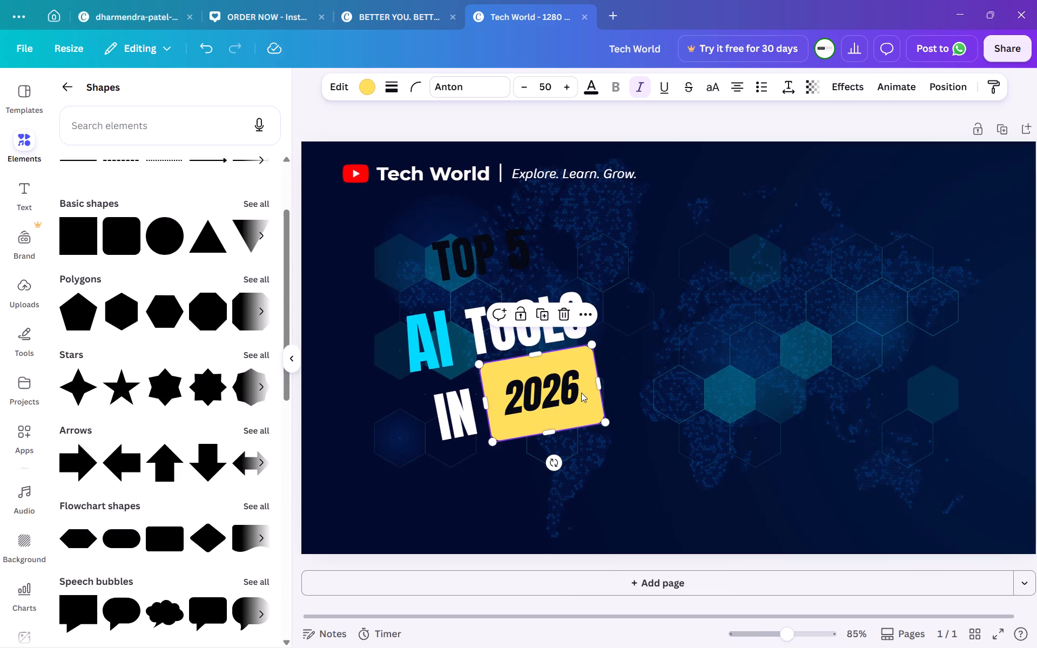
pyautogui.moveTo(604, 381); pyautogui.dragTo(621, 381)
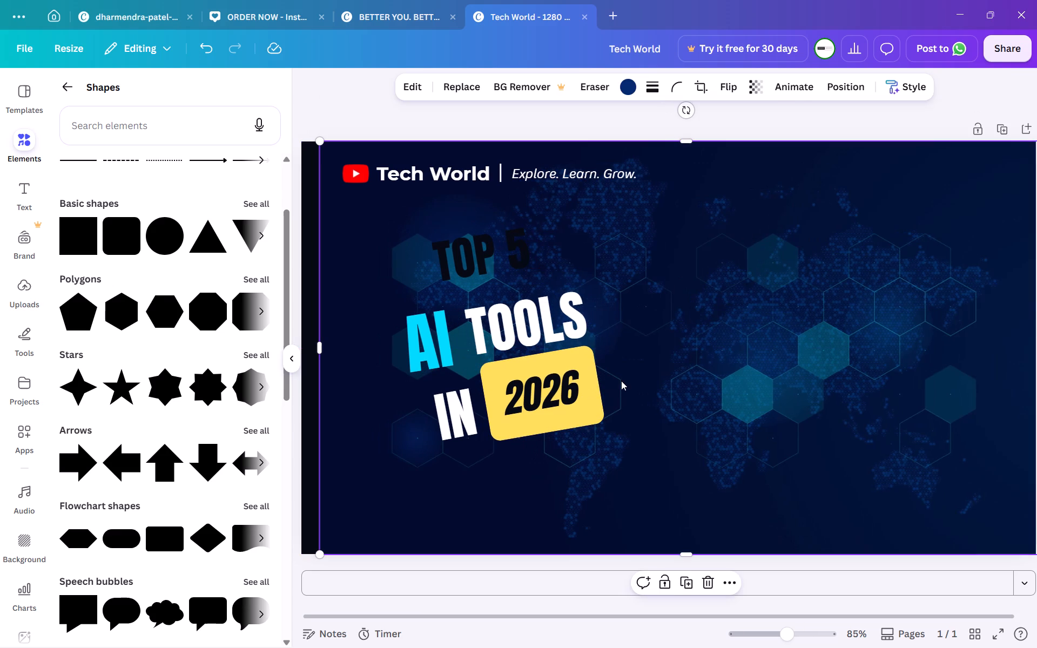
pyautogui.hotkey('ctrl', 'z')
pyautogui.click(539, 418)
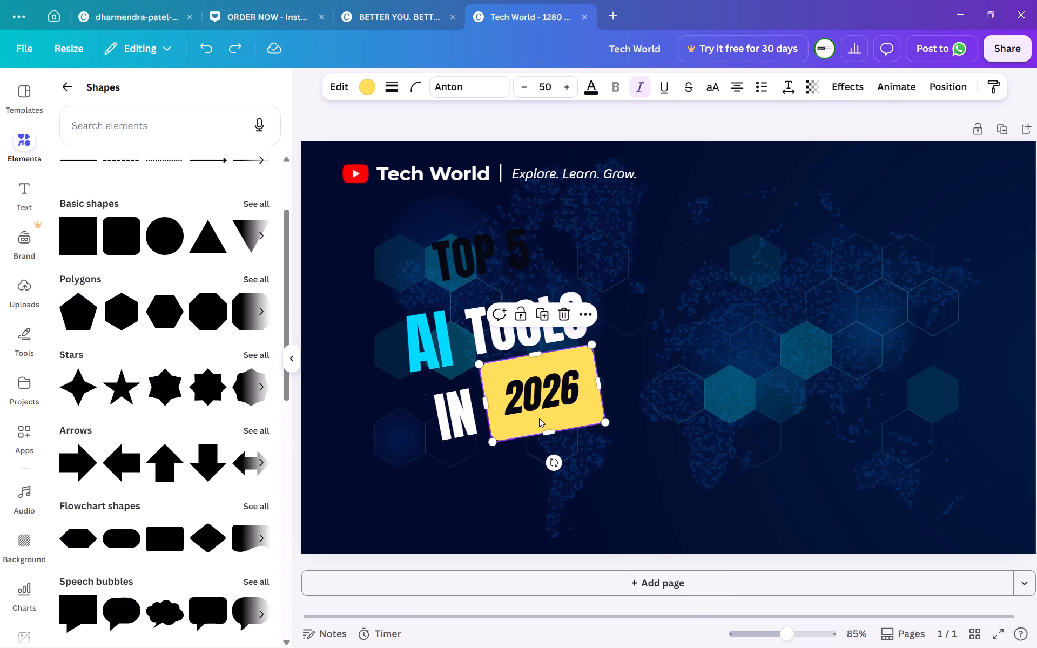
# Enlarge the "IN" text to about size 99.2 and position it directly below "AI", beside the yellow badge.
pyautogui.click(457, 412)
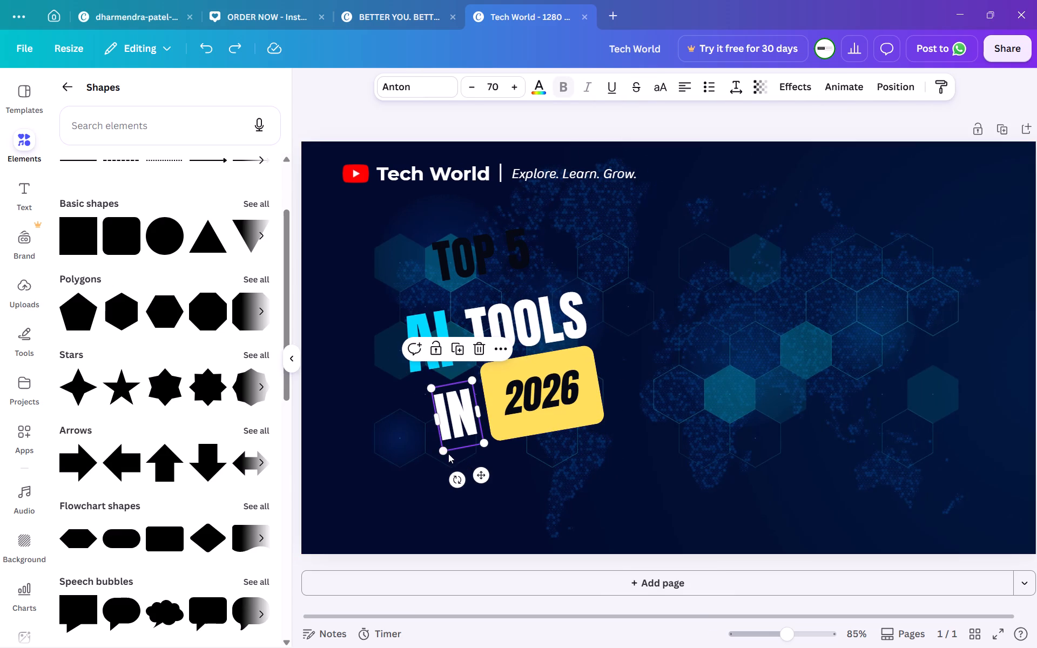
pyautogui.moveTo(444, 449); pyautogui.dragTo(426, 472)
pyautogui.moveTo(436, 450); pyautogui.dragTo(439, 434)
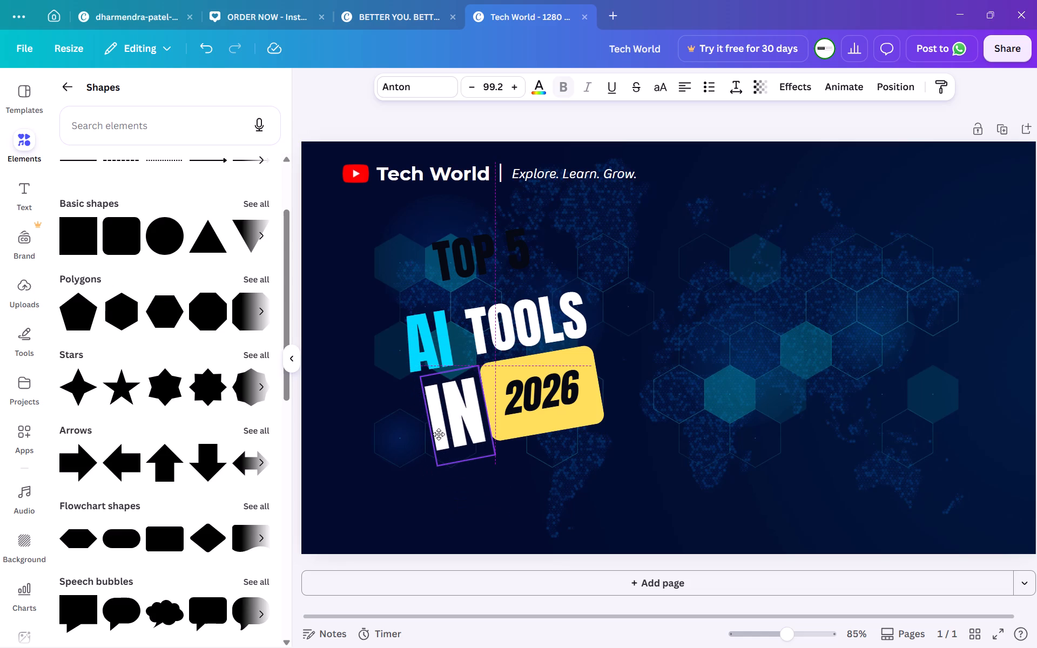
pyautogui.moveTo(439, 434); pyautogui.dragTo(436, 431)
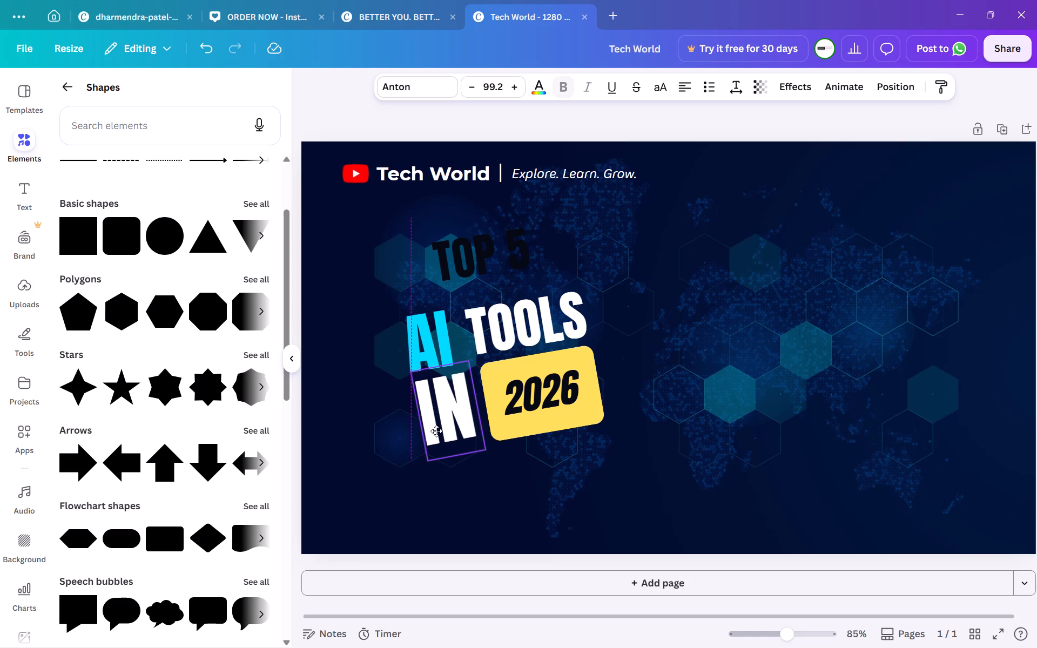
pyautogui.moveTo(436, 431); pyautogui.dragTo(436, 431)
pyautogui.click(543, 450)
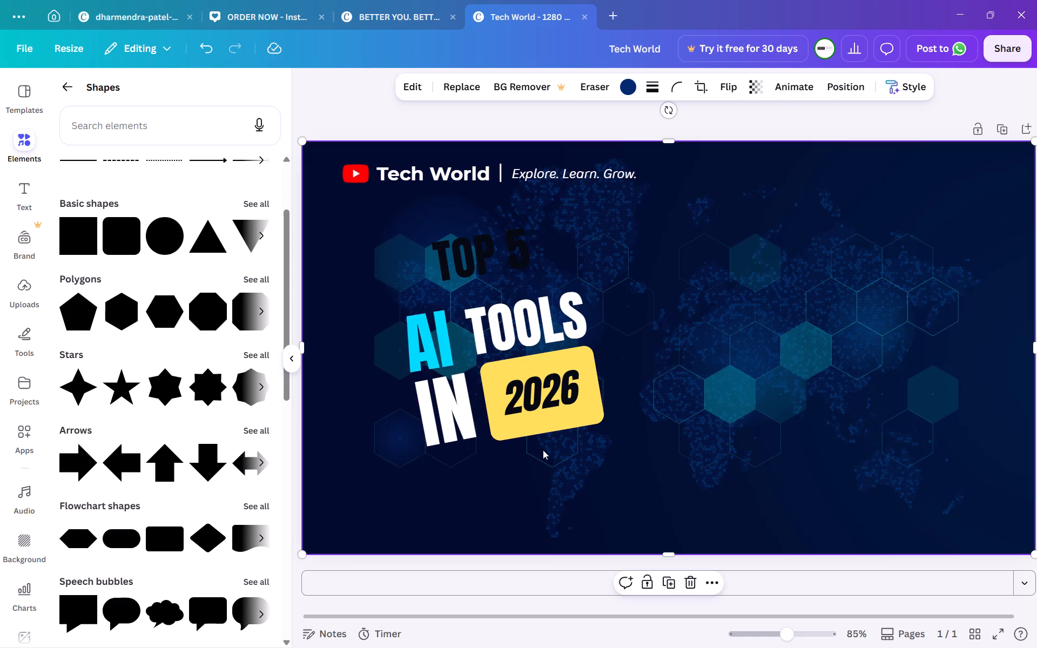
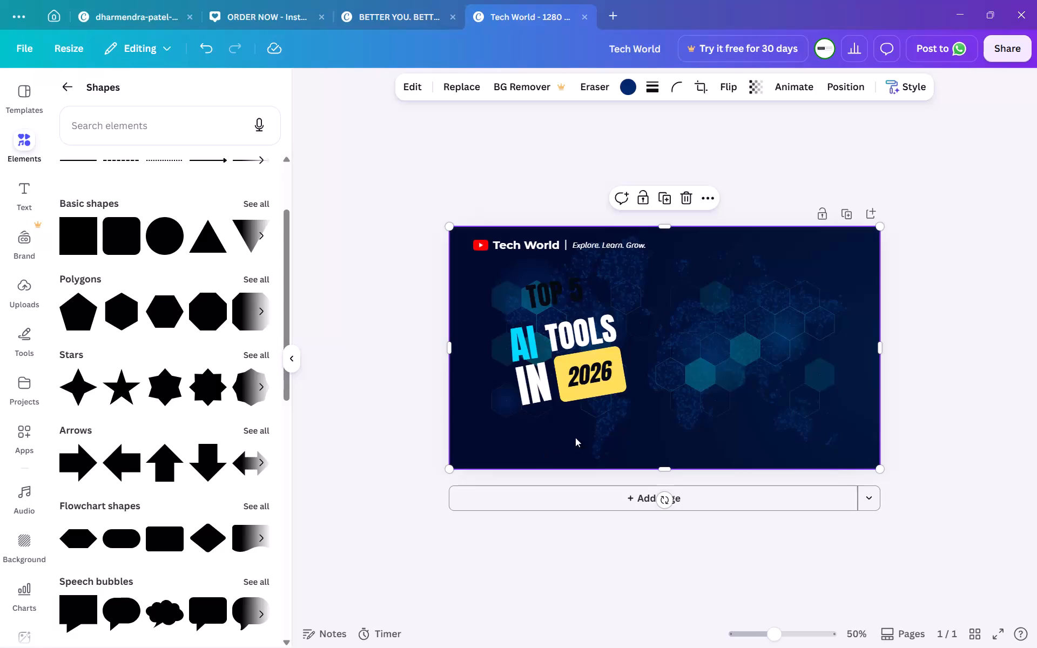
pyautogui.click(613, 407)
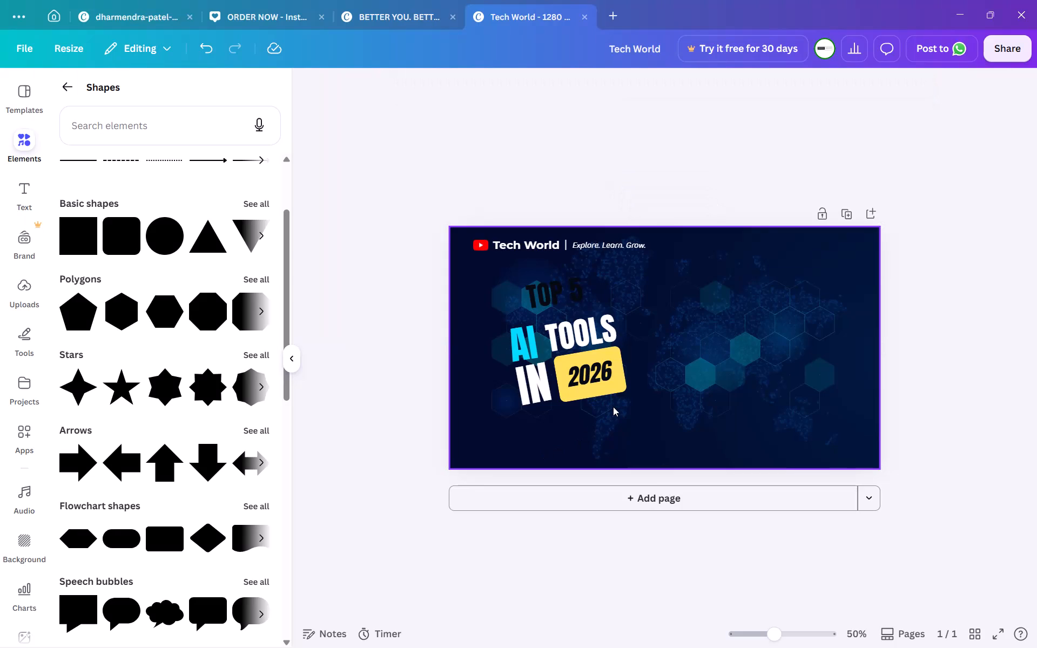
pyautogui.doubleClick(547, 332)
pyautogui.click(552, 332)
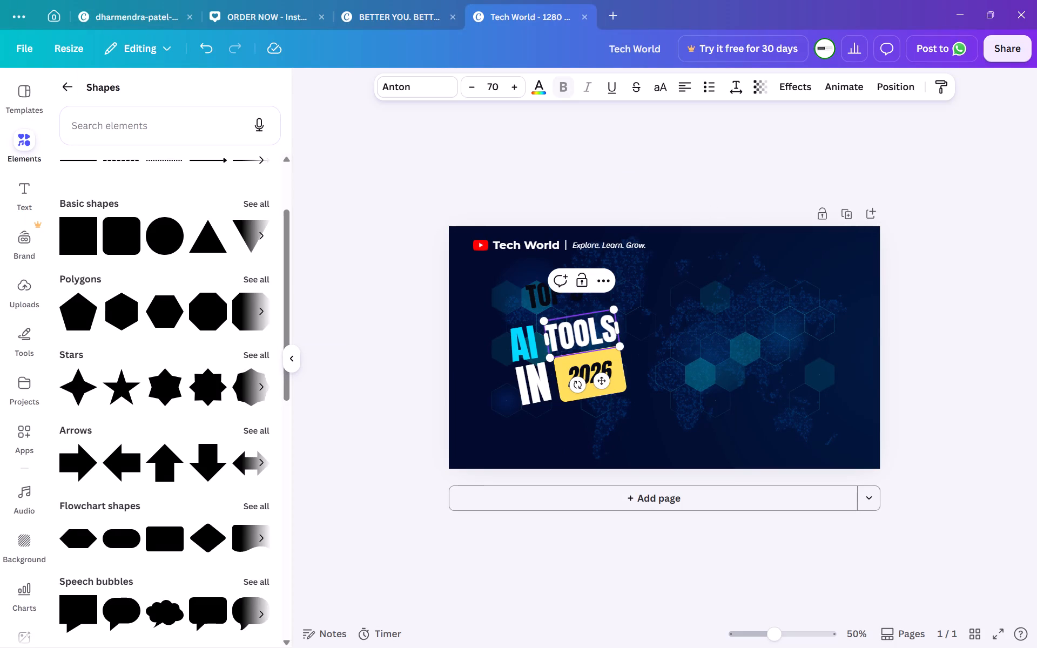
# With the "TOP 5" text selected, browse the shape categories, from basic shapes through banners to abstract shapes.
pyautogui.click(544, 295)
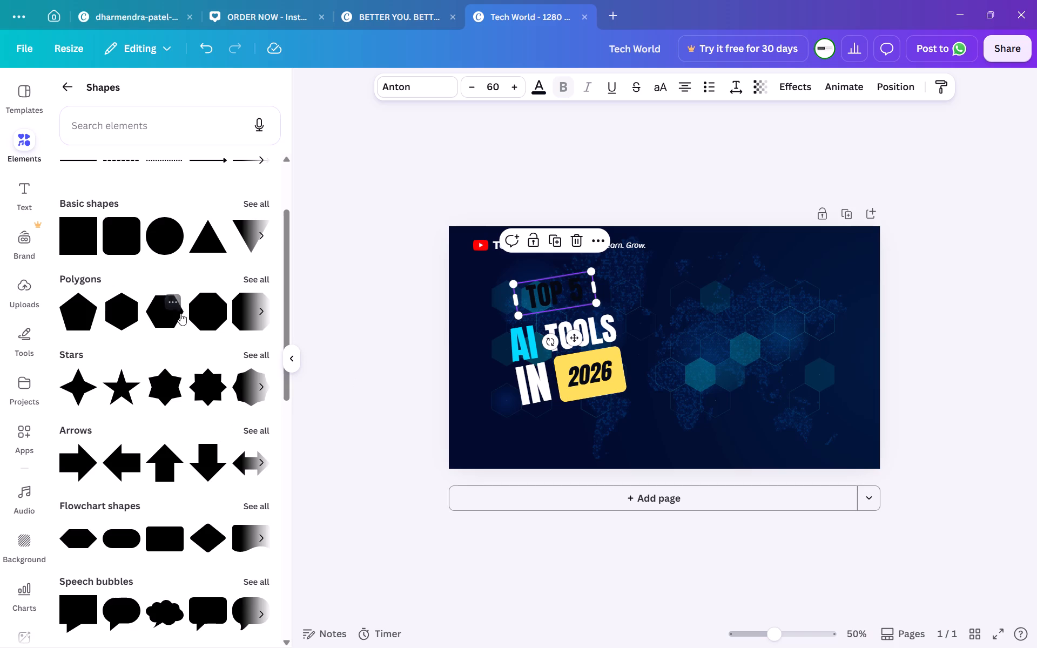
pyautogui.hscroll(-2, 180, 313)
pyautogui.scroll(-8, 180, 313)
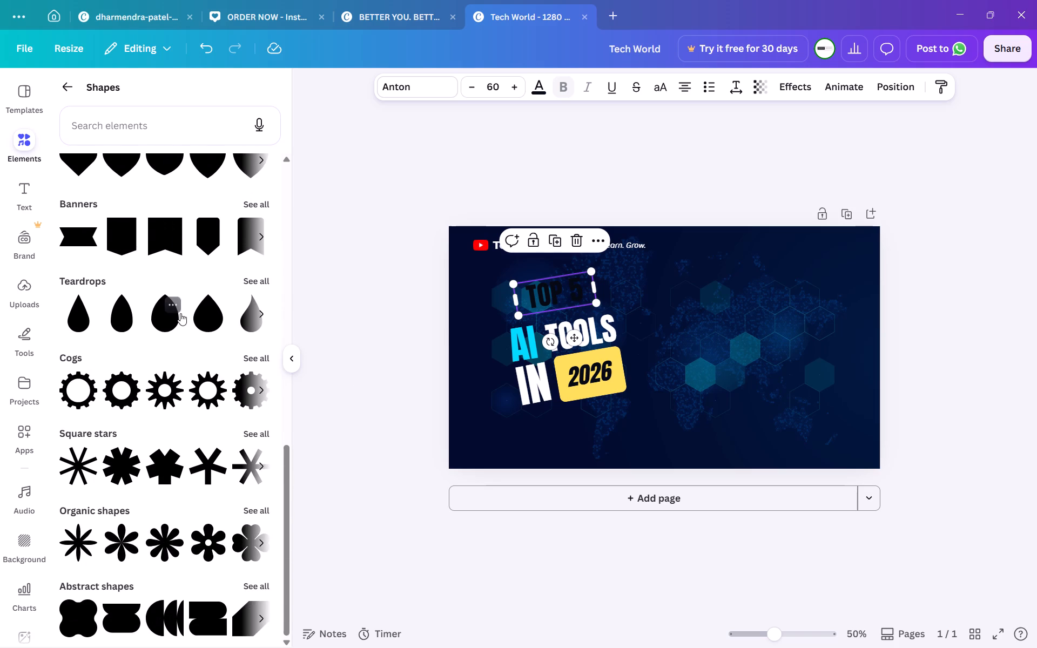
pyautogui.scroll(-2, 180, 313)
pyautogui.scroll(-1, 137, 577)
pyautogui.hscroll(-1, 137, 577)
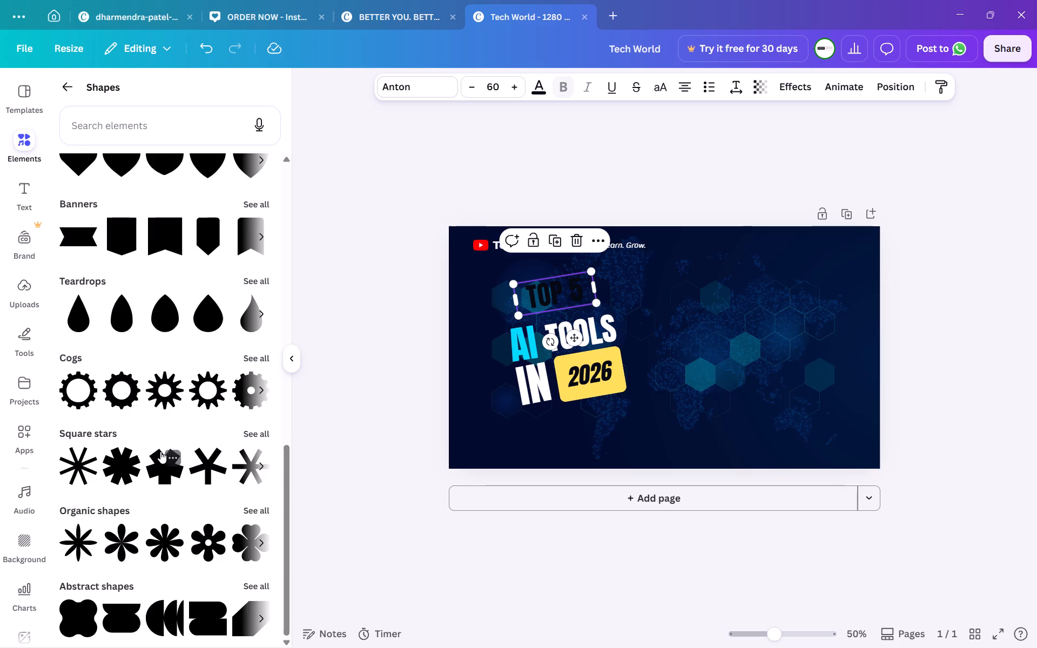
pyautogui.scroll(7, 160, 451)
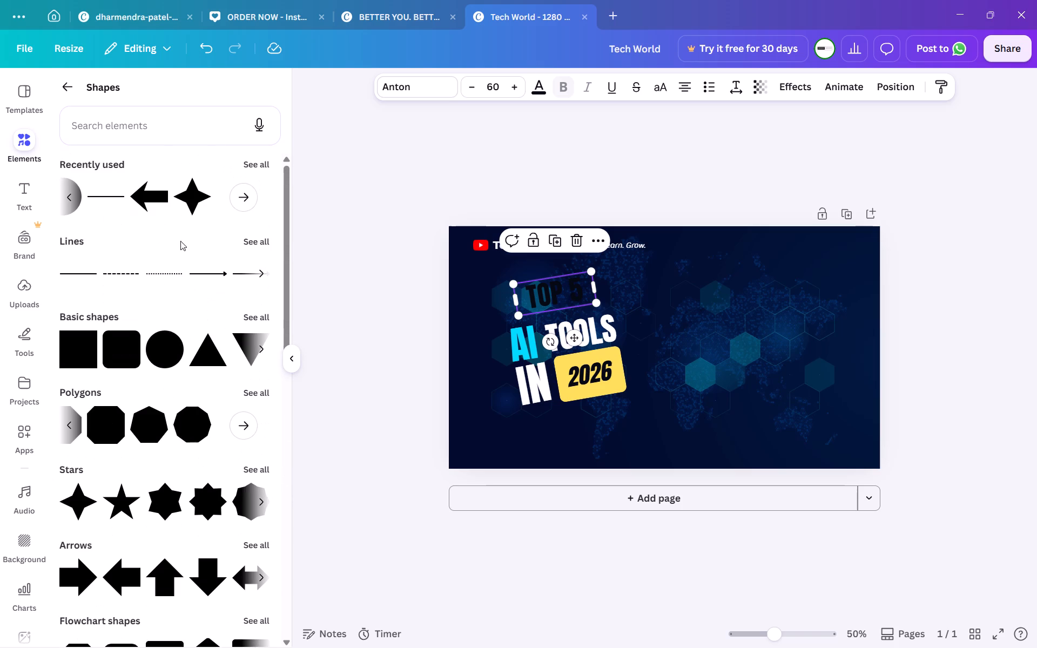
# Search the shapes library for "heading banner", "heading" and "heading BORDER".
pyautogui.click(176, 145)
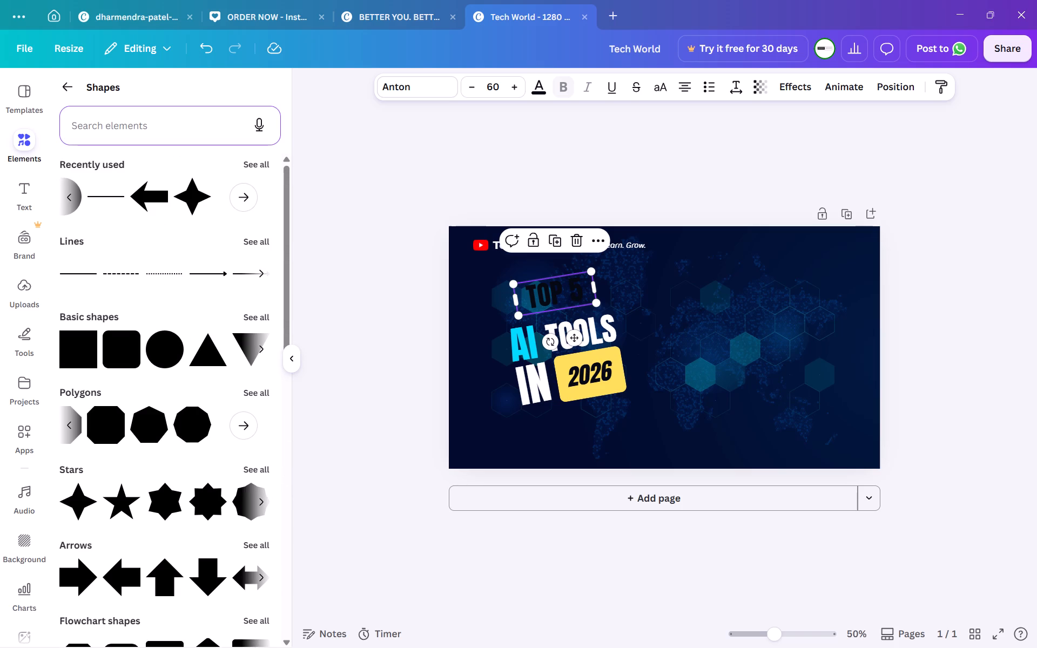
pyautogui.click(183, 130)
pyautogui.write('HEADING')
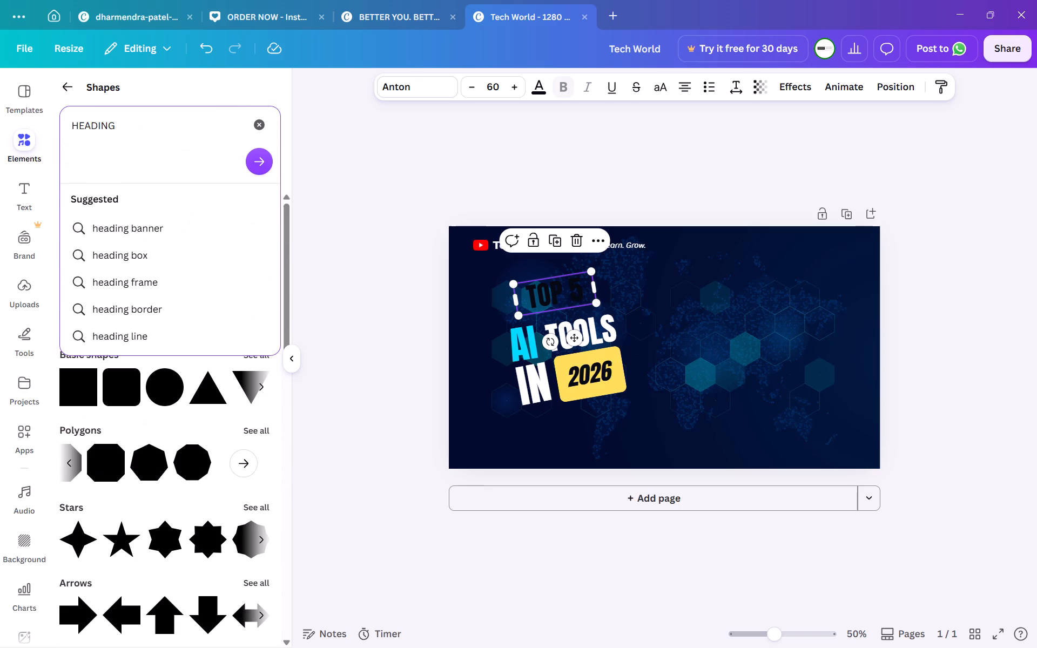
pyautogui.click(166, 233)
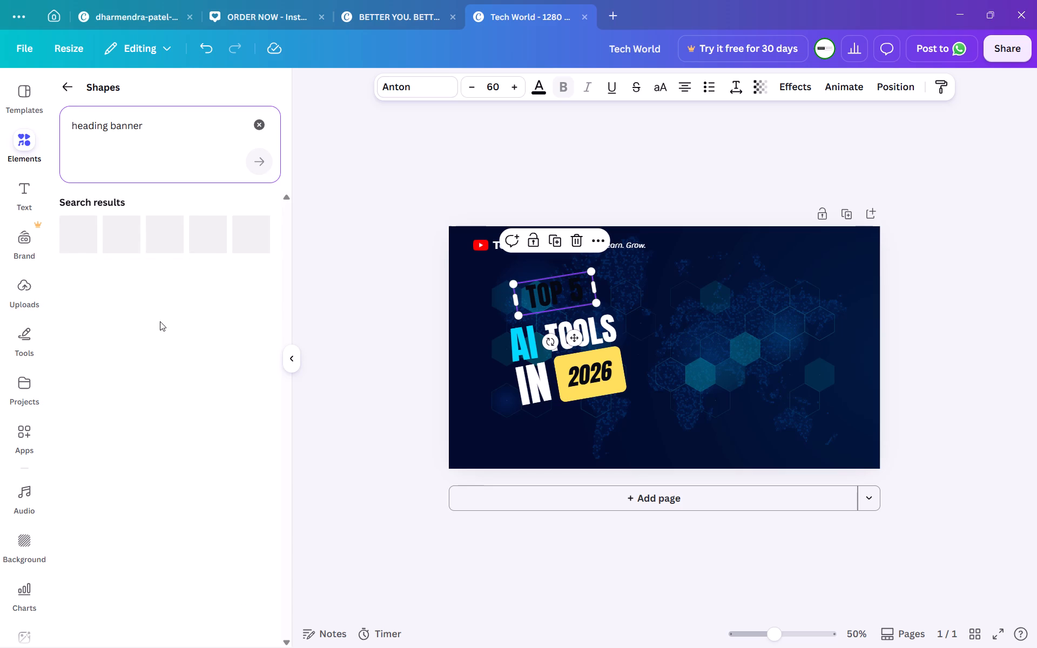
pyautogui.click(144, 129)
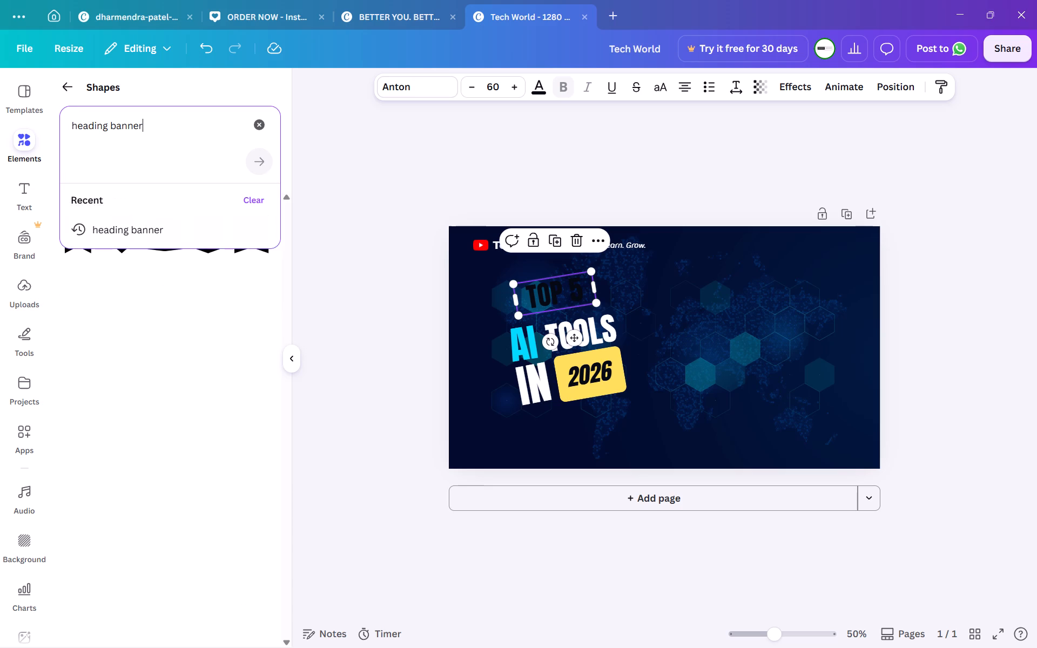
pyautogui.press('BackSpace')
pyautogui.press('BackSpace')
pyautogui.press('BackSpace')
pyautogui.press('BackSpace')
pyautogui.press('BackSpace')
pyautogui.press('BackSpace')
pyautogui.press('Return')
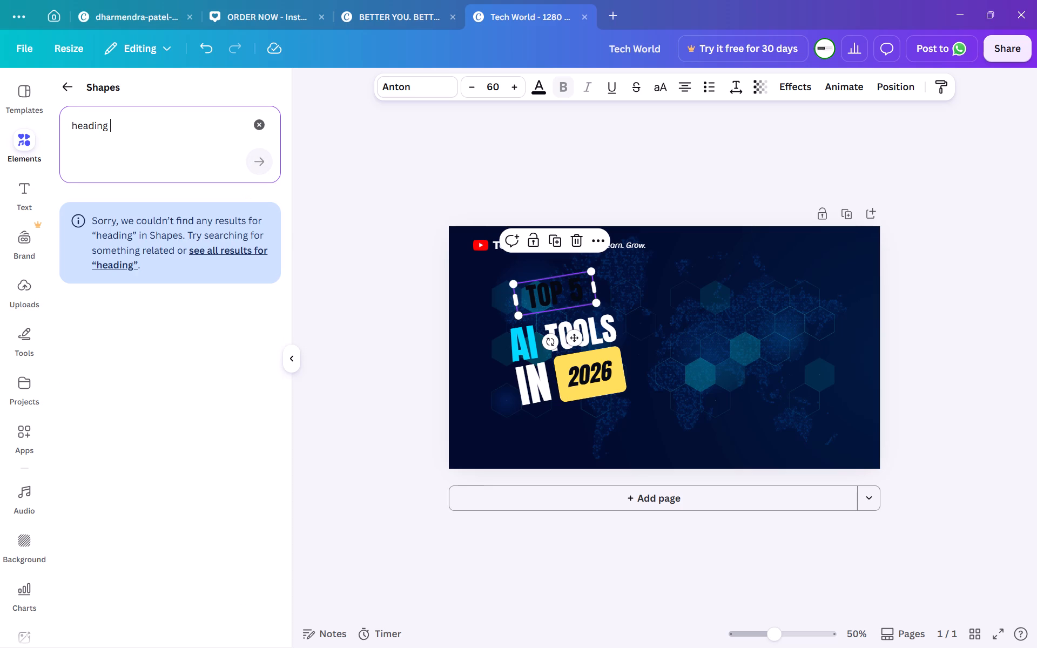
pyautogui.click(121, 126)
pyautogui.write('BORDER')
pyautogui.press('Return')
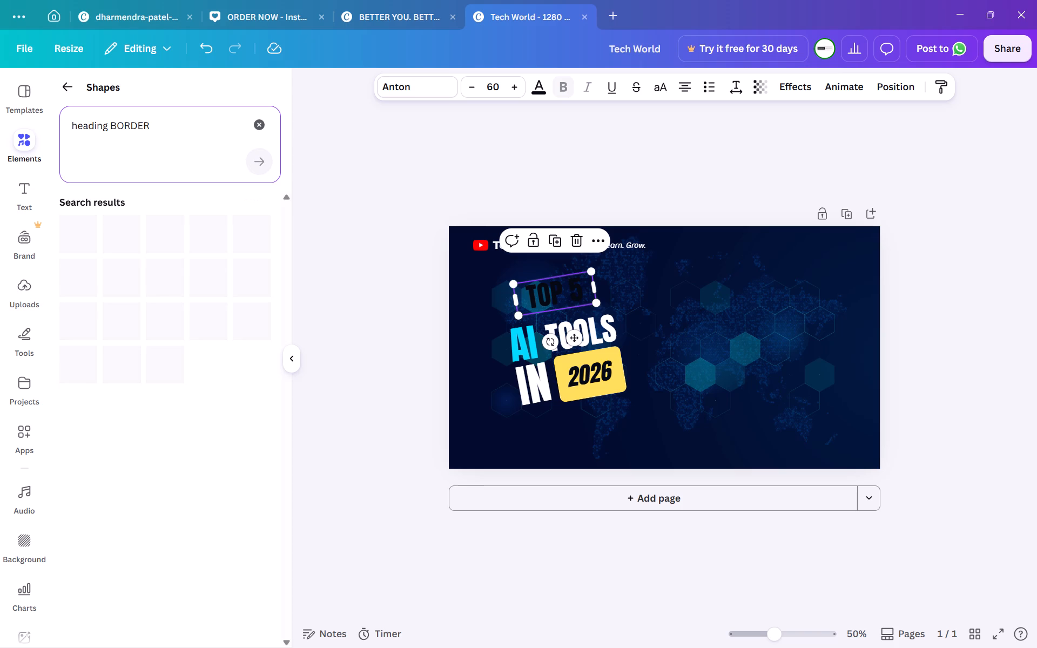
# Browse the recently used elements and the Graphics category, including its collections.
pyautogui.click(69, 88)
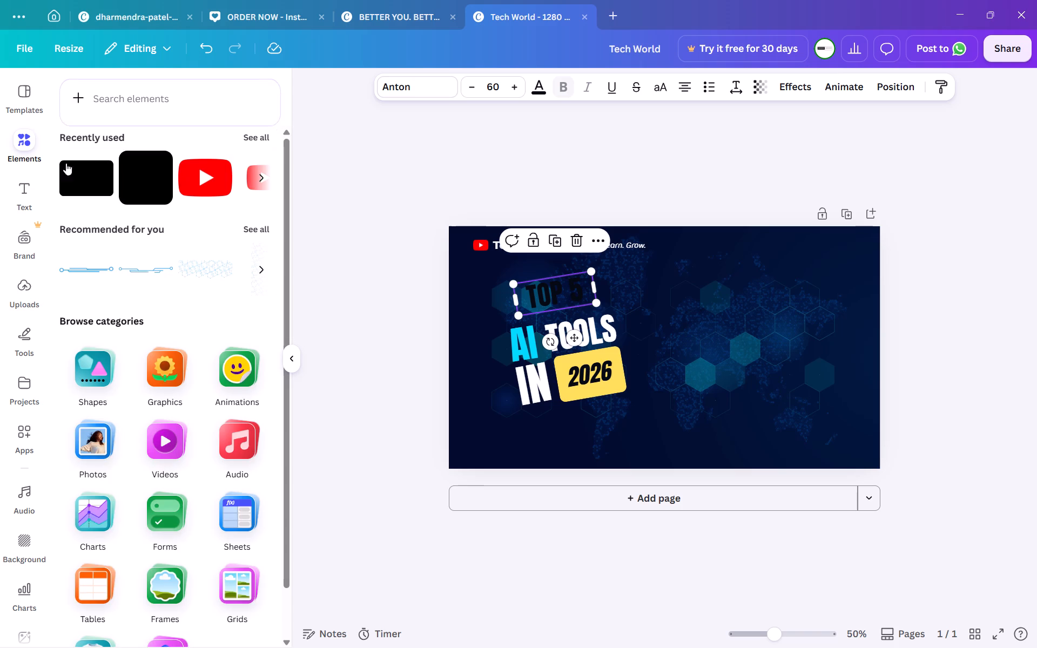
pyautogui.hscroll(3, 147, 266)
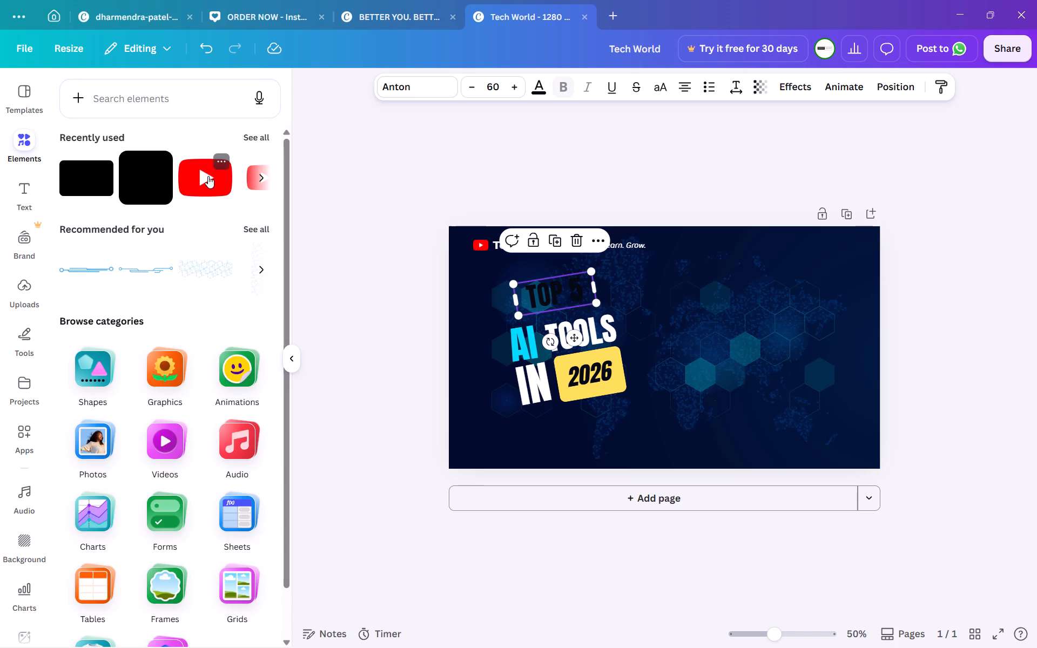
pyautogui.hscroll(-6, 212, 177)
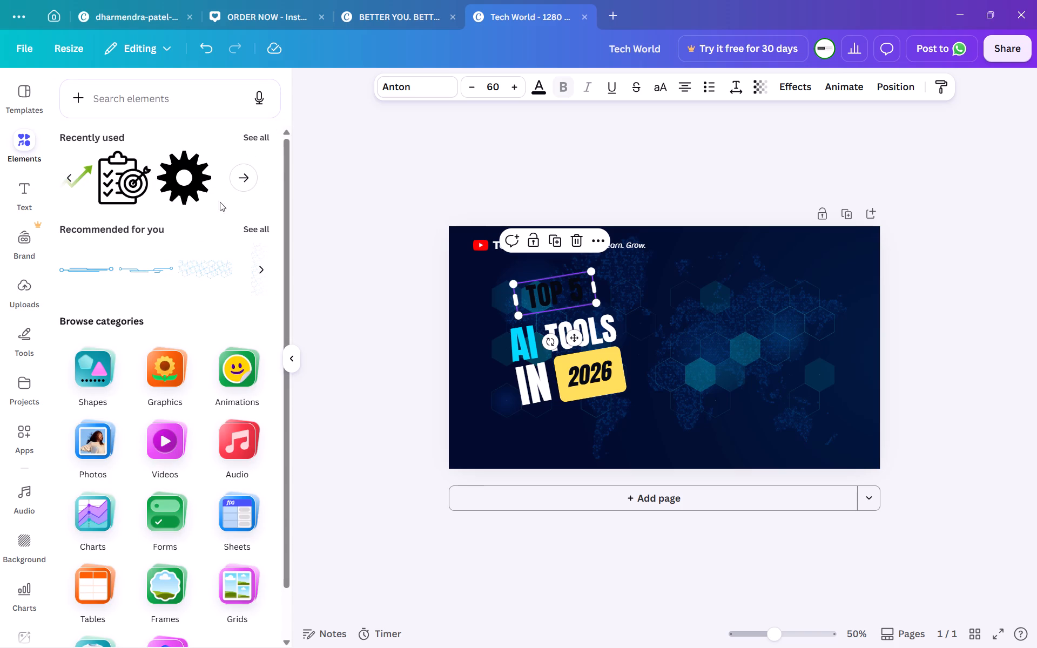
pyautogui.scroll(-1, 219, 349)
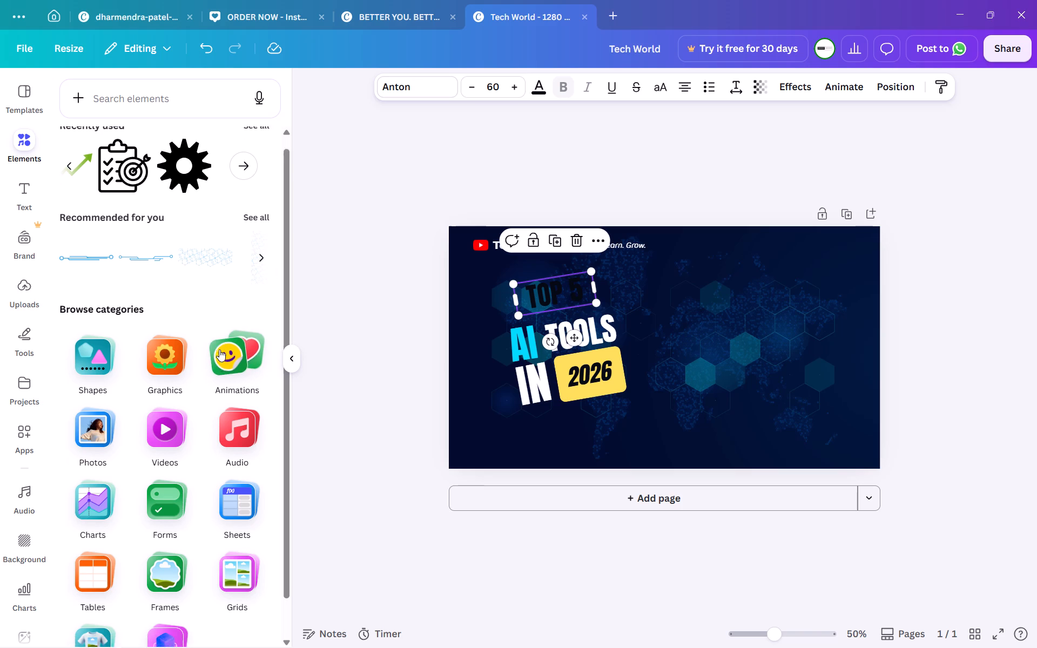
pyautogui.scroll(-1, 219, 349)
pyautogui.click(179, 340)
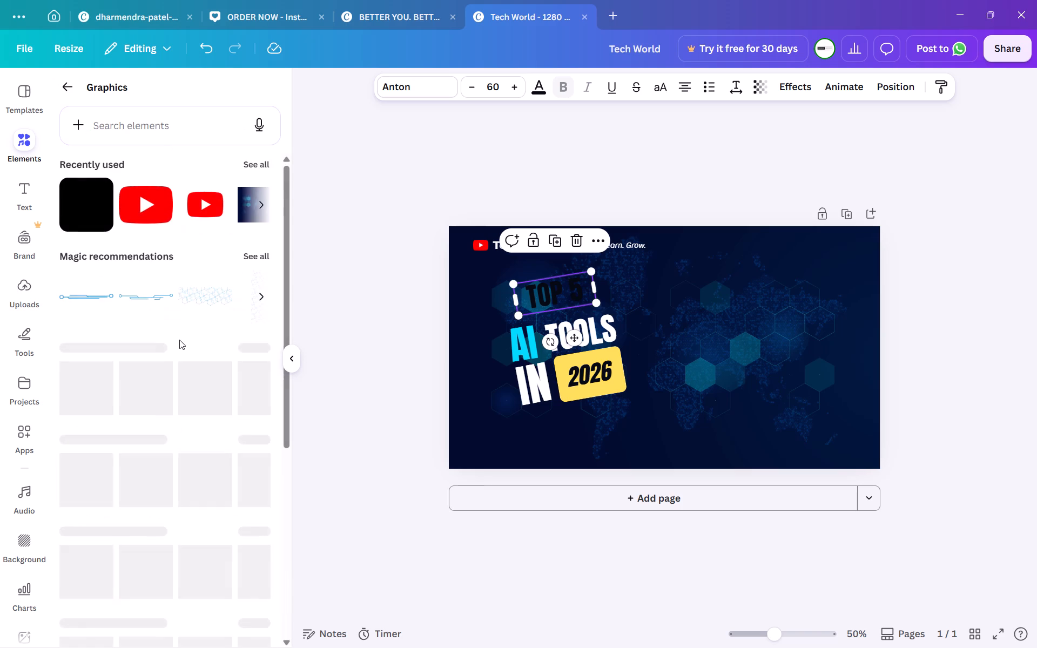
pyautogui.scroll(-4, 179, 340)
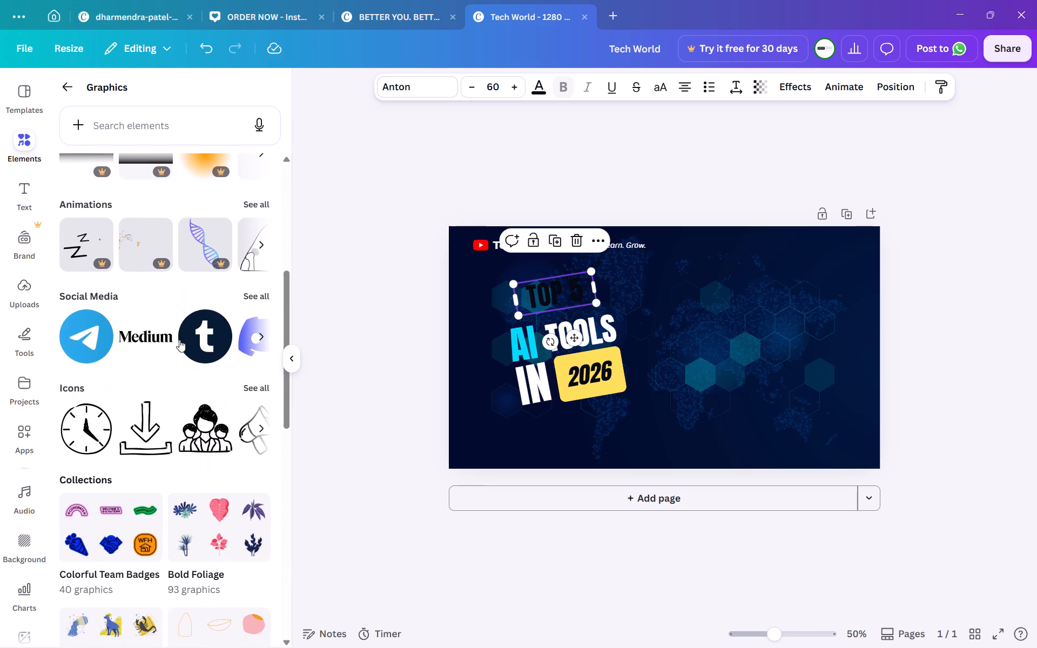
pyautogui.scroll(-4, 179, 340)
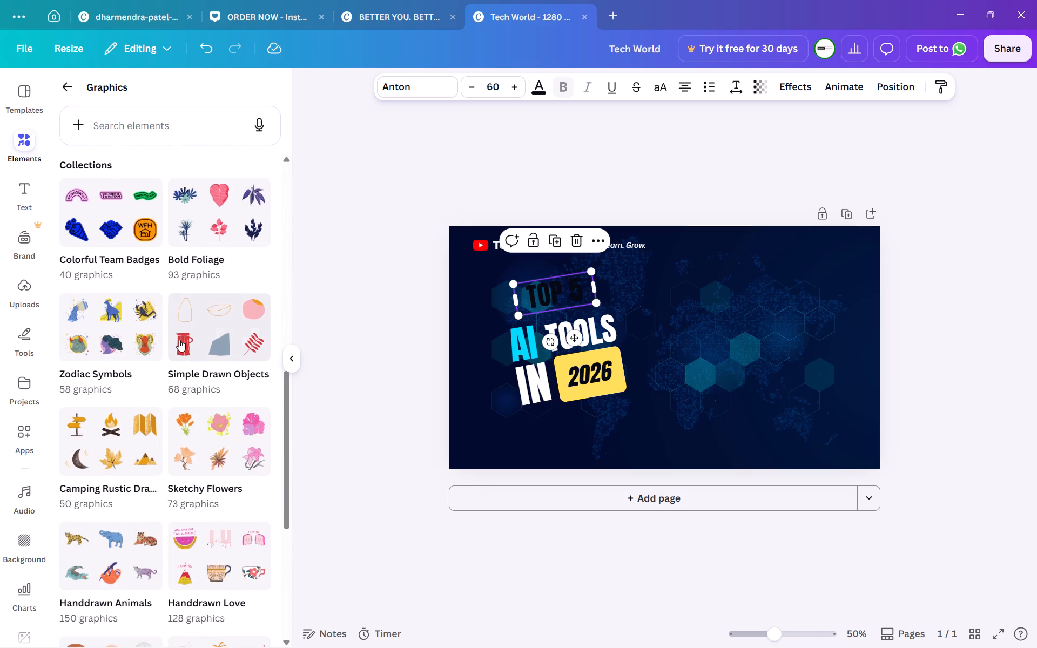
pyautogui.scroll(-3, 179, 340)
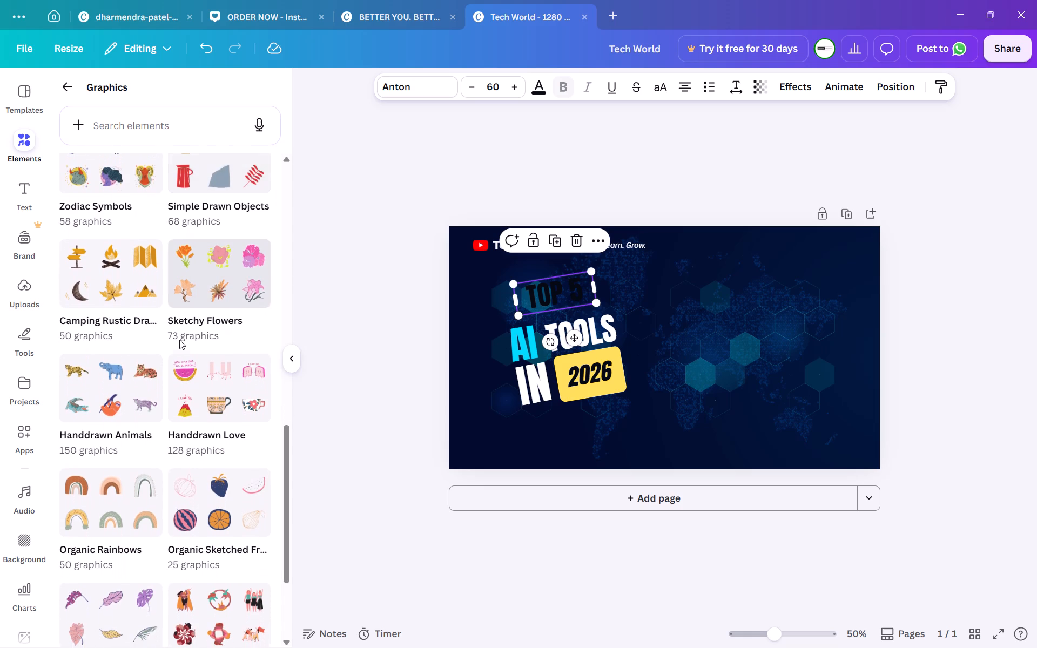
pyautogui.scroll(-2, 179, 340)
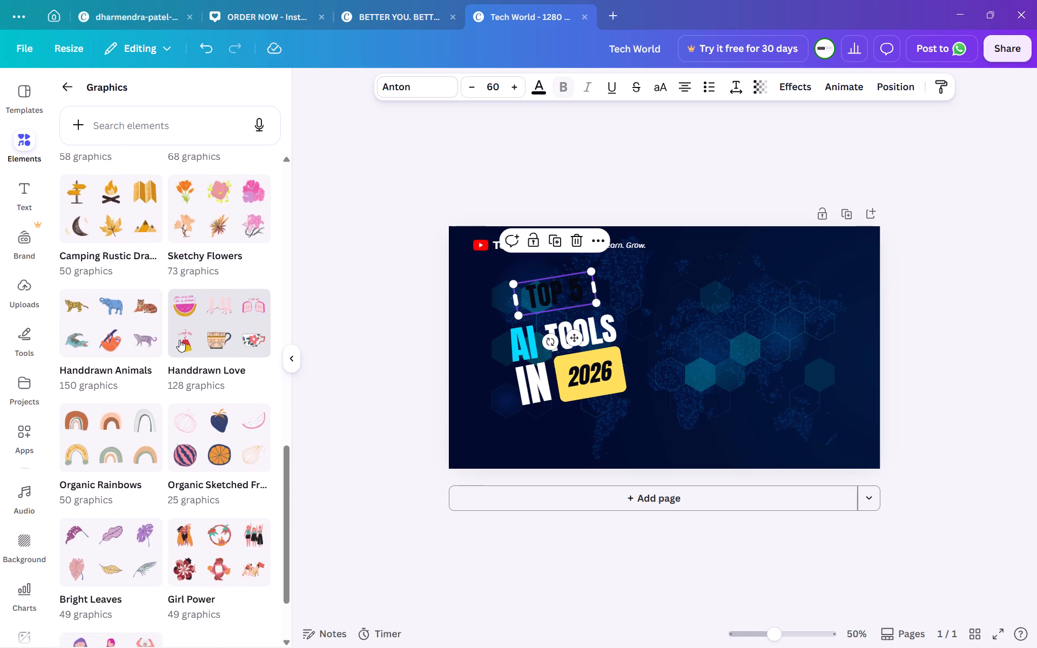
pyautogui.scroll(-1, 179, 340)
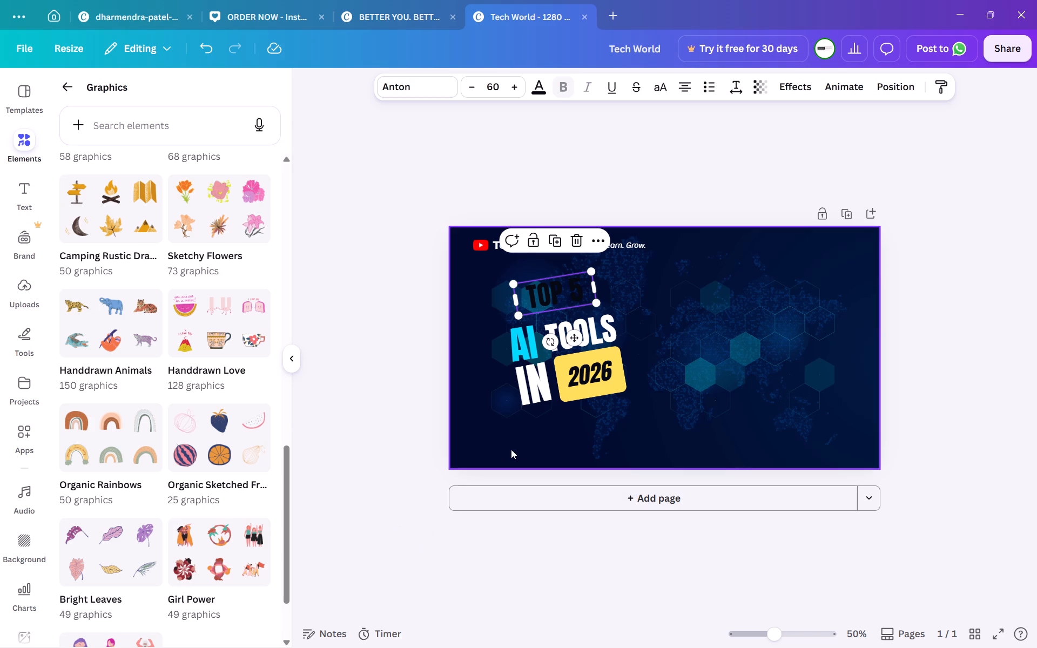
# Move the background image aside so that it no longer lies behind the headline.
pyautogui.click(609, 397)
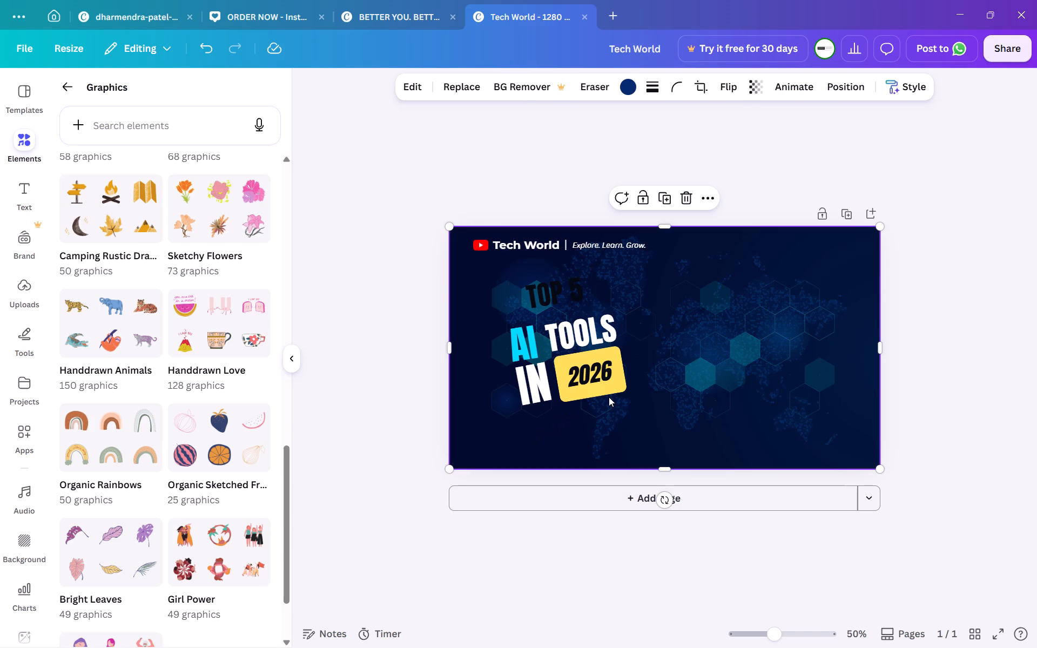
pyautogui.click(610, 397)
pyautogui.moveTo(508, 283); pyautogui.dragTo(508, 284)
pyautogui.moveTo(508, 284); pyautogui.dragTo(504, 282)
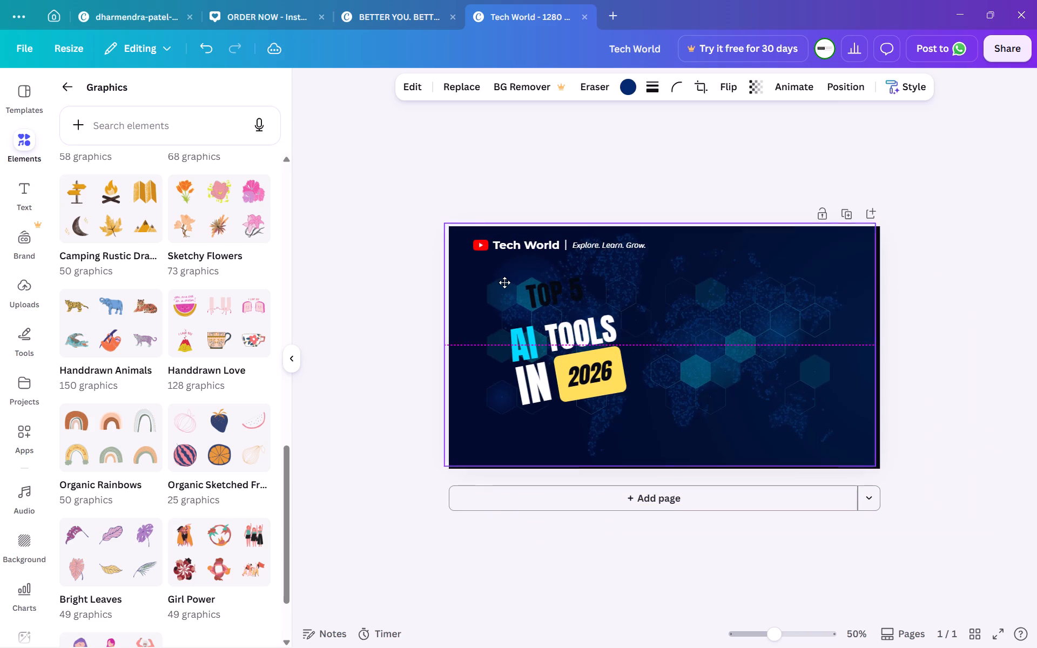
pyautogui.moveTo(504, 282); pyautogui.dragTo(734, 332)
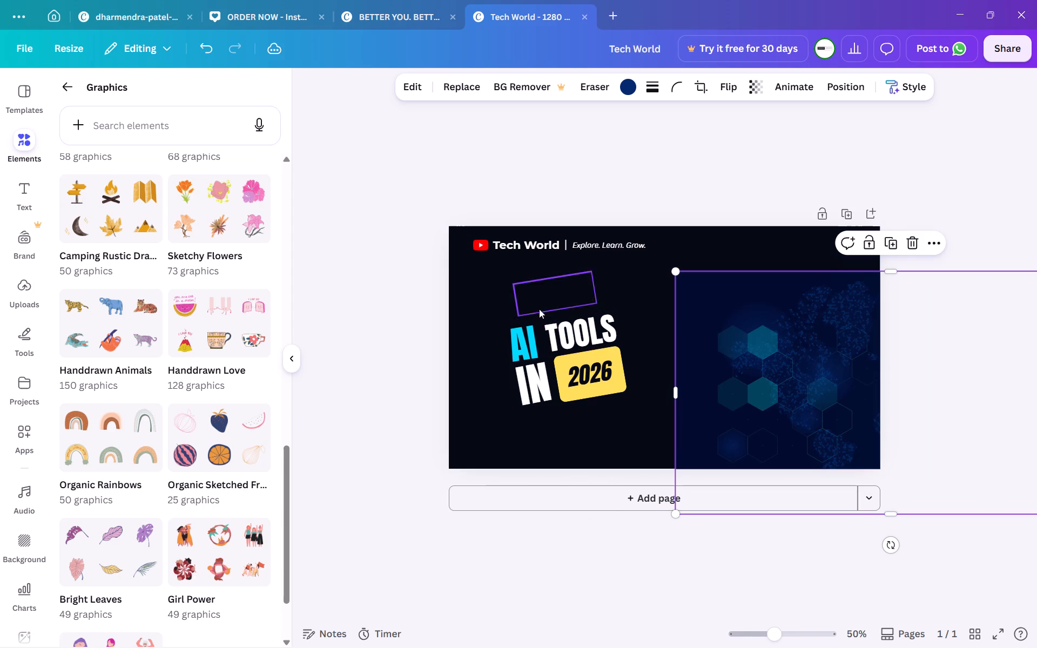
# Select all the headline texts and the yellow badge together, shift them slightly left, and try to scale them down.
pyautogui.moveTo(496, 282); pyautogui.dragTo(646, 409)
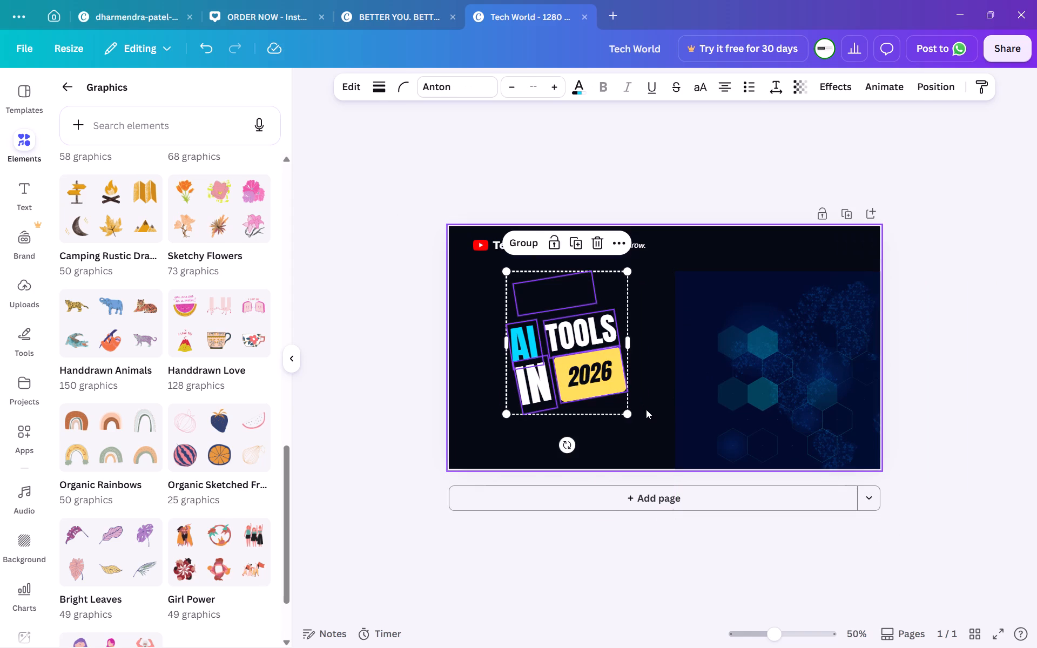
pyautogui.moveTo(630, 413); pyautogui.dragTo(617, 409)
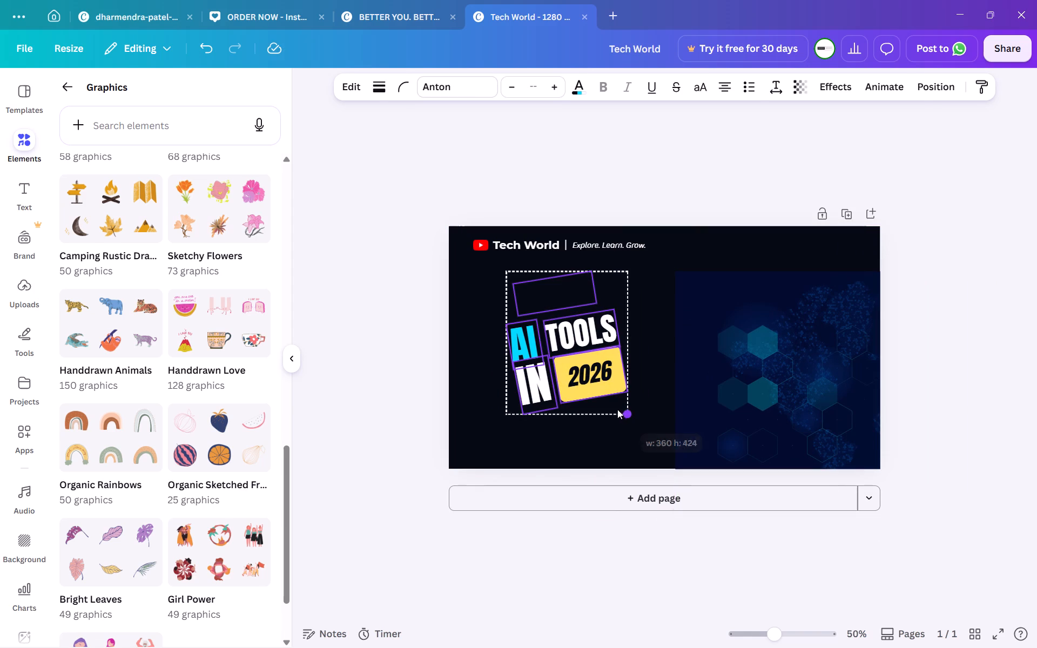
pyautogui.moveTo(617, 409); pyautogui.dragTo(613, 399)
pyautogui.moveTo(628, 415); pyautogui.dragTo(587, 384)
pyautogui.moveTo(608, 291); pyautogui.dragTo(593, 289)
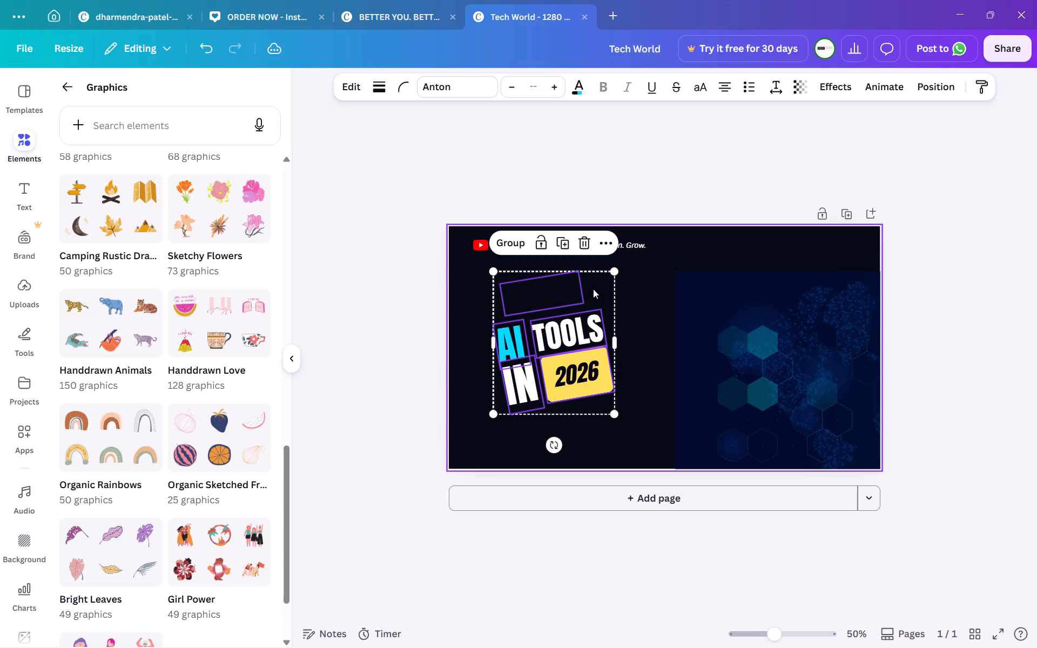
pyautogui.moveTo(492, 267); pyautogui.dragTo(513, 281)
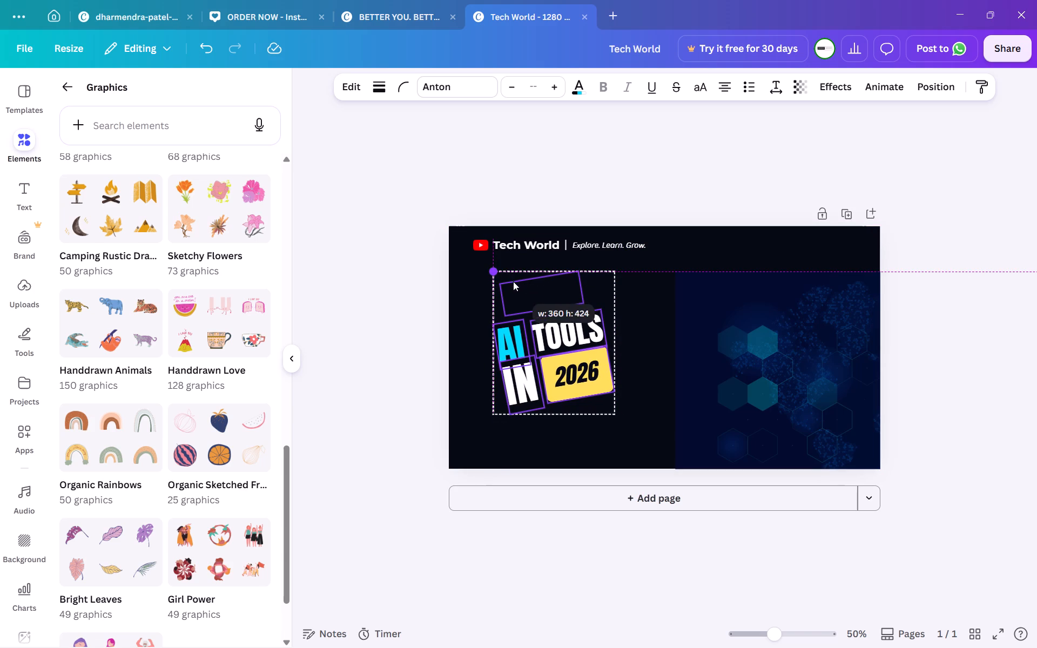
pyautogui.moveTo(513, 281); pyautogui.dragTo(533, 294)
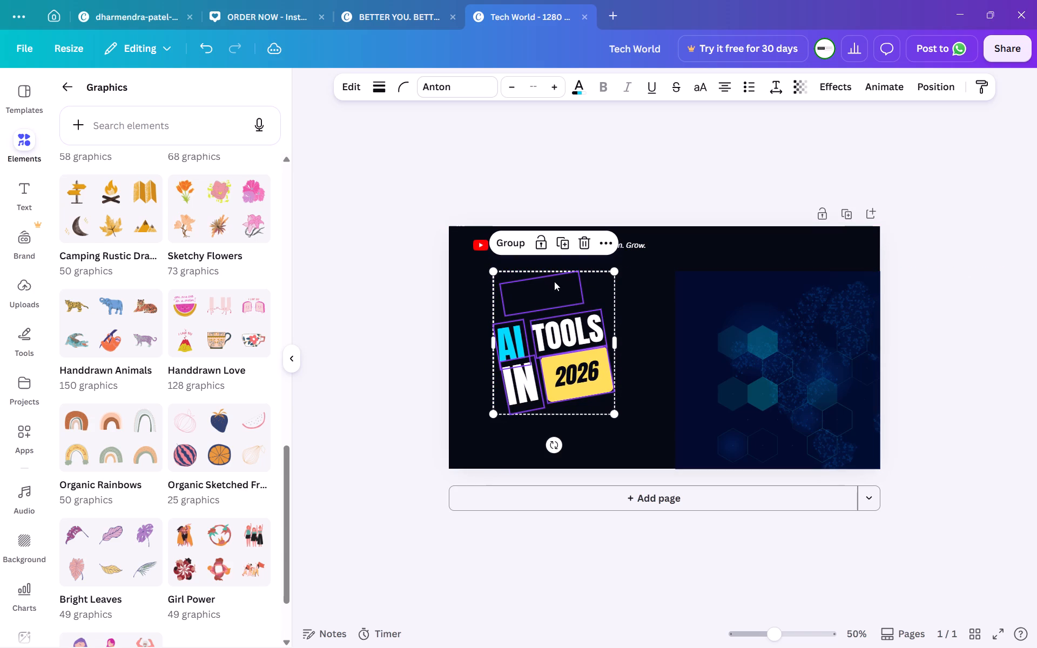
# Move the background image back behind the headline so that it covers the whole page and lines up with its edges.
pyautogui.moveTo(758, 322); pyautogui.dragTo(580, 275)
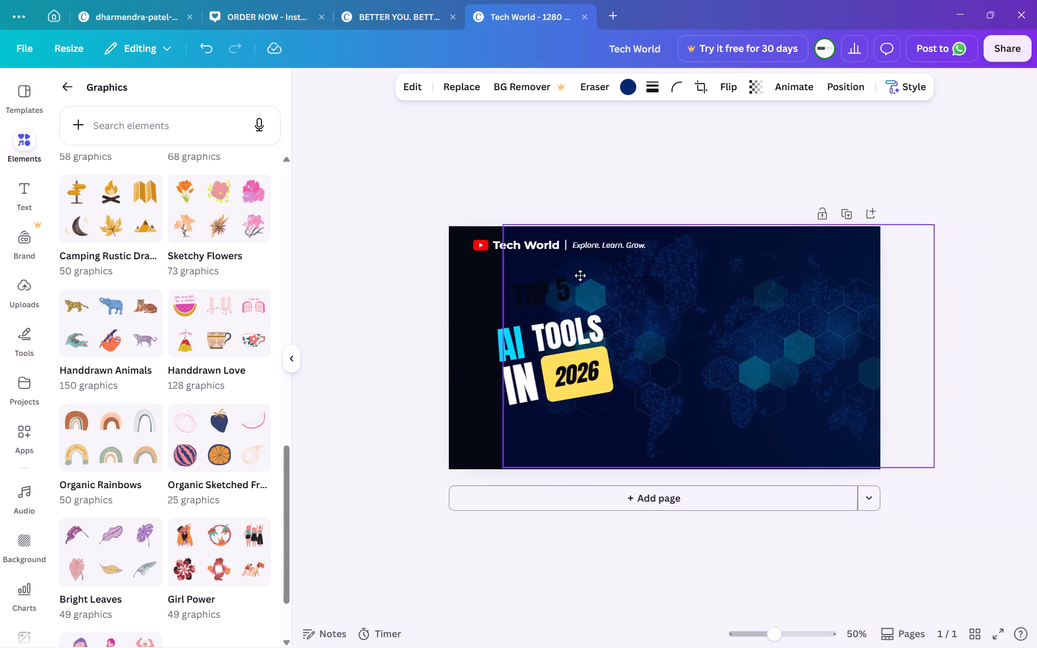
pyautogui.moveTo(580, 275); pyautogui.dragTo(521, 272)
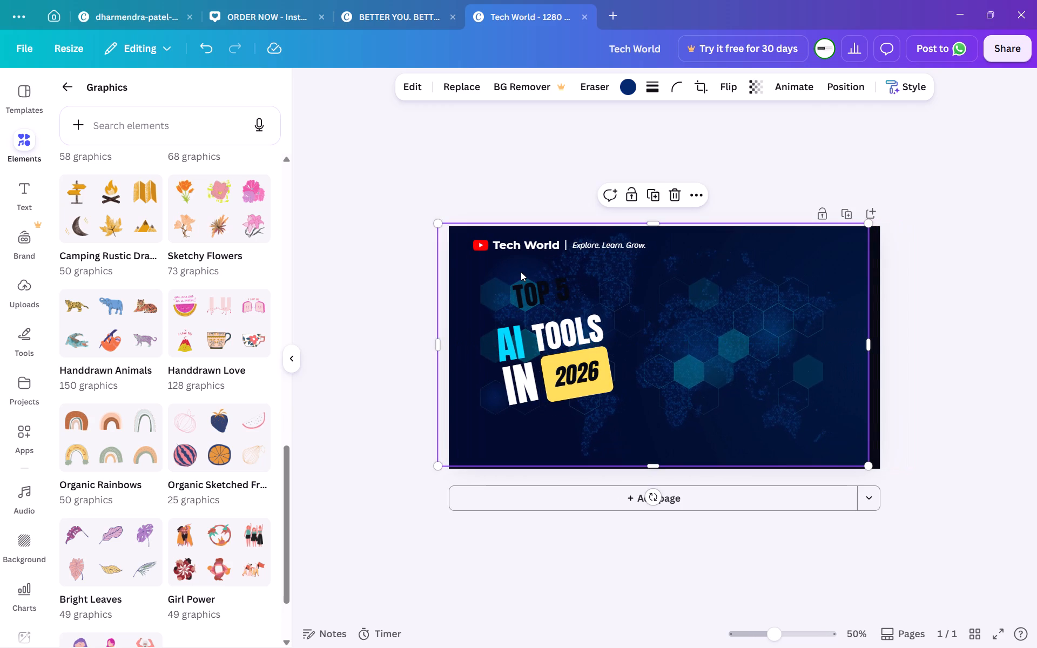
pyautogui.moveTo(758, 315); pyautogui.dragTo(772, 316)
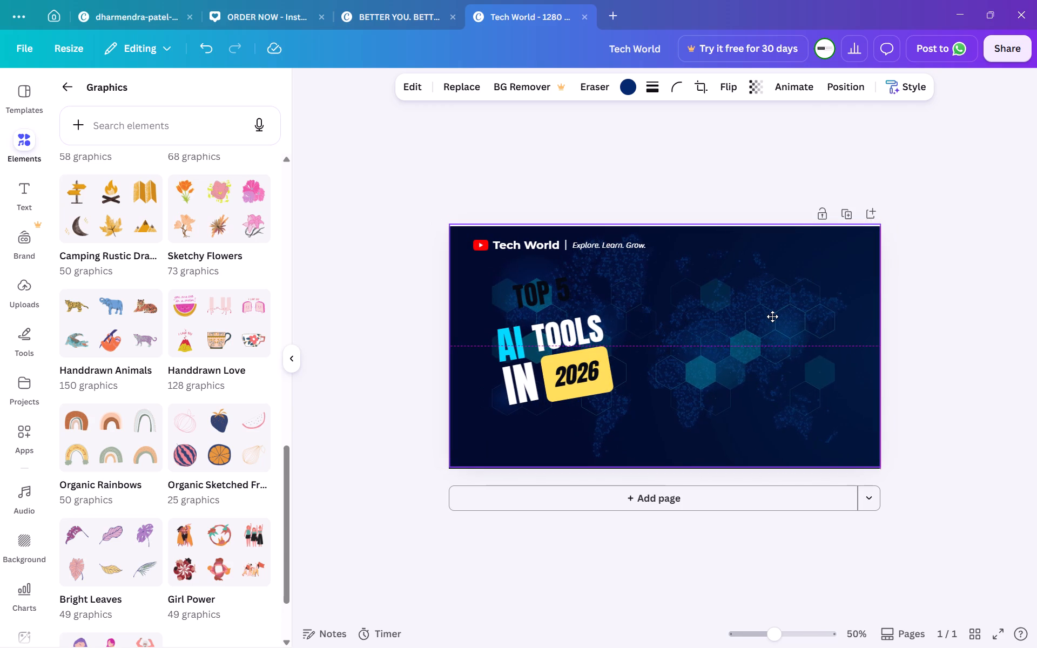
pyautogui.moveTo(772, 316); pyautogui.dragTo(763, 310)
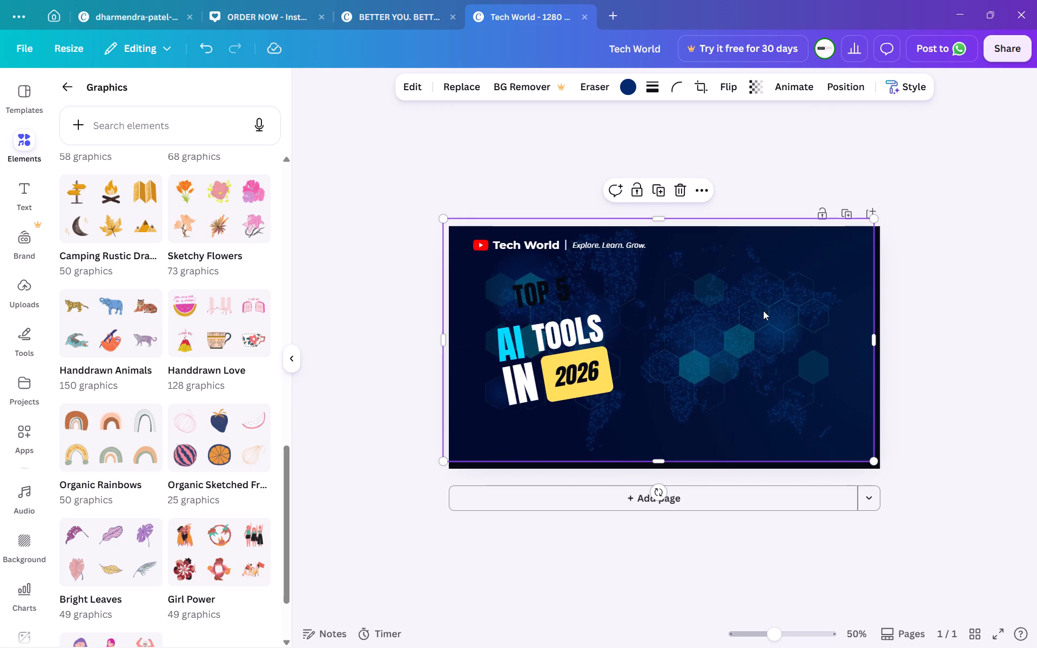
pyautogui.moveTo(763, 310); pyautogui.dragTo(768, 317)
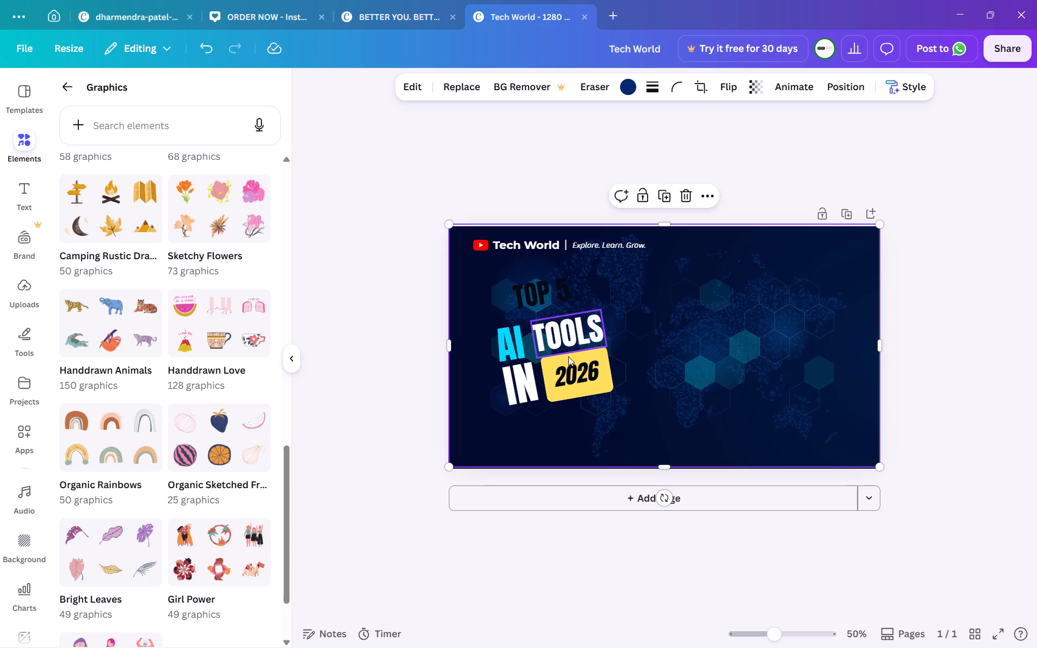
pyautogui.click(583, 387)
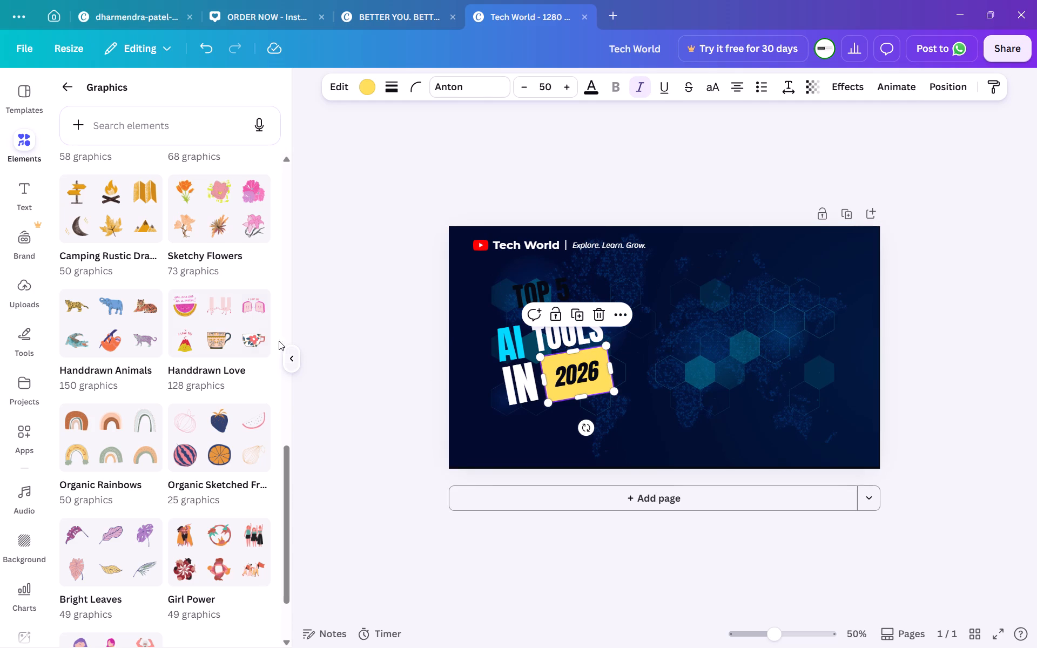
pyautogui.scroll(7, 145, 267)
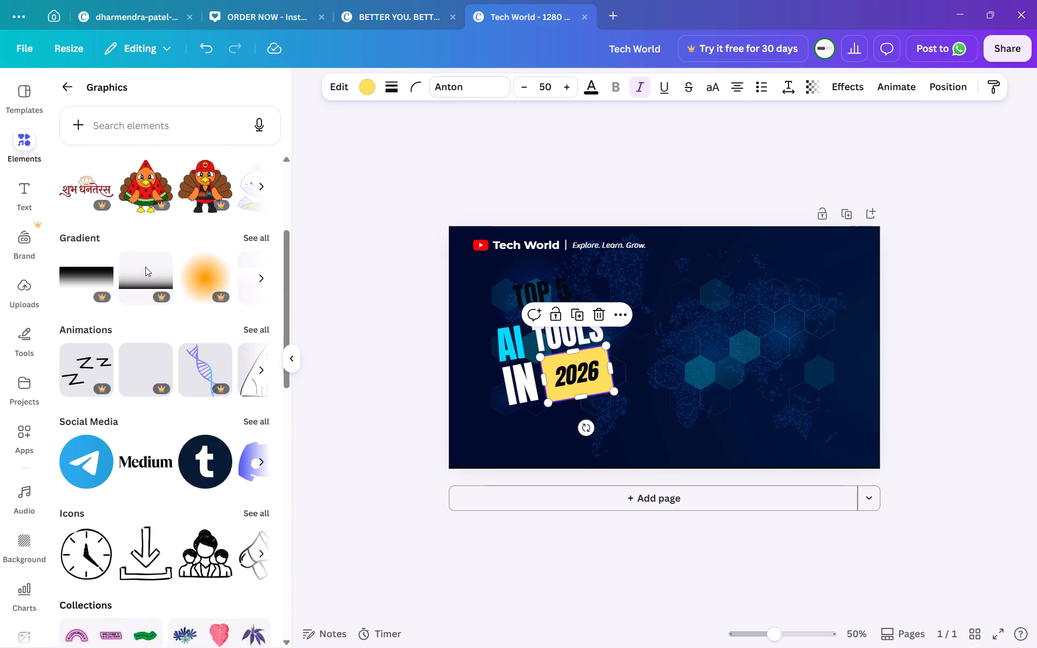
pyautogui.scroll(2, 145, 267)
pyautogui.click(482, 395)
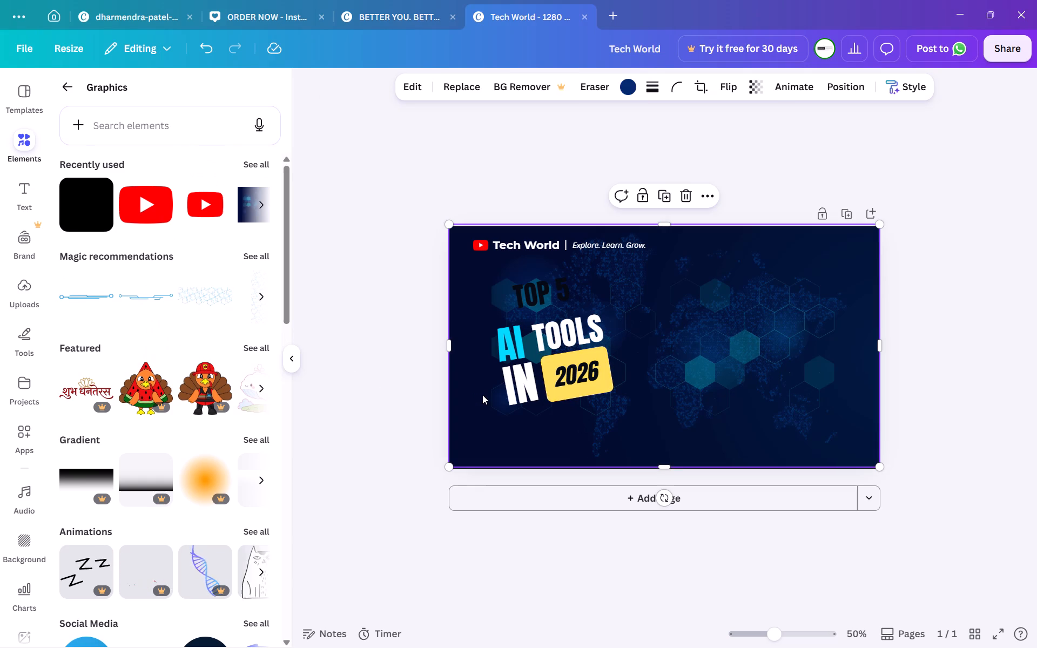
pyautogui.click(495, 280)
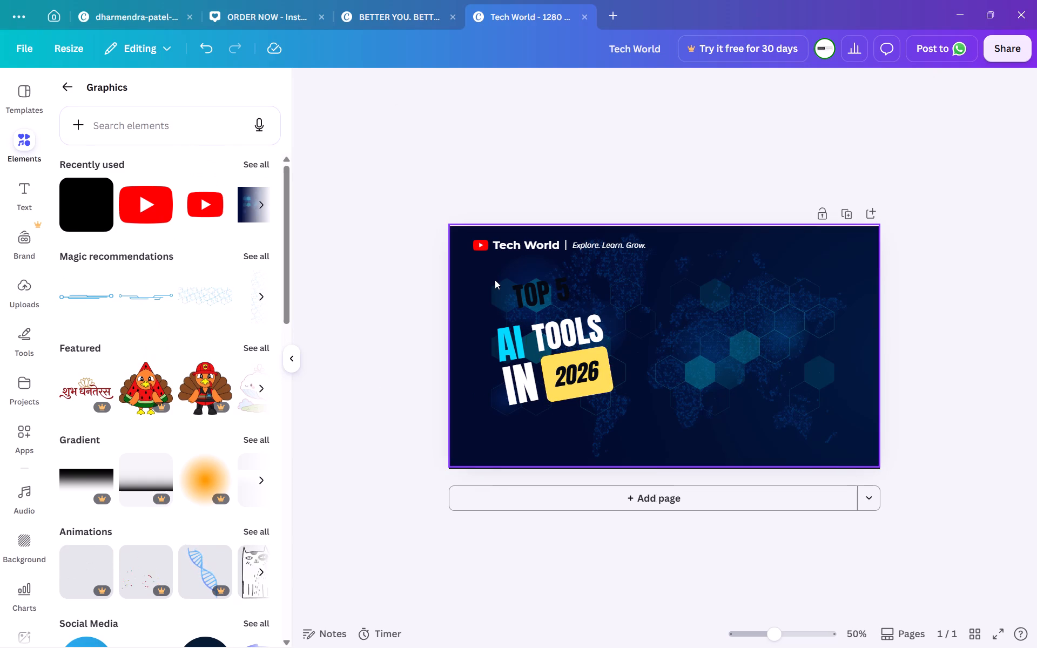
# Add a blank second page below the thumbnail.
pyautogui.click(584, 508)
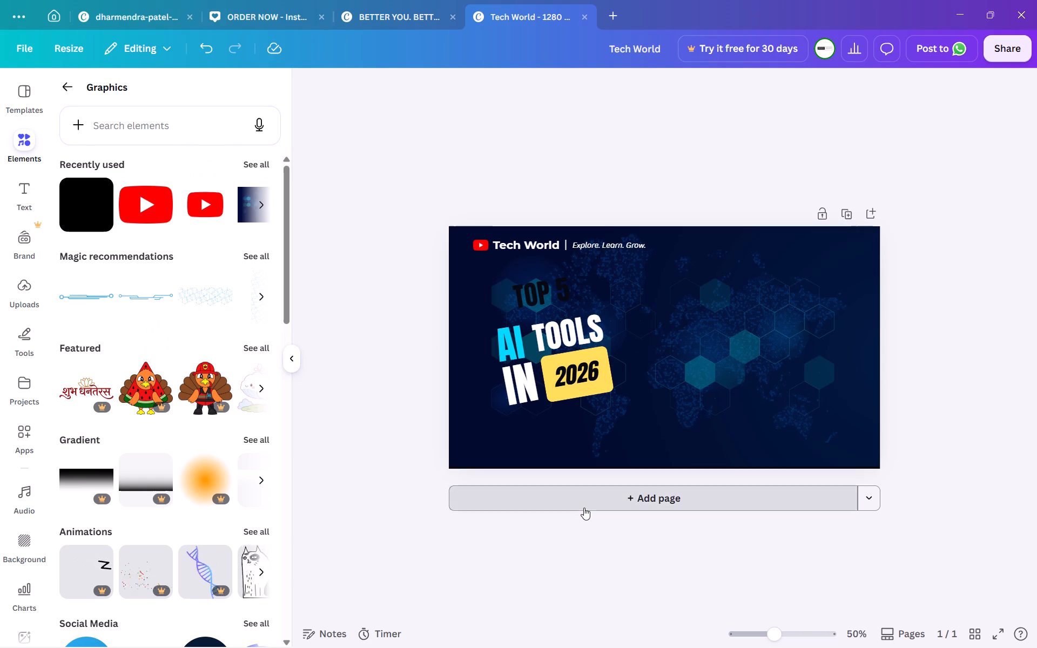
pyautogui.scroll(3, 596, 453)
# Delete the blue hexagon and world-map background image from page 1.
pyautogui.click(636, 308)
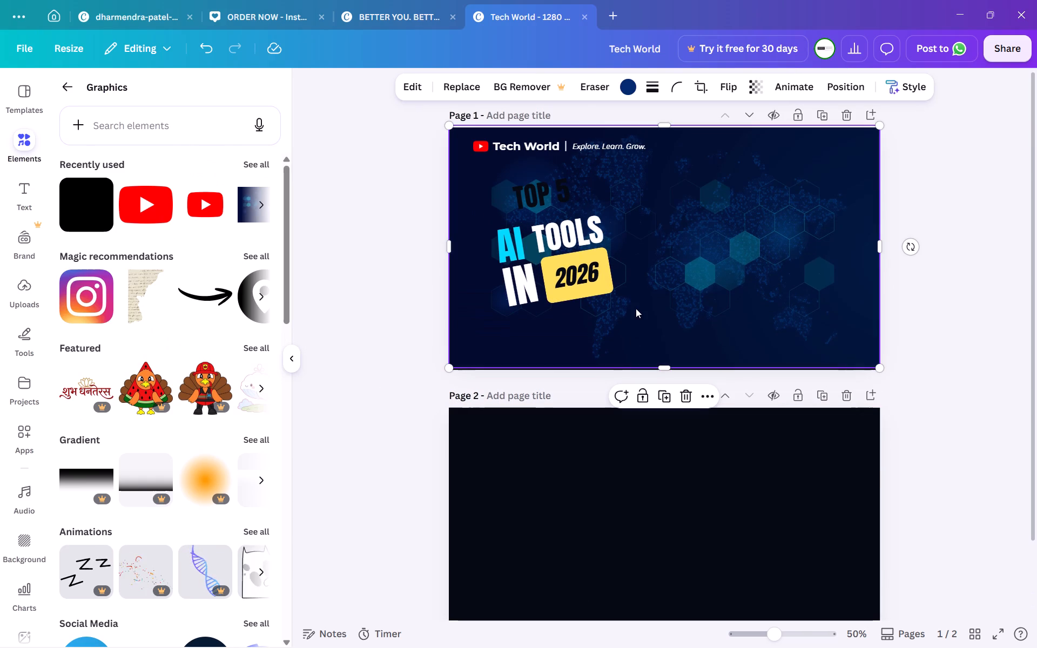
pyautogui.click(687, 399)
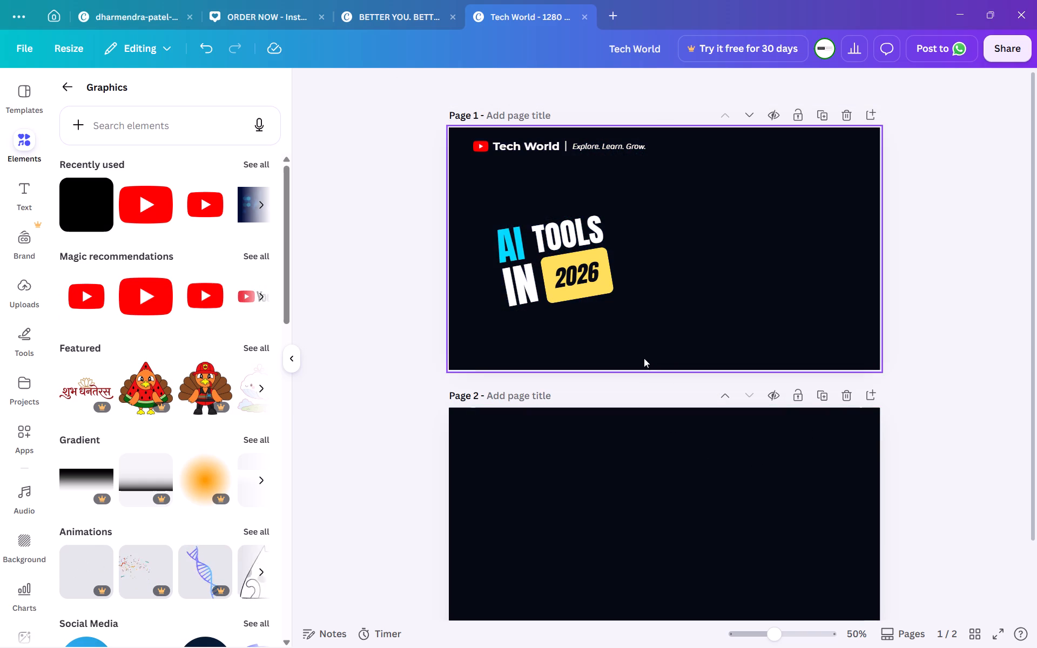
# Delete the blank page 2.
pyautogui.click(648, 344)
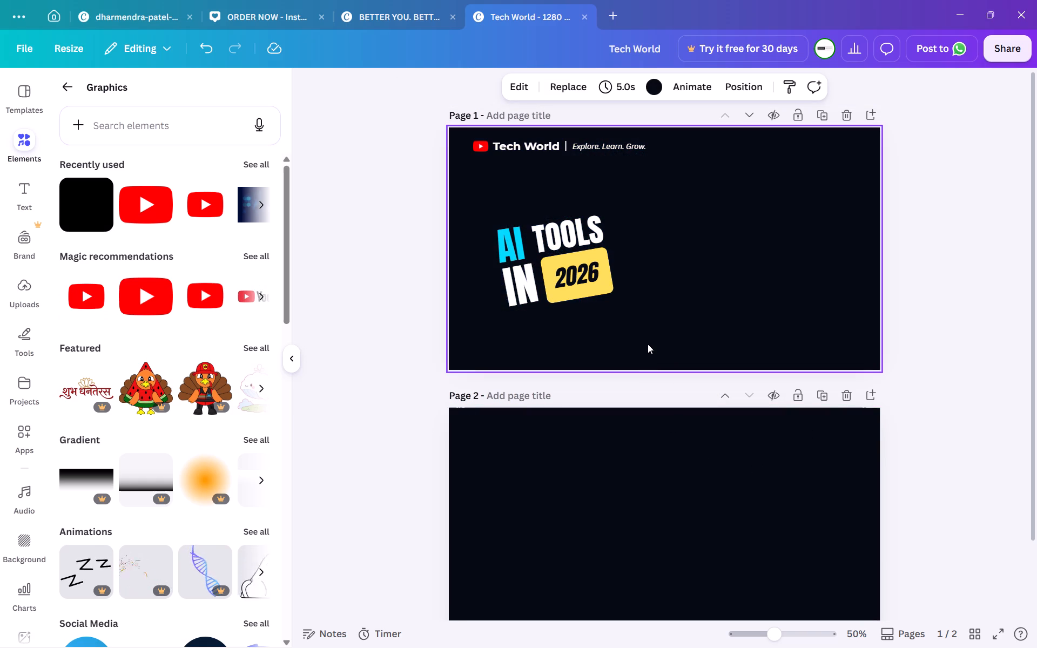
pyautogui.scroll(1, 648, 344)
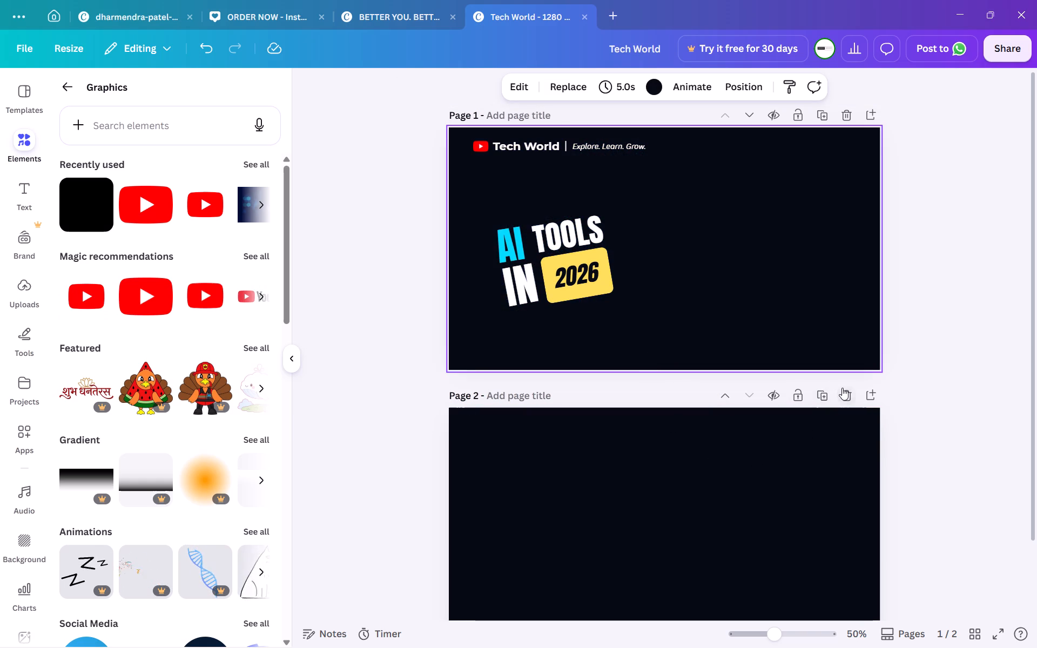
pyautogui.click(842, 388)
# Select the "AI", "TOOLS" and "IN" texts together with the yellow "2026" badge and delete them.
pyautogui.moveTo(494, 319); pyautogui.dragTo(548, 368)
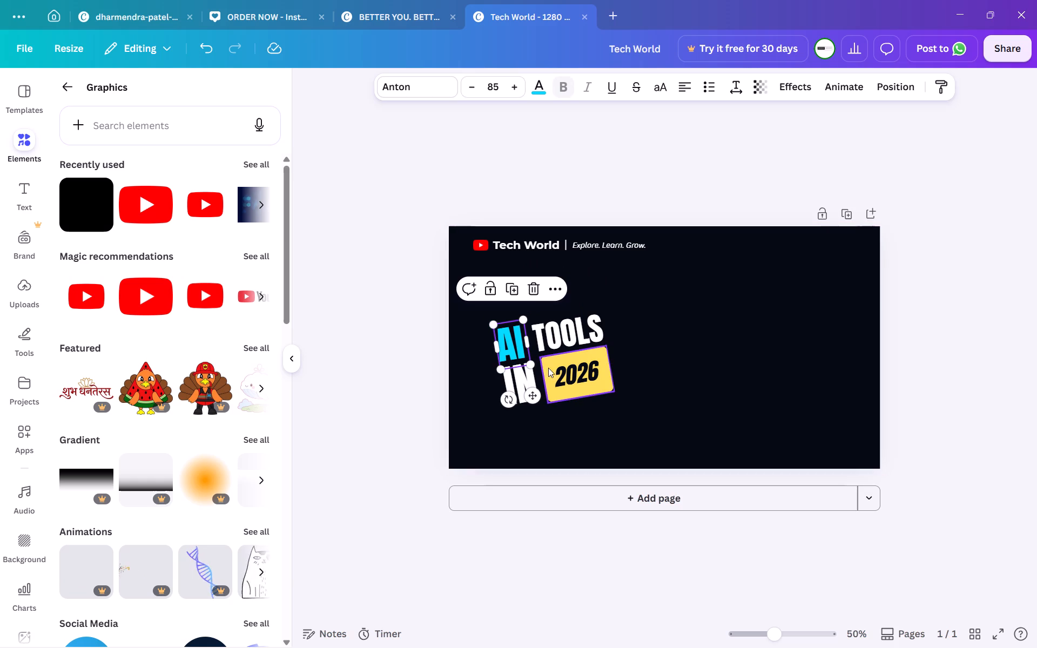
pyautogui.moveTo(548, 368); pyautogui.dragTo(637, 401)
pyautogui.click(637, 401)
pyautogui.moveTo(628, 408); pyautogui.dragTo(473, 342)
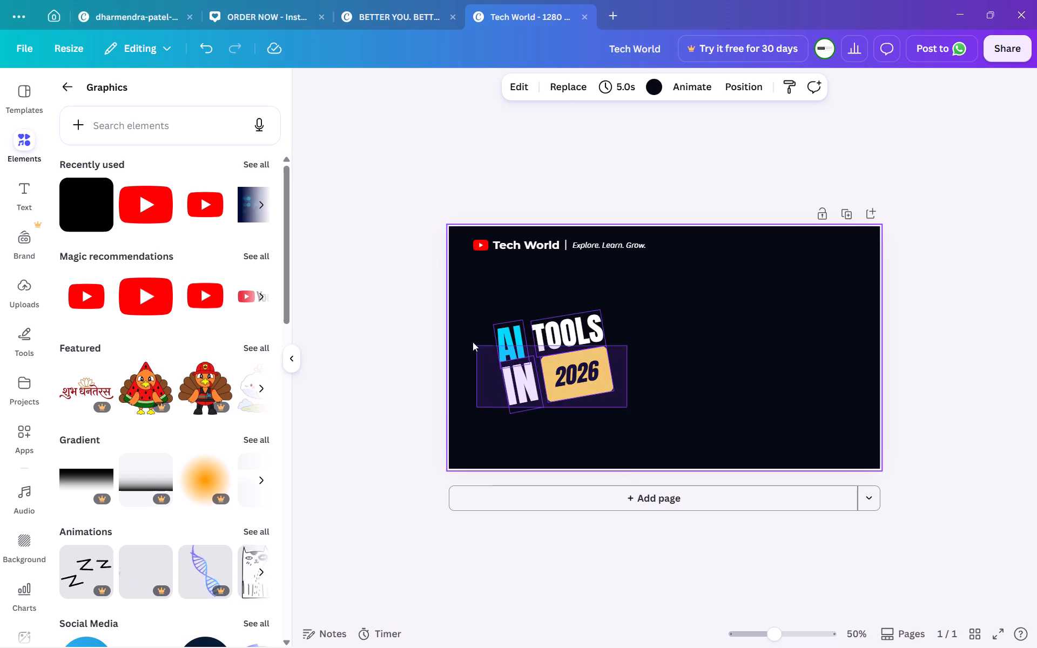
pyautogui.moveTo(473, 342); pyautogui.dragTo(472, 325)
pyautogui.press('BackSpace')
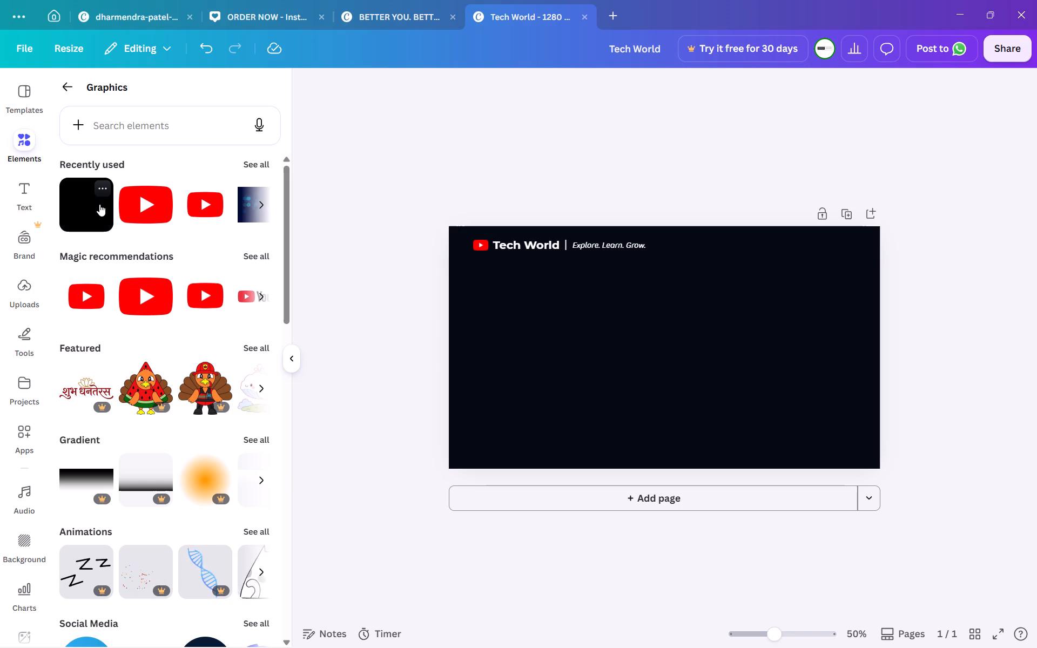
# Insert a rounded square from the basic shapes onto the page.
pyautogui.hscroll(-1, 202, 299)
pyautogui.hscroll(1, 202, 299)
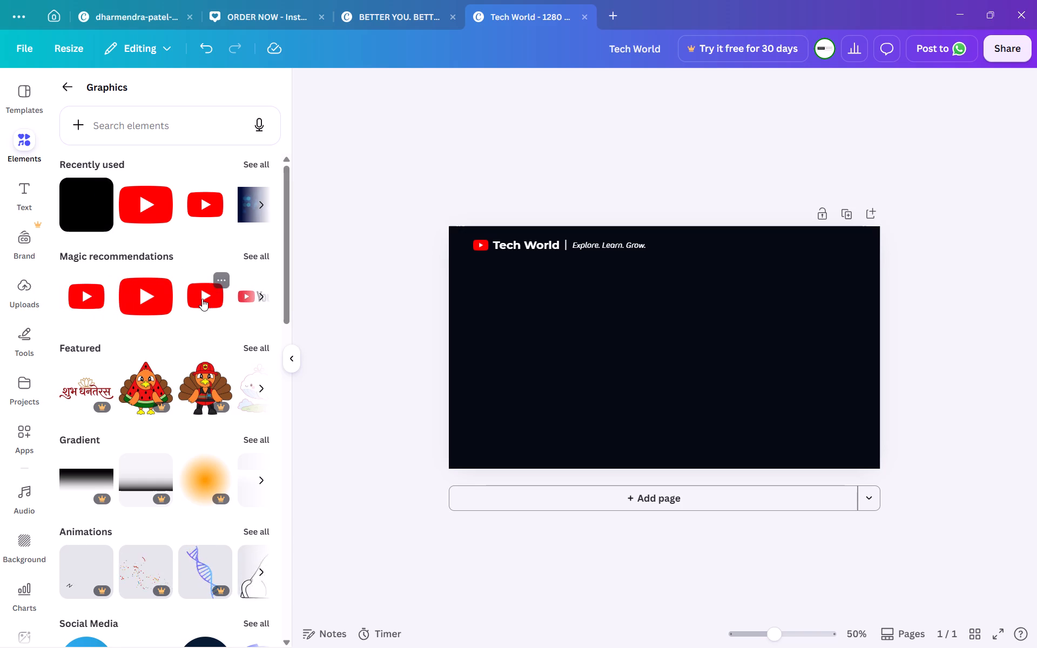
pyautogui.scroll(-1, 202, 299)
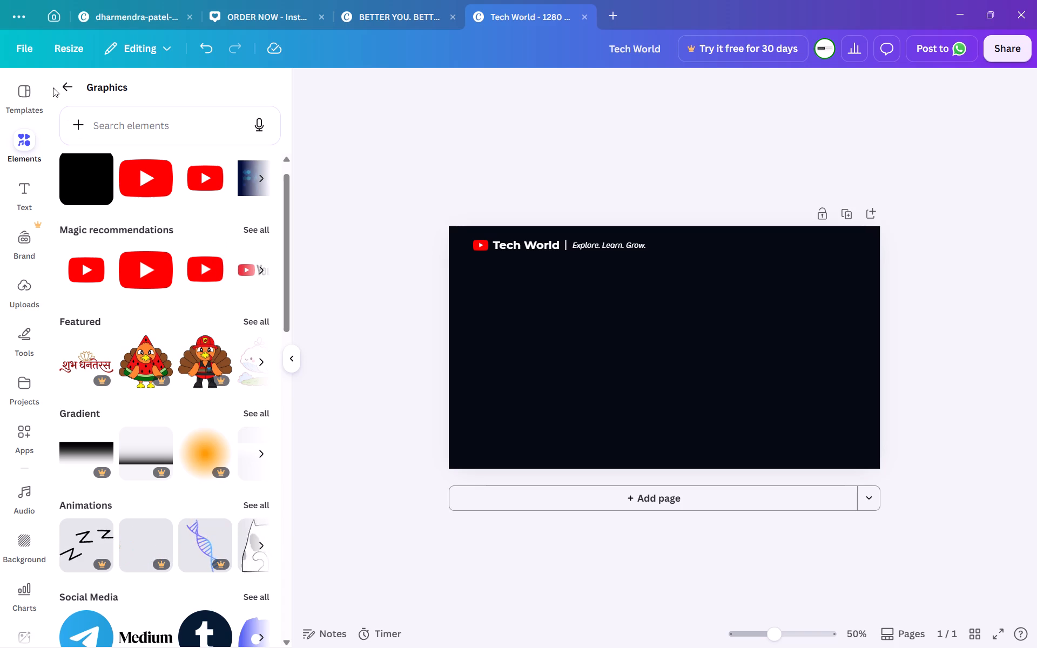
pyautogui.click(70, 84)
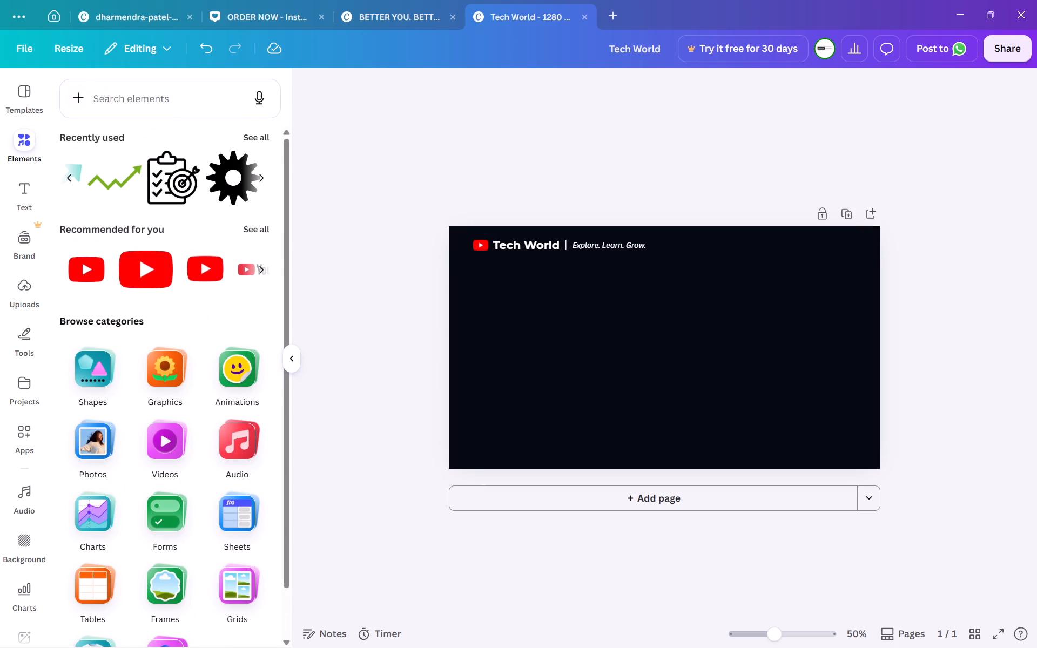
pyautogui.click(104, 364)
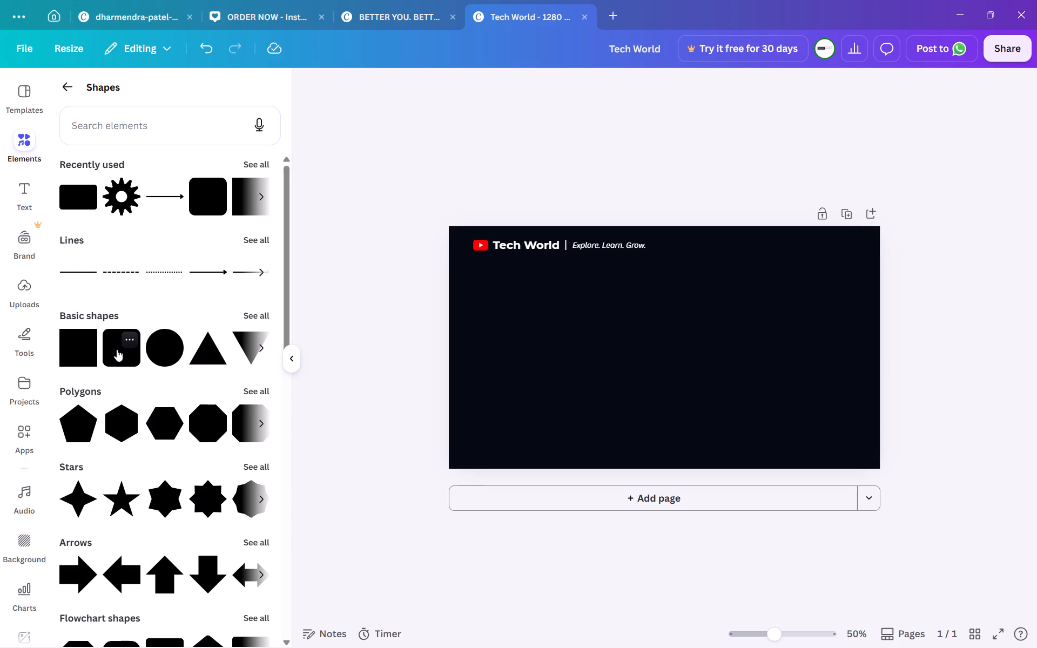
pyautogui.click(117, 349)
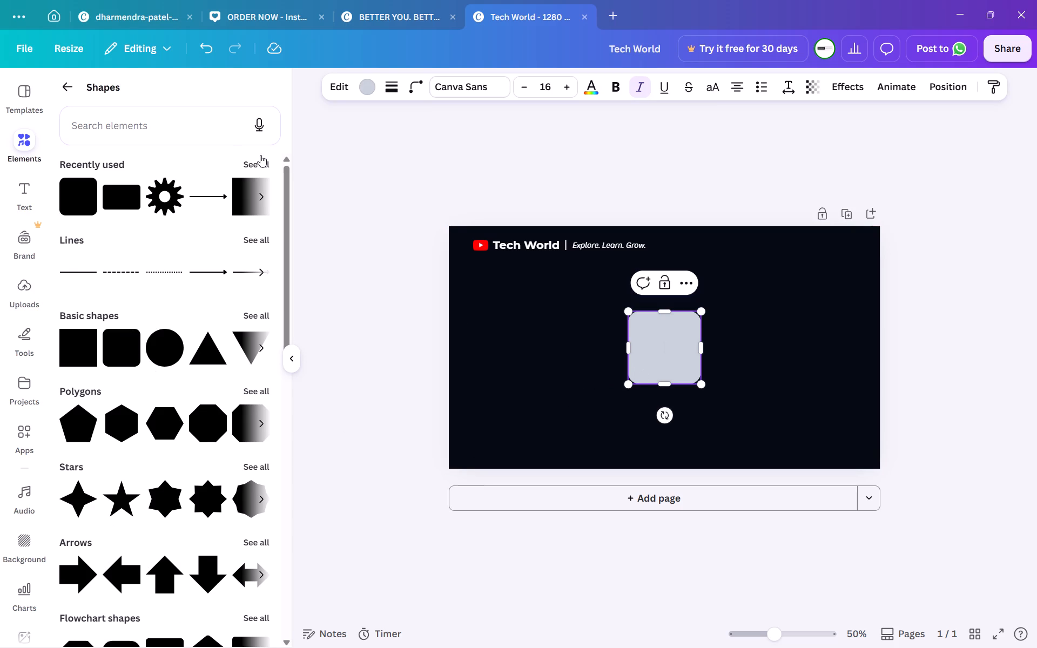
# Set the rounded square's fill colour to #101D32.
pyautogui.click(365, 92)
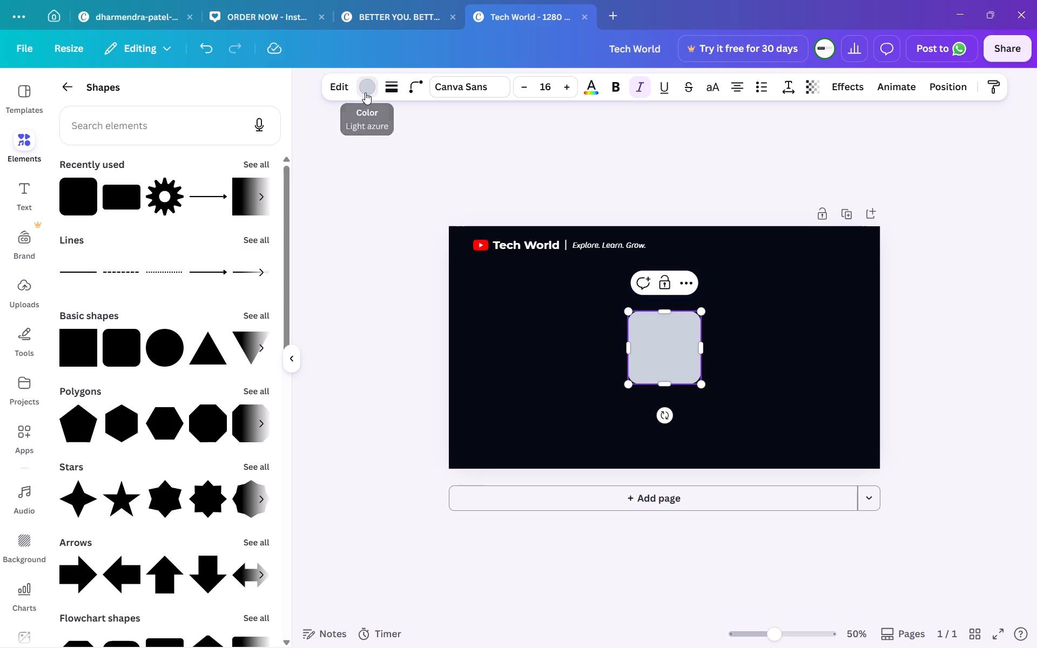
pyautogui.click(215, 120)
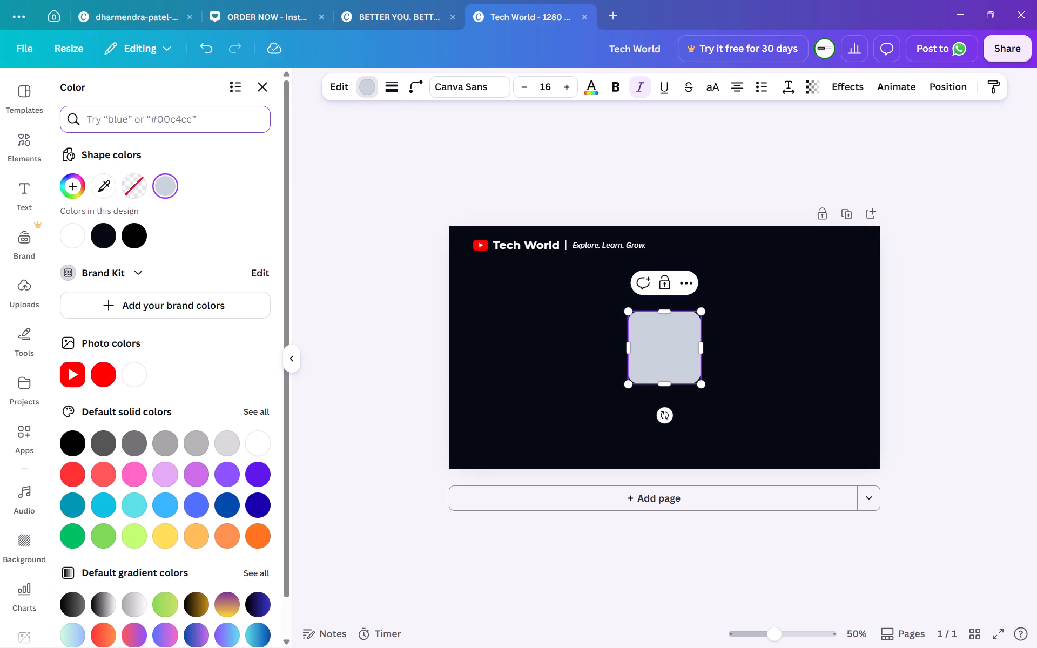
pyautogui.hotkey('shift', '#')
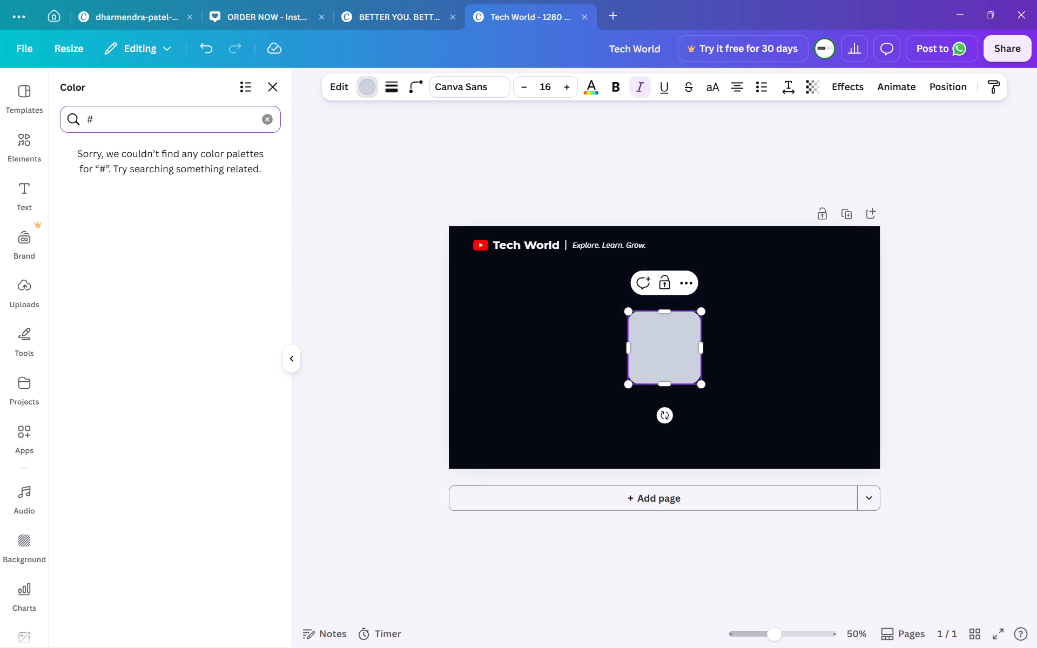
pyautogui.write('101')
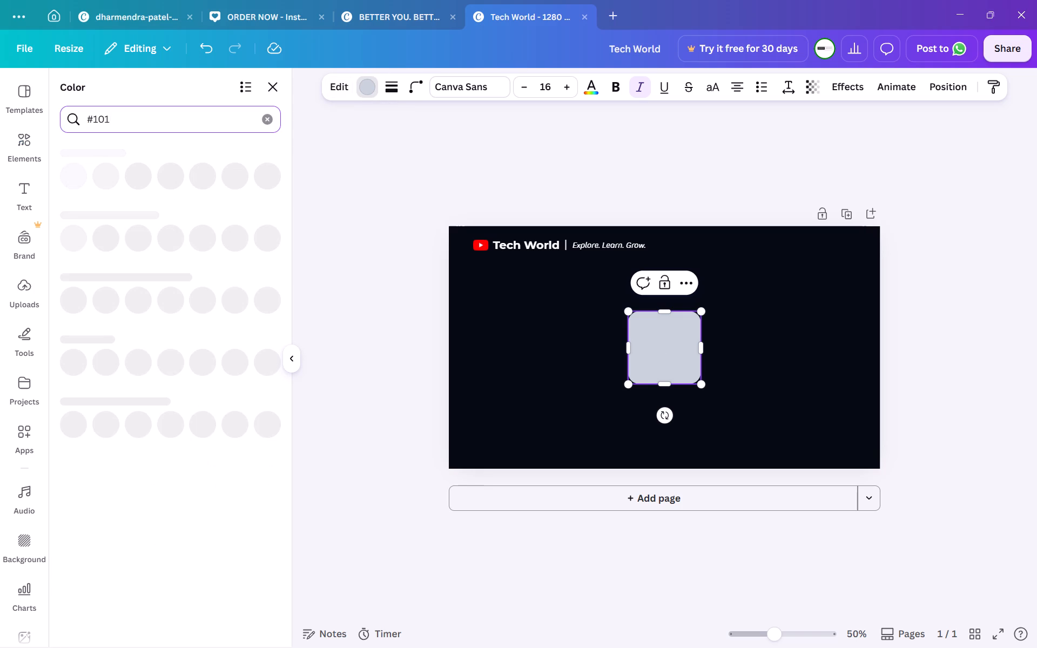
pyautogui.press('d')
pyautogui.write('32')
pyautogui.click(70, 178)
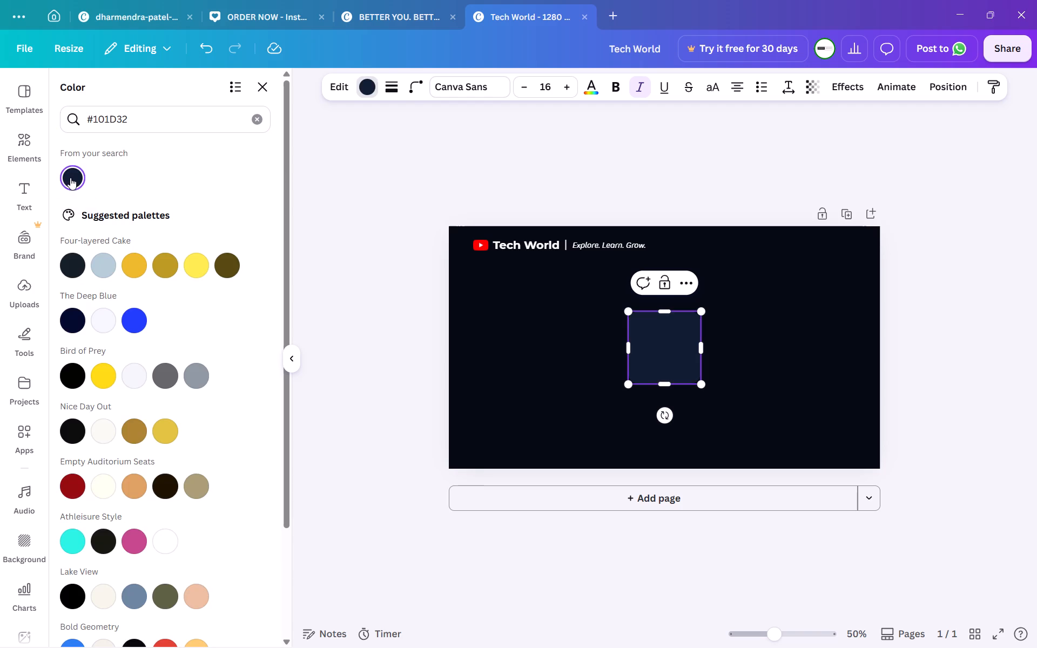
# Move the dark square into the lower-left corner of the page, aligned with the page margins.
pyautogui.moveTo(653, 361); pyautogui.dragTo(501, 406)
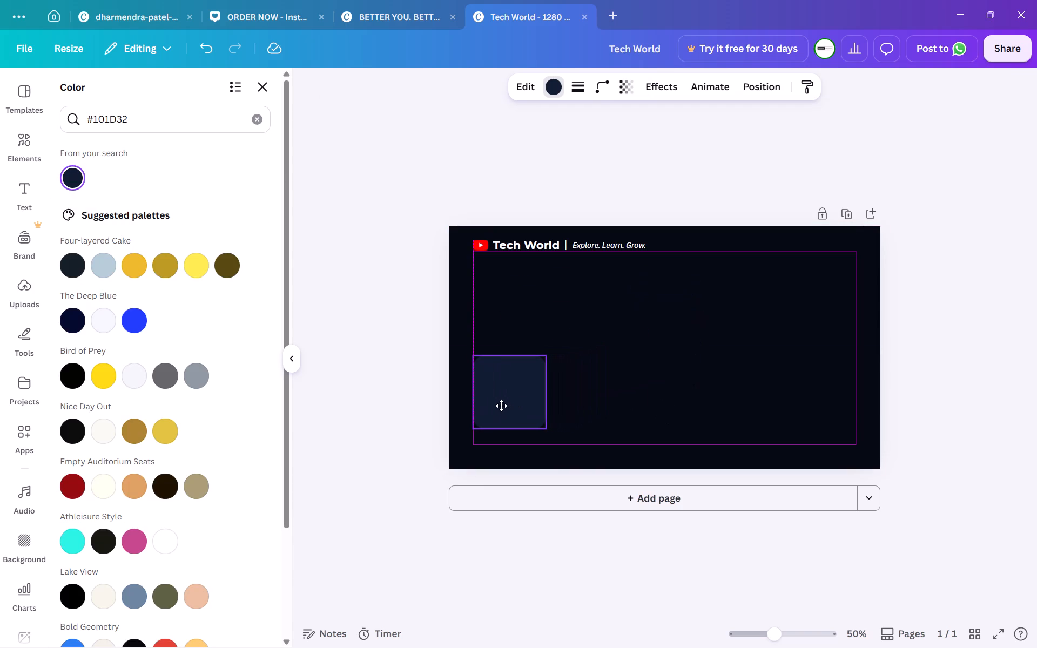
pyautogui.moveTo(501, 406); pyautogui.dragTo(500, 418)
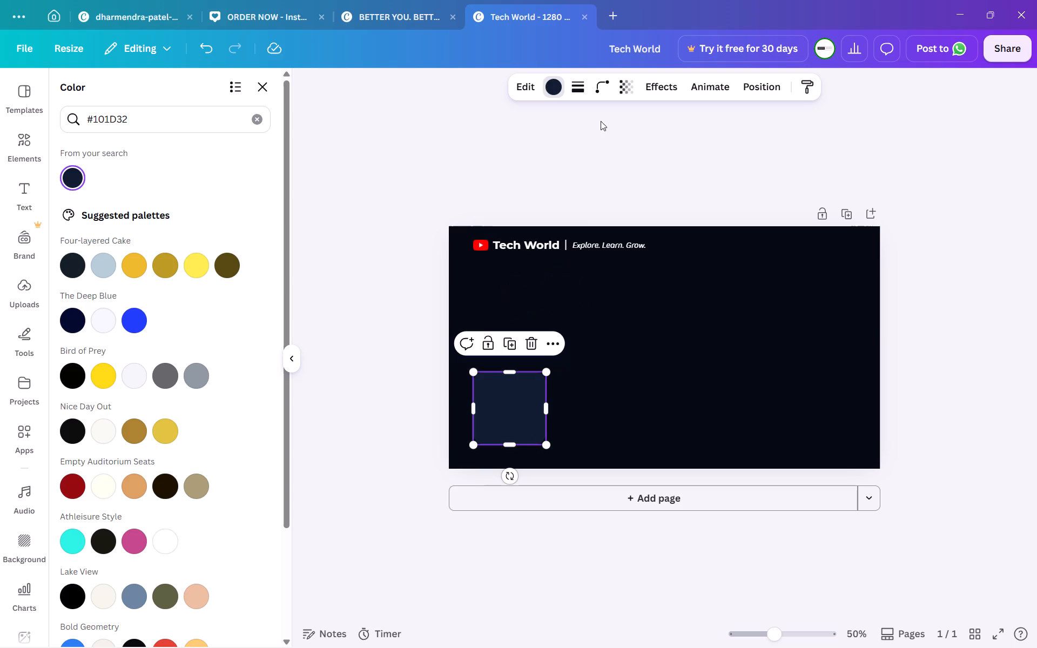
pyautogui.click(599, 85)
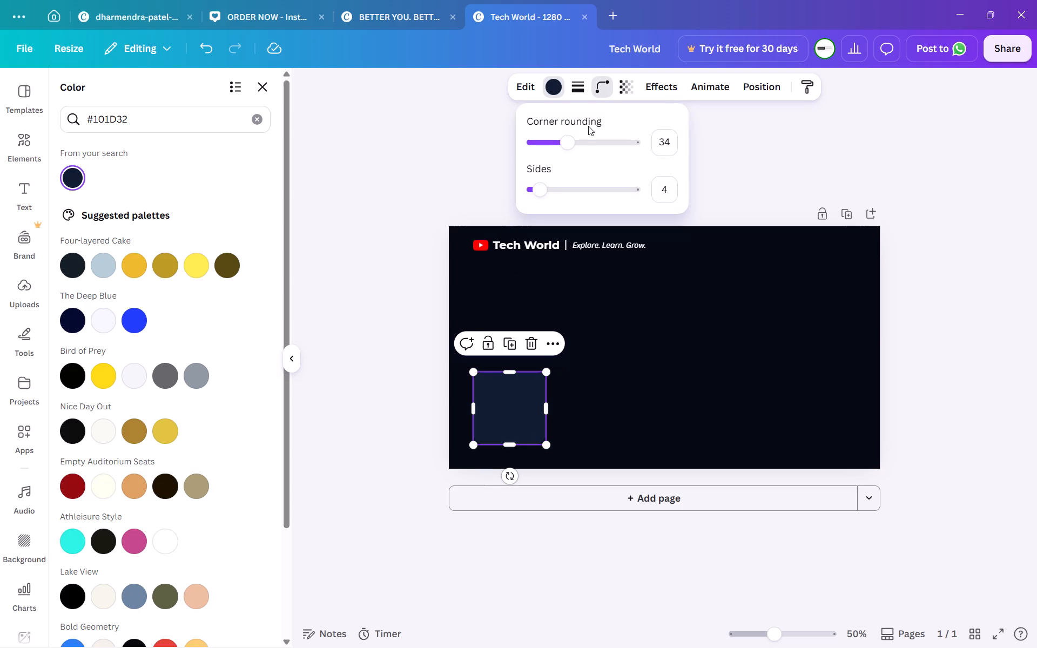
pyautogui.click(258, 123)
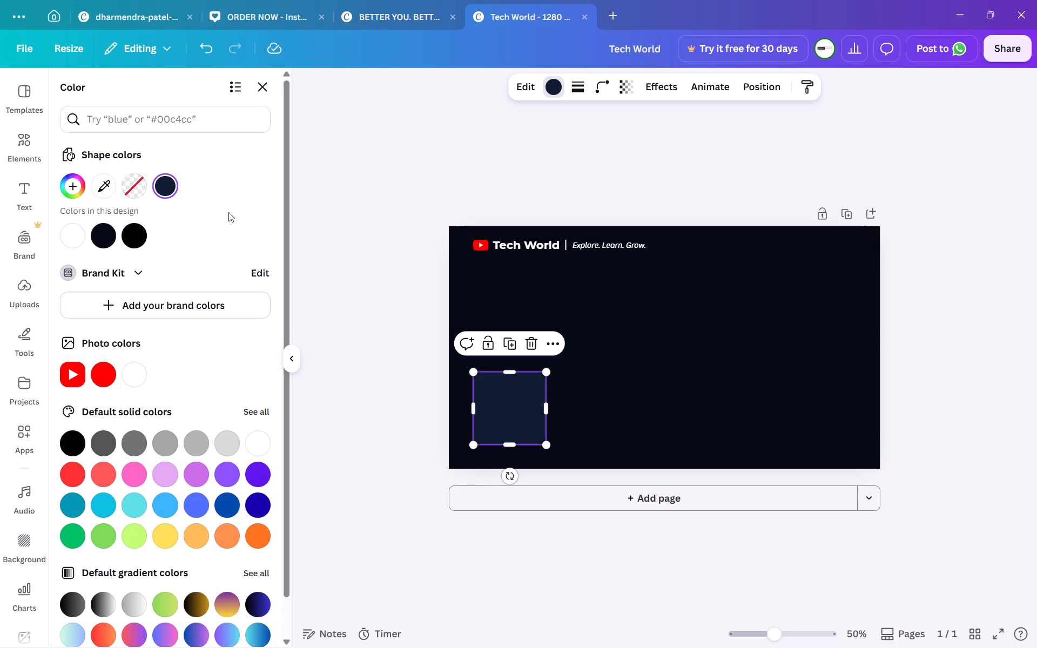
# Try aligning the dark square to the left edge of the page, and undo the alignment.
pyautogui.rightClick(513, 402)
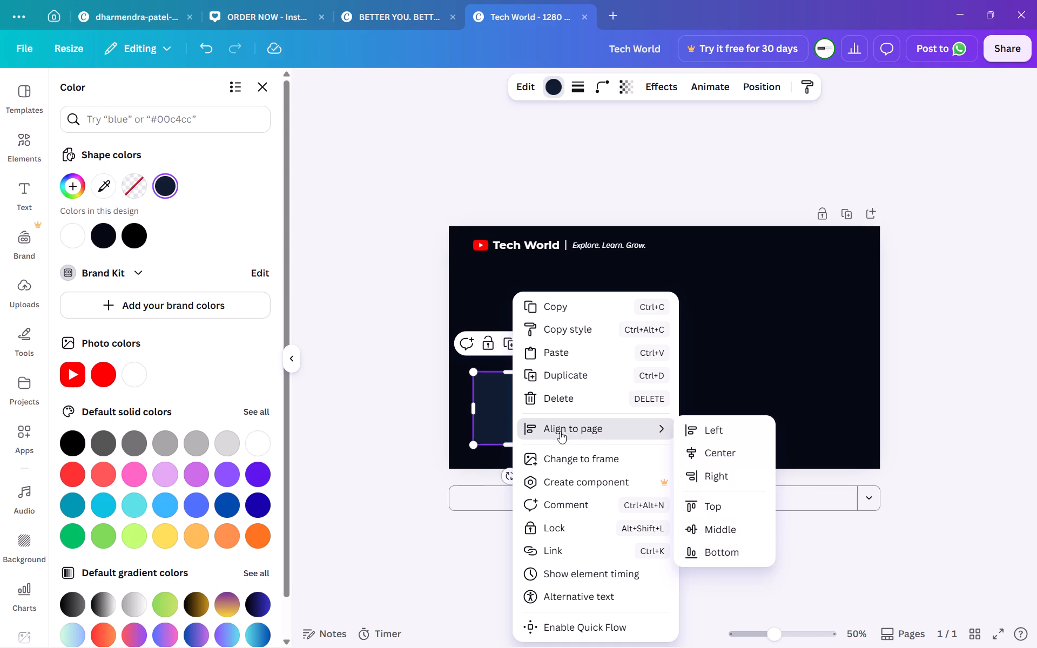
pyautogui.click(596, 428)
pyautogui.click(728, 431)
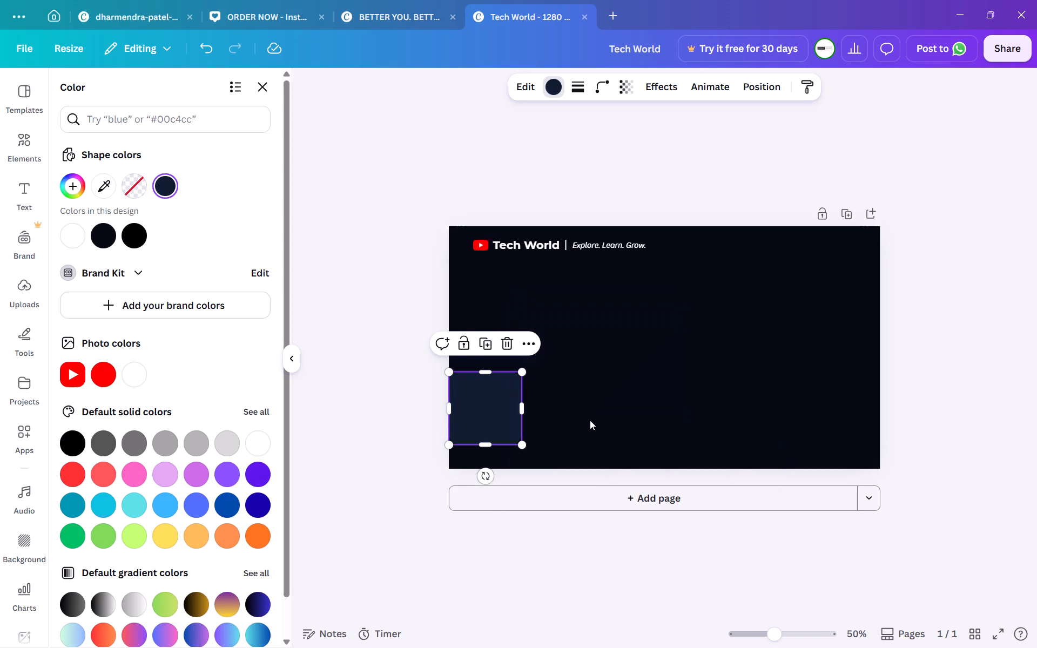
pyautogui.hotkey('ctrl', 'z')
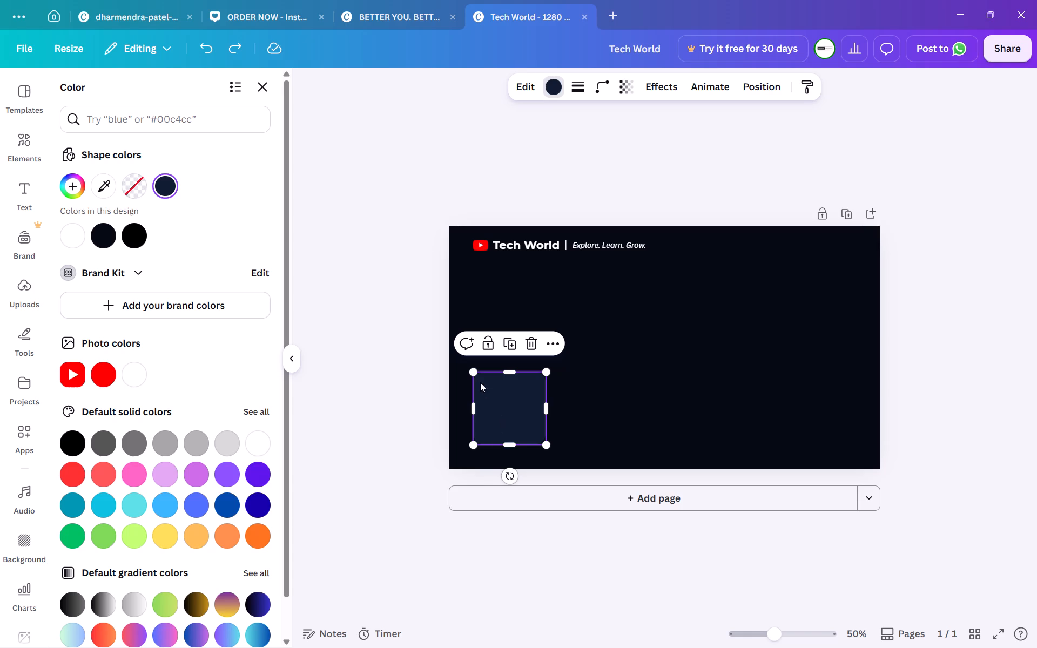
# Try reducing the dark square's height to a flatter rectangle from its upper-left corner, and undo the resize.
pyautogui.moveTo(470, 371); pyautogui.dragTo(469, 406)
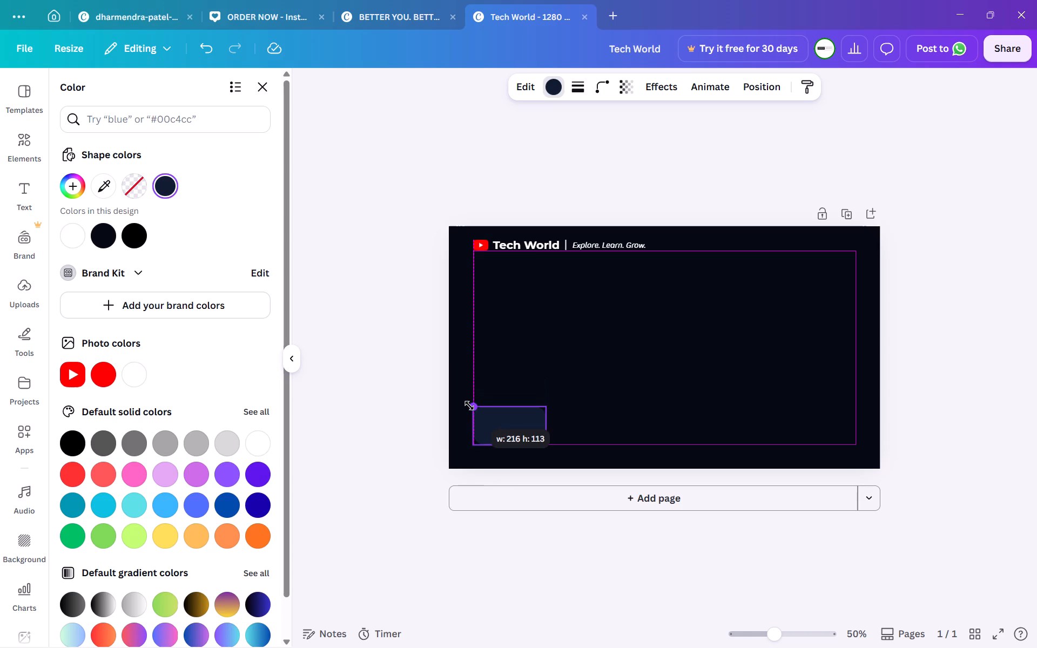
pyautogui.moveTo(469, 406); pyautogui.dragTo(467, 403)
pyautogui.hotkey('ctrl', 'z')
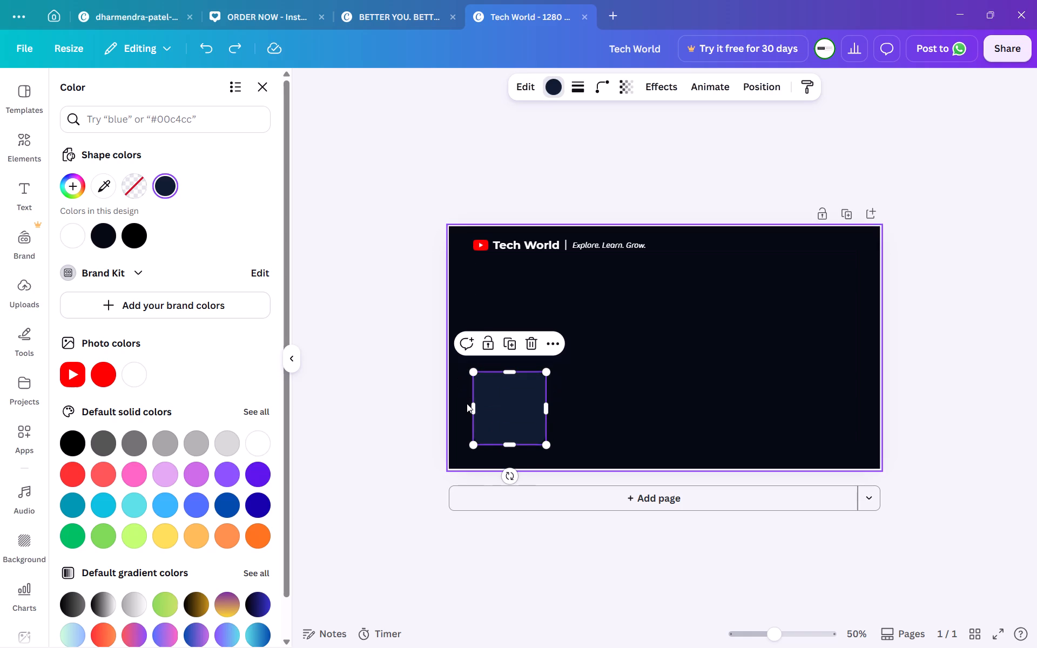
# Shrink the dark rounded square to about 100 × 112 px, keeping its upper-left corner in place.
pyautogui.moveTo(544, 446); pyautogui.dragTo(531, 433)
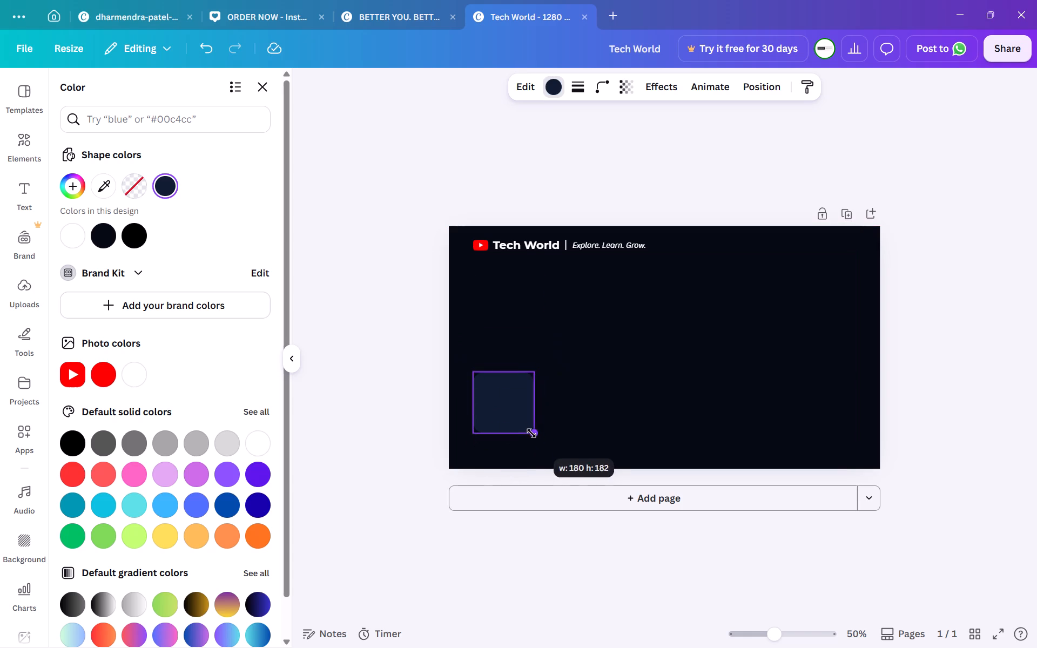
pyautogui.moveTo(531, 433); pyautogui.dragTo(509, 415)
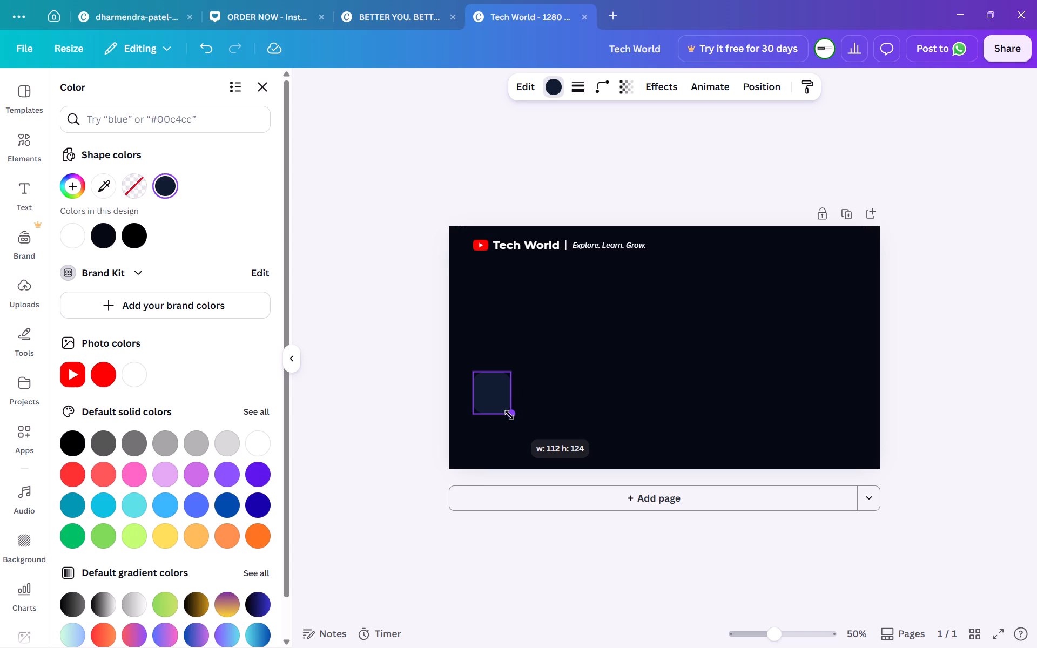
pyautogui.moveTo(509, 415); pyautogui.dragTo(511, 416)
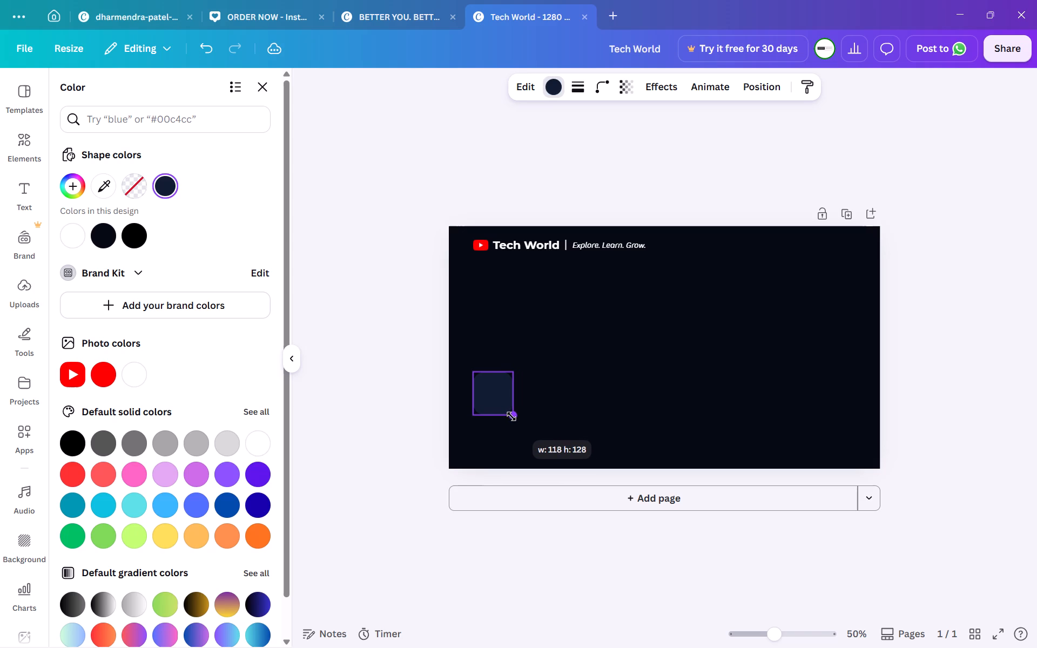
pyautogui.moveTo(511, 416); pyautogui.dragTo(504, 411)
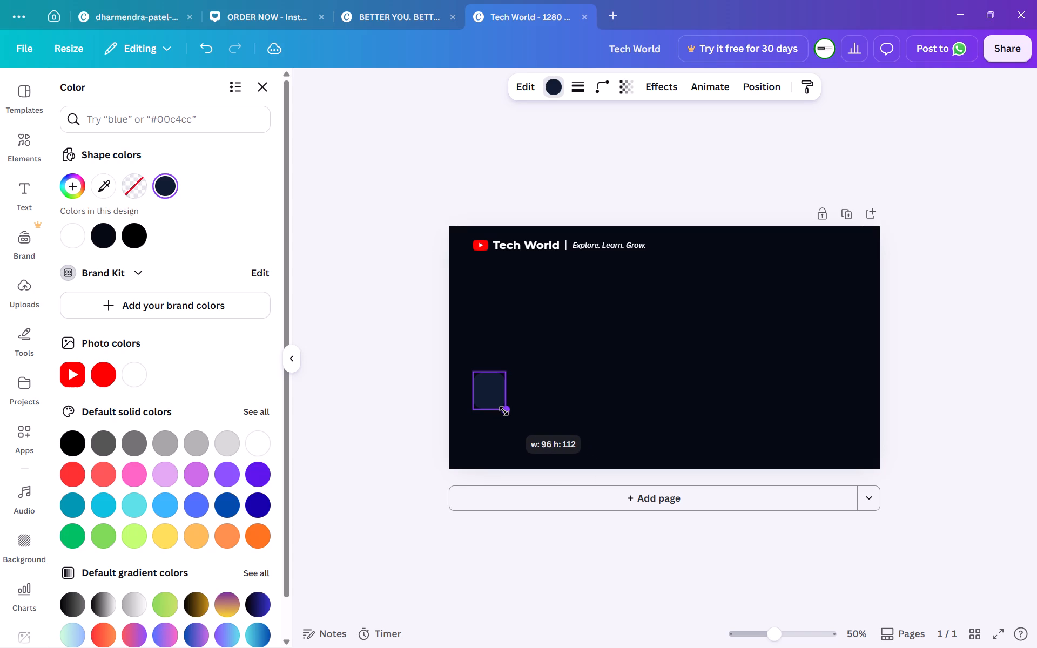
pyautogui.moveTo(504, 411); pyautogui.dragTo(506, 411)
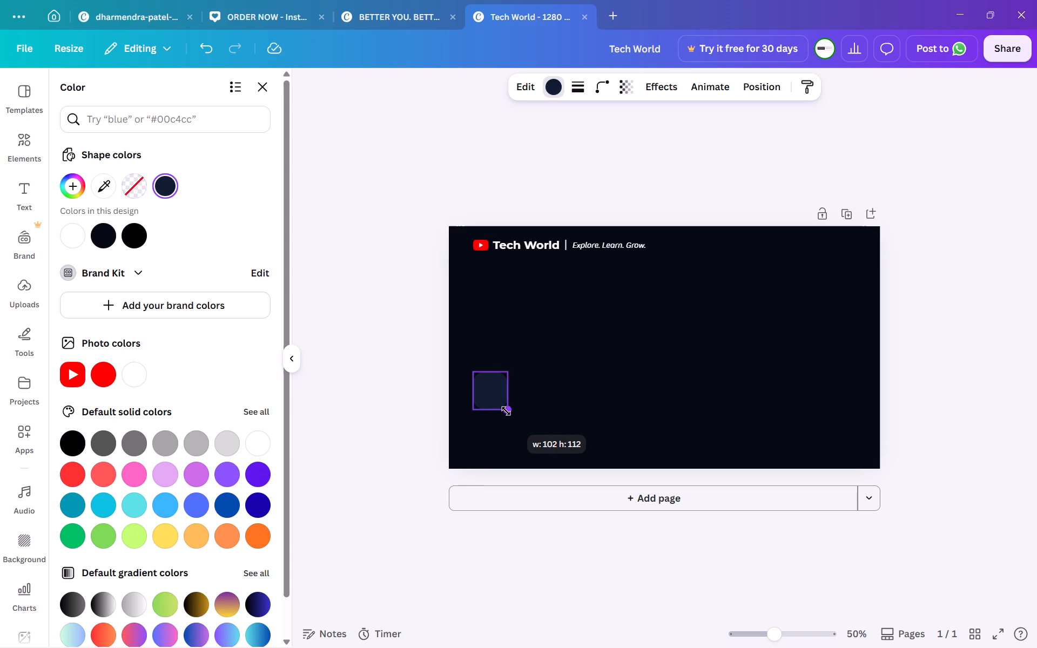
pyautogui.moveTo(506, 411); pyautogui.dragTo(504, 411)
# Move the small dark square to the page's lower-left area, slightly inside the left margin.
pyautogui.moveTo(504, 438); pyautogui.dragTo(504, 467)
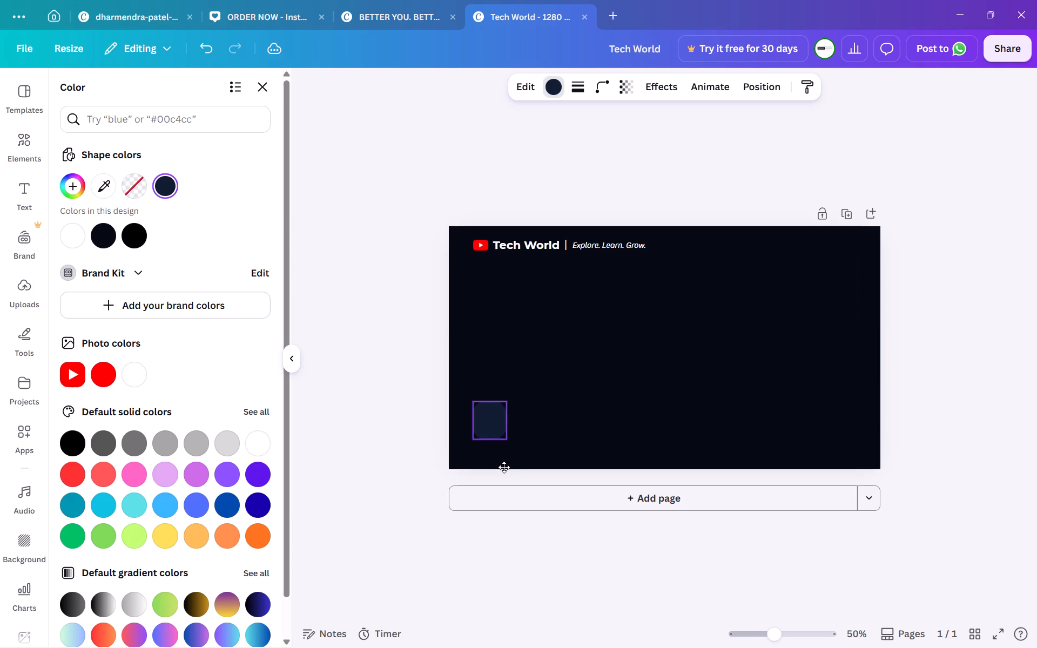
pyautogui.moveTo(504, 467); pyautogui.dragTo(504, 464)
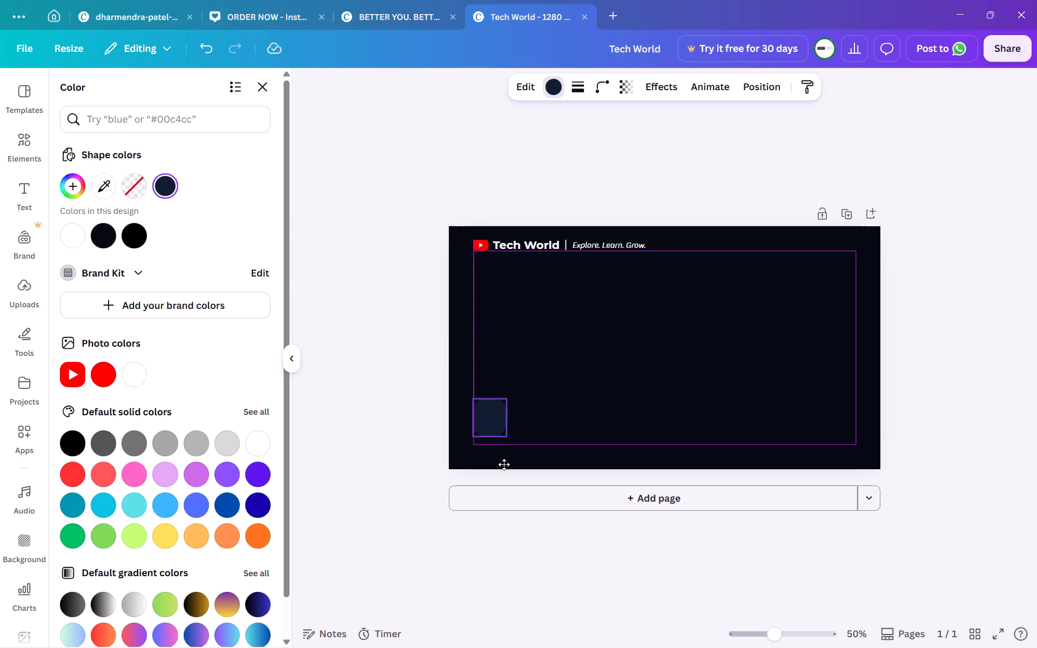
pyautogui.moveTo(504, 464); pyautogui.dragTo(514, 459)
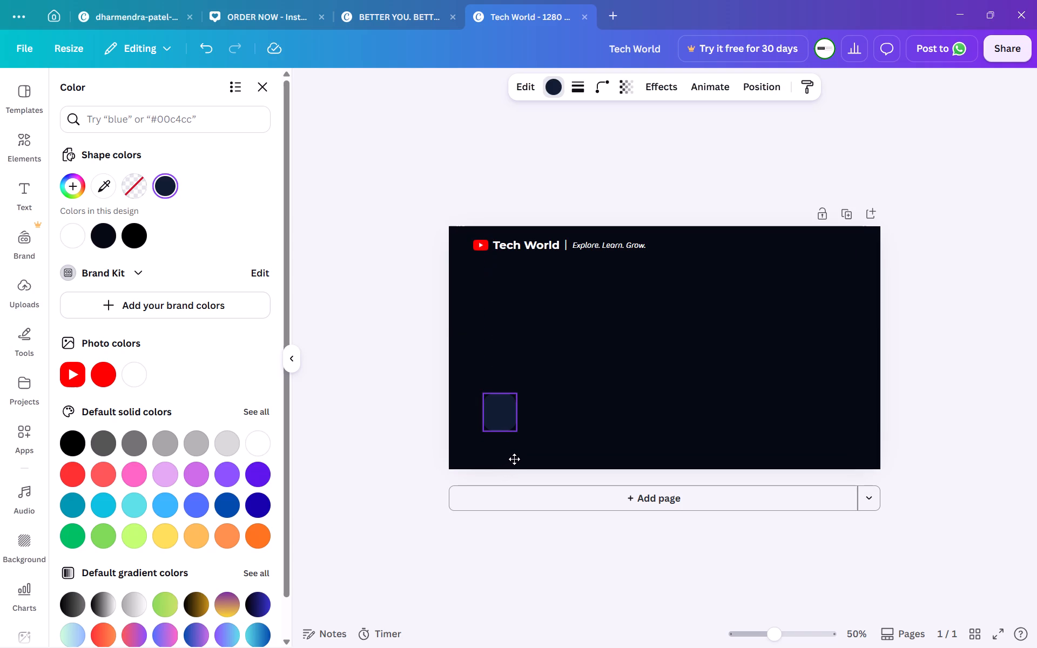
pyautogui.moveTo(514, 459); pyautogui.dragTo(514, 458)
pyautogui.moveTo(514, 458); pyautogui.dragTo(514, 455)
pyautogui.click(549, 448)
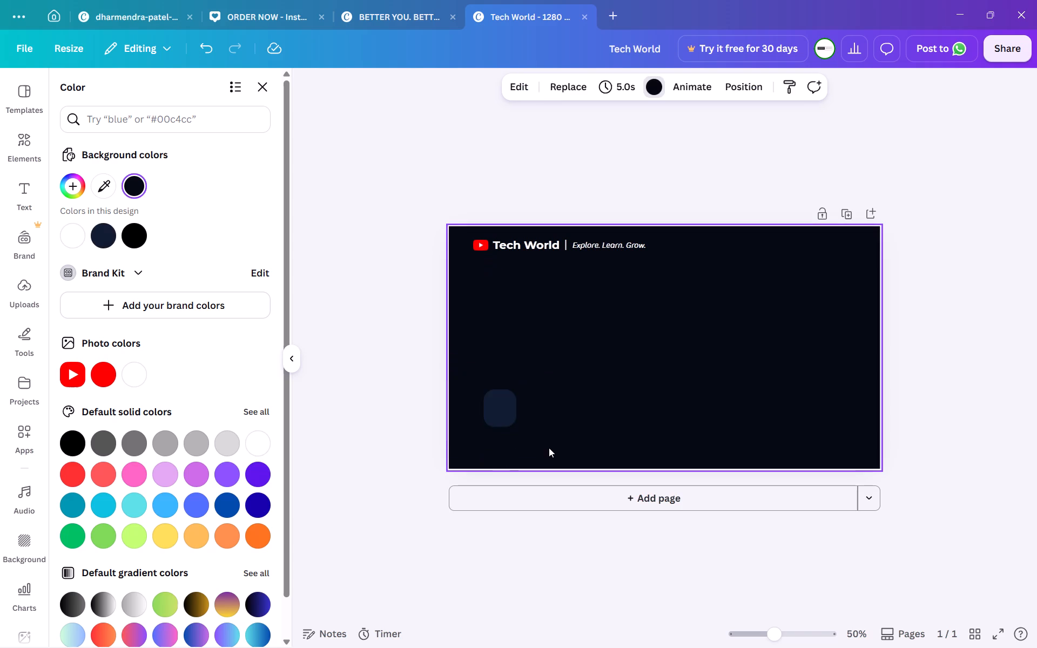
# Duplicate the small dark rounded square to form an evenly spaced horizontal row of five along the lower part of the page.
pyautogui.click(500, 409)
pyautogui.click(503, 366)
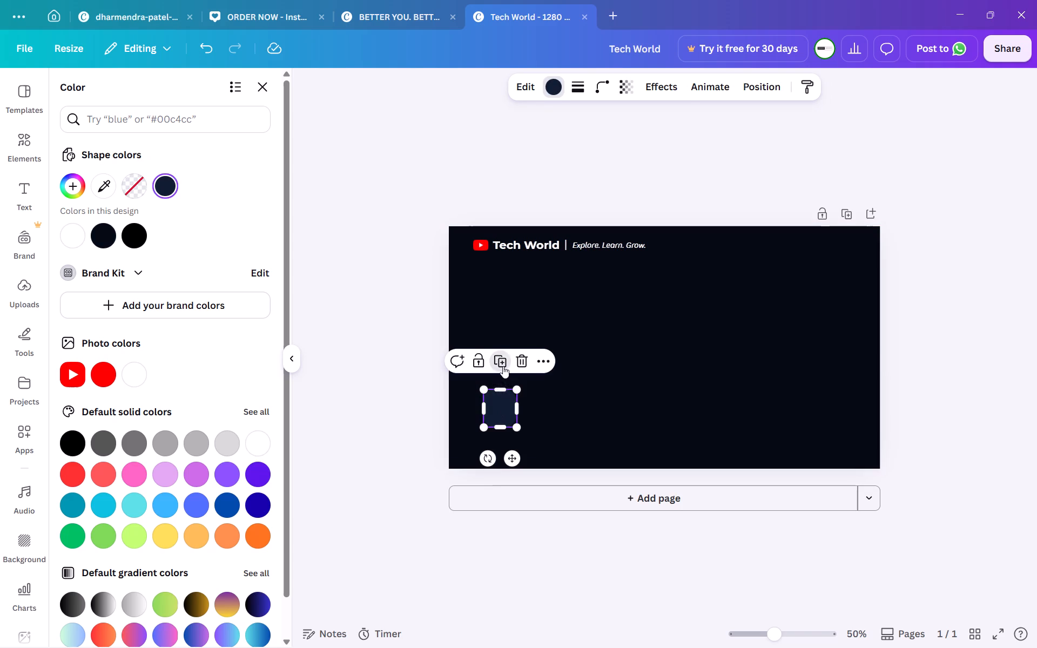
pyautogui.moveTo(507, 407); pyautogui.dragTo(548, 401)
pyautogui.click(553, 363)
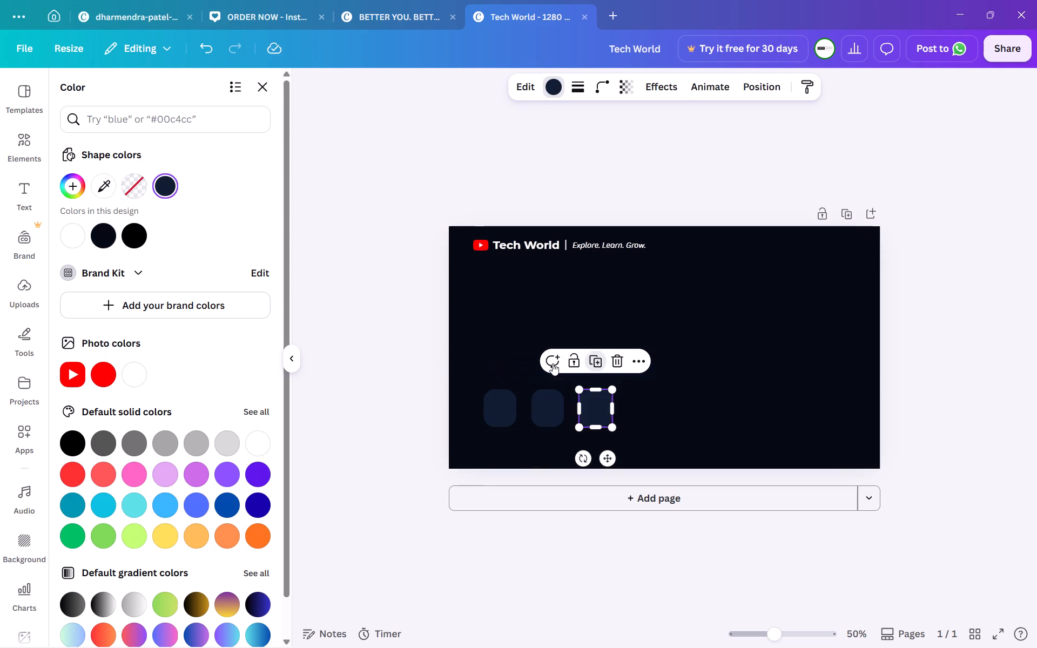
pyautogui.click(595, 355)
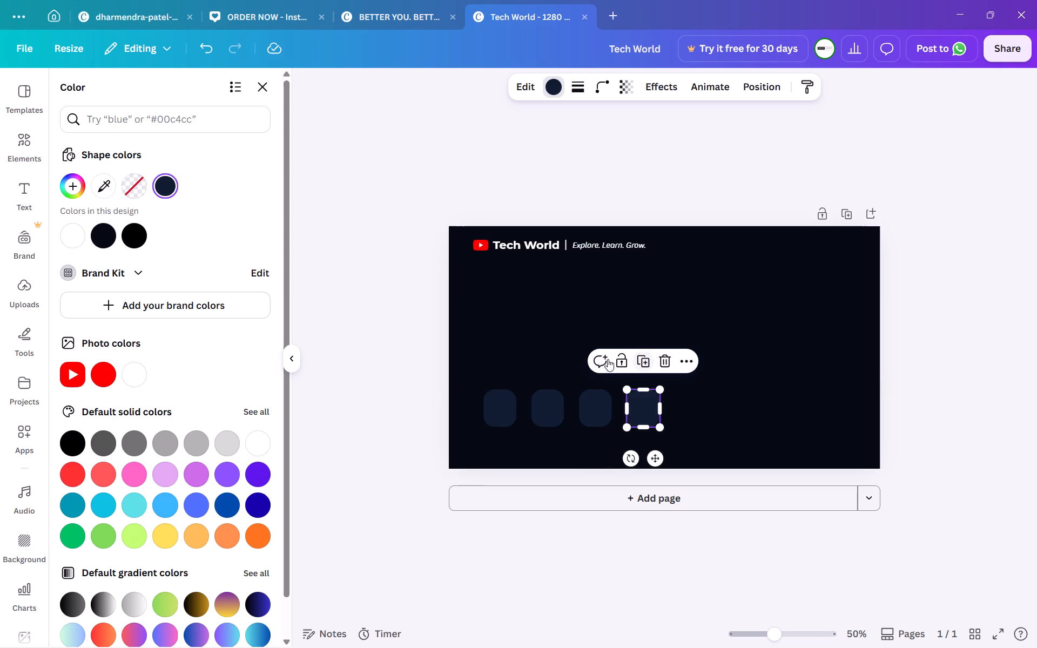
pyautogui.click(639, 364)
pyautogui.click(374, 430)
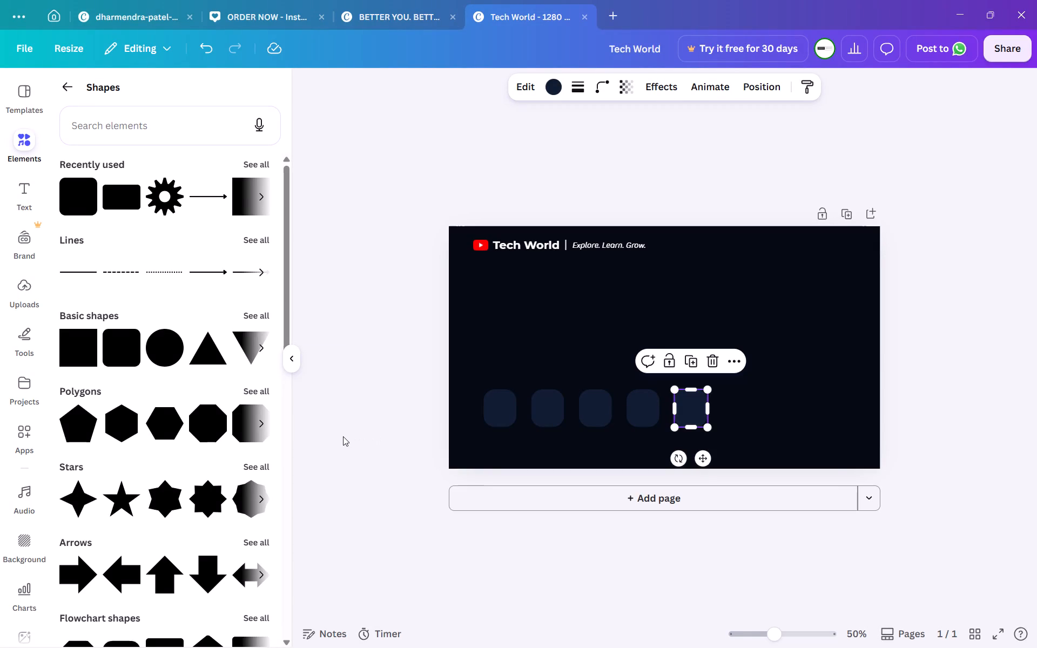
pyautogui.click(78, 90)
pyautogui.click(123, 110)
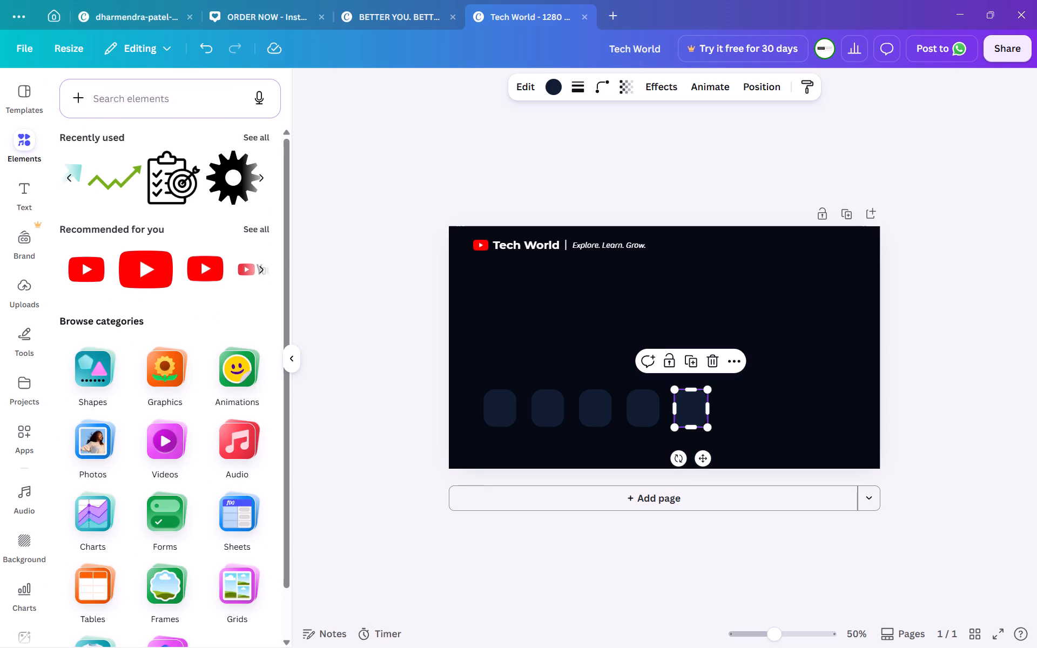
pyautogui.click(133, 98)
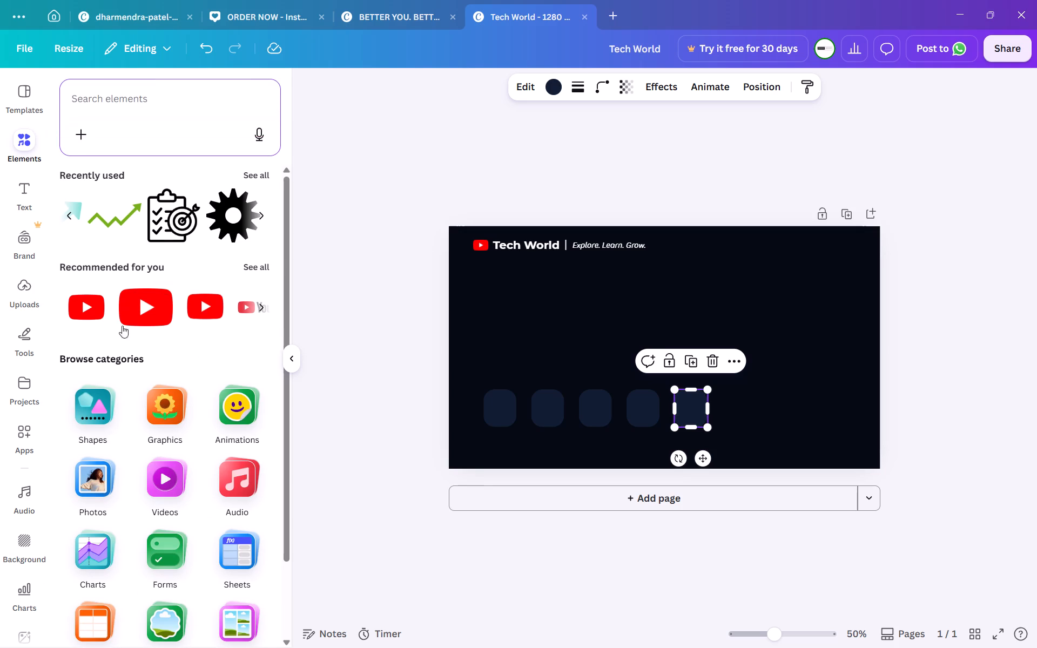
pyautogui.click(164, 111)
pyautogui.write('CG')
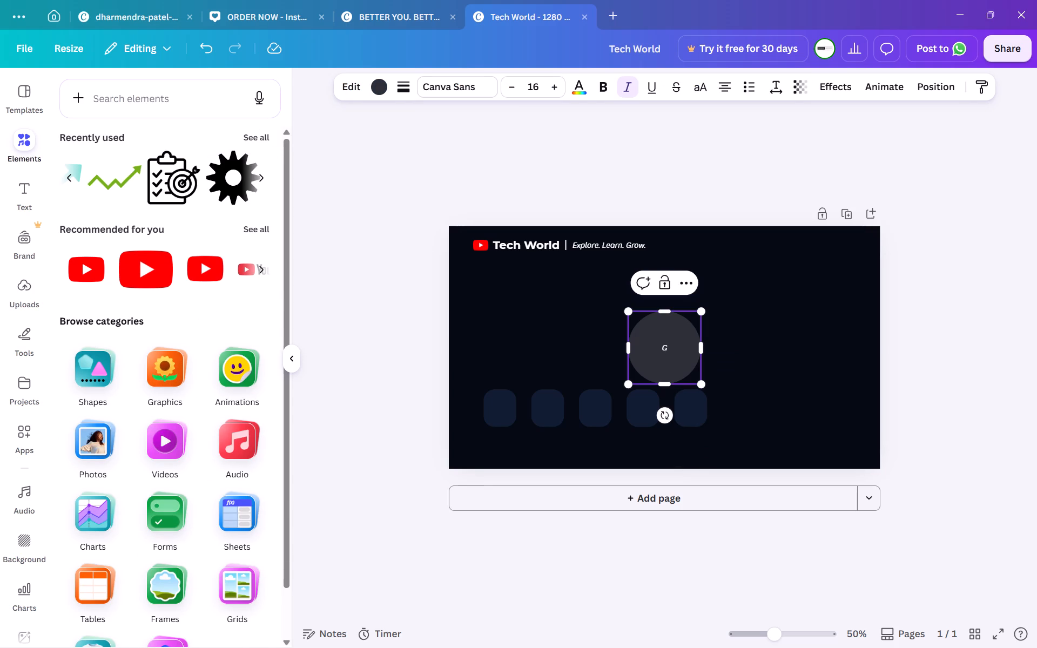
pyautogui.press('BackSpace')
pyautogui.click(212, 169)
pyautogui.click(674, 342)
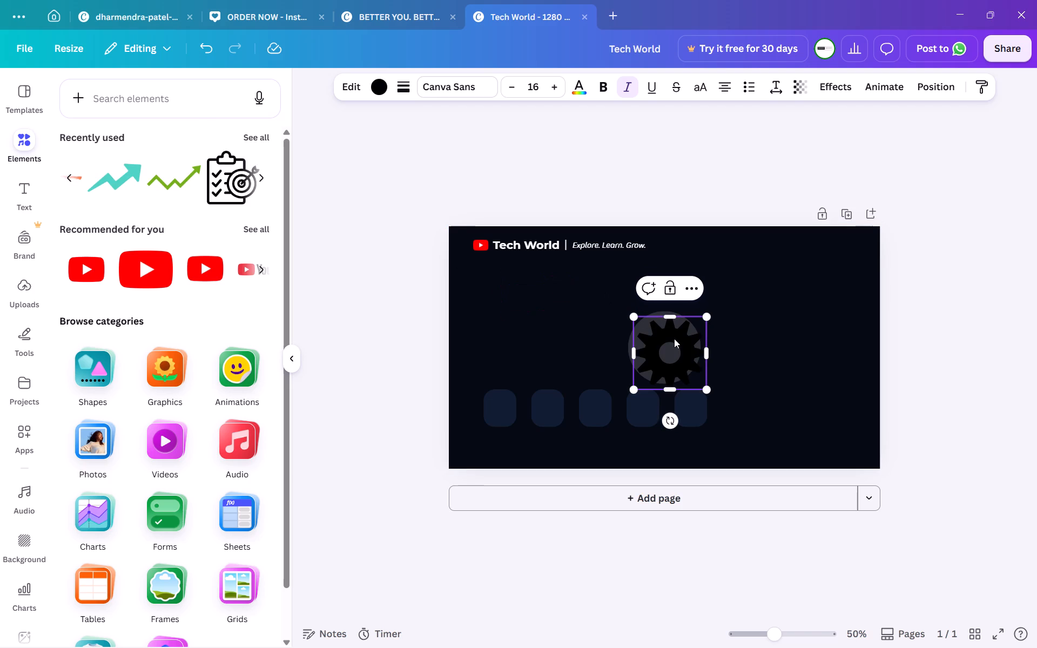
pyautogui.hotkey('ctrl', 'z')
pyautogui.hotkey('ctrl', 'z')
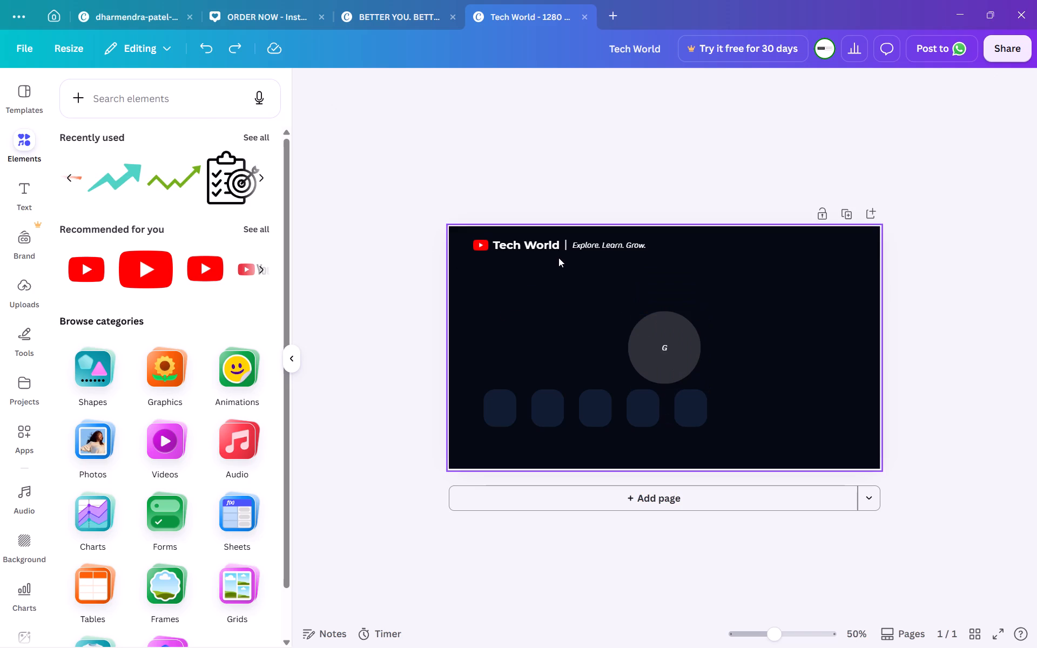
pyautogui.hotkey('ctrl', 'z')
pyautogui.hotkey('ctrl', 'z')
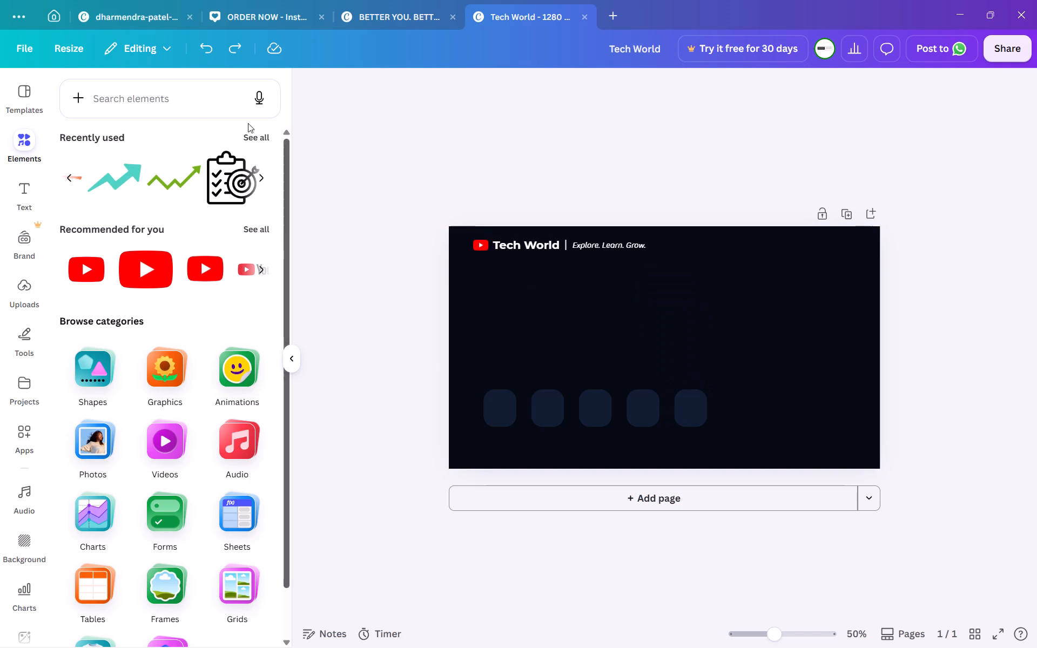
pyautogui.click(158, 87)
pyautogui.click(139, 116)
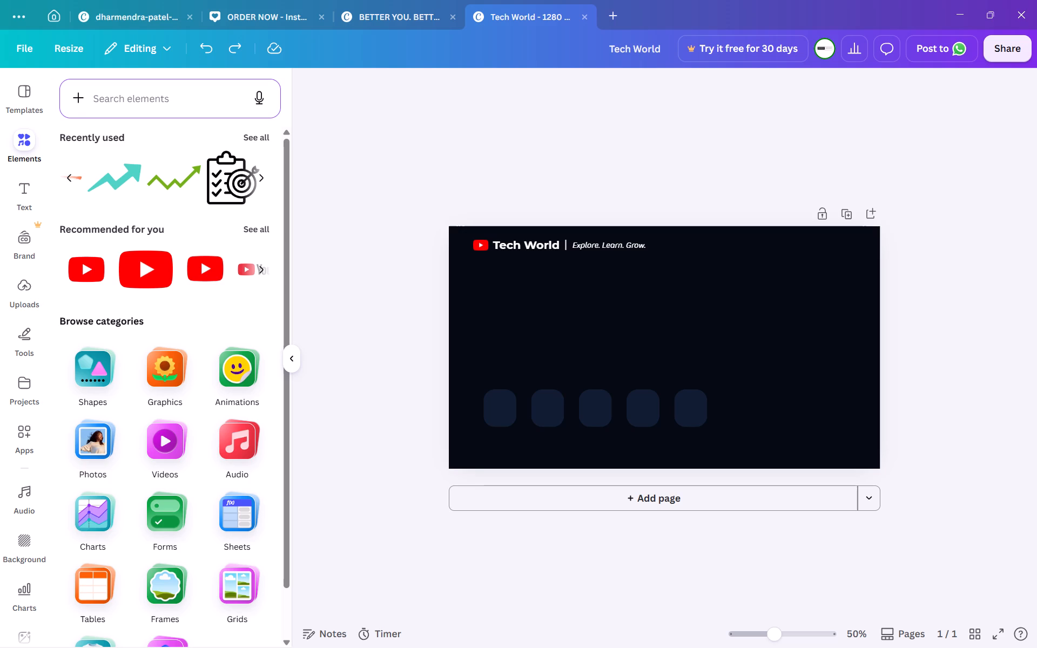
pyautogui.click(147, 107)
pyautogui.write('CG')
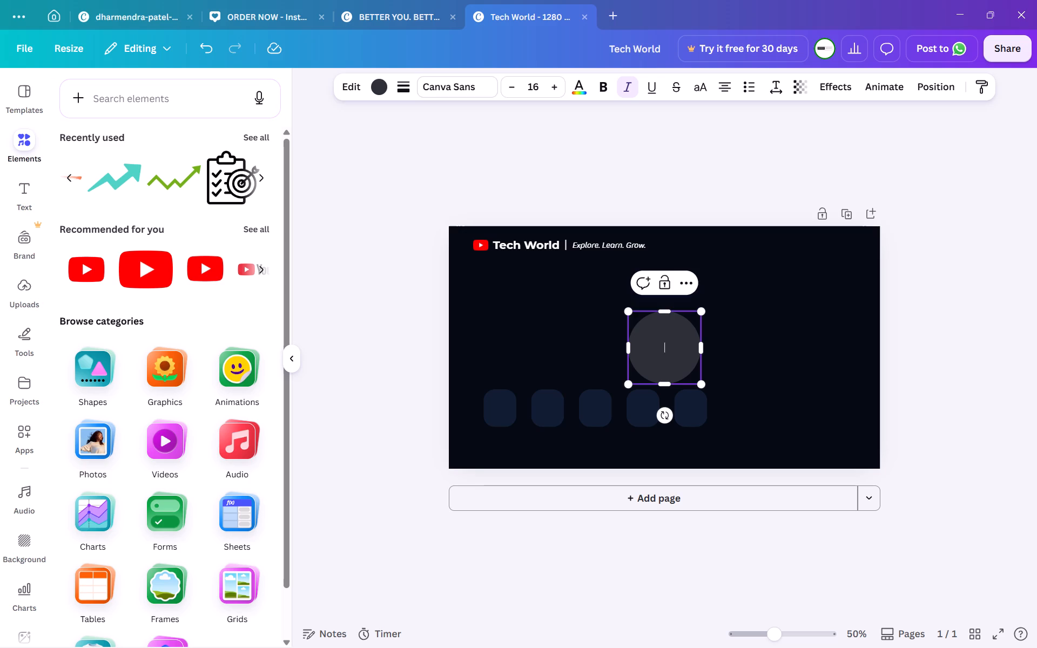
pyautogui.press('BackSpace')
pyautogui.press('BackSpace')
pyautogui.hotkey('ctrl', 'z')
pyautogui.hotkey('ctrl', 'z')
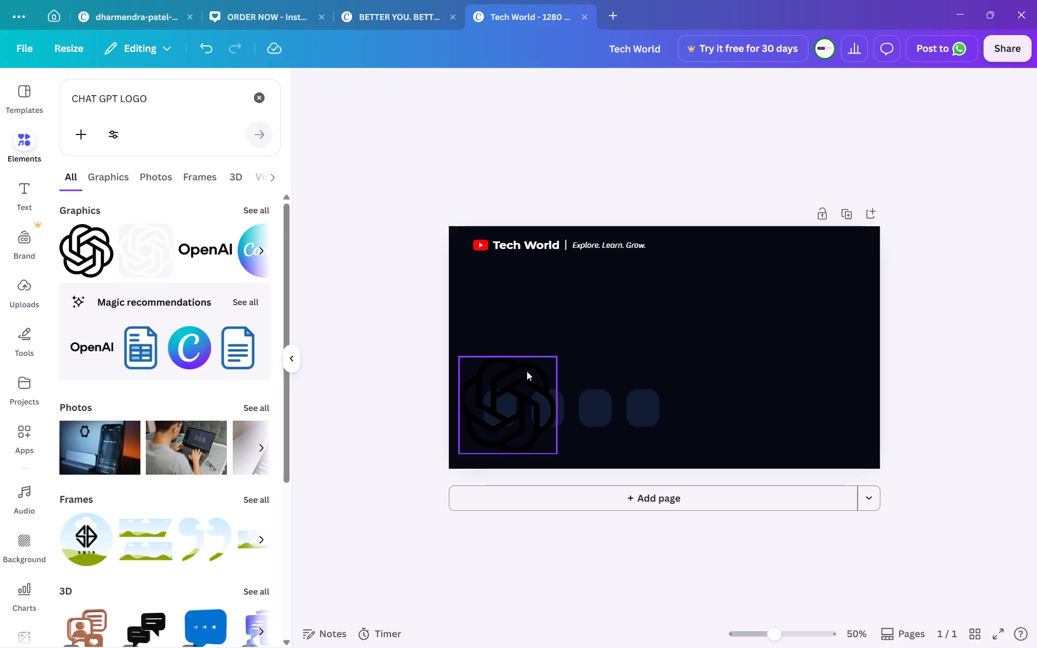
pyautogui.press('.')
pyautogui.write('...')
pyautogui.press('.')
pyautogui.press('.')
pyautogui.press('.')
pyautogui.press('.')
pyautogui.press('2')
# Change the page's background colour from the design colours to white.
pyautogui.click(838, 340)
pyautogui.rightClick(838, 340)
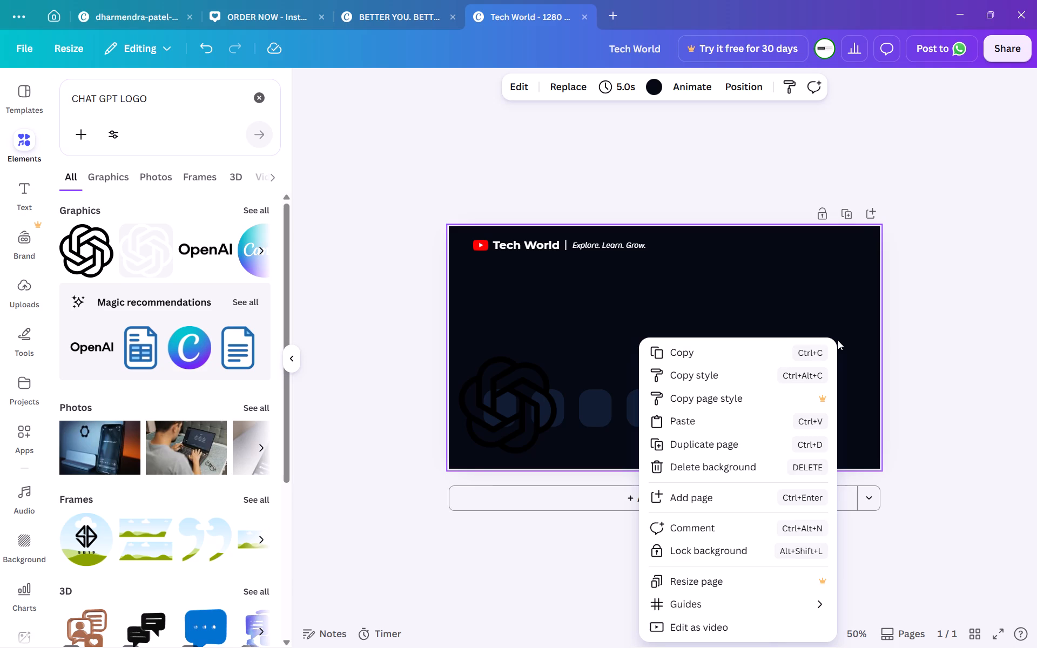
pyautogui.click(654, 89)
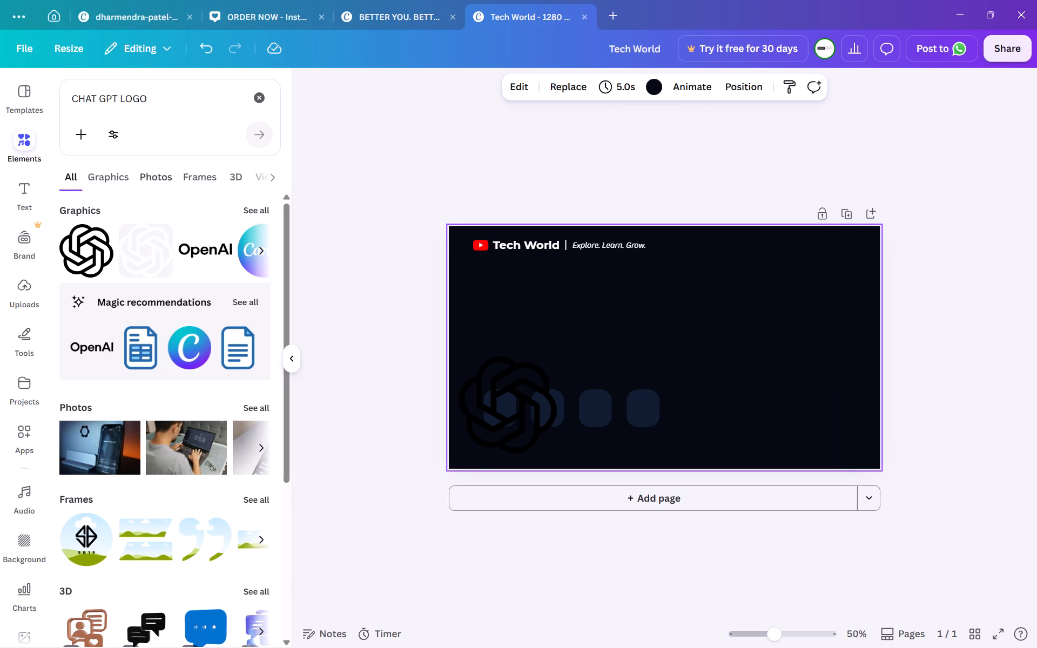
pyautogui.click(264, 106)
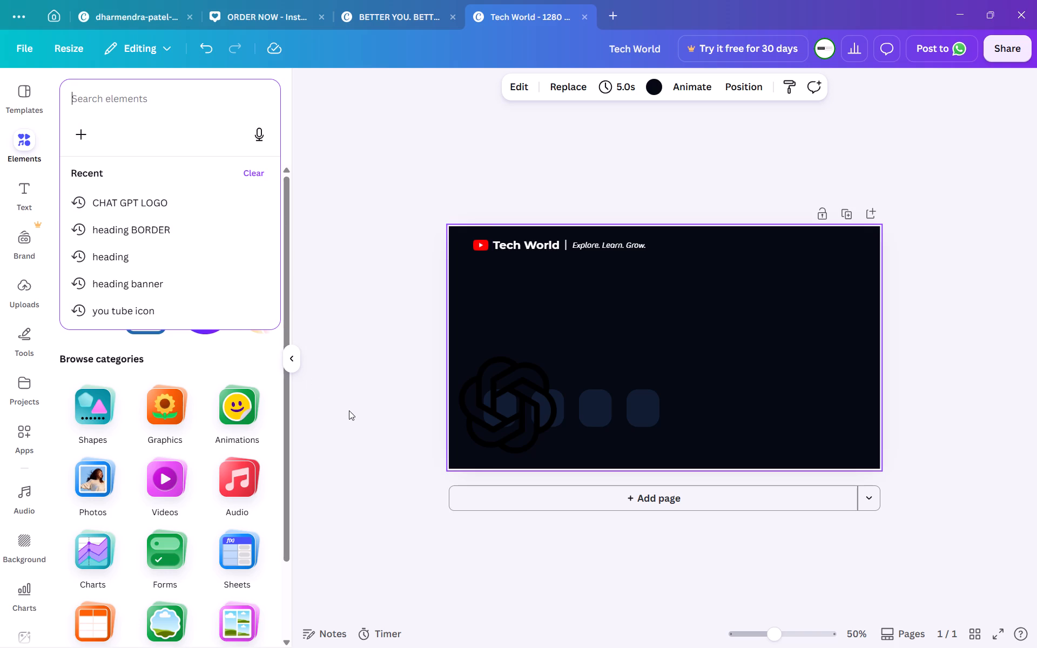
pyautogui.click(652, 96)
pyautogui.click(82, 238)
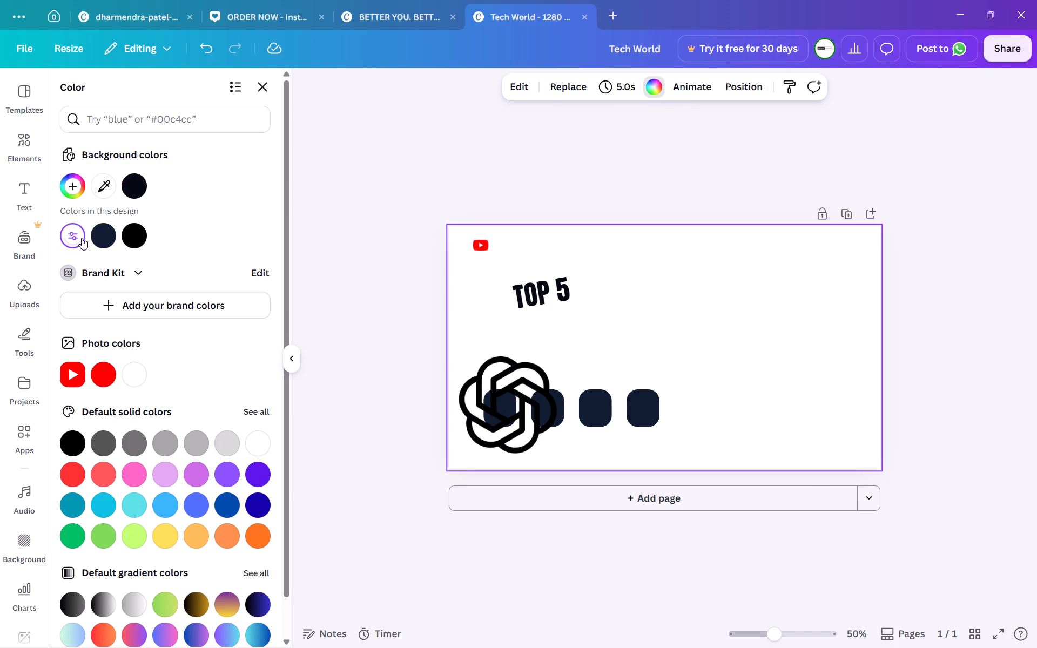
# Shrink the ChatGPT logo proportionally to about 86 × 85 so it fits within one tile.
pyautogui.click(521, 411)
pyautogui.scroll(1, 521, 411)
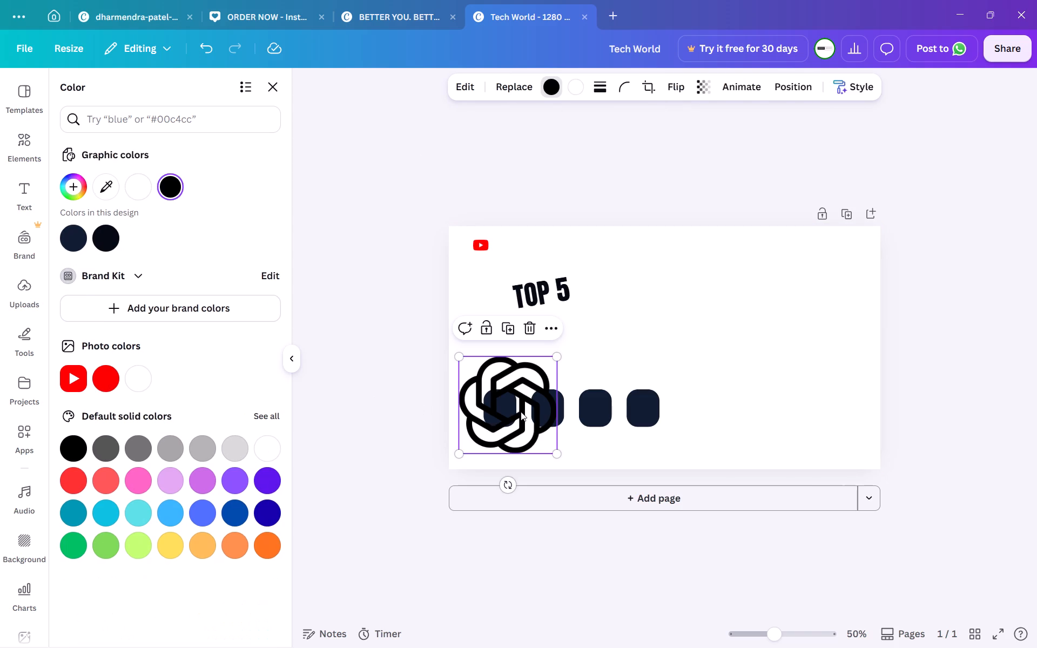
pyautogui.scroll(1, 521, 411)
pyautogui.click(464, 355)
pyautogui.moveTo(464, 355); pyautogui.dragTo(487, 377)
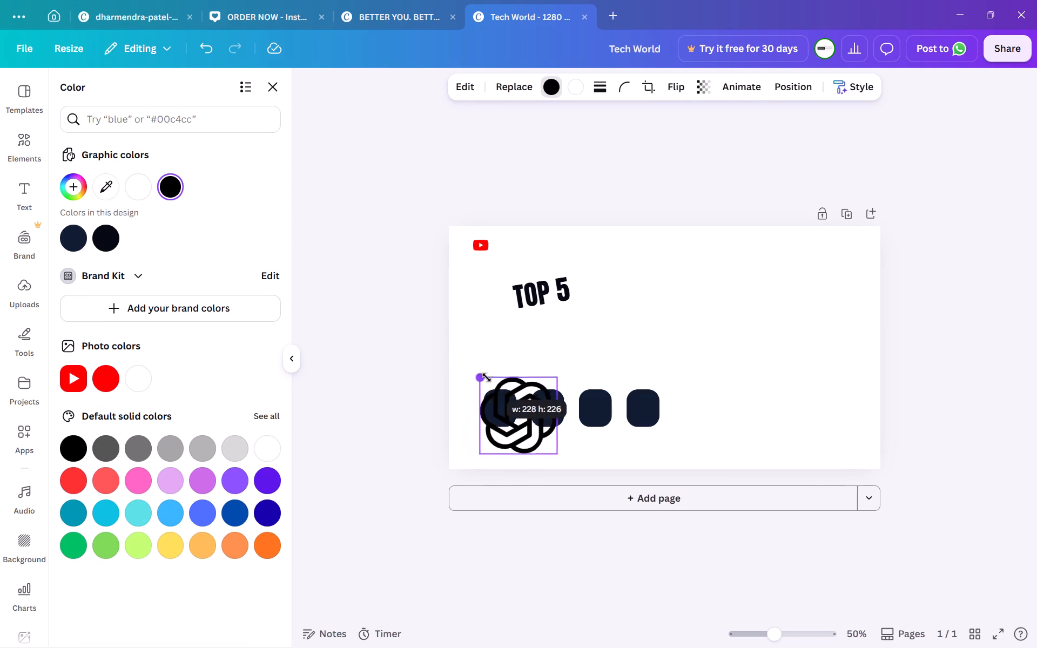
pyautogui.moveTo(487, 377); pyautogui.dragTo(520, 396)
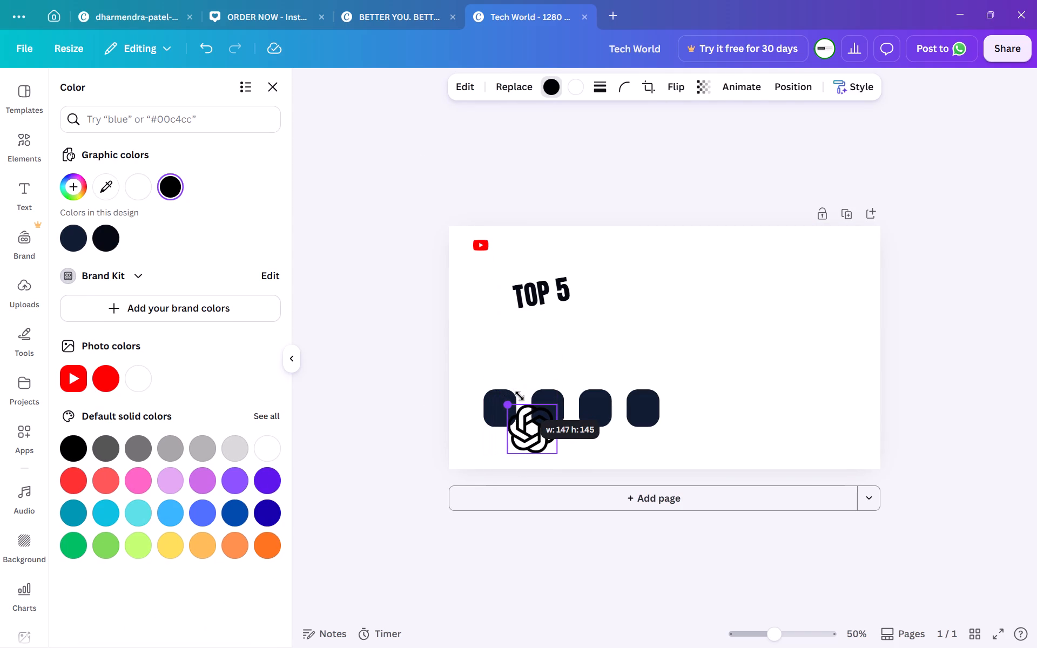
pyautogui.moveTo(520, 396); pyautogui.dragTo(543, 411)
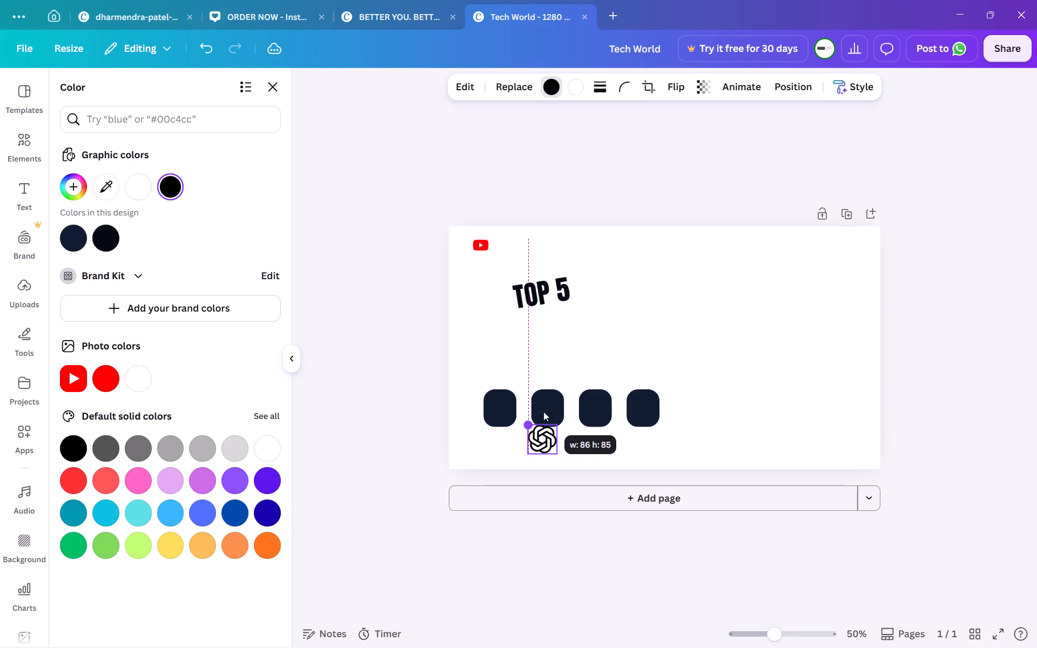
# Move the small ChatGPT logo onto the leftmost dark tile and centre it inside.
pyautogui.click(541, 443)
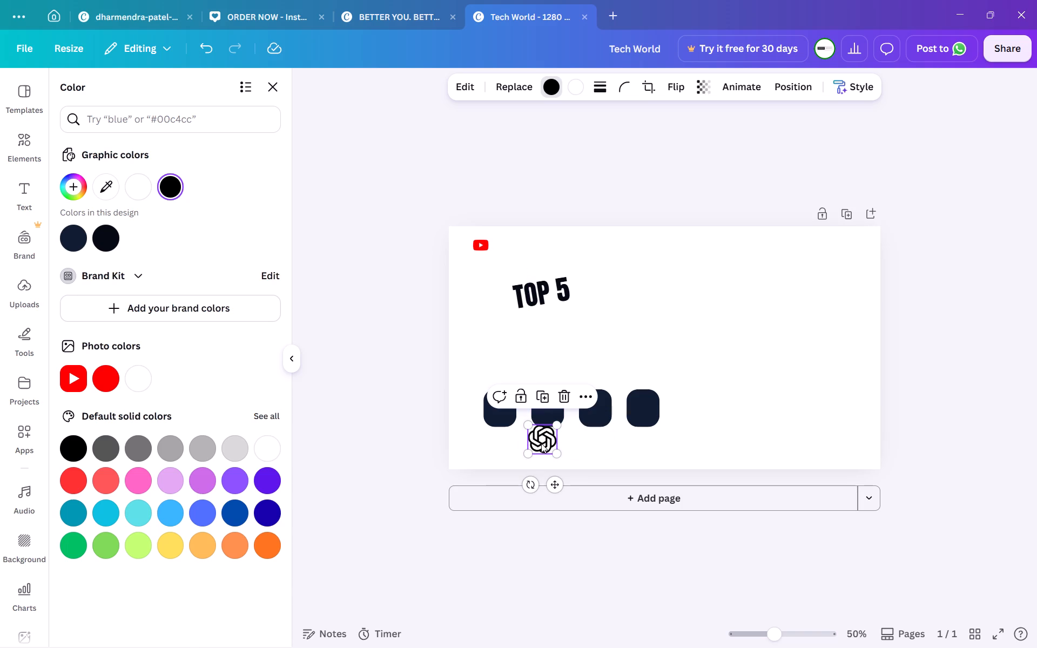
pyautogui.moveTo(542, 442); pyautogui.dragTo(504, 422)
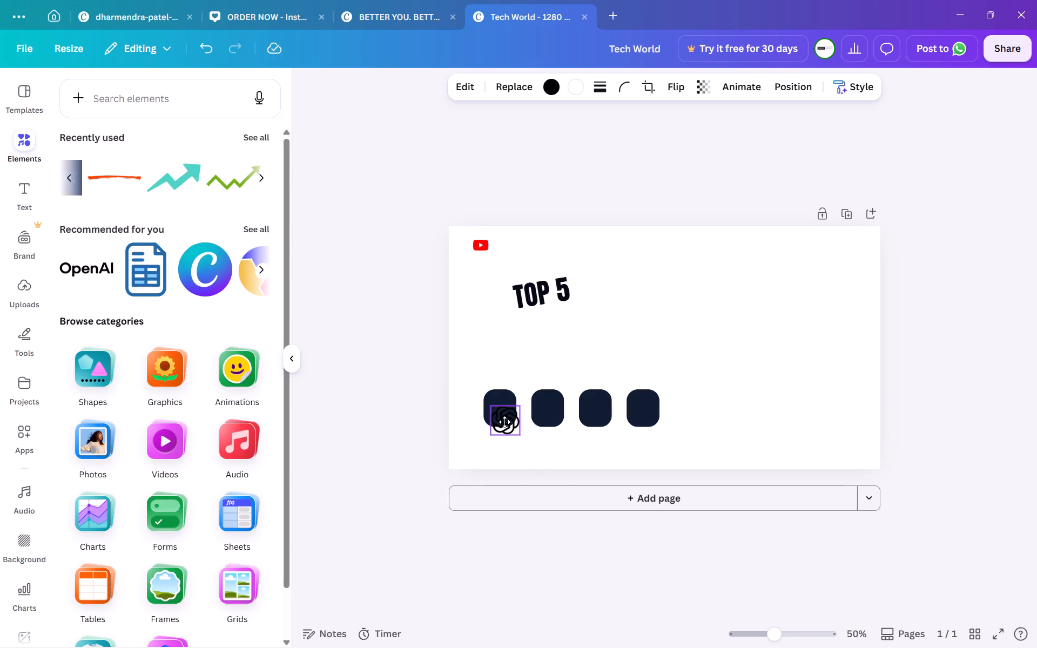
pyautogui.moveTo(504, 422); pyautogui.dragTo(501, 415)
pyautogui.scroll(1, 501, 415)
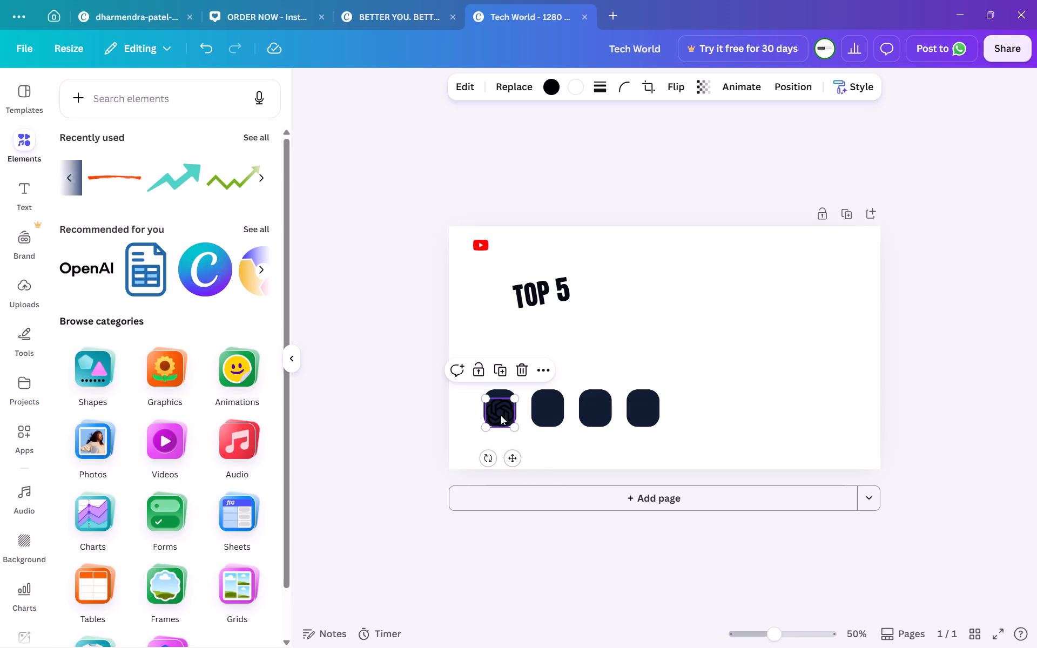
pyautogui.scroll(2, 501, 415)
pyautogui.hscroll(3, 501, 415)
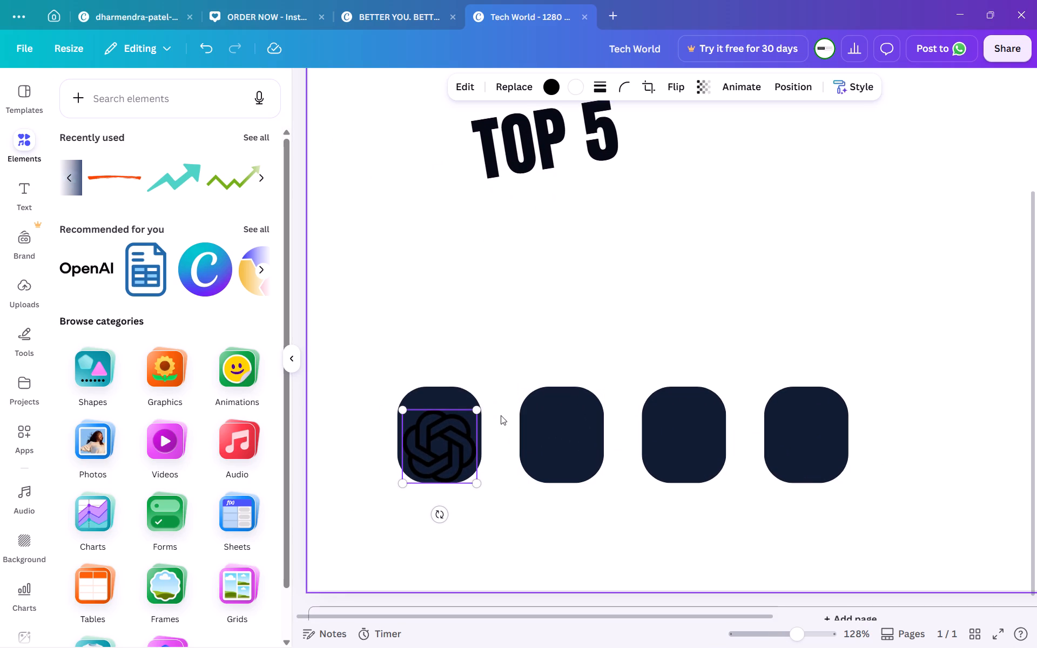
pyautogui.moveTo(430, 437); pyautogui.dragTo(429, 426)
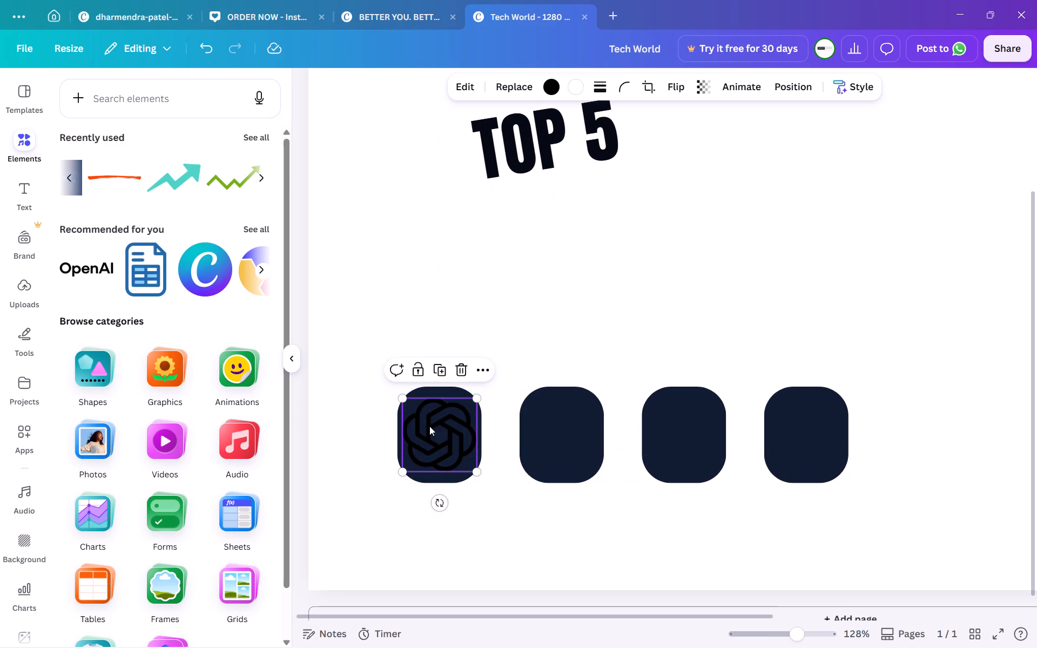
pyautogui.click(364, 403)
pyautogui.click(458, 418)
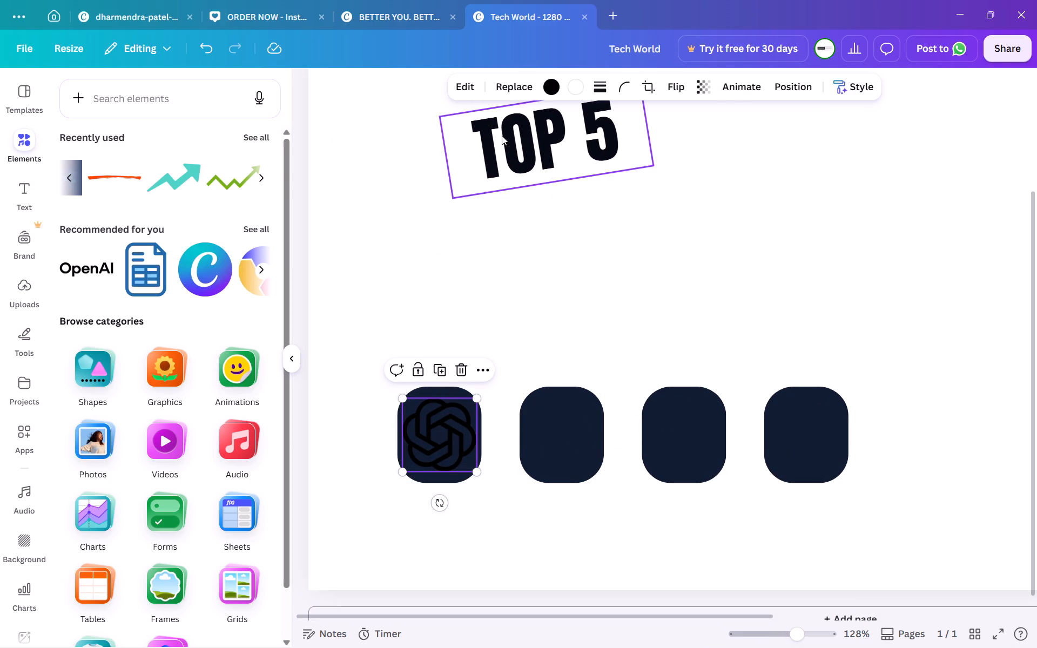
pyautogui.click(576, 87)
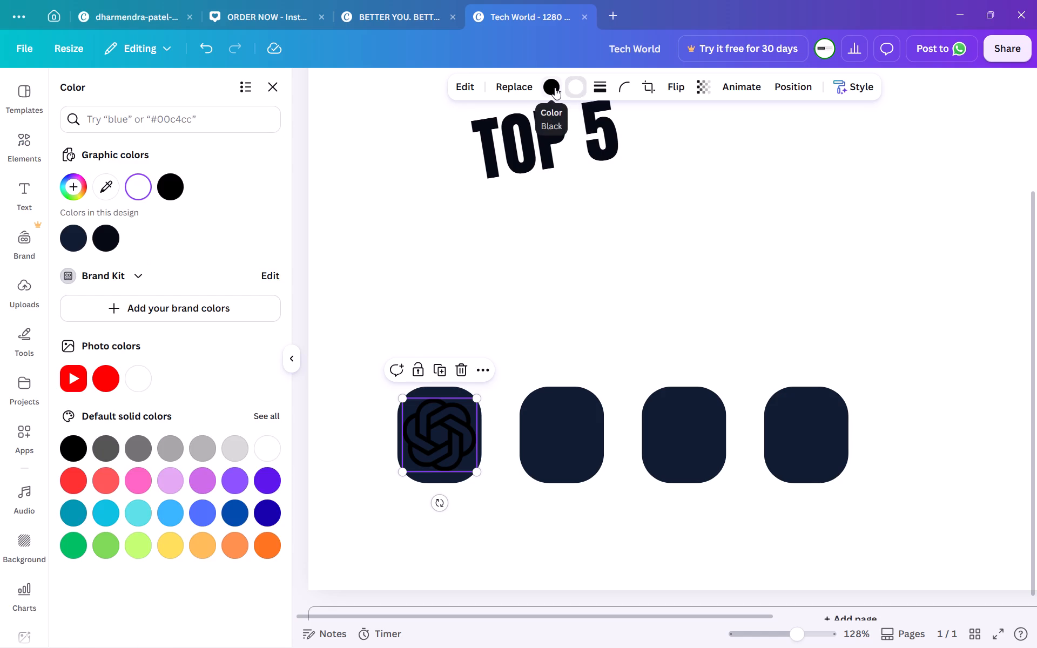
pyautogui.click(551, 87)
pyautogui.click(545, 92)
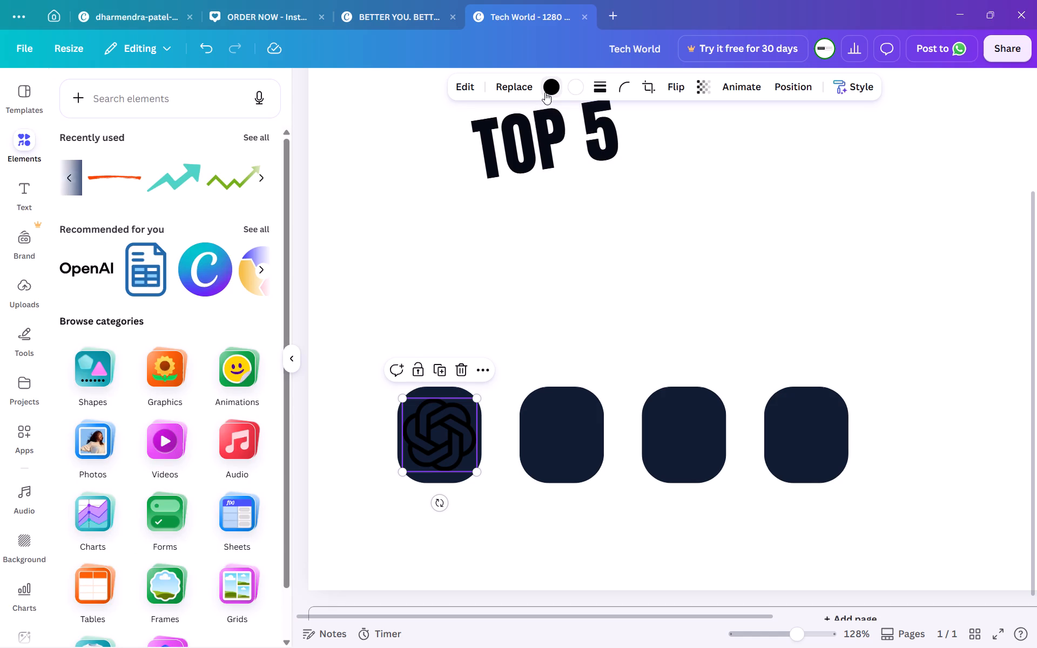
pyautogui.click(556, 87)
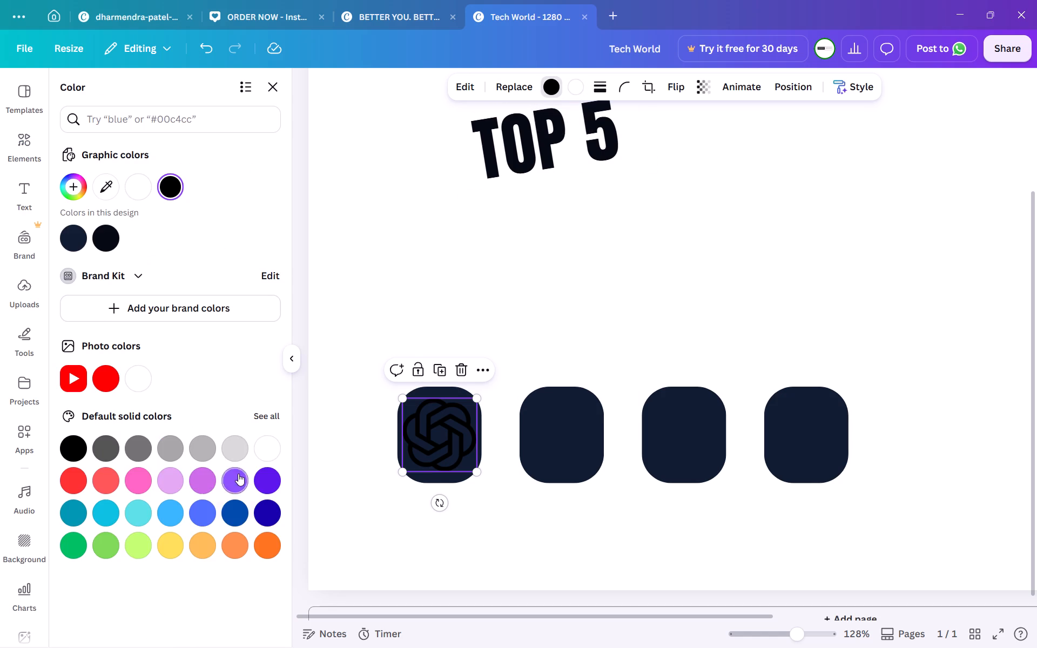
pyautogui.click(241, 474)
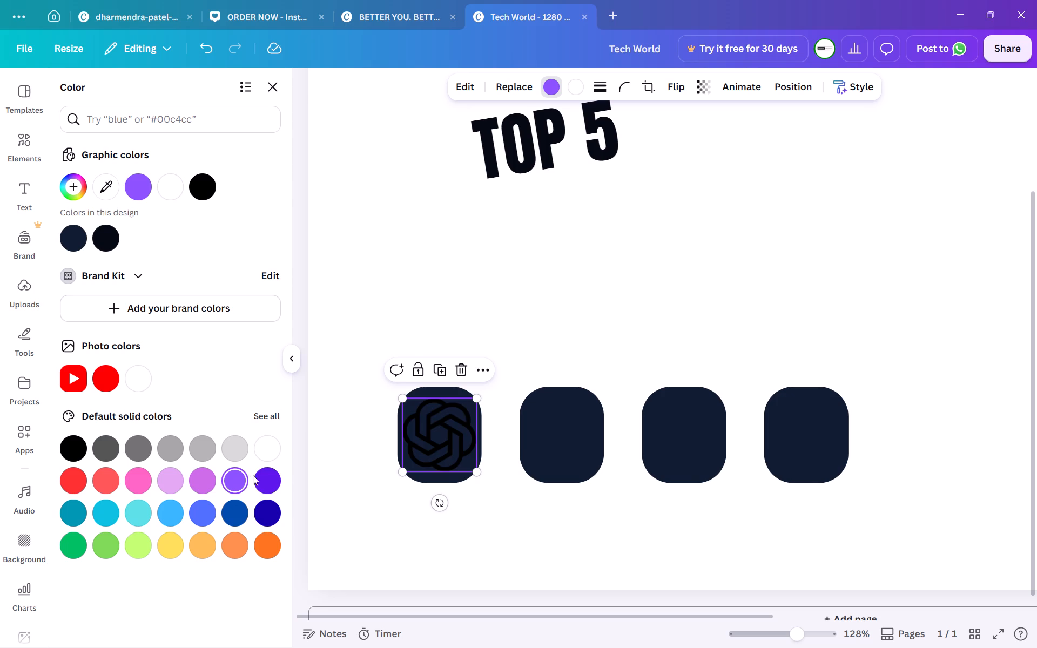
pyautogui.click(266, 481)
pyautogui.click(234, 477)
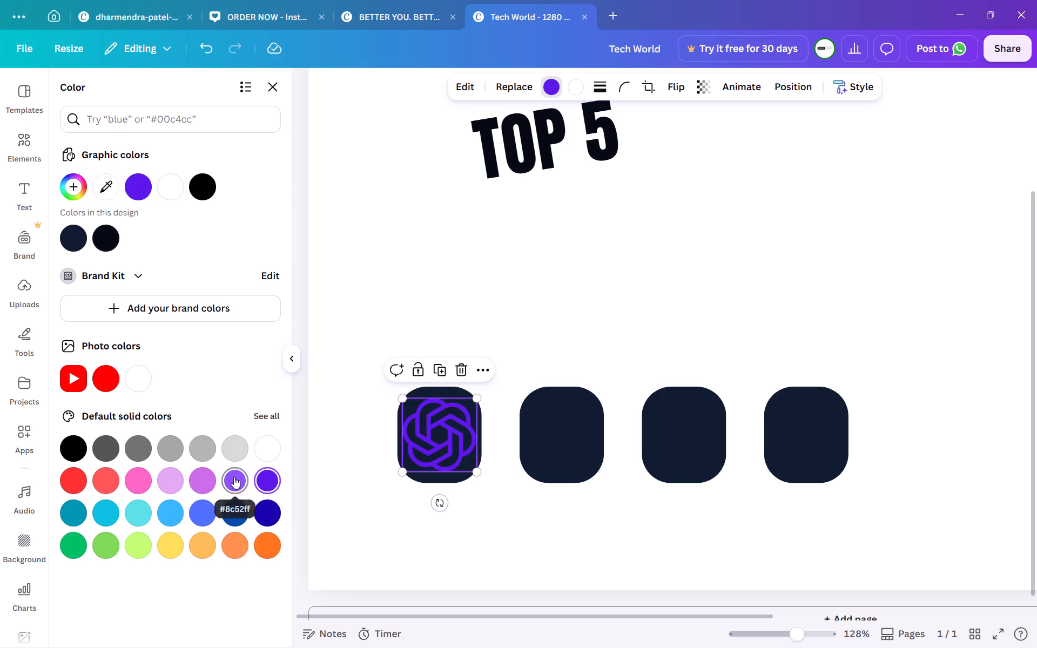
pyautogui.click(204, 480)
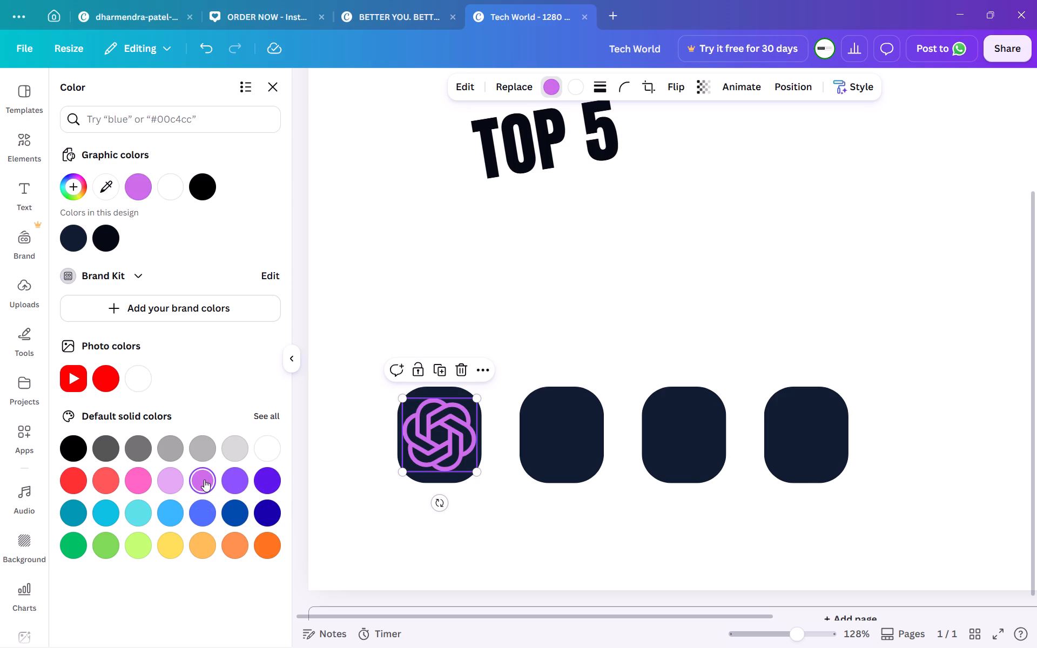
pyautogui.click(163, 482)
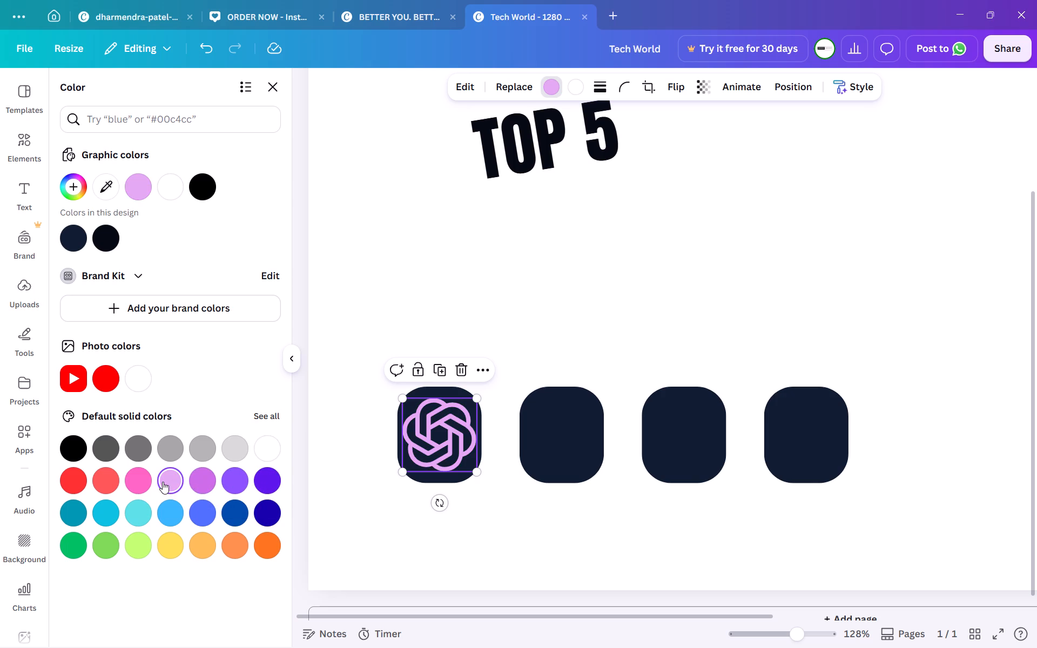
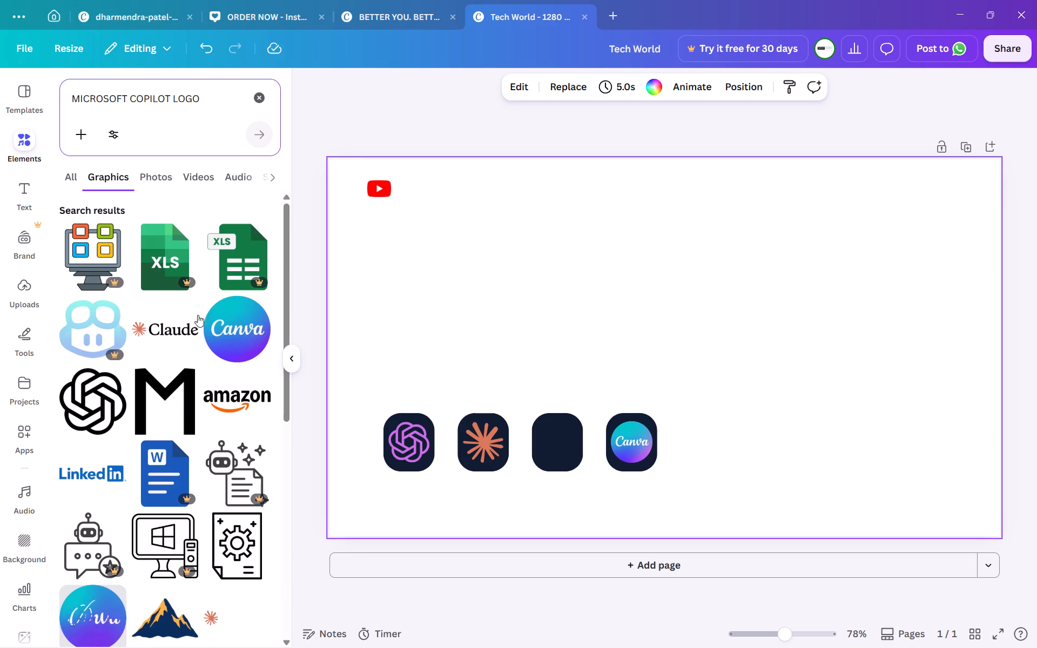
# Look through the graphics search results for a Microsoft Copilot logo suited to the empty dark tile.
pyautogui.scroll(-2, 178, 414)
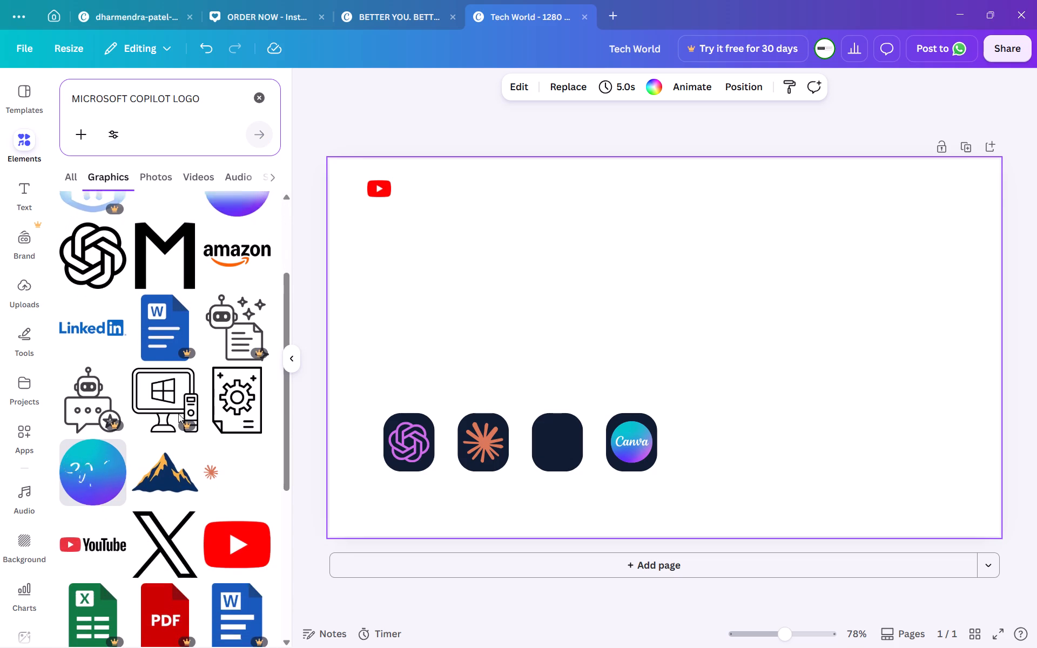
pyautogui.scroll(-3, 178, 414)
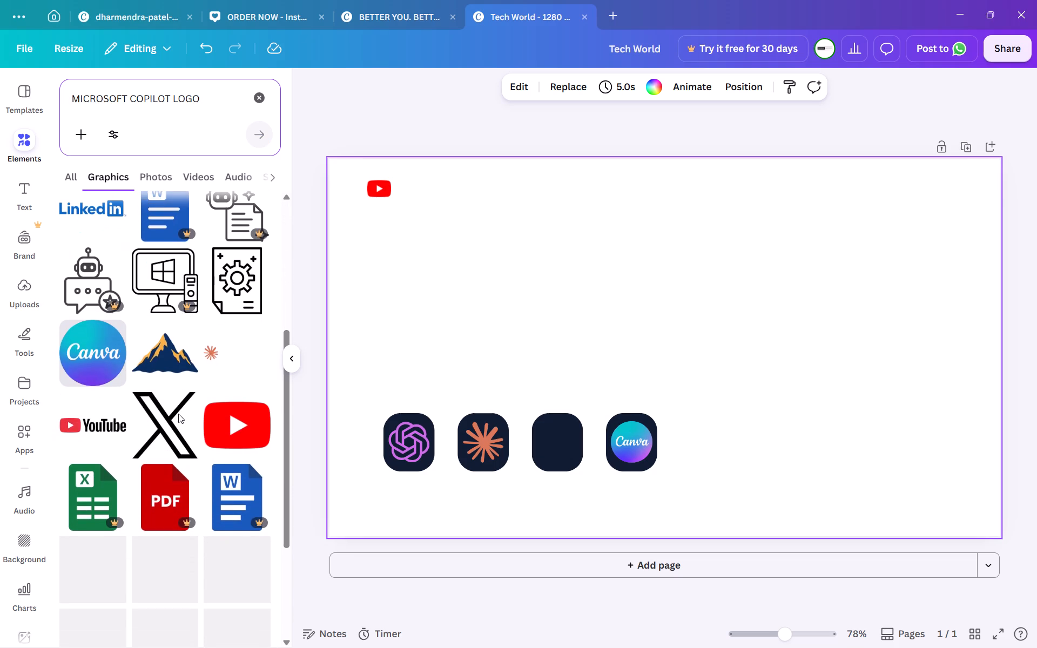
pyautogui.scroll(-2, 178, 414)
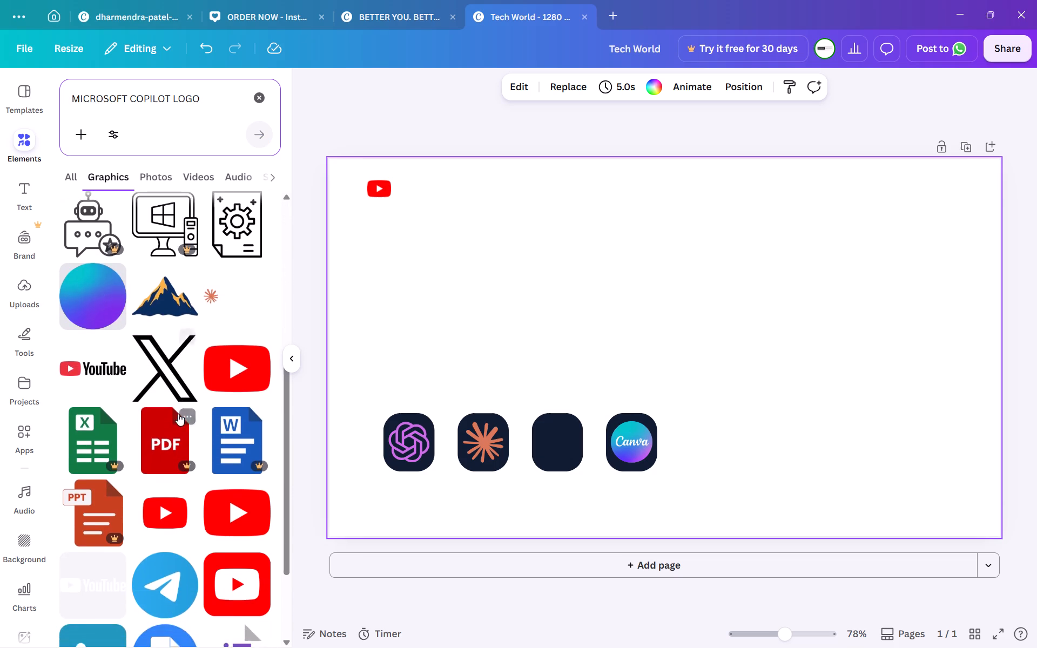
pyautogui.scroll(-1, 178, 414)
pyautogui.scroll(1, 178, 414)
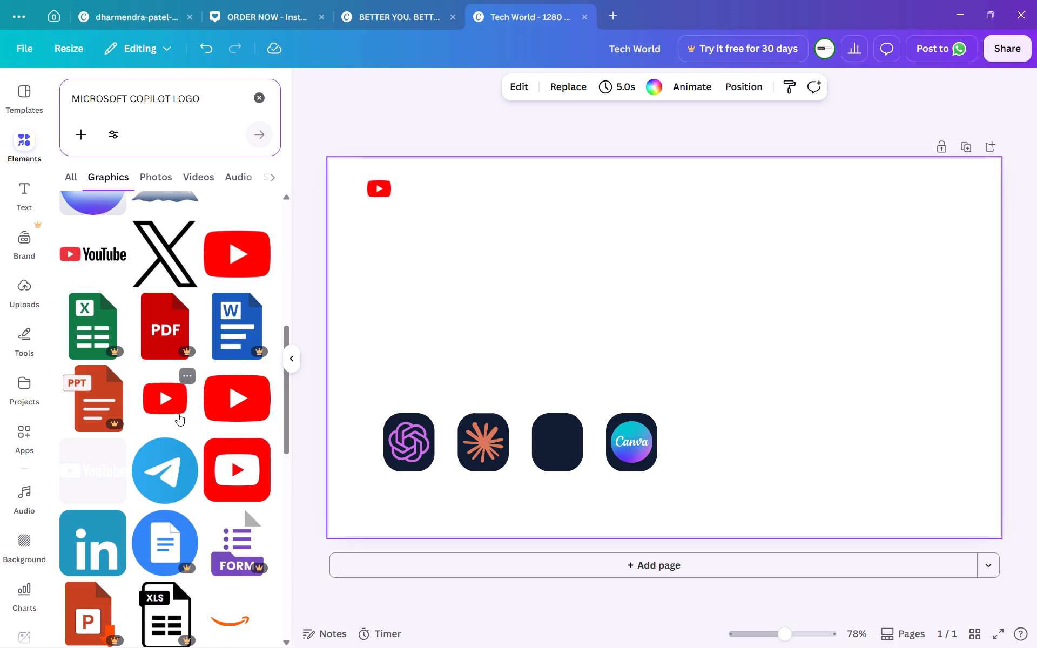
pyautogui.scroll(3, 178, 414)
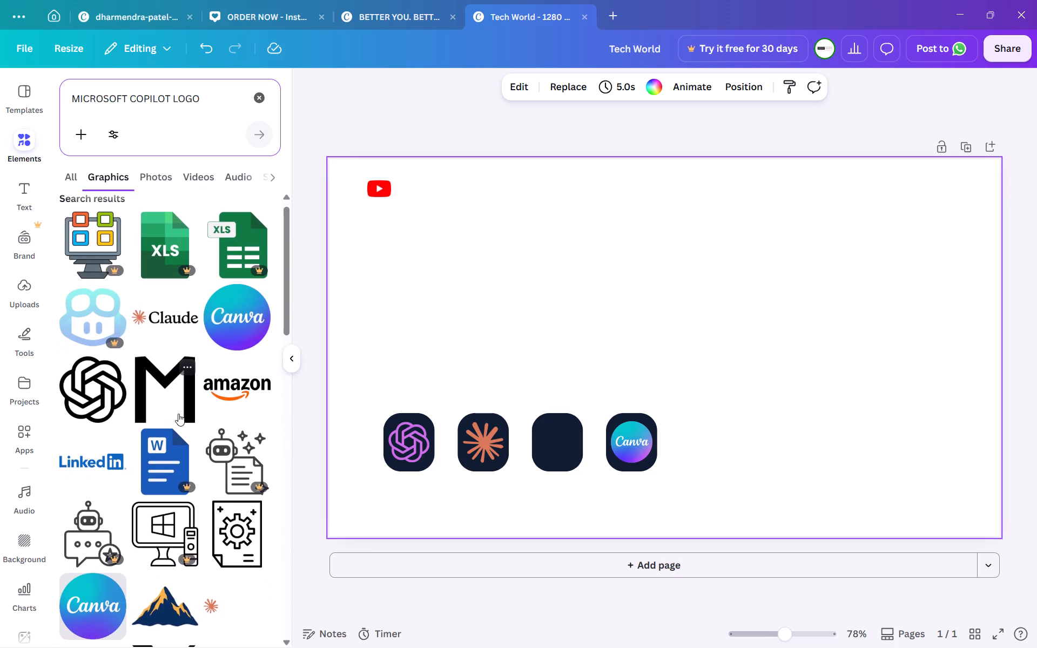
pyautogui.click(346, 349)
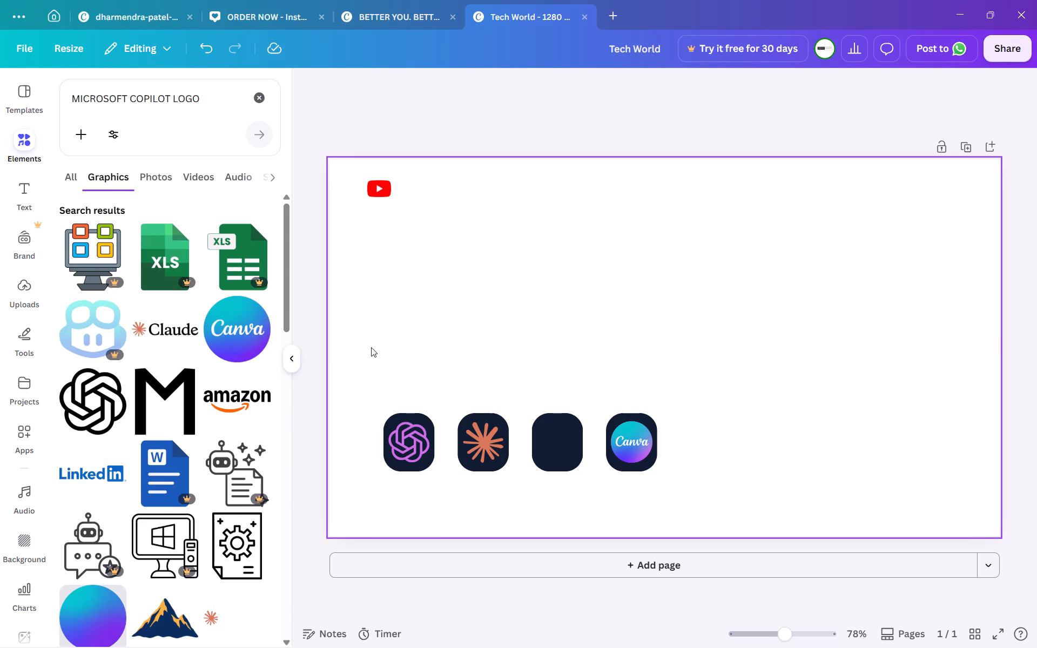
pyautogui.scroll(-4, 266, 379)
pyautogui.scroll(5, 266, 379)
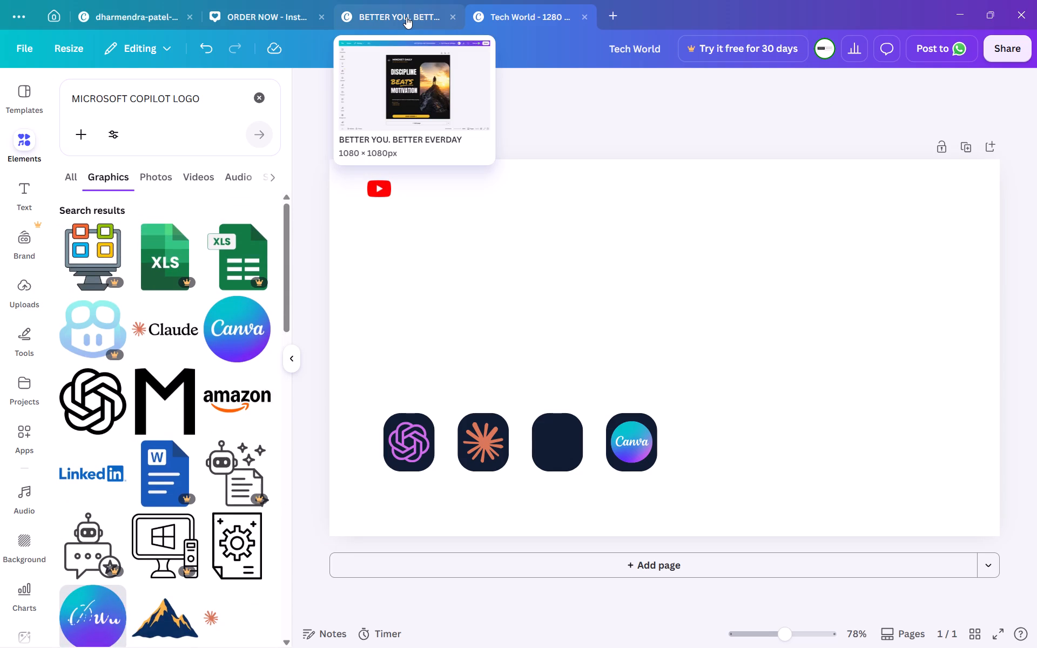
# View the open motivation, burger and coffee shop designs, and return to the Tech World design.
pyautogui.click(406, 17)
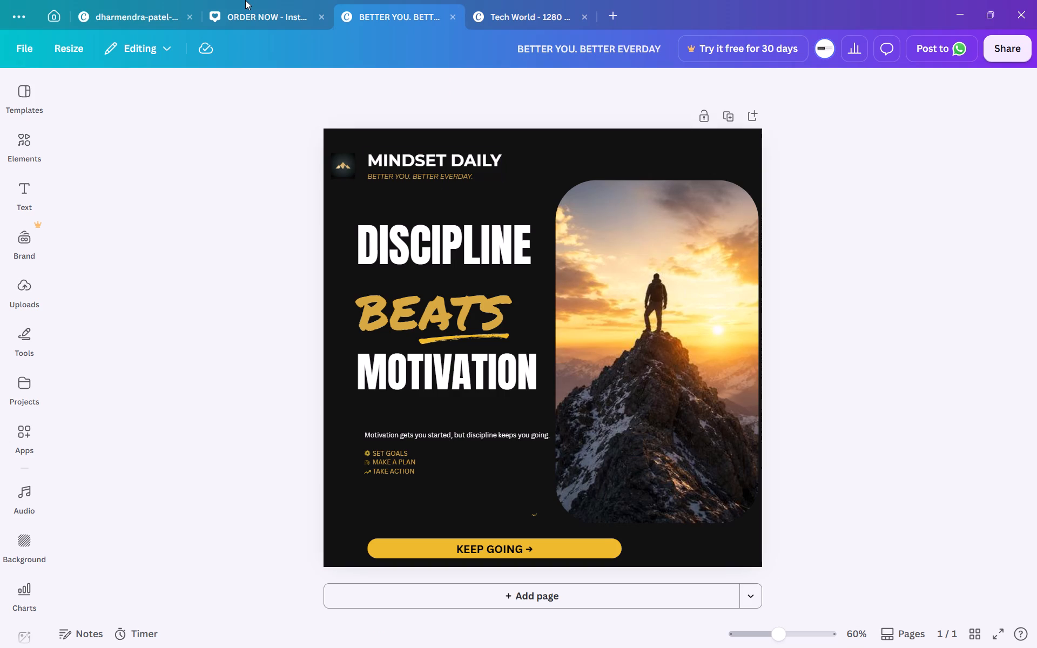
pyautogui.click(245, 0)
pyautogui.click(244, 6)
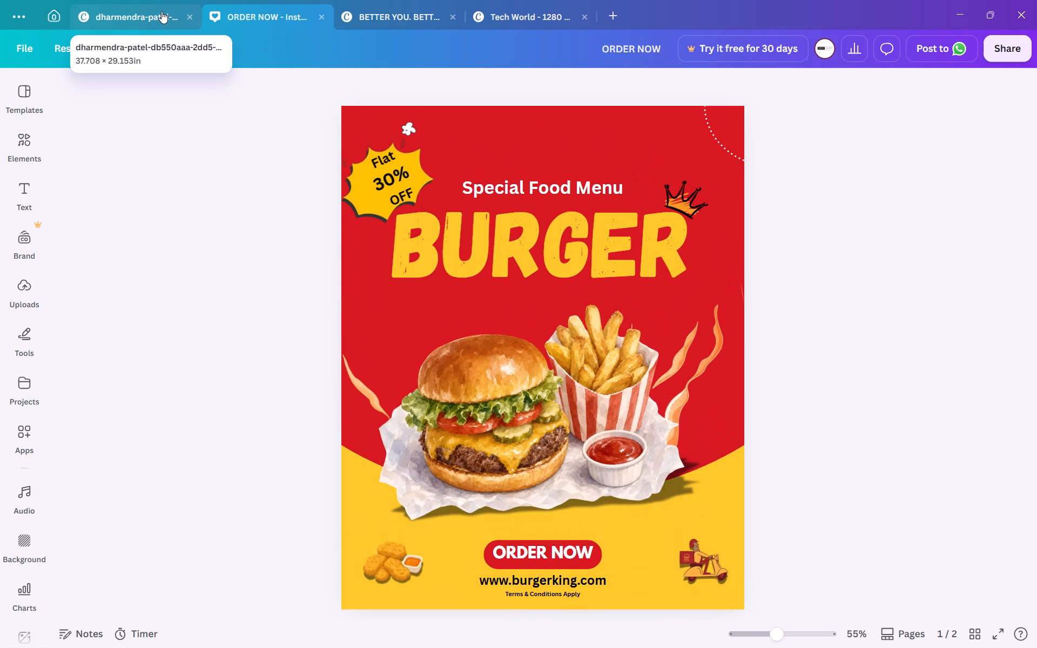
pyautogui.click(161, 11)
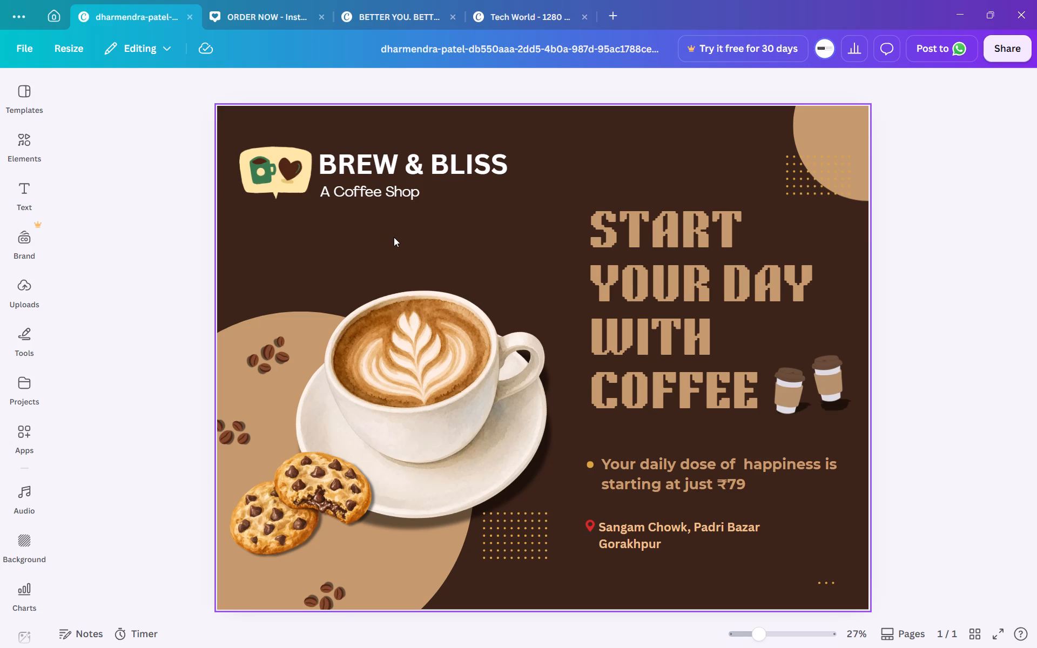
pyautogui.click(535, 3)
pyautogui.click(524, 18)
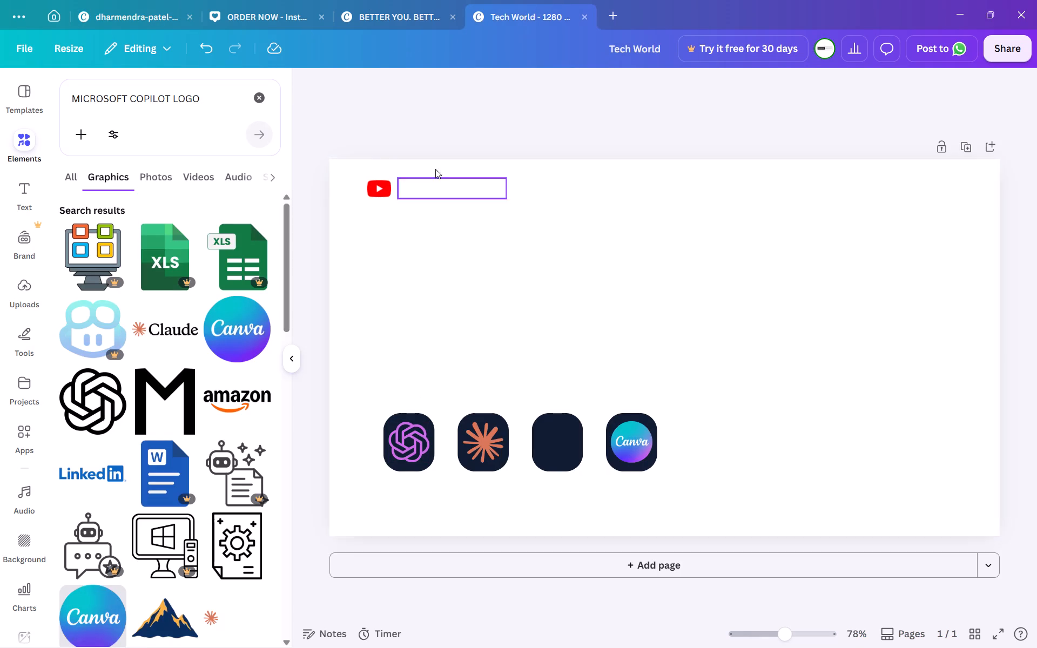
pyautogui.click(424, 256)
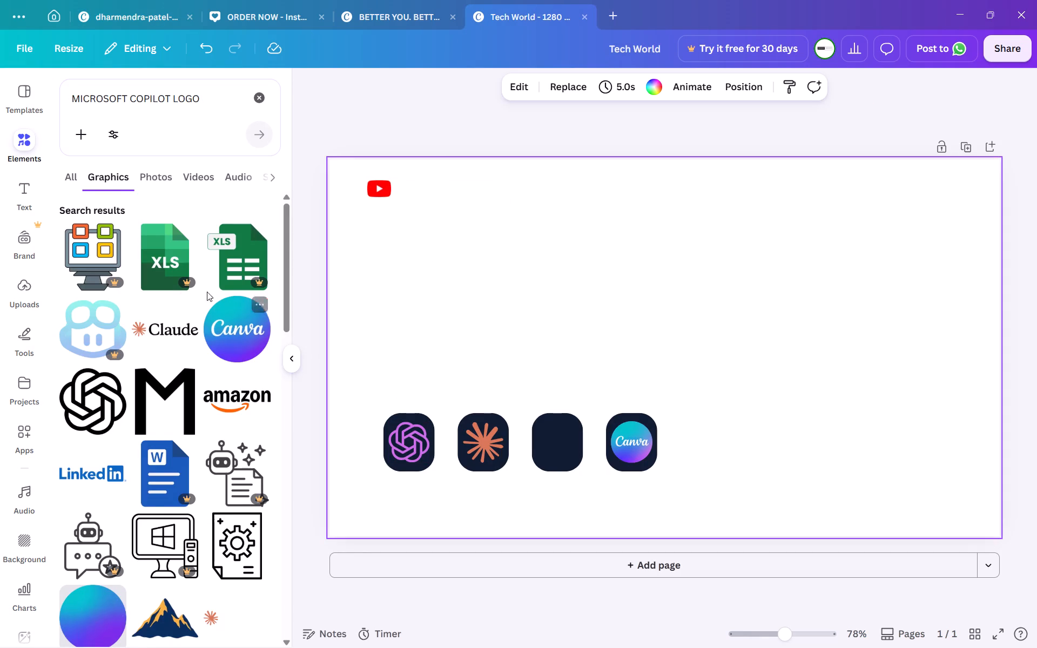
# Look further through the MICROSOFT COPILOT LOGO graphics results for a logo that suits the empty dark tile.
pyautogui.scroll(-5, 191, 295)
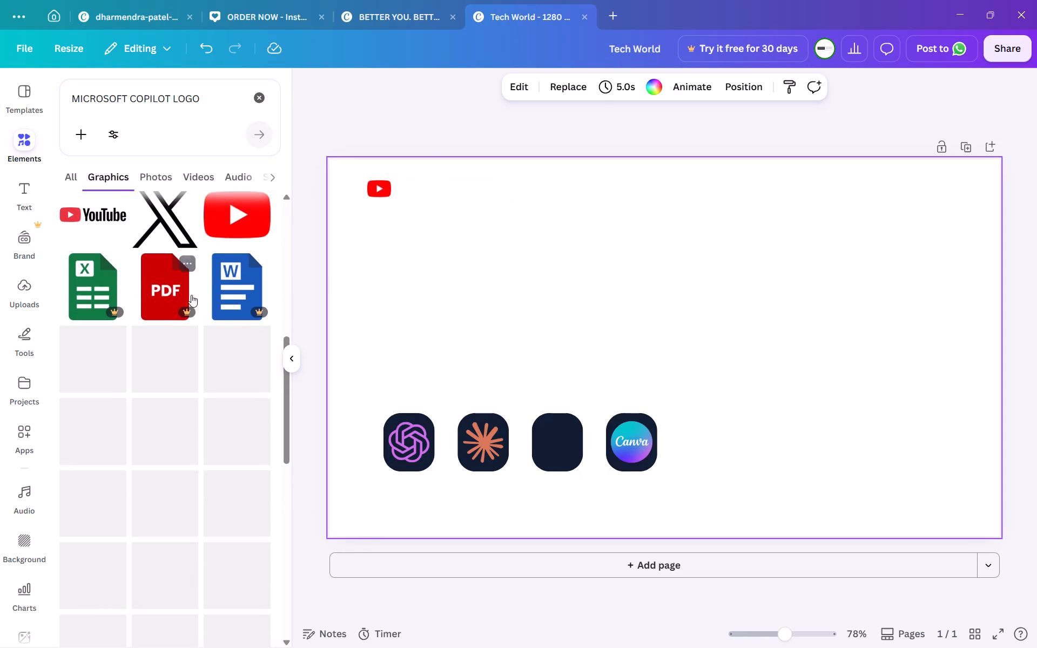
pyautogui.scroll(-1, 191, 295)
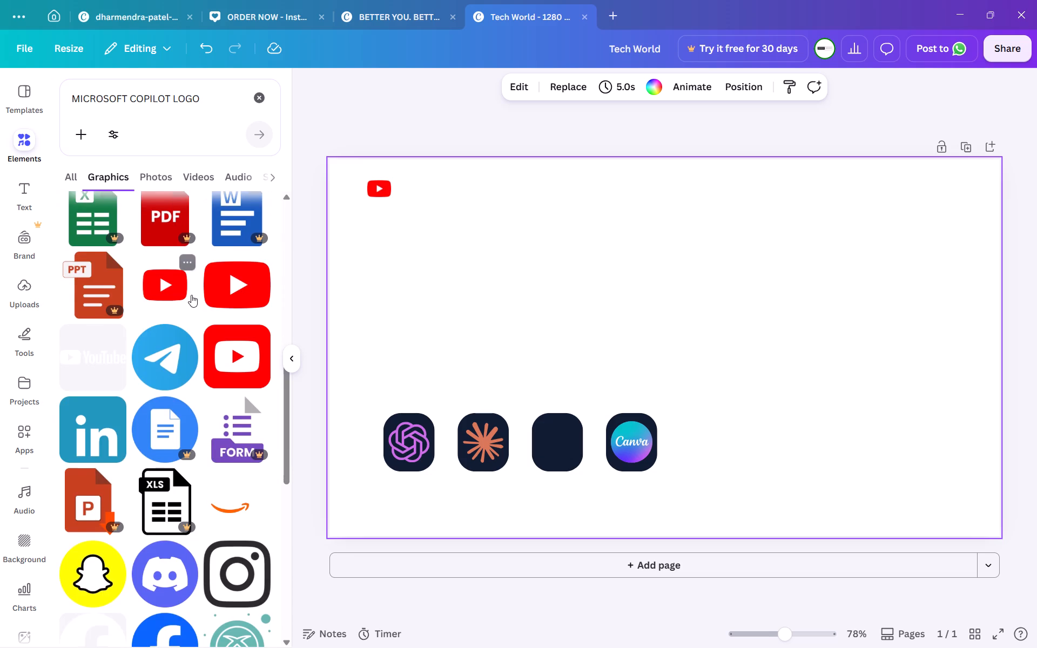
pyautogui.scroll(1, 191, 295)
pyautogui.scroll(-1, 191, 295)
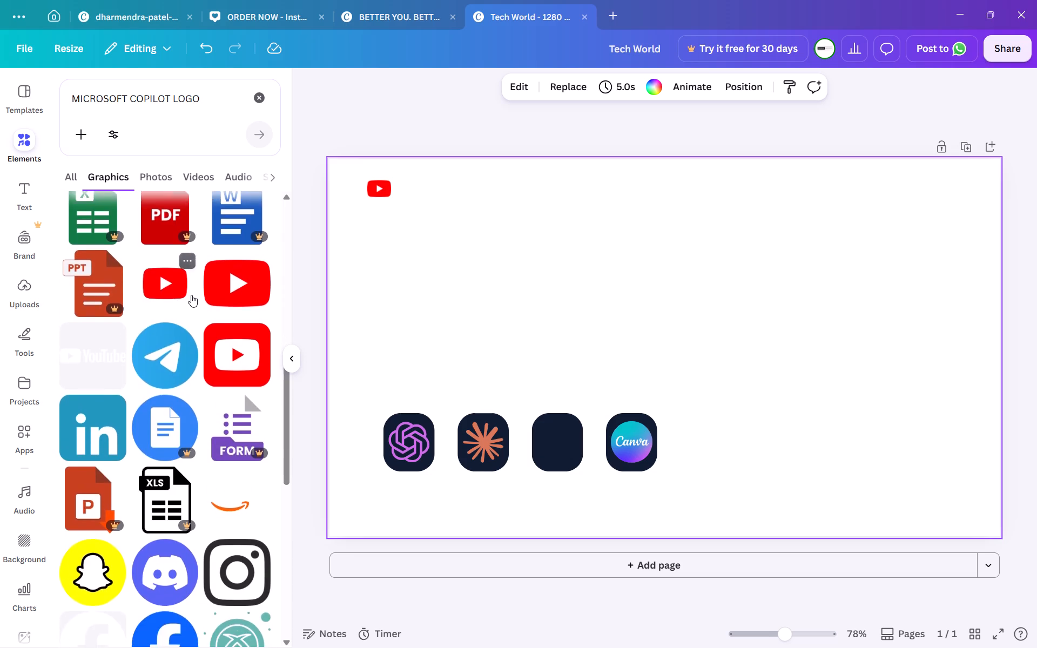
pyautogui.scroll(-3, 191, 295)
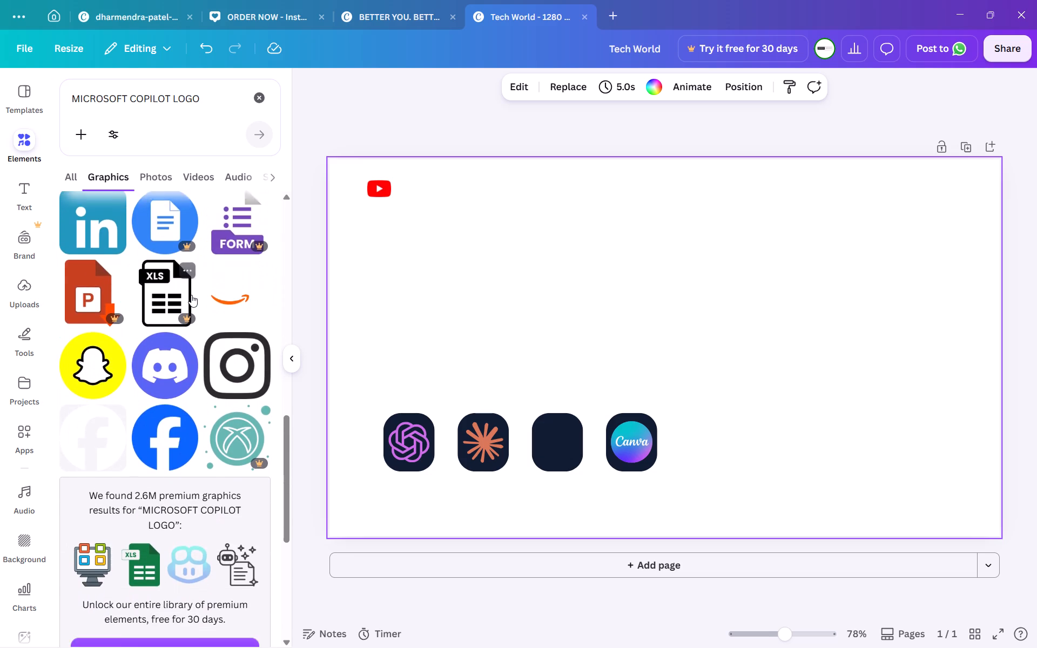
pyautogui.scroll(-2, 191, 295)
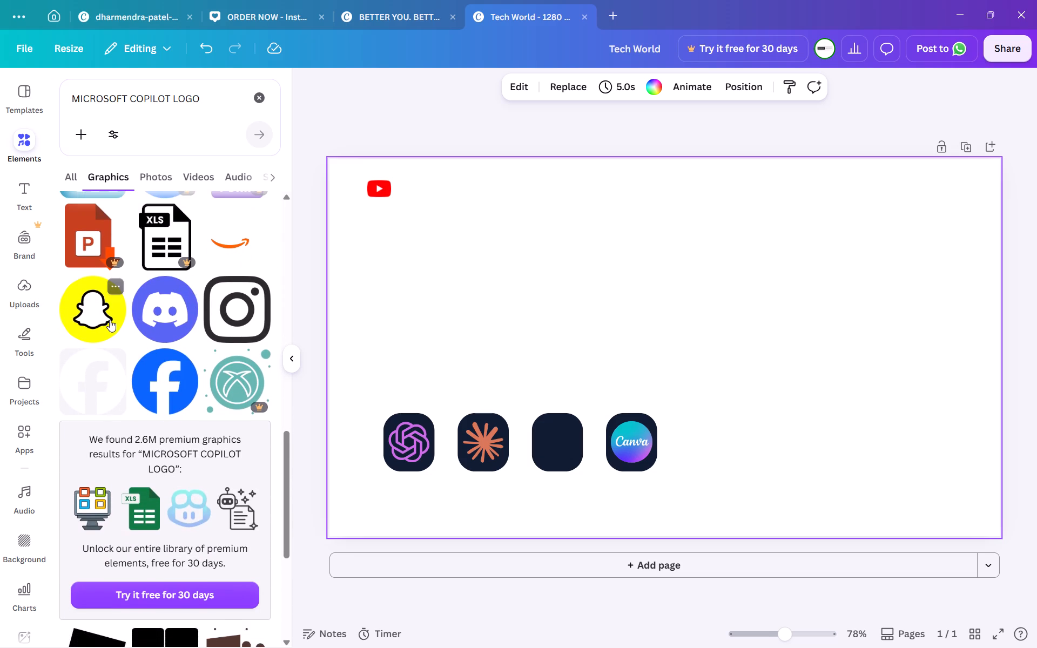
pyautogui.scroll(1, 110, 320)
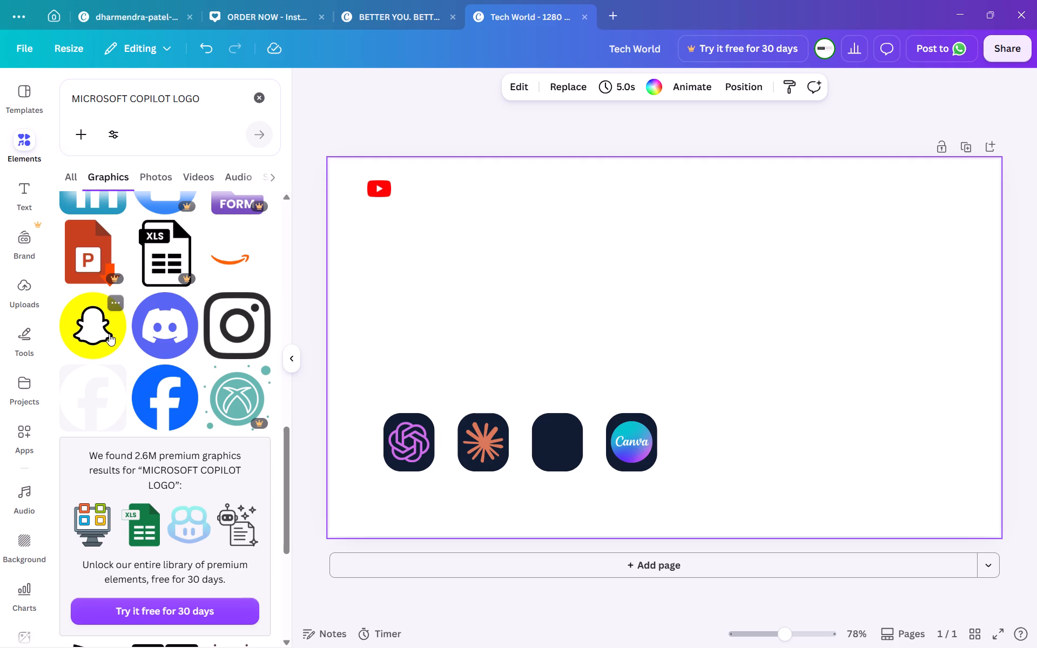
pyautogui.scroll(-5, 109, 334)
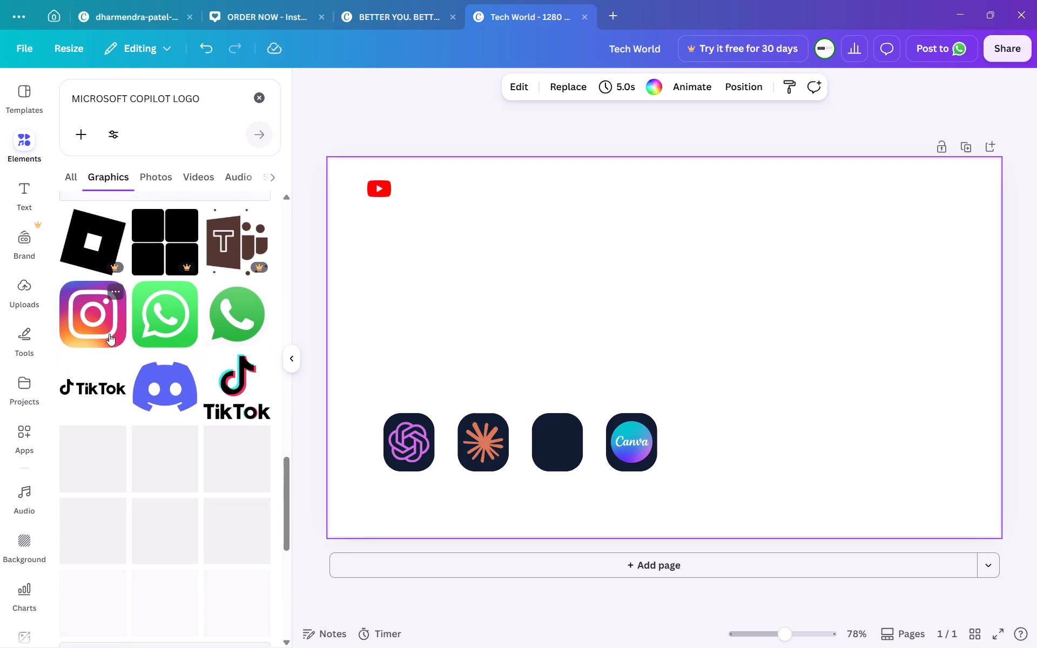
pyautogui.scroll(1, 109, 334)
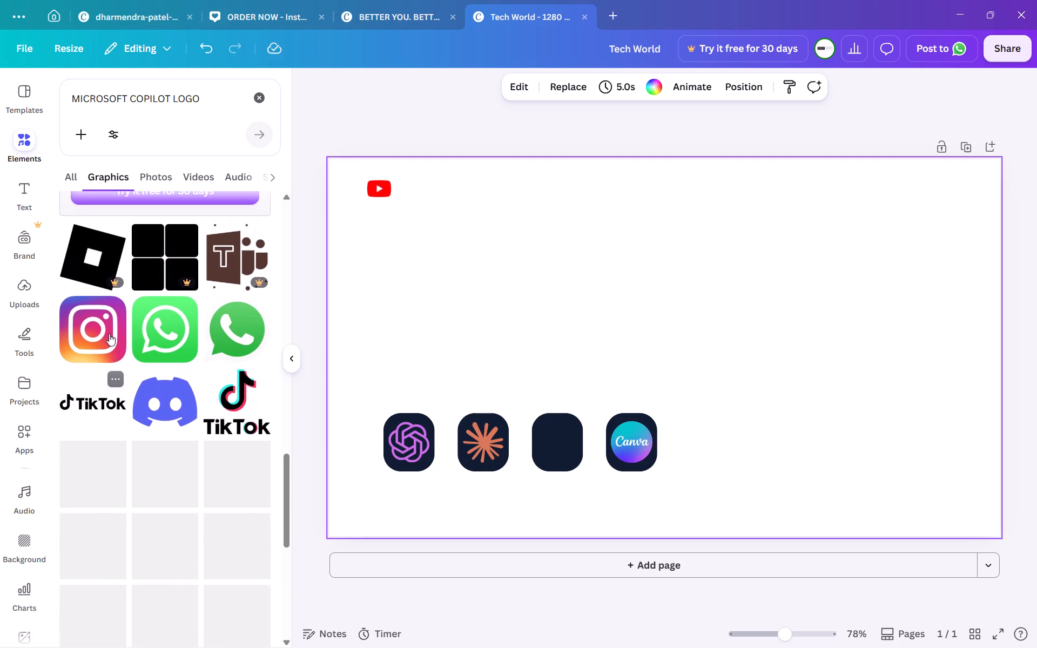
pyautogui.scroll(1, 109, 334)
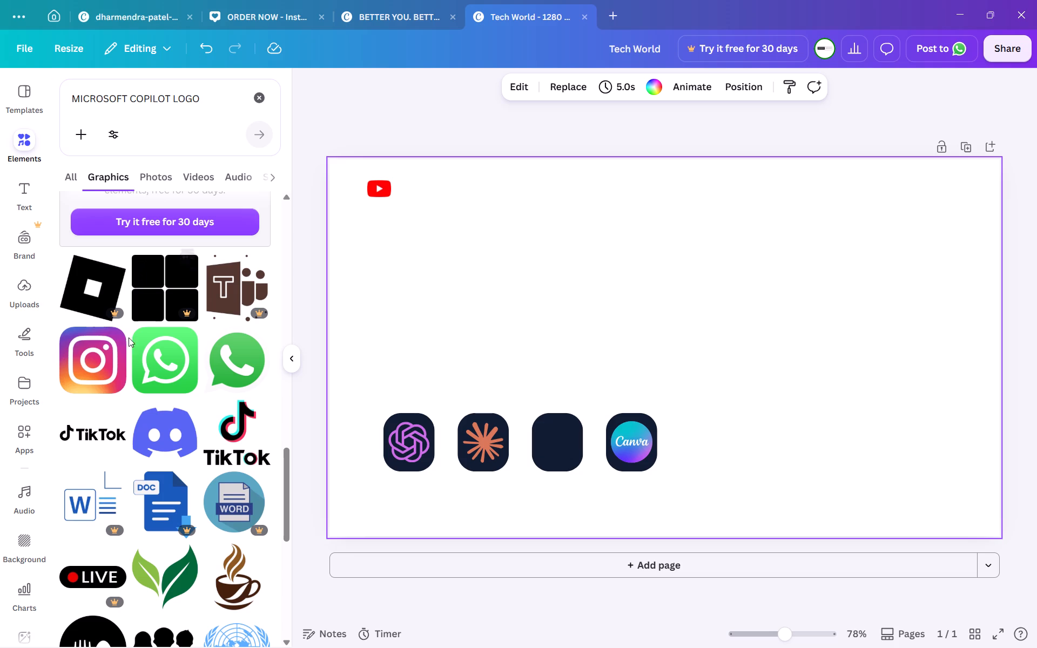
pyautogui.scroll(-6, 132, 349)
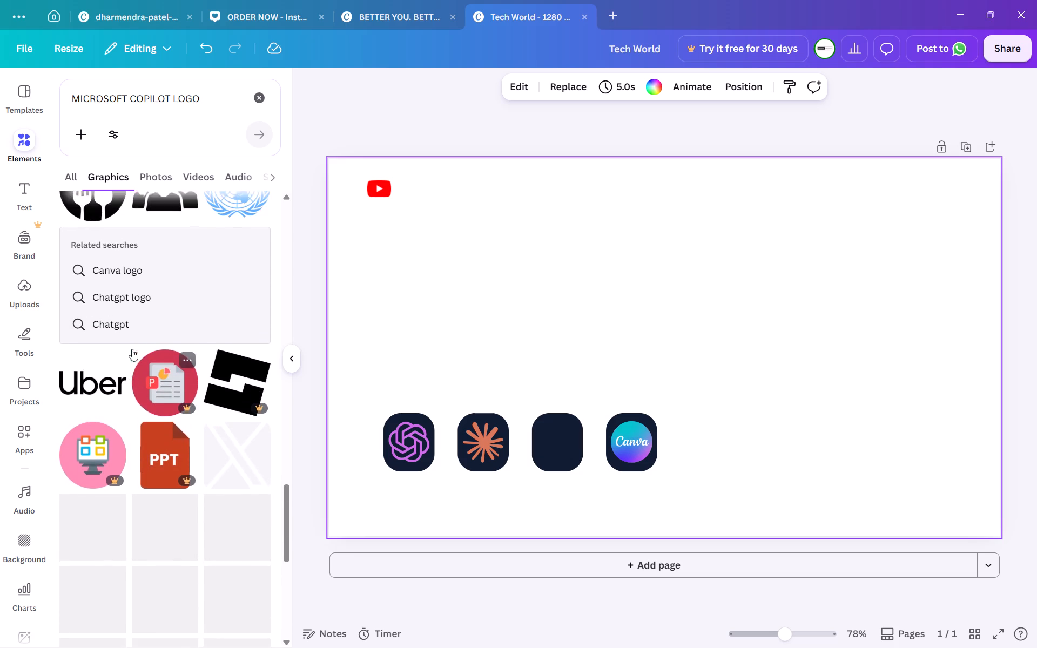
pyautogui.scroll(-1, 132, 349)
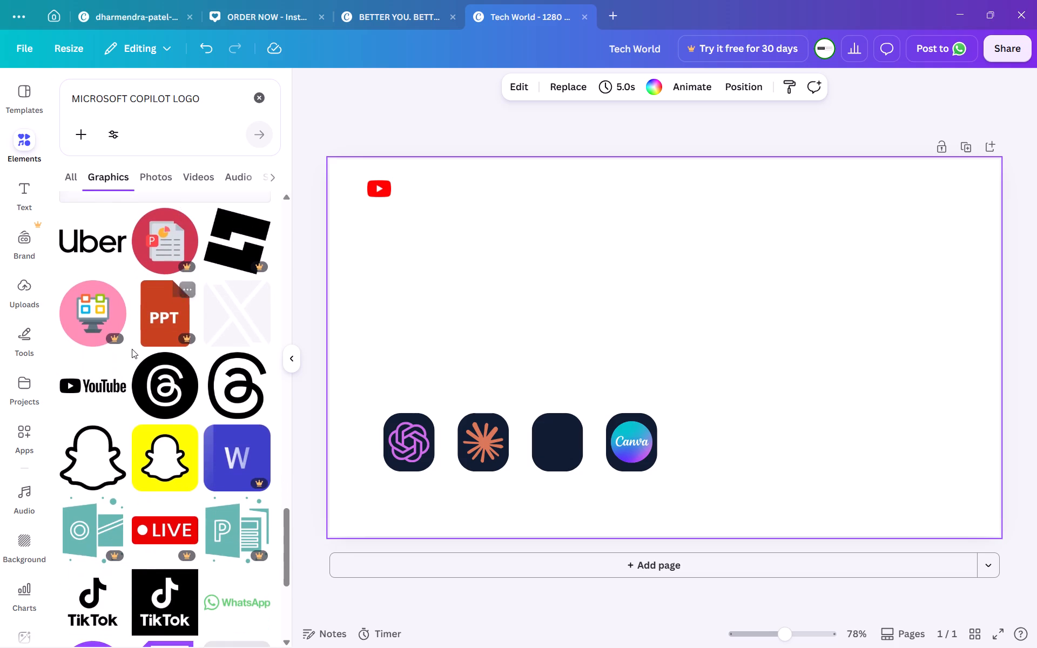
pyautogui.scroll(-3, 132, 349)
pyautogui.scroll(13, 132, 349)
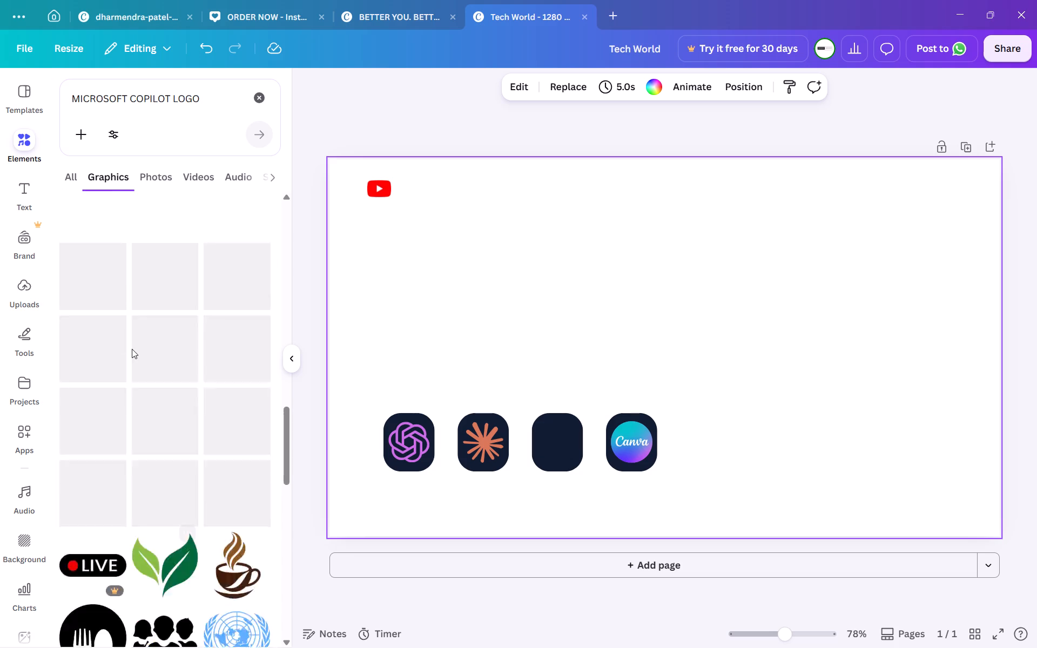
pyautogui.scroll(9, 132, 349)
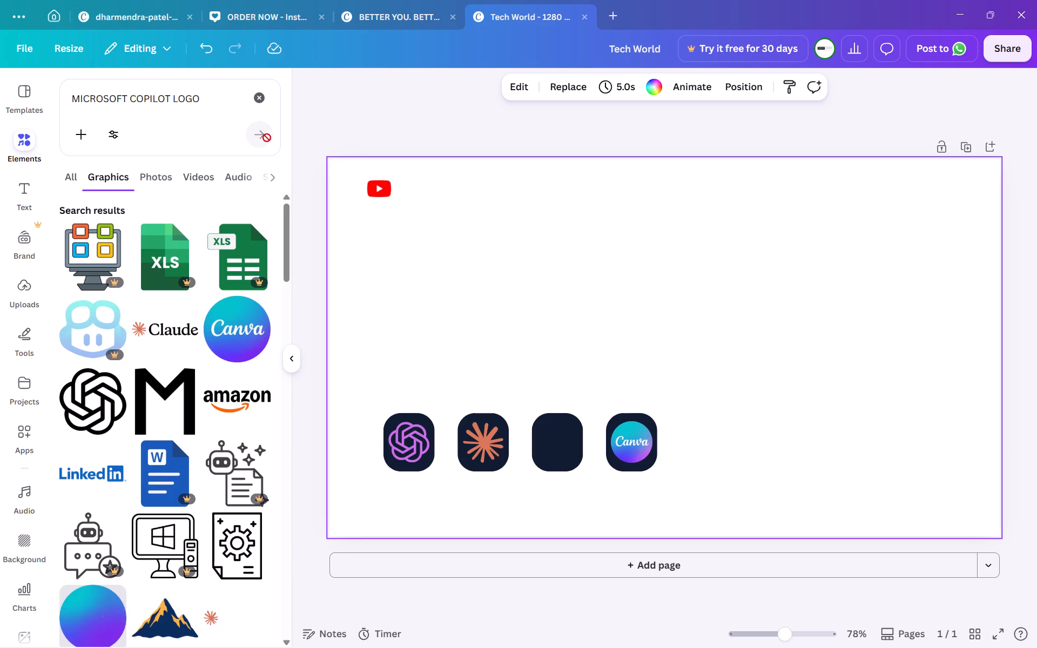
# Search the graphics library for META AI LOGO.
pyautogui.moveTo(205, 102); pyautogui.dragTo(80, 99)
pyautogui.write('ETA AI LOGO')
pyautogui.press('Return')
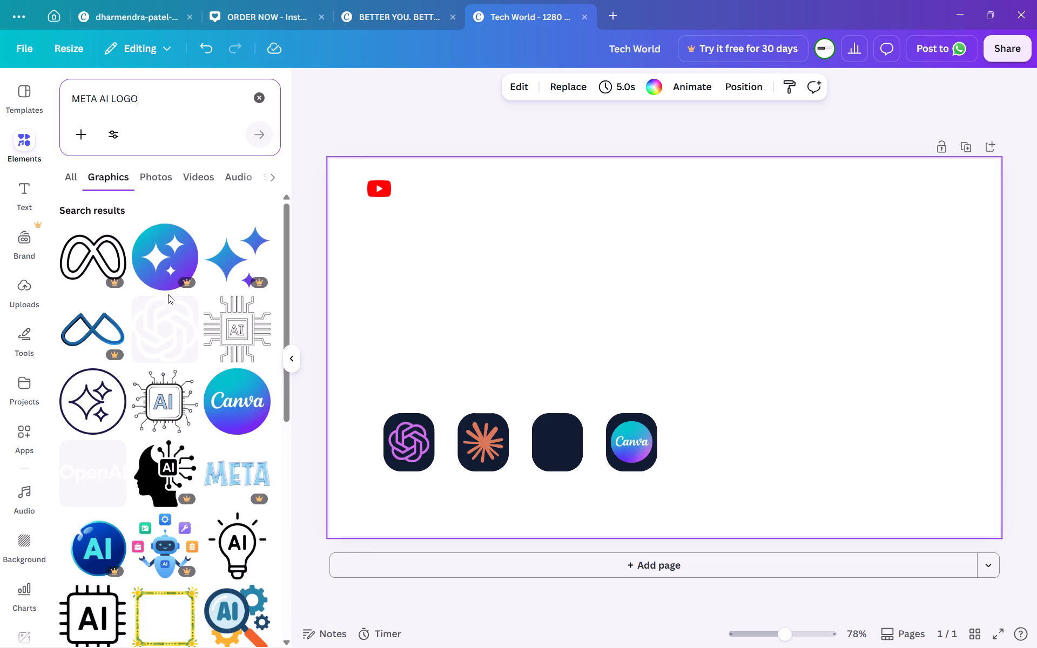
# Look through the graphics, photo and video results for a Meta AI logo suited to the empty dark tile.
pyautogui.scroll(-4, 168, 294)
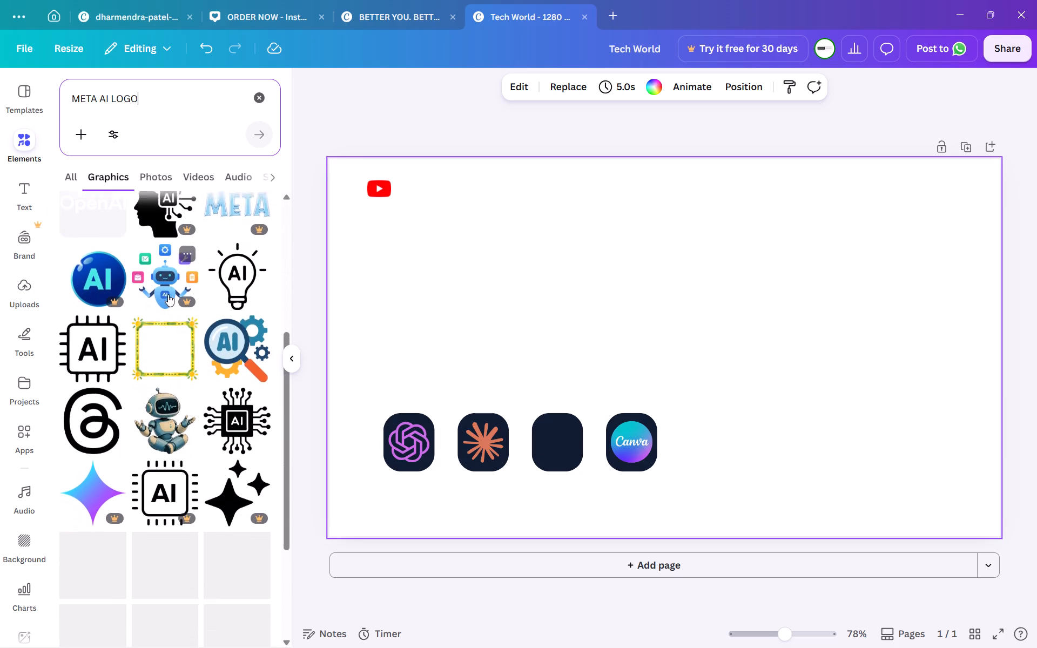
pyautogui.scroll(-1, 168, 294)
pyautogui.scroll(4, 168, 294)
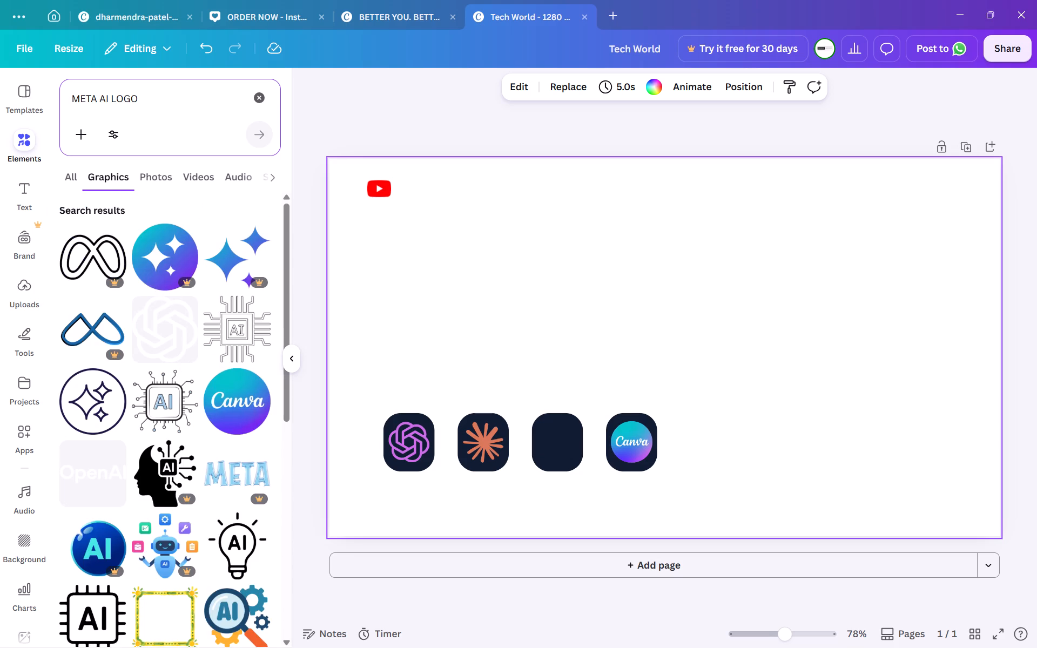
pyautogui.click(152, 85)
pyautogui.click(152, 95)
pyautogui.click(154, 177)
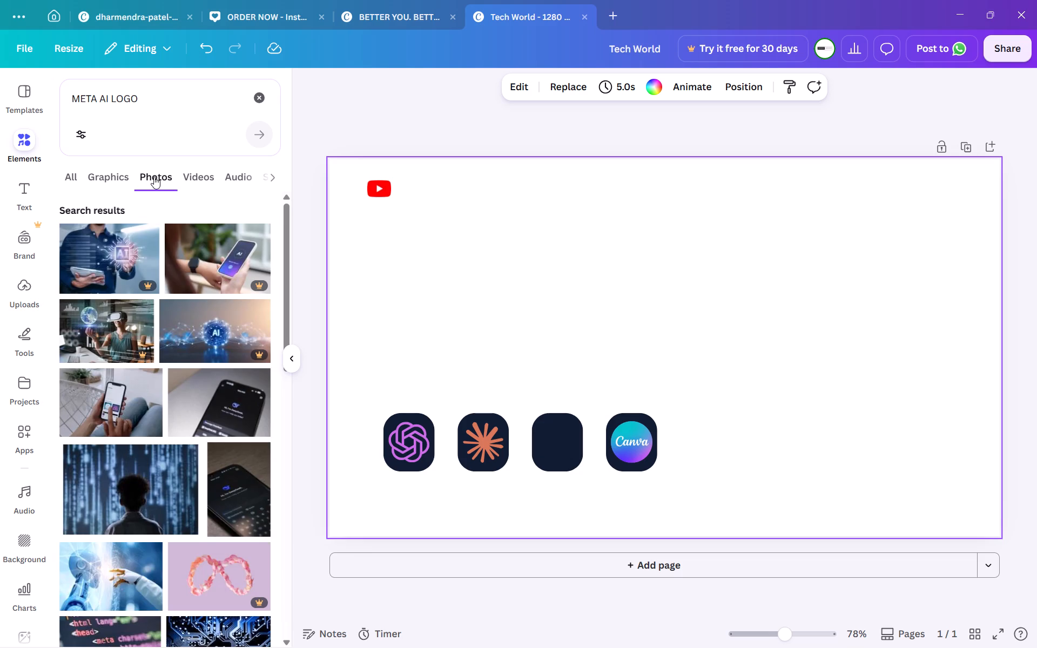
pyautogui.click(191, 181)
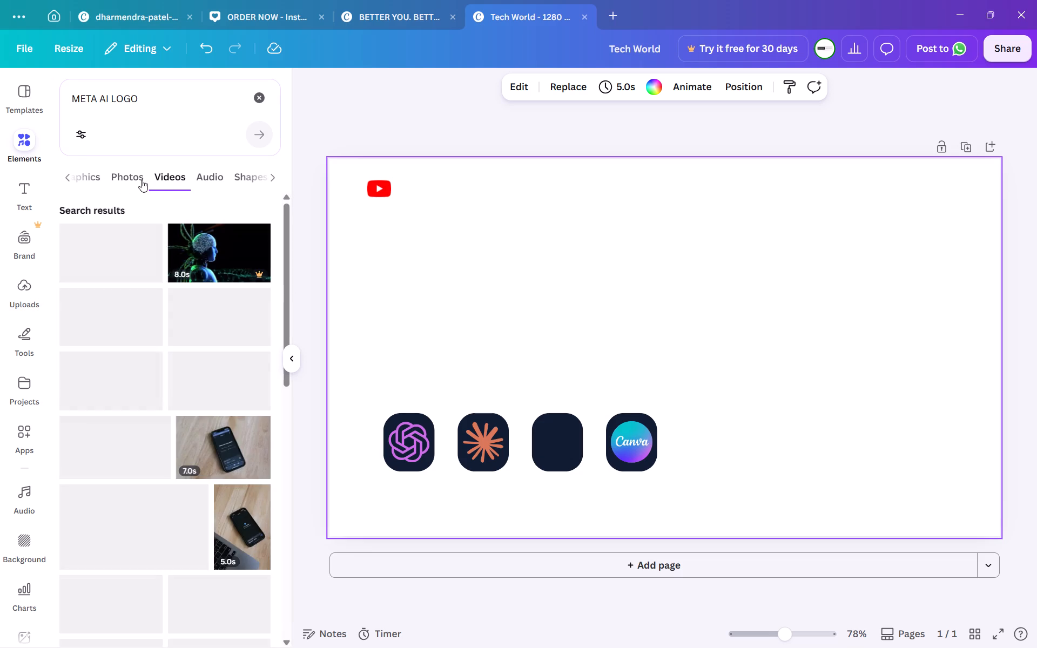
pyautogui.click(128, 179)
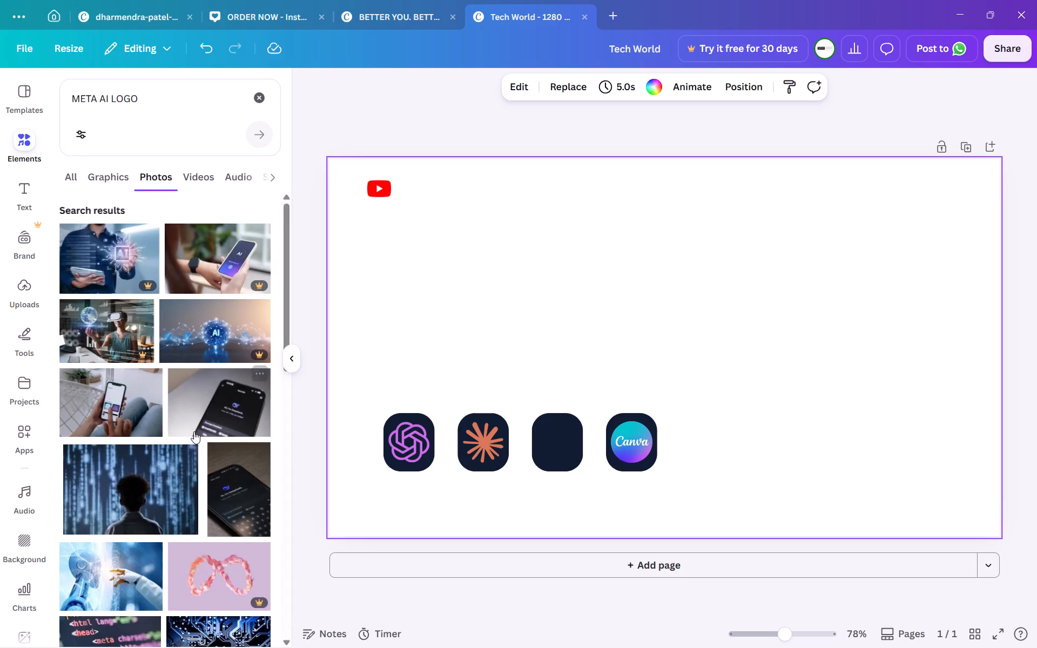
pyautogui.scroll(-6, 194, 431)
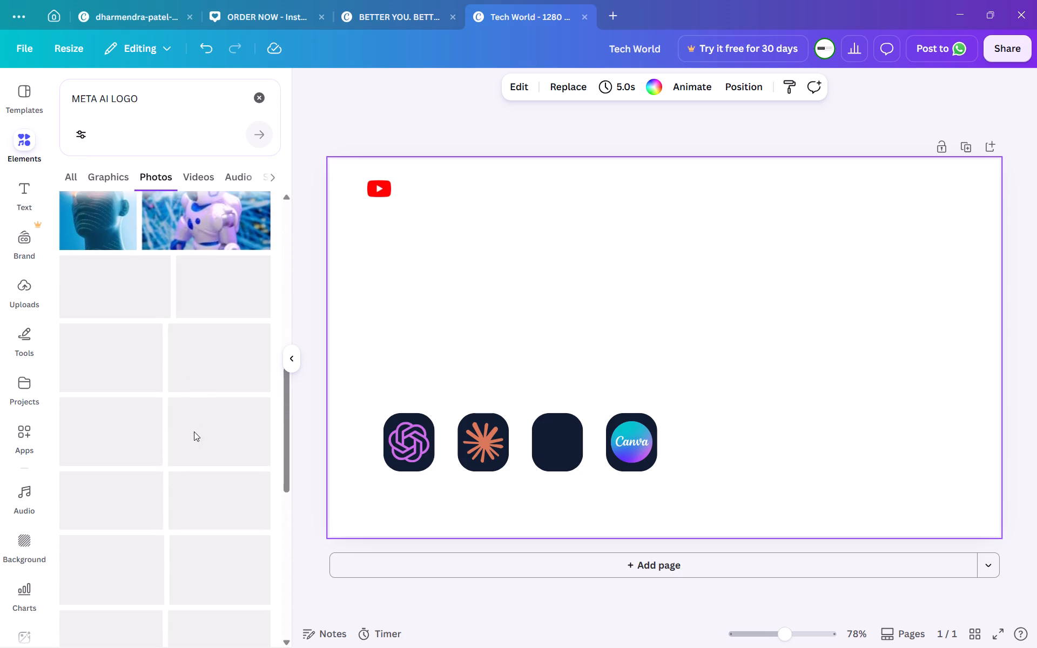
pyautogui.scroll(4, 194, 431)
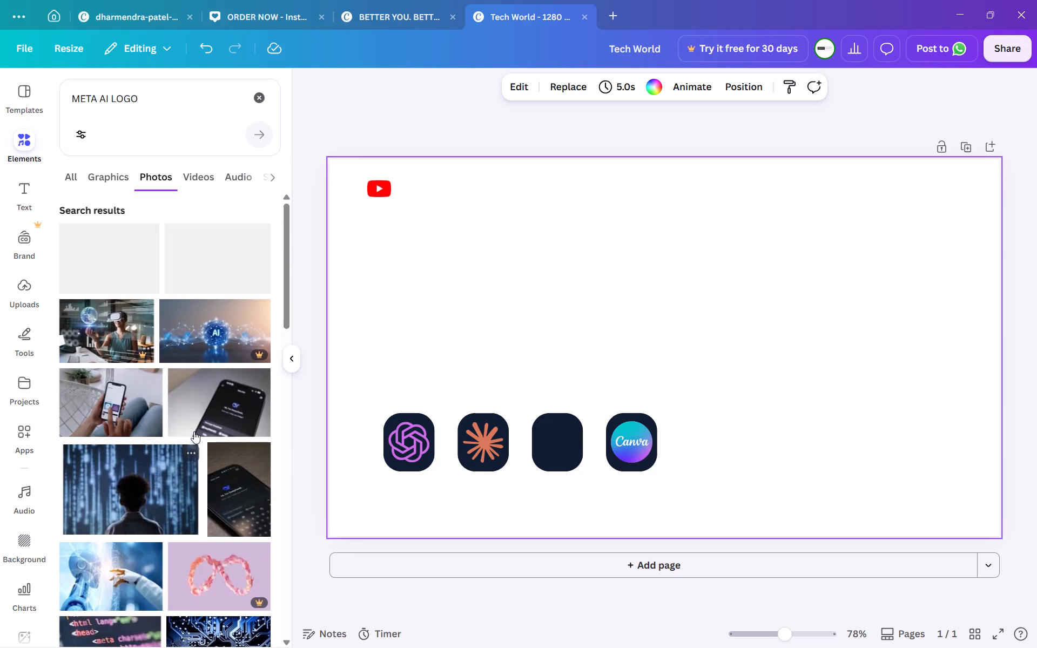
pyautogui.click(111, 173)
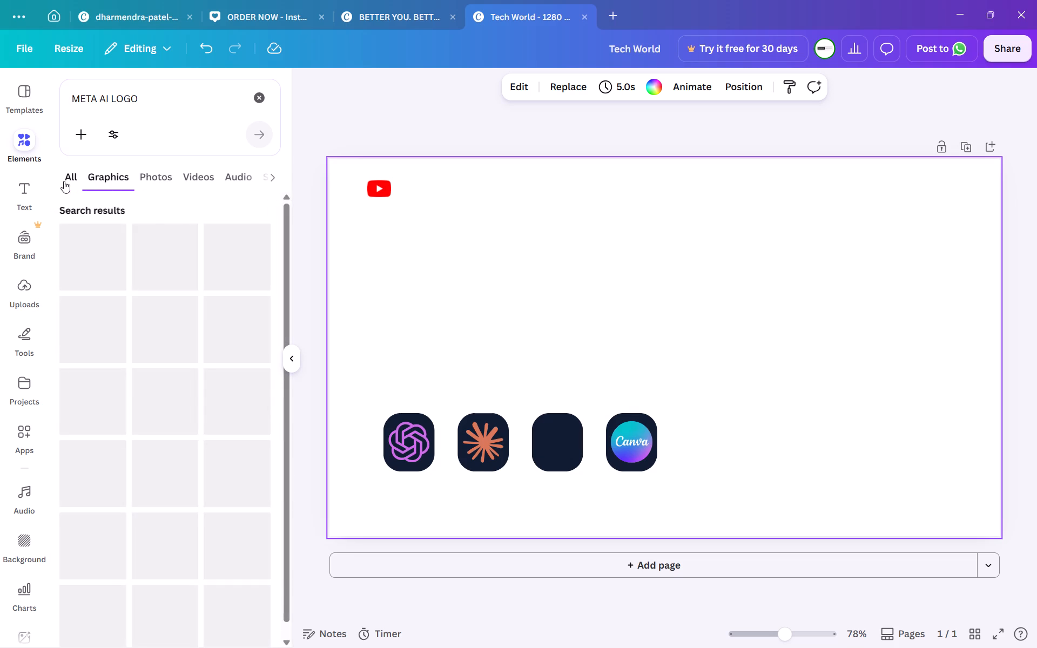
pyautogui.click(64, 181)
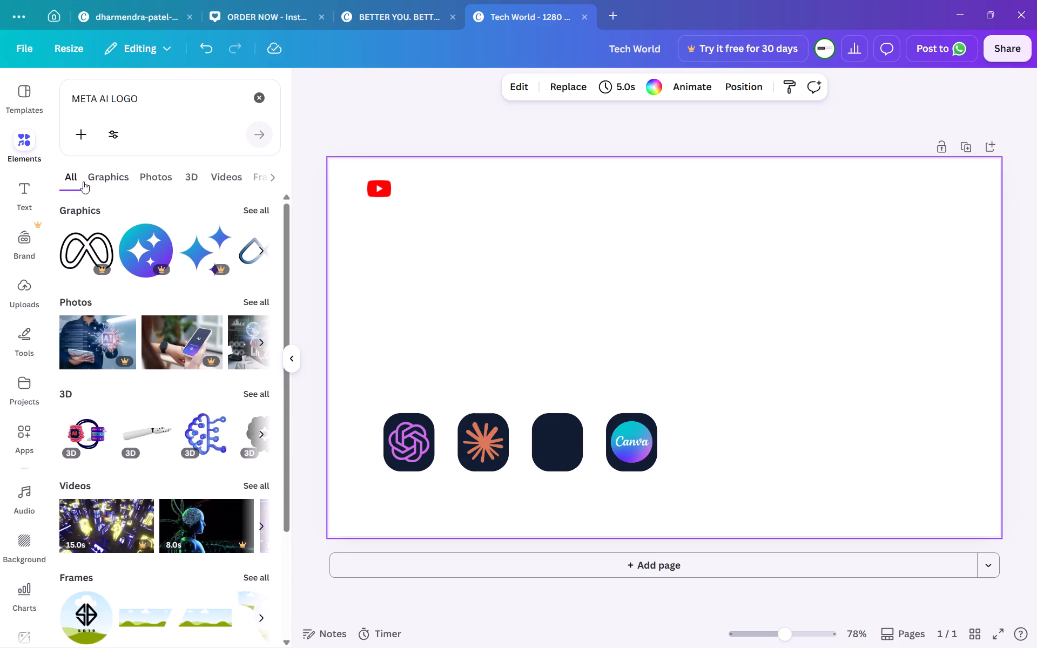
pyautogui.click(103, 178)
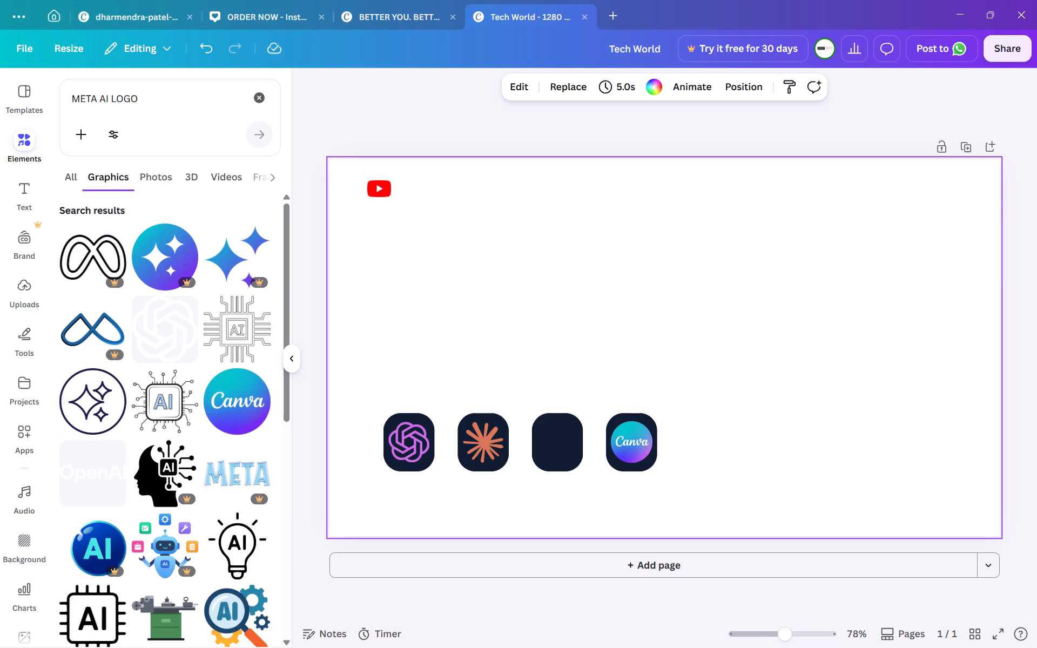
pyautogui.scroll(-2, 151, 132)
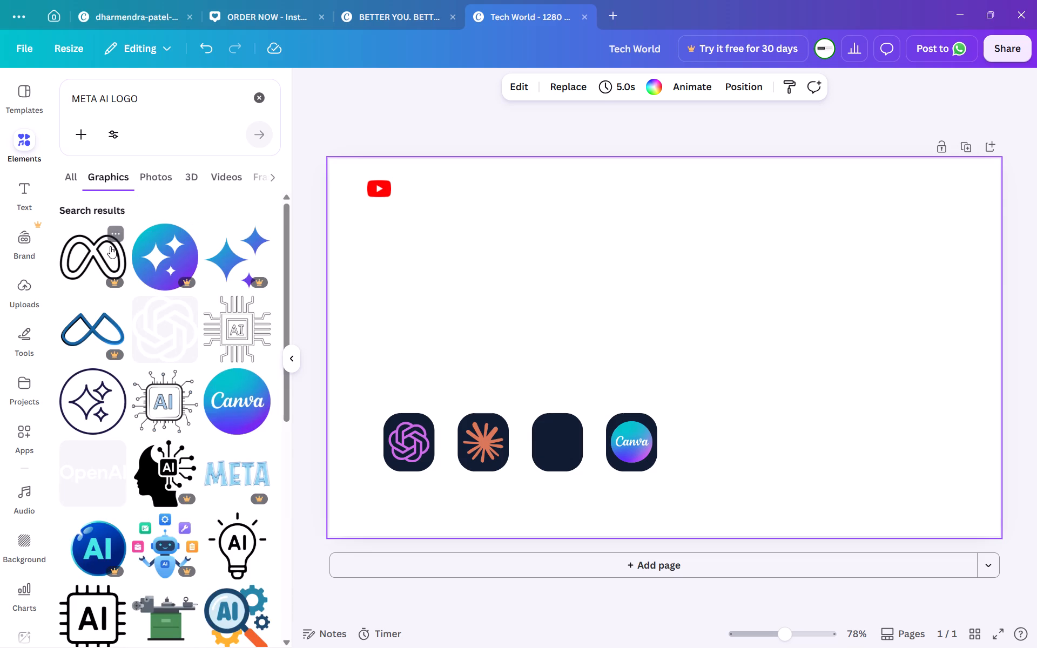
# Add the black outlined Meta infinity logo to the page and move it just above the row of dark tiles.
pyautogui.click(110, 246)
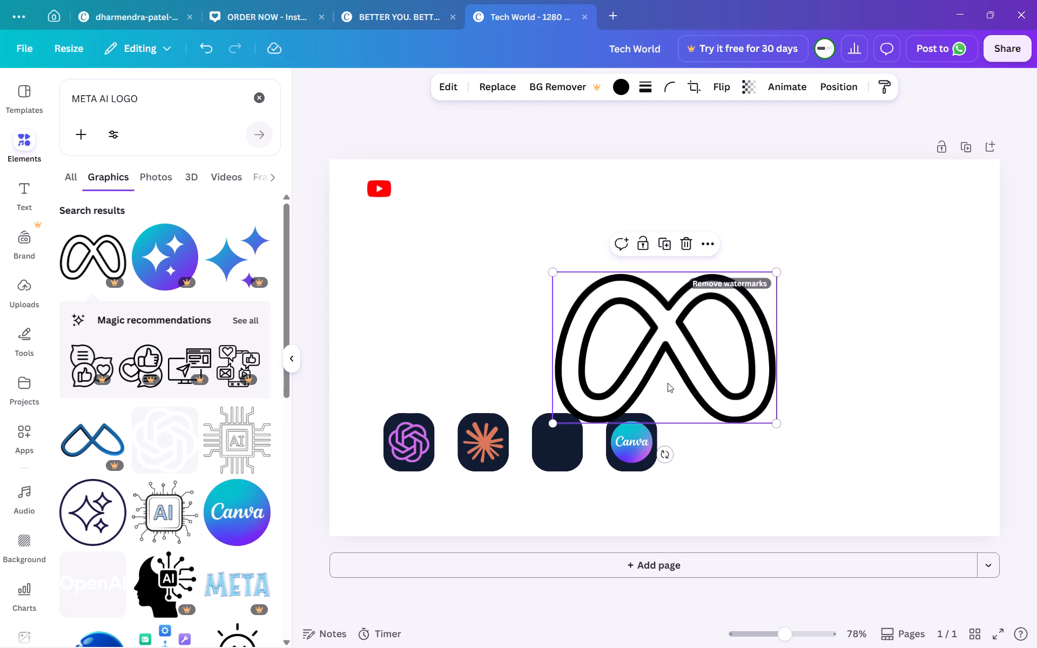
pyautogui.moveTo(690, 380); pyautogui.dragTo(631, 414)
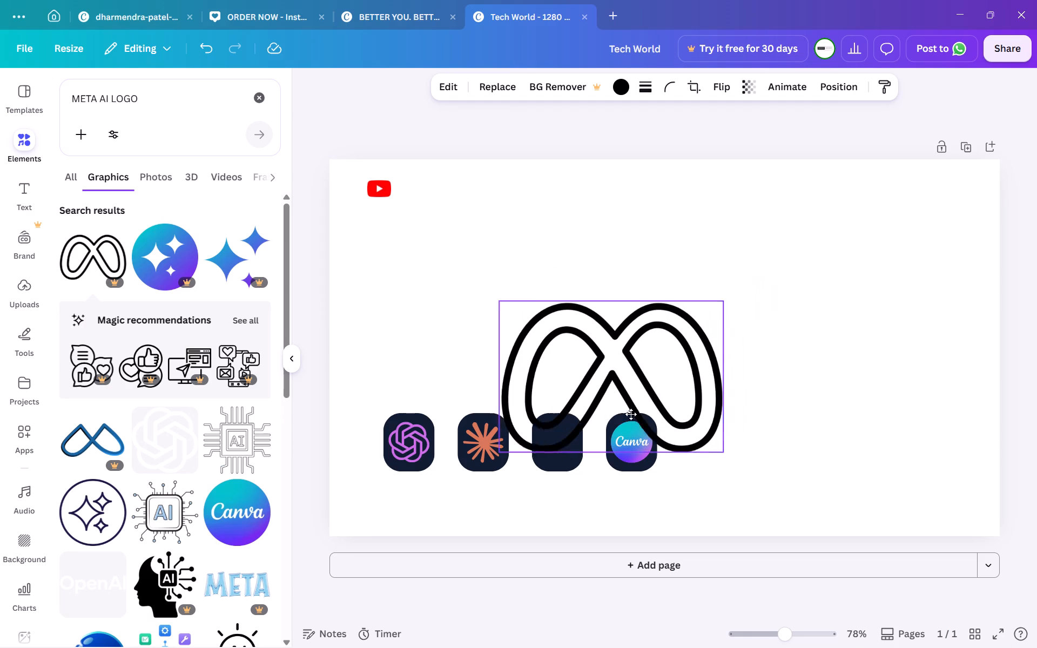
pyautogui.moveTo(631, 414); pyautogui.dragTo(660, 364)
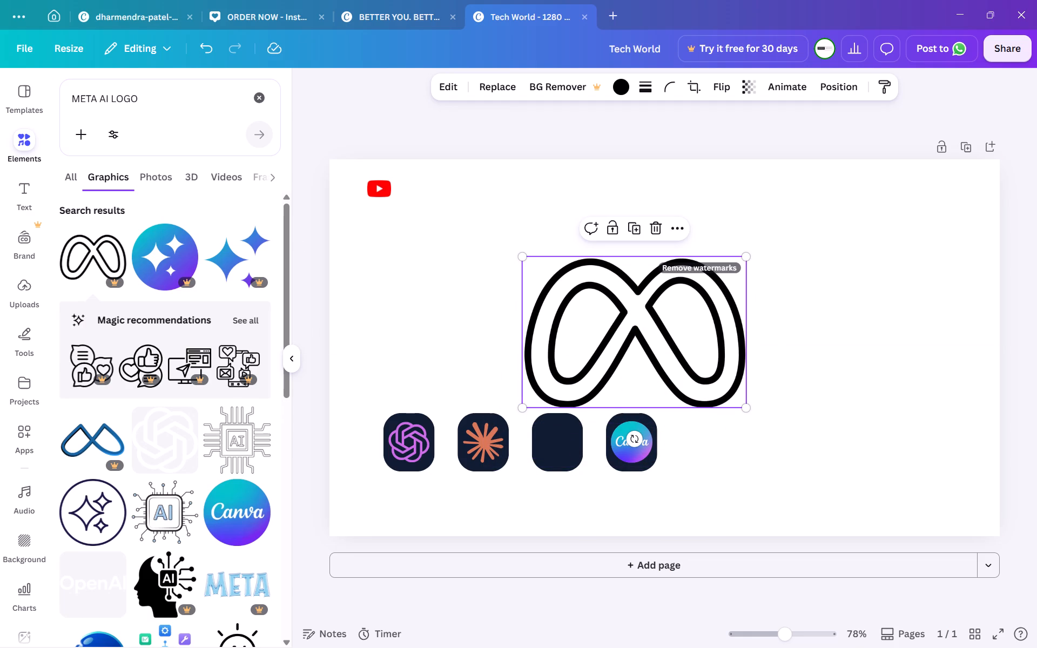
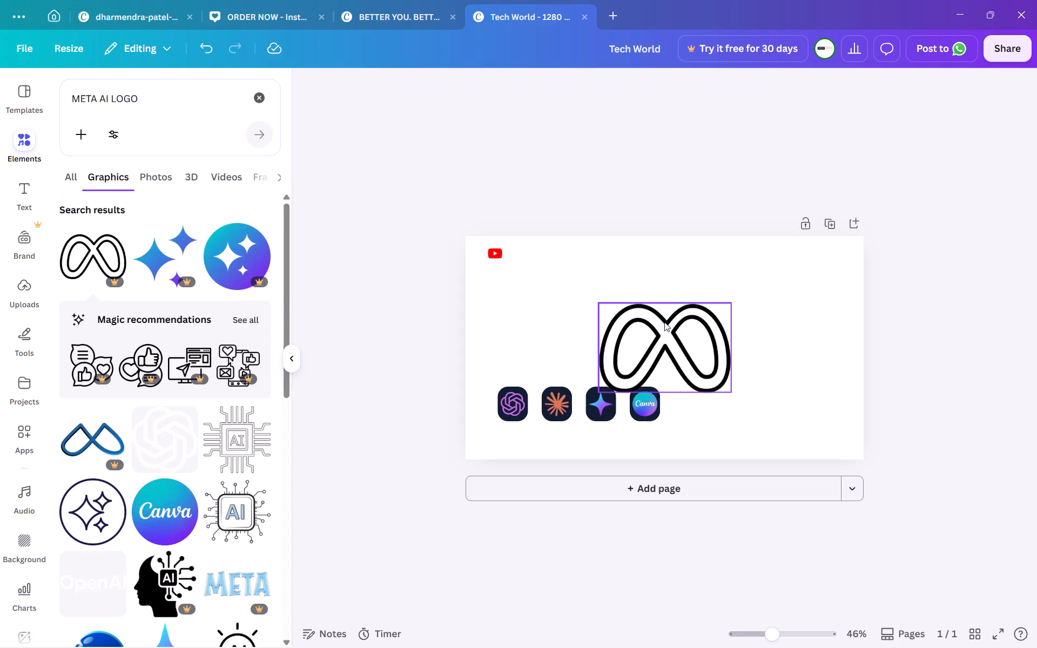
pyautogui.click(700, 367)
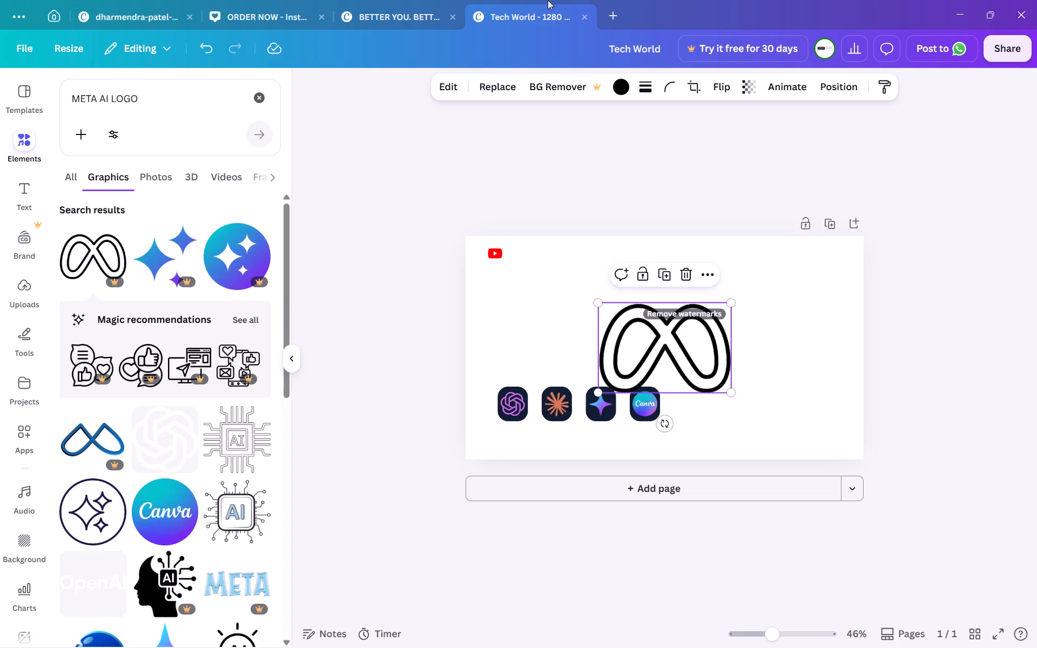
pyautogui.click(619, 83)
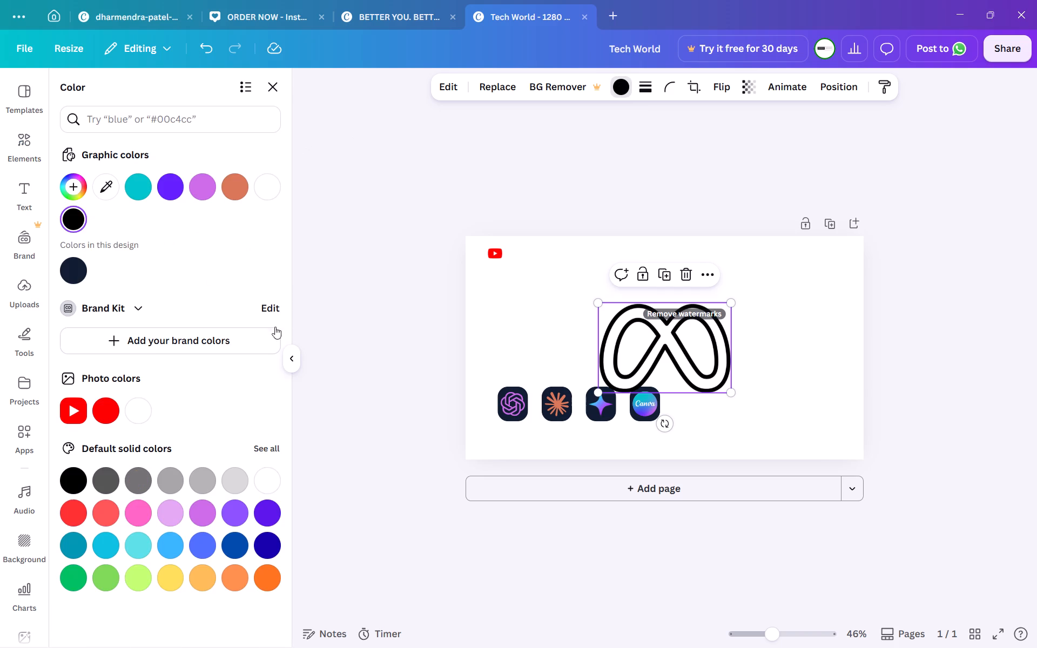
pyautogui.click(199, 504)
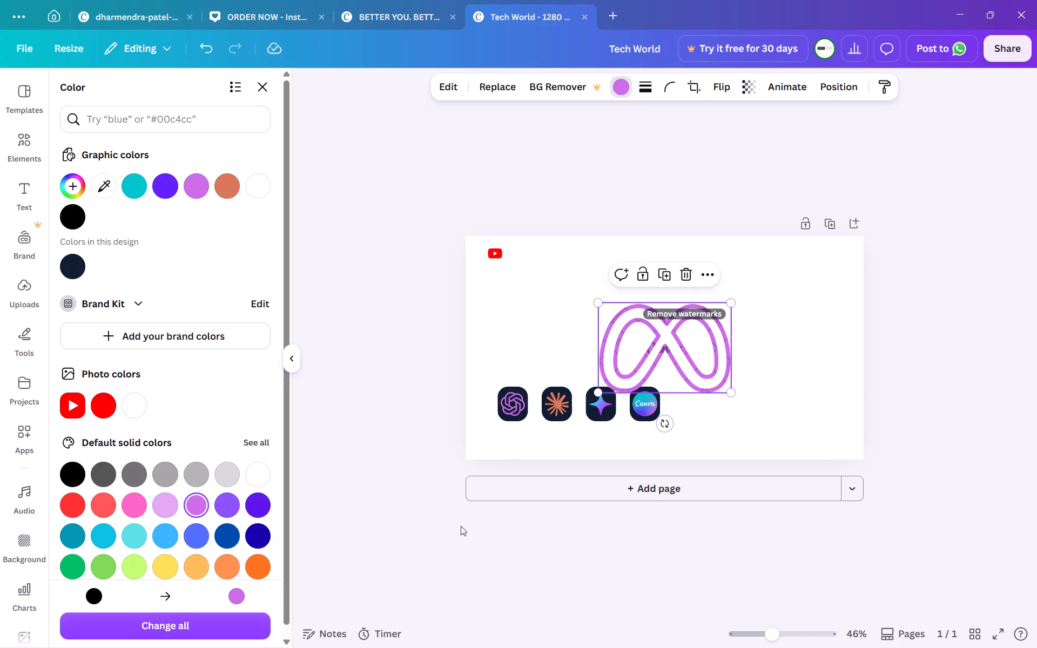
pyautogui.click(461, 525)
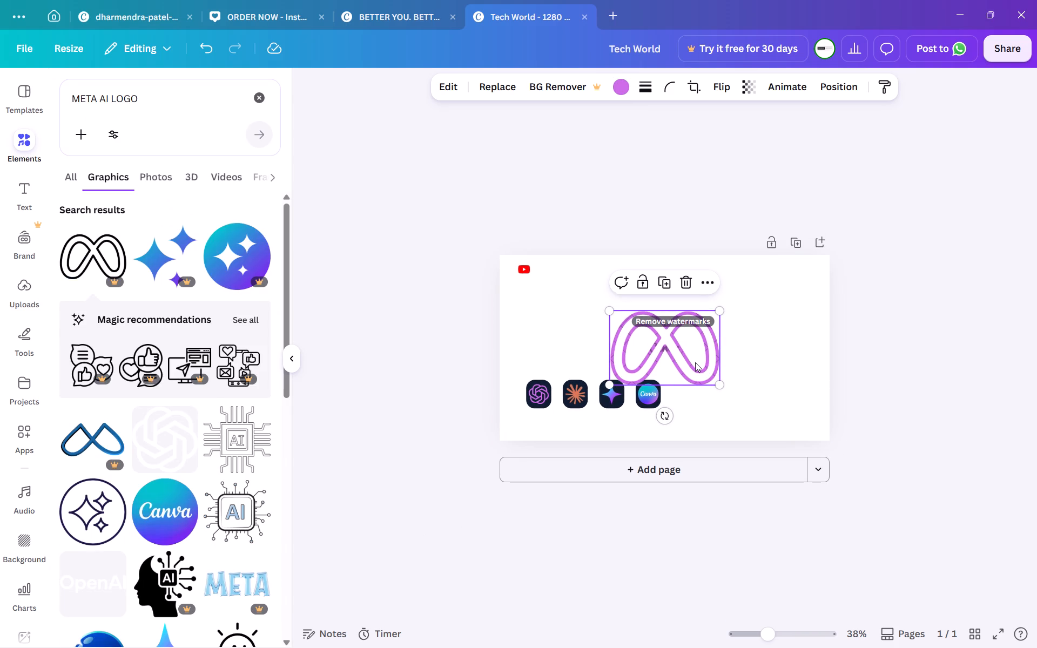
# Move the Meta logo up so it sits clear of the row of dark tiles.
pyautogui.scroll(1, 666, 352)
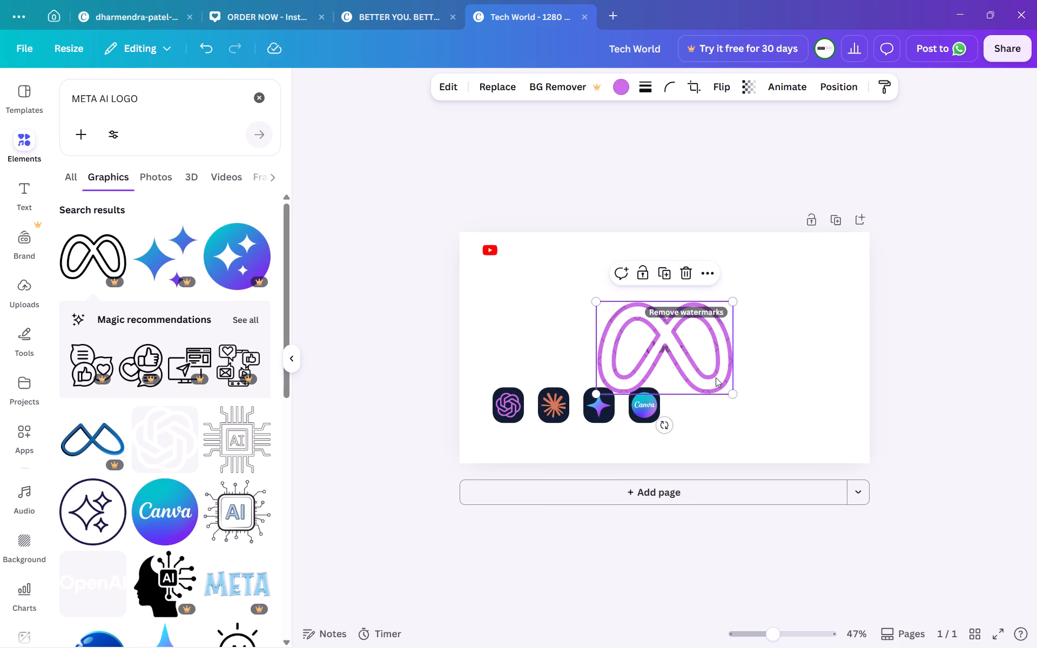
pyautogui.moveTo(679, 378); pyautogui.dragTo(674, 331)
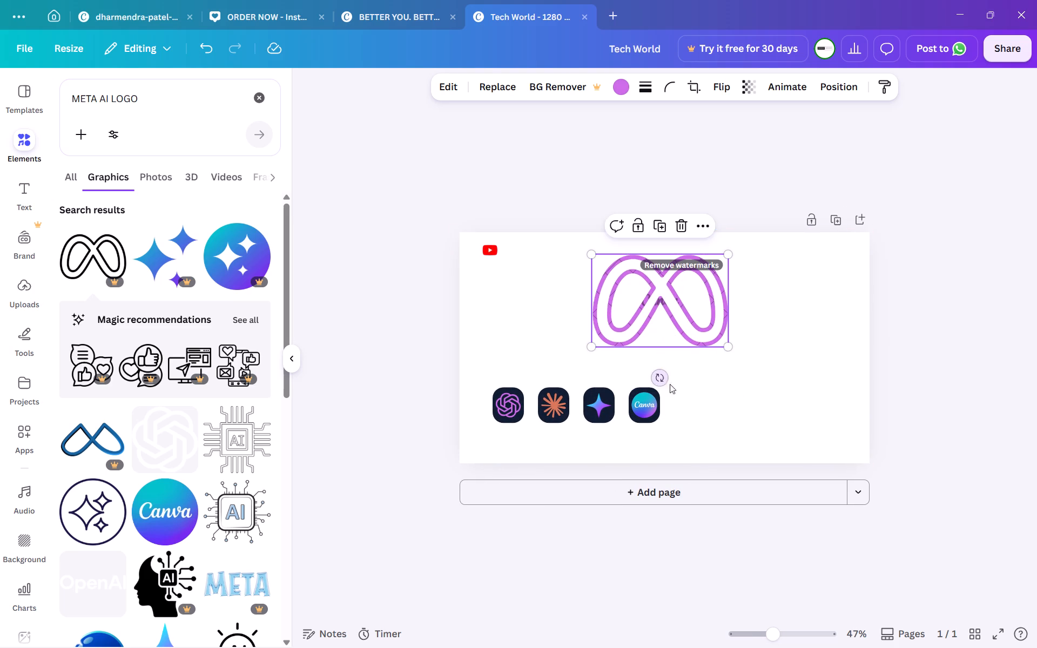
# Duplicate the Canva logo with its dark tile and place the copy as an evenly spaced fifth tile in the row.
pyautogui.moveTo(681, 440); pyautogui.dragTo(632, 391)
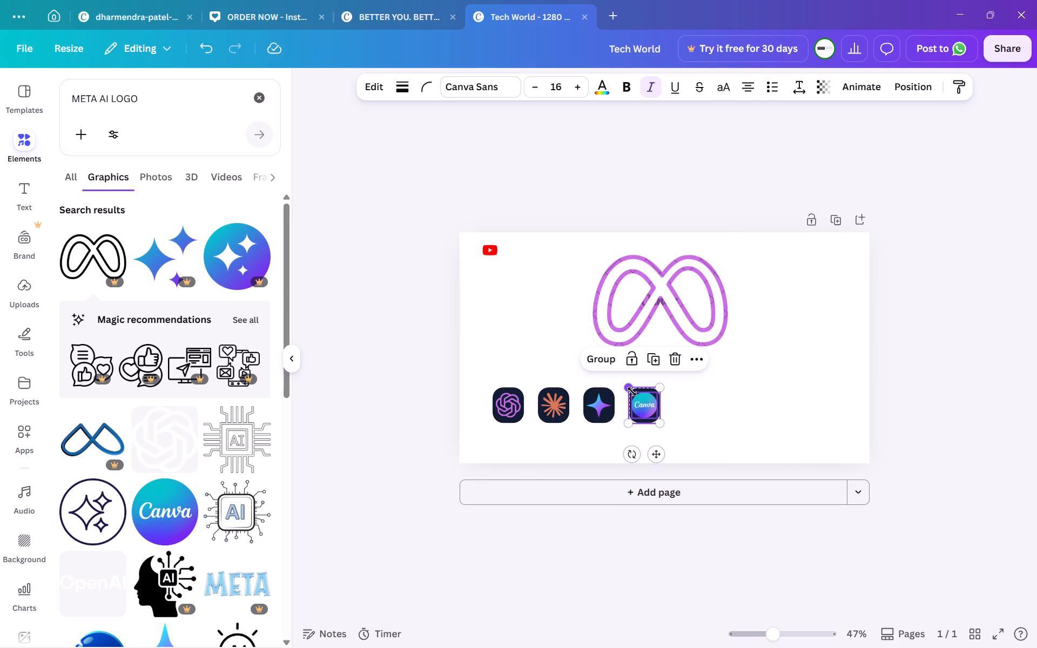
pyautogui.hotkey('ctrl', 'c')
pyautogui.click(704, 406)
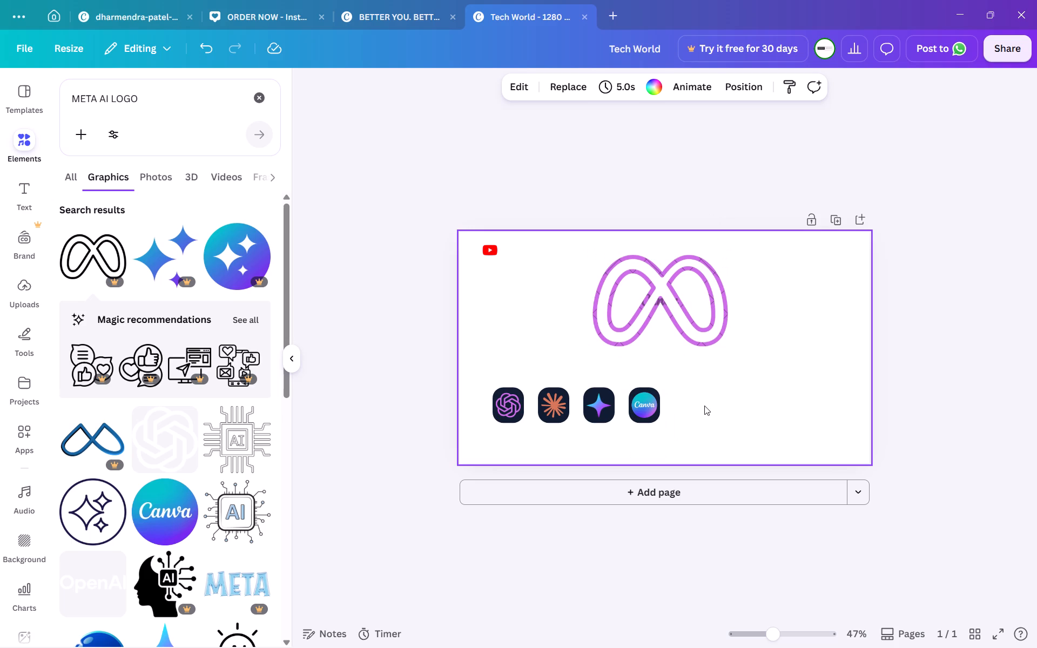
pyautogui.hotkey('ctrl', 'v')
pyautogui.moveTo(658, 461); pyautogui.dragTo(669, 455)
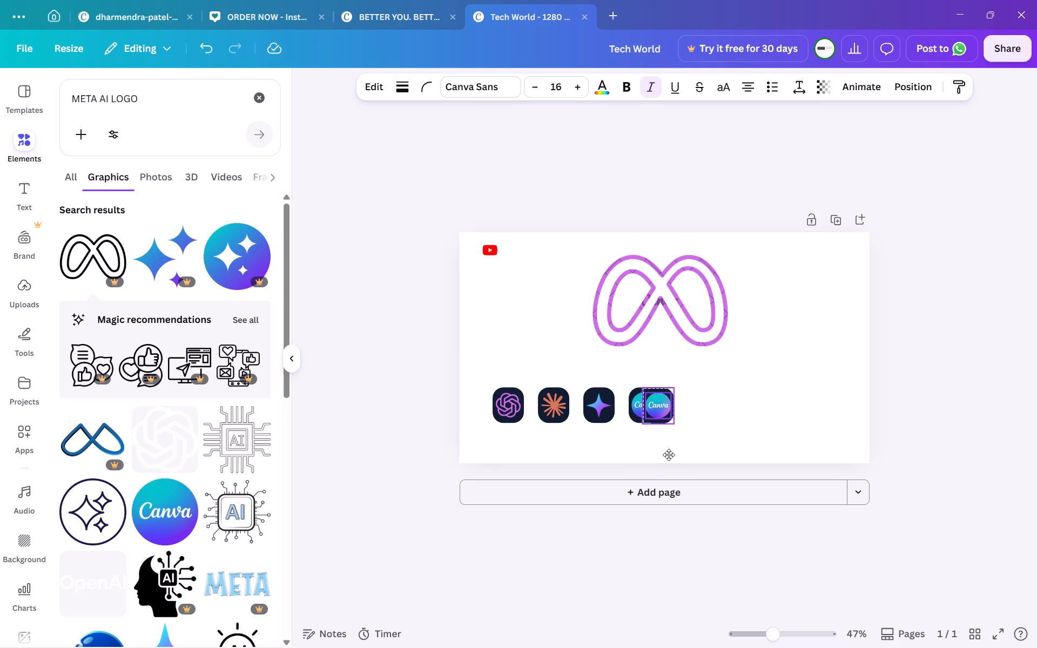
pyautogui.moveTo(669, 455); pyautogui.dragTo(695, 456)
# Delete the Canva logo from the duplicated fifth tile, leaving only the dark tile.
pyautogui.scroll(2, 731, 424)
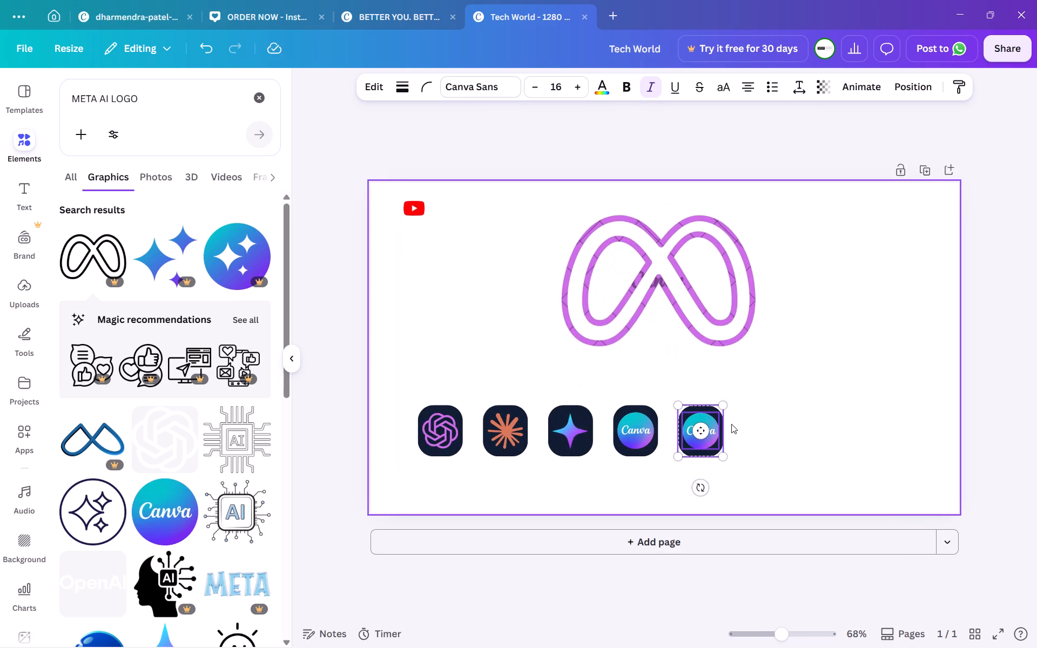
pyautogui.click(772, 467)
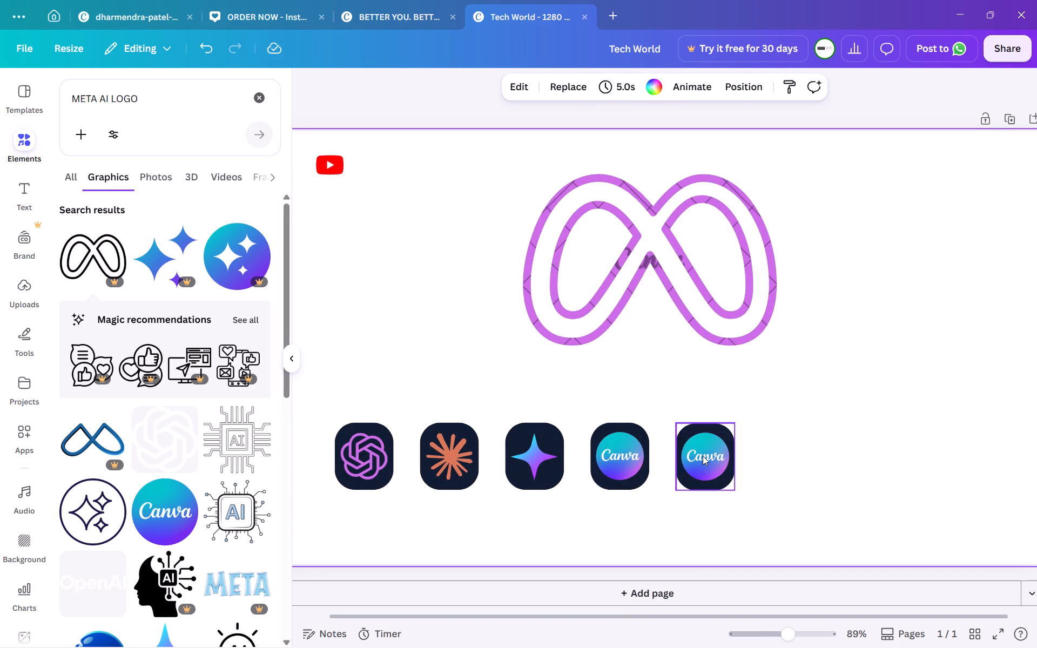
pyautogui.click(703, 456)
pyautogui.click(726, 410)
# Shrink the purple Meta logo proportionally until it is slightly narrower than a dark tile.
pyautogui.doubleClick(775, 337)
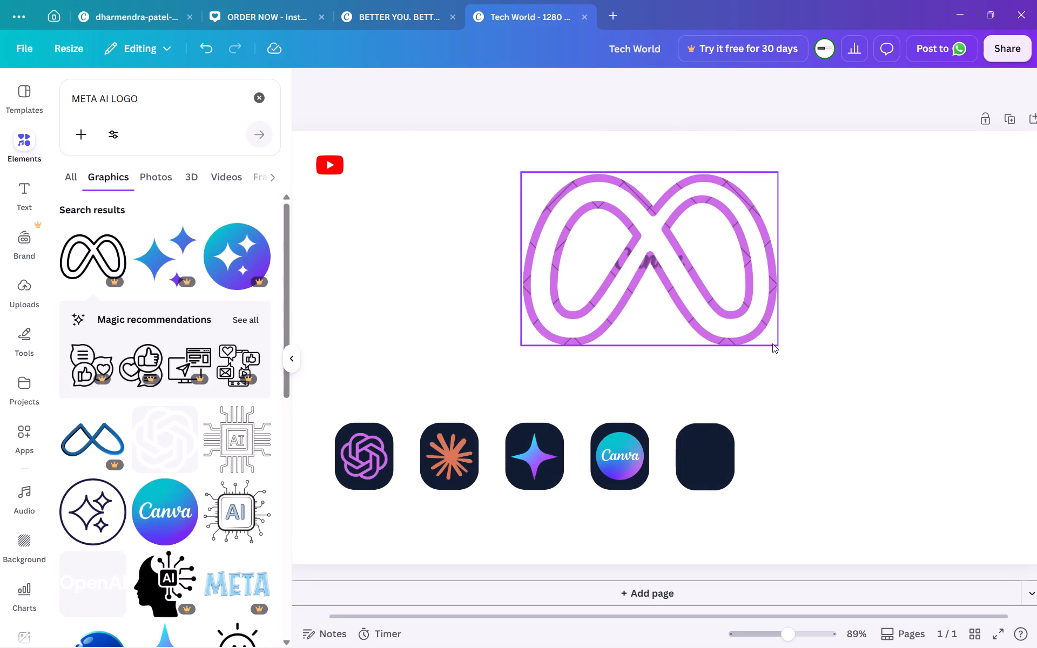
pyautogui.doubleClick(774, 343)
pyautogui.moveTo(774, 343); pyautogui.dragTo(562, 268)
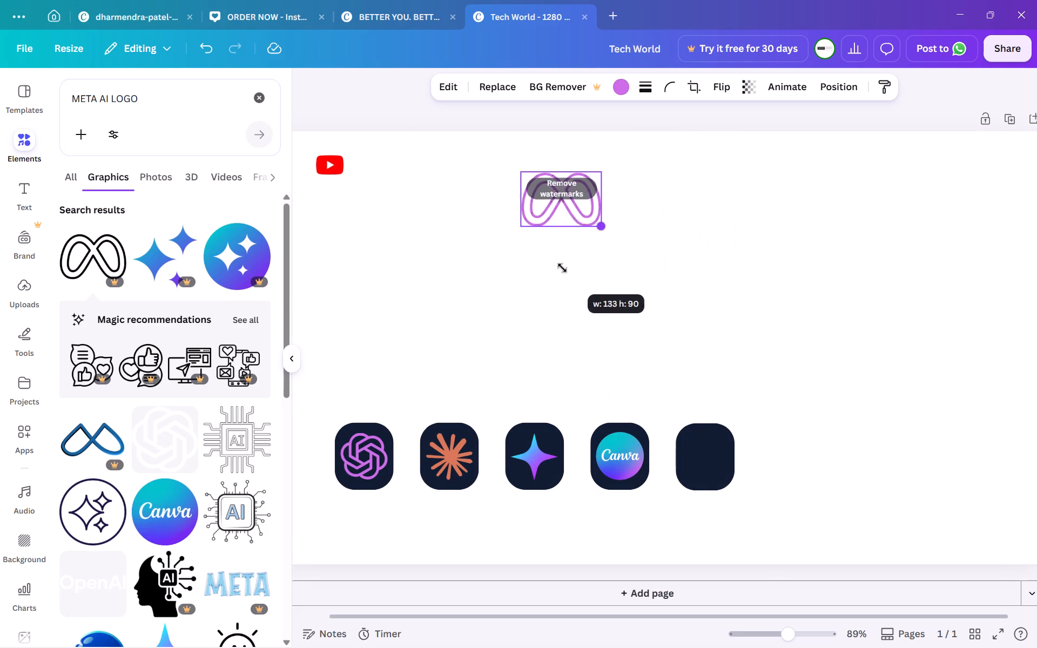
pyautogui.moveTo(562, 268); pyautogui.dragTo(538, 253)
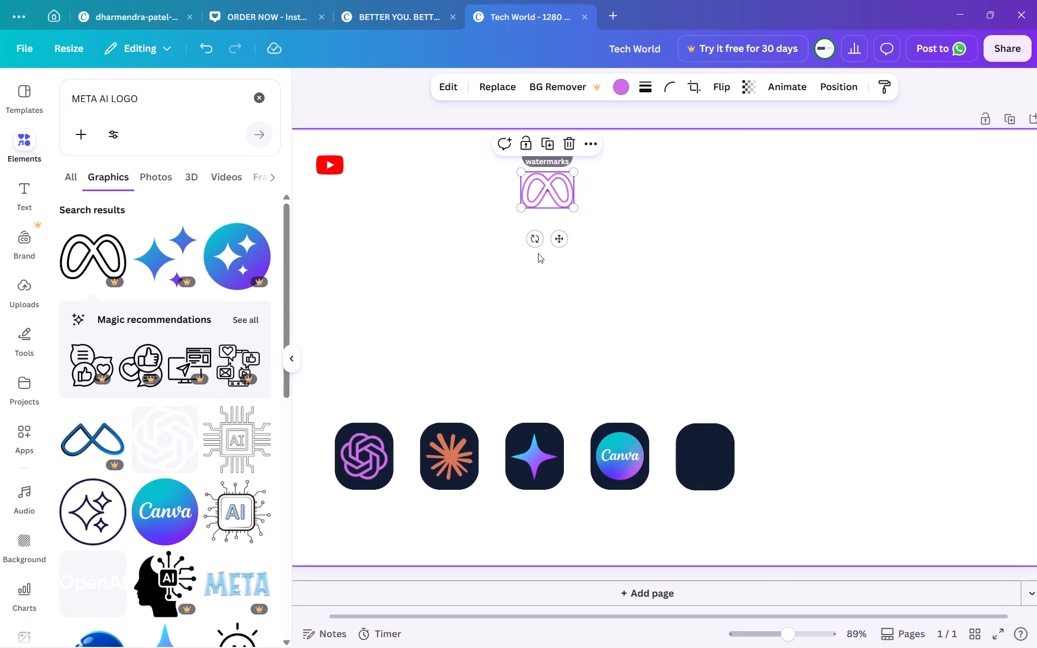
pyautogui.scroll(4, 538, 253)
pyautogui.click(653, 261)
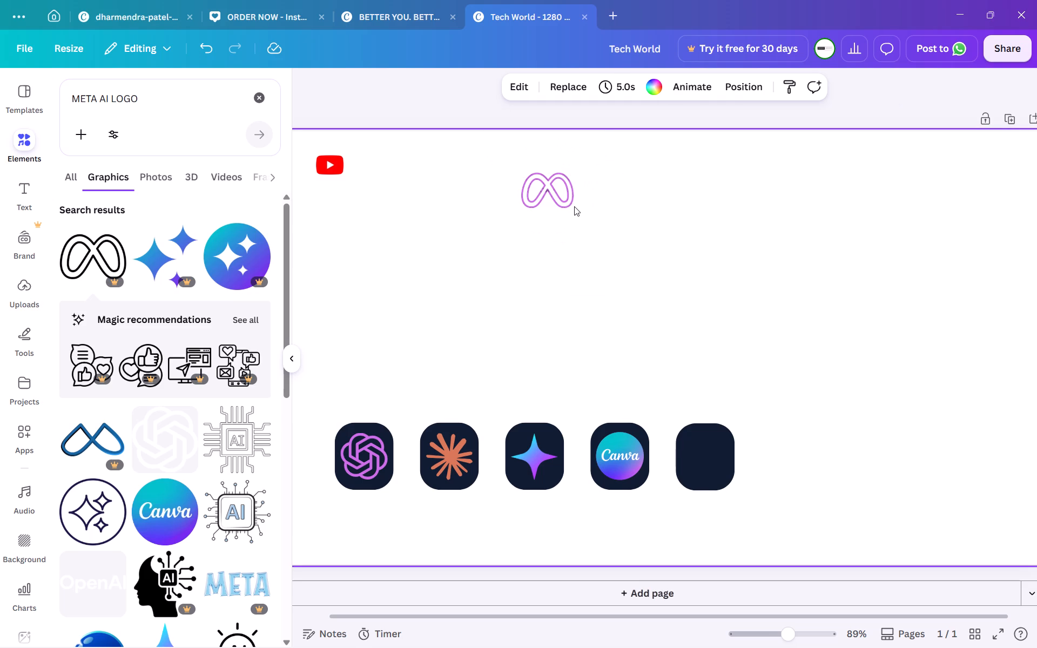
# Fine-tune the Meta logo's size to about 78 × 53.
pyautogui.scroll(3, 574, 206)
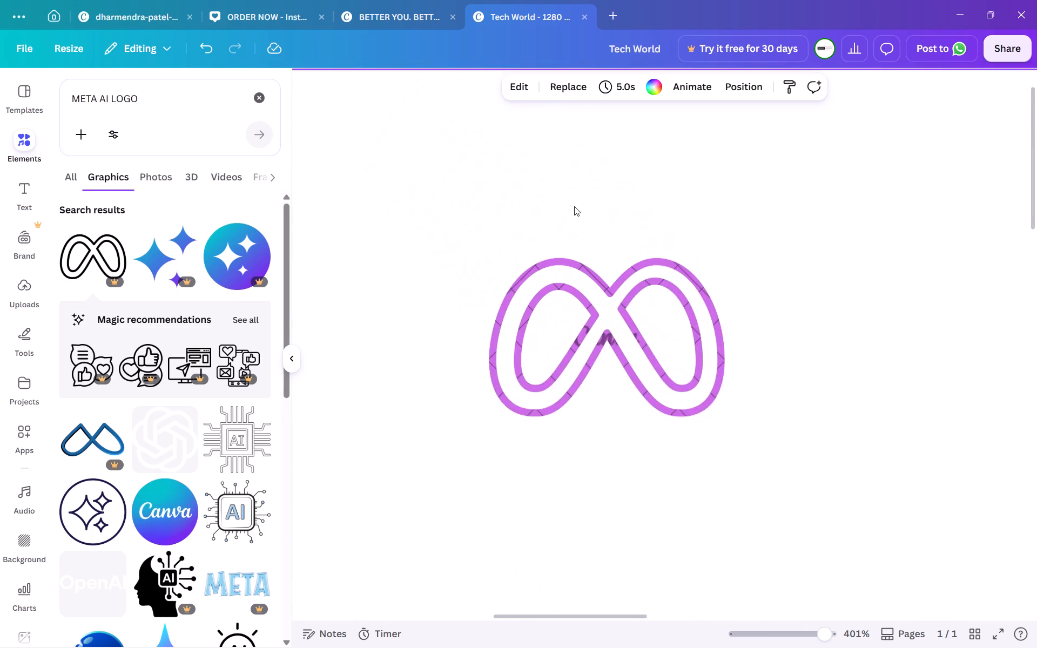
pyautogui.click(712, 468)
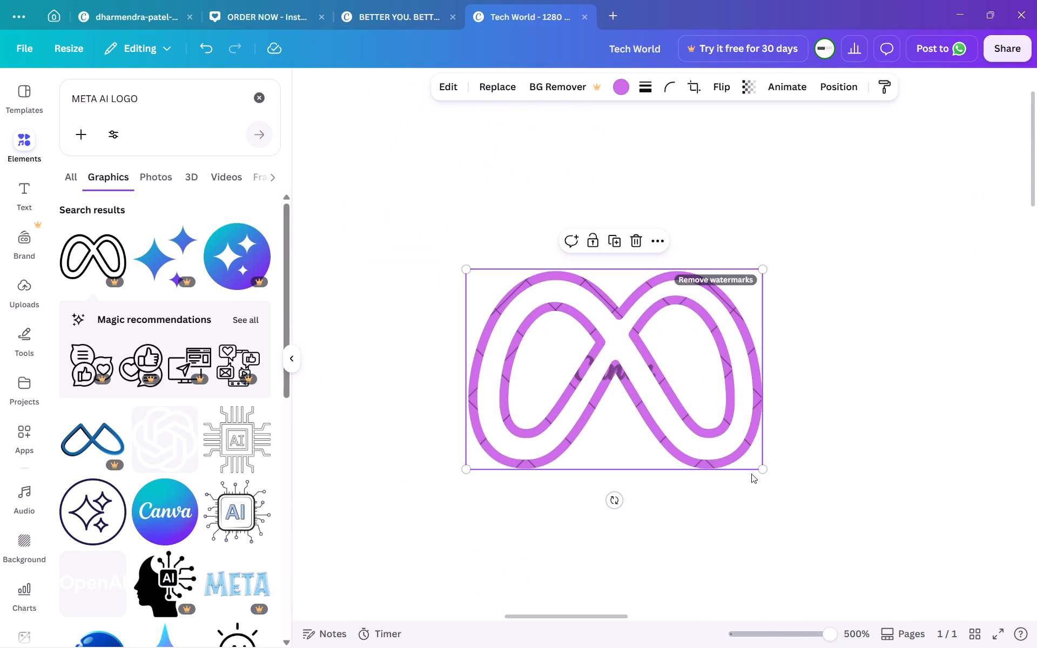
pyautogui.moveTo(762, 470); pyautogui.dragTo(716, 452)
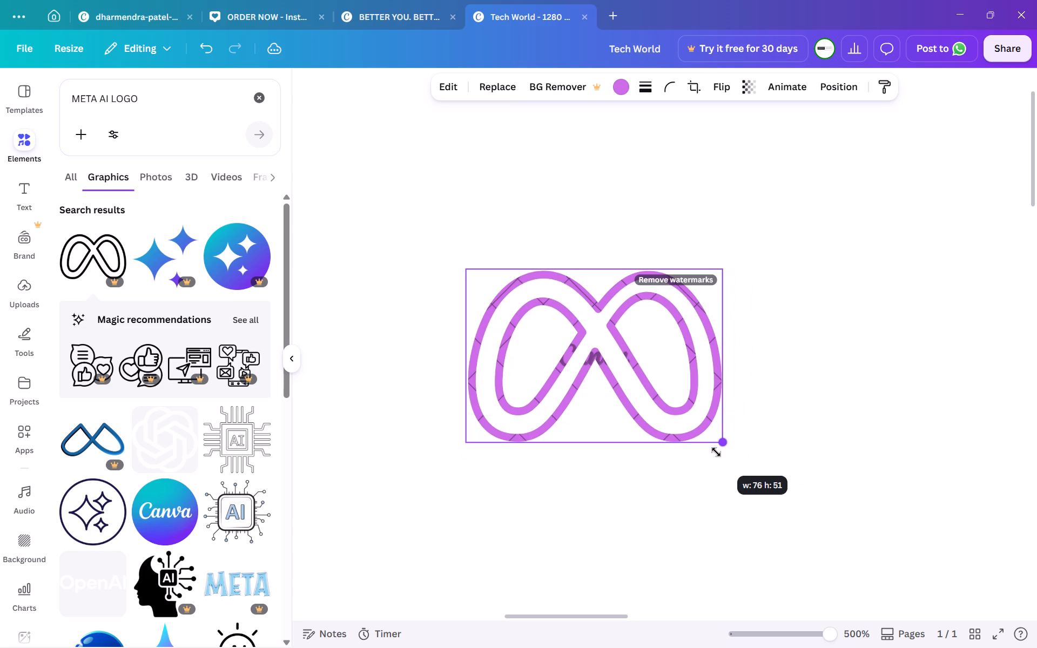
pyautogui.moveTo(716, 452); pyautogui.dragTo(724, 455)
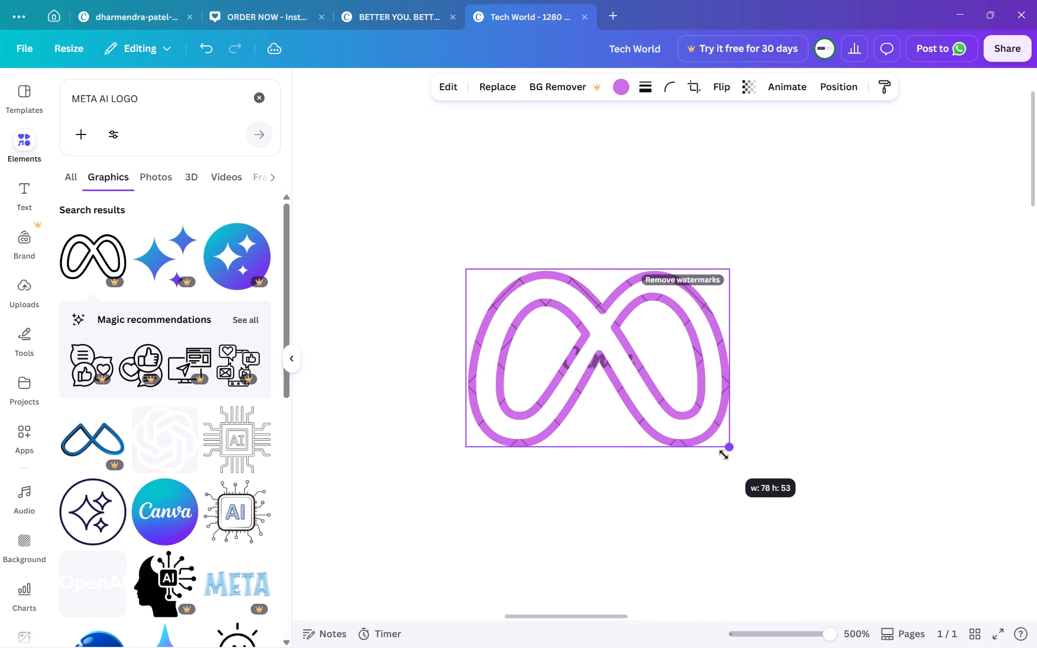
pyautogui.moveTo(724, 455); pyautogui.dragTo(725, 459)
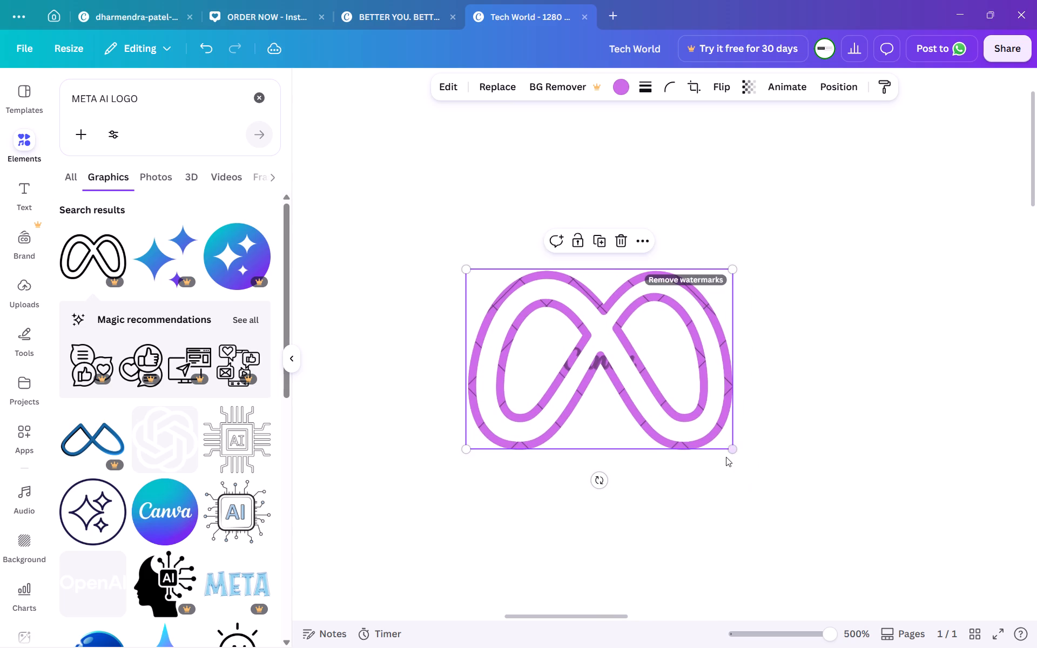
pyautogui.click(731, 450)
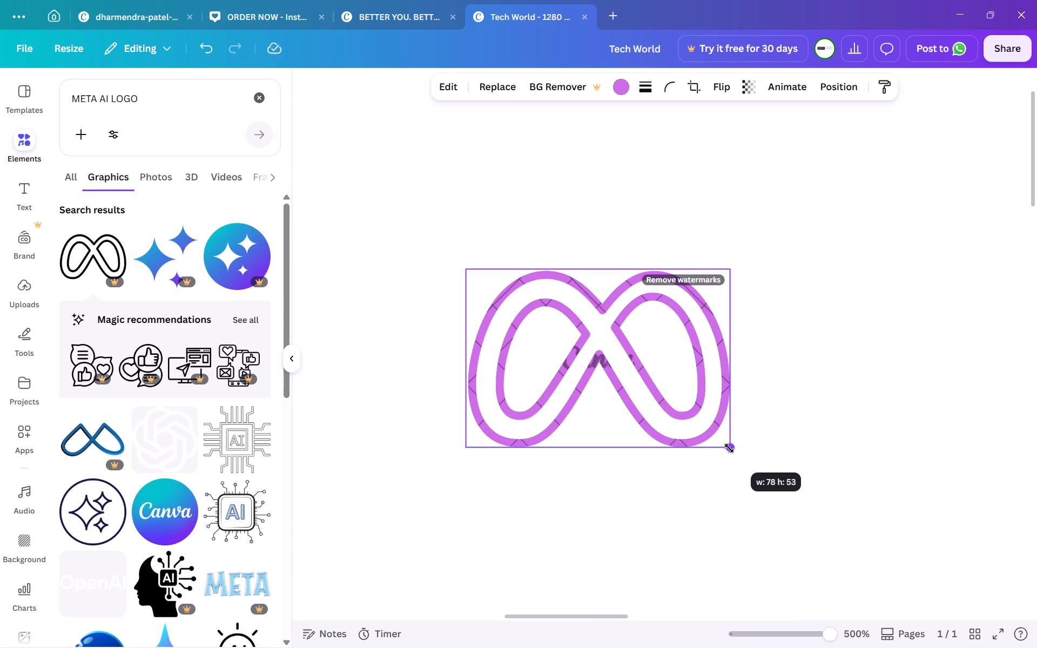
# Move the Meta logo onto the empty fifth tile, vertically aligned with the other logos in the row.
pyautogui.rightClick(739, 491)
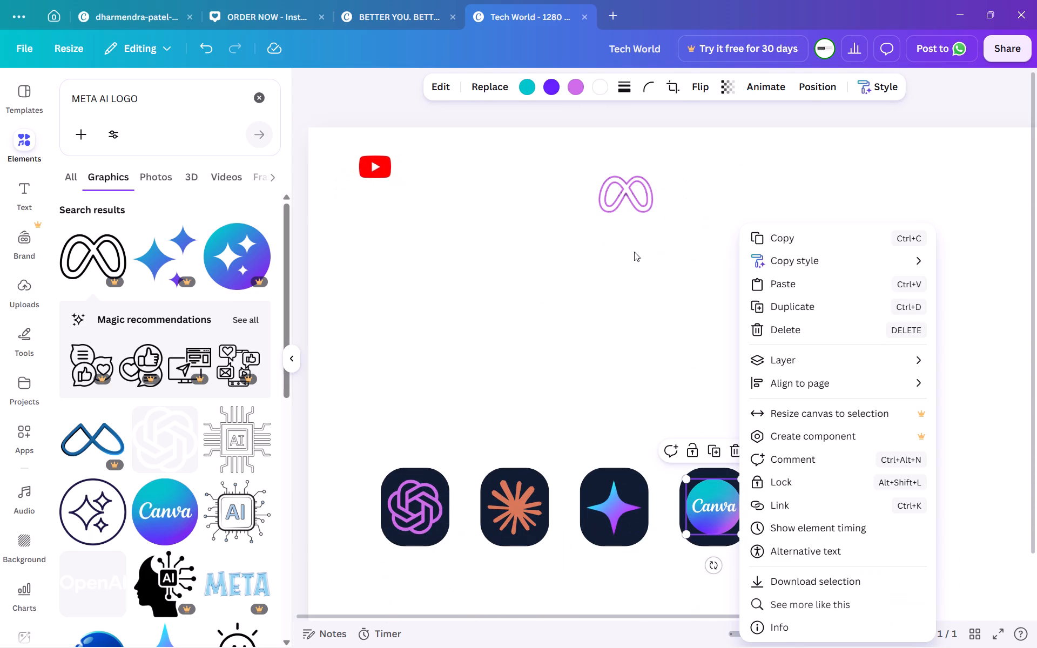
pyautogui.click(637, 213)
pyautogui.click(633, 201)
pyautogui.moveTo(633, 201); pyautogui.dragTo(818, 444)
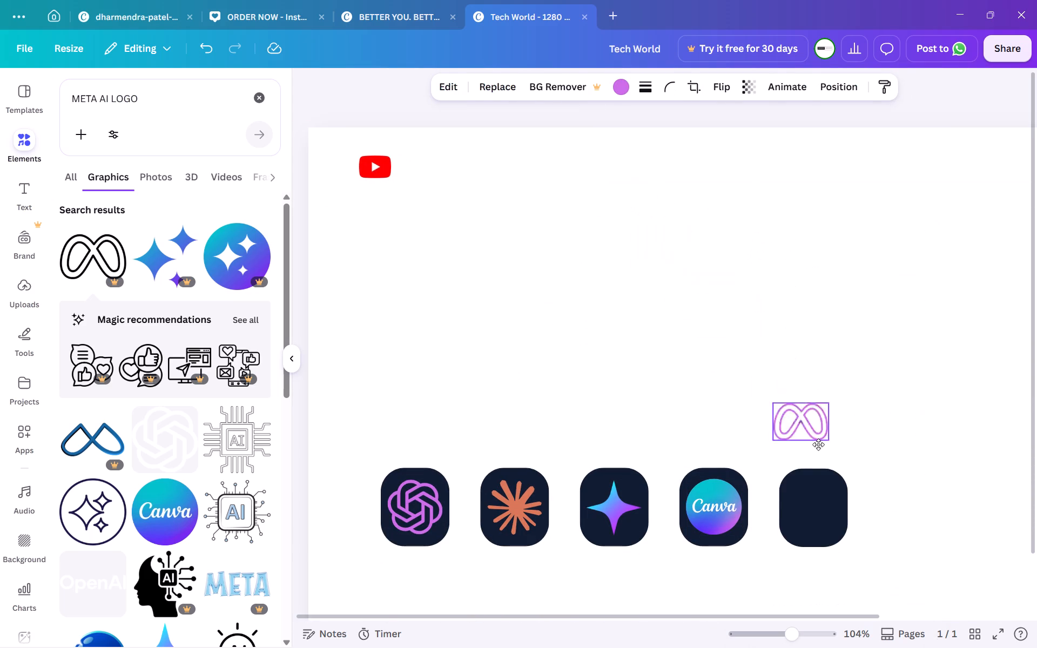
pyautogui.moveTo(818, 444); pyautogui.dragTo(819, 515)
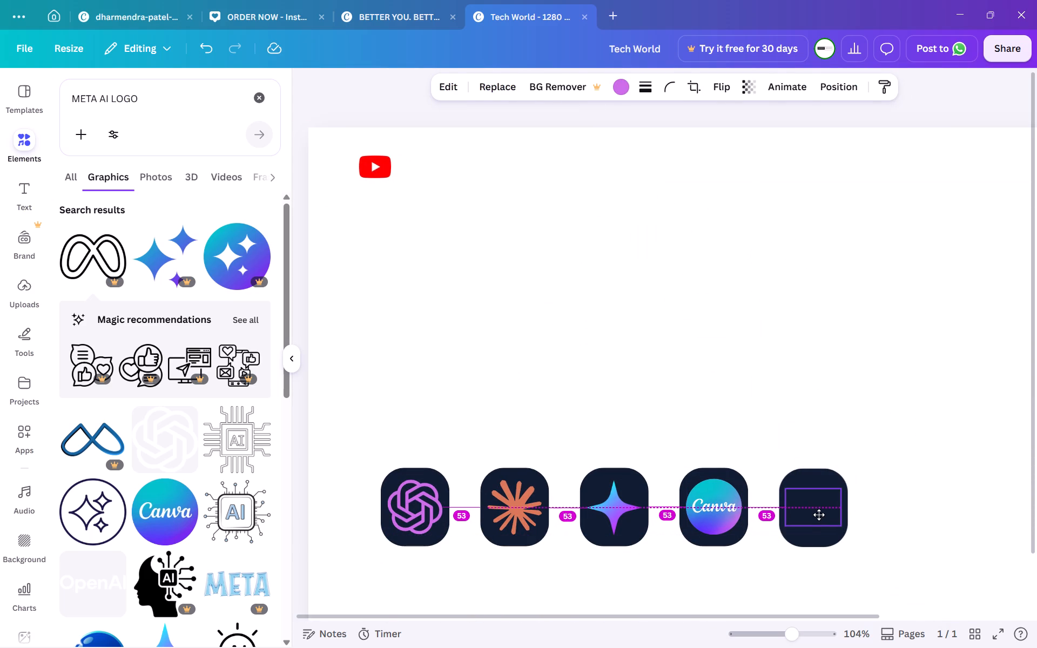
pyautogui.moveTo(819, 515); pyautogui.dragTo(819, 514)
# Send the fifth dark tile one layer backward so it sits behind the purple Meta logo.
pyautogui.click(813, 537)
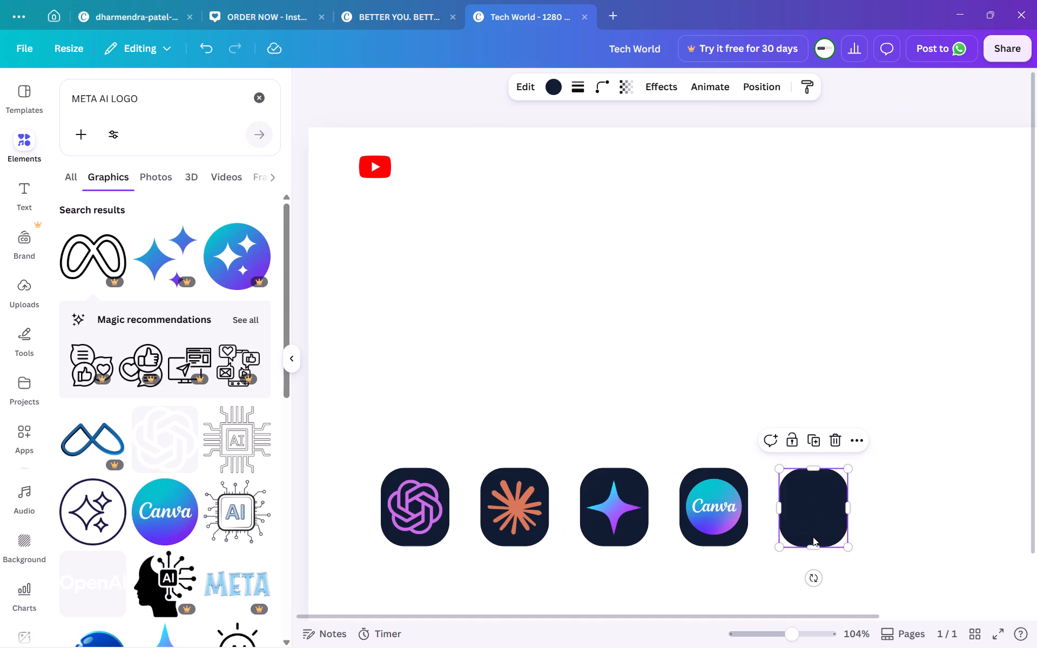
pyautogui.click(813, 537)
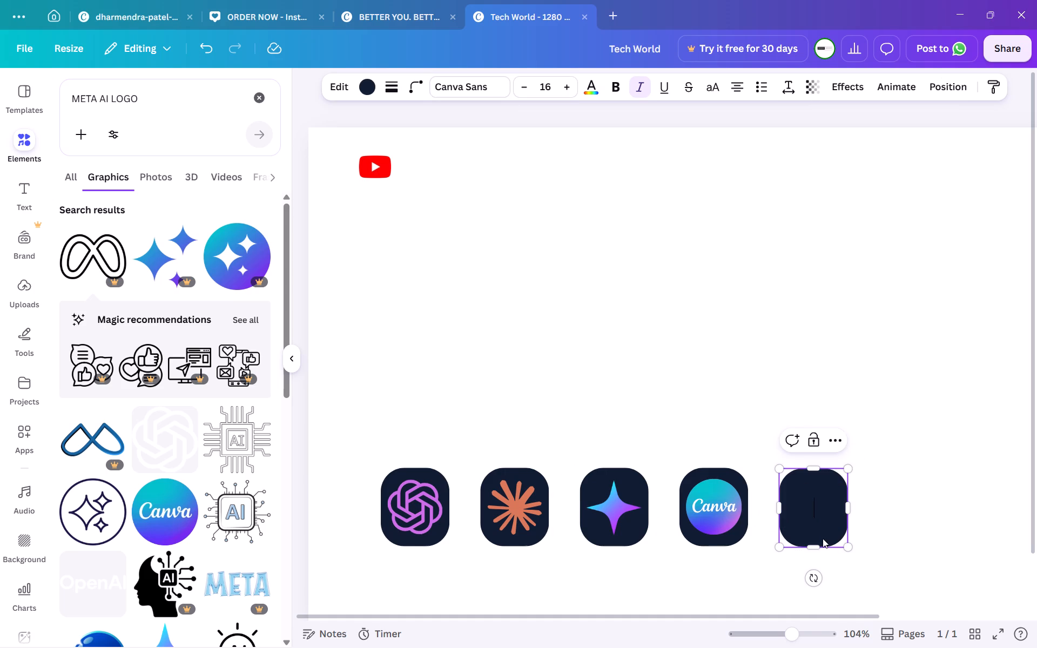
pyautogui.rightClick(823, 538)
pyautogui.rightClick(823, 535)
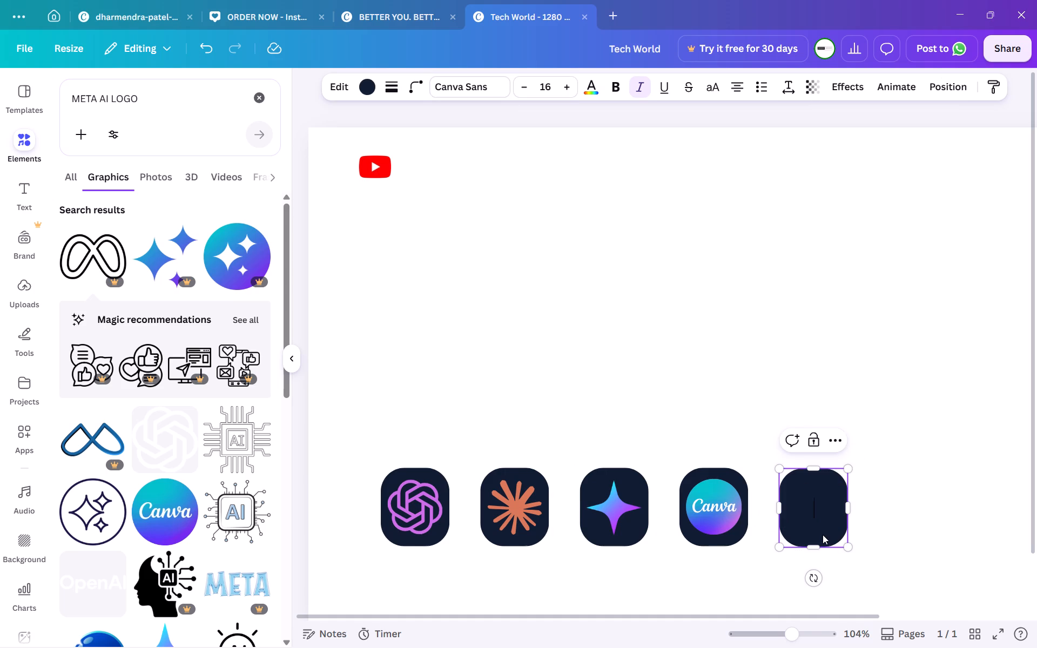
pyautogui.rightClick(823, 535)
pyautogui.click(905, 537)
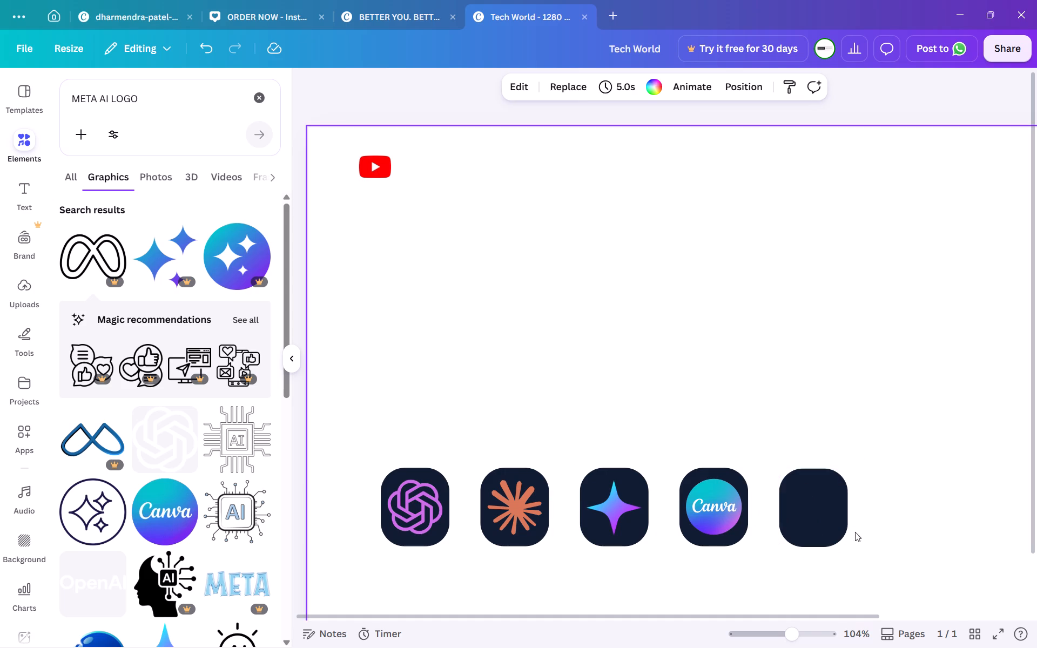
pyautogui.click(843, 530)
pyautogui.rightClick(843, 530)
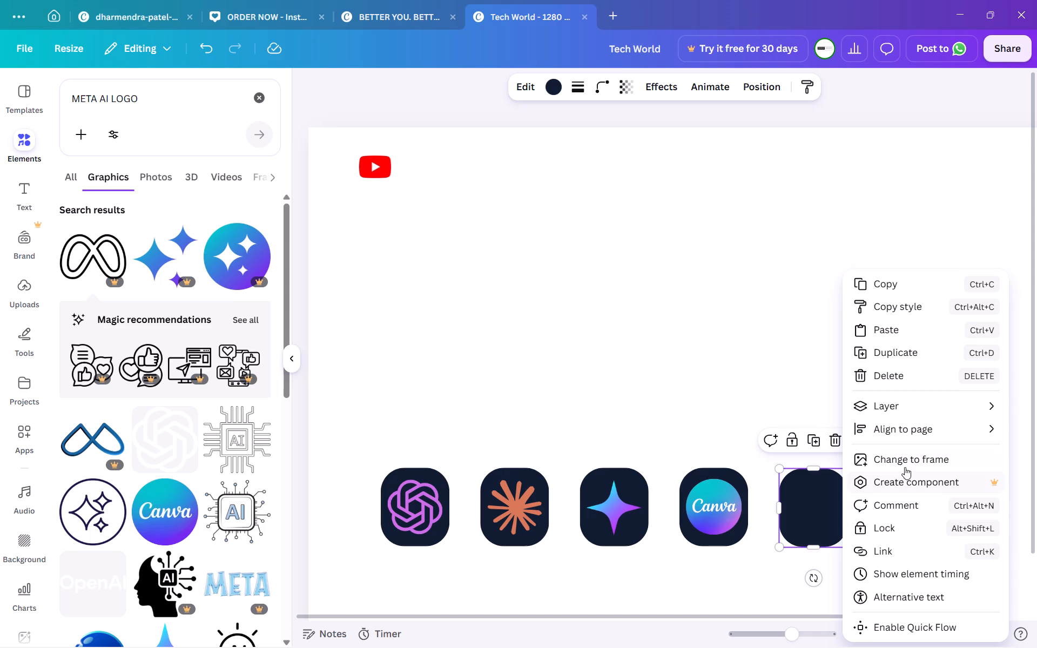
pyautogui.click(918, 403)
pyautogui.click(792, 455)
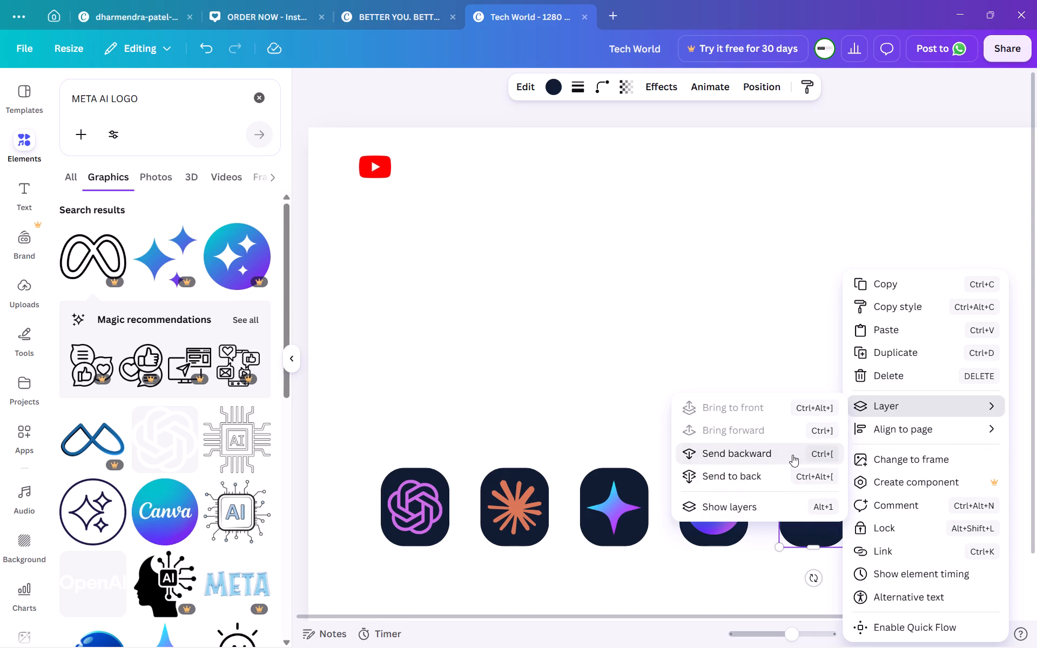
pyautogui.click(771, 373)
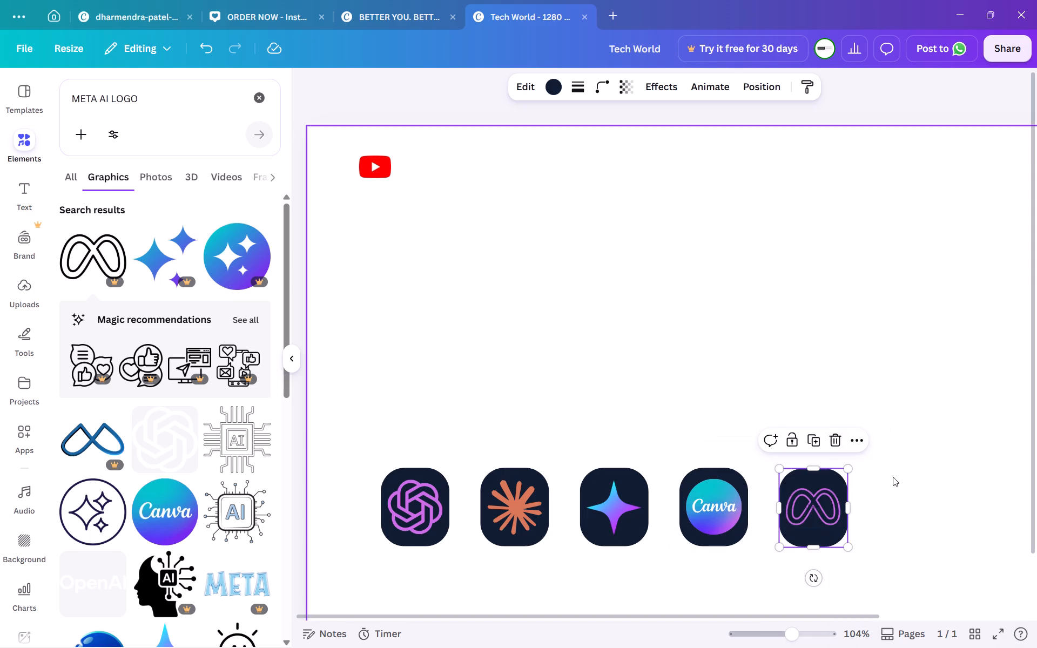
pyautogui.click(923, 507)
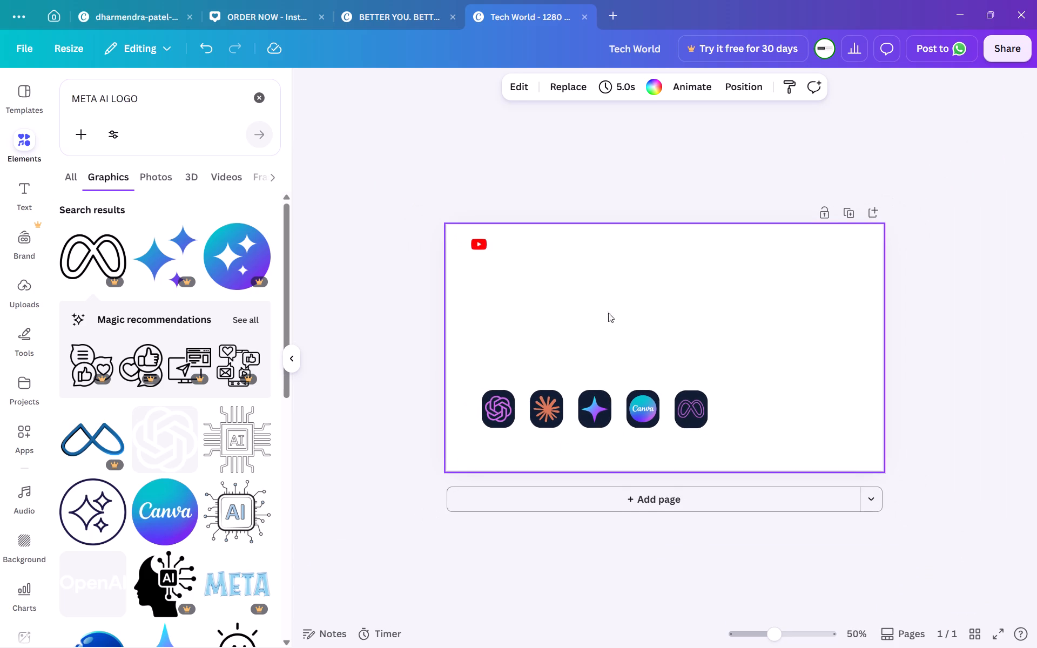
pyautogui.click(576, 288)
pyautogui.click(600, 349)
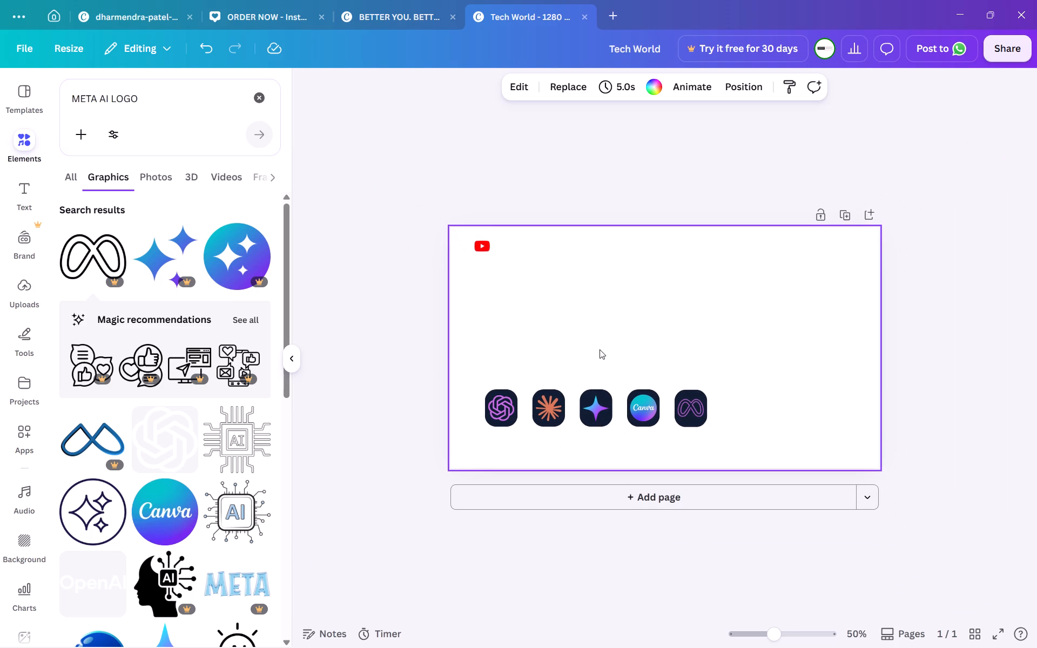
# Clear the META AI LOGO search to return to the element categories.
pyautogui.click(262, 110)
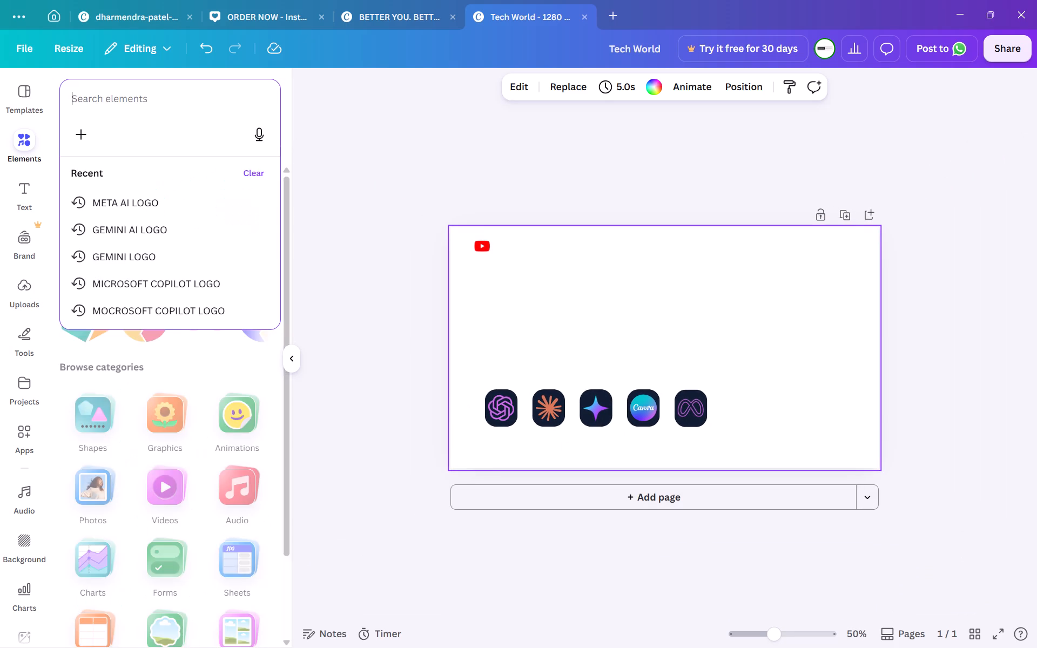
pyautogui.click(72, 80)
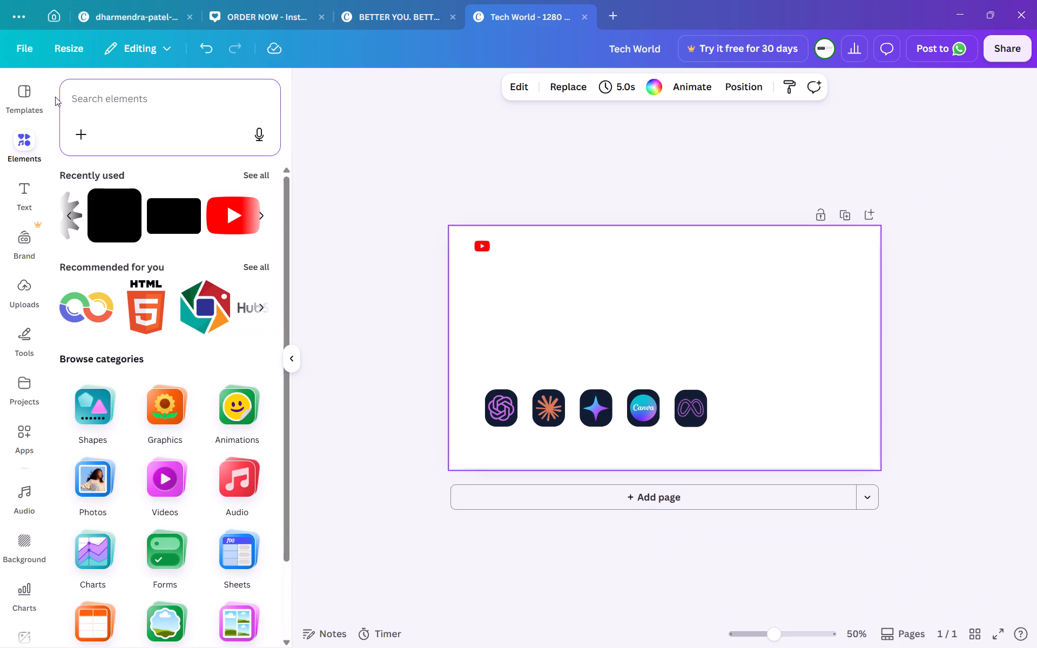
pyautogui.click(487, 320)
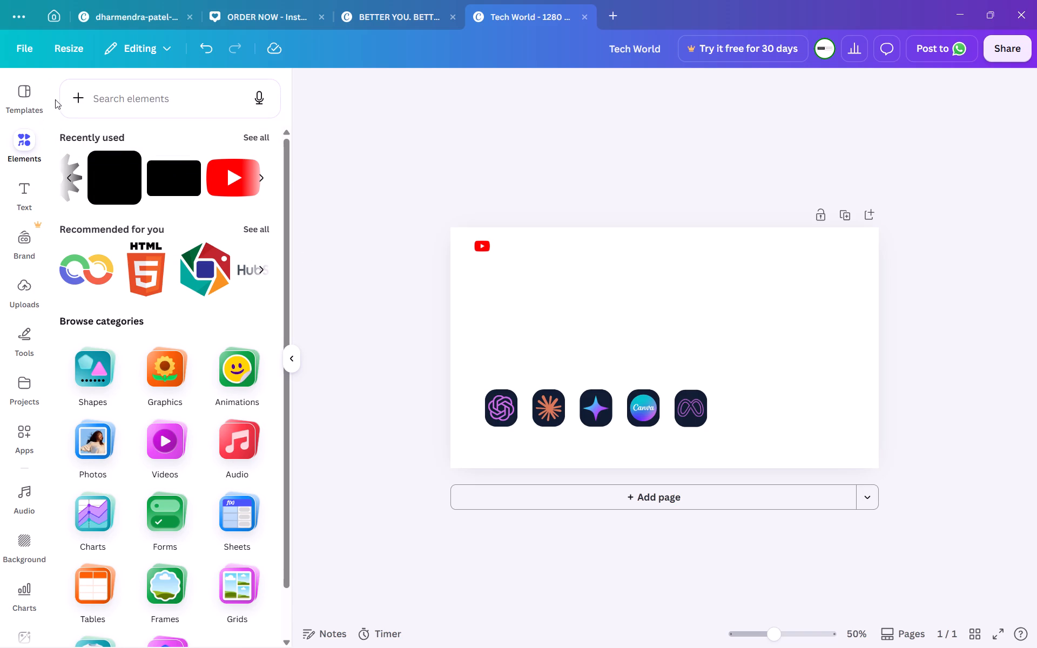
pyautogui.click(115, 97)
pyautogui.click(343, 163)
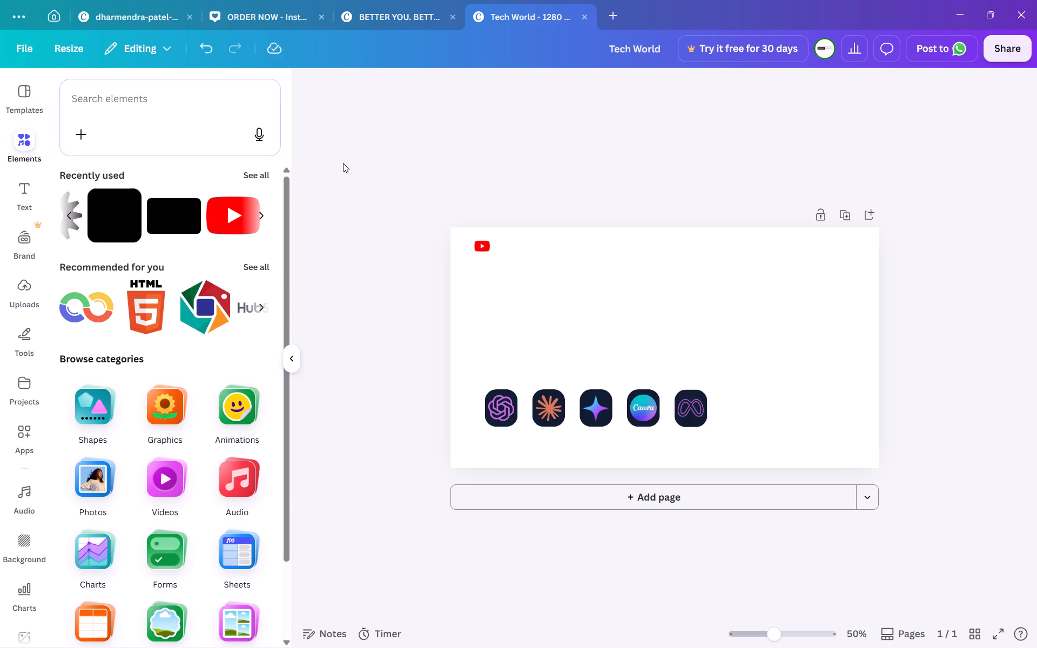
pyautogui.scroll(-2, 121, 205)
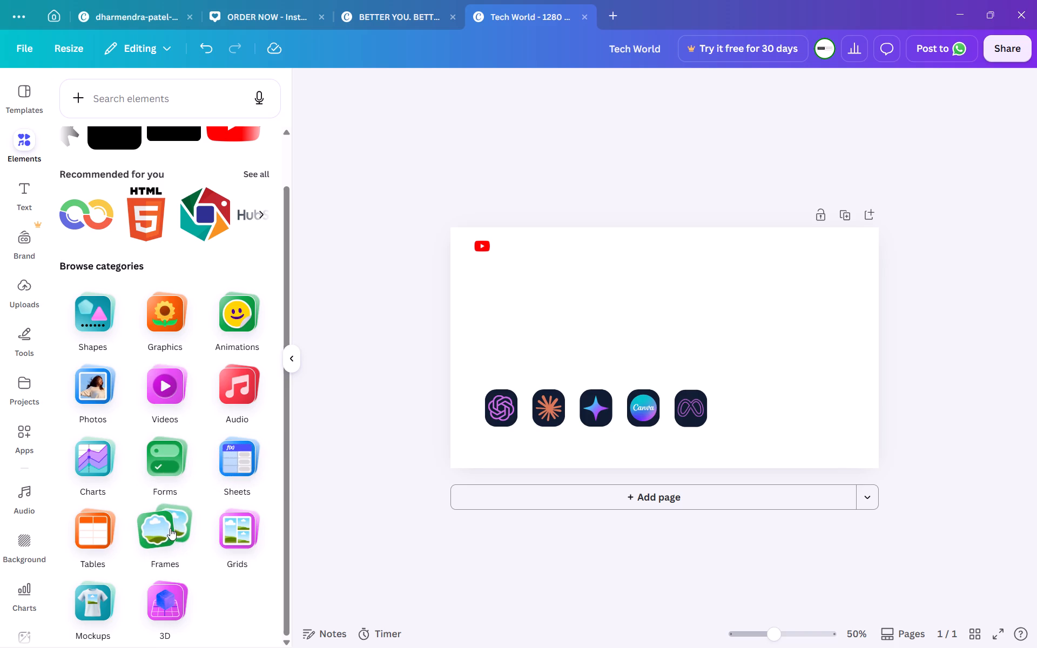
pyautogui.click(480, 371)
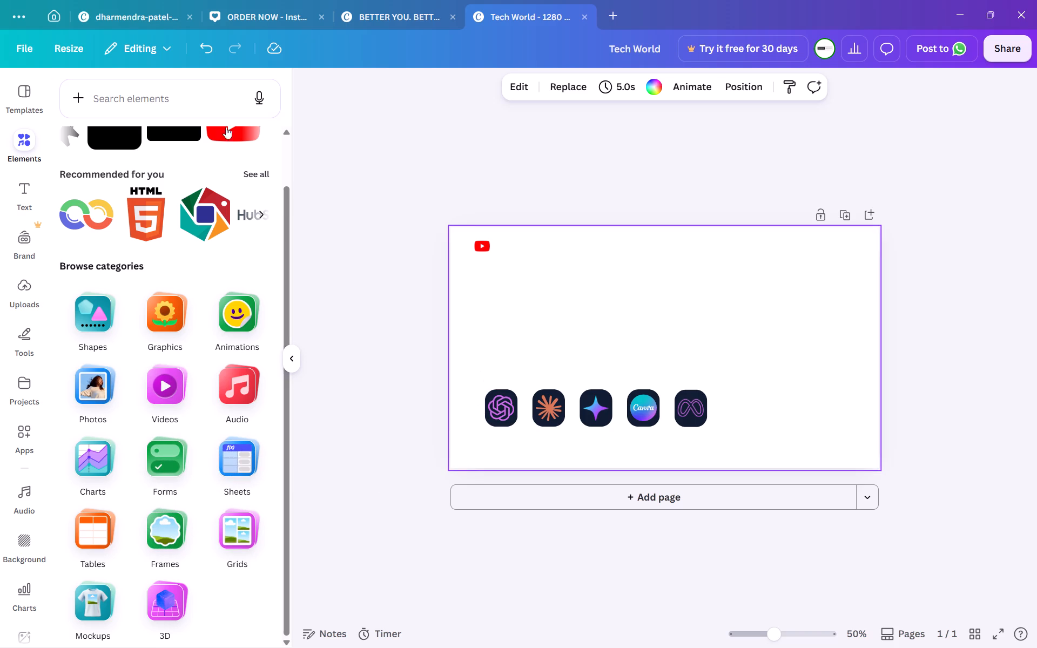
pyautogui.click(482, 357)
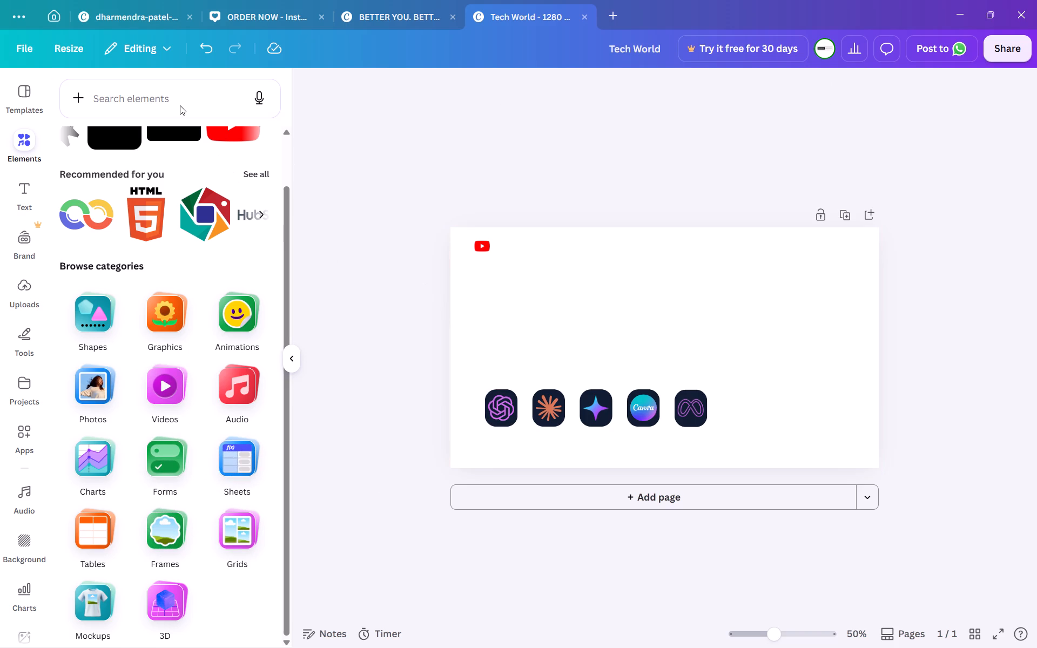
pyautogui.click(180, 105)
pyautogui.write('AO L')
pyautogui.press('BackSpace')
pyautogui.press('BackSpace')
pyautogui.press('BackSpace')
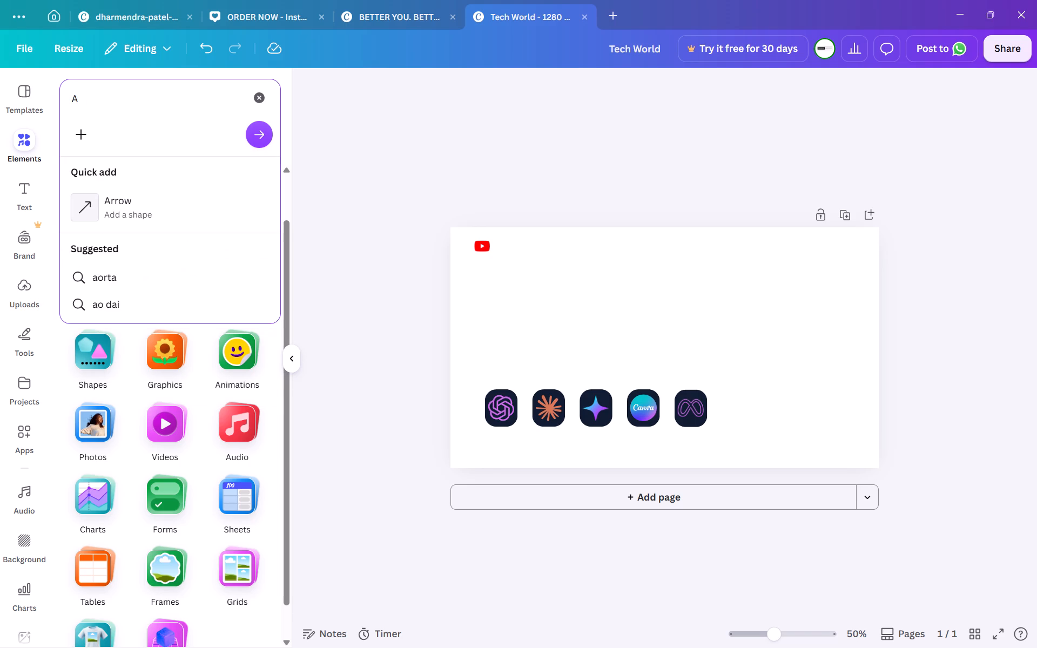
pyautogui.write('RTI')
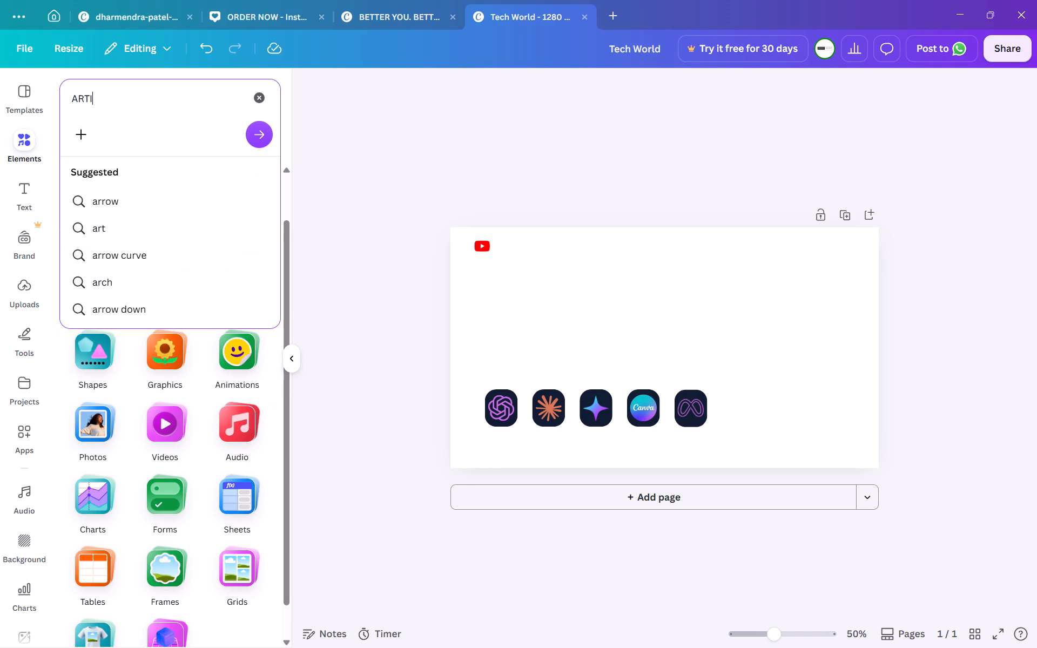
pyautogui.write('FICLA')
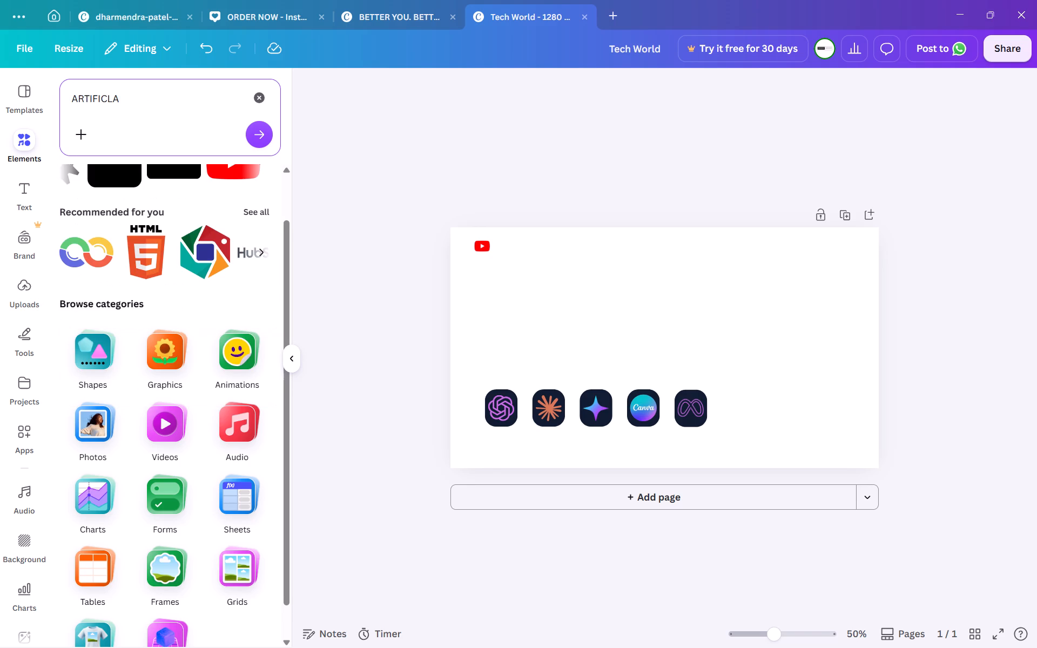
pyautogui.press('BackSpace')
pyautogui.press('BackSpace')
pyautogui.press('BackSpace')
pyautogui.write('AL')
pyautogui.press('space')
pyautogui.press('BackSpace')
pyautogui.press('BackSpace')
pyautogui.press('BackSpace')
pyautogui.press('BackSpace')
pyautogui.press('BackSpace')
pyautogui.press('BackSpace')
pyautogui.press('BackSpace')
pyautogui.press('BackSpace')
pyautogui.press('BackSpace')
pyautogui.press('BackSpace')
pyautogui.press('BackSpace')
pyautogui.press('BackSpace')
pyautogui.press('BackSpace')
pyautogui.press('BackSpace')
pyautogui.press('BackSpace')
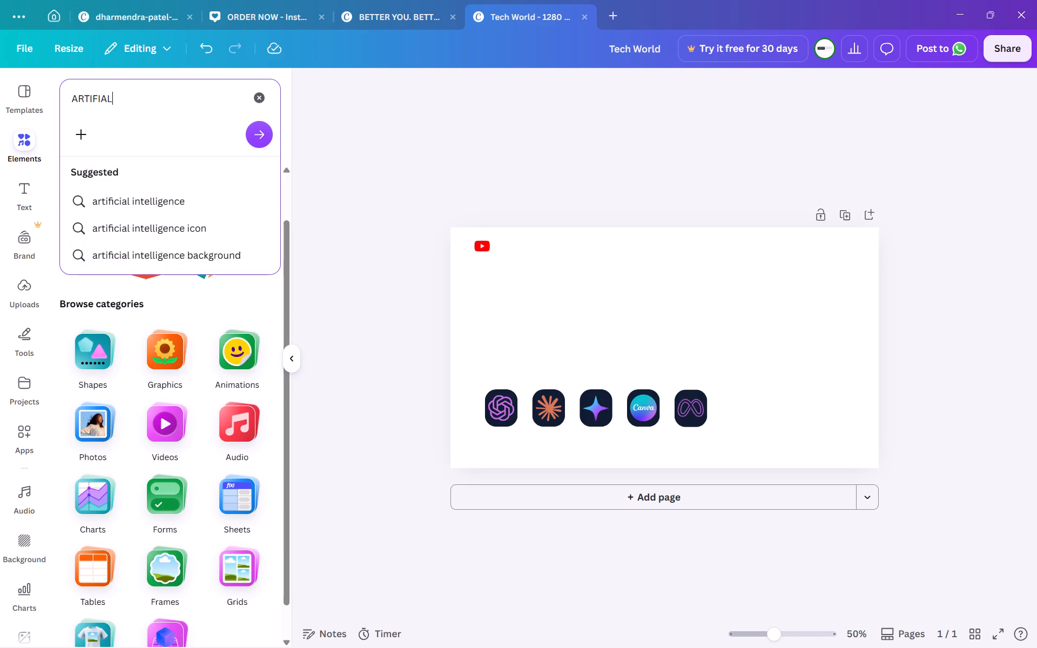
# Search the elements library for "ai tools", refining the search to "ai tools logo".
pyautogui.write('ai tolls')
pyautogui.press('BackSpace')
pyautogui.press('BackSpace')
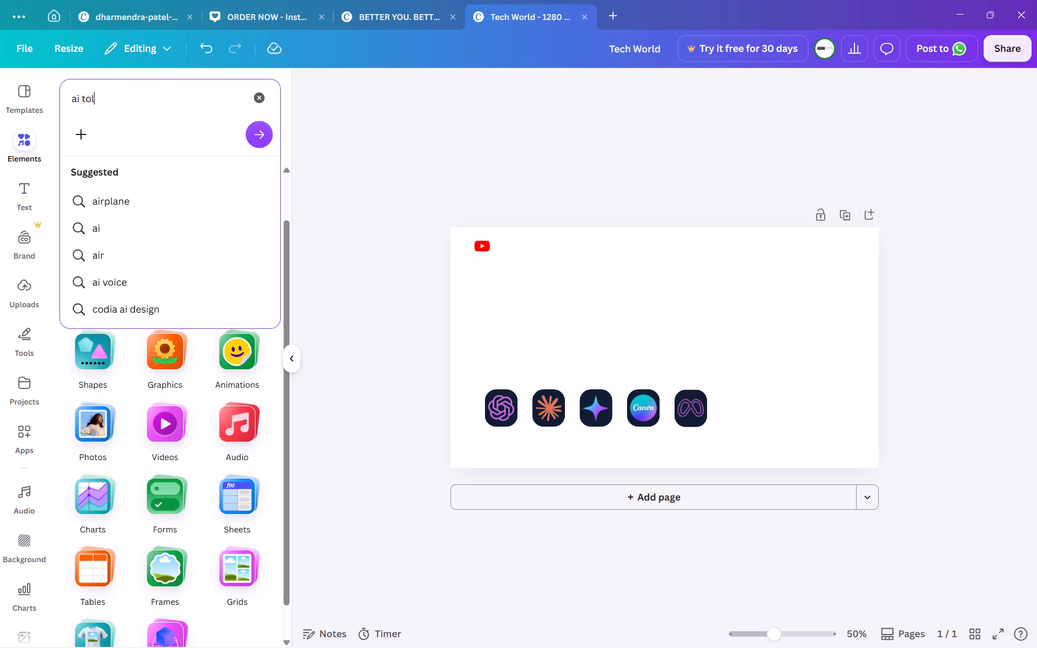
pyautogui.press('BackSpace')
pyautogui.write('OOL')
pyautogui.press('BackSpace')
pyautogui.press('BackSpace')
pyautogui.press('BackSpace')
pyautogui.write('OLS')
pyautogui.press('Return')
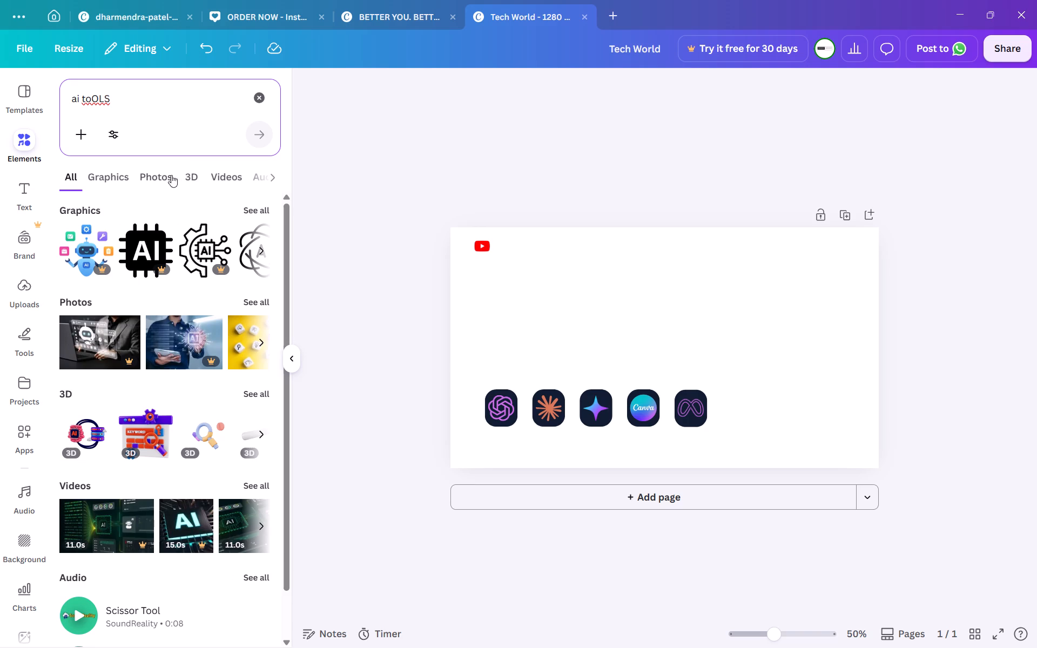
pyautogui.press('space')
pyautogui.write('LOGO')
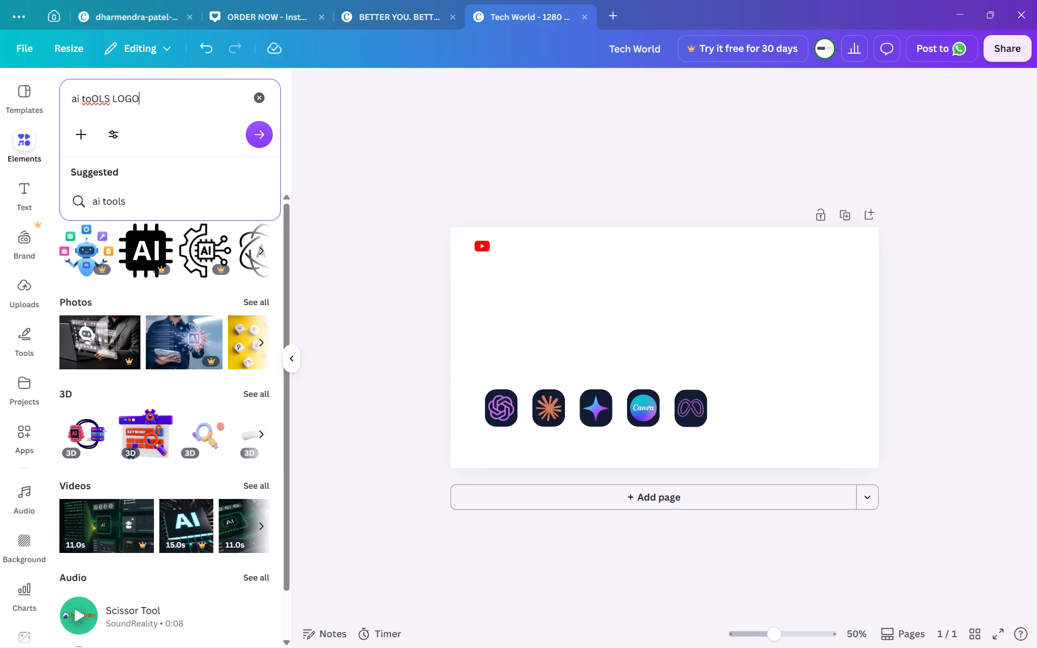
pyautogui.press('Return')
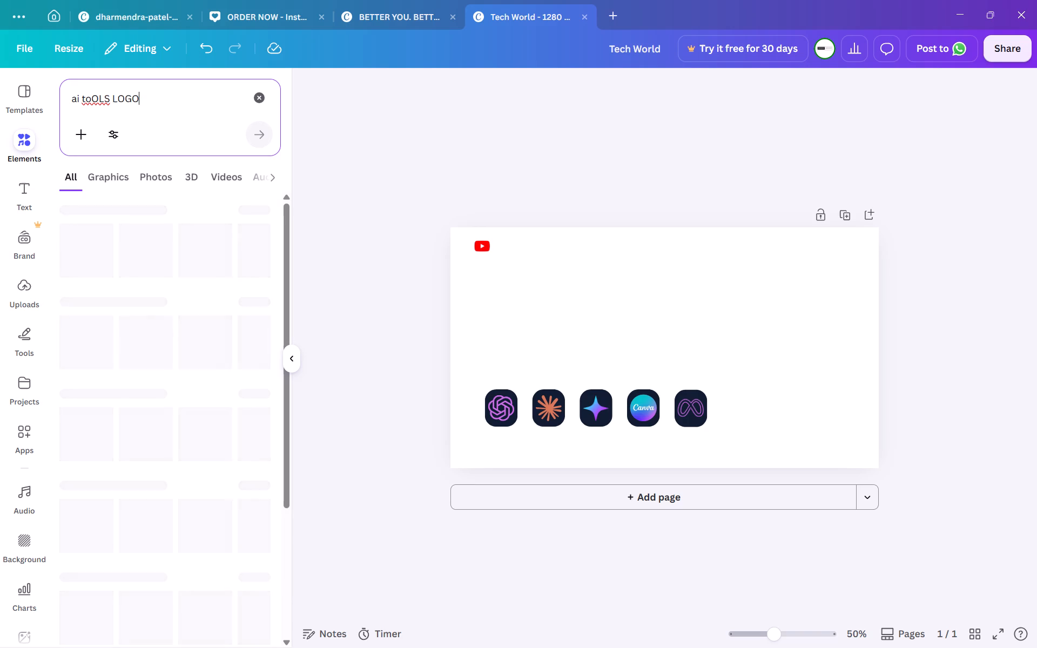
# Look through the AI tools logo results across the media types, narrowing them to graphics only.
pyautogui.scroll(-1, 172, 429)
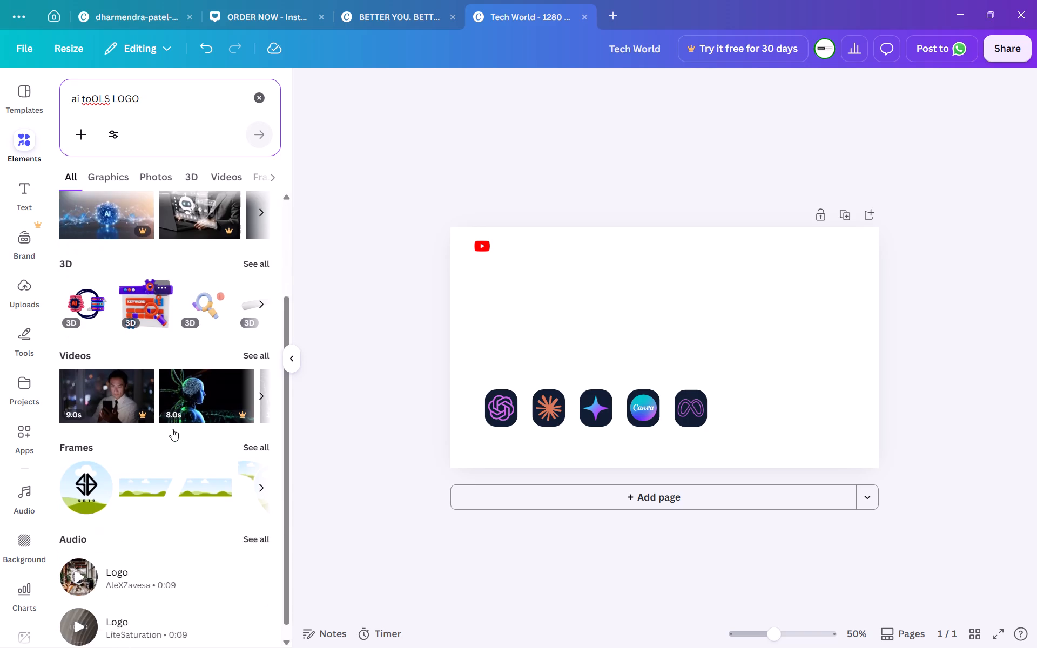
pyautogui.scroll(-4, 172, 429)
pyautogui.hscroll(-1, 170, 463)
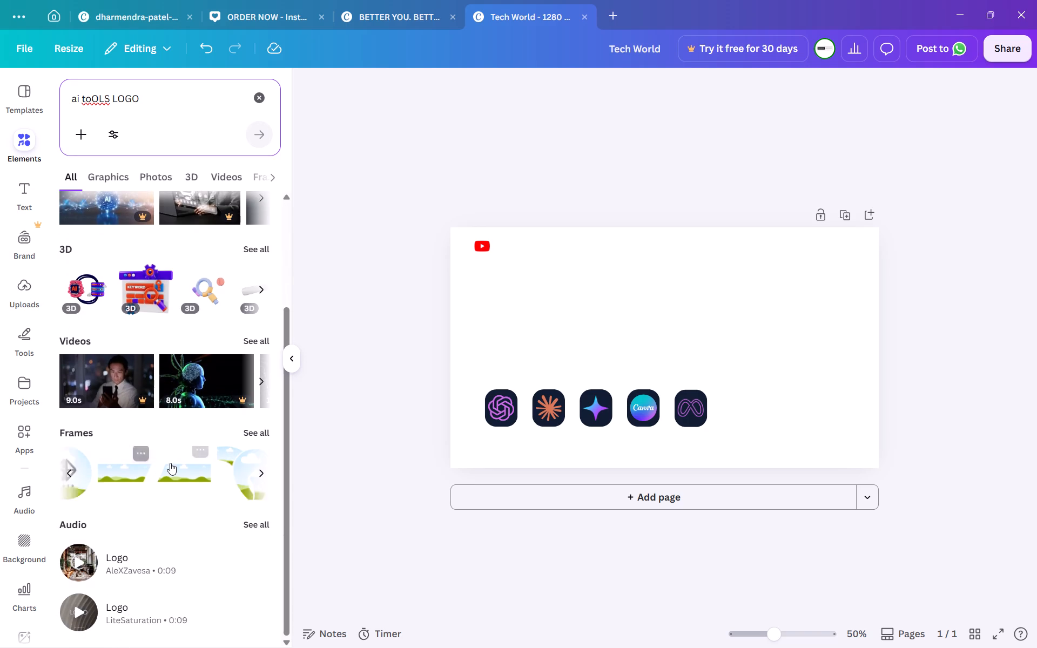
pyautogui.hscroll(-4, 170, 463)
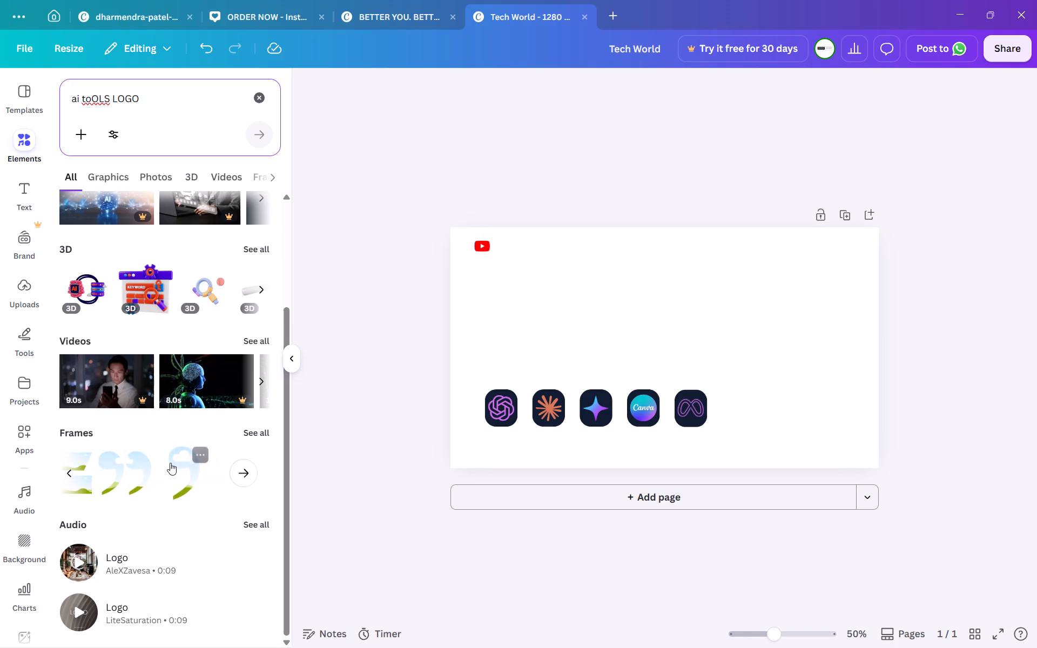
pyautogui.hscroll(-2, 170, 463)
pyautogui.hscroll(5, 170, 463)
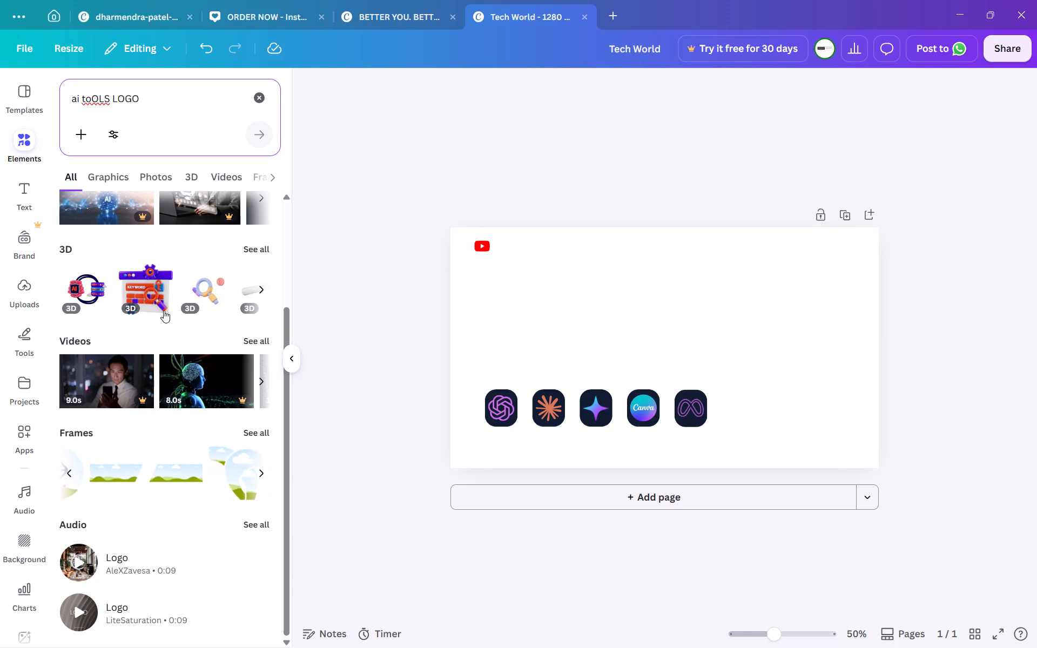
pyautogui.scroll(5, 164, 310)
pyautogui.scroll(-1, 164, 310)
pyautogui.click(106, 172)
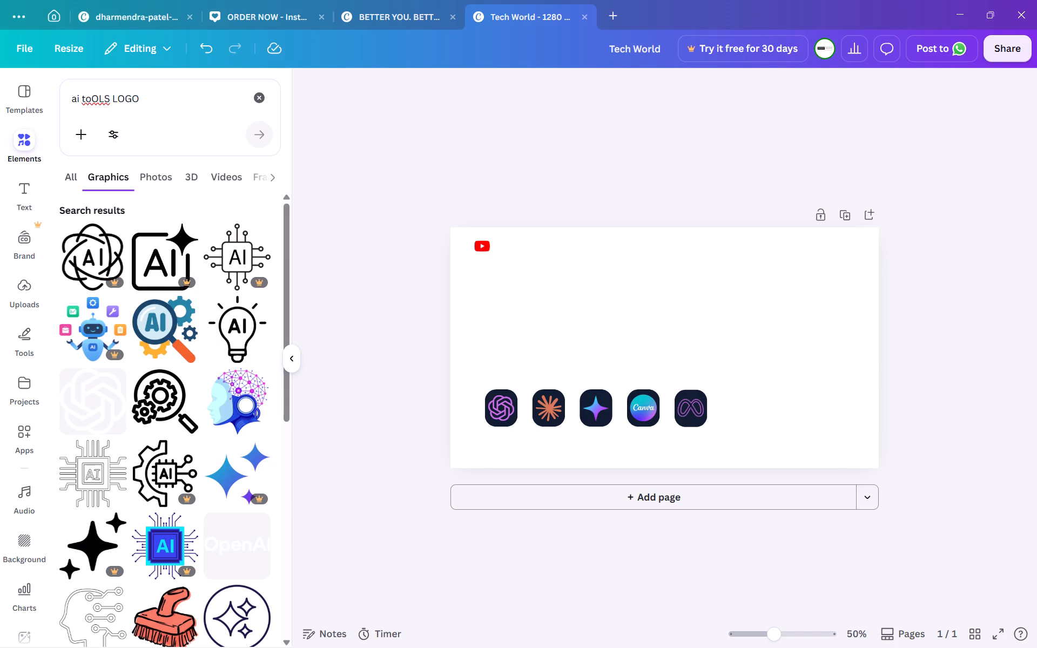
# Clear the AI tools logo search term from the elements search.
pyautogui.moveTo(147, 104); pyautogui.dragTo(48, 109)
pyautogui.press('BackSpace')
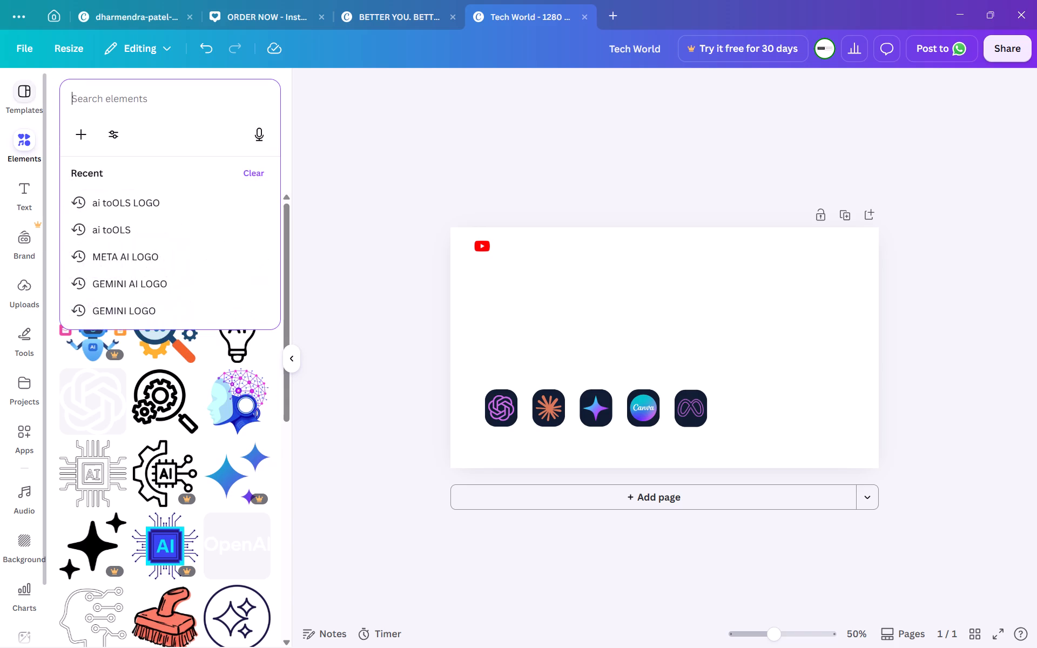
pyautogui.click(547, 338)
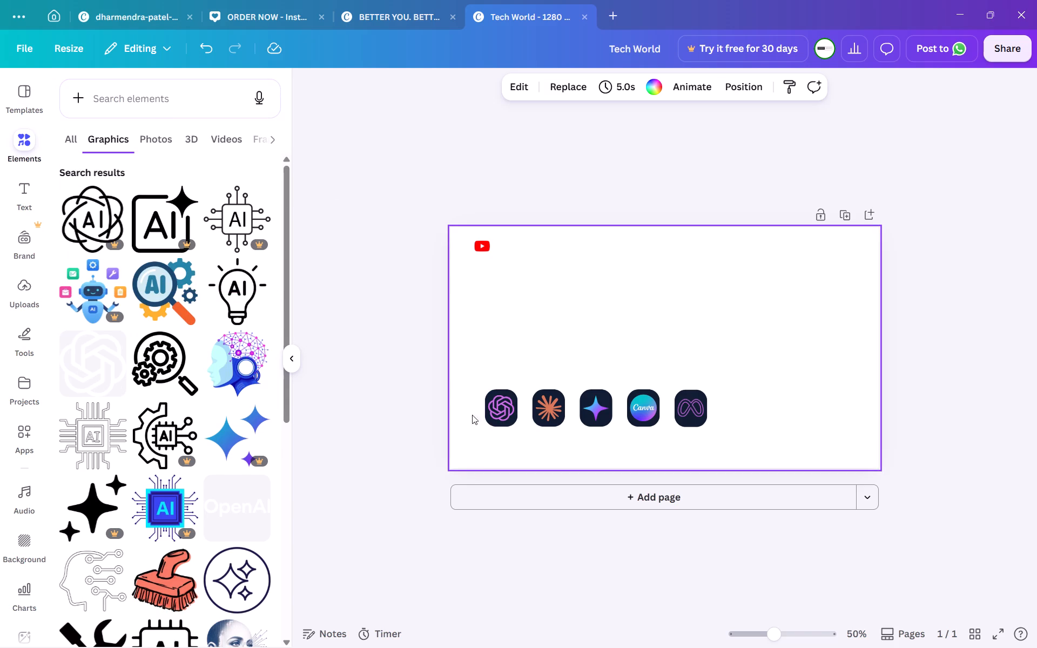
pyautogui.click(468, 413)
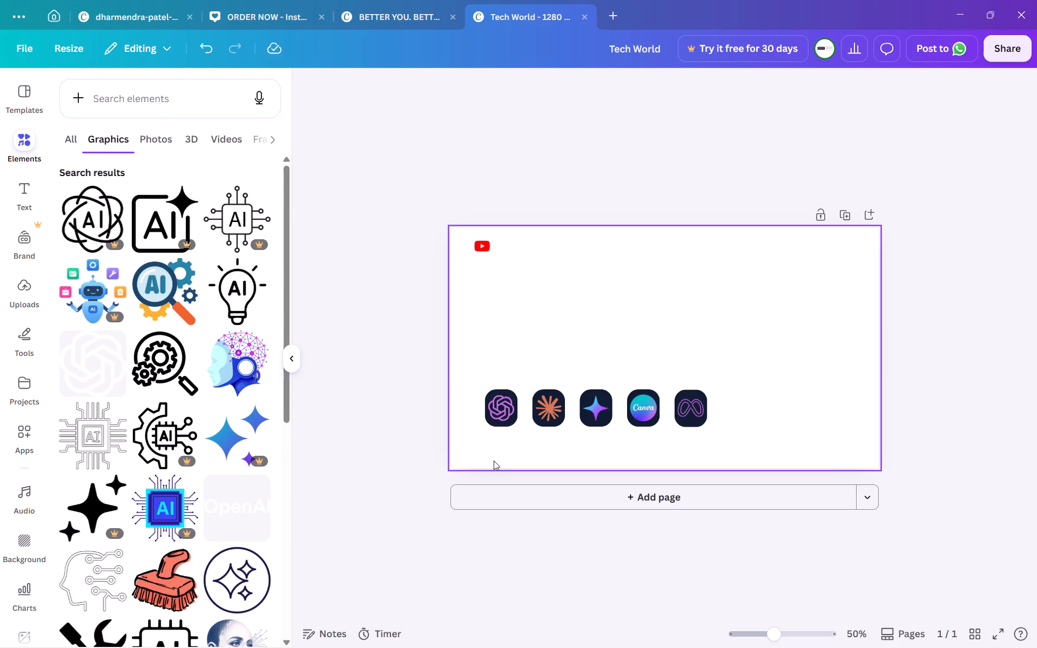
# Add a blank second page below the logo design and return to page 1.
pyautogui.click(549, 503)
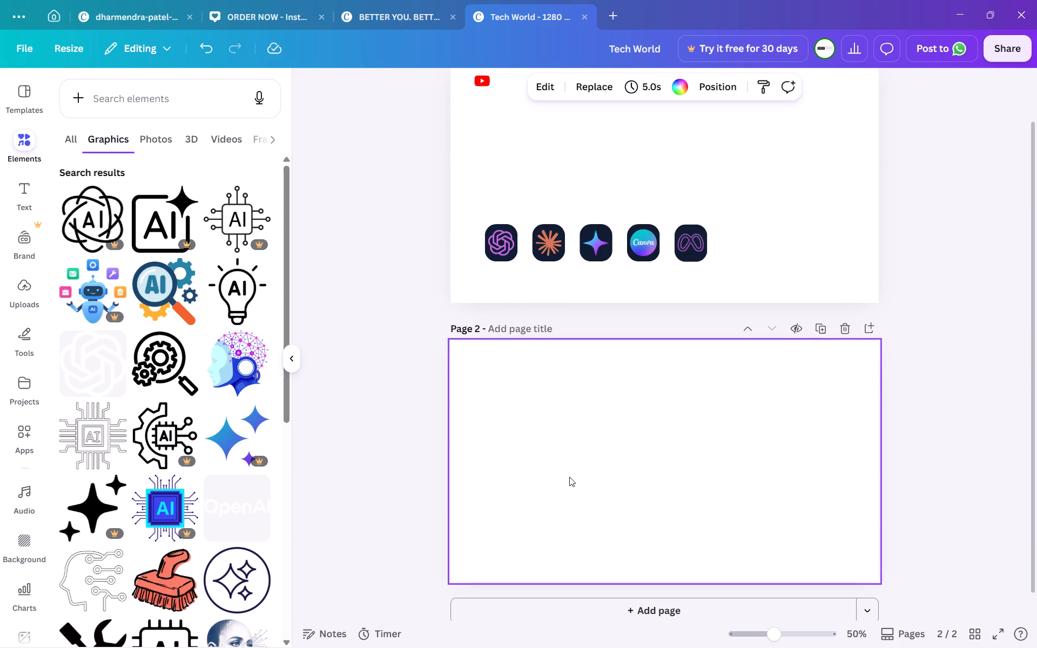
pyautogui.scroll(2, 569, 477)
pyautogui.click(637, 345)
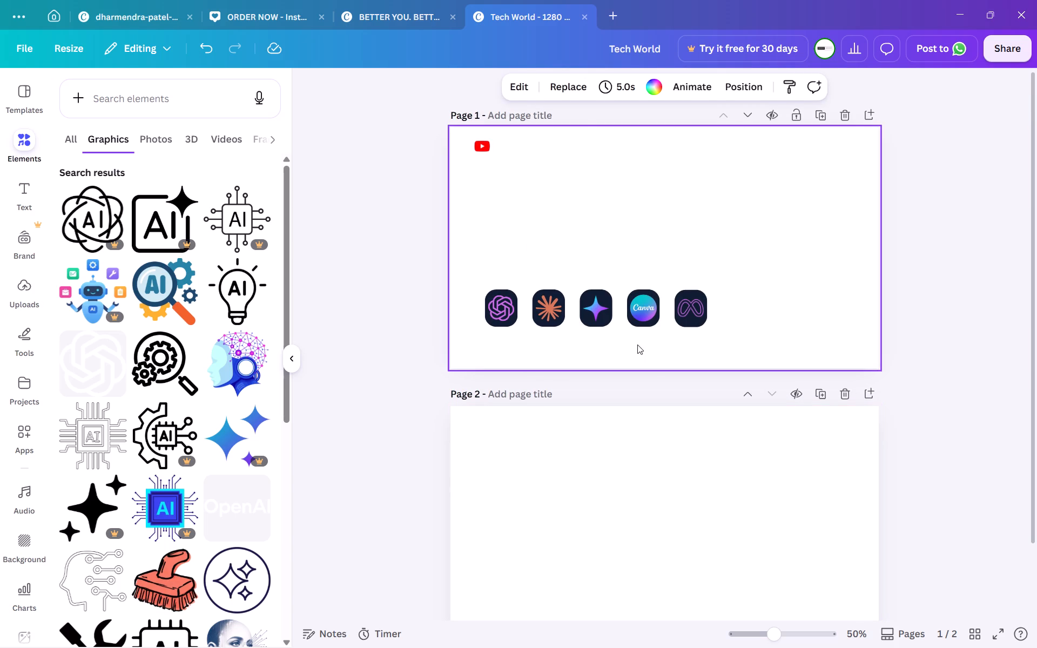
# Copy all of page 1's elements, including the header and AI logo tiles, onto the blank page 2.
pyautogui.hotkey('ctrl', 'a')
pyautogui.hotkey('ctrl', 'c')
pyautogui.click(623, 512)
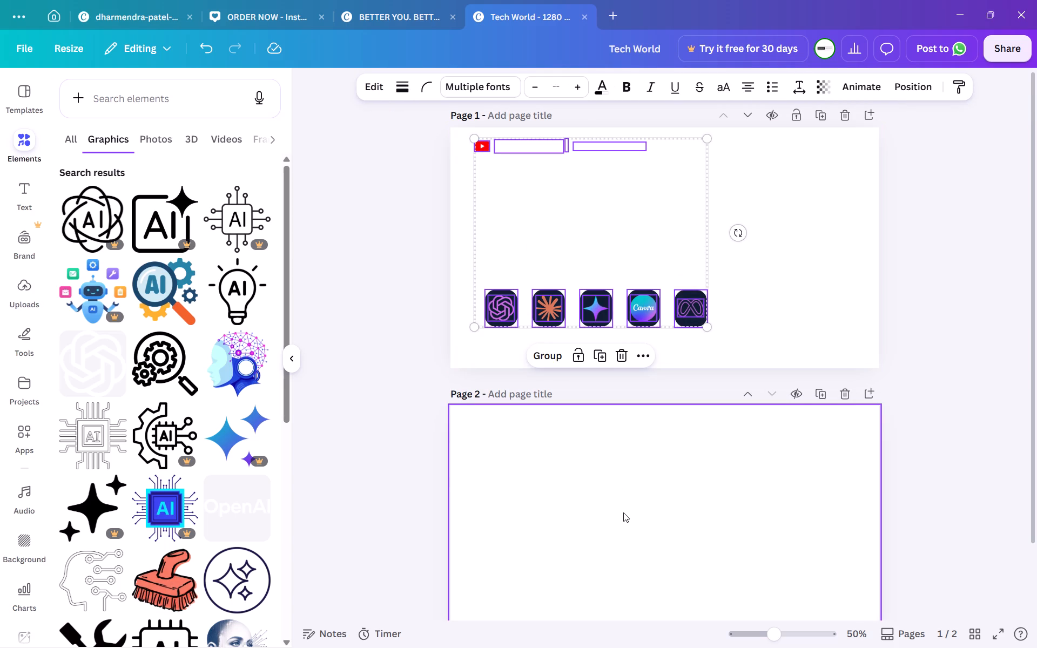
pyautogui.click(675, 475)
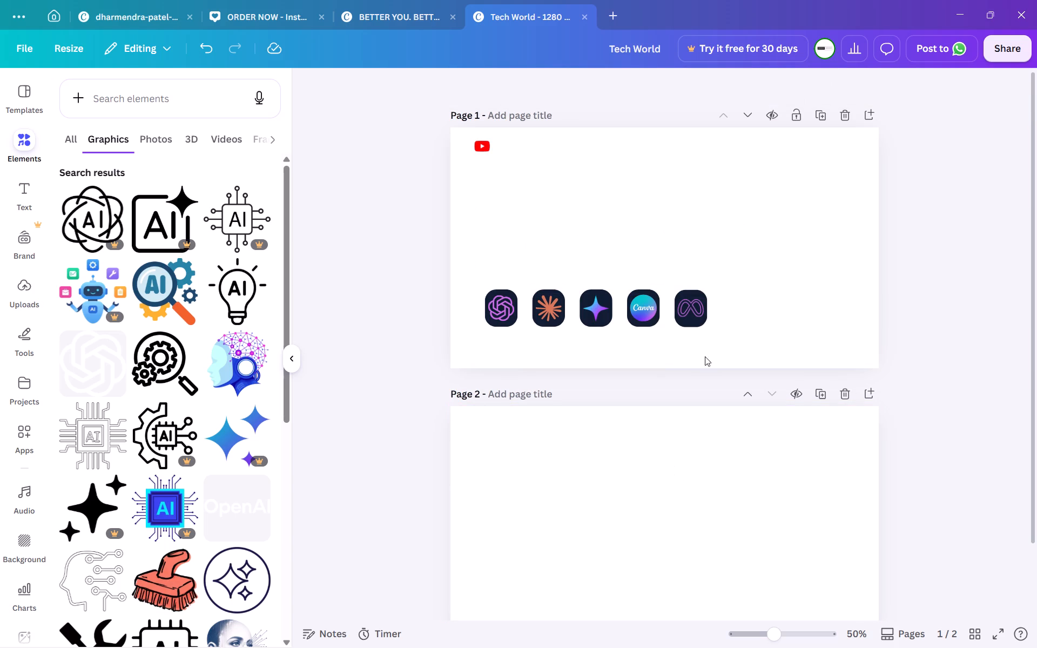
pyautogui.click(684, 567)
pyautogui.hotkey('ctrl', 'v')
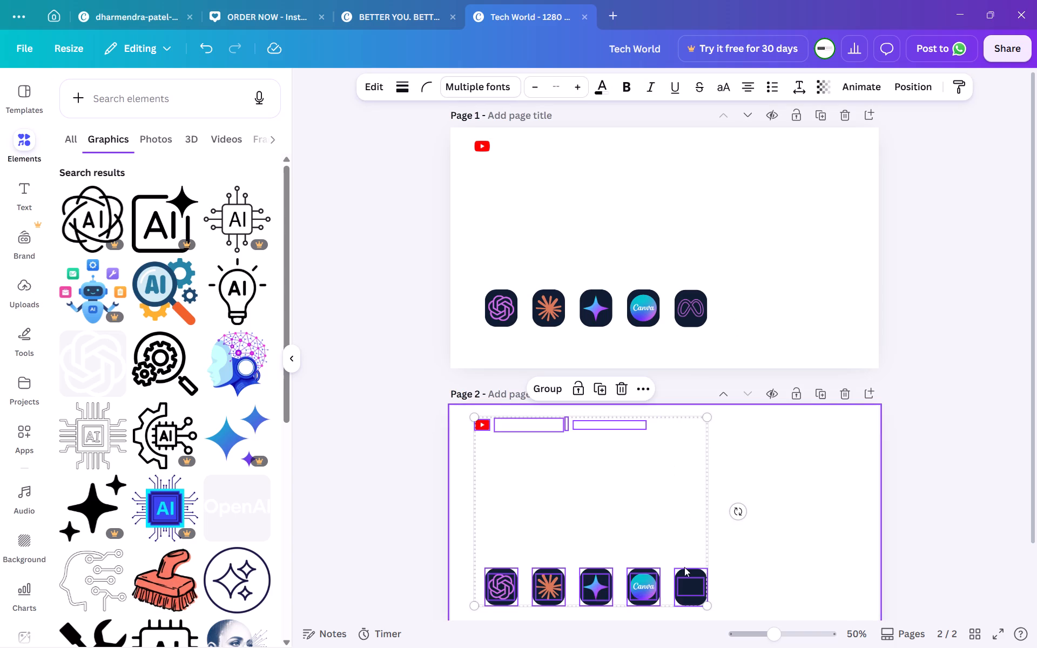
pyautogui.scroll(1, 699, 434)
pyautogui.click(960, 351)
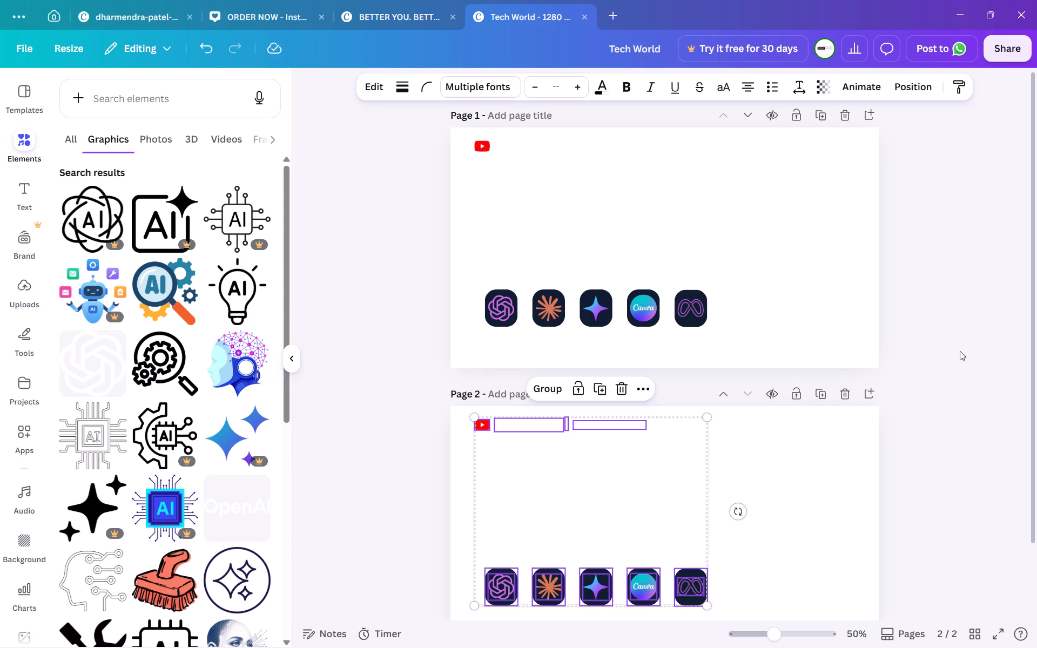
pyautogui.scroll(-2, 960, 351)
pyautogui.scroll(2, 960, 351)
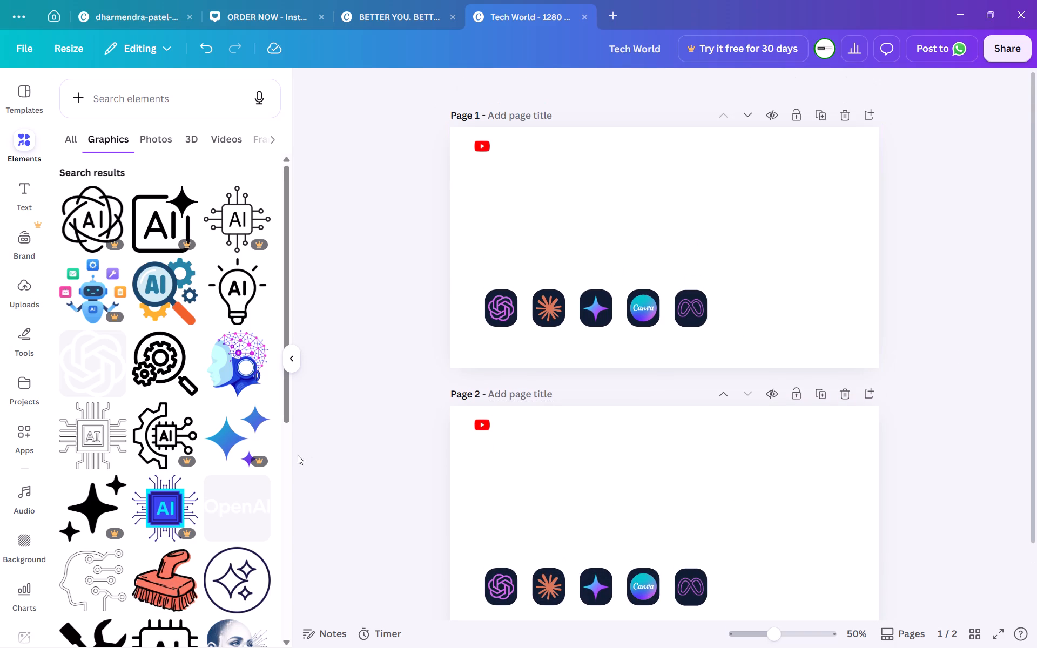
pyautogui.scroll(3, 125, 430)
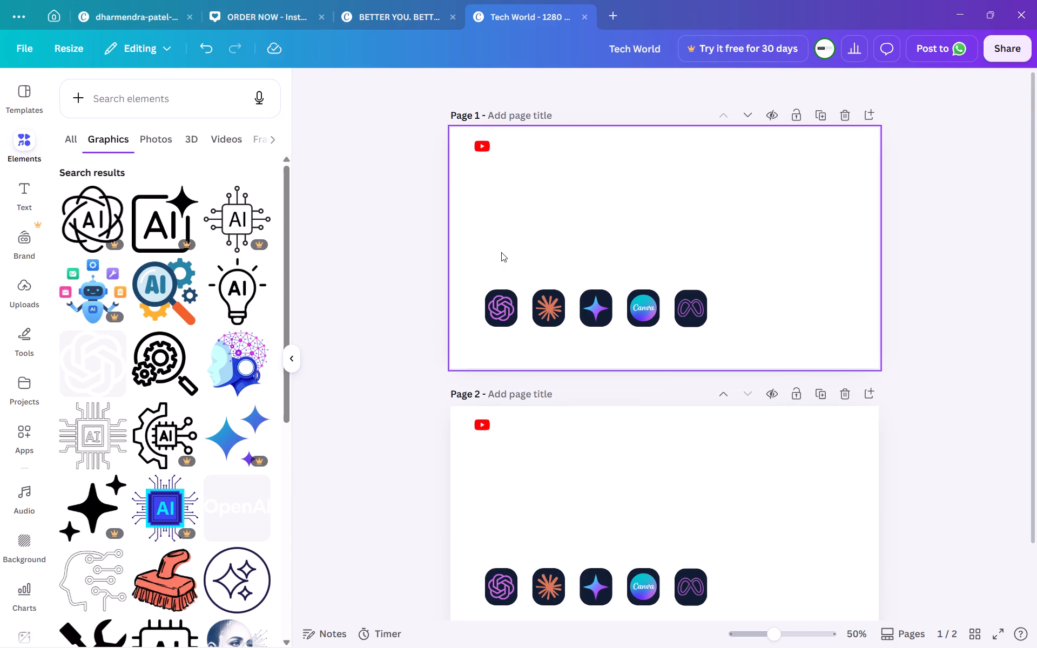
# Set page 1's background to the black-to-blue linear gradient of #000000 and #3533cd.
pyautogui.click(501, 252)
pyautogui.click(501, 252)
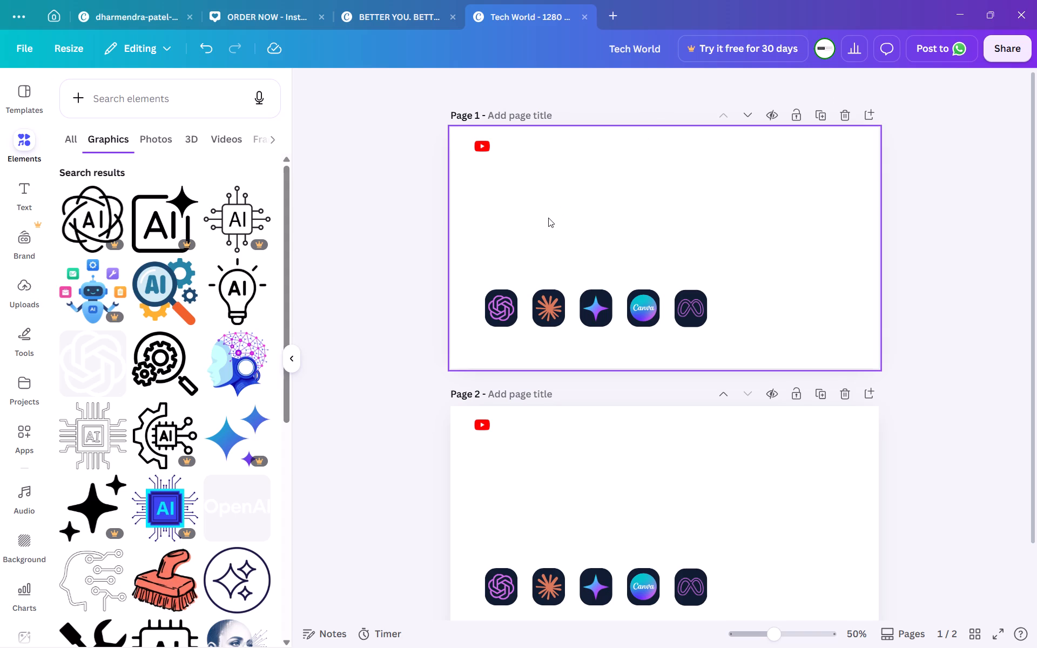
pyautogui.click(548, 218)
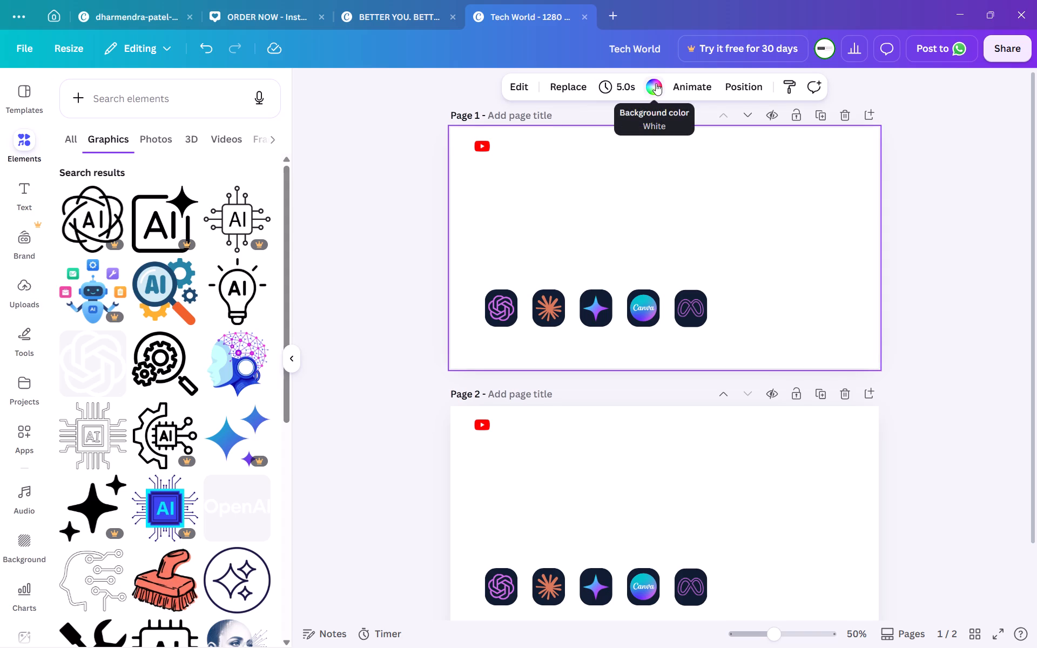
pyautogui.click(656, 83)
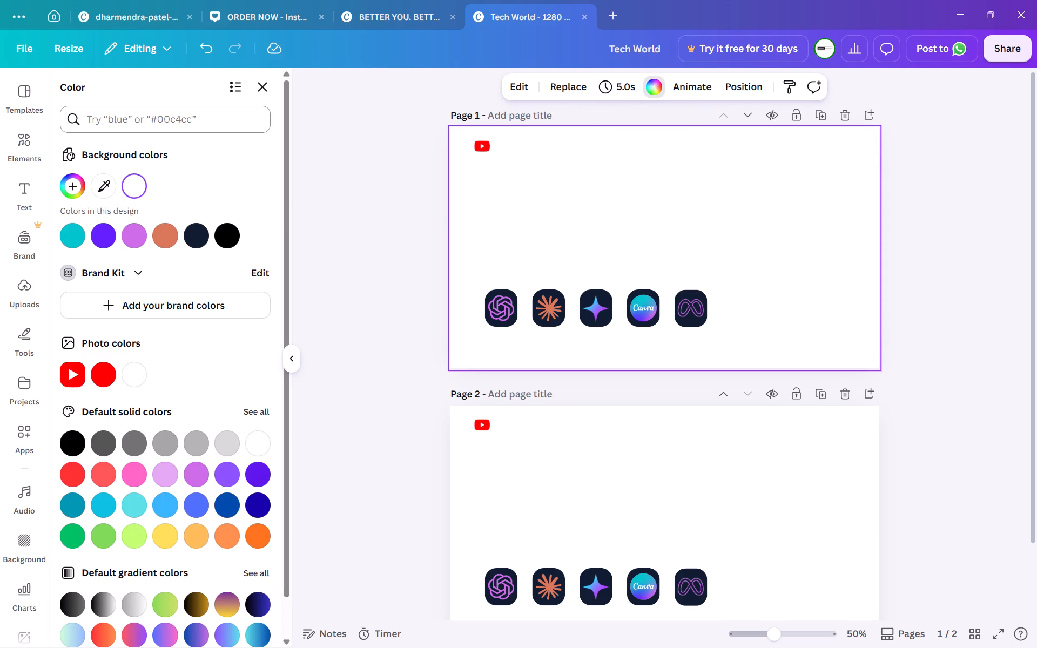
pyautogui.click(188, 119)
pyautogui.click(143, 125)
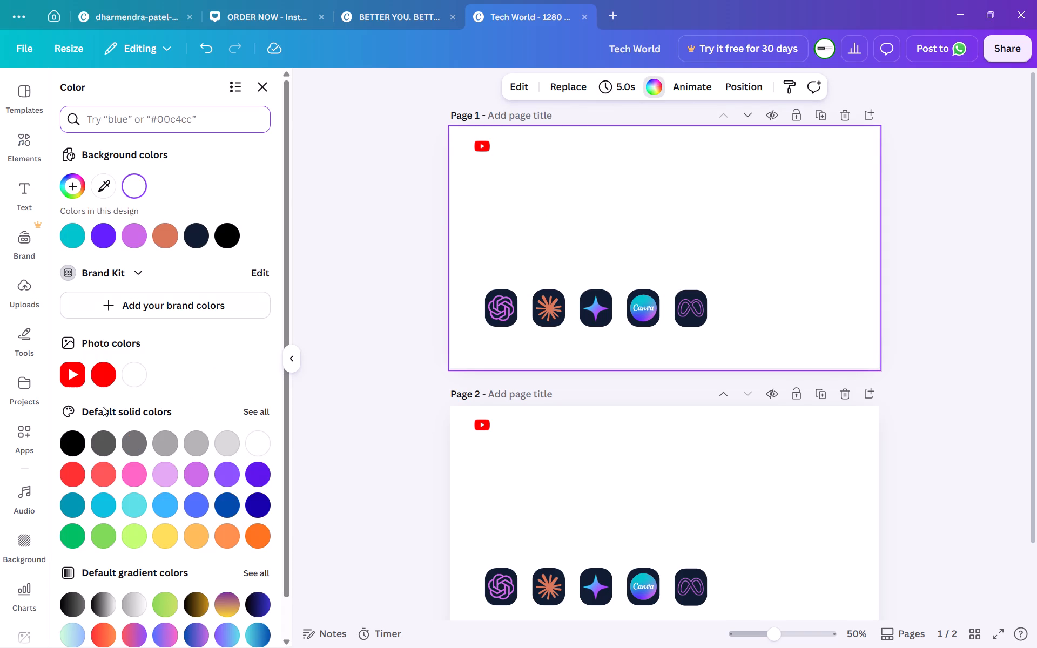
pyautogui.scroll(-3, 103, 484)
pyautogui.click(232, 592)
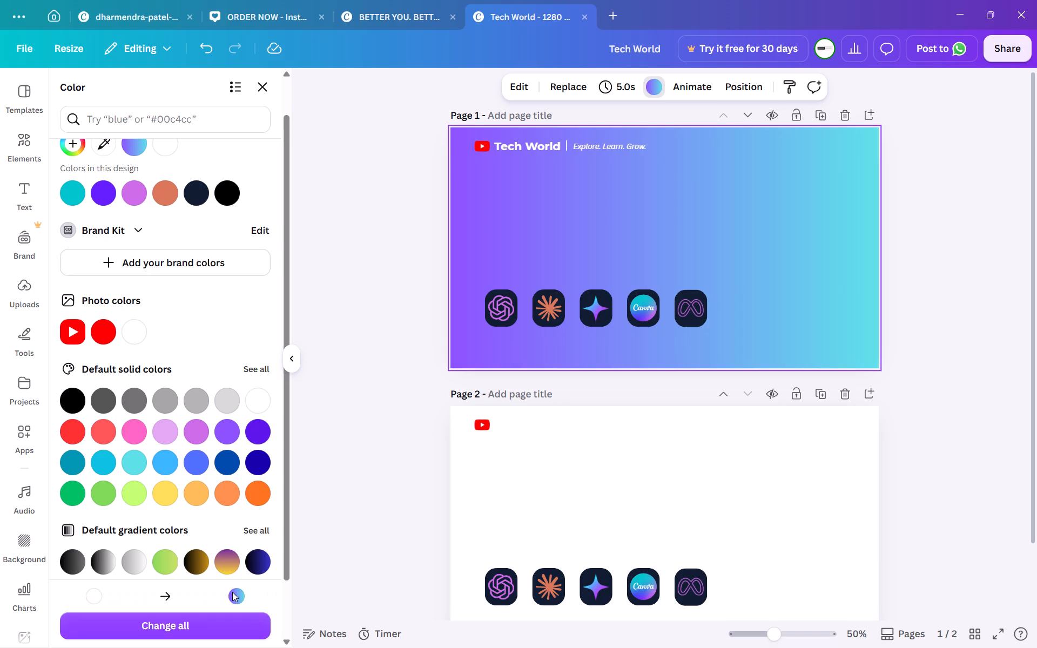
pyautogui.click(260, 554)
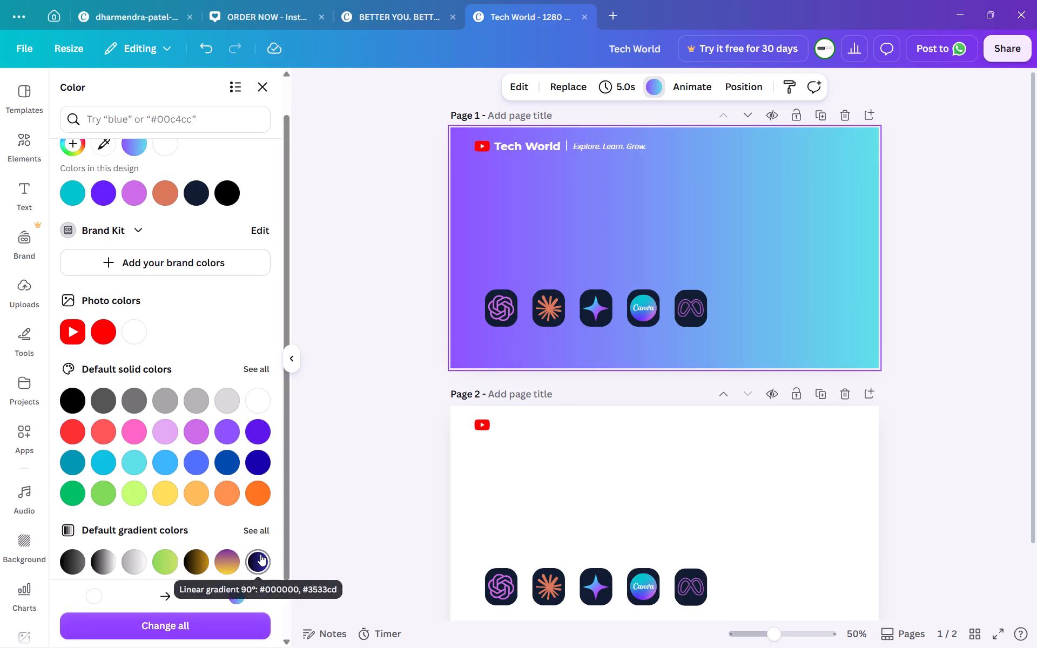
pyautogui.scroll(-1, 260, 554)
pyautogui.scroll(1, 260, 554)
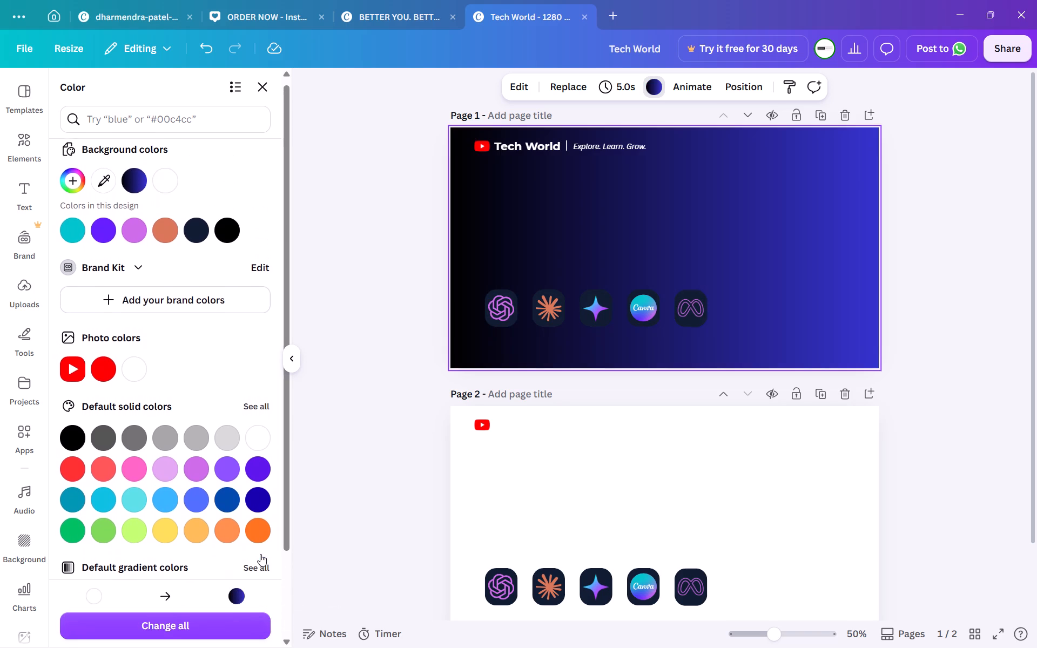
pyautogui.scroll(1, 260, 554)
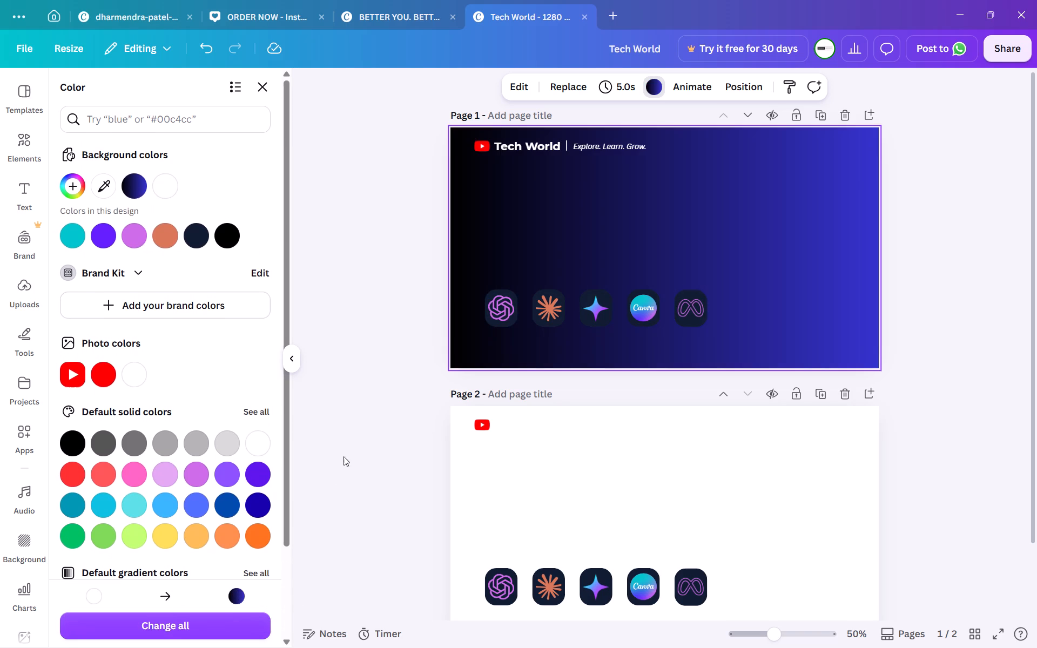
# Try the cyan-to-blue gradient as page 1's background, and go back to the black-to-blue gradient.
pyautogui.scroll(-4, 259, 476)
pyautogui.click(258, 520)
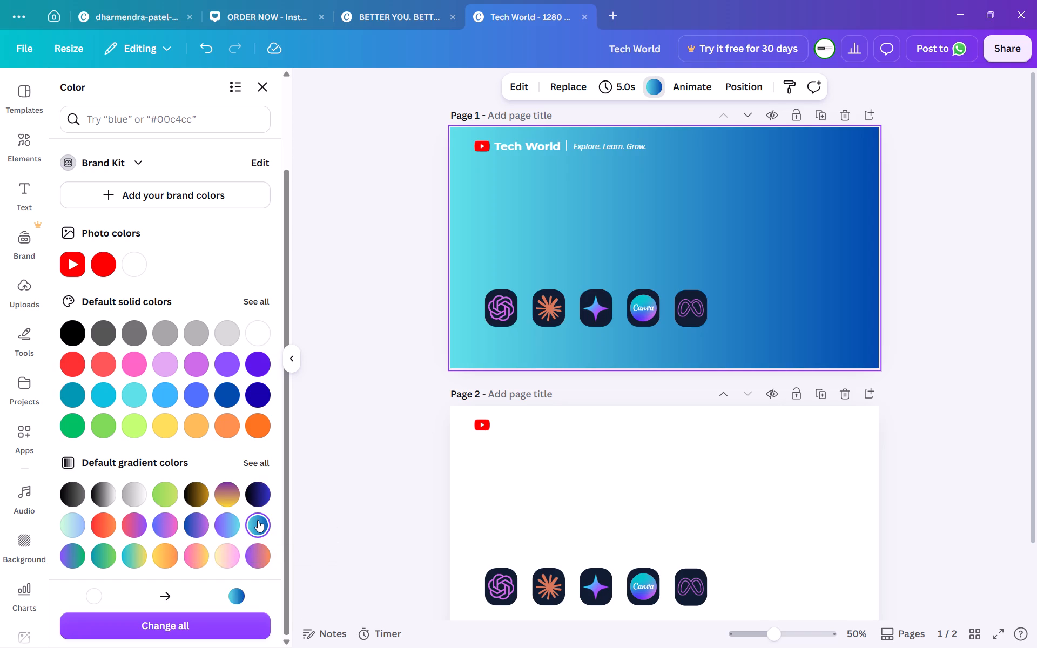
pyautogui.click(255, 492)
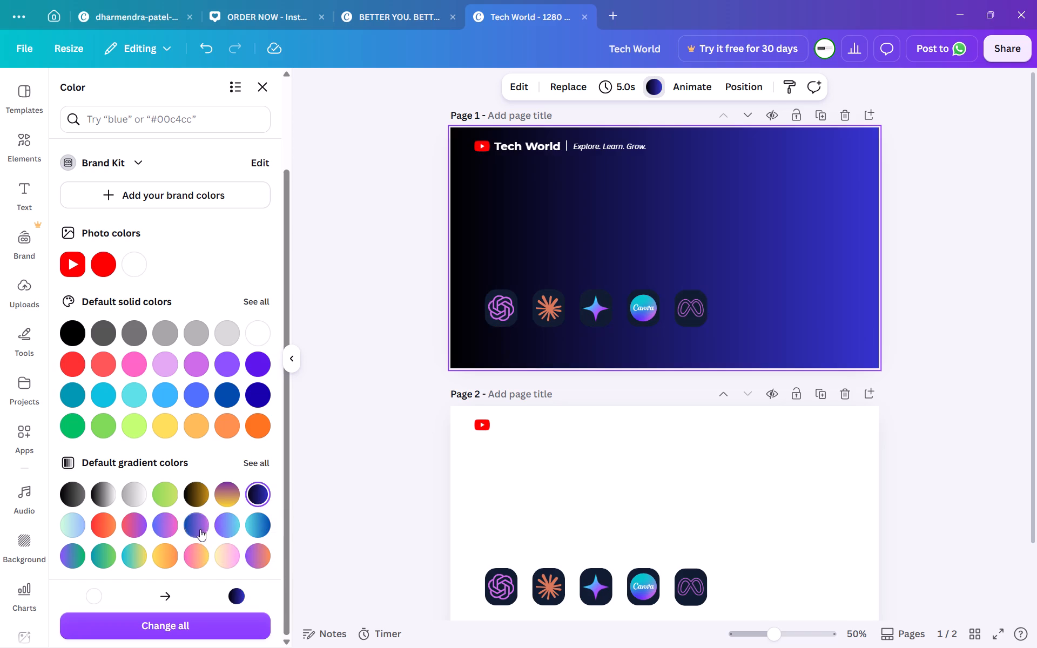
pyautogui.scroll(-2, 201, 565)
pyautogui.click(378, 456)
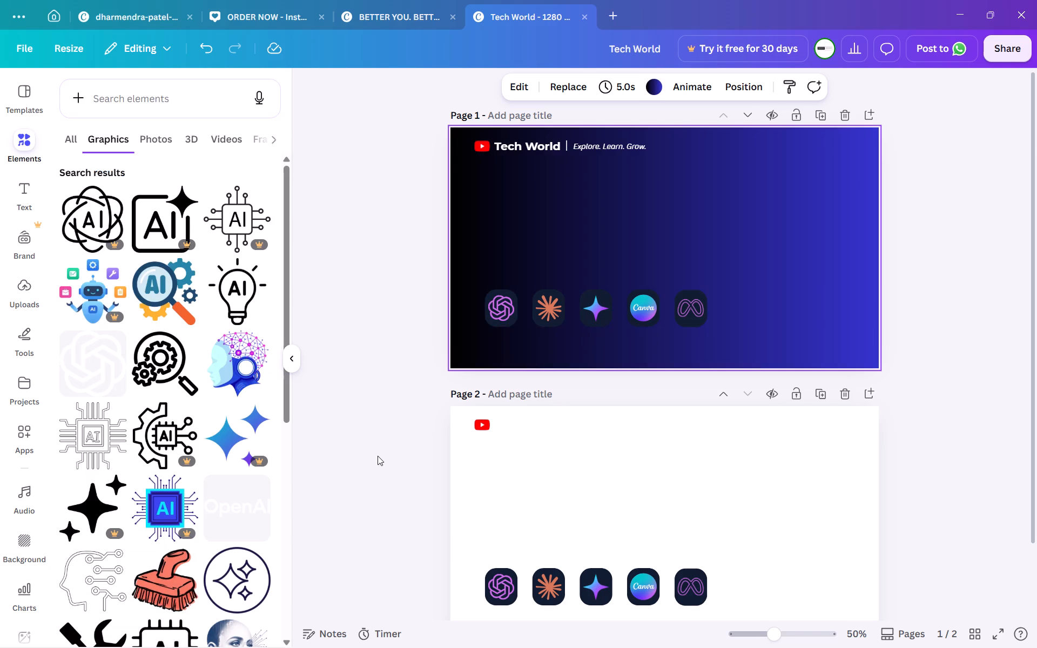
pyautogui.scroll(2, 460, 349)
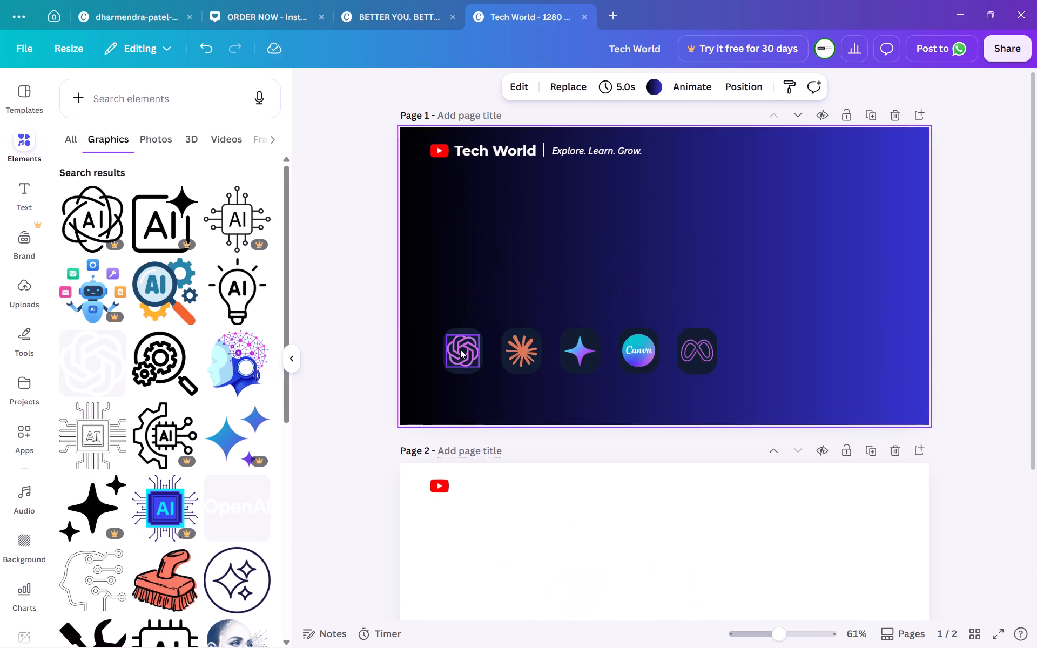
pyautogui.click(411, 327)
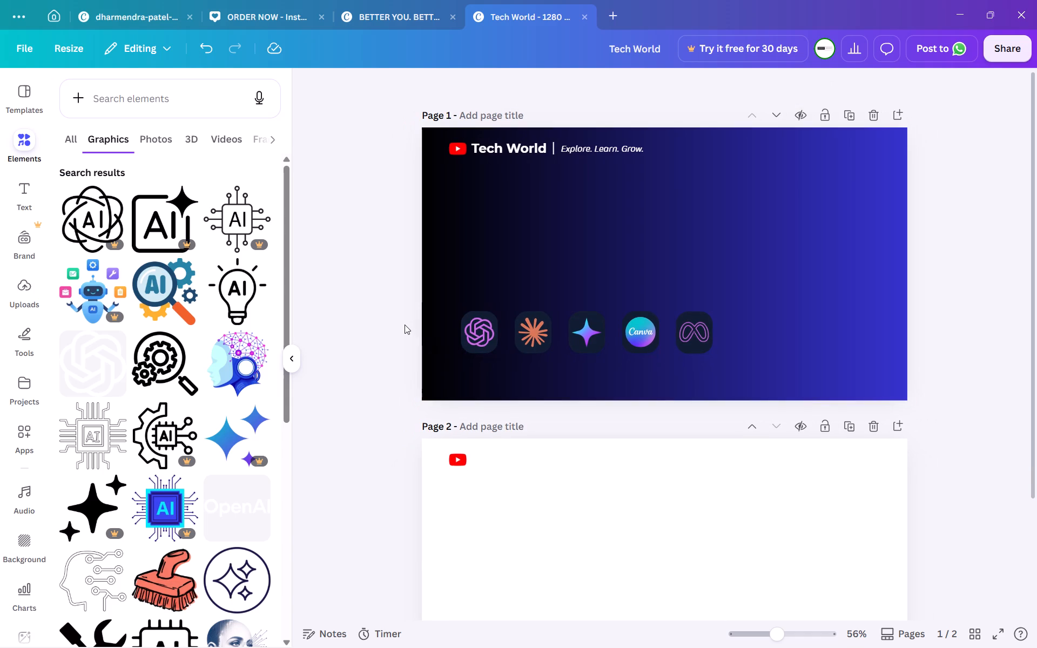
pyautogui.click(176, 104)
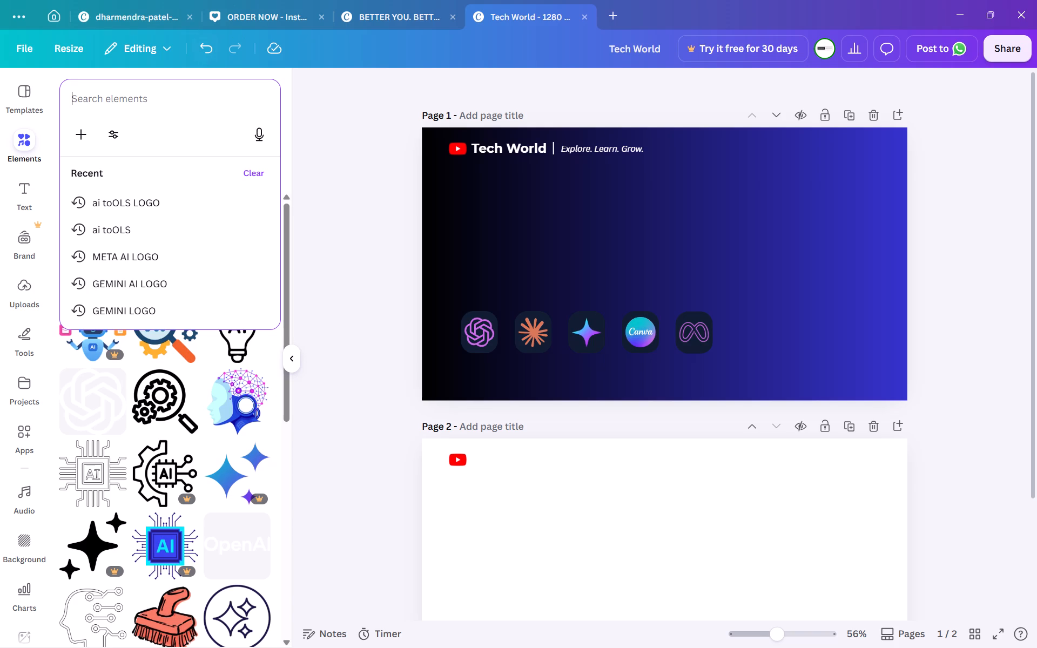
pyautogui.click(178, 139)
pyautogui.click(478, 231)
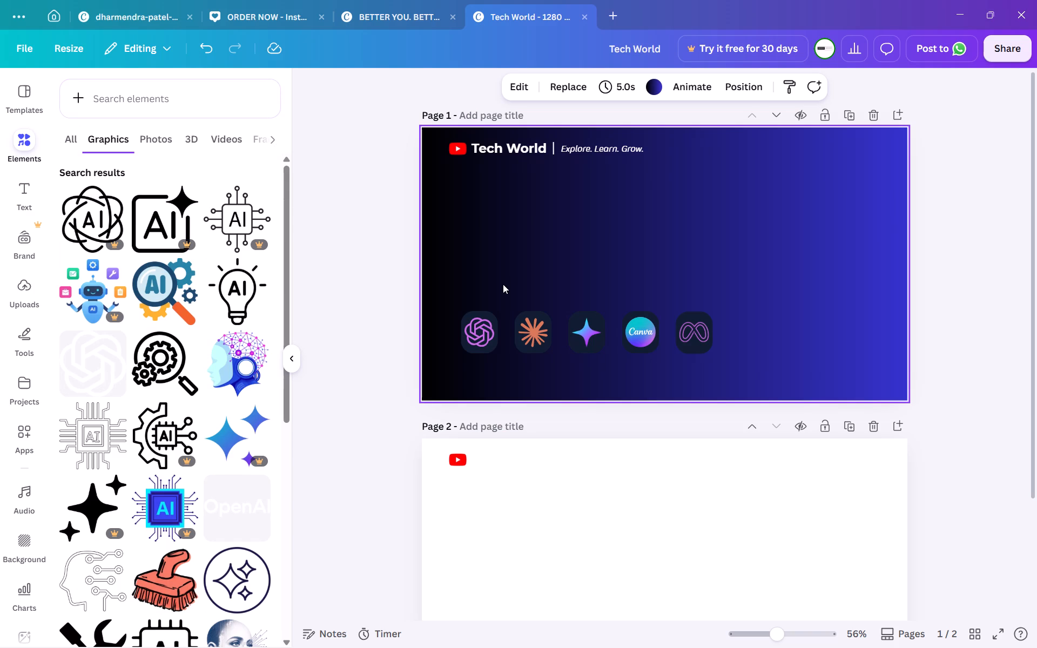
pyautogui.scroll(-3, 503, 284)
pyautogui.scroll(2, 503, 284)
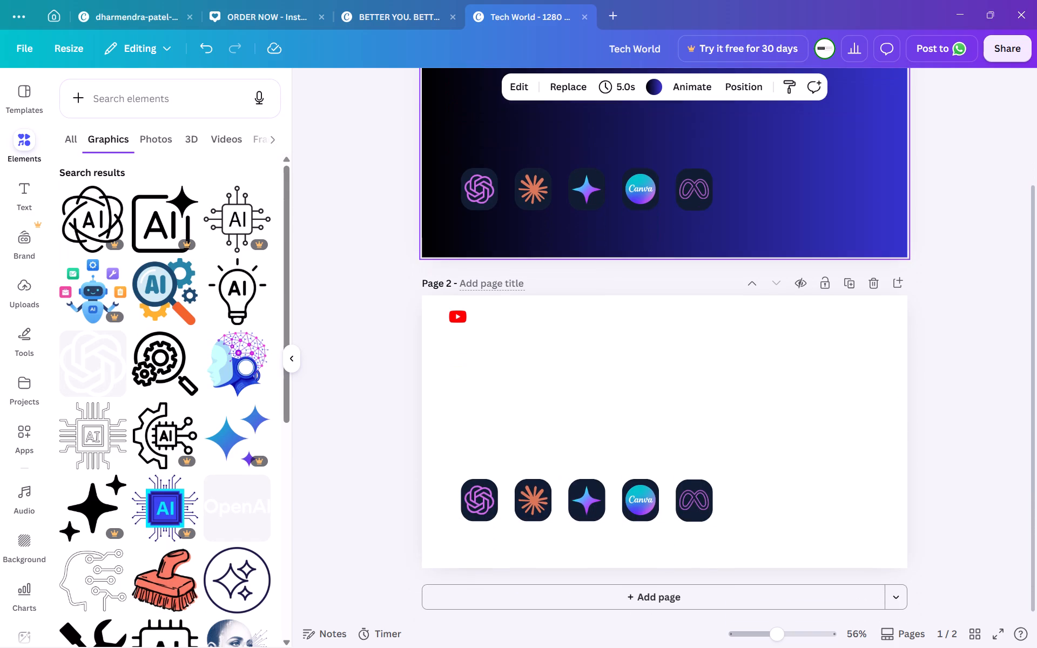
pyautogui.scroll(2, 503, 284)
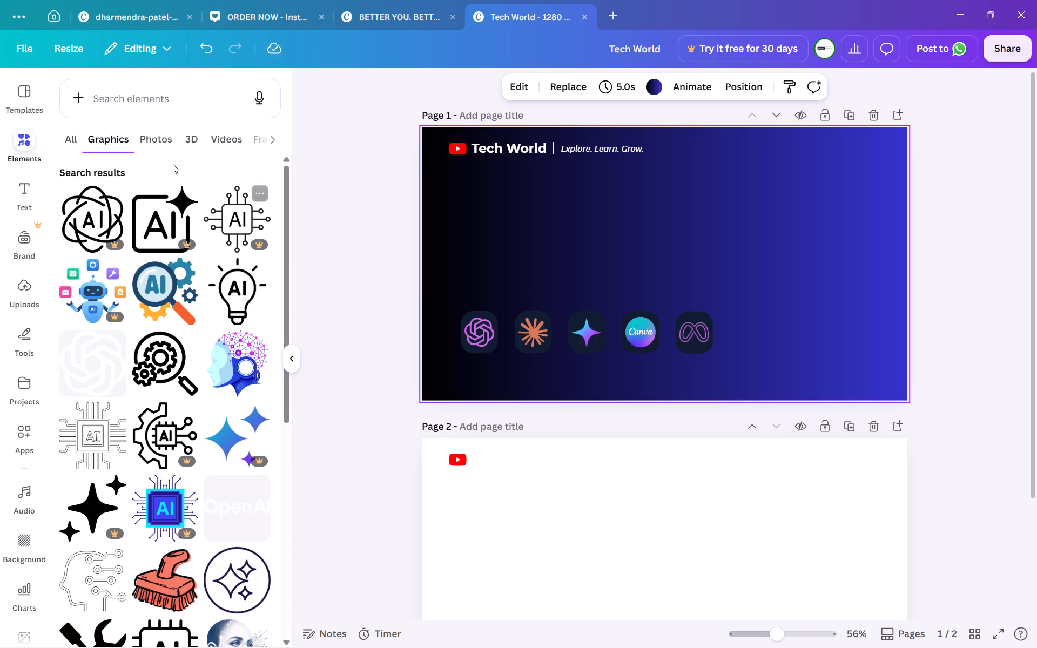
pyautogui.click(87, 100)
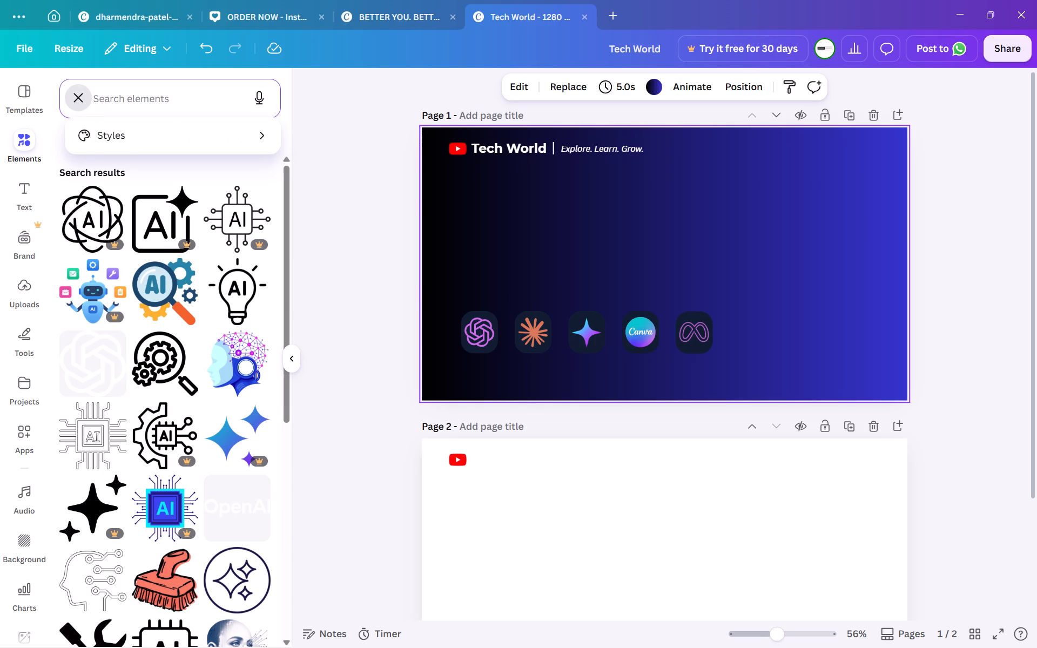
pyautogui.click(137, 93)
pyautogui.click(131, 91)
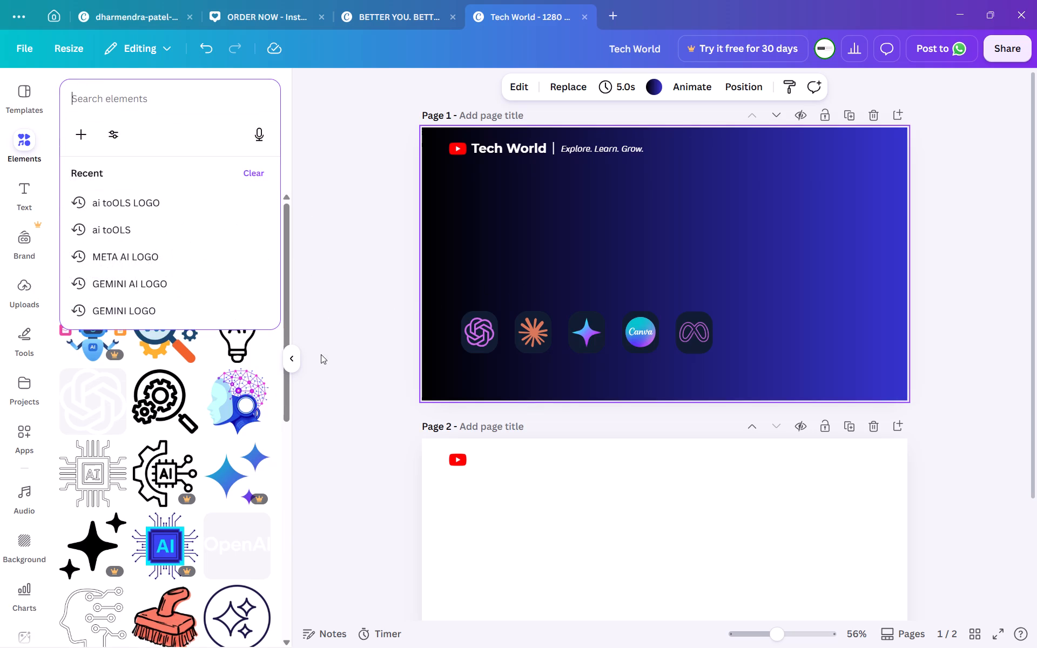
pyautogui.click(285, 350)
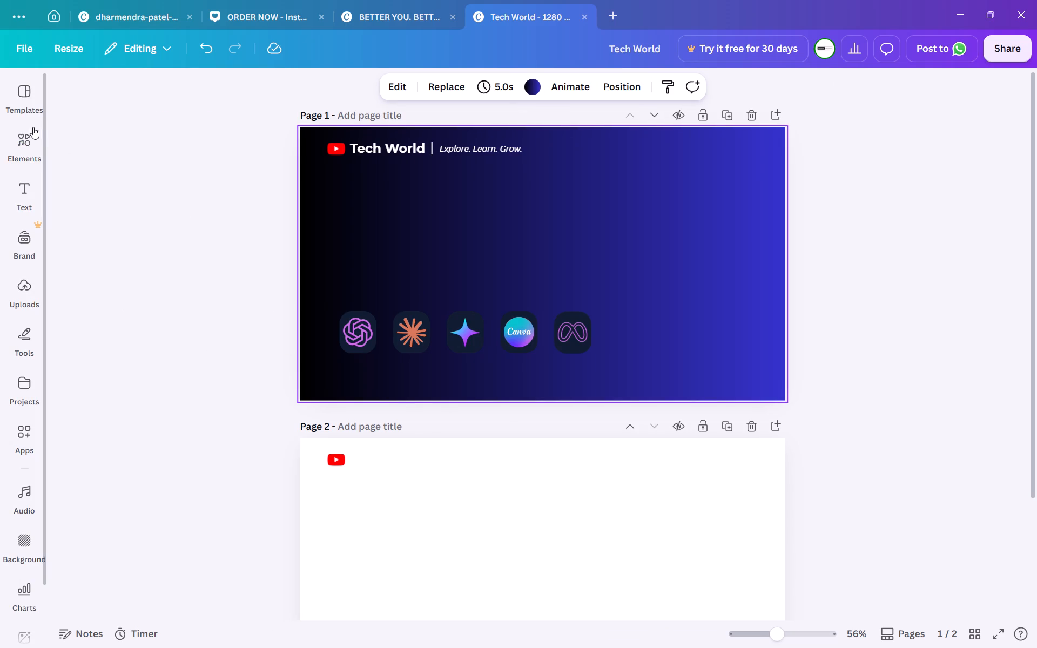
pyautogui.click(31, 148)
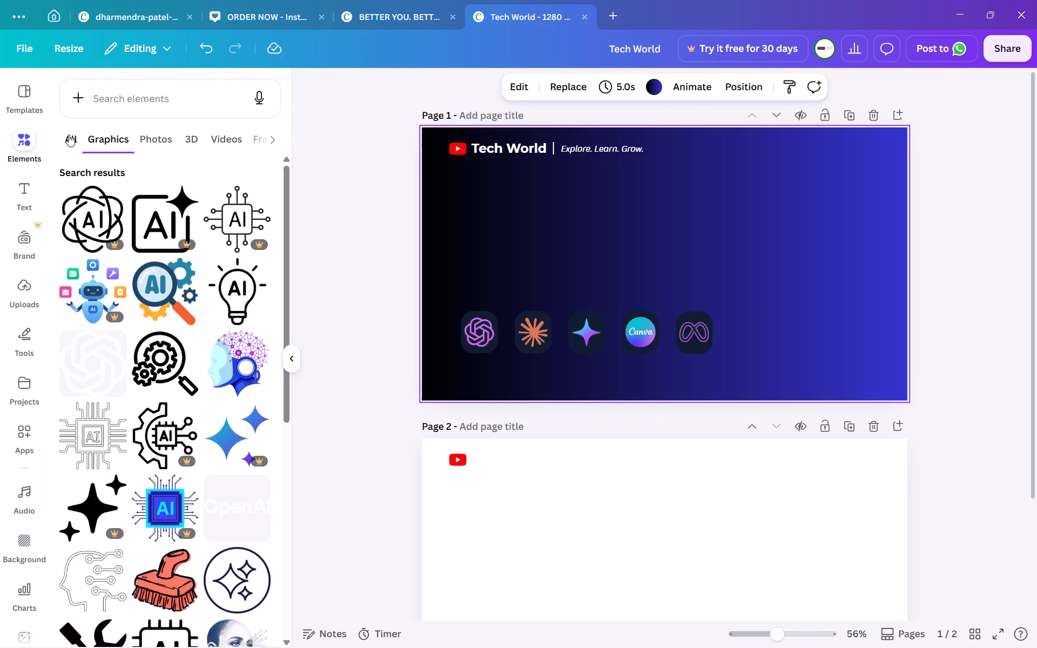
# Search the photo elements for "FUTURISTIC WHITE AI ROBOT" and look through the robot pictures.
pyautogui.click(69, 134)
pyautogui.click(145, 138)
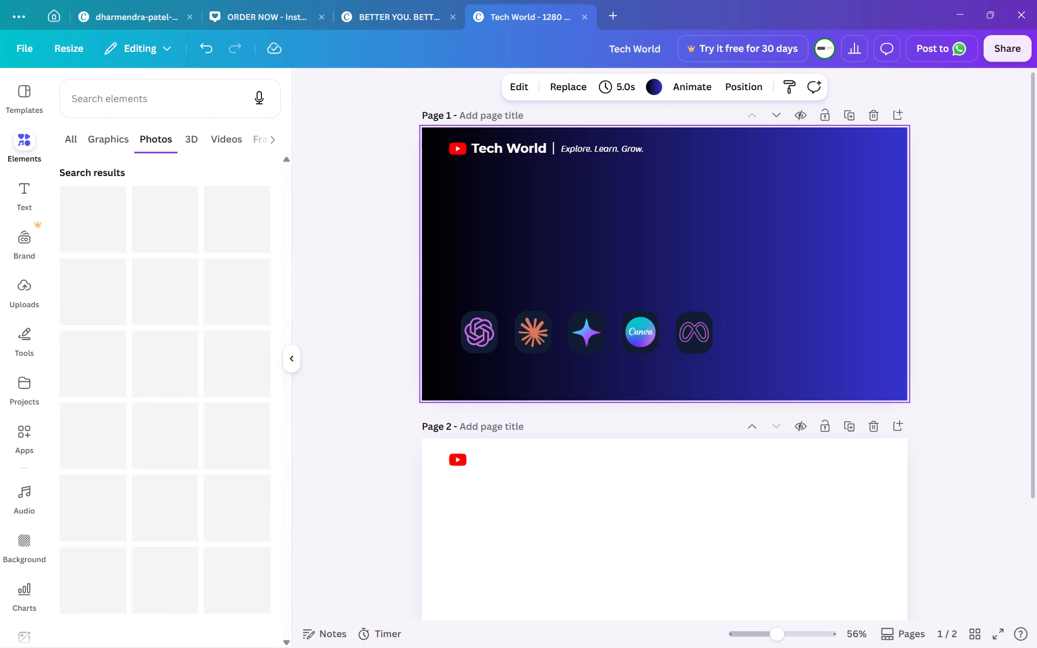
pyautogui.click(159, 100)
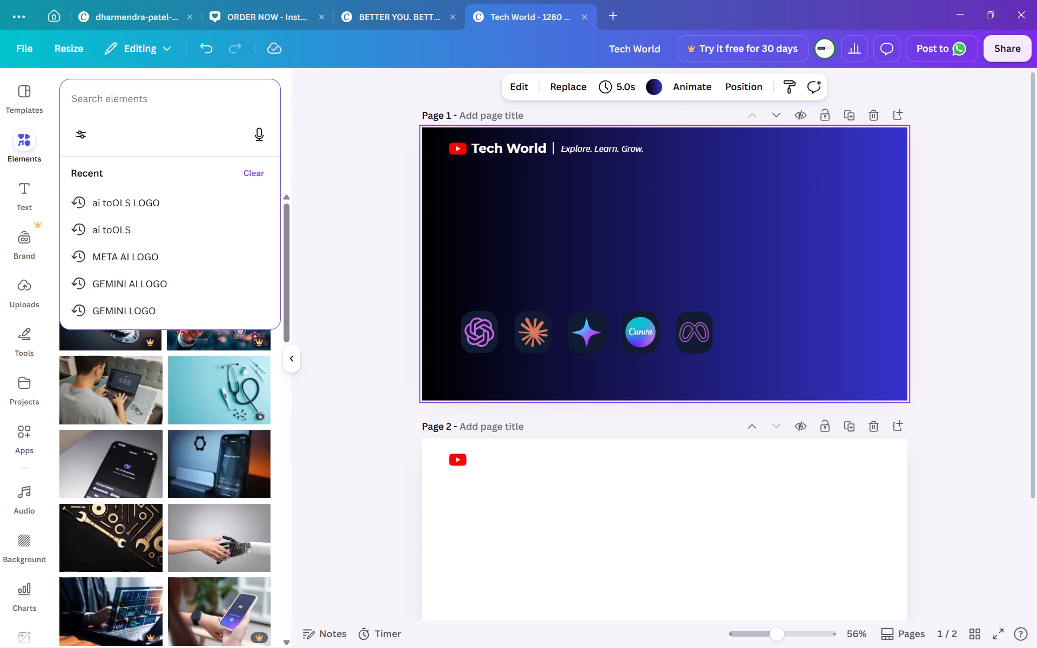
pyautogui.write('FUTURISTIC')
pyautogui.press('space')
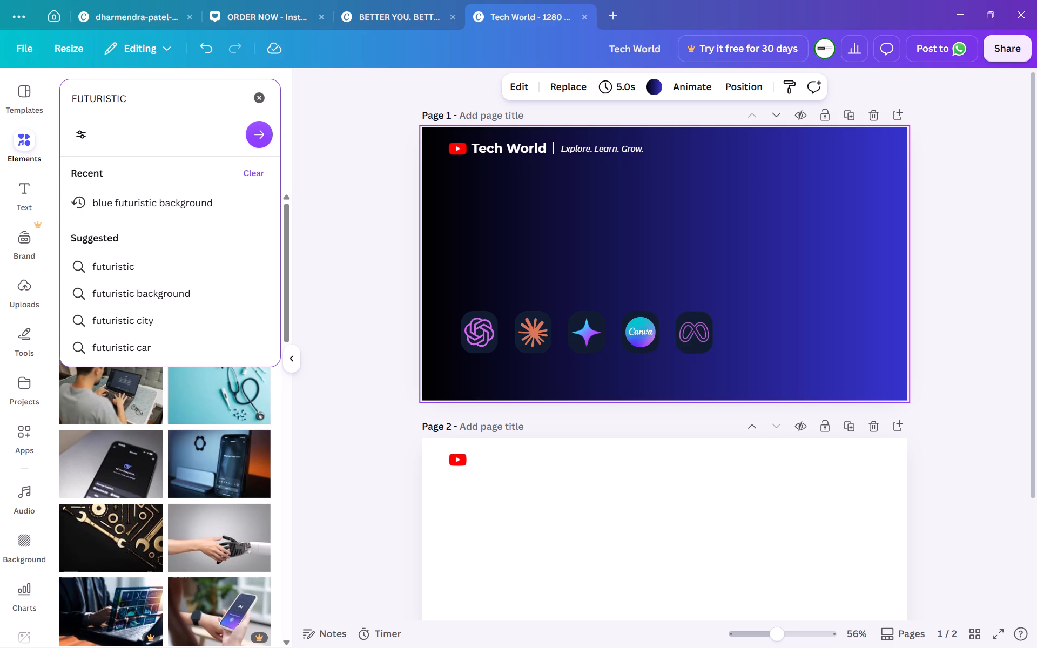
pyautogui.write('WHITE AI')
pyautogui.press('space')
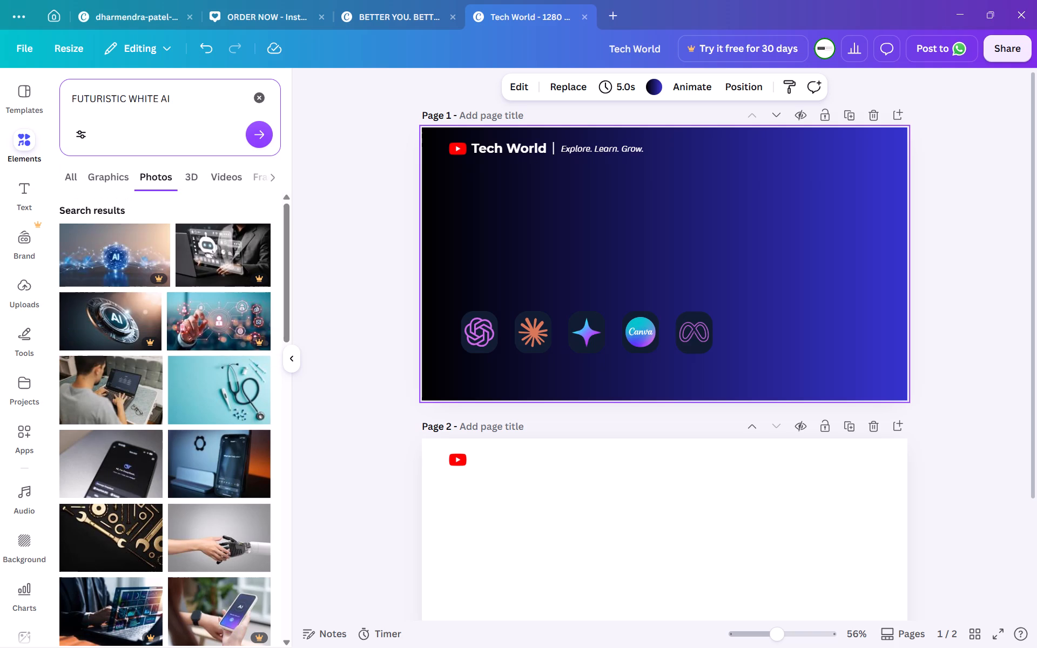
pyautogui.write('ROBOT')
pyautogui.press('Return')
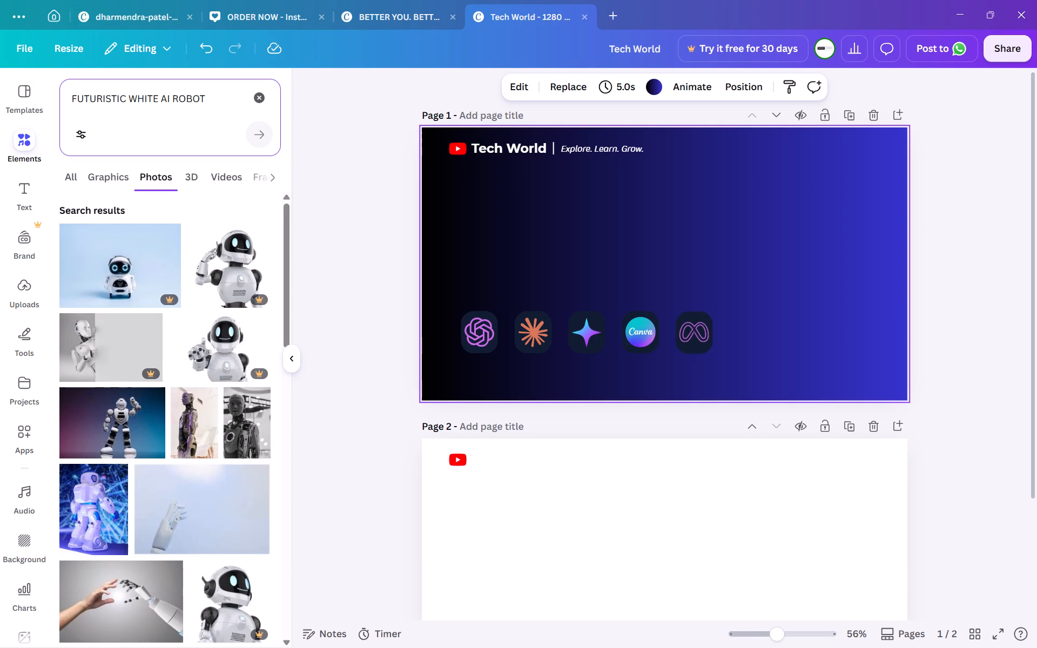
pyautogui.scroll(-4, 122, 366)
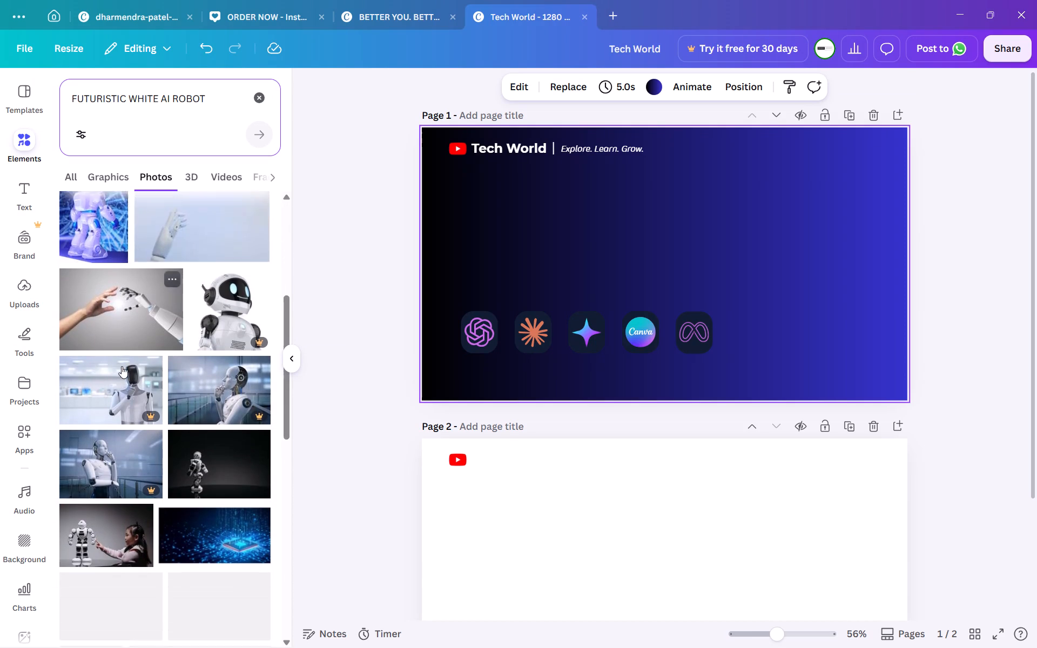
pyautogui.scroll(-3, 122, 366)
pyautogui.scroll(1, 122, 366)
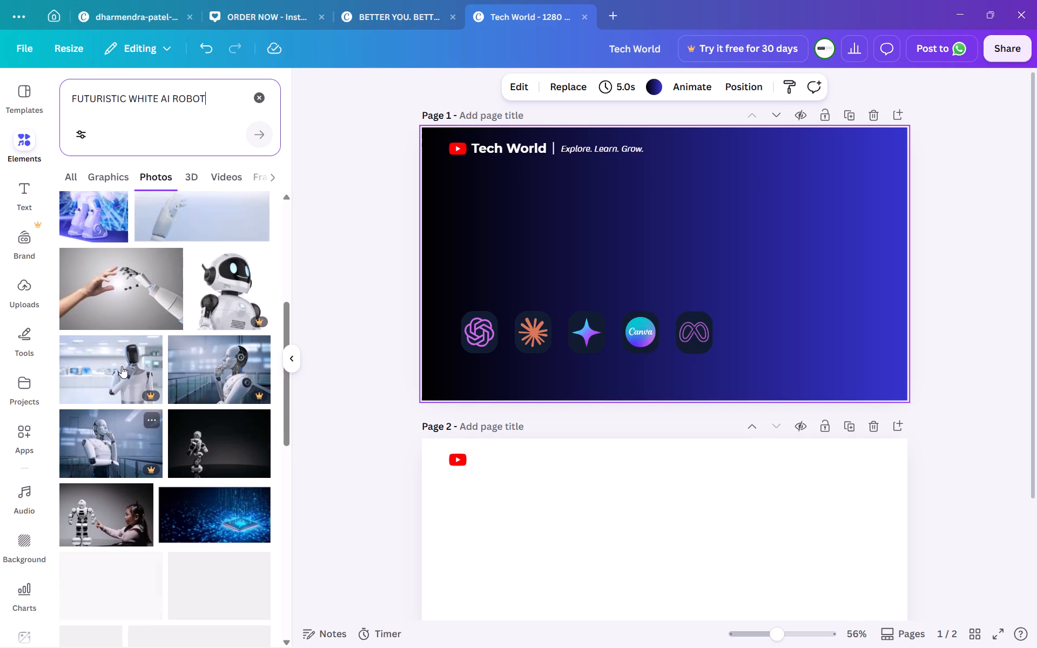
pyautogui.scroll(7, 122, 366)
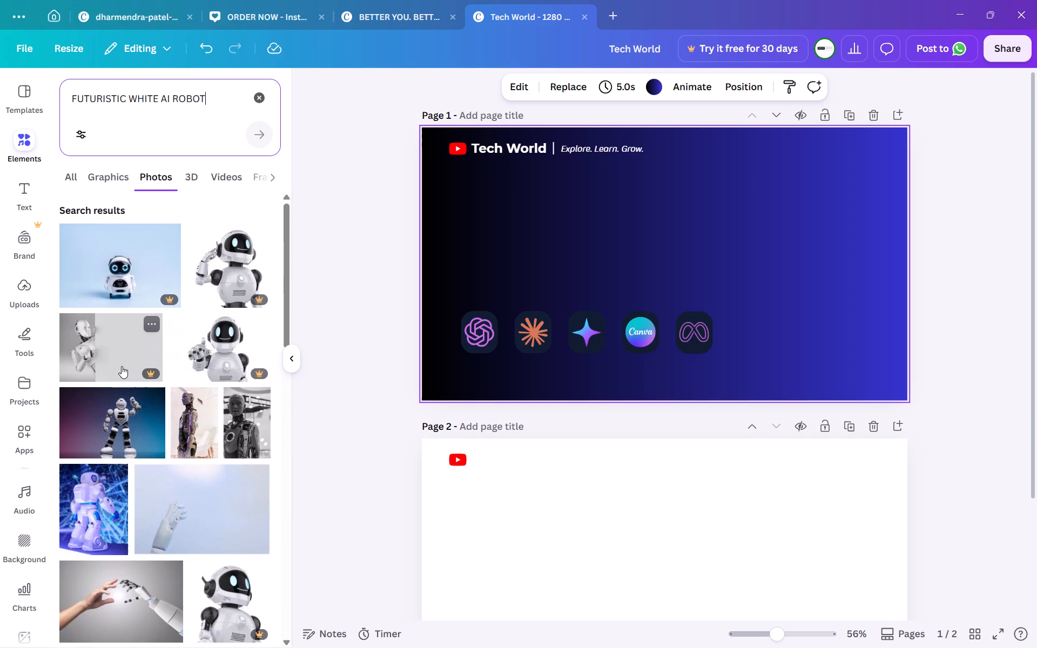
# Look through the robot photos found for "FUTURISTIC WHITE AI ROBOT" for one that suits page 1.
pyautogui.scroll(-4, 145, 323)
pyautogui.scroll(3, 145, 323)
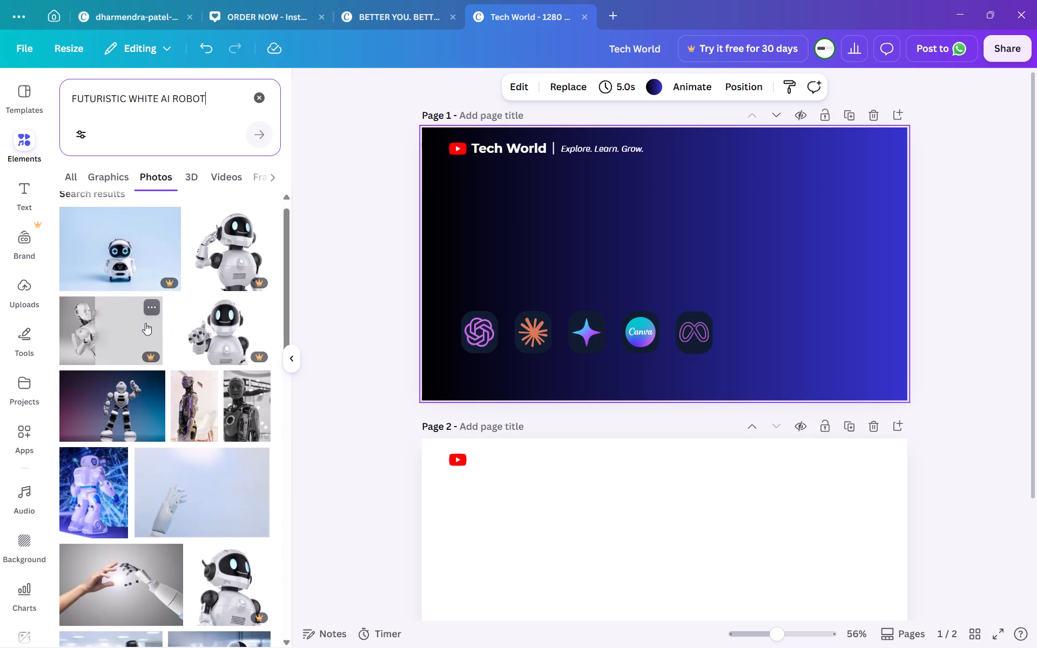
pyautogui.scroll(2, 145, 323)
pyautogui.scroll(-1, 109, 330)
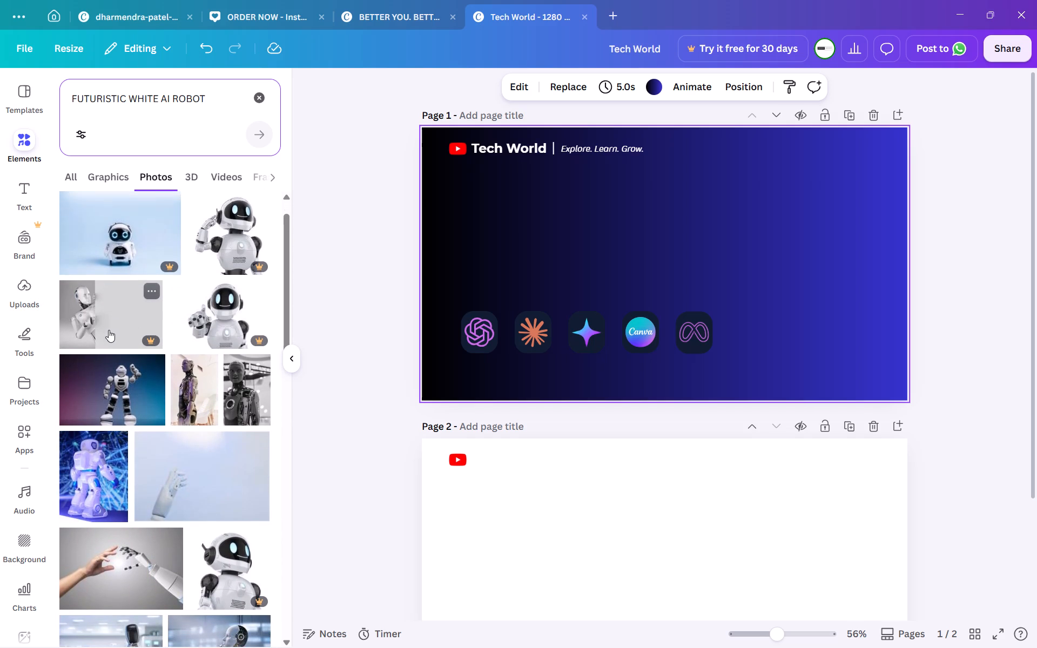
pyautogui.scroll(-4, 109, 330)
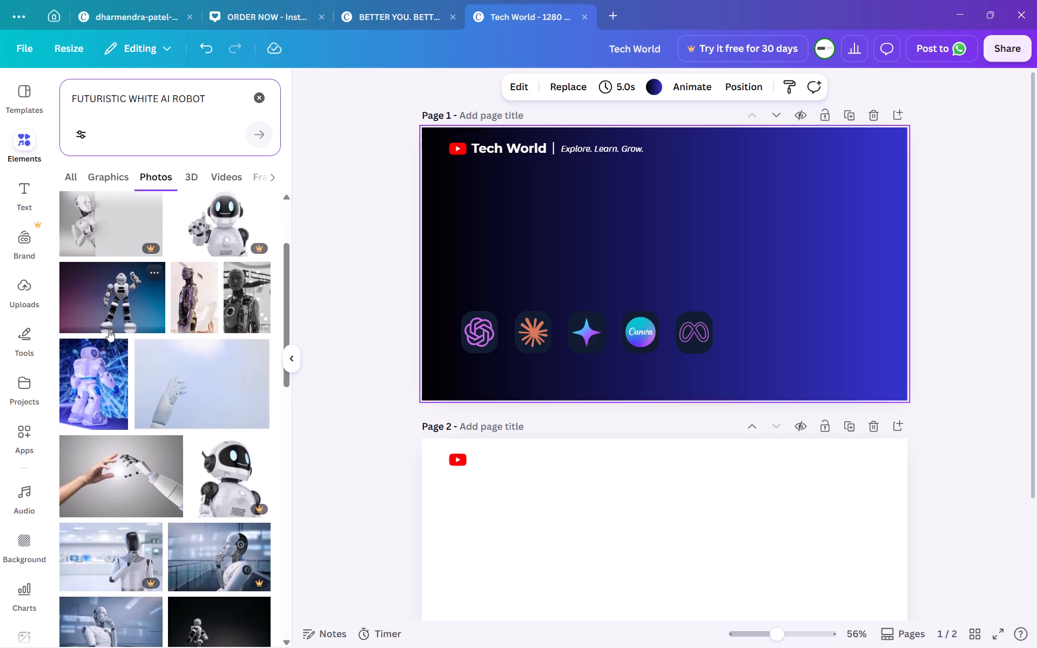
pyautogui.scroll(-4, 109, 330)
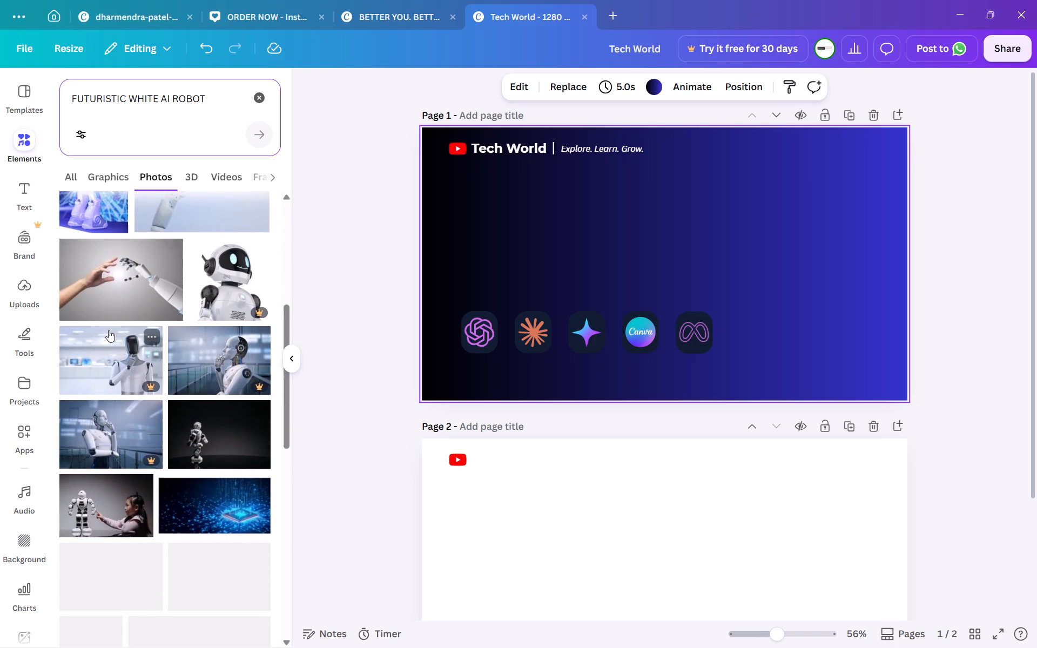
pyautogui.scroll(-2, 109, 330)
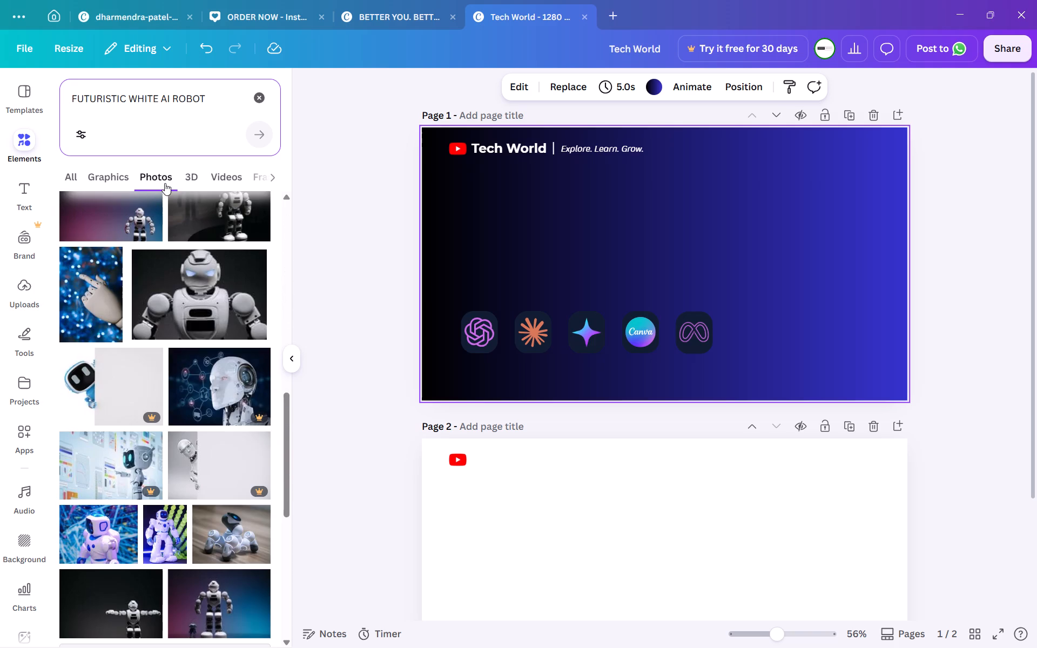
pyautogui.scroll(-3, 158, 333)
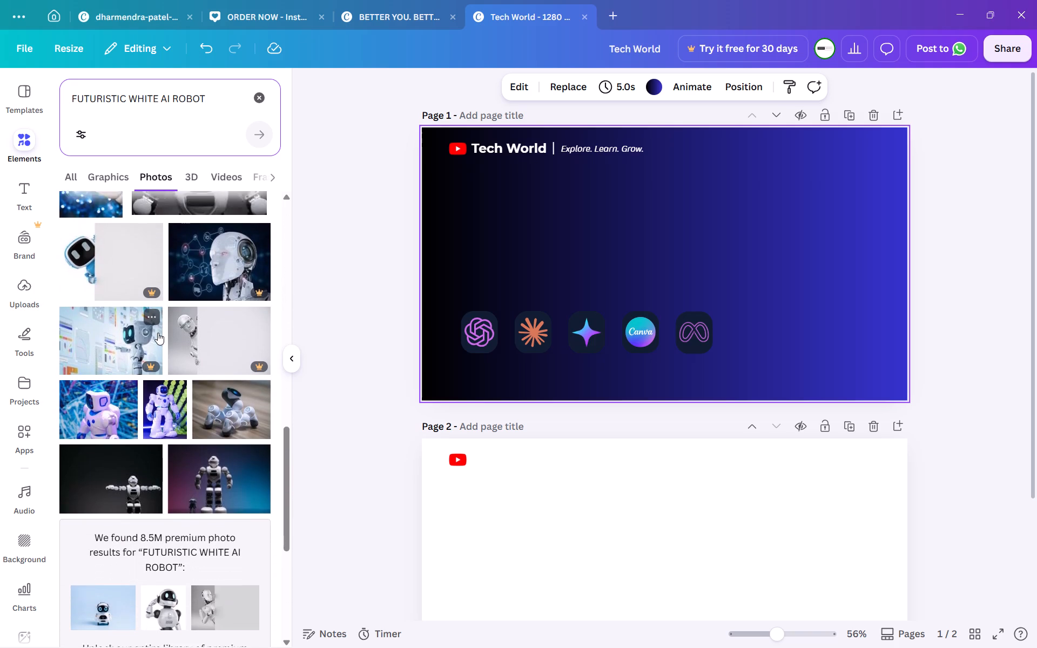
pyautogui.scroll(-2, 158, 333)
pyautogui.scroll(2, 158, 333)
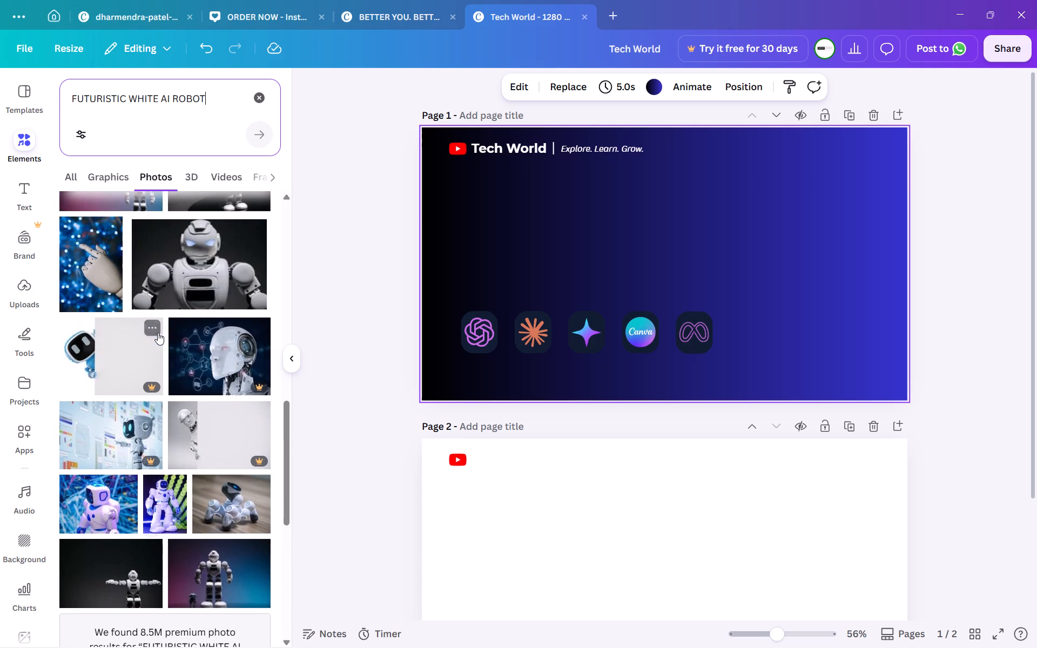
pyautogui.scroll(4, 158, 333)
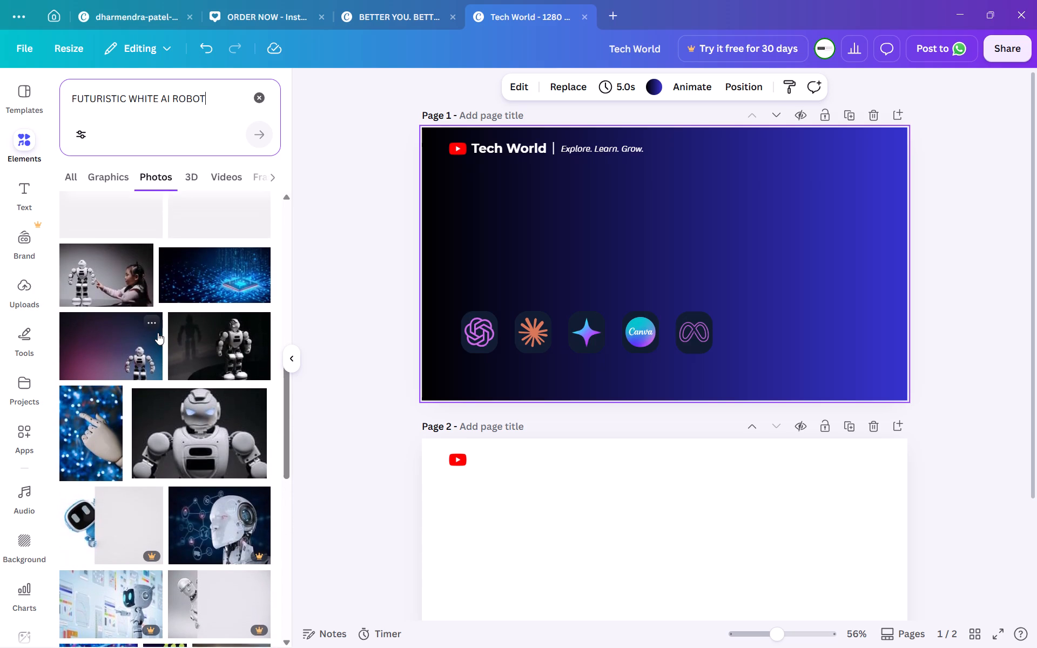
pyautogui.scroll(3, 158, 333)
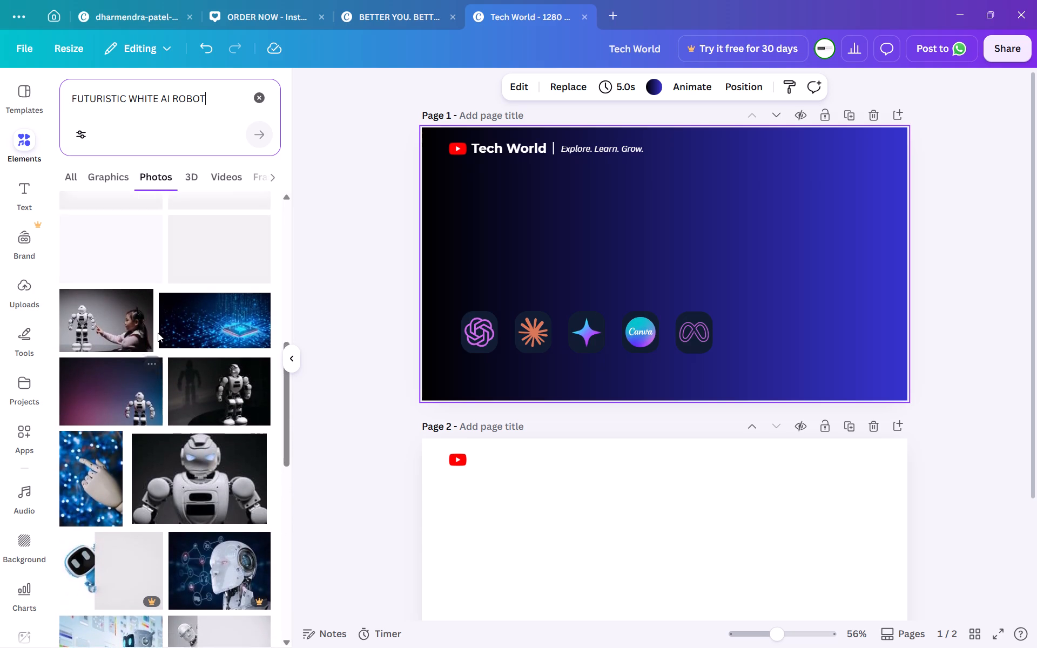
pyautogui.scroll(2, 158, 333)
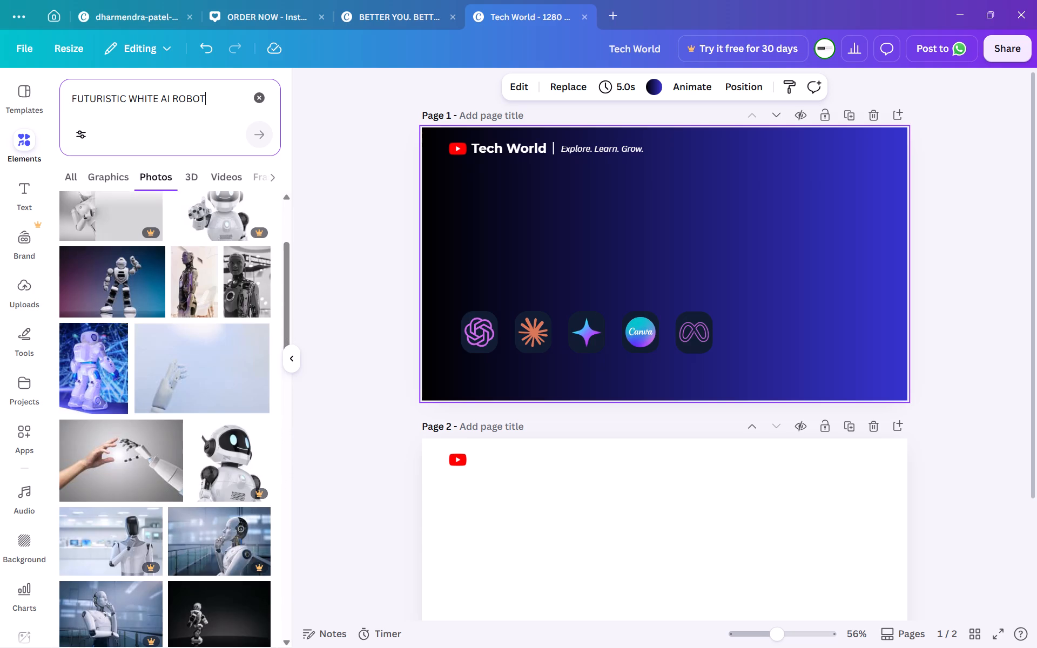
# Search the photo elements for "FUTURISTIC WHITE AI TOOLS WITH ROBOT" and look through the pictures.
pyautogui.click(208, 102)
pyautogui.press('BackSpace')
pyautogui.press('BackSpace')
pyautogui.press('BackSpace')
pyautogui.press('BackSpace')
pyautogui.press('BackSpace')
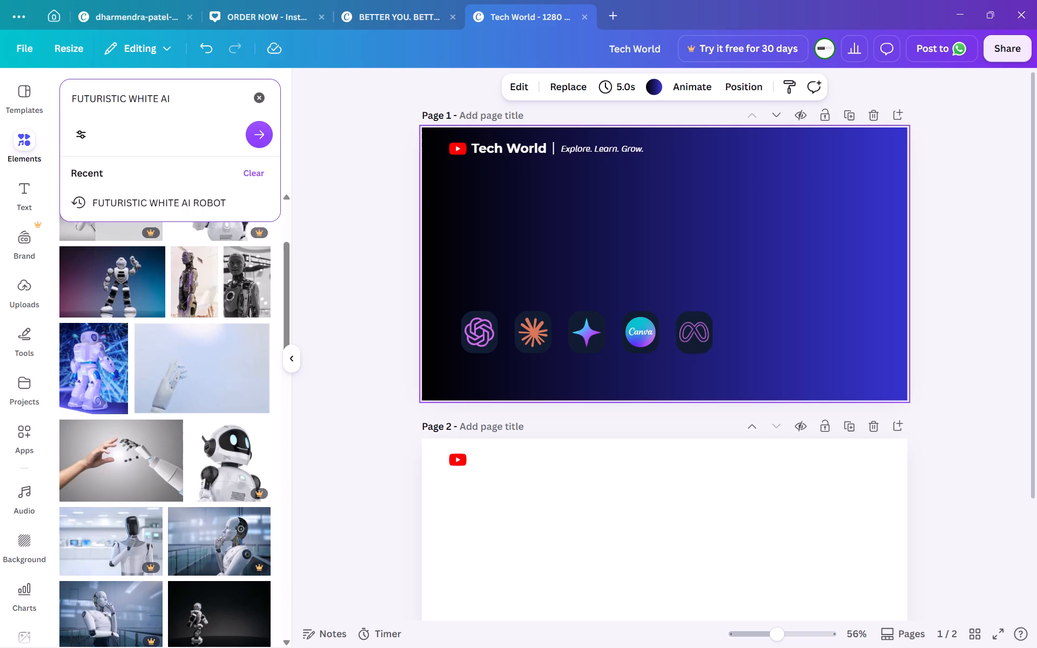
pyautogui.write('TOOLS WITH ROBOT')
pyautogui.press('Return')
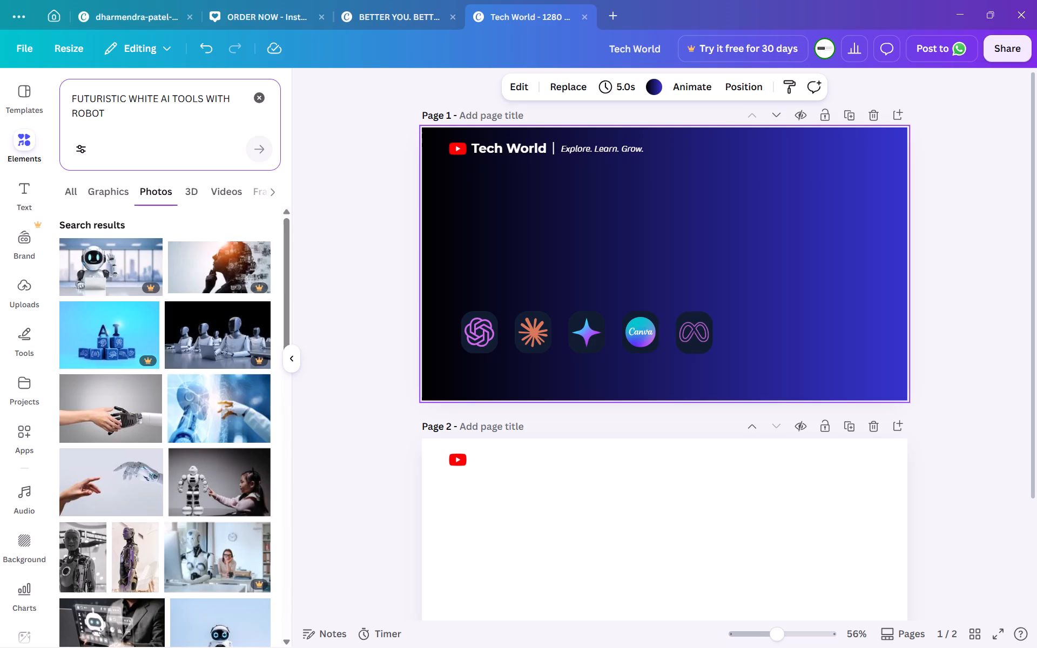
pyautogui.scroll(-1, 208, 102)
pyautogui.scroll(-4, 203, 369)
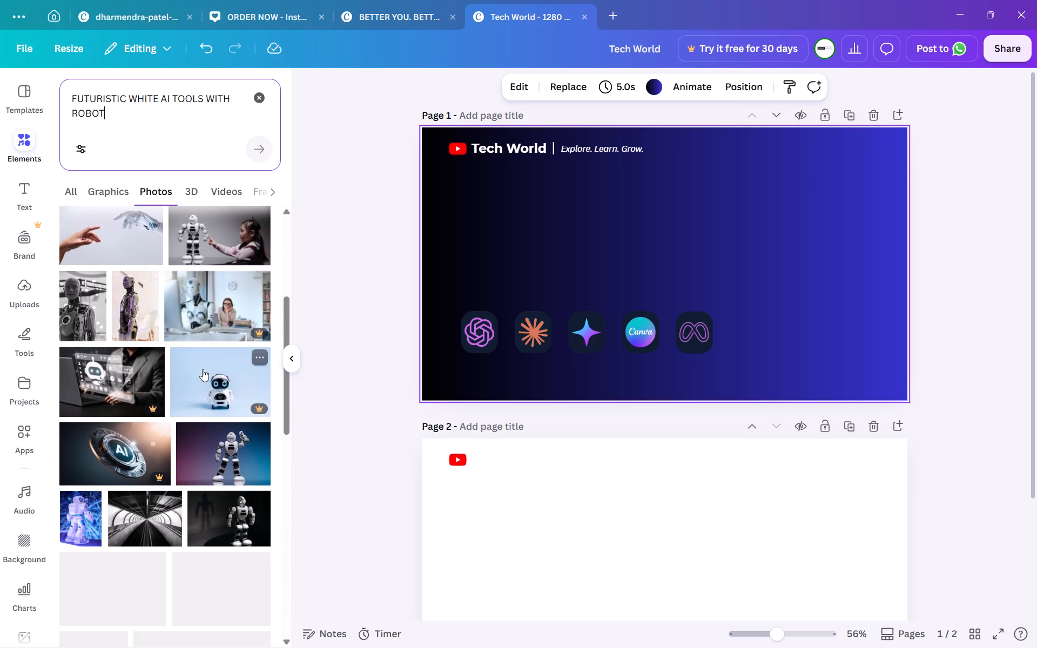
pyautogui.scroll(-3, 203, 369)
pyautogui.scroll(3, 203, 369)
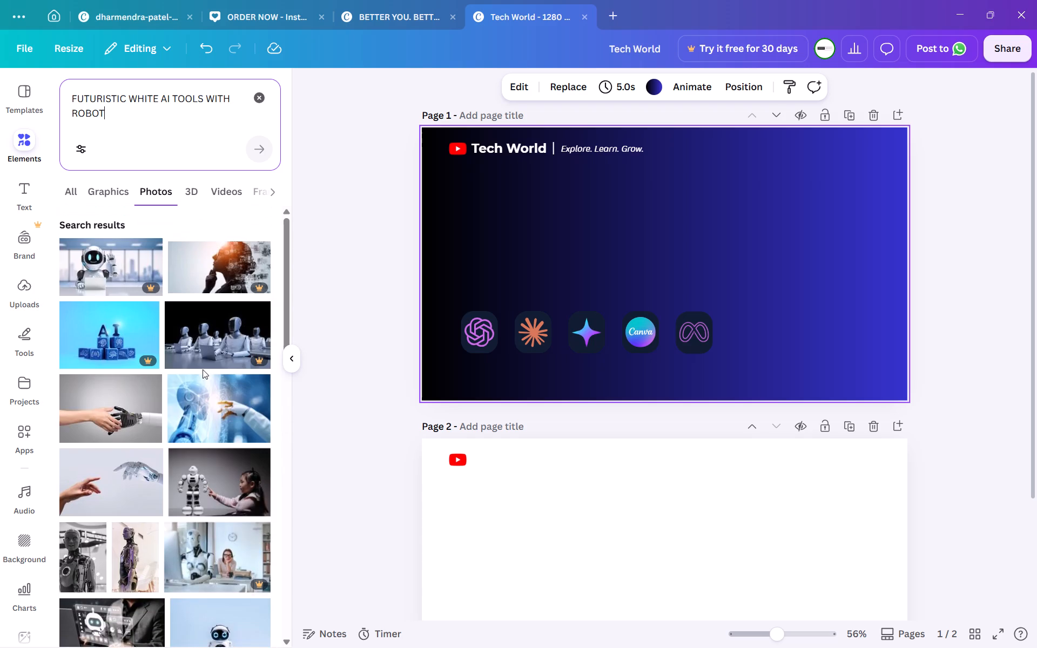
pyautogui.scroll(2, 203, 369)
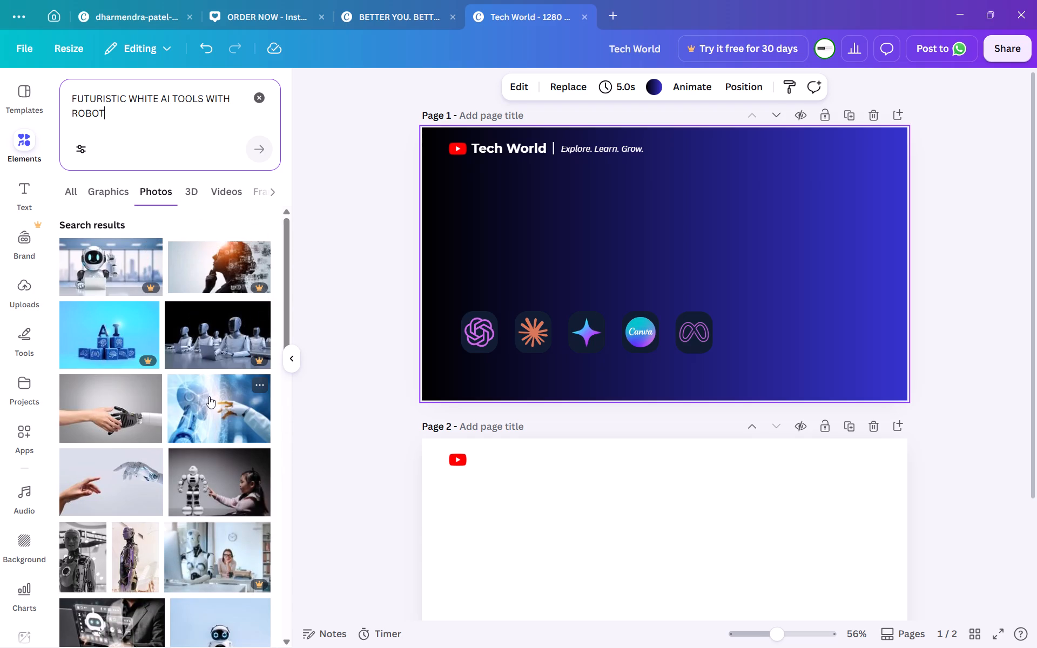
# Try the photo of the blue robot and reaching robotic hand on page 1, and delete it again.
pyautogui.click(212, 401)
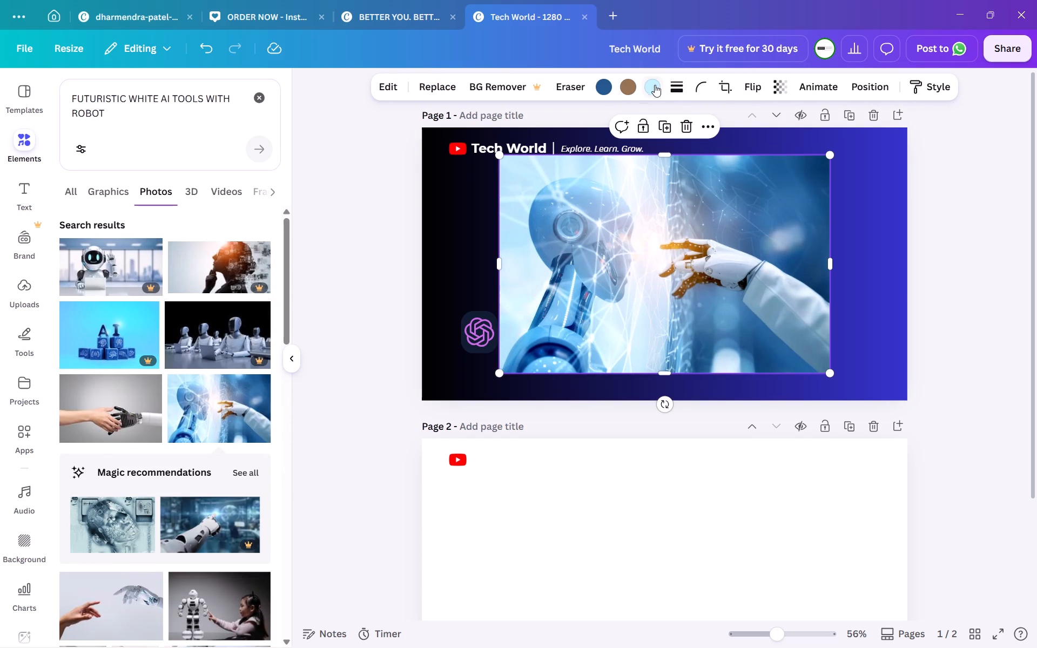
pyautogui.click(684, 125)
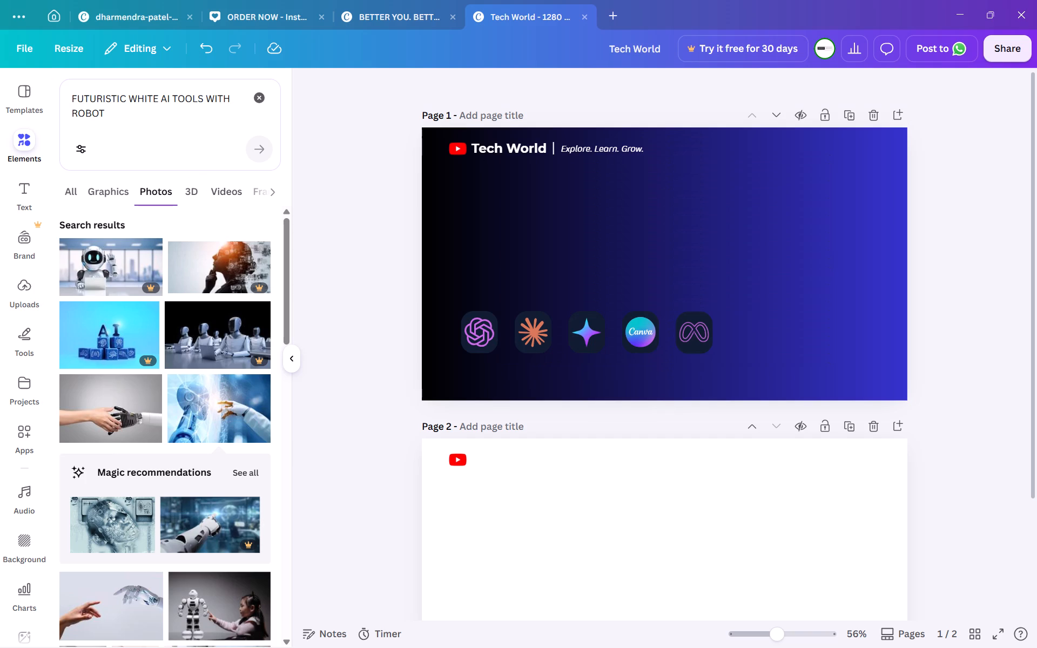
# Search the photo elements for "ROBOT SURROUNDED BY AI TOOLS".
pyautogui.moveTo(123, 117); pyautogui.dragTo(184, 103)
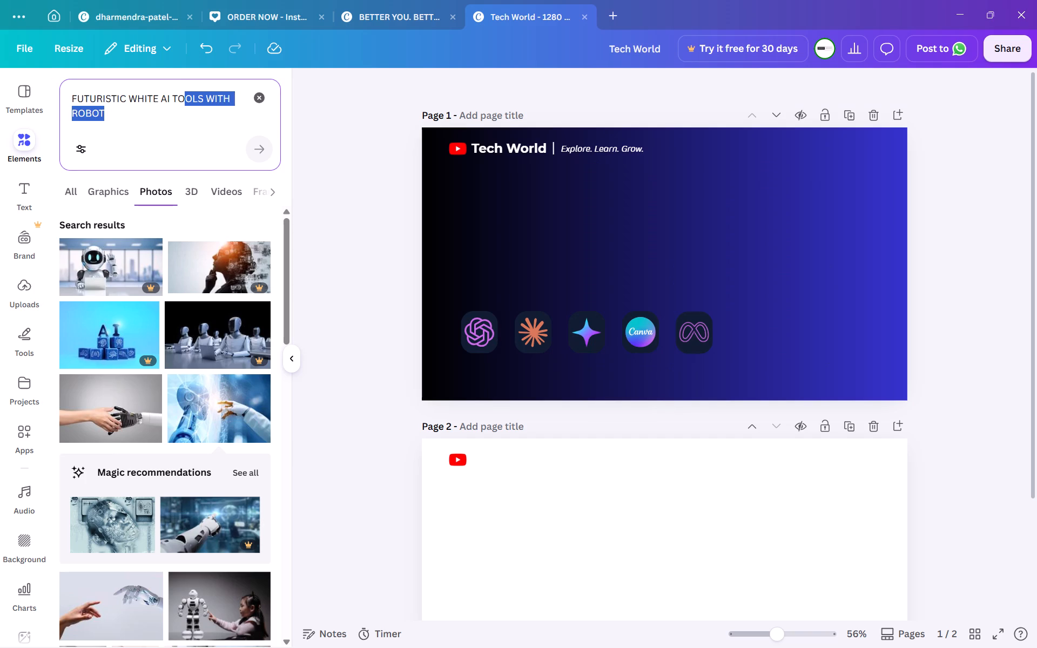
pyautogui.moveTo(184, 103); pyautogui.dragTo(172, 102)
pyautogui.write('RO')
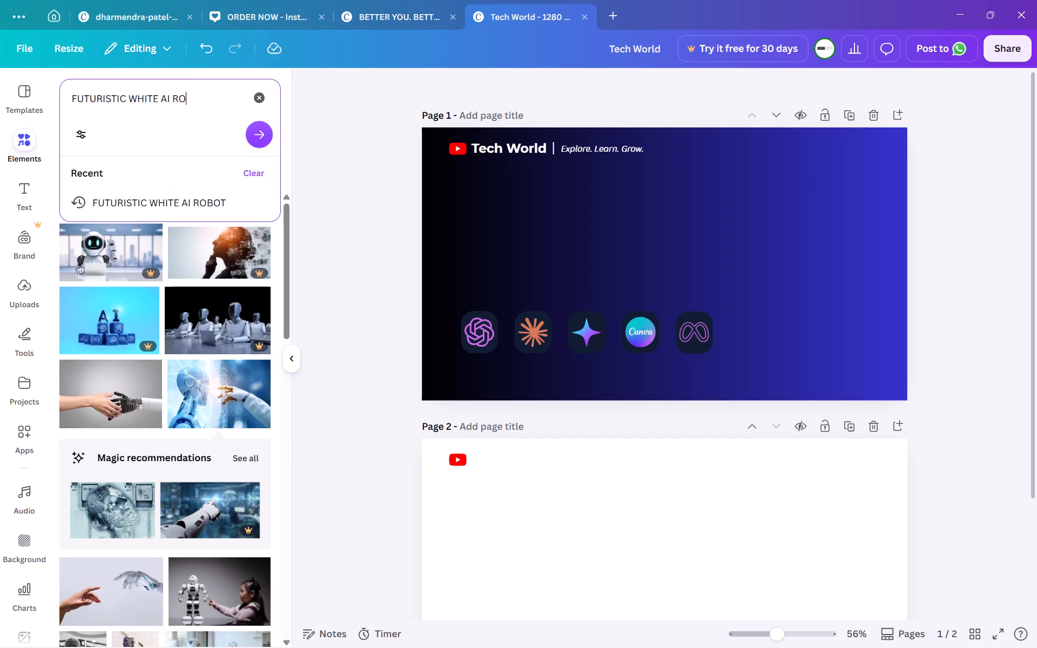
pyautogui.press('BackSpace')
pyautogui.press('BackSpace')
pyautogui.press('BackSpace')
pyautogui.press('BackSpace')
pyautogui.press('BackSpace')
pyautogui.press('BackSpace')
pyautogui.press('BackSpace')
pyautogui.press('BackSpace')
pyautogui.press('BackSpace')
pyautogui.press('BackSpace')
pyautogui.press('BackSpace')
pyautogui.press('BackSpace')
pyautogui.press('BackSpace')
pyautogui.press('BackSpace')
pyautogui.press('BackSpace')
pyautogui.press('BackSpace')
pyautogui.press('BackSpace')
pyautogui.press('BackSpace')
pyautogui.press('BackSpace')
pyautogui.press('BackSpace')
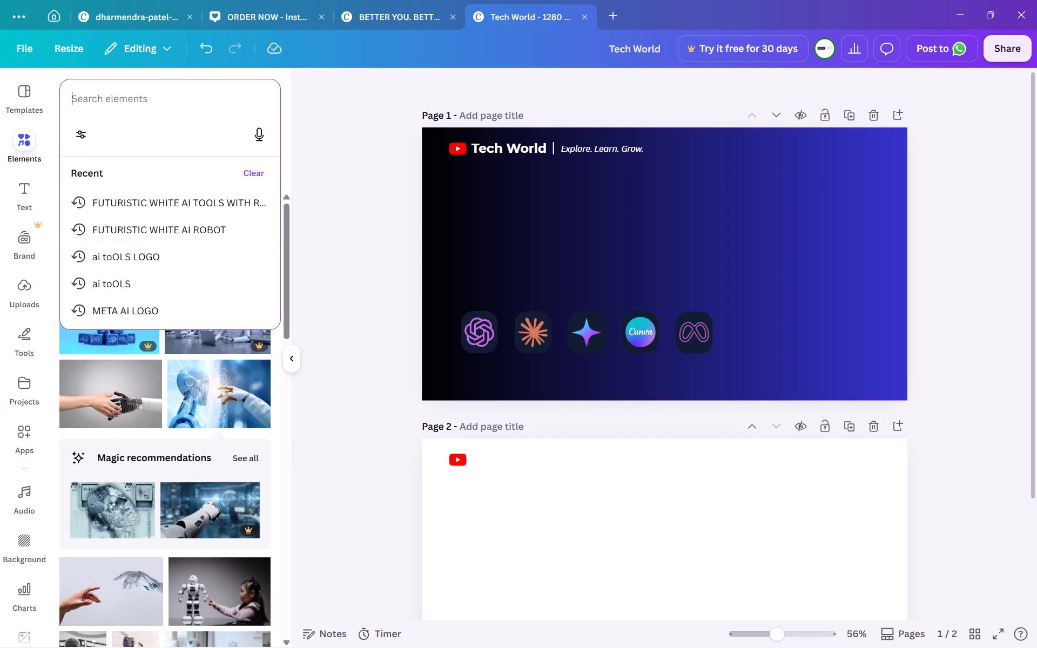
pyautogui.write('ROBOT SURROUNDED BY')
pyautogui.press('space')
pyautogui.write('AI TOOLS')
pyautogui.press('Return')
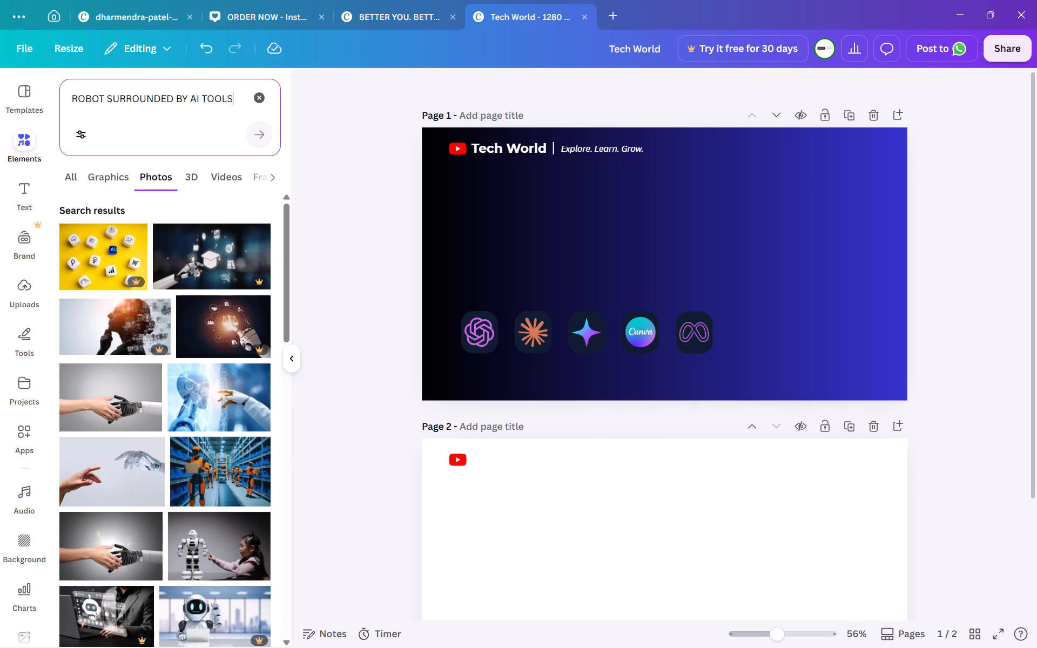
# Look through the photos found for "ROBOT SURROUNDED BY AI TOOLS" for a suitable robot picture.
pyautogui.scroll(-3, 178, 408)
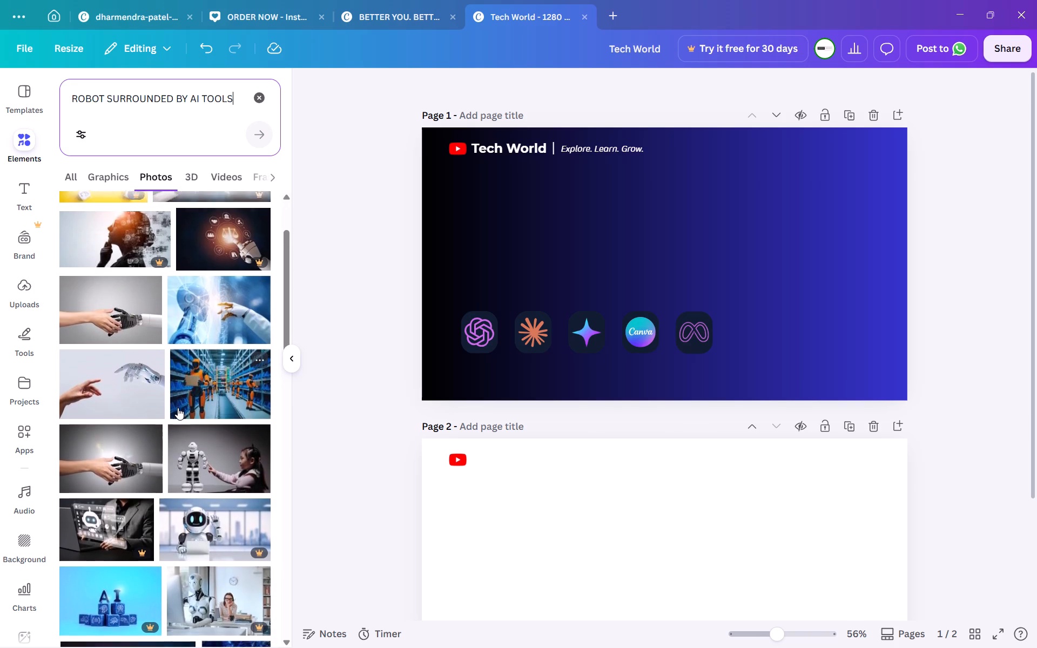
pyautogui.scroll(-2, 178, 408)
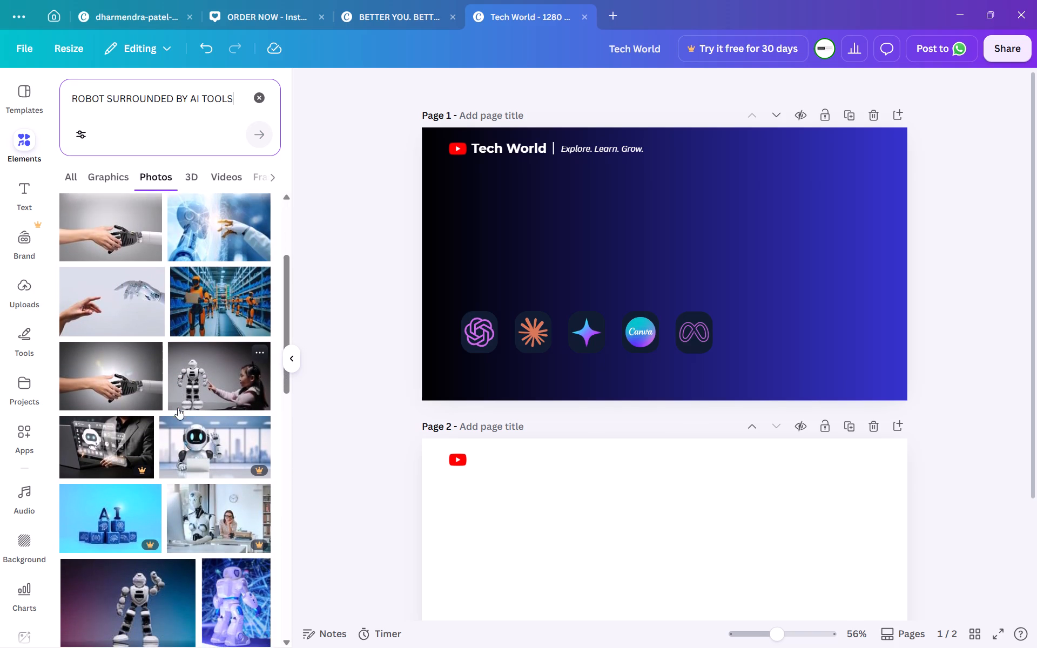
pyautogui.scroll(-4, 178, 408)
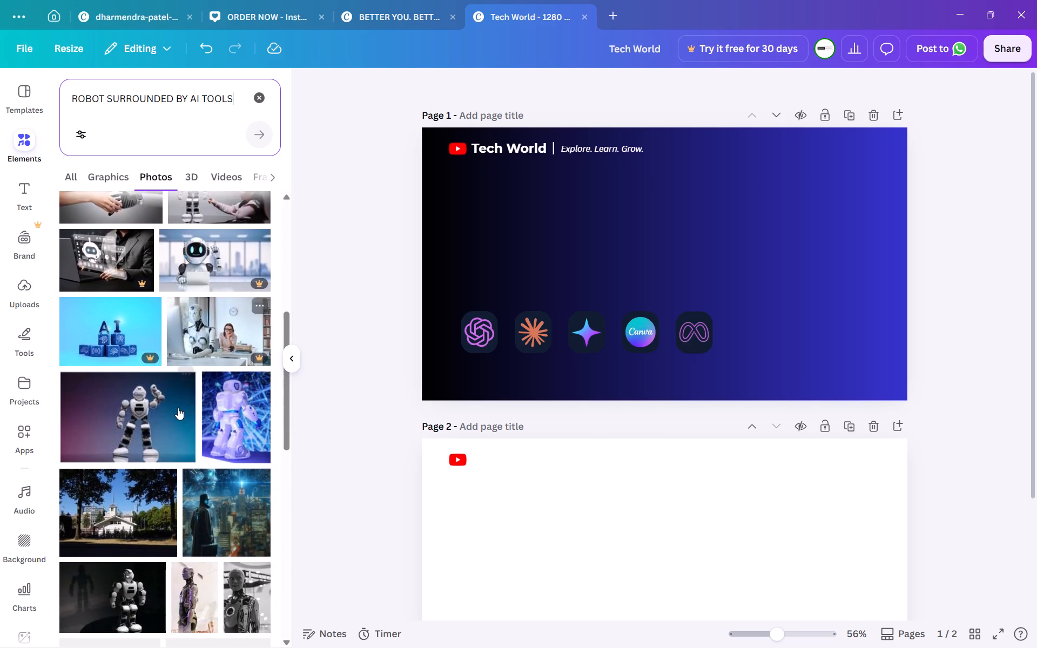
pyautogui.scroll(3, 178, 408)
pyautogui.scroll(-2, 178, 408)
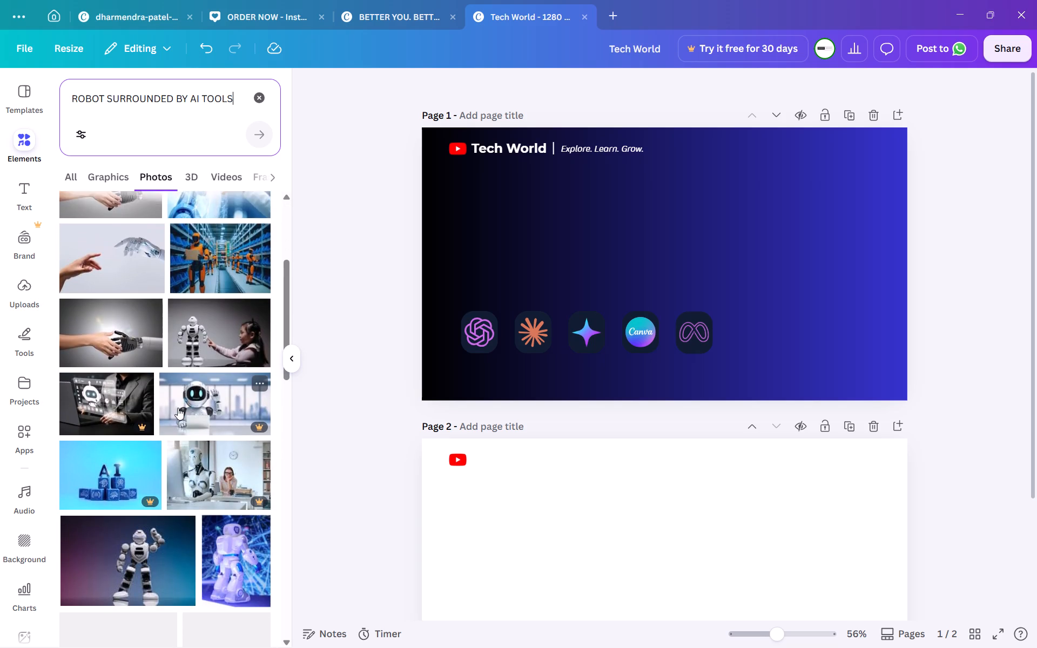
pyautogui.scroll(1, 178, 408)
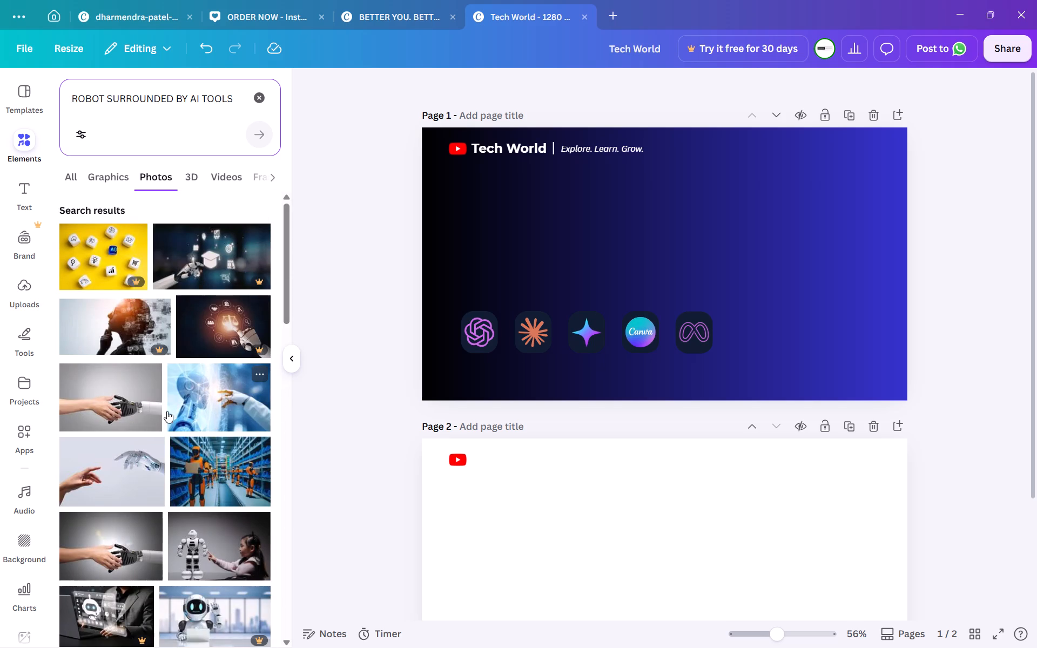
pyautogui.scroll(-3, 205, 276)
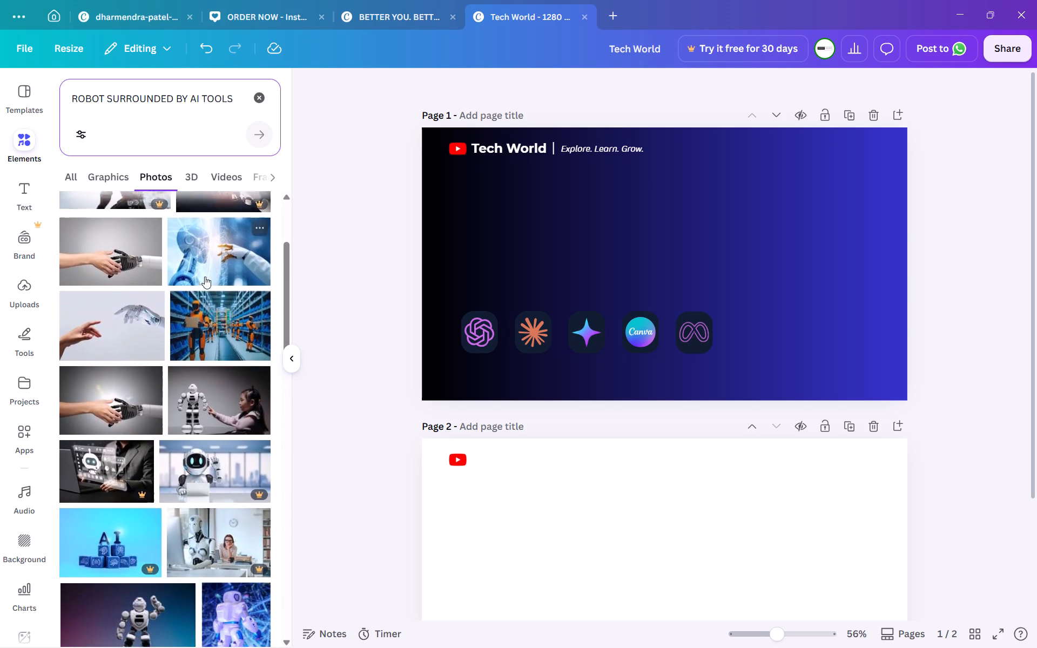
pyautogui.scroll(-3, 205, 276)
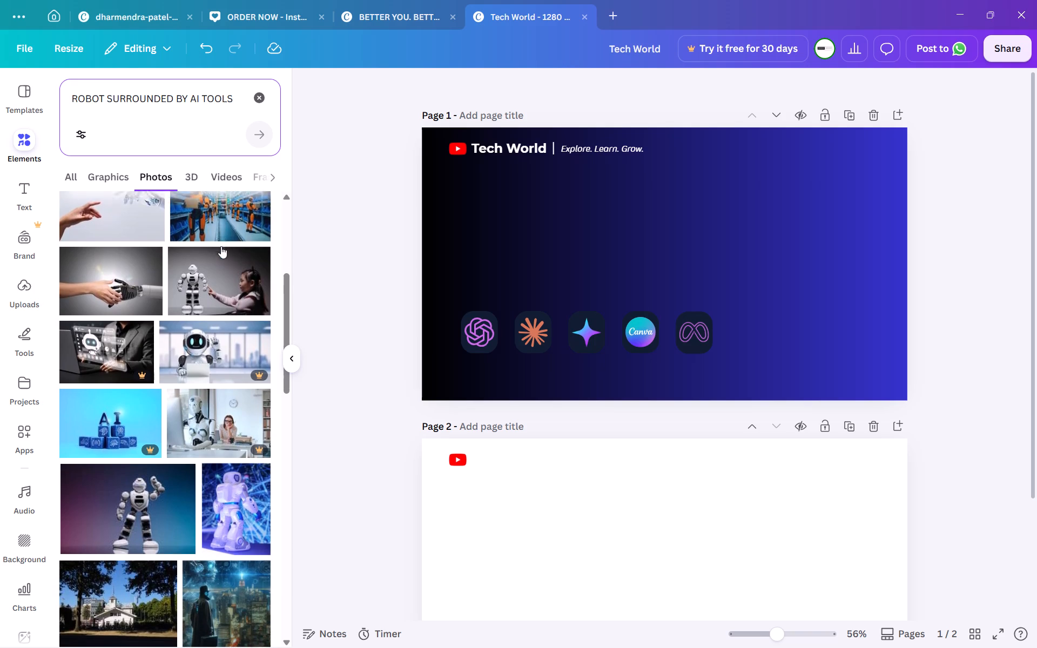
pyautogui.scroll(-4, 221, 246)
pyautogui.scroll(2, 221, 246)
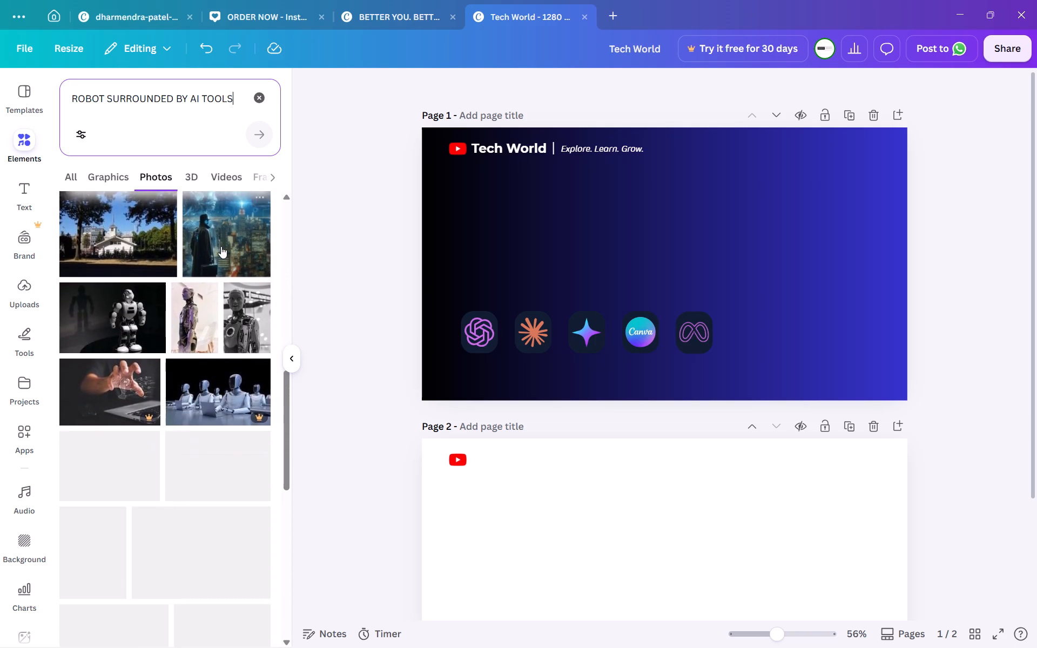
pyautogui.scroll(4, 221, 246)
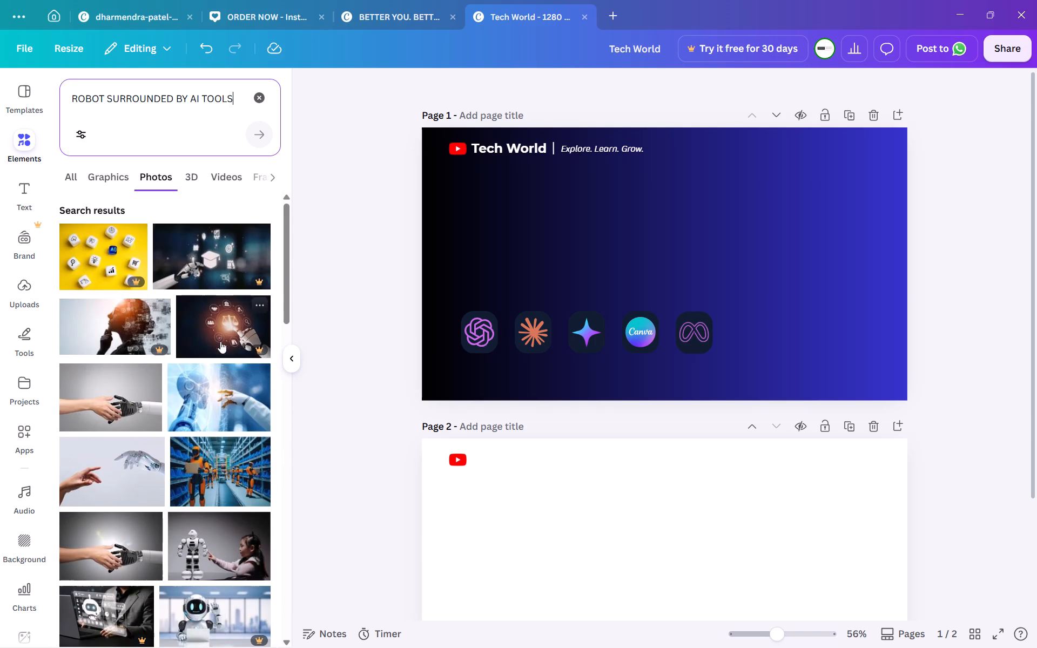
# Add the photo of the blue robot and reaching robotic hand to page 1 and move it to the page's right half, overlapping the edge.
pyautogui.click(230, 414)
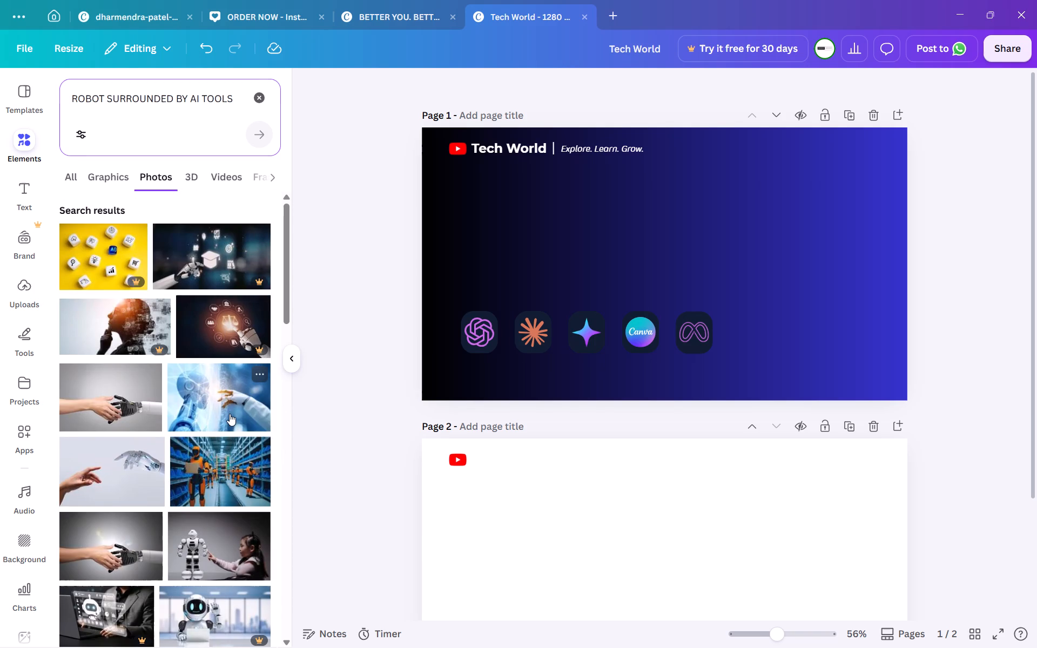
pyautogui.click(612, 313)
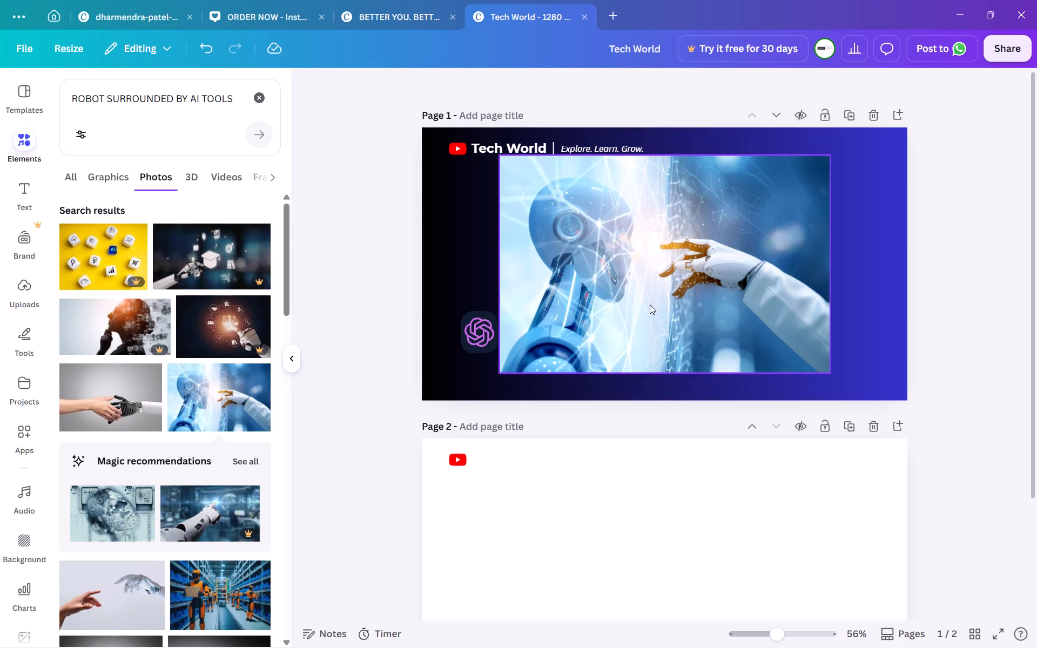
pyautogui.moveTo(693, 297); pyautogui.dragTo(858, 295)
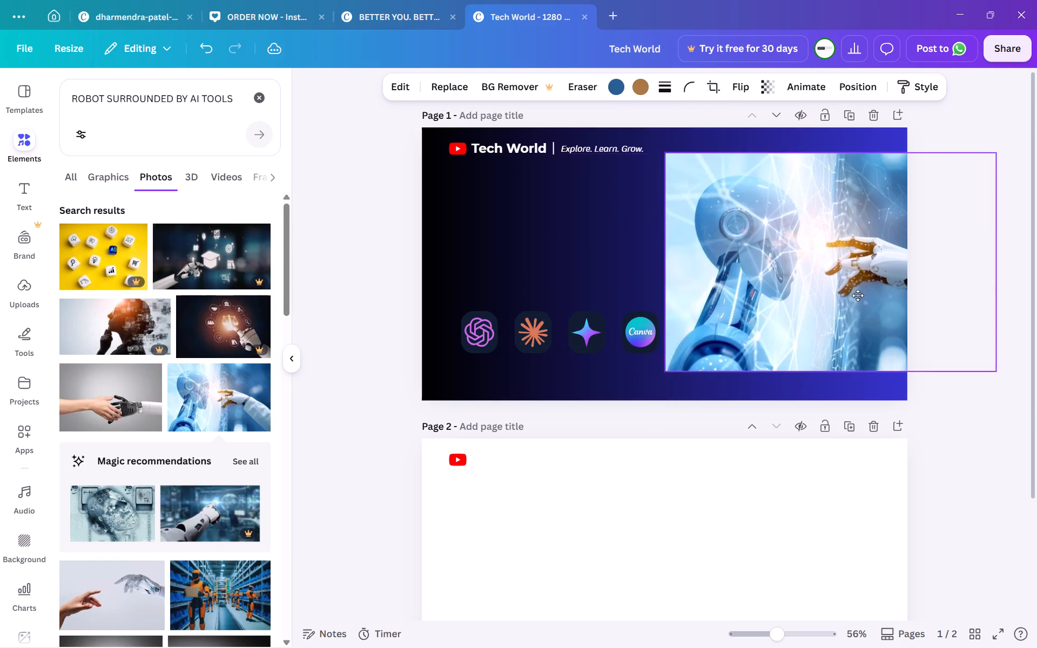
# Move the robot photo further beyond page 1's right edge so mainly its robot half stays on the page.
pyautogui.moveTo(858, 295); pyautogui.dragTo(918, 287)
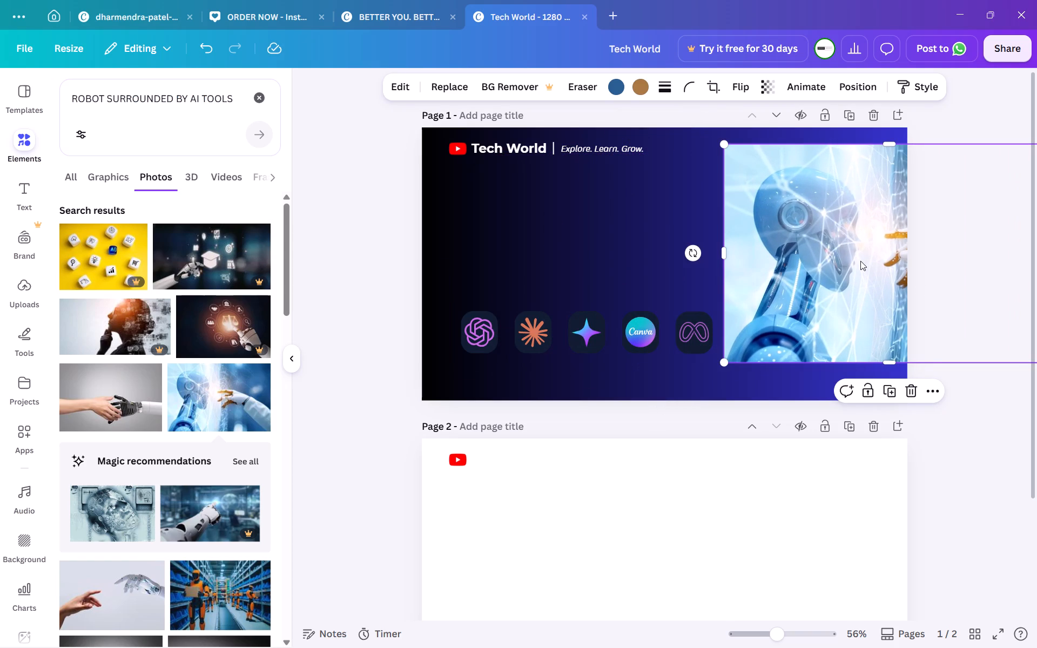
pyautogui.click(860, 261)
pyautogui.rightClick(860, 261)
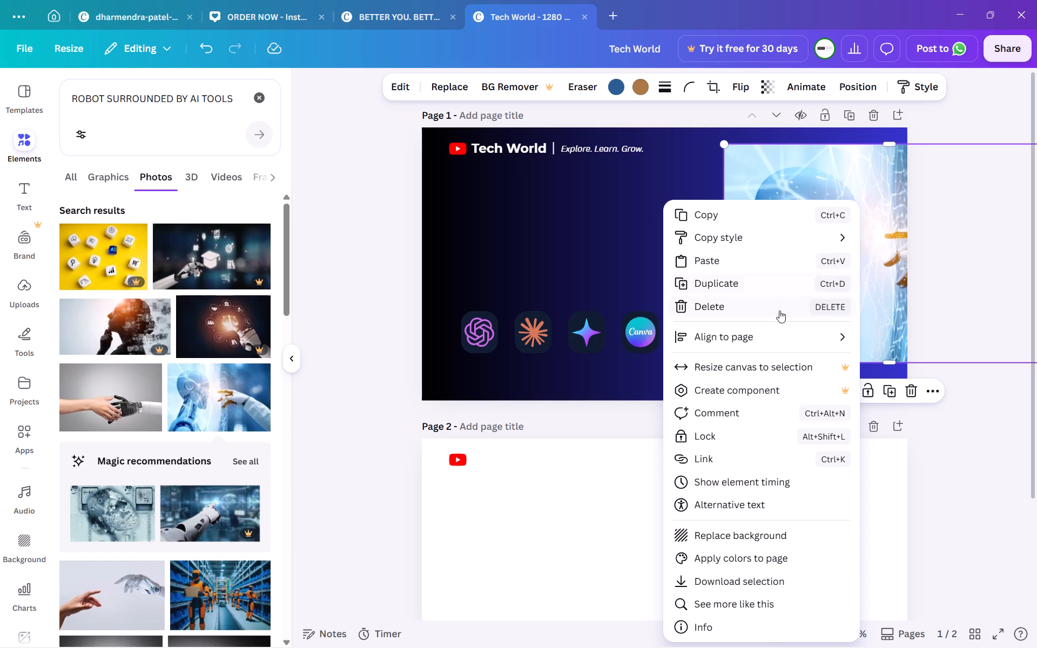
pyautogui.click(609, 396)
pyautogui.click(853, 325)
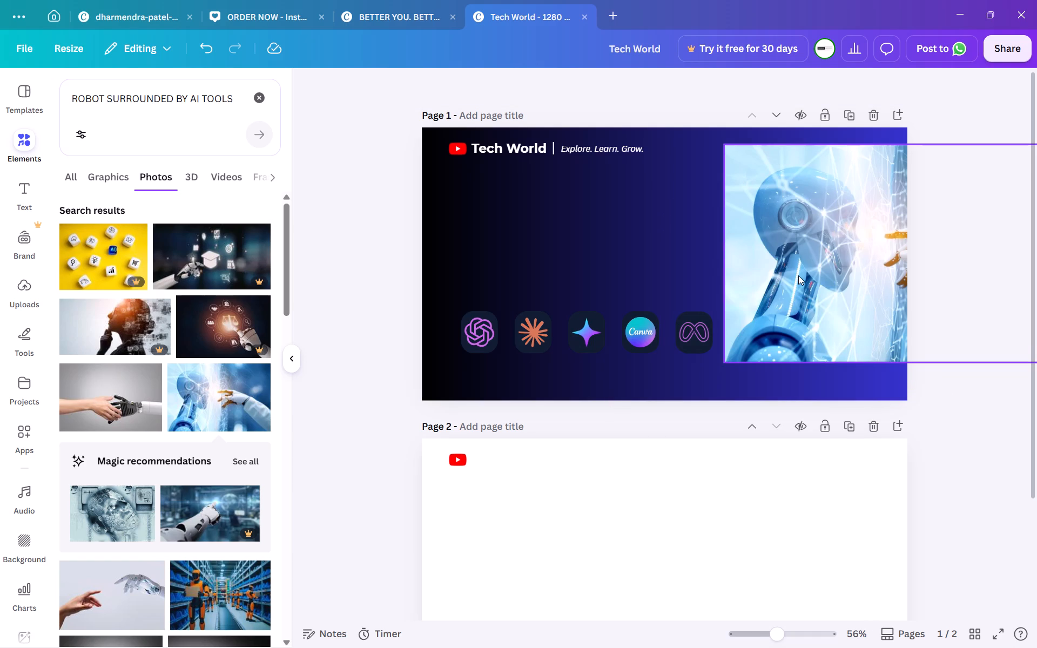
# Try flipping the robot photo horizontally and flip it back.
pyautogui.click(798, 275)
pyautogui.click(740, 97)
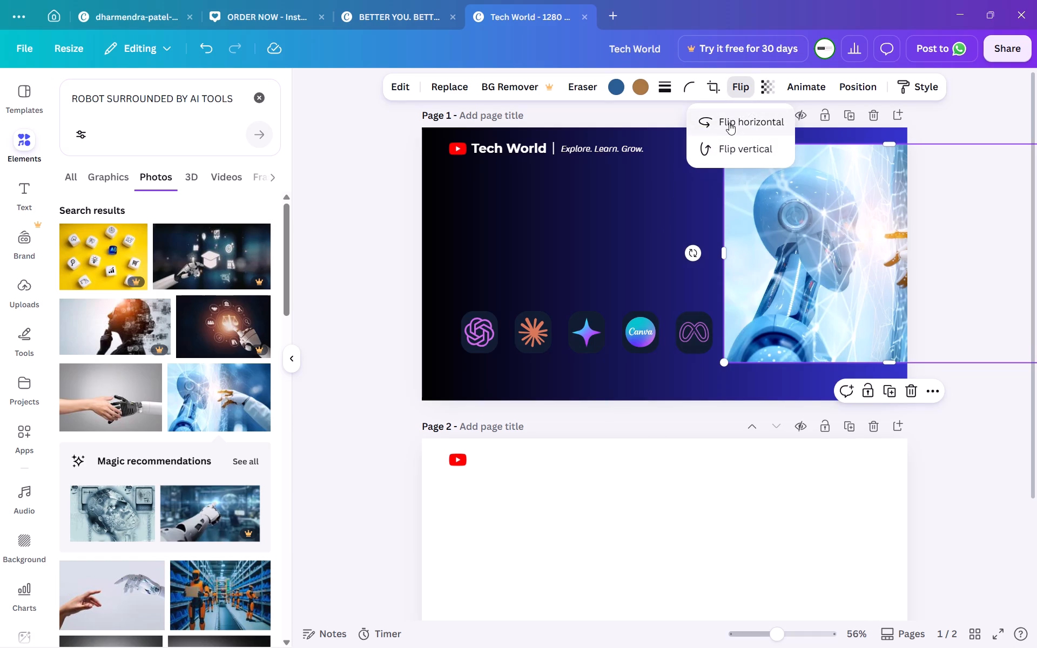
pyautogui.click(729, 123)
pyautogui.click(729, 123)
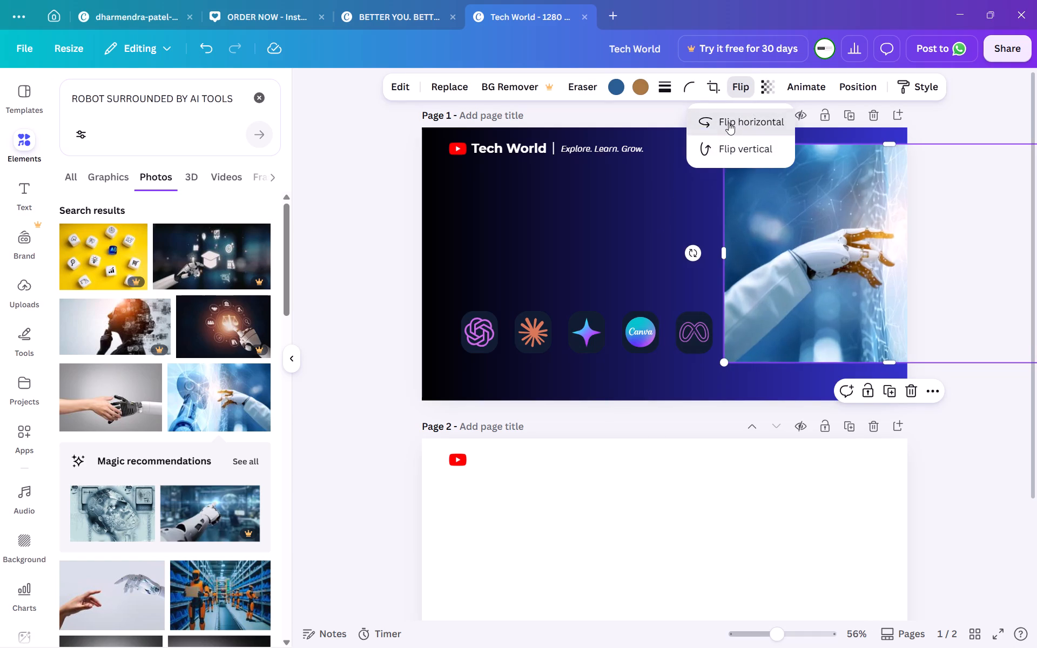
# Flip the robot photo horizontally and place it flush in page 1's bottom-right corner.
pyautogui.moveTo(824, 264); pyautogui.dragTo(695, 264)
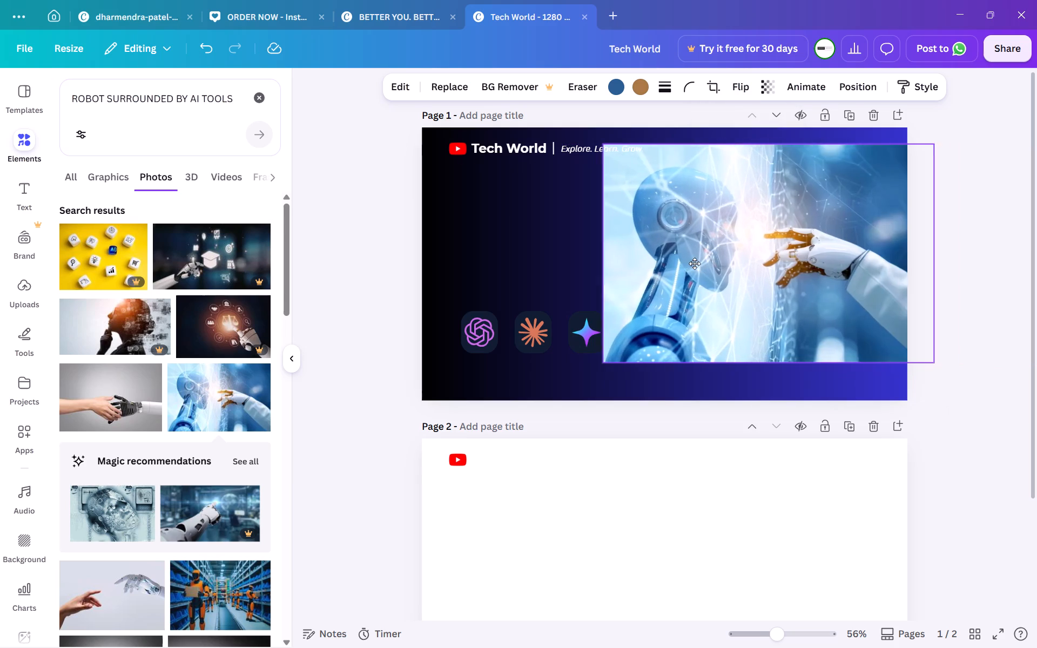
pyautogui.moveTo(695, 264); pyautogui.dragTo(630, 273)
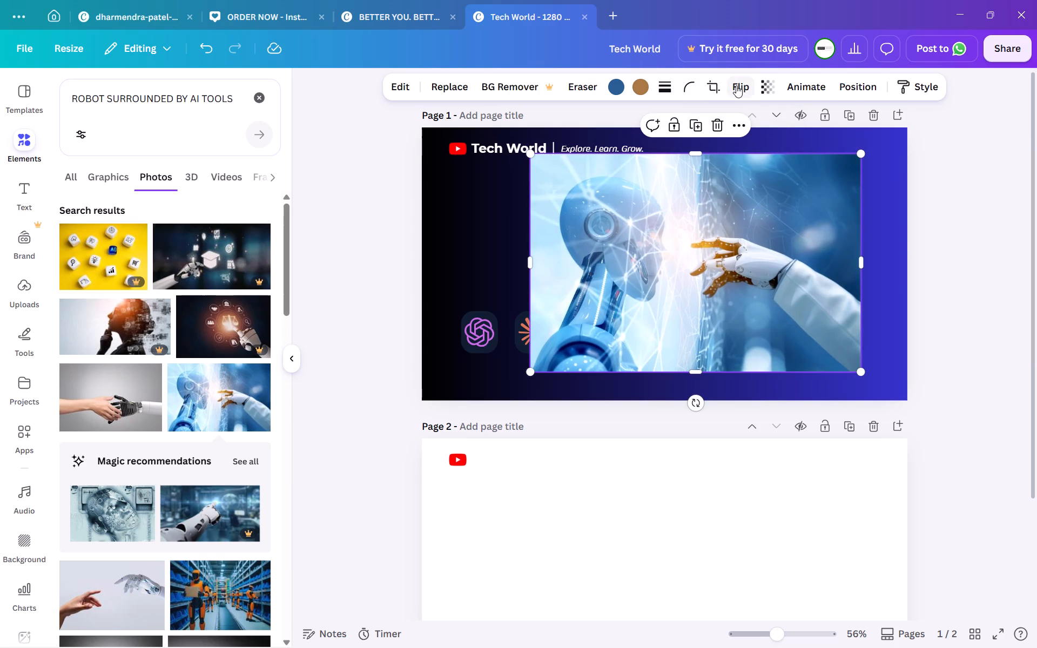
pyautogui.click(736, 85)
pyautogui.click(732, 127)
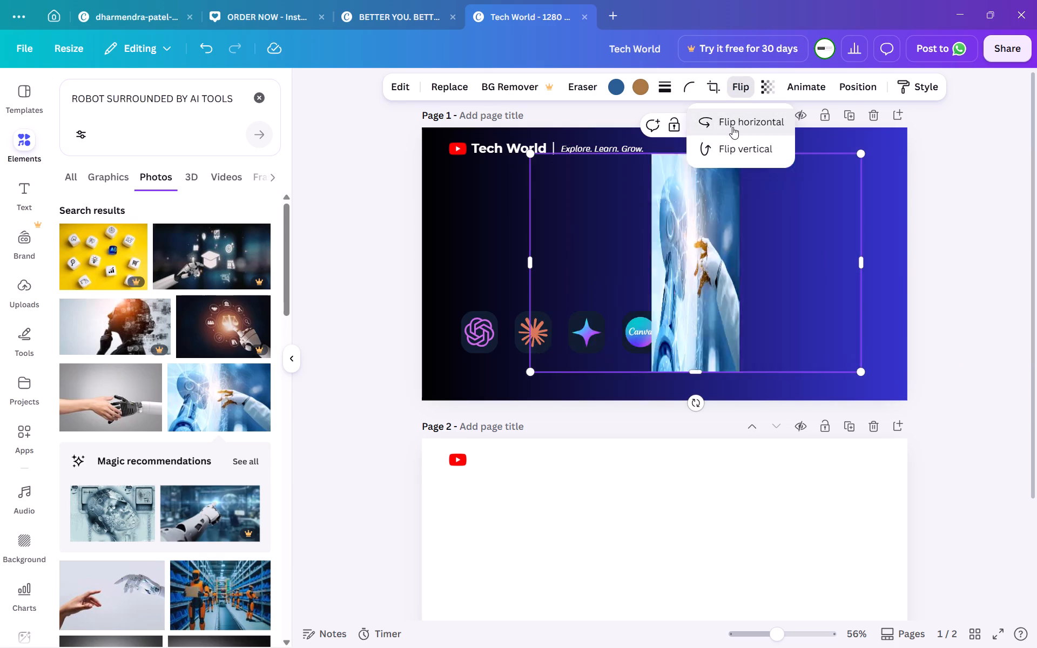
pyautogui.moveTo(739, 262); pyautogui.dragTo(786, 266)
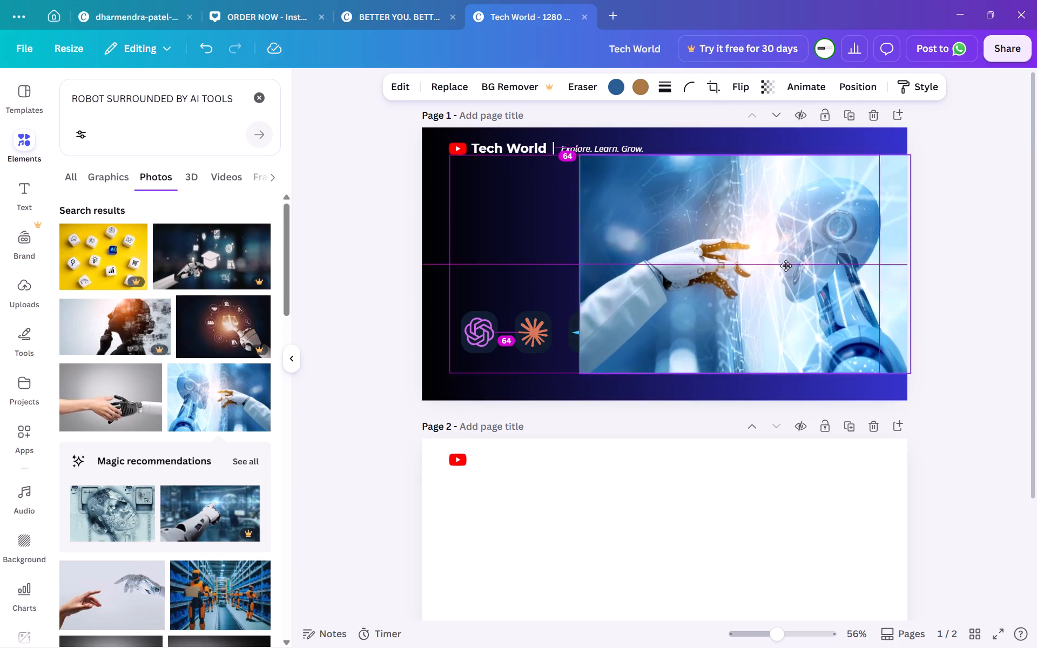
pyautogui.moveTo(786, 266); pyautogui.dragTo(787, 288)
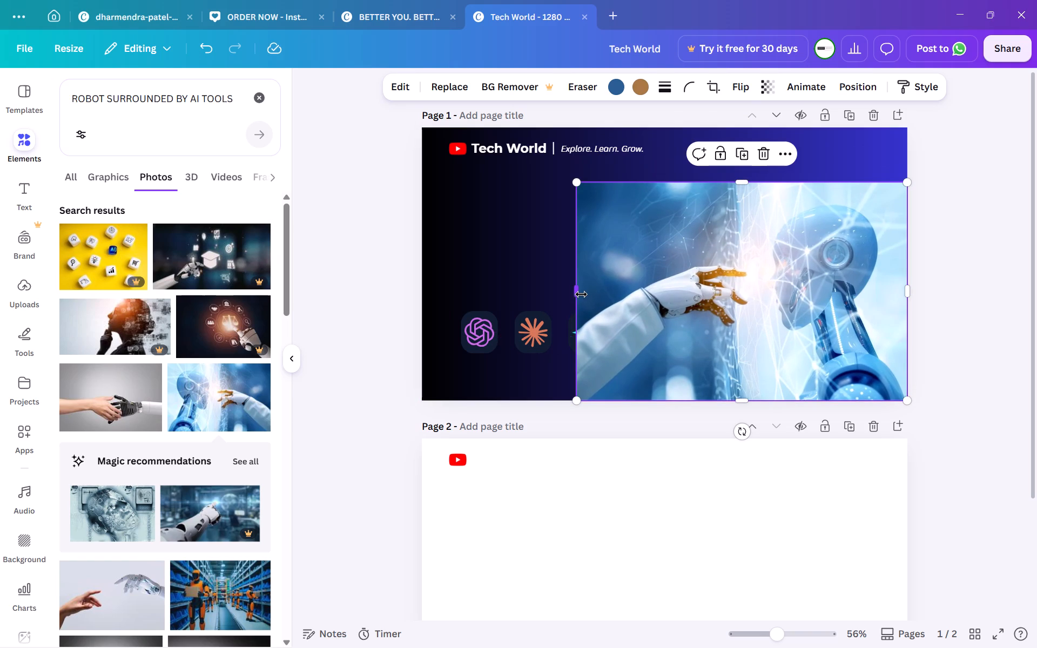
# Crop the robot photo from its left side to about 500 px wide, leaving mainly the robot's head and arm.
pyautogui.moveTo(581, 294); pyautogui.dragTo(759, 285)
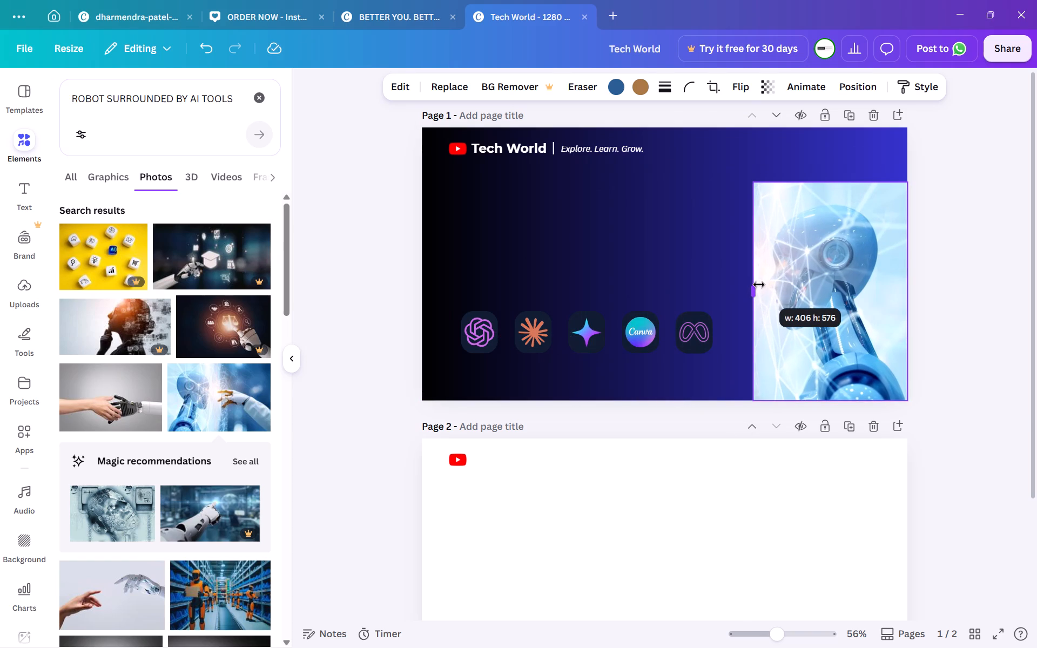
pyautogui.moveTo(759, 285); pyautogui.dragTo(663, 283)
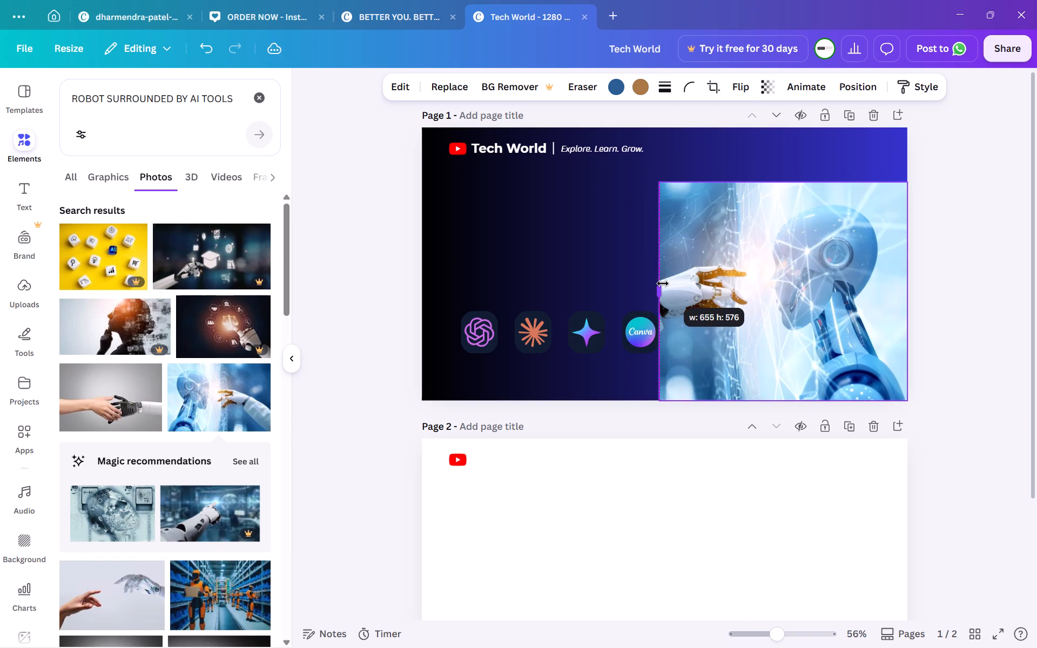
pyautogui.moveTo(663, 283); pyautogui.dragTo(727, 271)
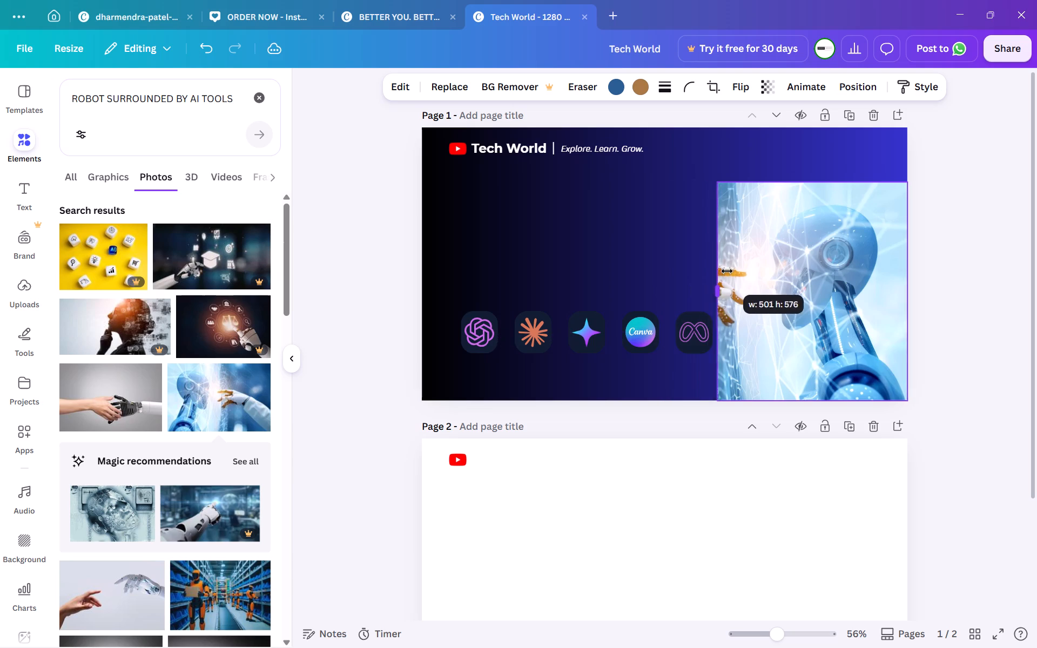
pyautogui.moveTo(727, 271); pyautogui.dragTo(725, 248)
# Round the robot photo's corners and place it just beside the Meta logo, slightly inset from page 1's right edge.
pyautogui.moveTo(825, 253); pyautogui.dragTo(822, 242)
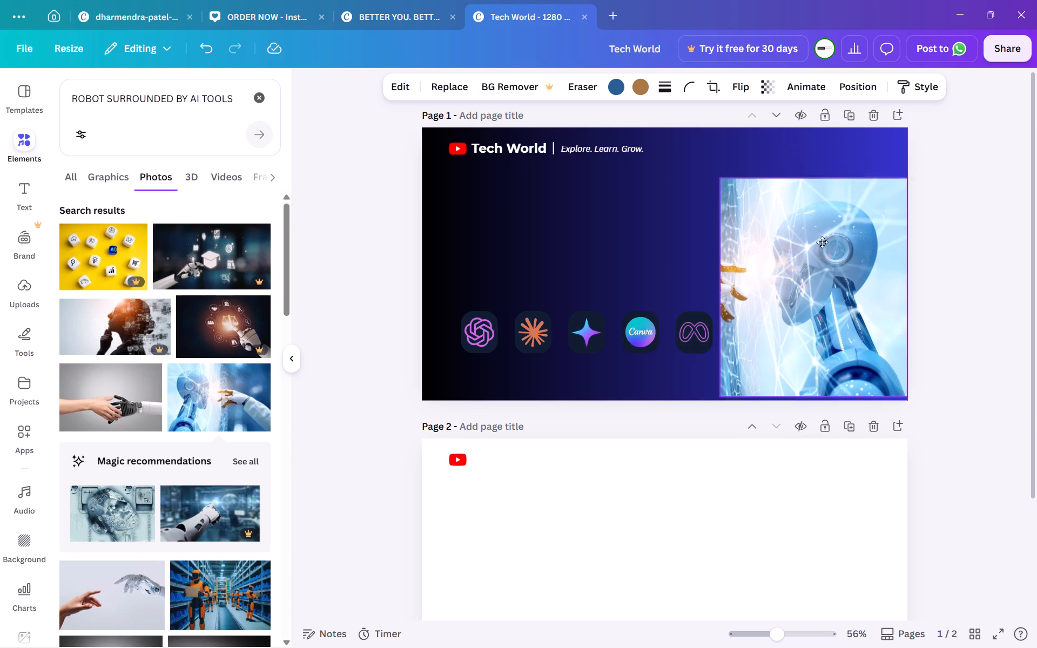
pyautogui.moveTo(822, 242); pyautogui.dragTo(814, 227)
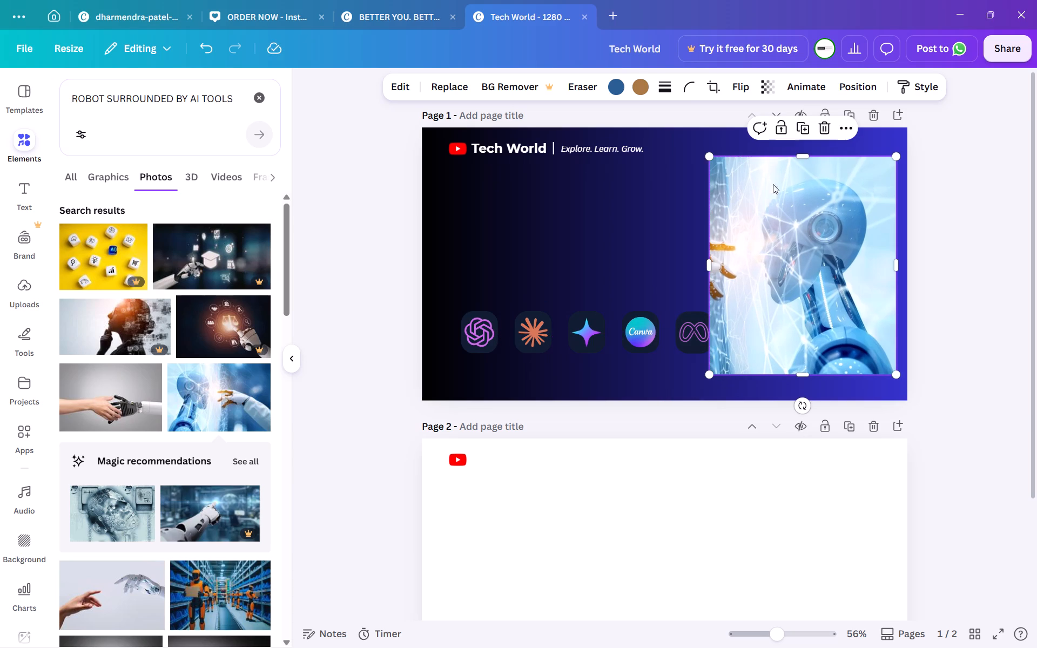
pyautogui.click(685, 86)
pyautogui.moveTo(622, 139); pyautogui.dragTo(789, 156)
pyautogui.moveTo(815, 261); pyautogui.dragTo(828, 258)
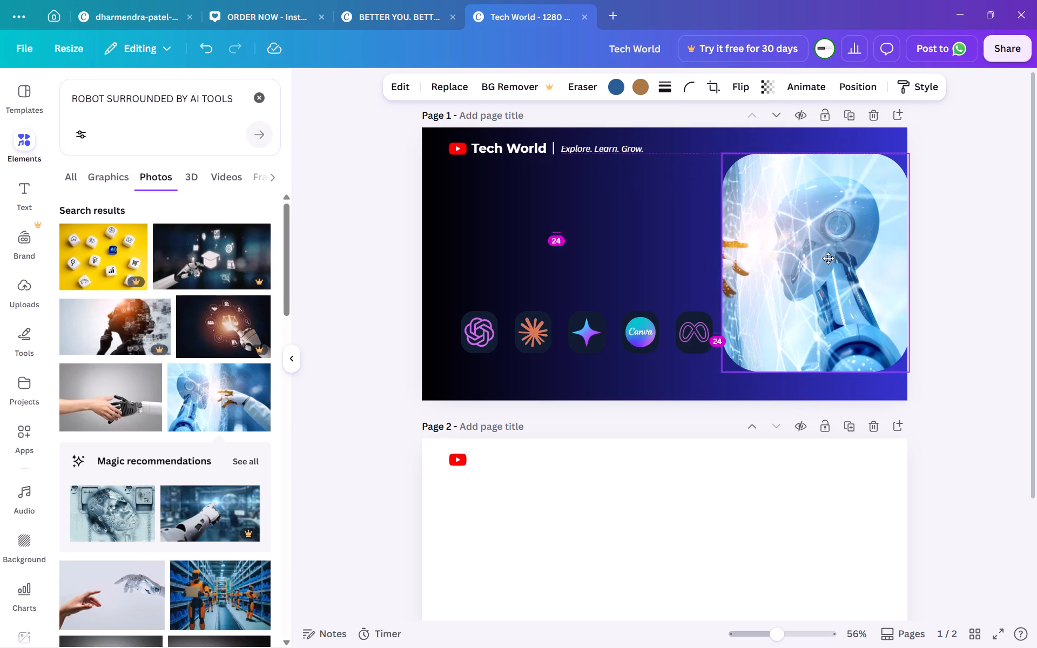
pyautogui.moveTo(828, 258); pyautogui.dragTo(821, 254)
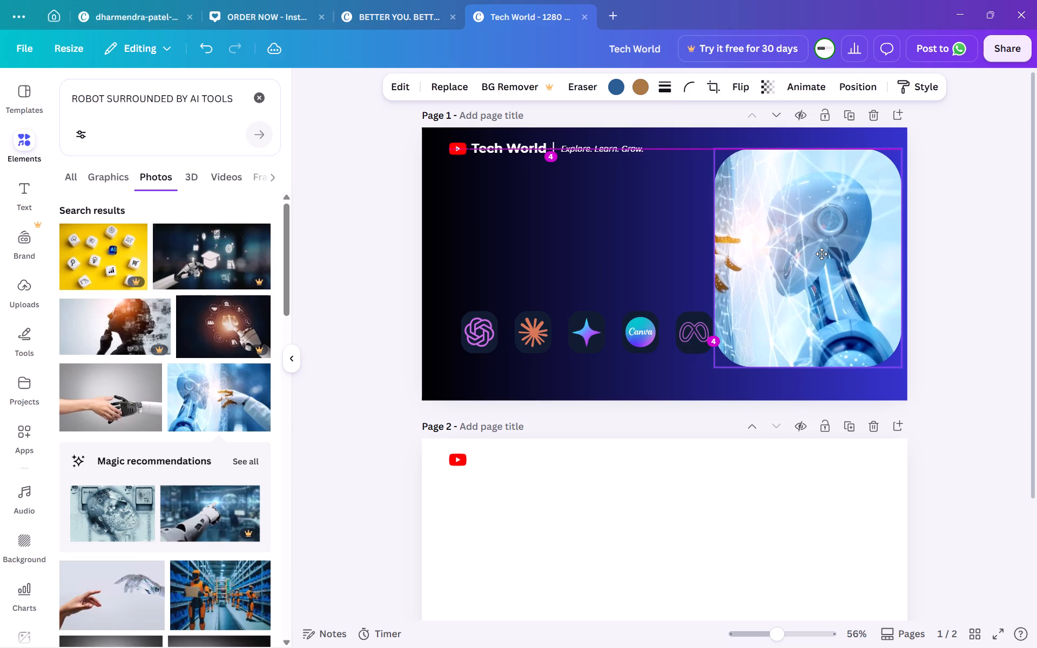
pyautogui.moveTo(821, 254); pyautogui.dragTo(819, 252)
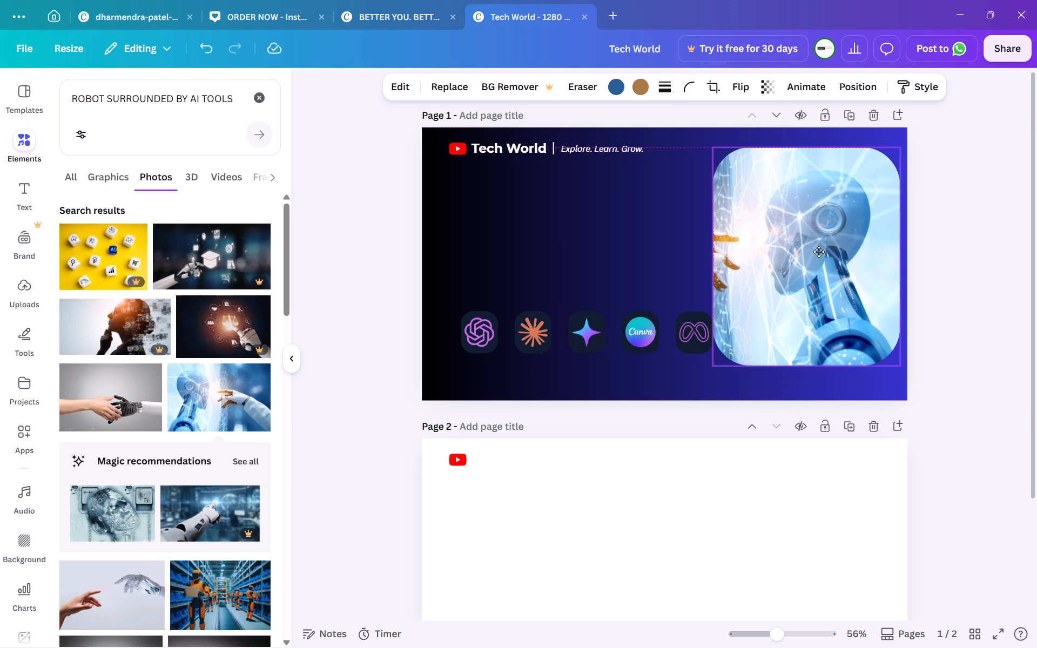
pyautogui.moveTo(819, 252); pyautogui.dragTo(821, 260)
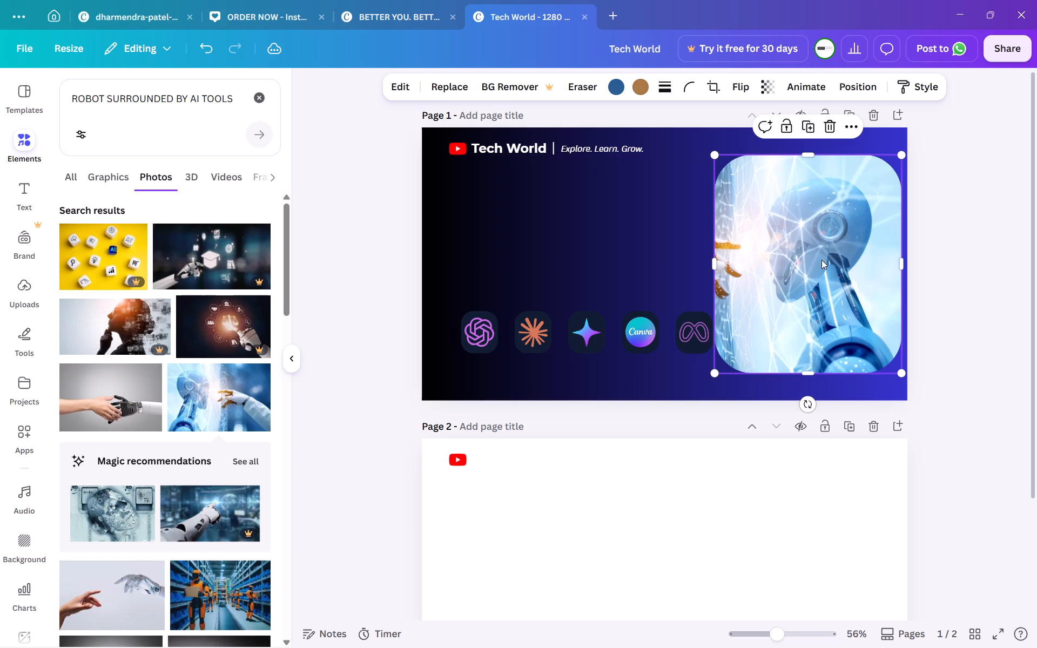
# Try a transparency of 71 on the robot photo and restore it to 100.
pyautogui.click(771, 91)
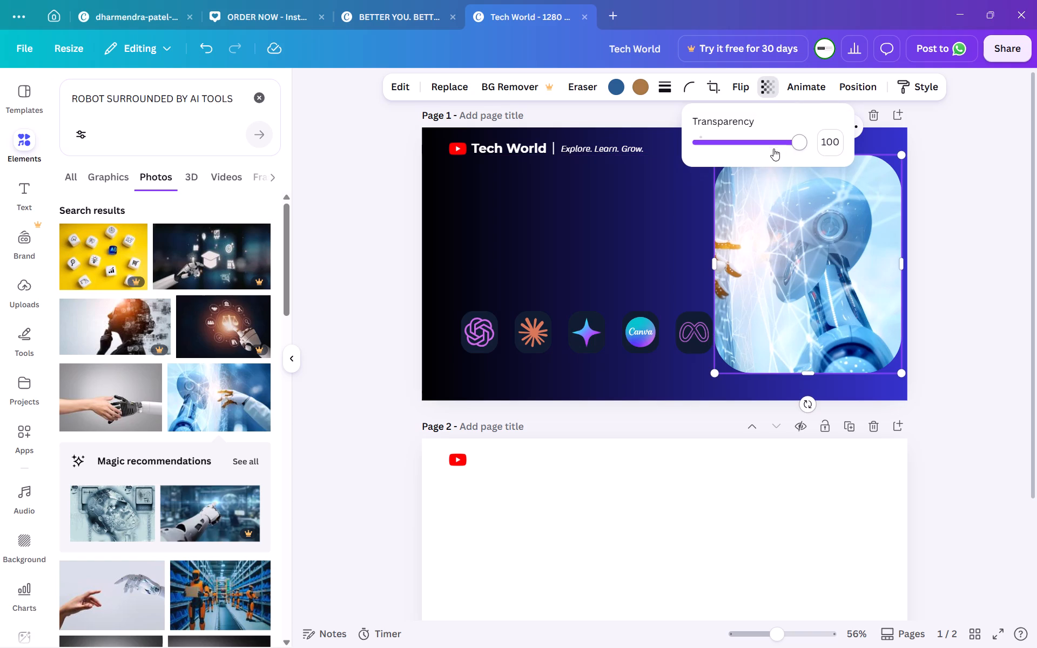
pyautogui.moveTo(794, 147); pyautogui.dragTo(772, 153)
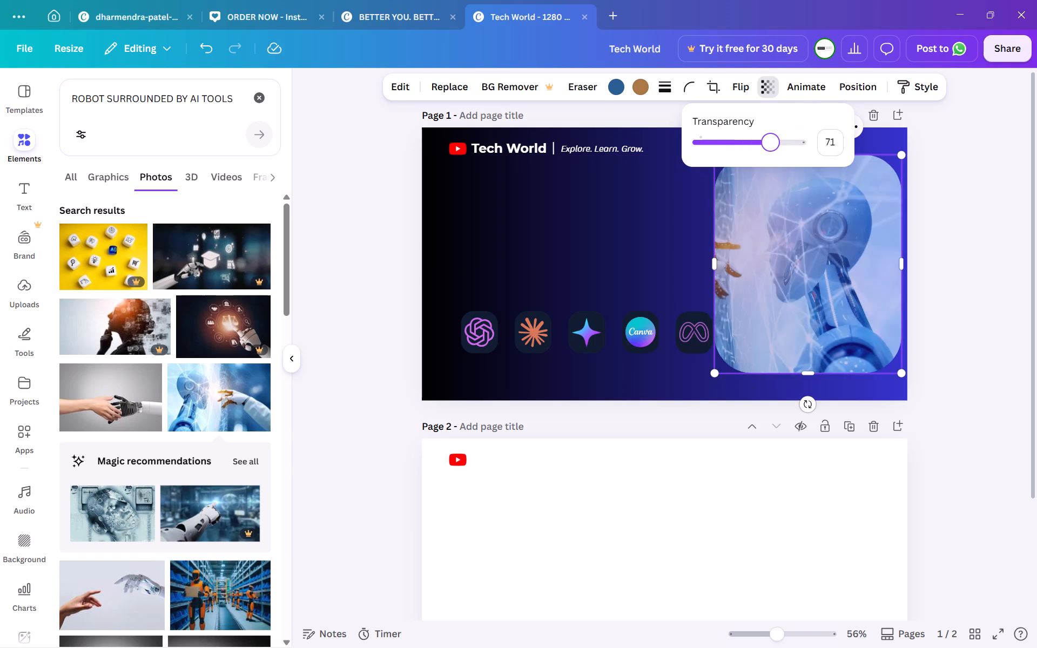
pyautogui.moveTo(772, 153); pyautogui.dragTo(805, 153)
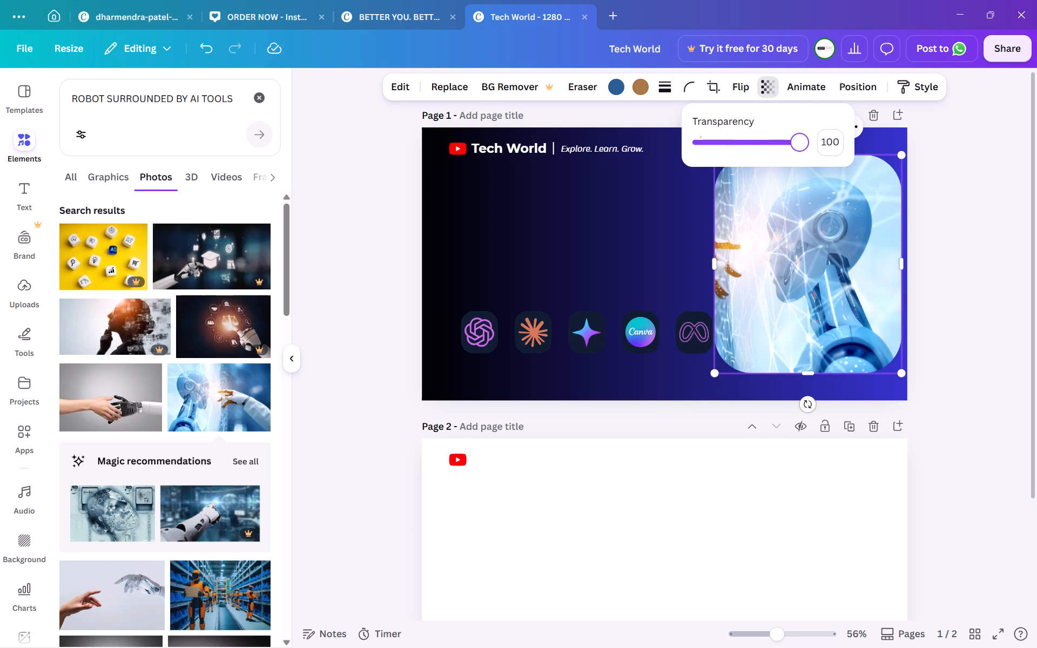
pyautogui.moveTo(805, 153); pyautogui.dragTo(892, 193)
# Shift the robot photo left over the Meta logo and send it backward one layer.
pyautogui.moveTo(836, 254); pyautogui.dragTo(823, 254)
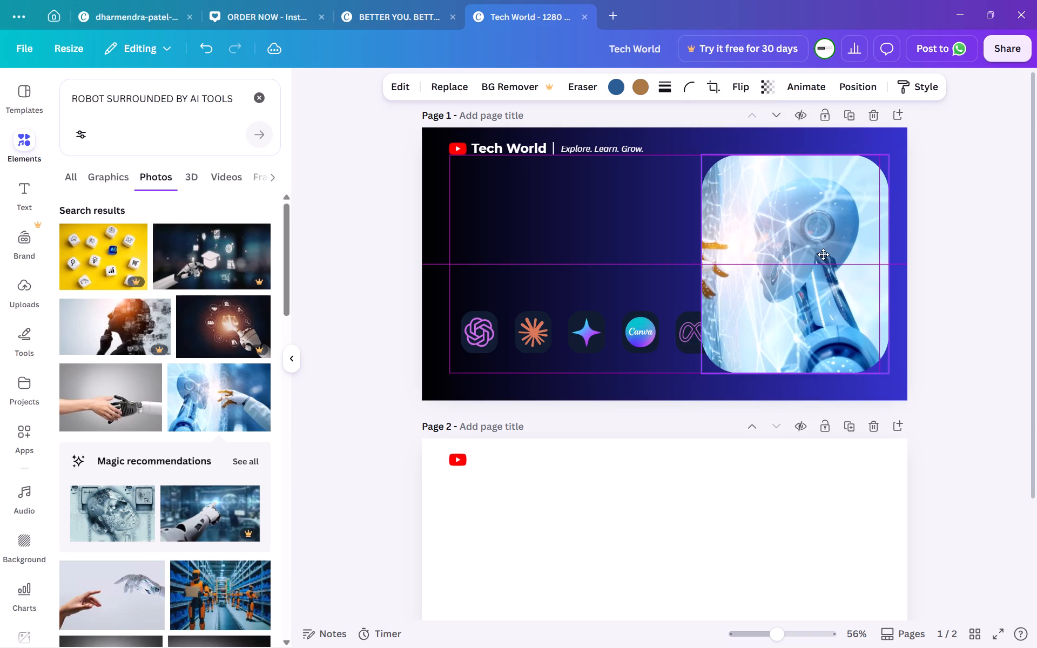
pyautogui.moveTo(823, 254); pyautogui.dragTo(820, 256)
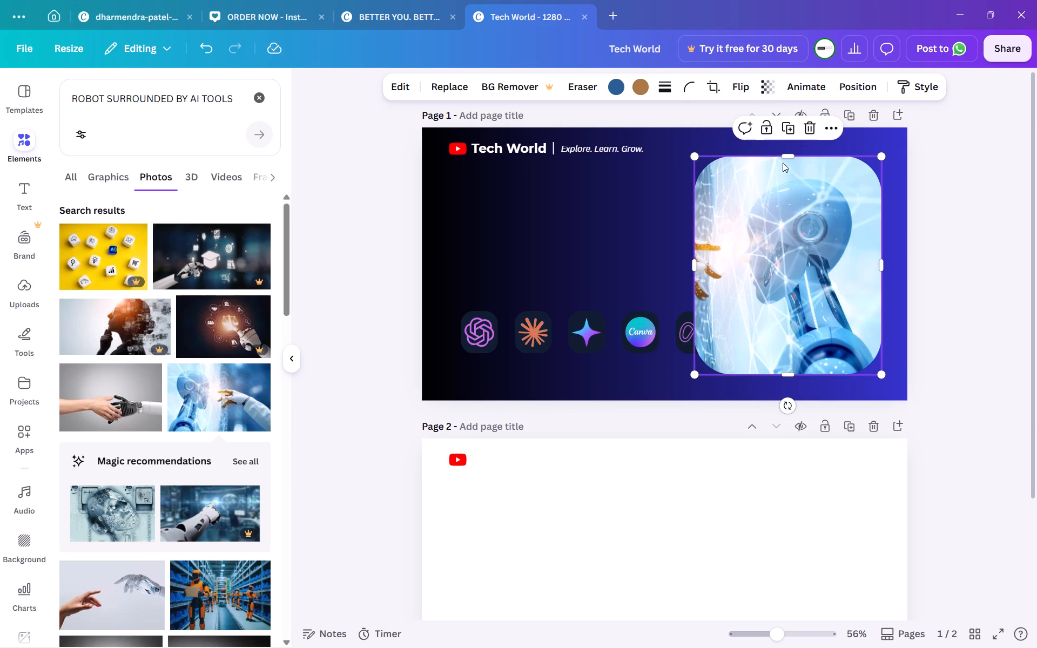
pyautogui.rightClick(795, 256)
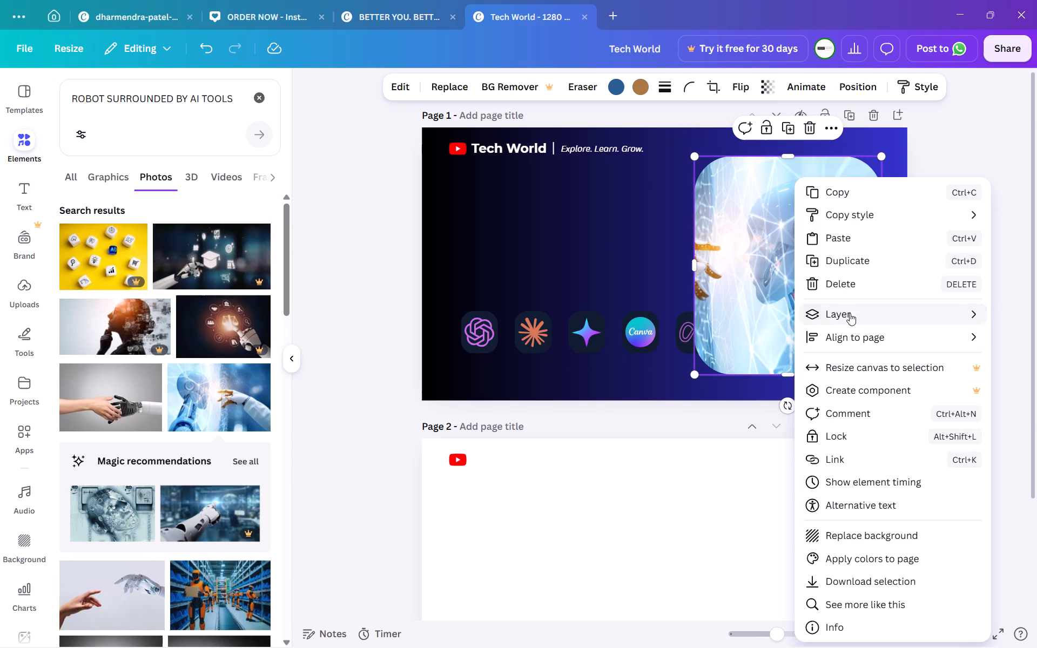
pyautogui.click(850, 313)
pyautogui.click(749, 359)
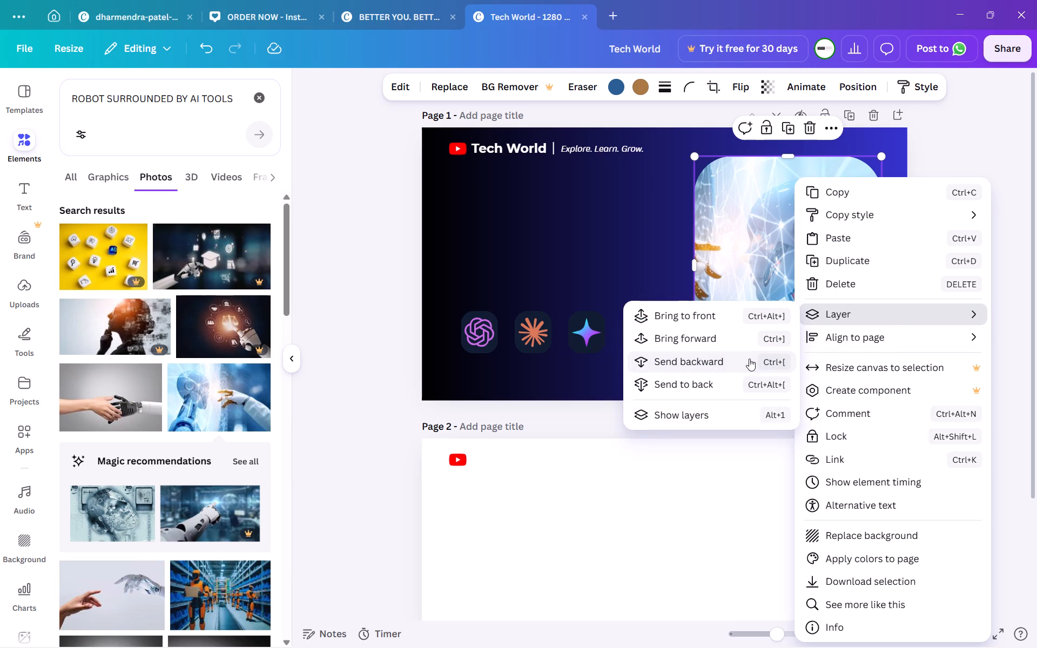
pyautogui.click(576, 387)
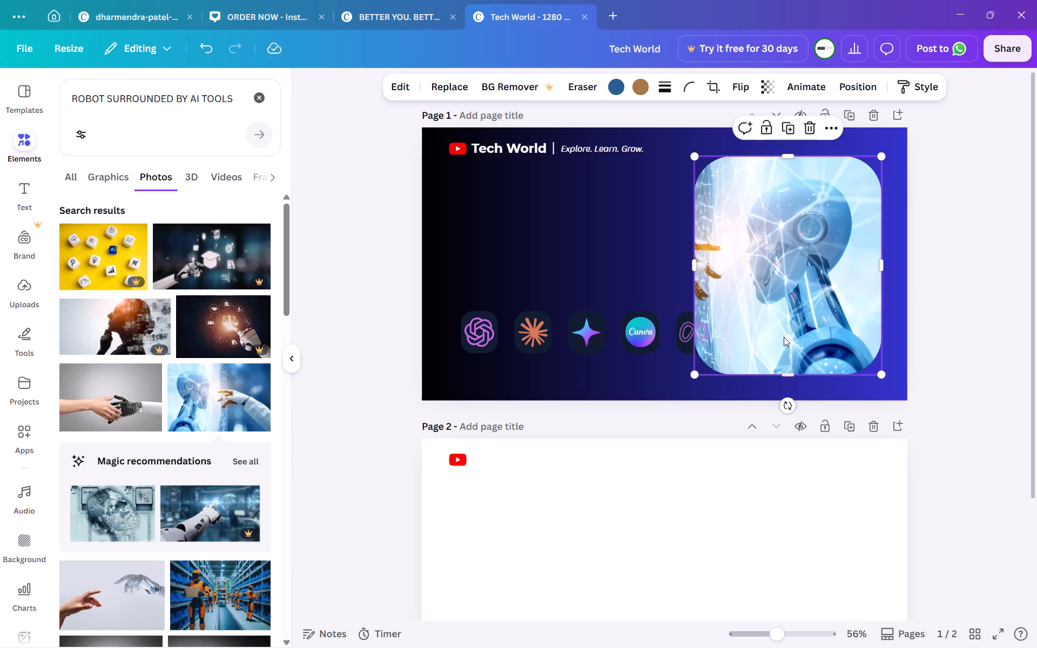
# Move the robot photo back to the right until its left edge just meets the Meta logo's tile.
pyautogui.moveTo(784, 337); pyautogui.dragTo(808, 341)
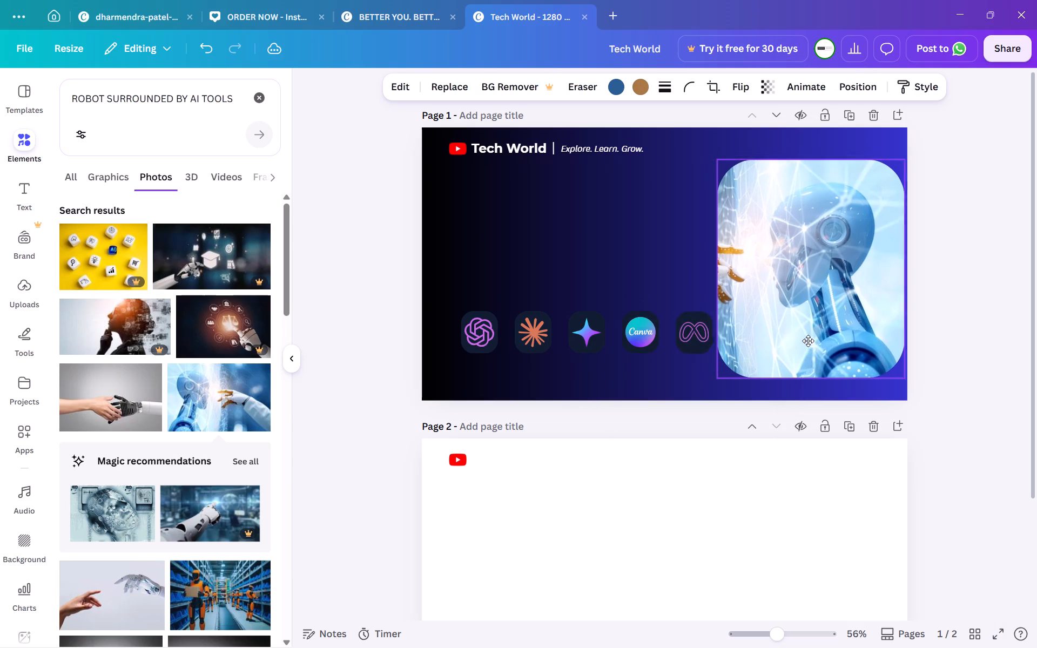
pyautogui.moveTo(808, 341); pyautogui.dragTo(803, 341)
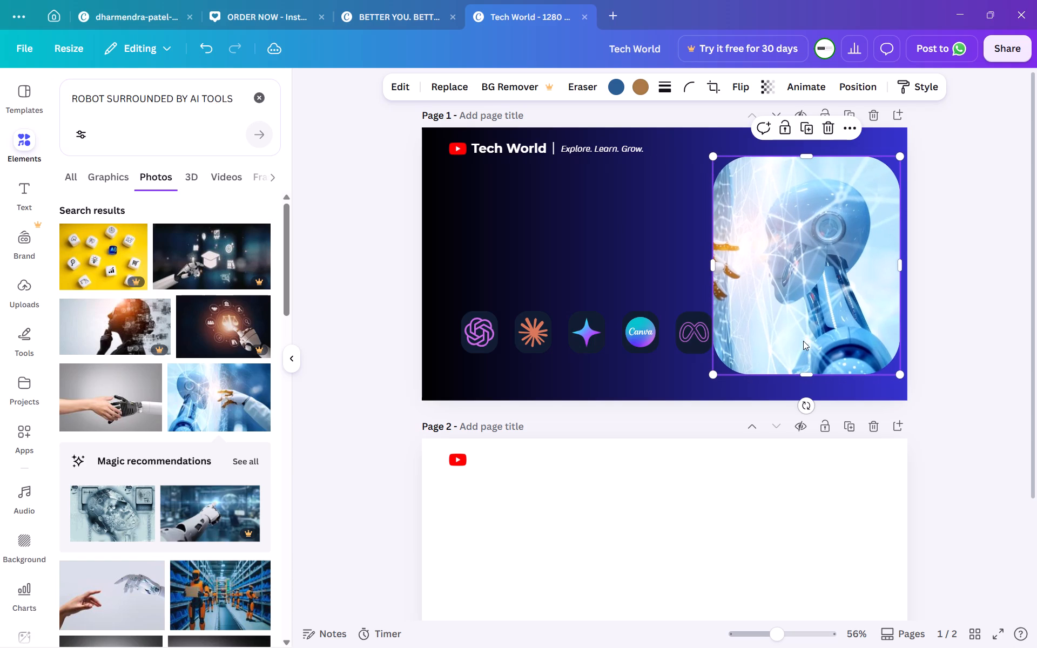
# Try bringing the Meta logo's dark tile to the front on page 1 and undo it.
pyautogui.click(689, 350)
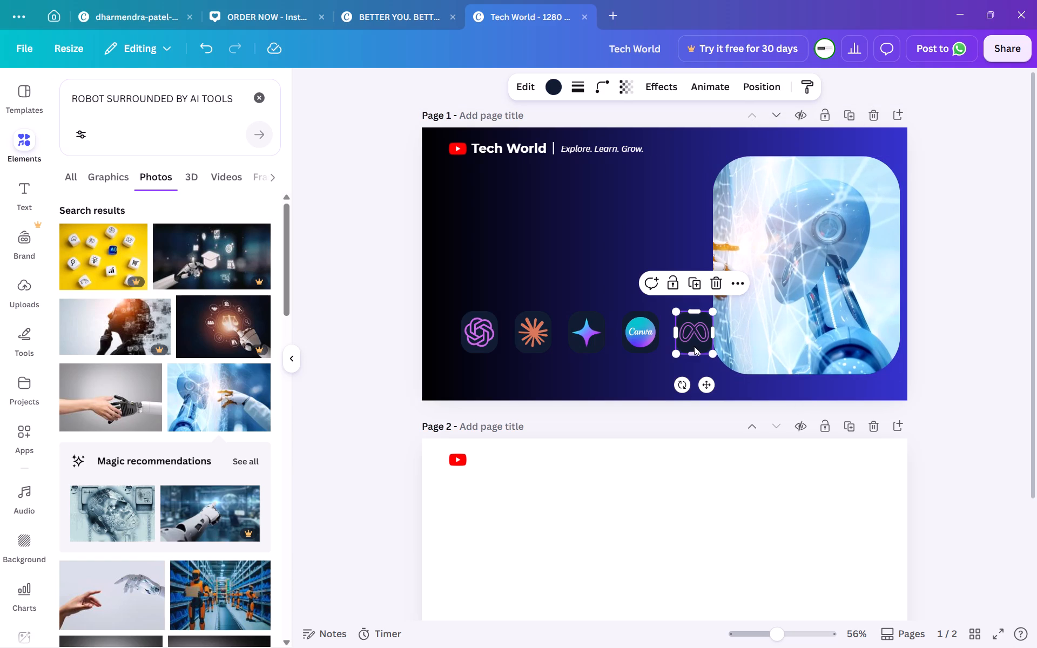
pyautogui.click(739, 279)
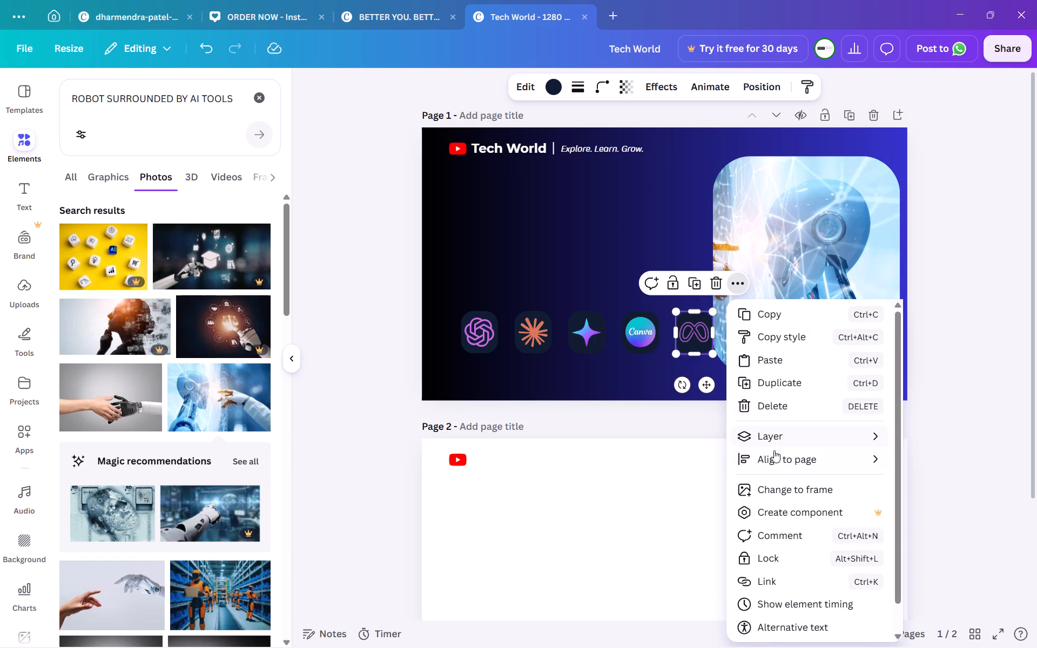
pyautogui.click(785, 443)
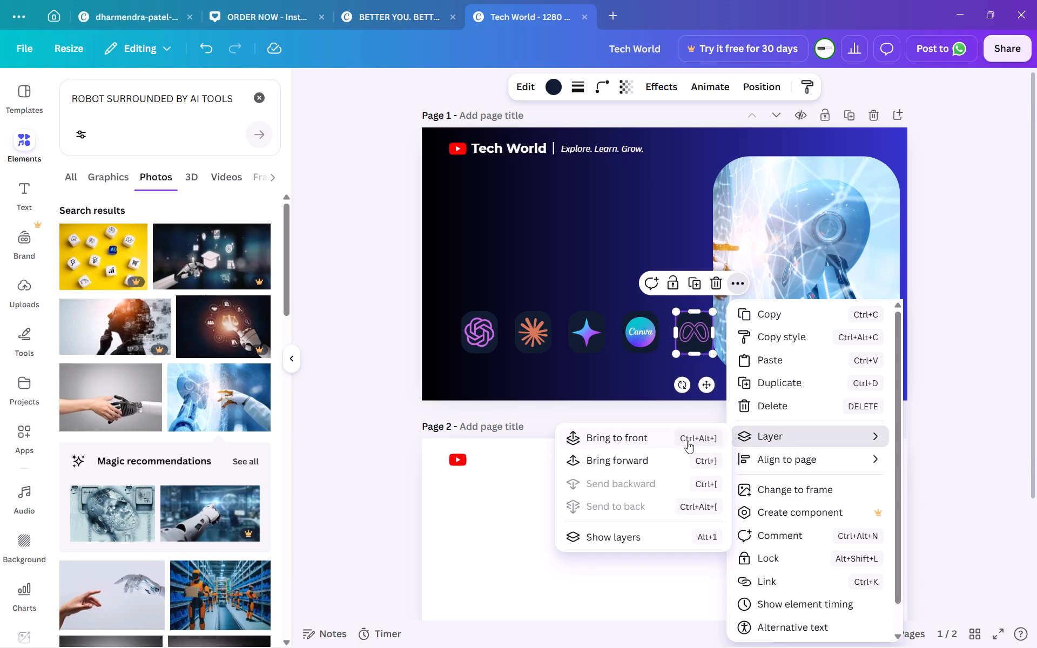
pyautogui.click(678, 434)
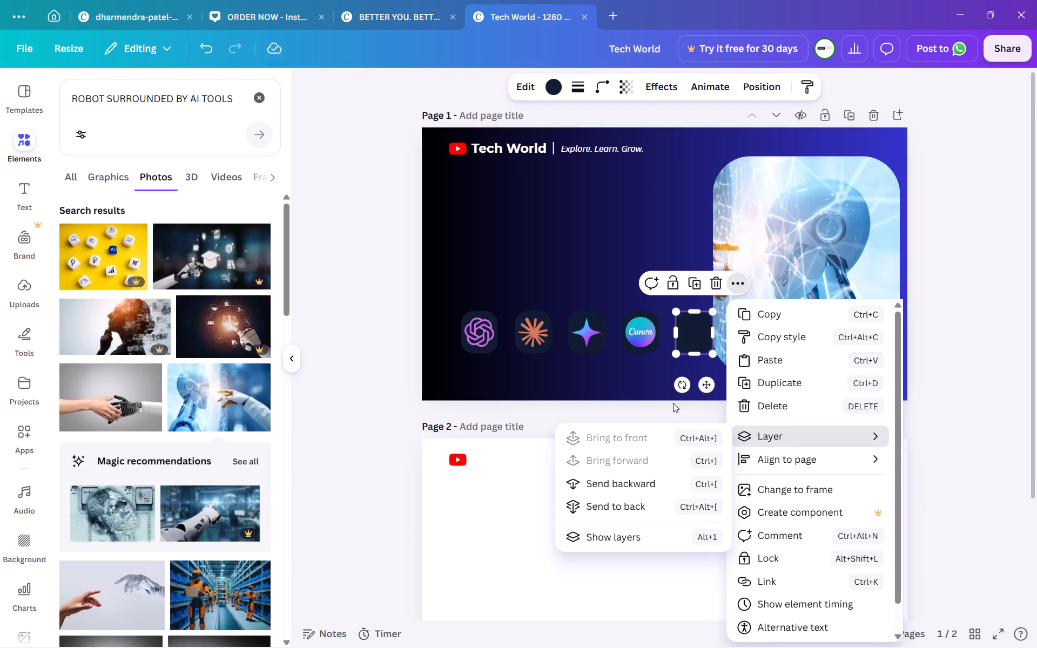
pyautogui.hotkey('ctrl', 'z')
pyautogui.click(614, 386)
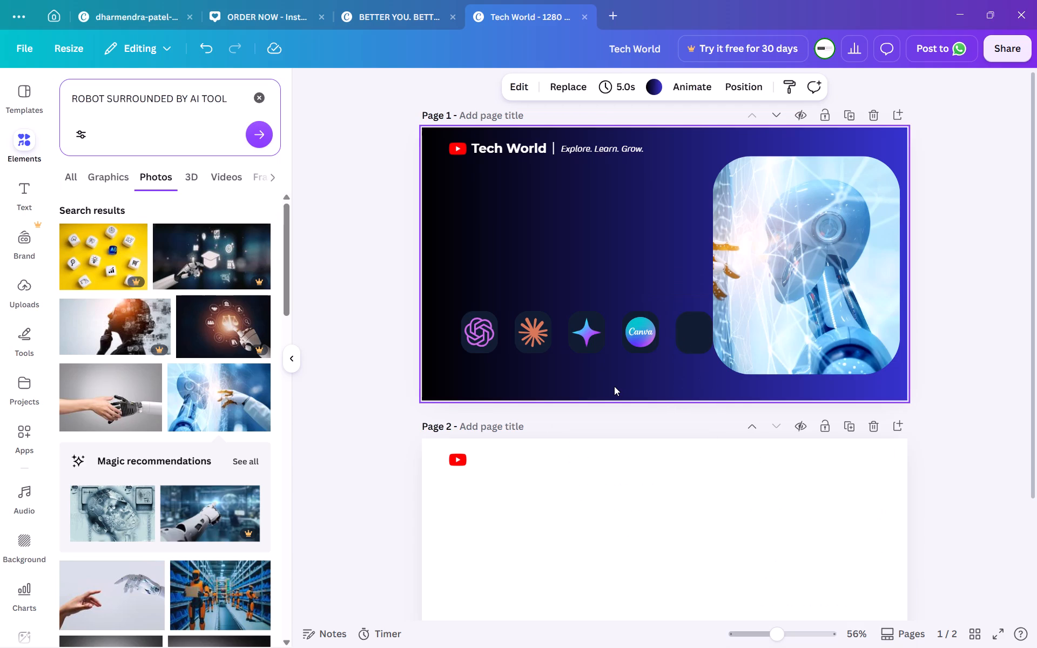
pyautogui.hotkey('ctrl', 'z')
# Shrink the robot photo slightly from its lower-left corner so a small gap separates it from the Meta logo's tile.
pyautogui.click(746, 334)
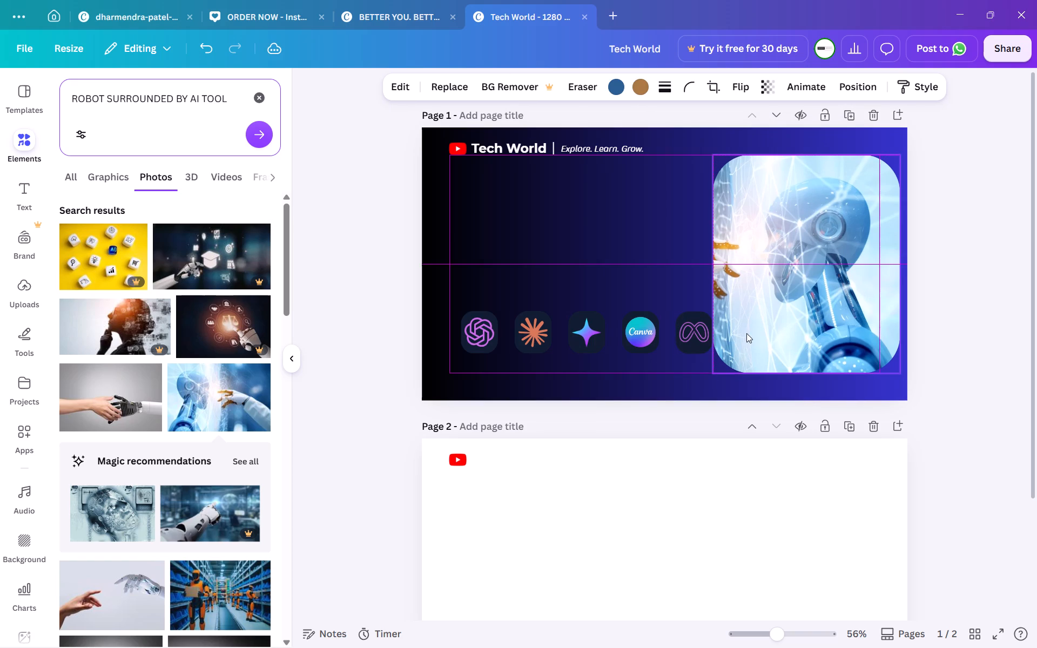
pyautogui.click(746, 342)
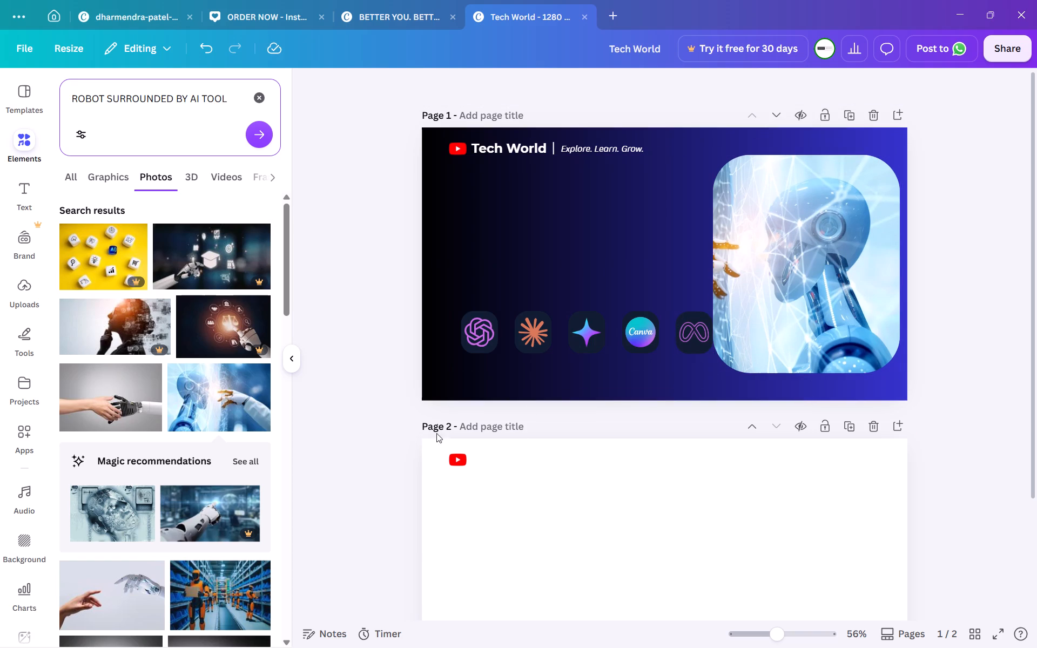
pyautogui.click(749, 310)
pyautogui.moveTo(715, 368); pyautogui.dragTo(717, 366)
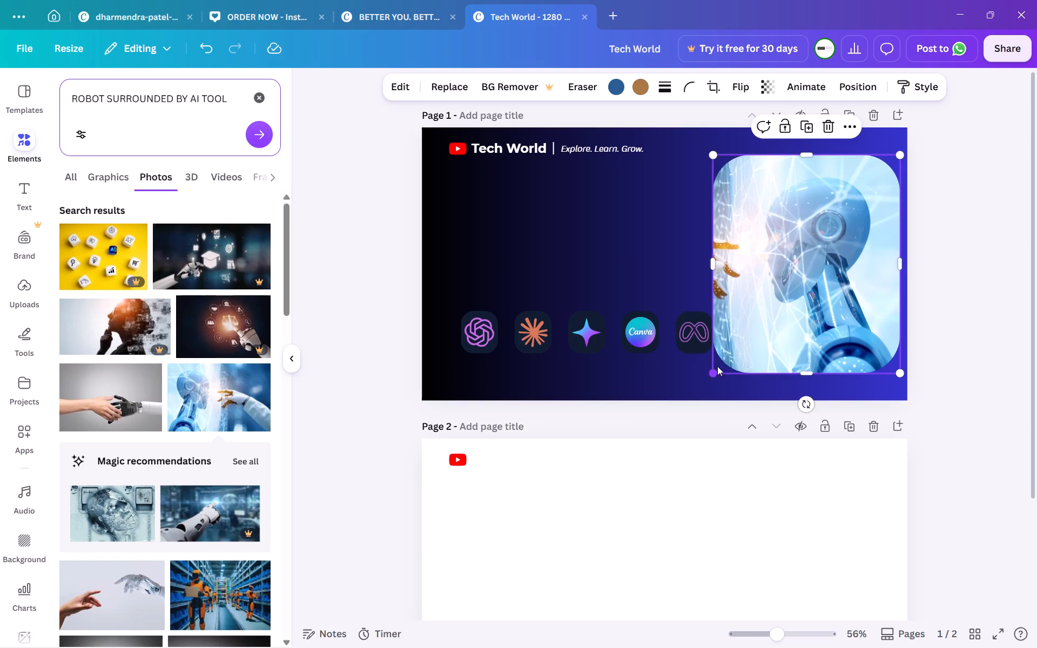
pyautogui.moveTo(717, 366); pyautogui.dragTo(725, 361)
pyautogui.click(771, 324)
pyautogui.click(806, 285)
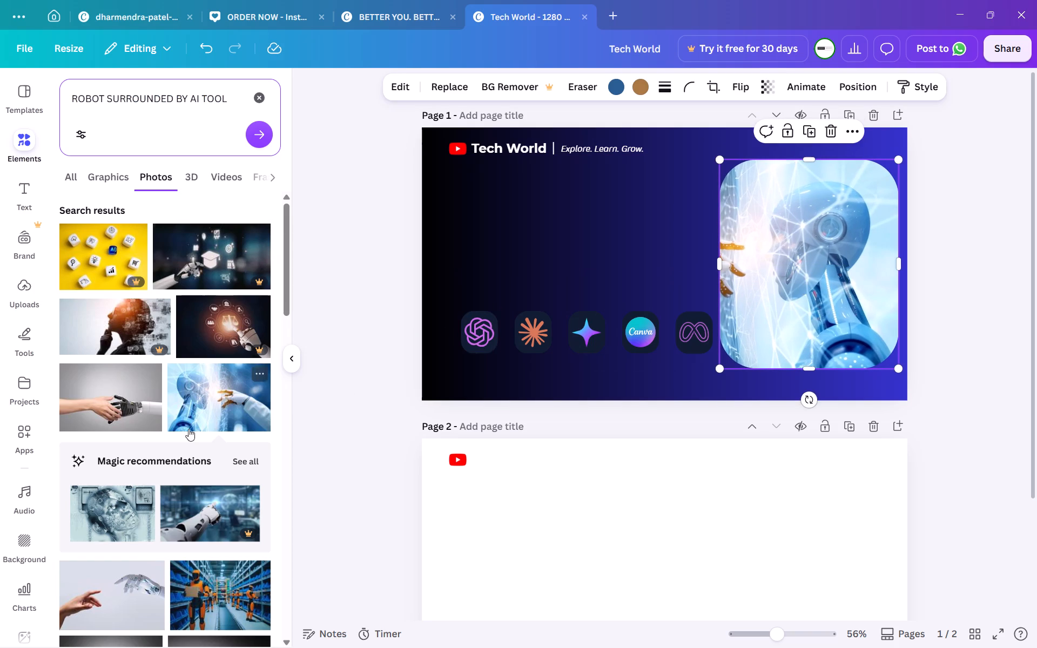
# Delete the rounded robot photo from page 1.
pyautogui.scroll(-6, 185, 431)
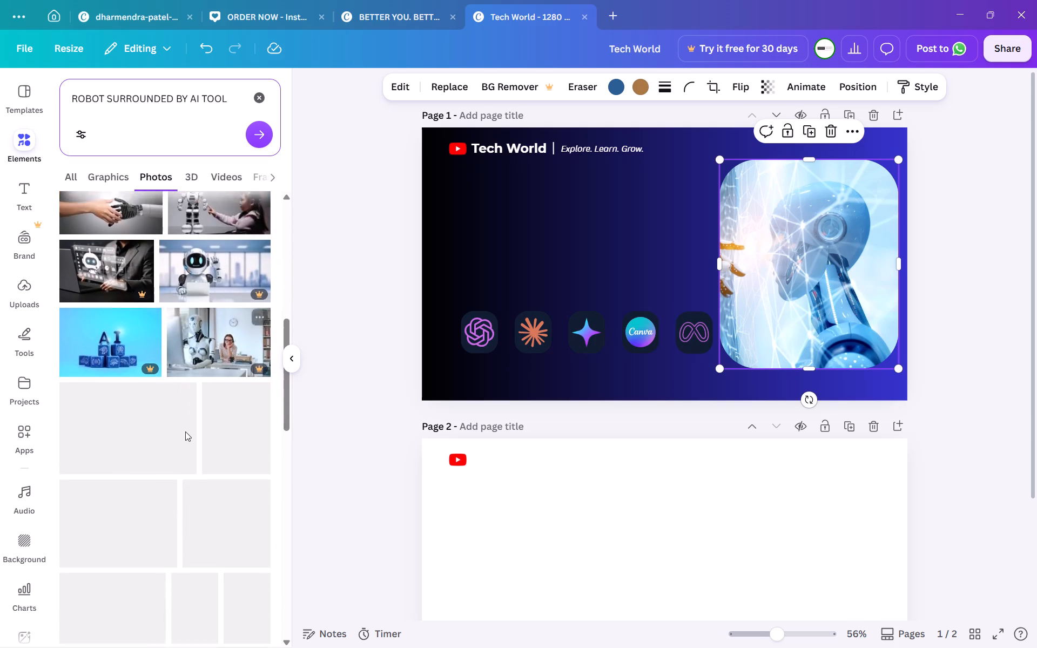
pyautogui.scroll(-1, 185, 431)
pyautogui.click(325, 373)
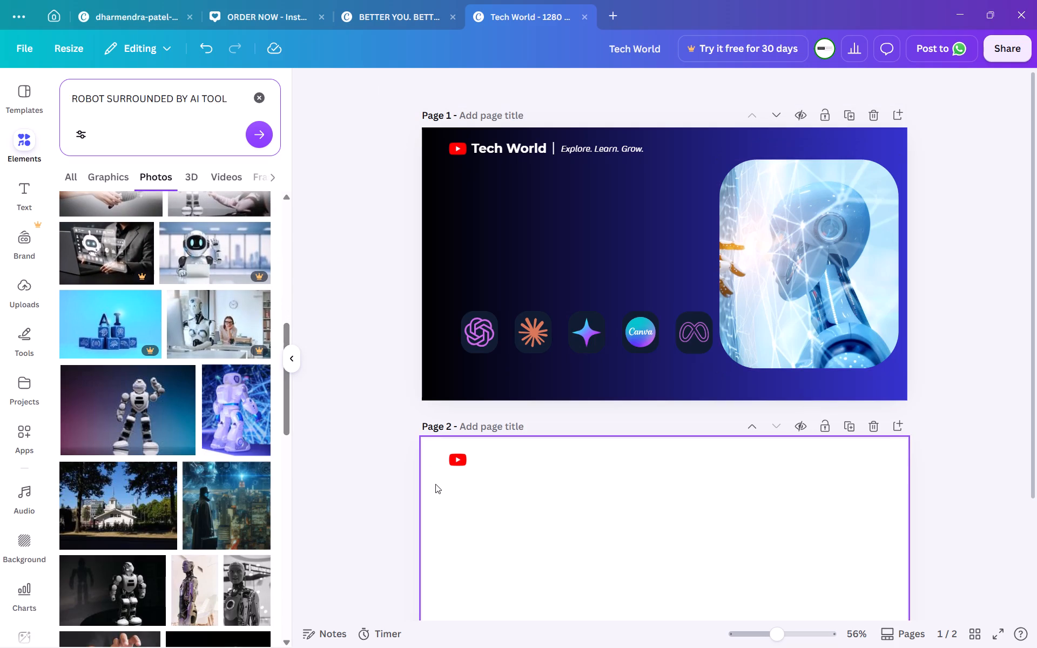
pyautogui.click(756, 282)
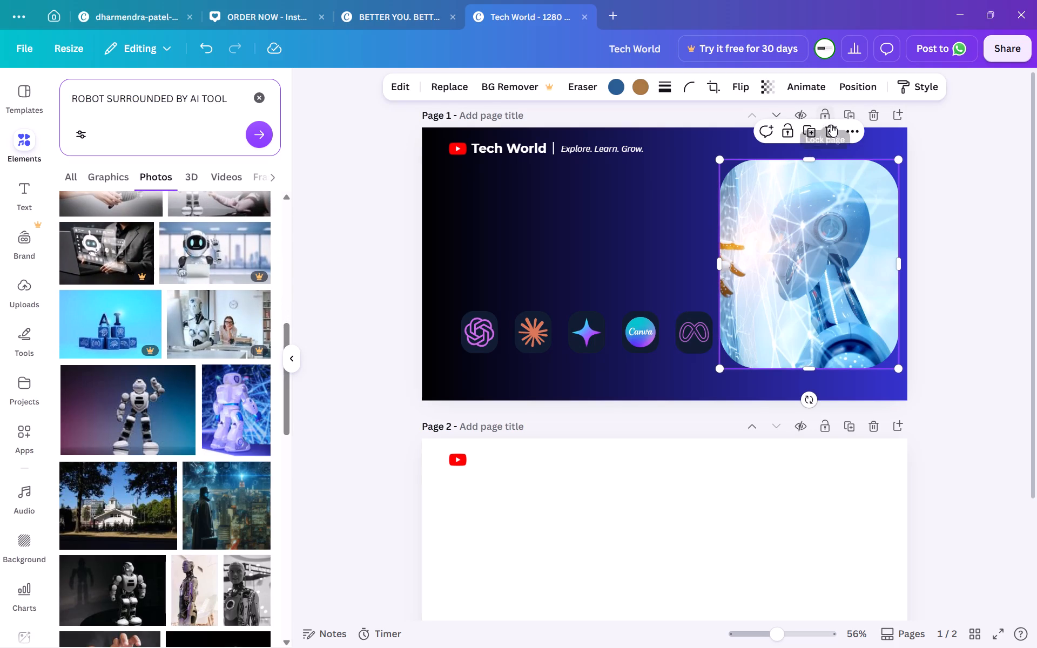
pyautogui.click(831, 126)
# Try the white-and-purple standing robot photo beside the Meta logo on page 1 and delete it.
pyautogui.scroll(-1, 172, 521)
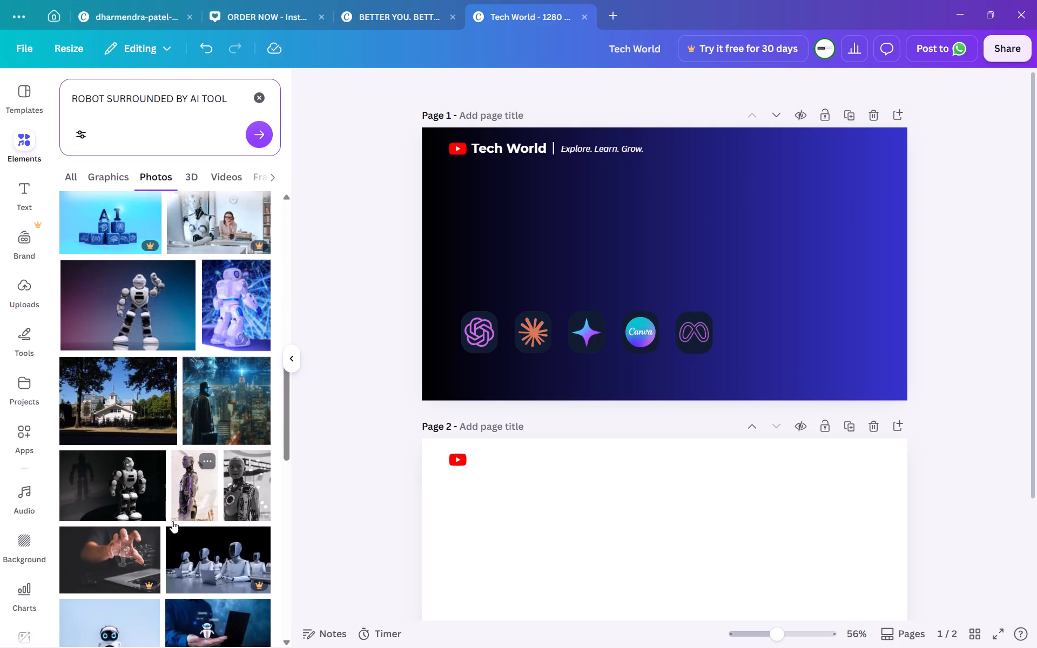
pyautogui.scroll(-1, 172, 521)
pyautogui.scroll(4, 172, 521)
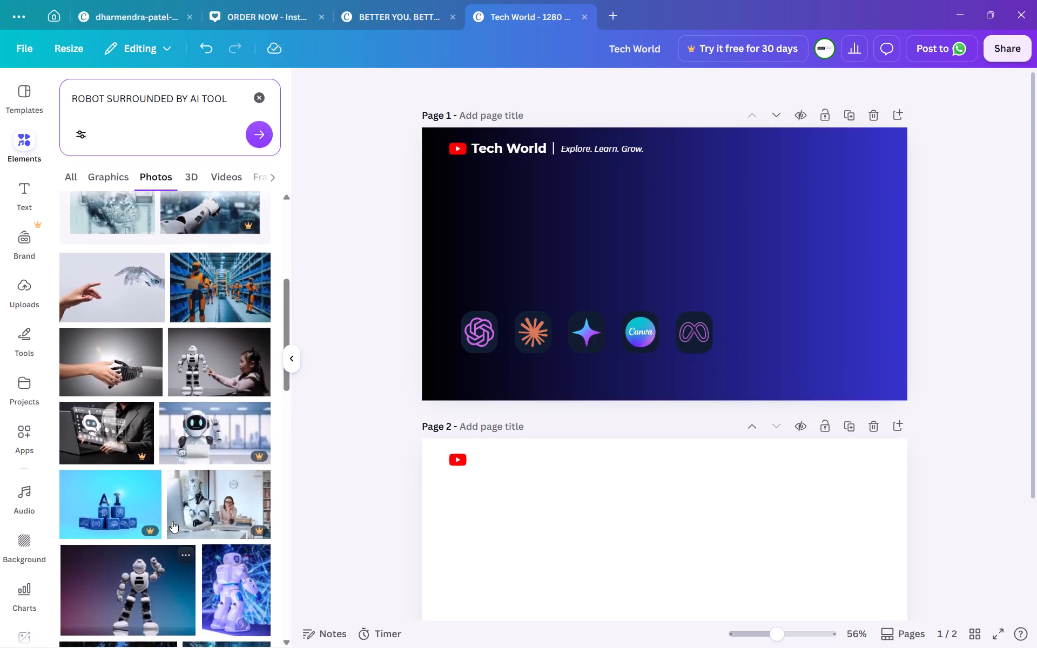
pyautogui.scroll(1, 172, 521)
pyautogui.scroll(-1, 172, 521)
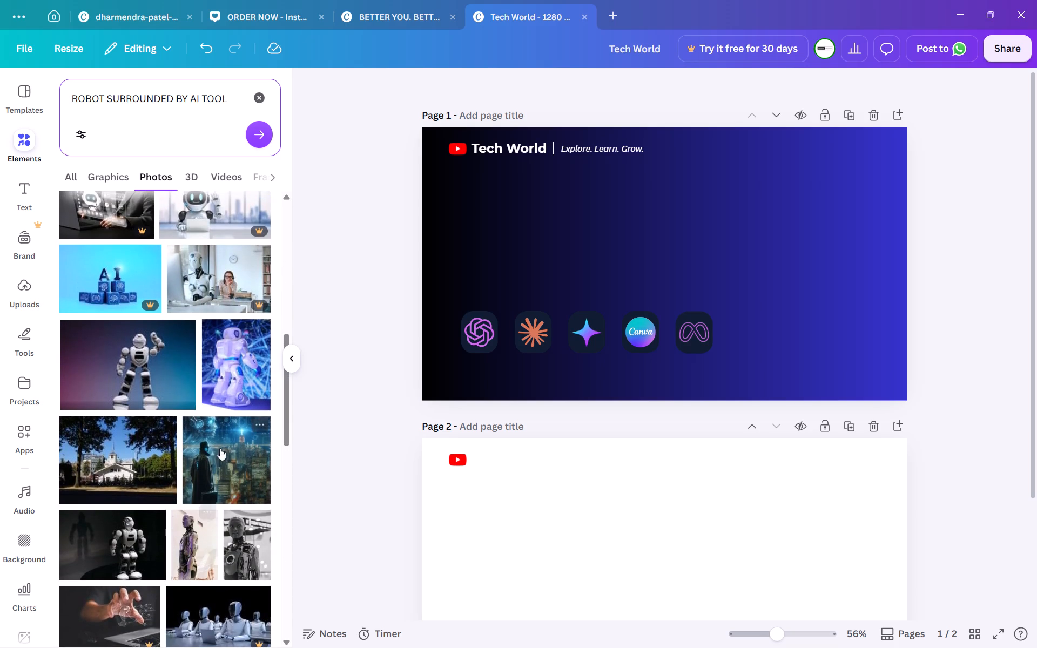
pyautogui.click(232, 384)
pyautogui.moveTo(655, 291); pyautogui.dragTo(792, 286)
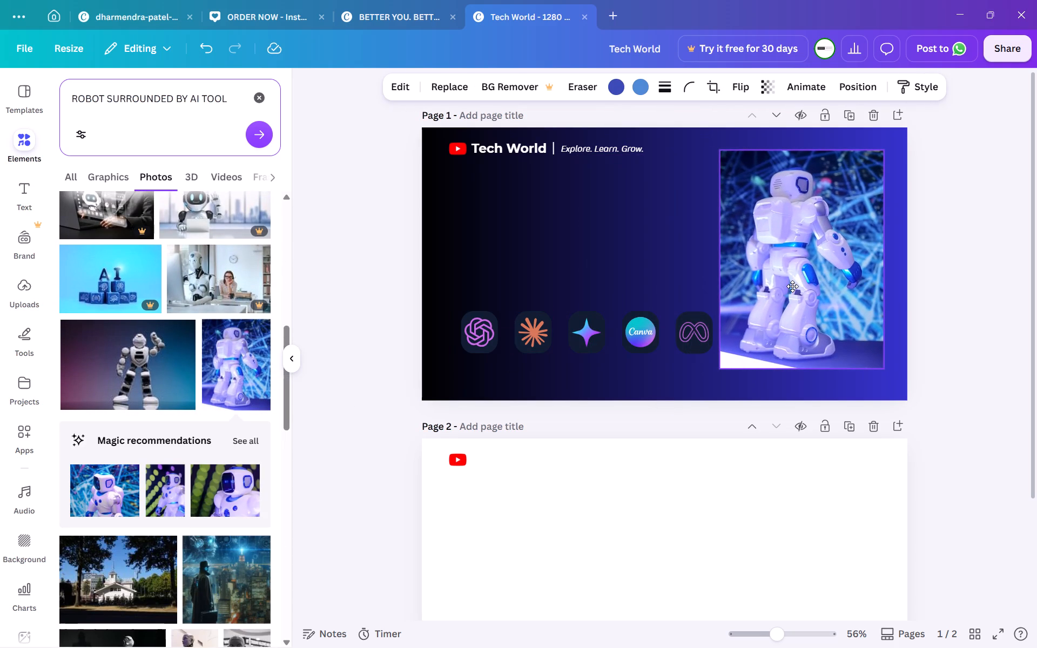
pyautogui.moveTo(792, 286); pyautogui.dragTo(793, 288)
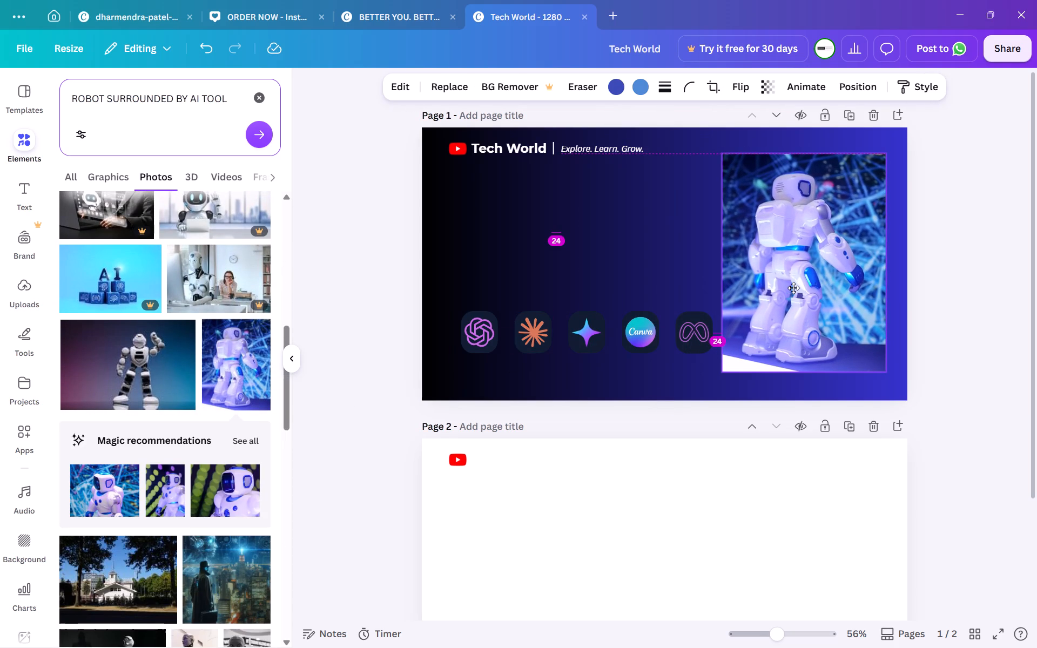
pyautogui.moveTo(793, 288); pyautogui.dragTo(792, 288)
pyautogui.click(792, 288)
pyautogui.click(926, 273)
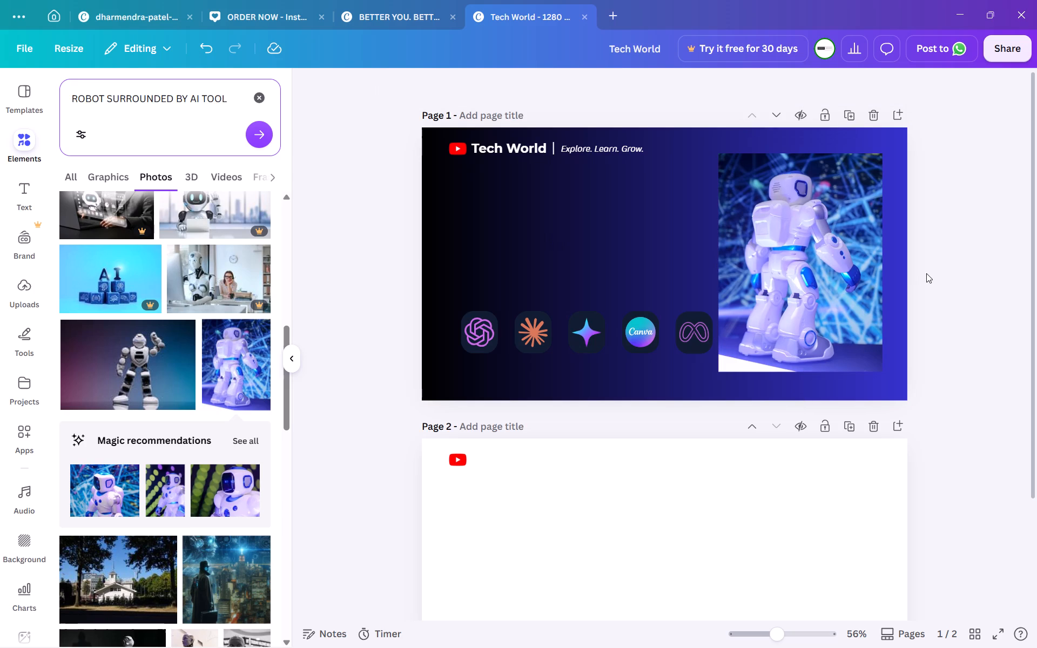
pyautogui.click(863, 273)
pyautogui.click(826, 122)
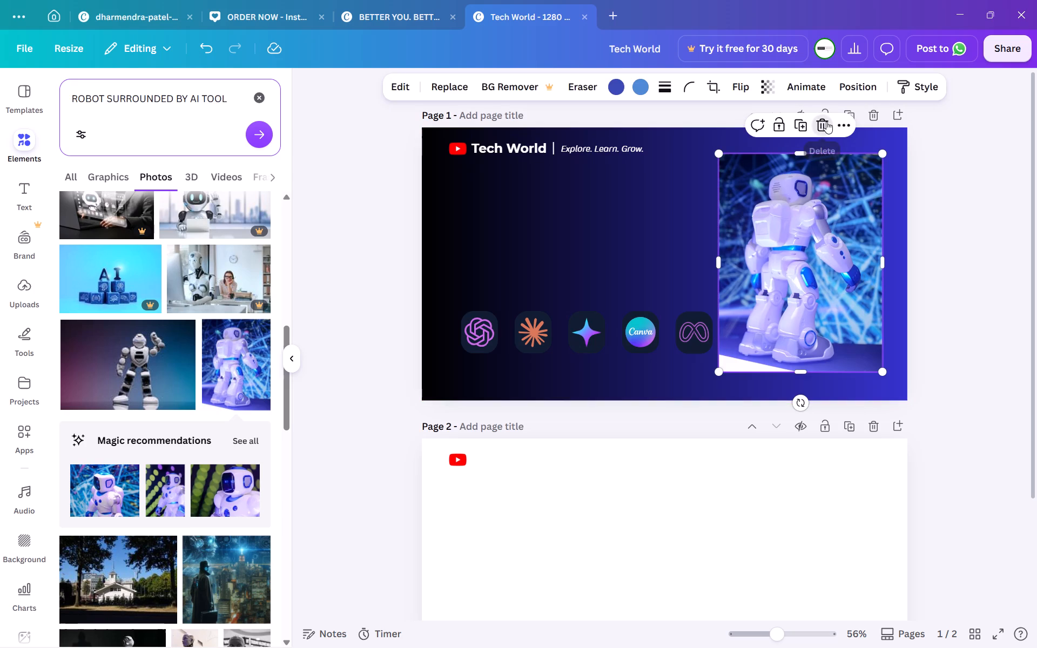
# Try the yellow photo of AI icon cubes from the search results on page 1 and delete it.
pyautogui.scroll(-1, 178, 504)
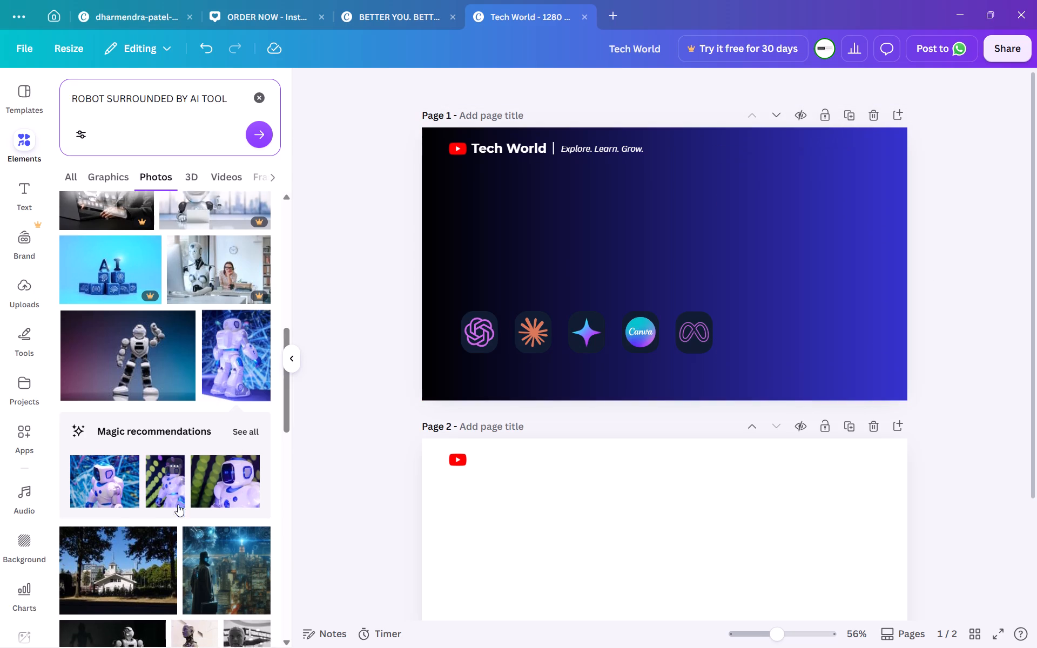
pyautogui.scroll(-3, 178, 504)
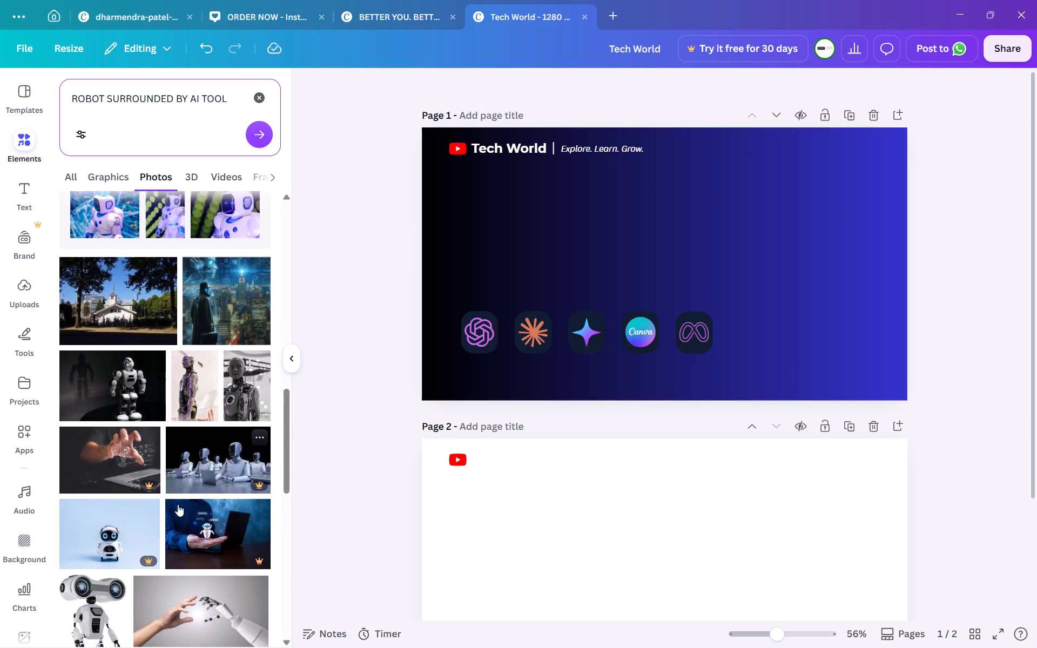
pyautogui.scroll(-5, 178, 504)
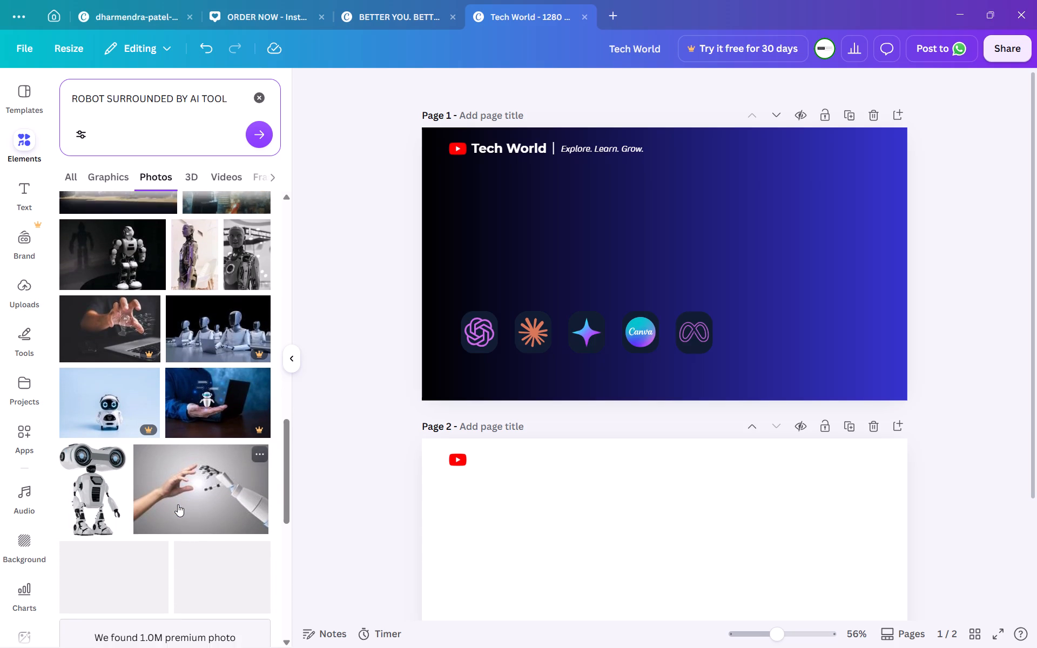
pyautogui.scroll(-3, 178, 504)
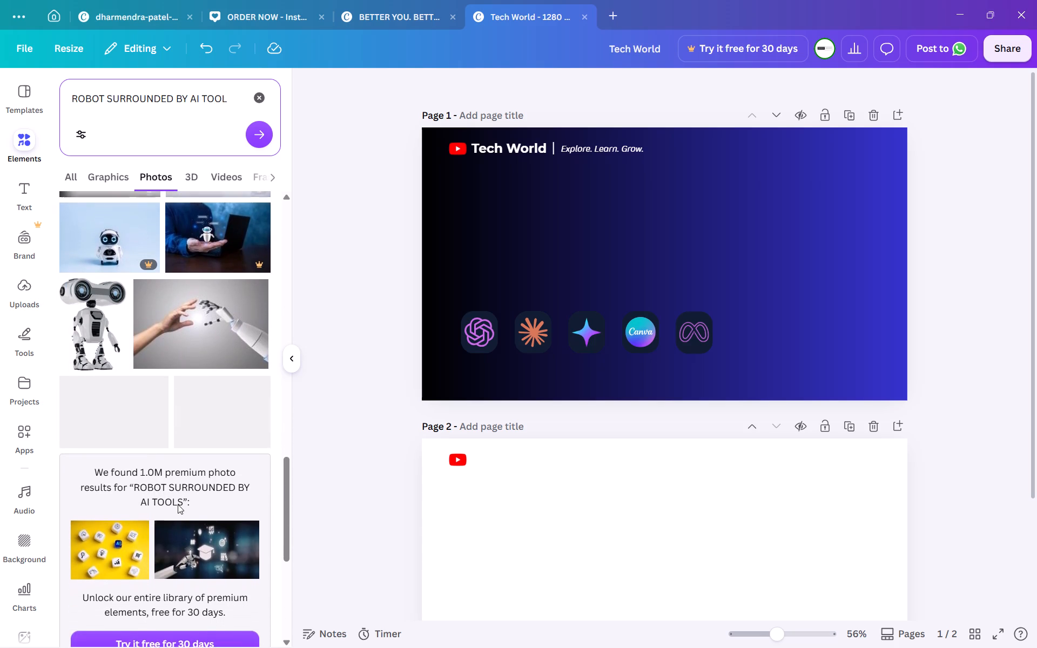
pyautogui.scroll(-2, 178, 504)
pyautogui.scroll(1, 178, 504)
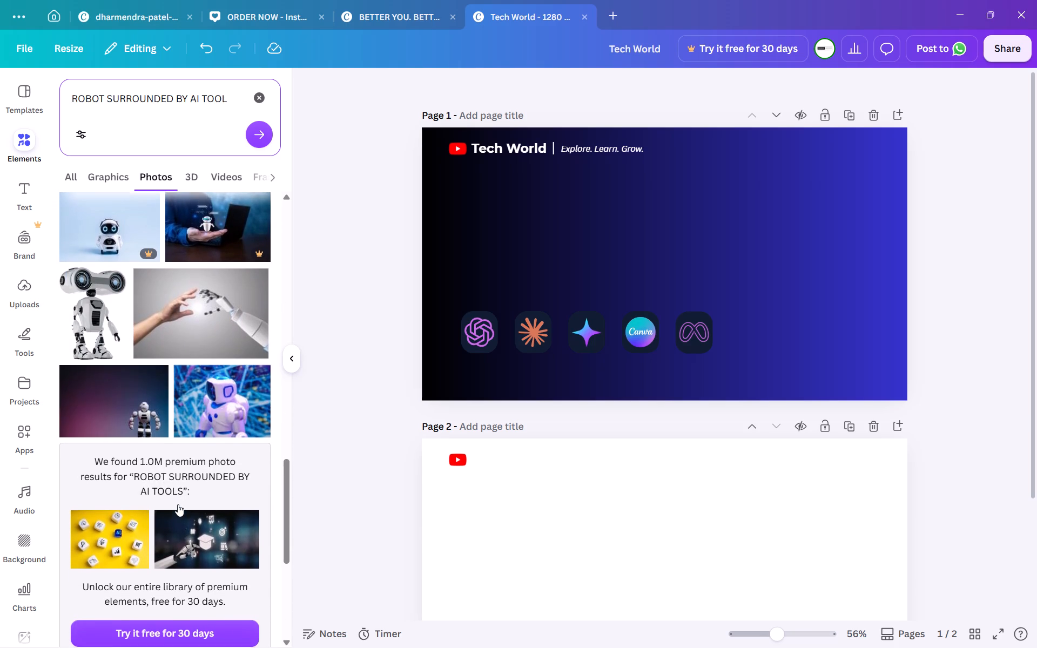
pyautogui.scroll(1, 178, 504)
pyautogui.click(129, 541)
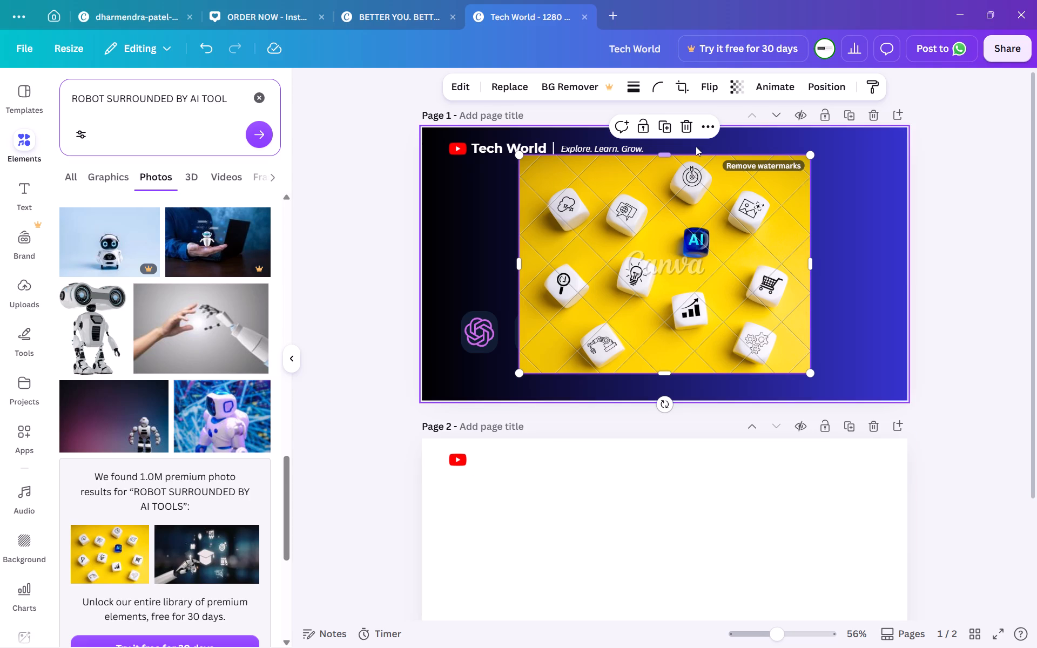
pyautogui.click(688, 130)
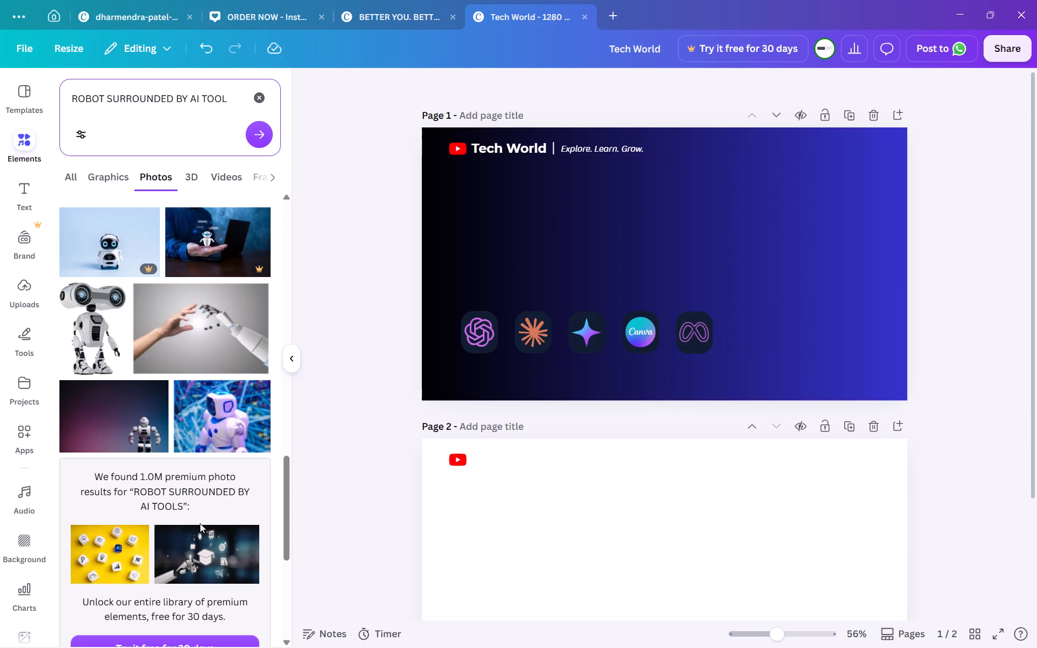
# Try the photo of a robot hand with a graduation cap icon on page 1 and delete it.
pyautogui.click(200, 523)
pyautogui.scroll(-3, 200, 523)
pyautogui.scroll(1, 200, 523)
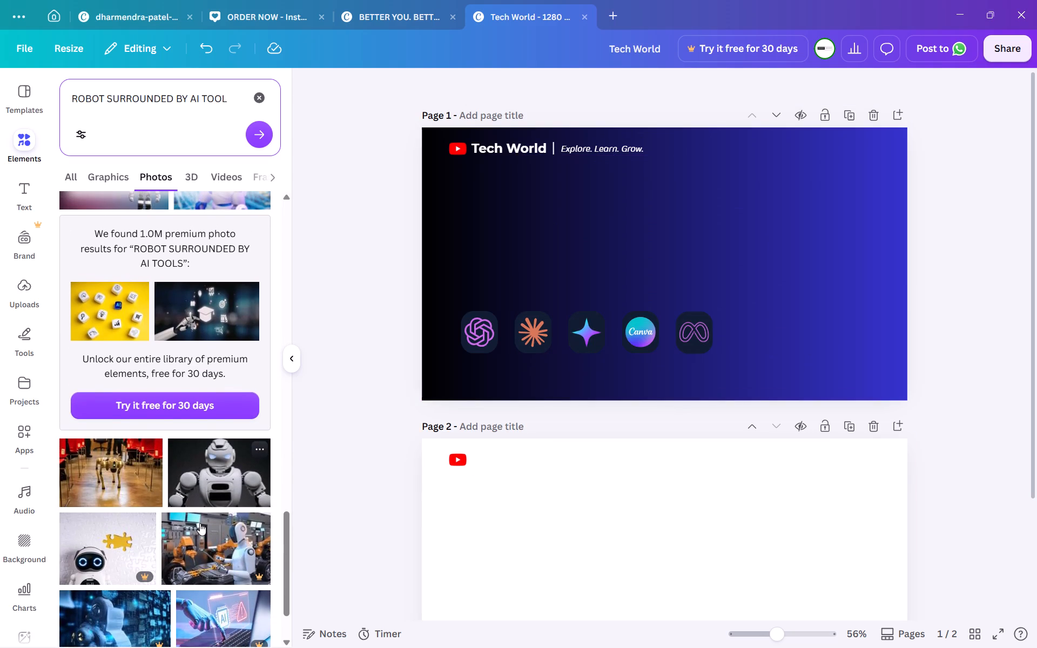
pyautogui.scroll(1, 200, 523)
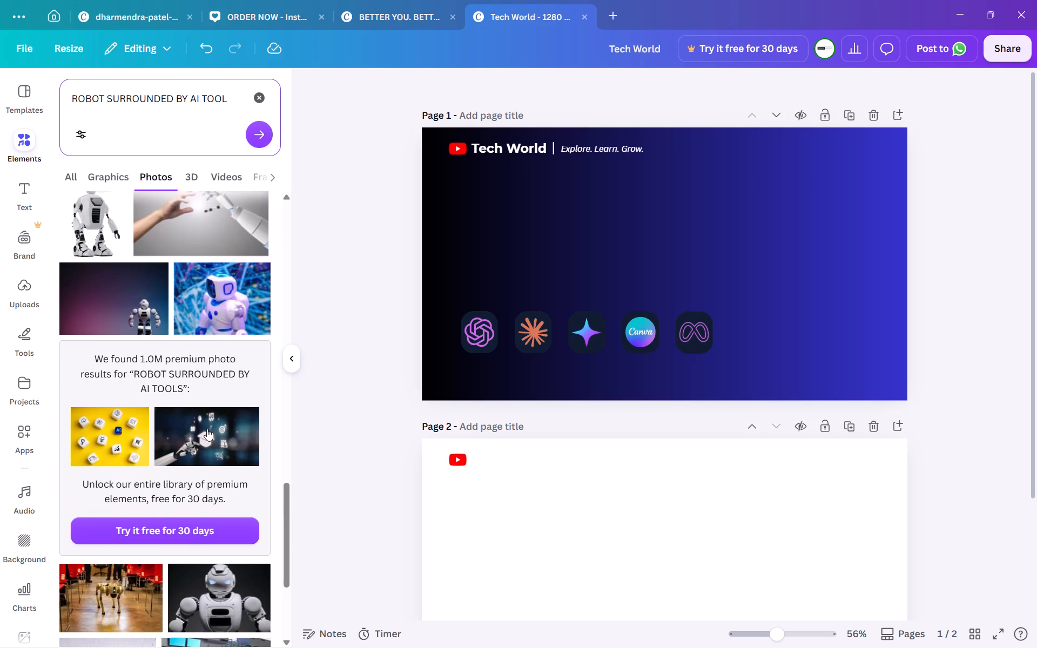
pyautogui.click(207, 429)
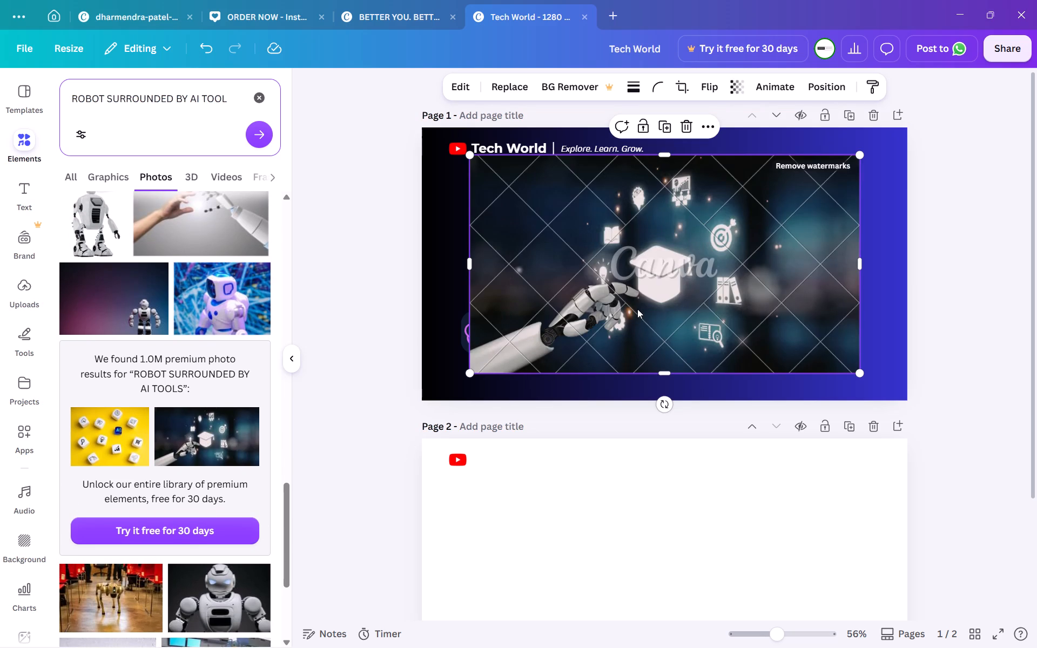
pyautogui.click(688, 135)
# Examine the remaining robot photo results for a suitable image and run the related search "Ai tools".
pyautogui.scroll(-3, 272, 407)
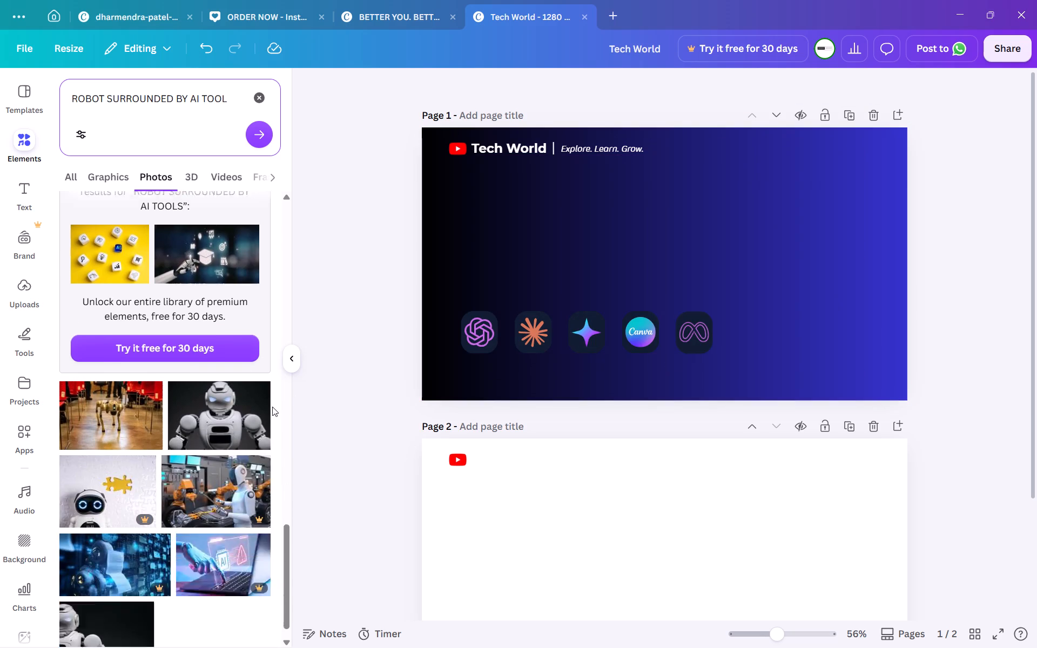
pyautogui.scroll(-3, 272, 407)
pyautogui.scroll(8, 272, 407)
pyautogui.scroll(-5, 272, 407)
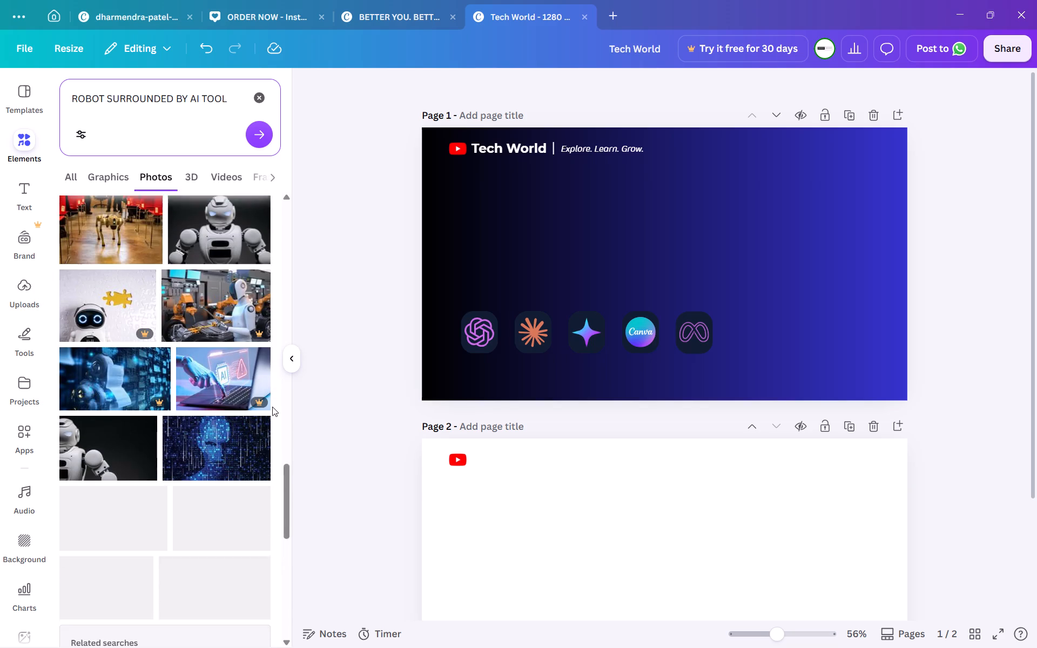
pyautogui.scroll(-3, 272, 407)
pyautogui.scroll(9, 272, 407)
pyautogui.scroll(-5, 272, 407)
pyautogui.scroll(-3, 204, 449)
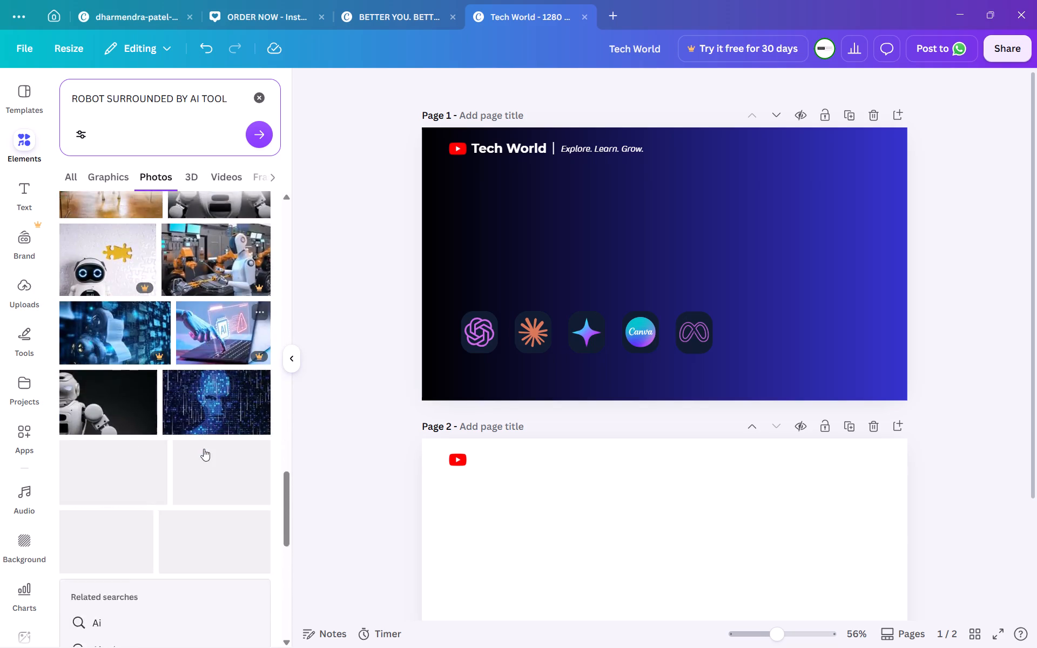
pyautogui.scroll(-2, 204, 449)
pyautogui.click(134, 454)
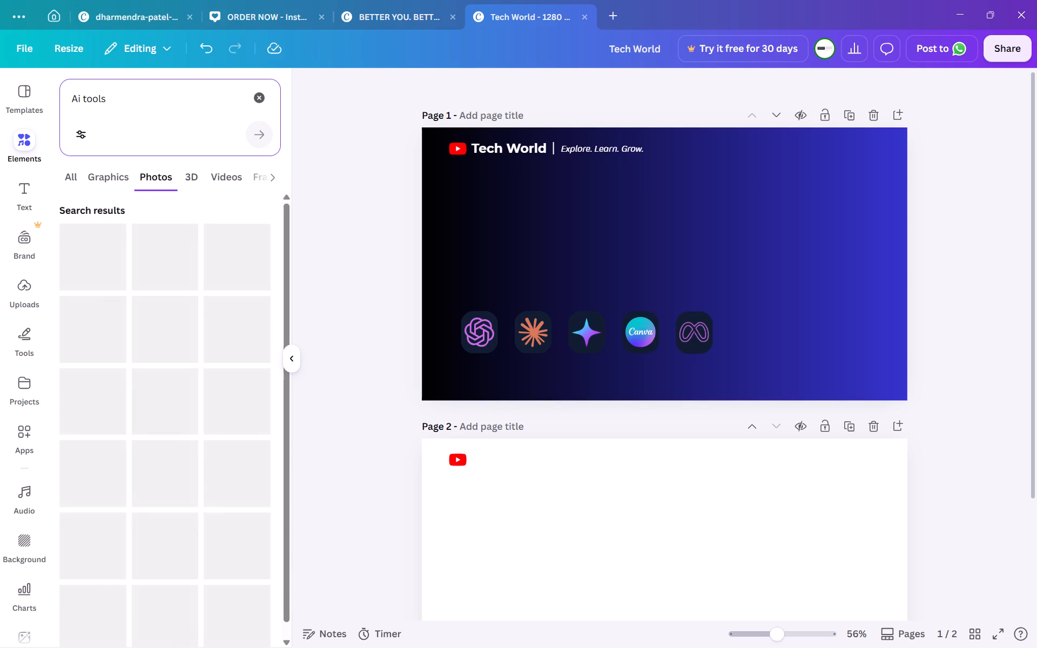
# Extend the photo search to "Ai tools BACKGROUND" and run it.
pyautogui.click(172, 107)
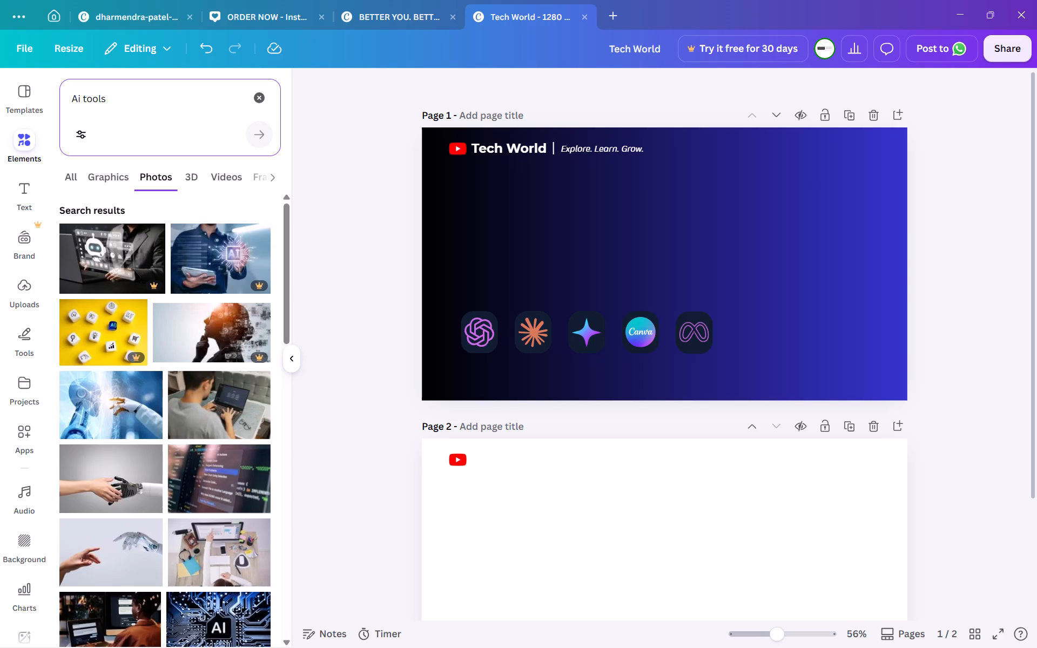
pyautogui.click(161, 107)
pyautogui.click(151, 92)
pyautogui.press('space')
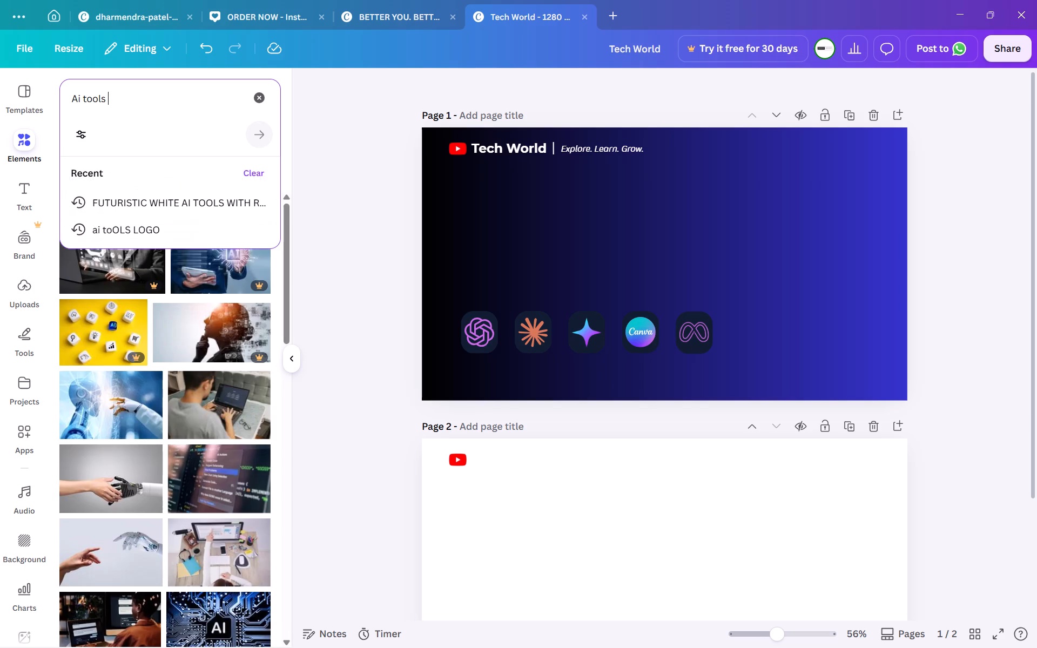
pyautogui.write('BACKGROUND')
pyautogui.press('Return')
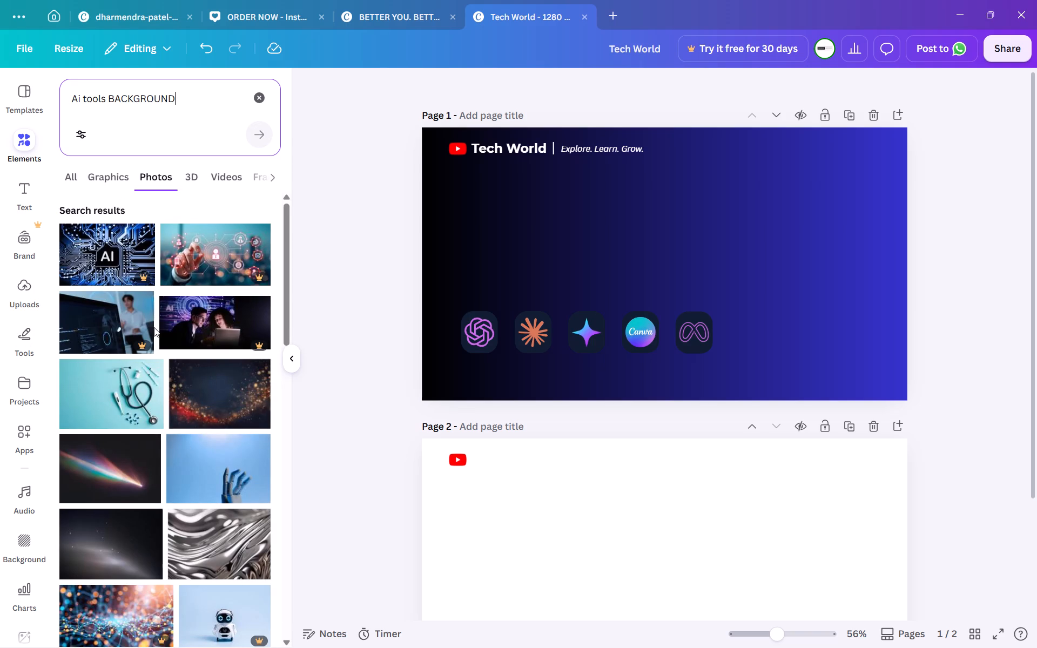
# Examine the "Ai tools BACKGROUND" photo results for a background that suits page 1.
pyautogui.scroll(-4, 154, 327)
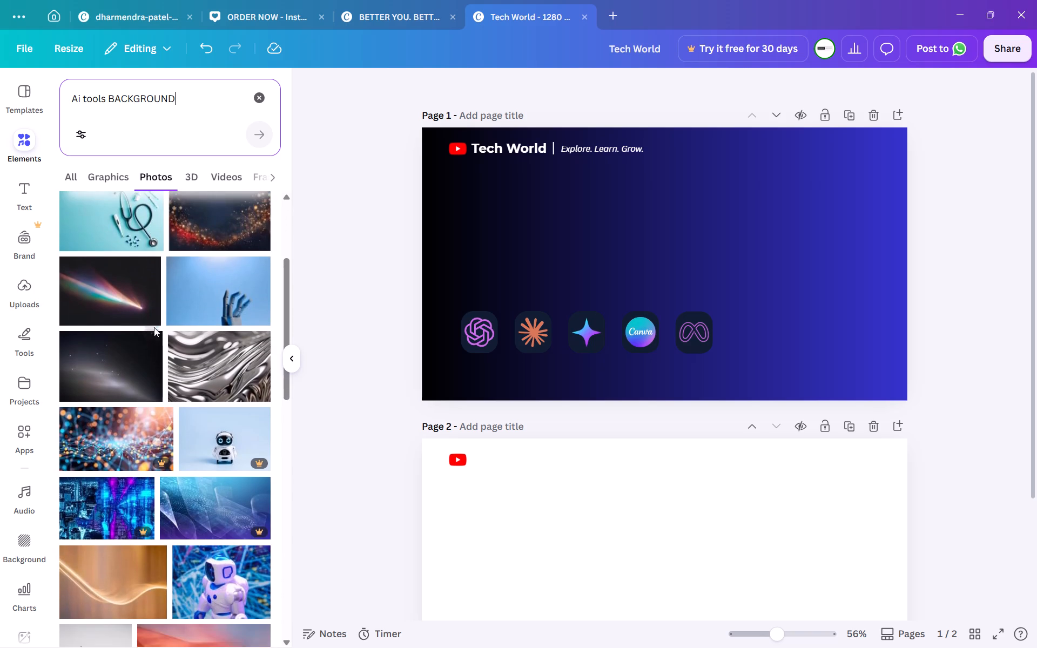
pyautogui.scroll(-2, 154, 327)
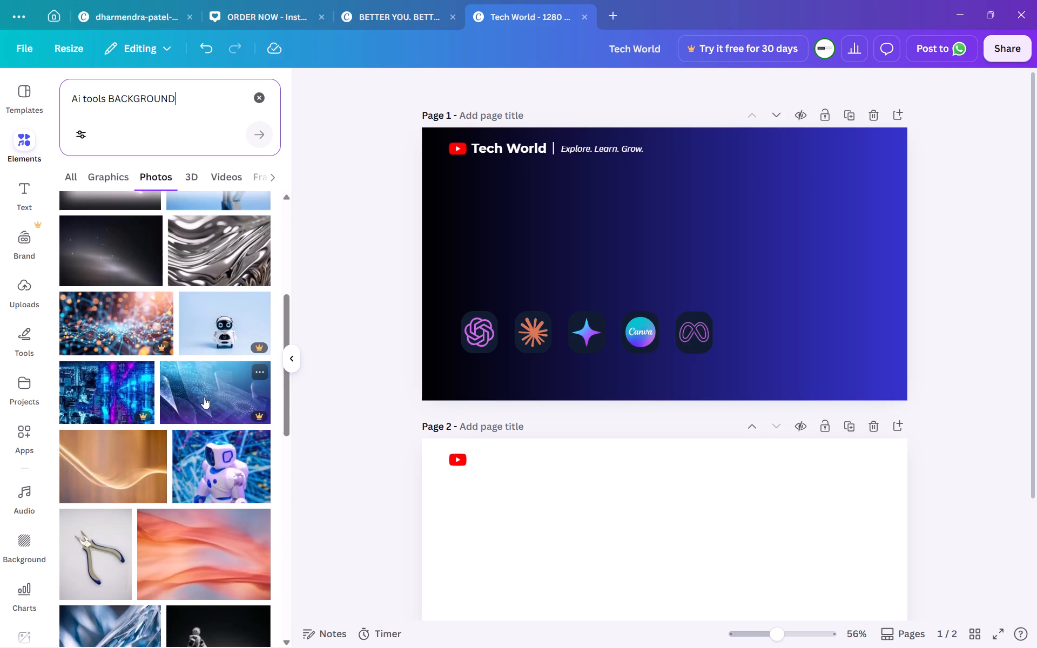
pyautogui.scroll(-3, 208, 393)
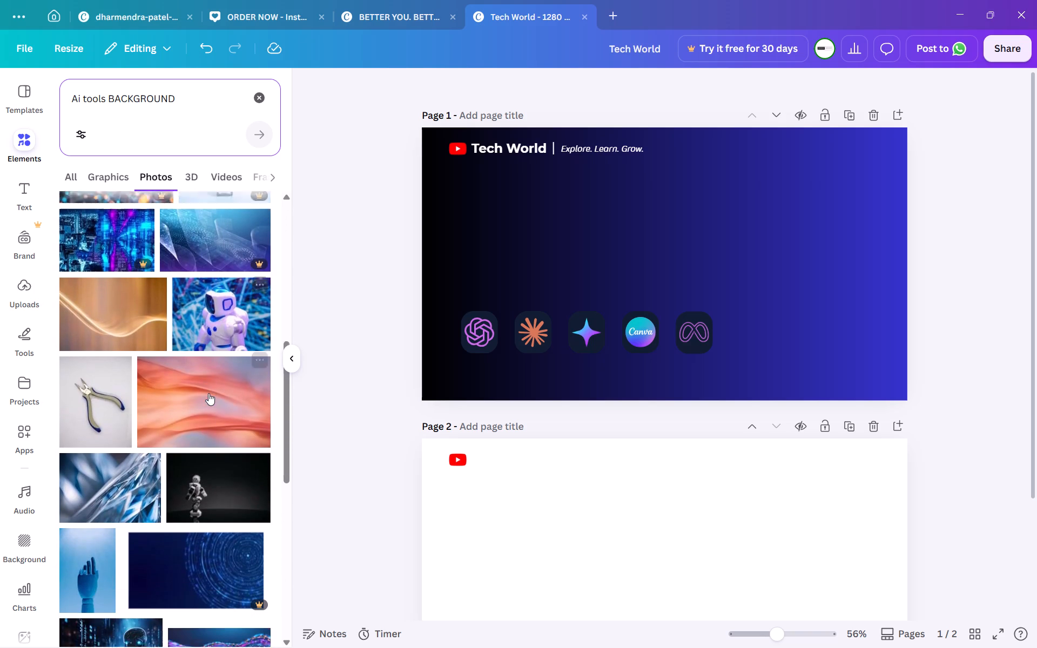
pyautogui.scroll(-5, 208, 393)
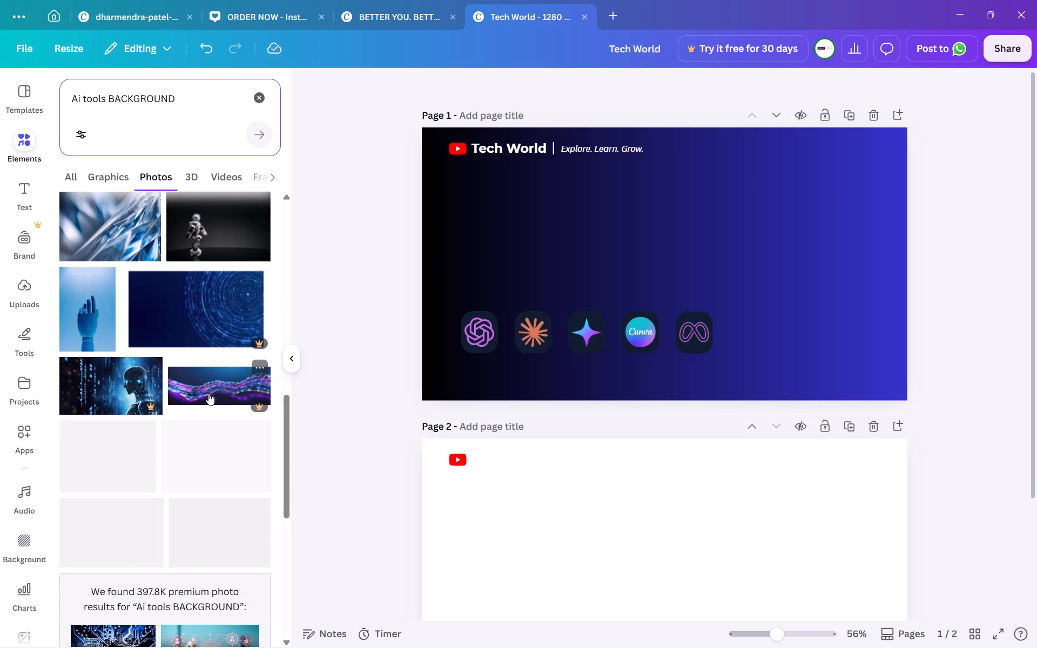
pyautogui.scroll(-3, 208, 393)
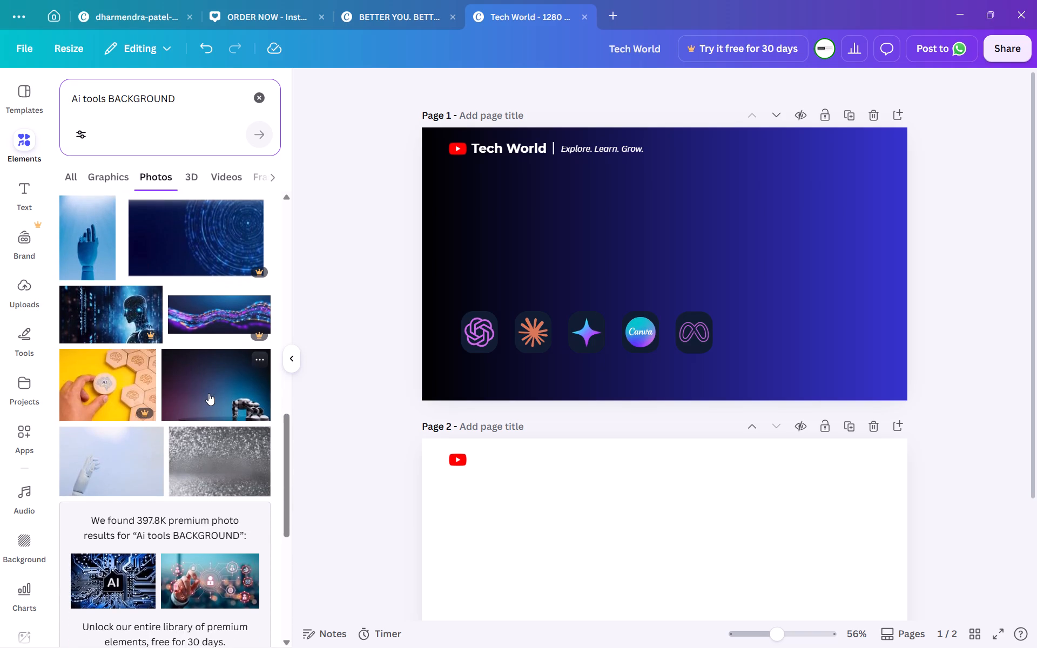
pyautogui.scroll(-3, 208, 393)
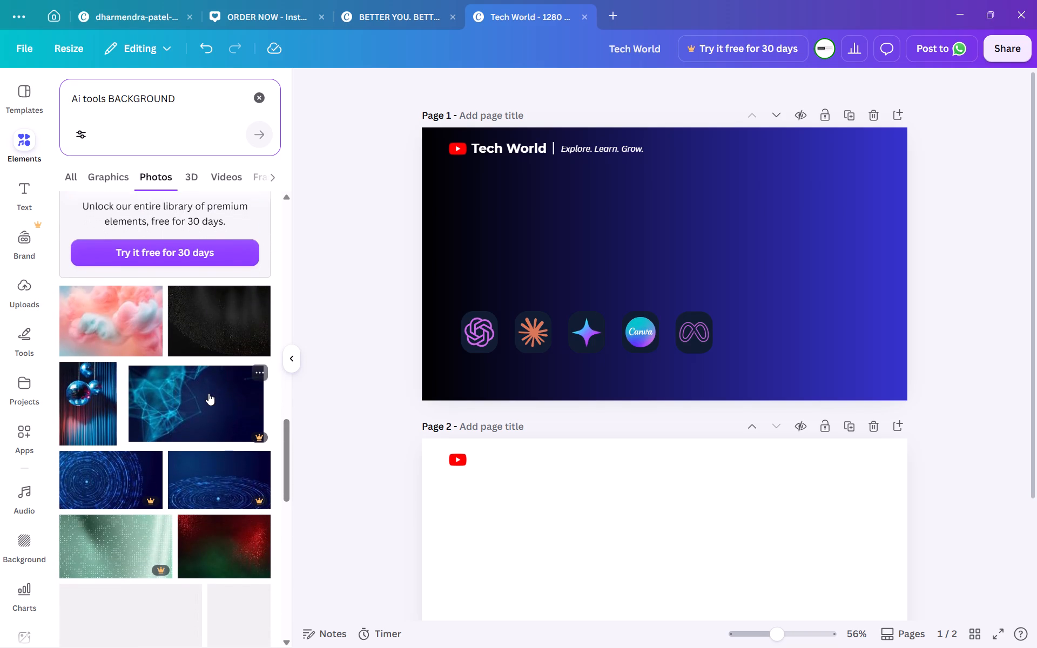
pyautogui.scroll(-1, 208, 393)
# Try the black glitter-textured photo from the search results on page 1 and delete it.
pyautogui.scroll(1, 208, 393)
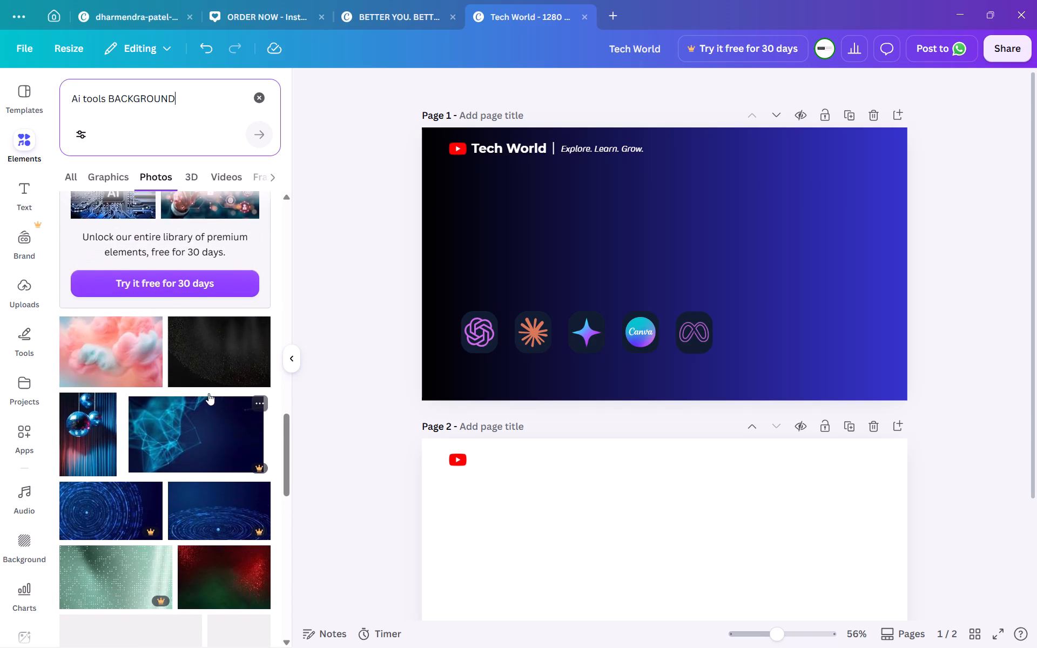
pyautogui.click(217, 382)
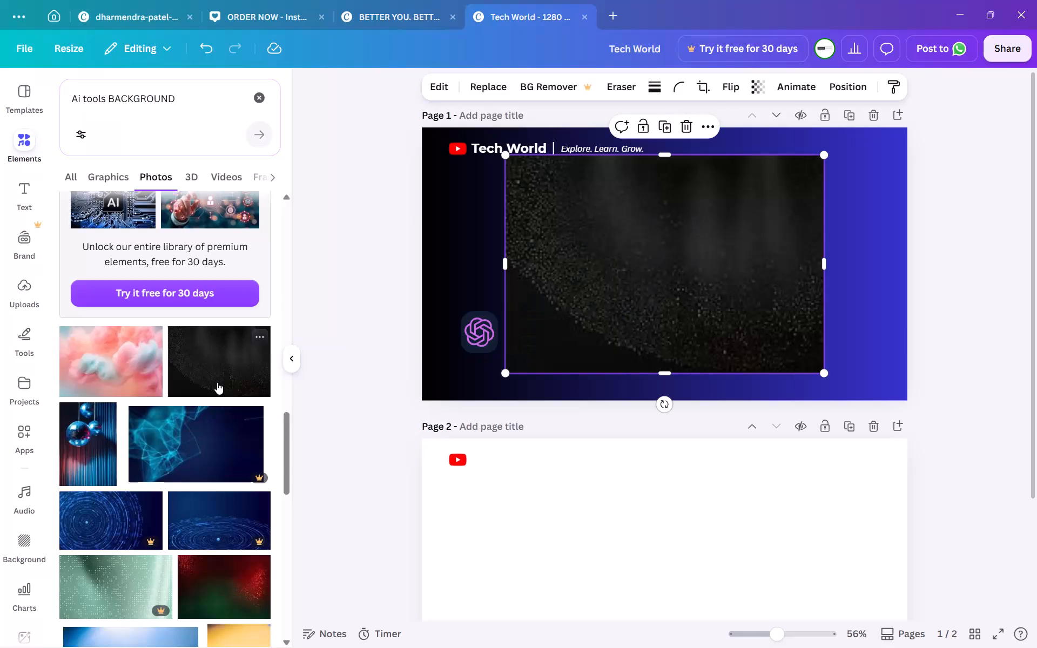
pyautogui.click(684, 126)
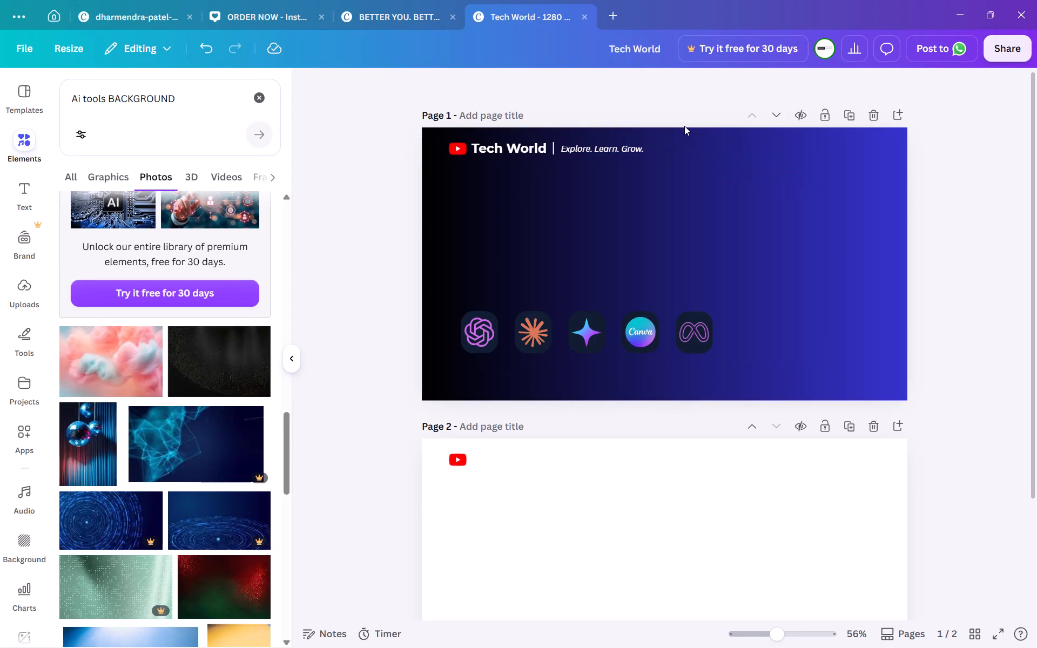
# Add the photo of a hand touching a network of glowing red icons to page 1.
pyautogui.scroll(-4, 195, 476)
pyautogui.scroll(10, 195, 476)
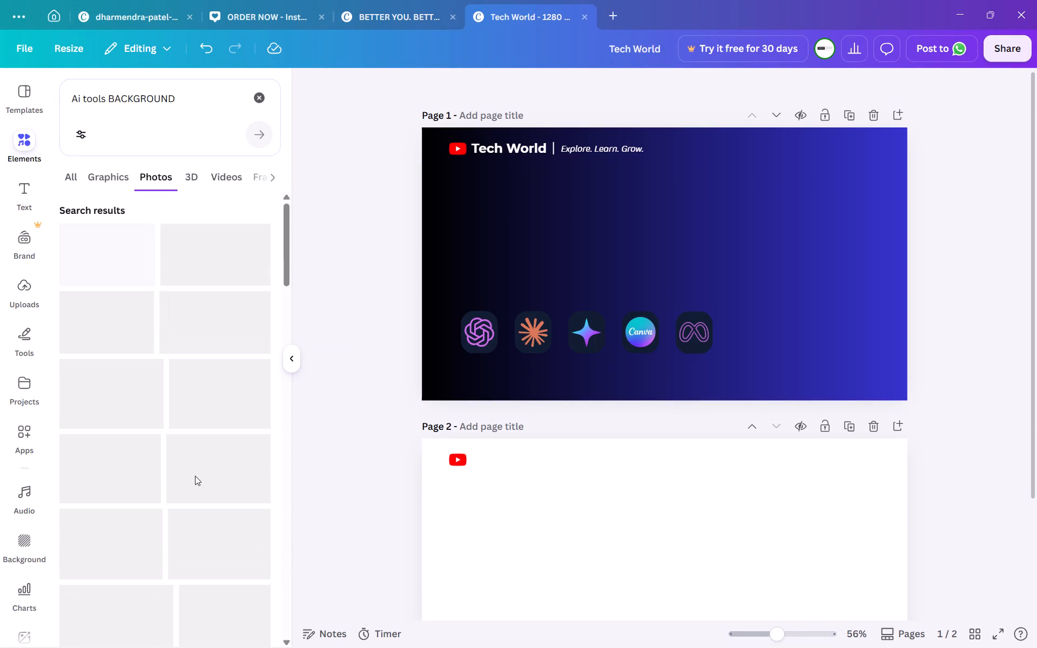
pyautogui.scroll(5, 195, 476)
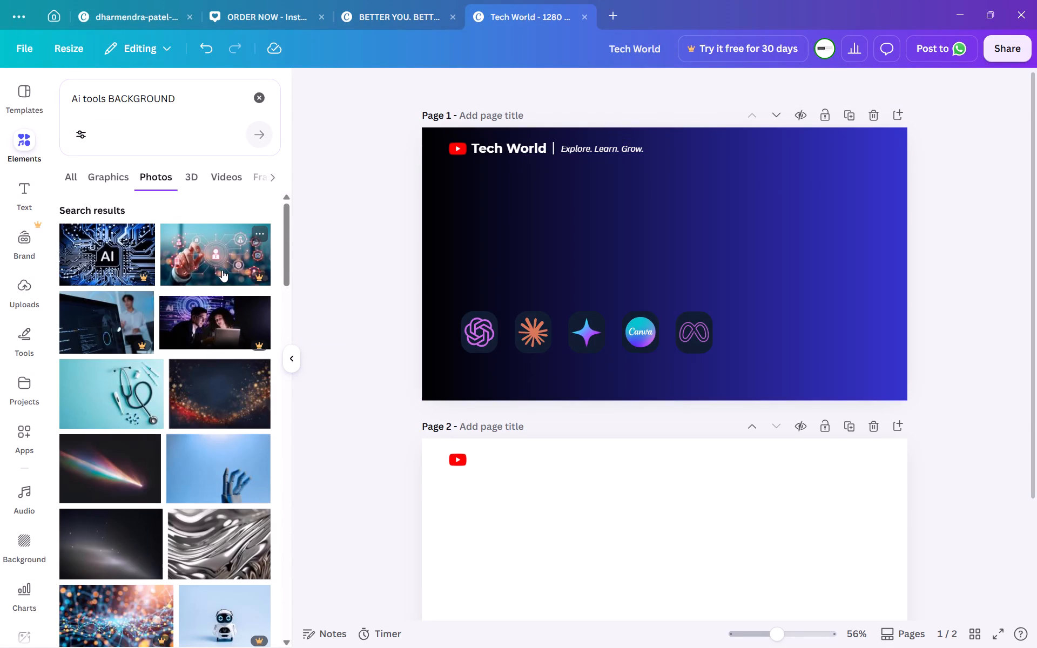
pyautogui.click(222, 270)
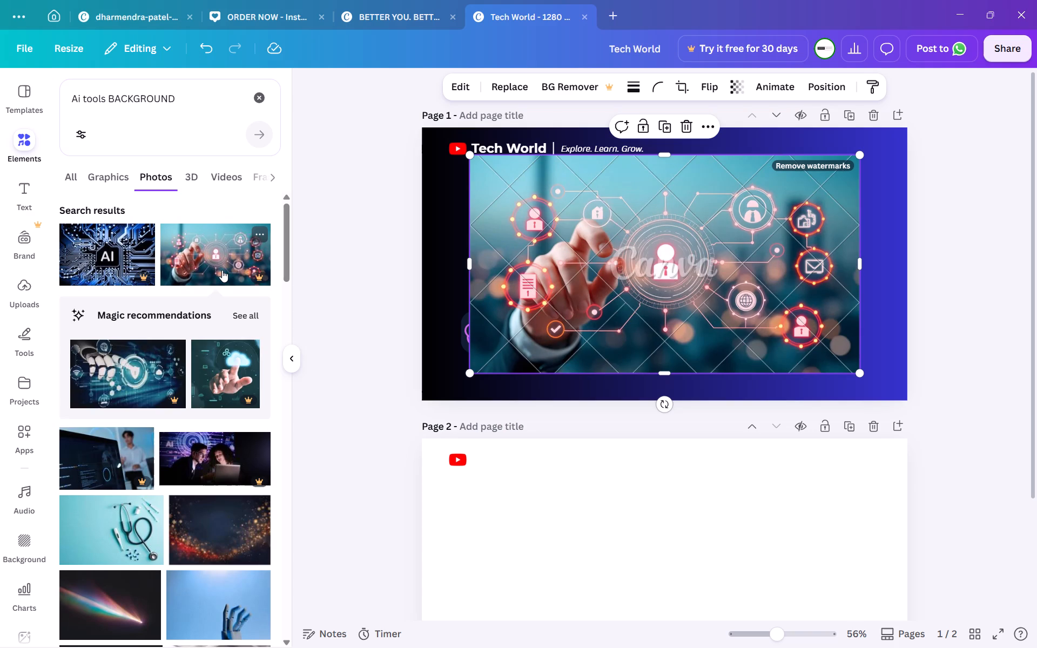
pyautogui.click(679, 114)
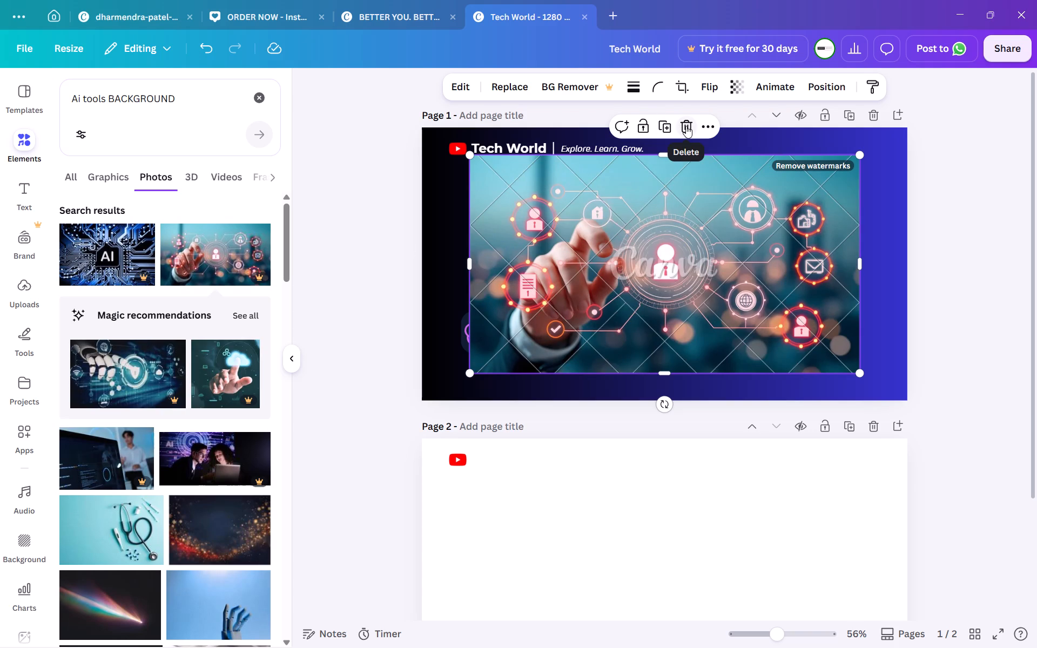
pyautogui.click(422, 289)
pyautogui.click(657, 314)
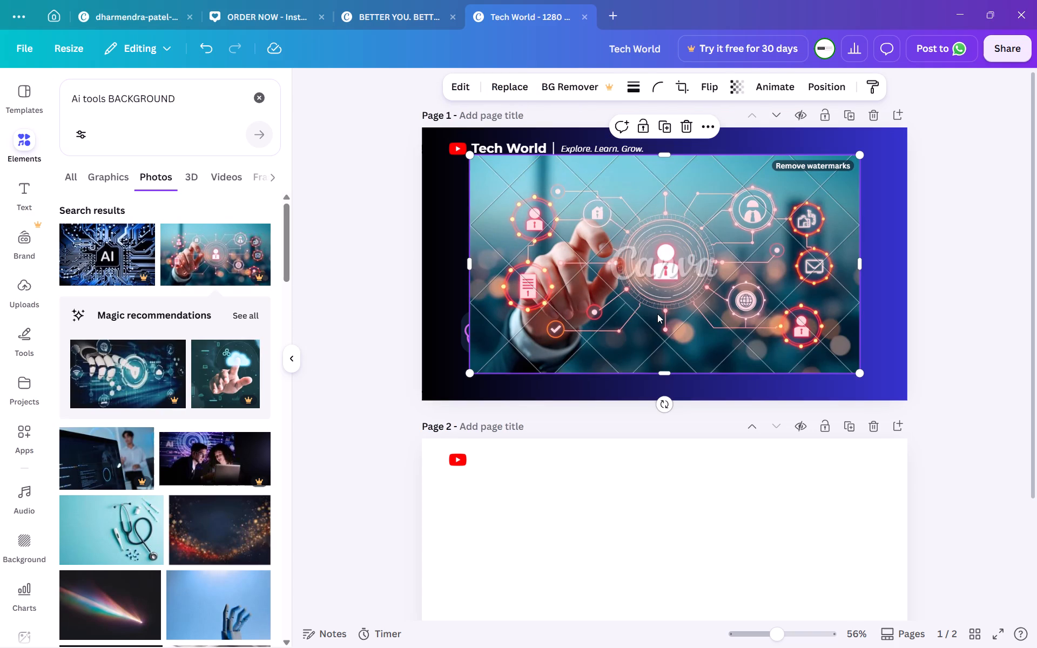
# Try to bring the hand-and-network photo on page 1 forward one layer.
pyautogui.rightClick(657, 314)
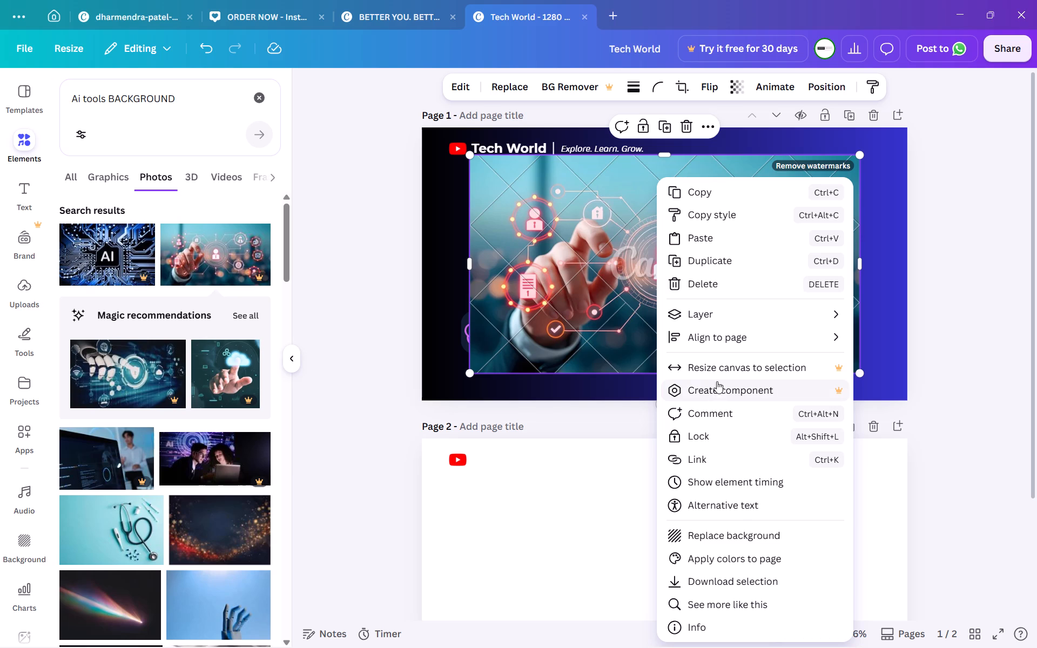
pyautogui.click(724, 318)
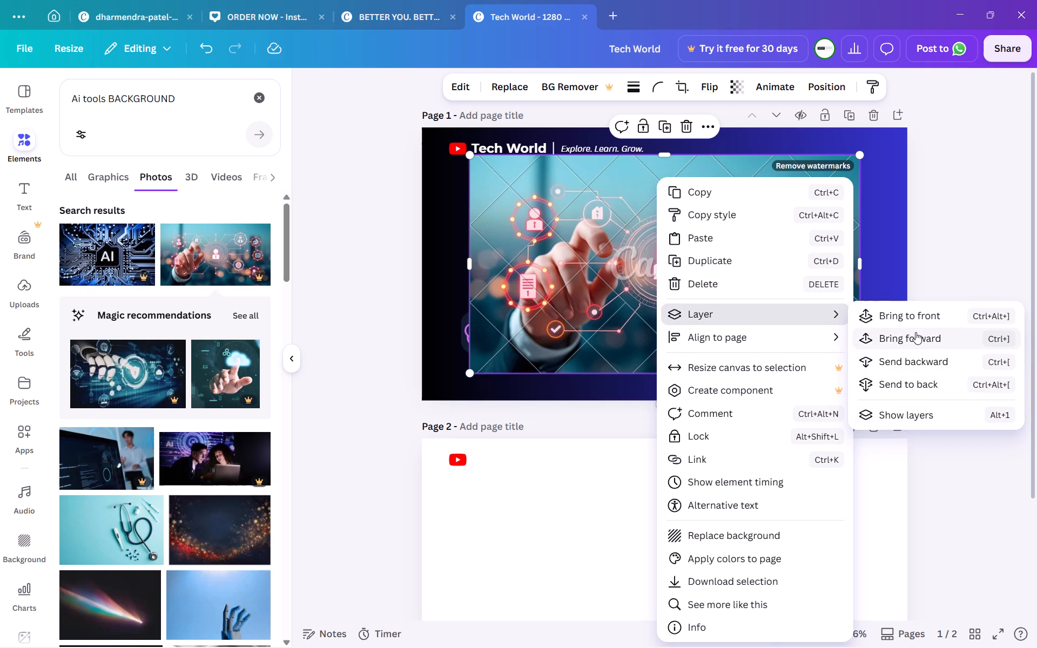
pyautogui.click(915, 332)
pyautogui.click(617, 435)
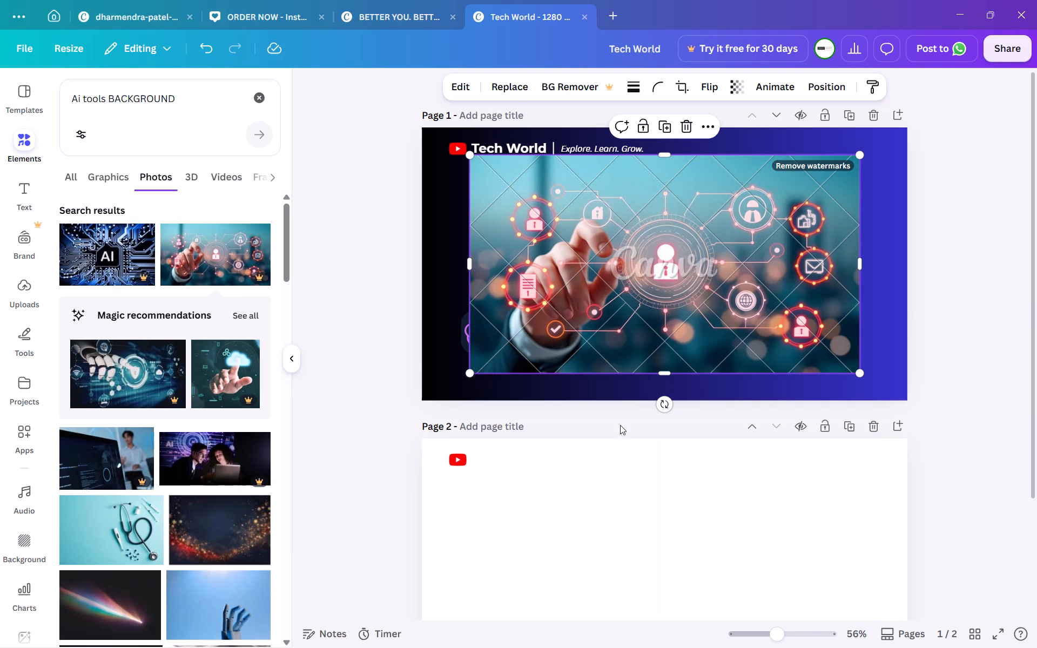
# Send the hand-and-network photo to the back, behind the AI tool logos on page 1.
pyautogui.click(655, 362)
pyautogui.rightClick(655, 362)
pyautogui.rightClick(701, 354)
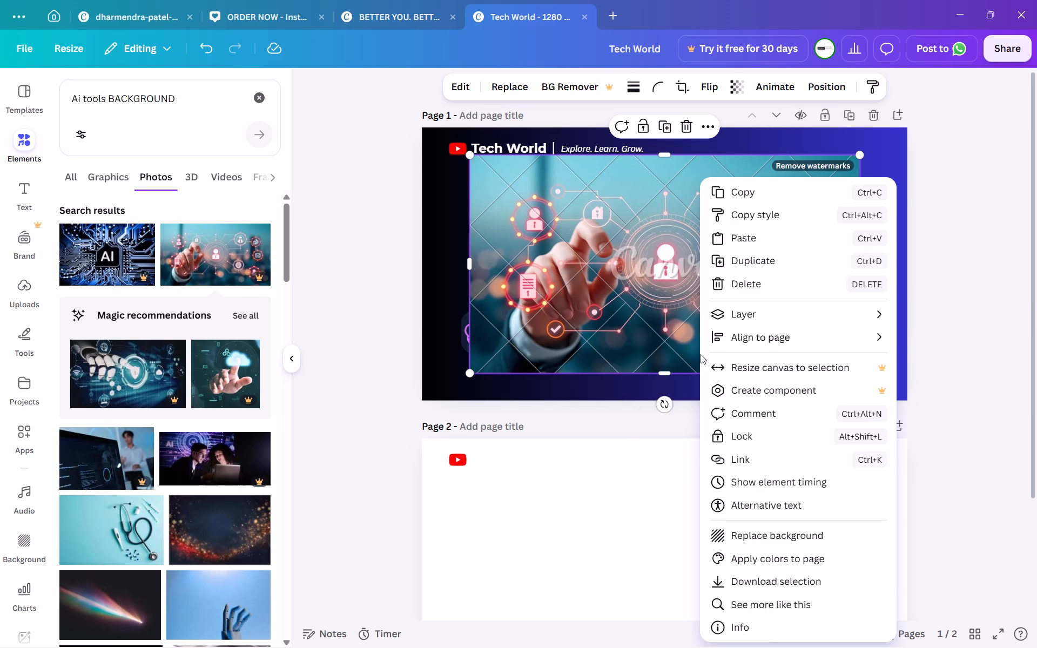
pyautogui.click(771, 316)
pyautogui.click(759, 323)
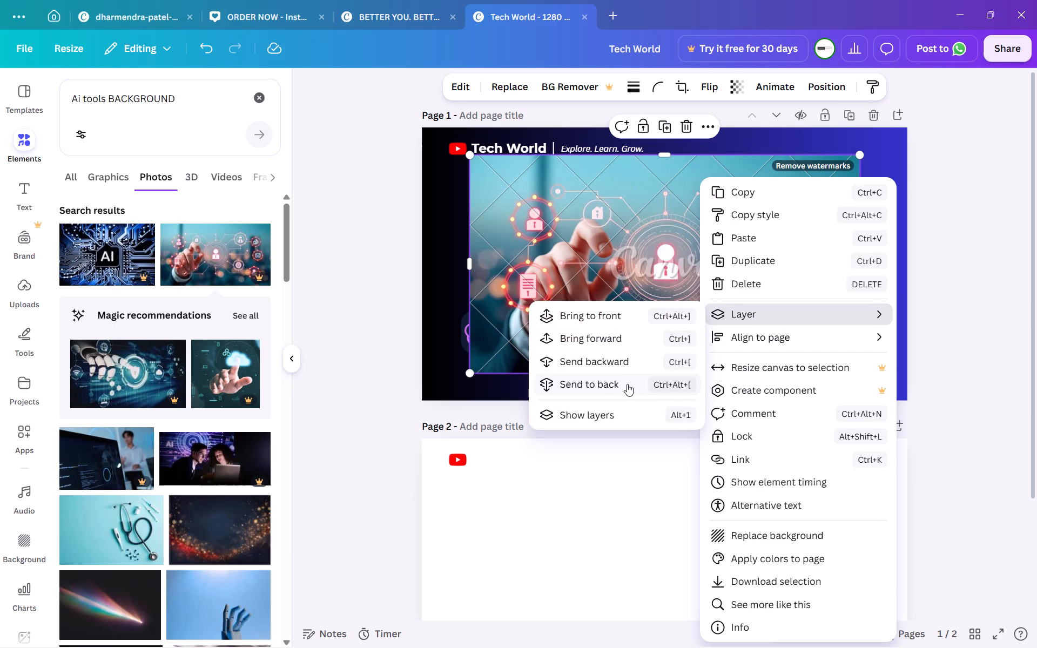
pyautogui.click(623, 386)
pyautogui.click(344, 354)
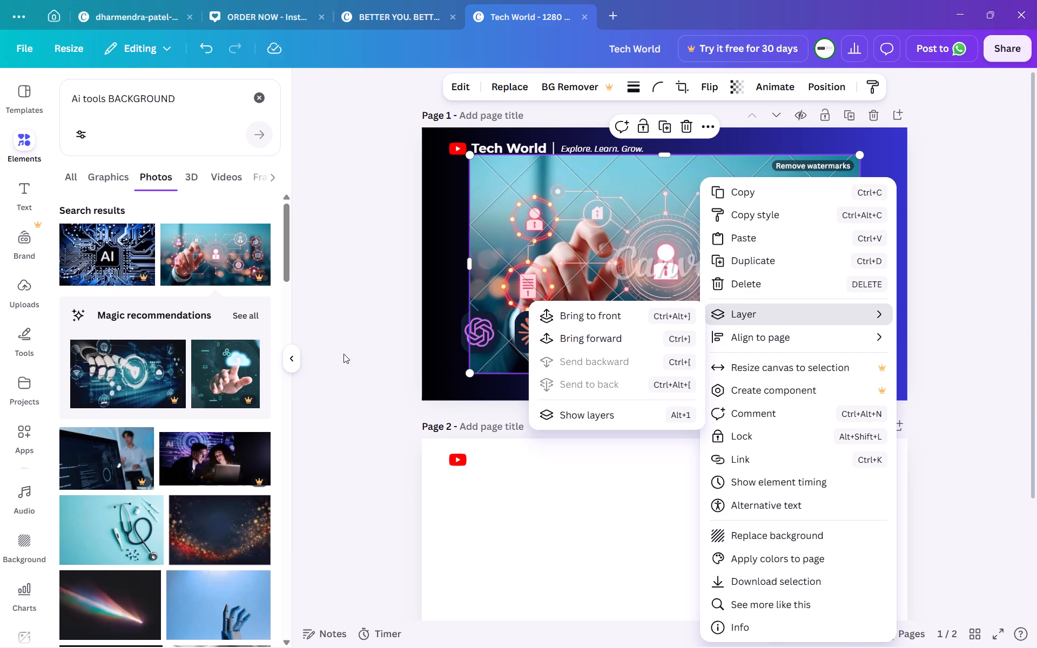
pyautogui.click(629, 289)
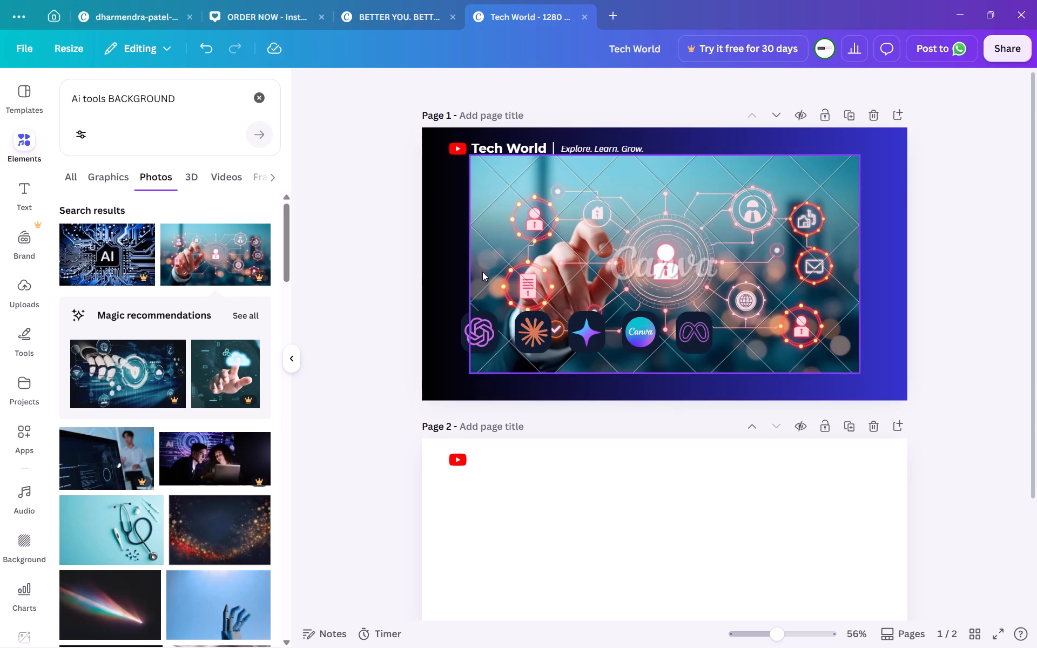
pyautogui.click(487, 272)
# Look through the photo results for "Ai tools BACKGROUND" for an image suited to page 1.
pyautogui.scroll(-2, 153, 471)
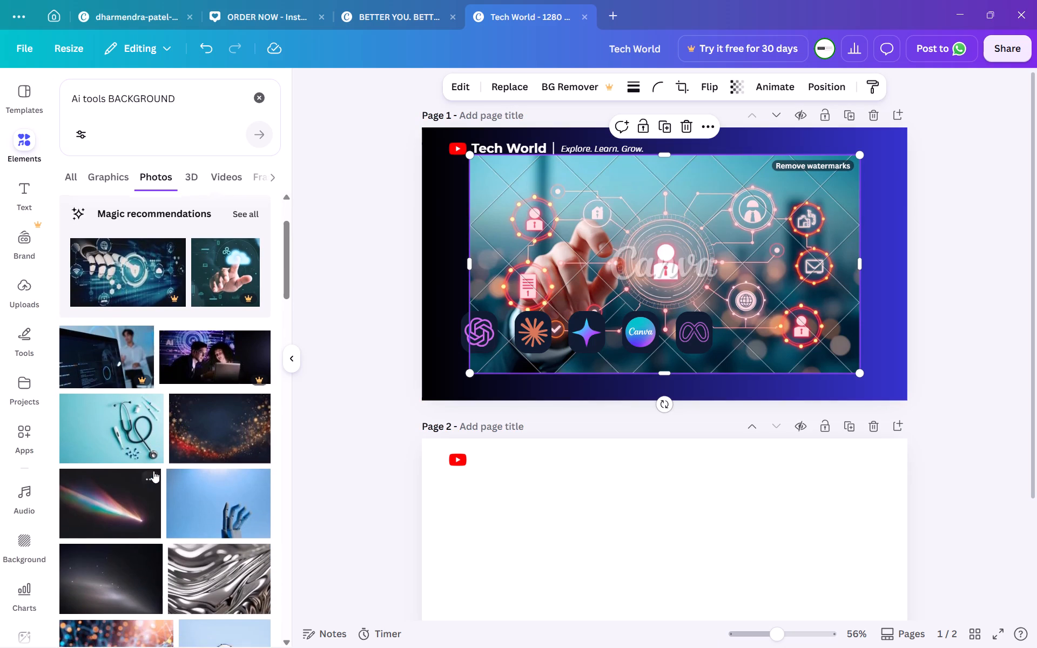
pyautogui.scroll(-4, 153, 471)
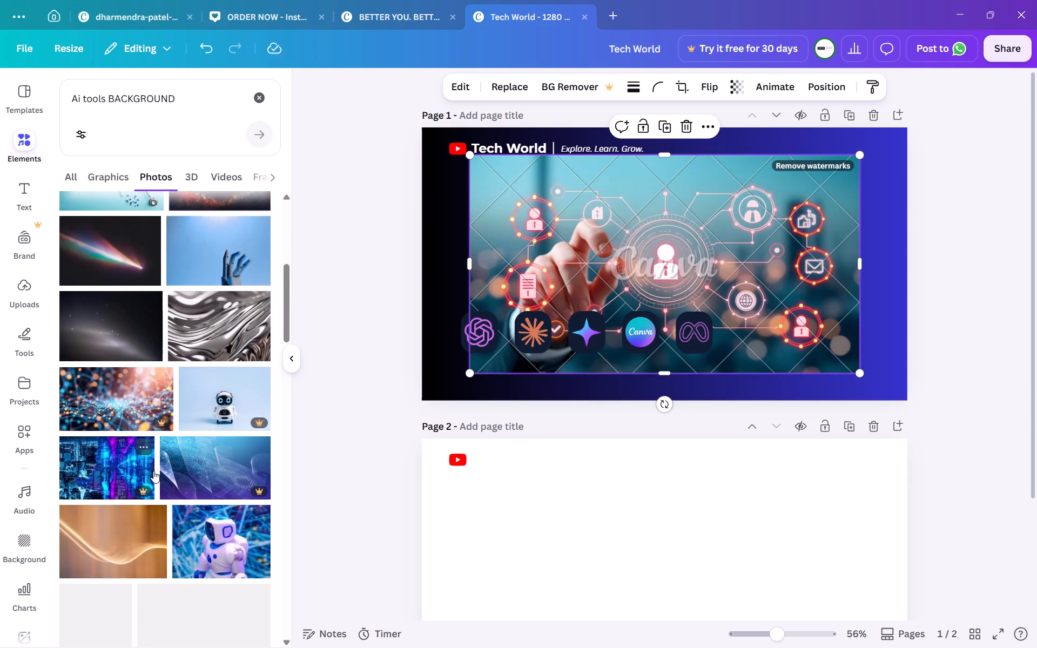
pyautogui.scroll(-2, 153, 471)
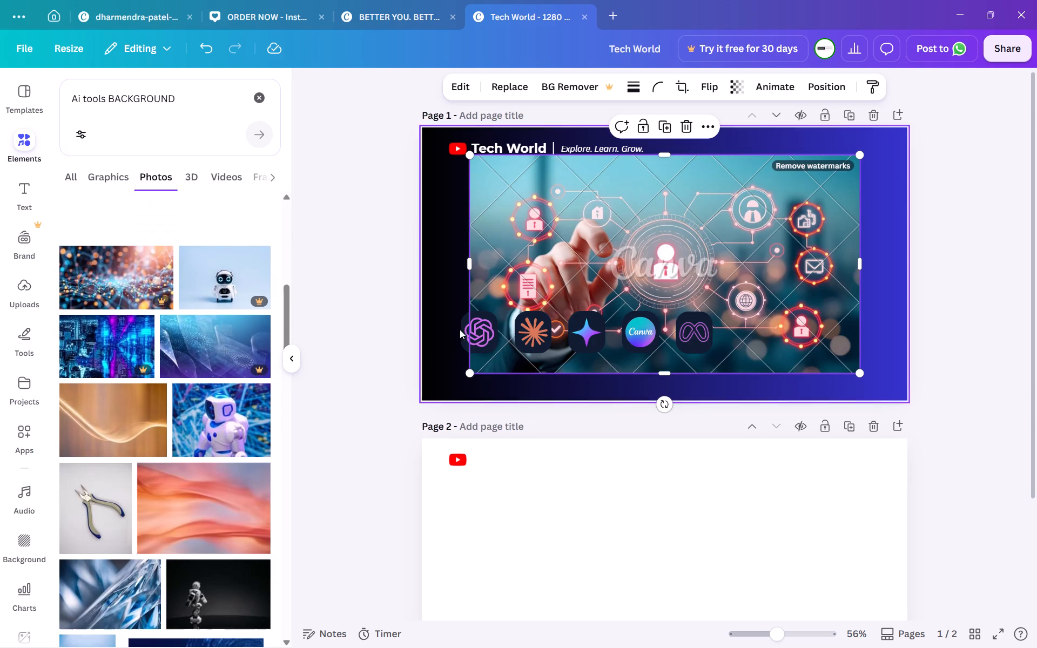
pyautogui.scroll(-3, 201, 488)
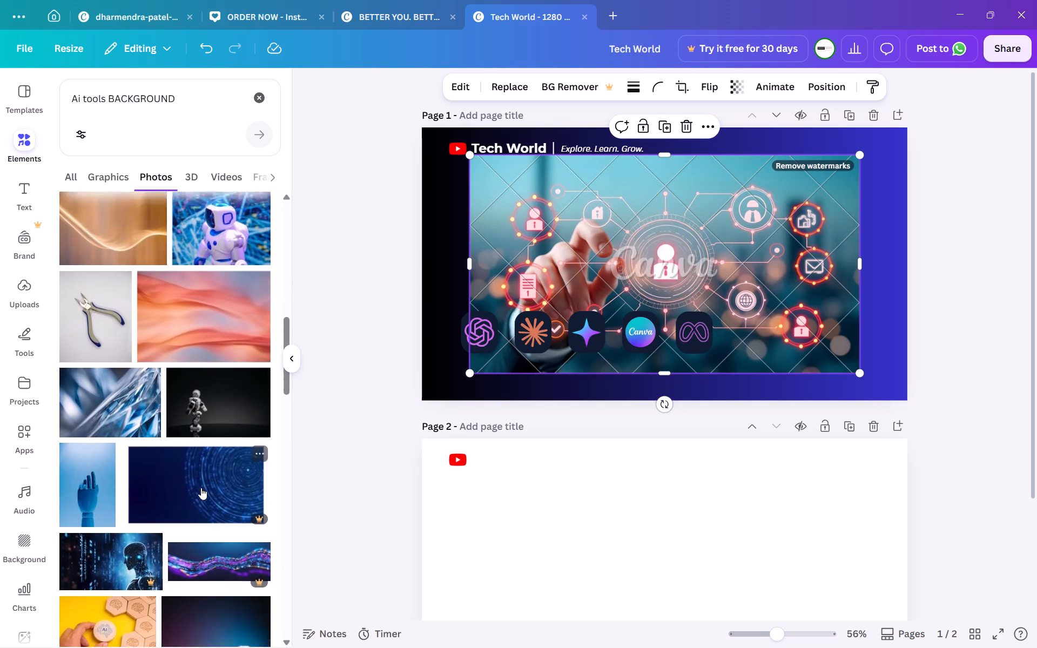
pyautogui.scroll(-3, 201, 488)
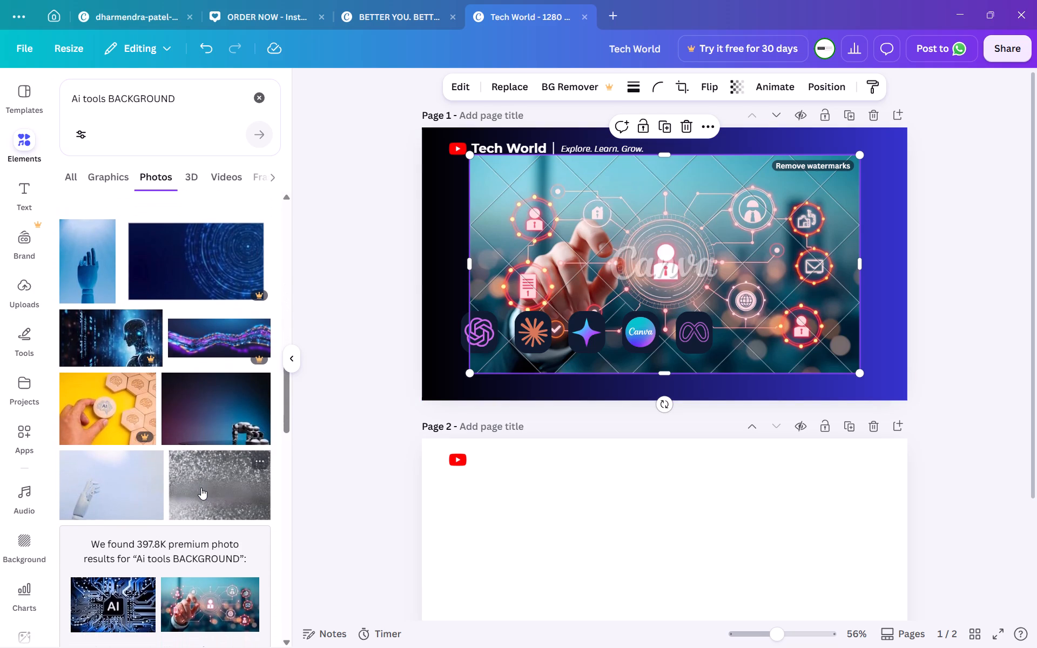
pyautogui.scroll(-2, 201, 488)
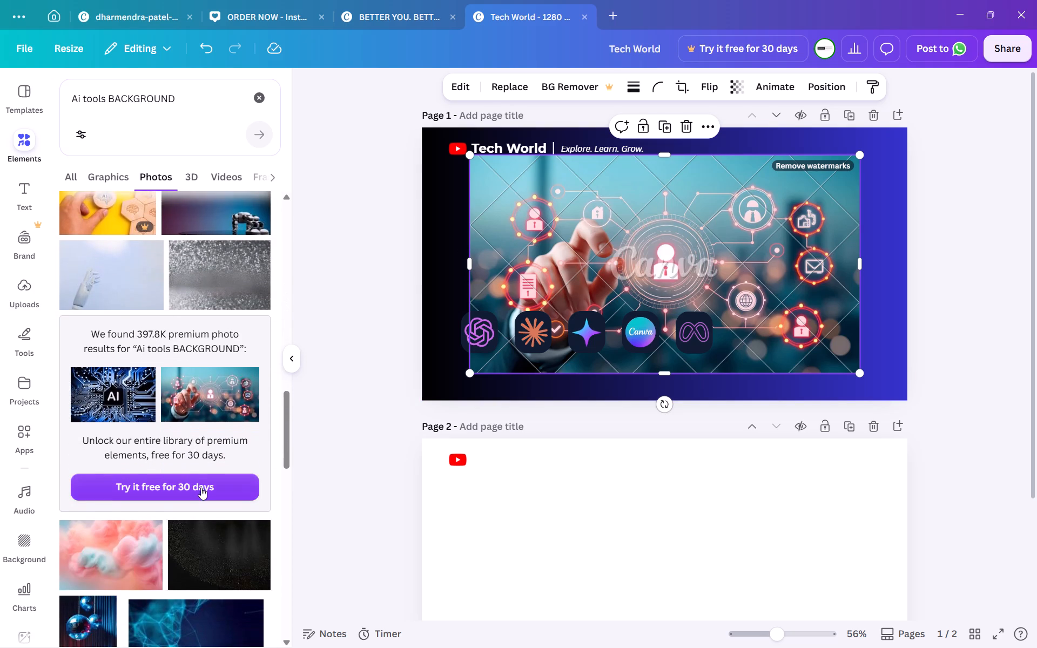
pyautogui.scroll(-3, 201, 488)
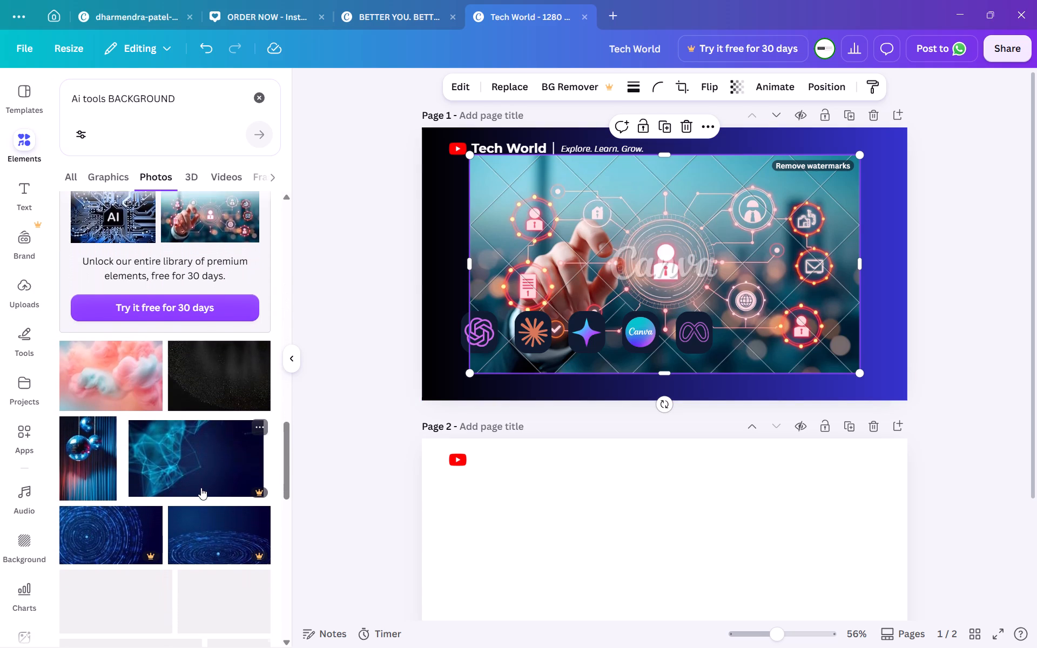
pyautogui.scroll(-2, 201, 488)
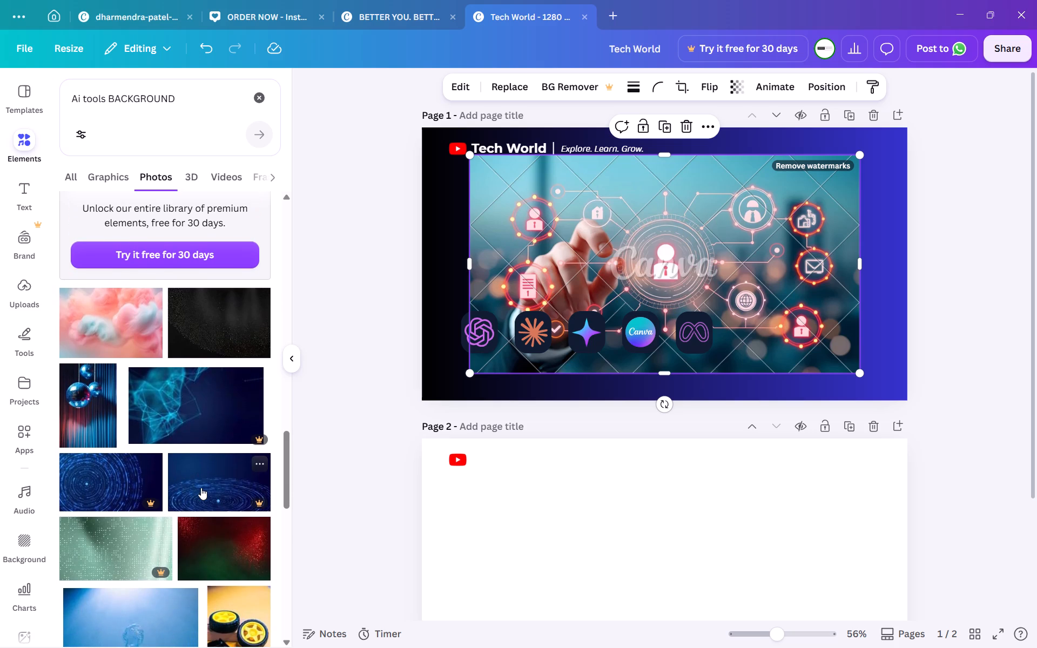
pyautogui.scroll(-3, 203, 538)
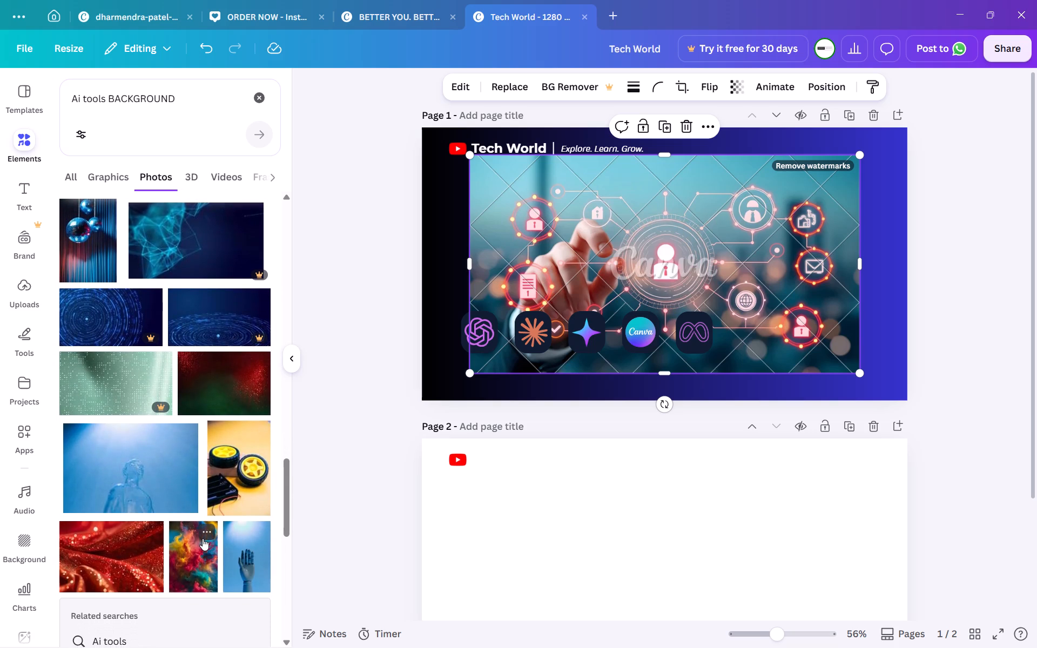
pyautogui.scroll(-4, 208, 549)
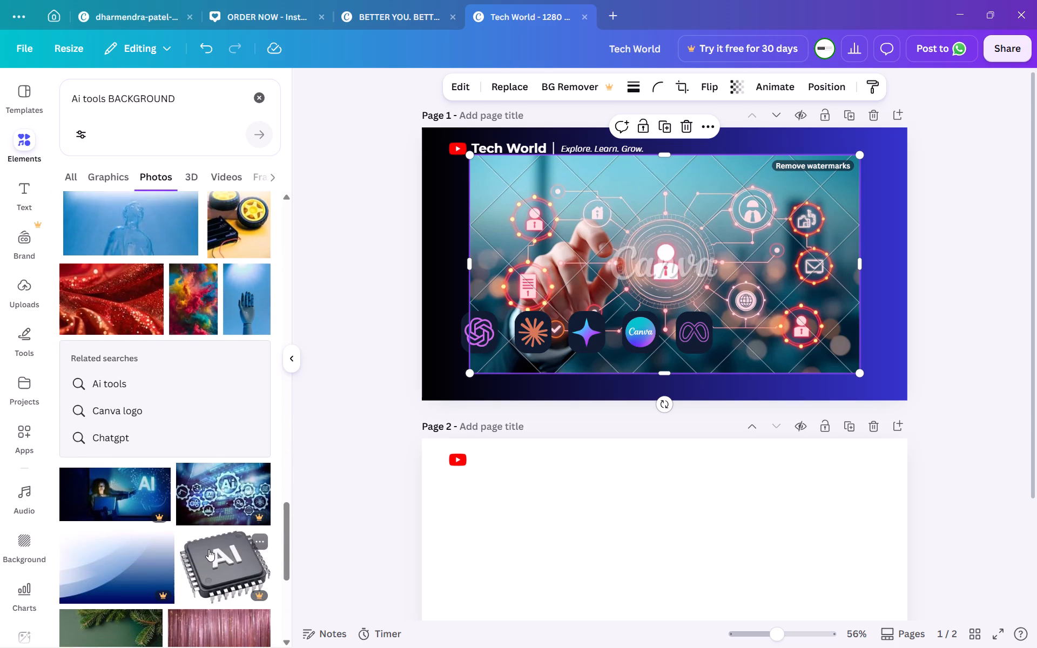
pyautogui.scroll(-3, 208, 549)
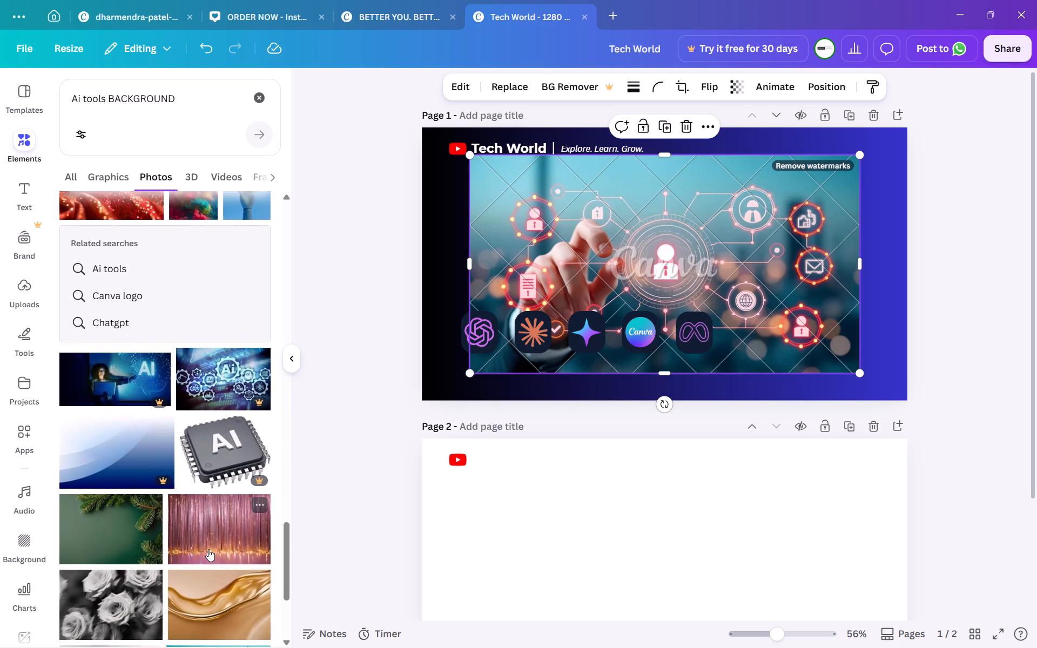
pyautogui.scroll(-4, 208, 549)
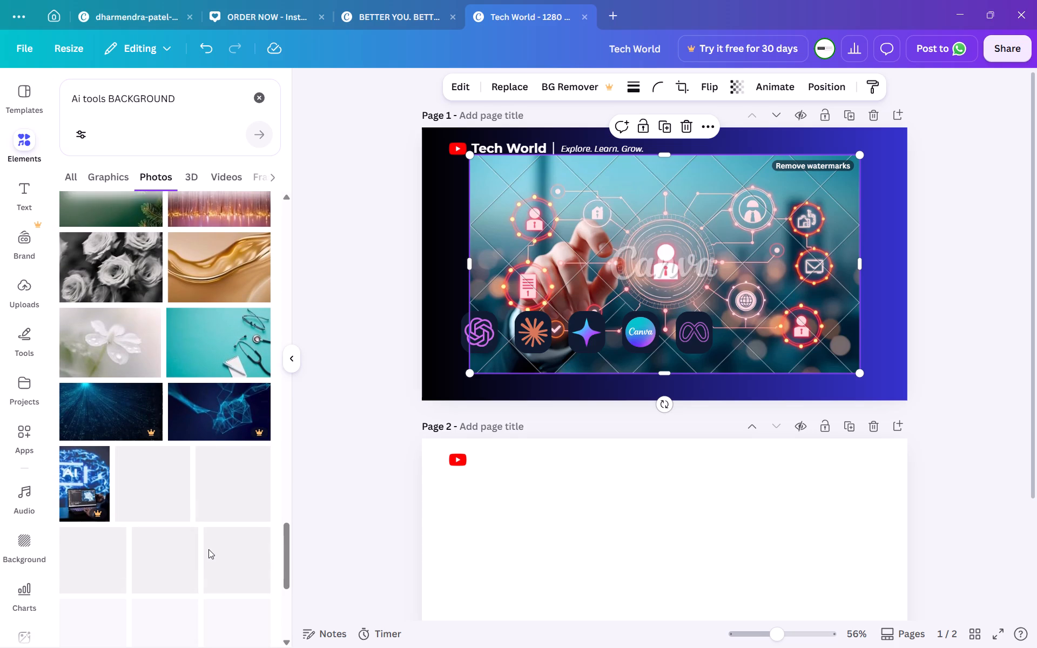
pyautogui.scroll(-1, 208, 549)
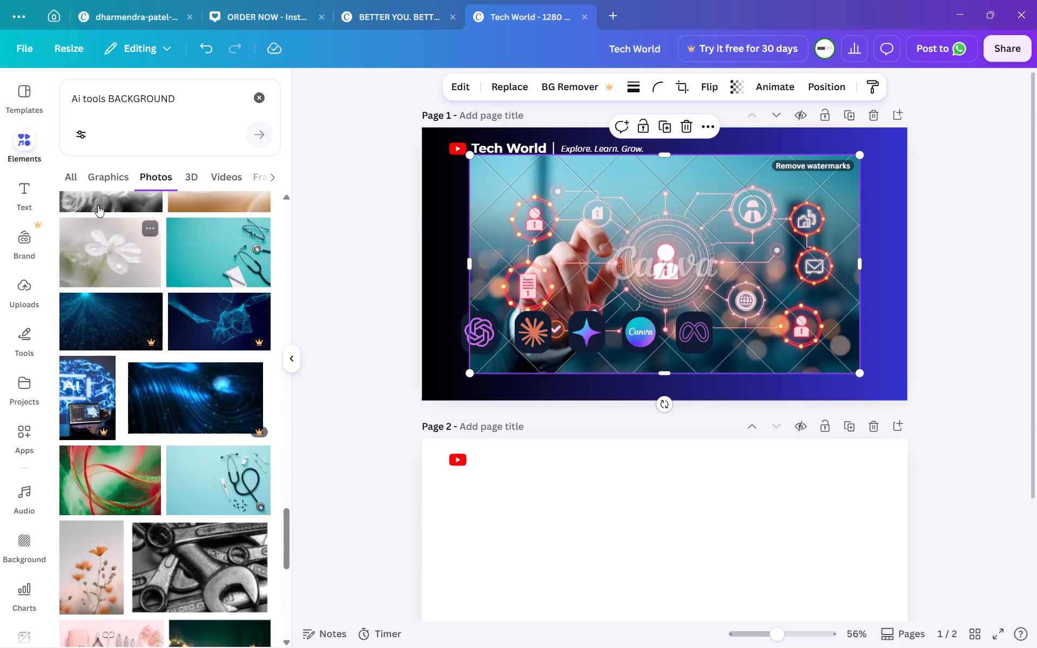
# Browse the 3D, graphics and combined results for "Ai tools BACKGROUND" for other background options.
pyautogui.click(200, 176)
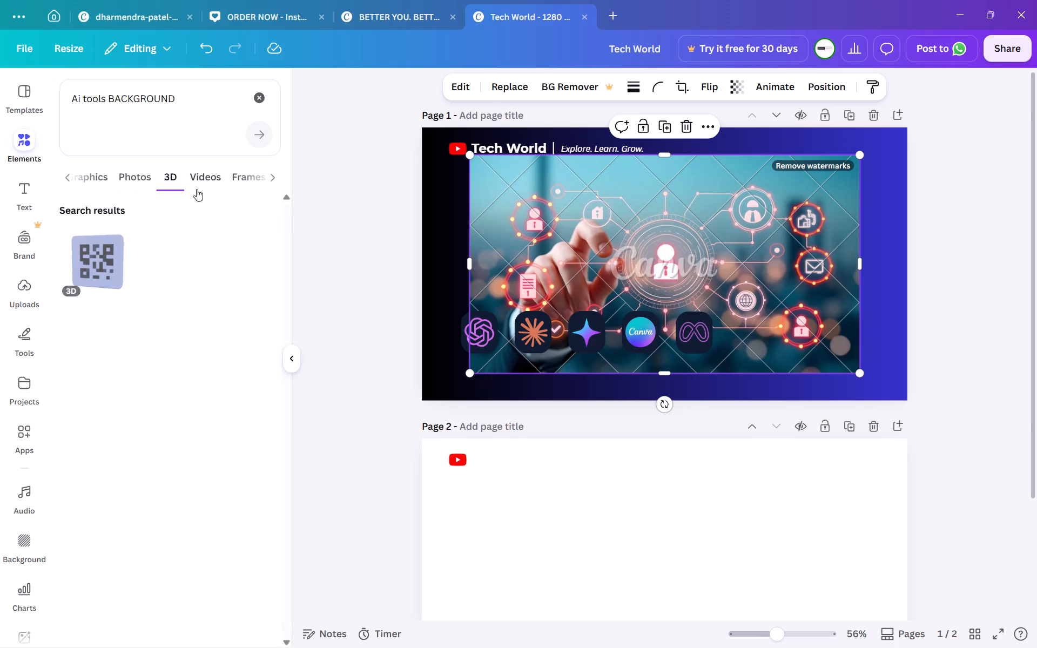
pyautogui.hscroll(1, 158, 176)
pyautogui.click(99, 180)
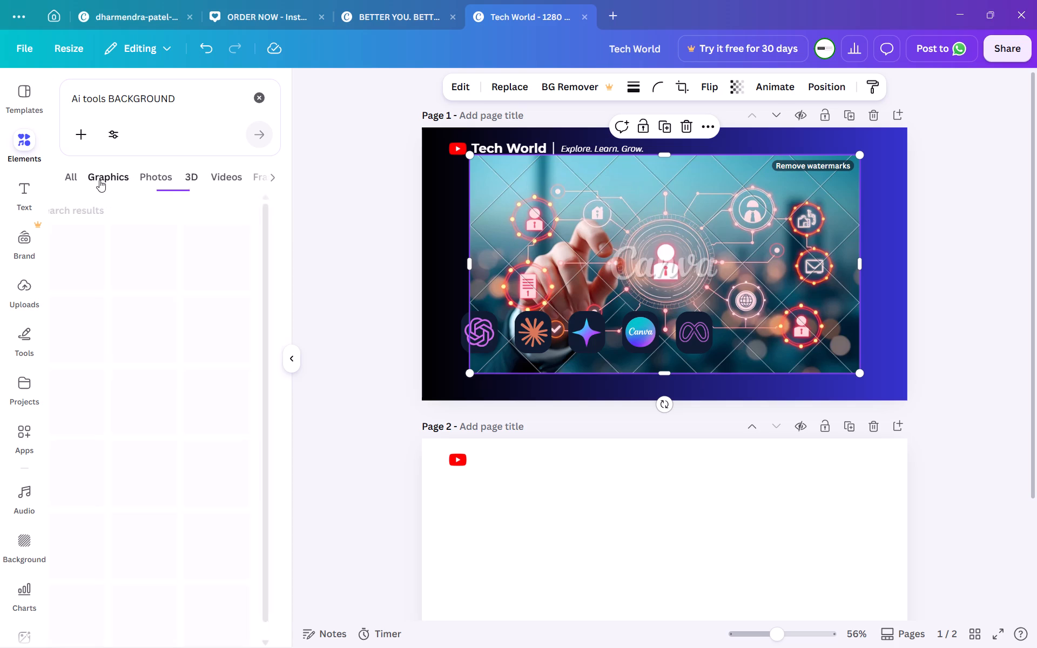
pyautogui.click(74, 174)
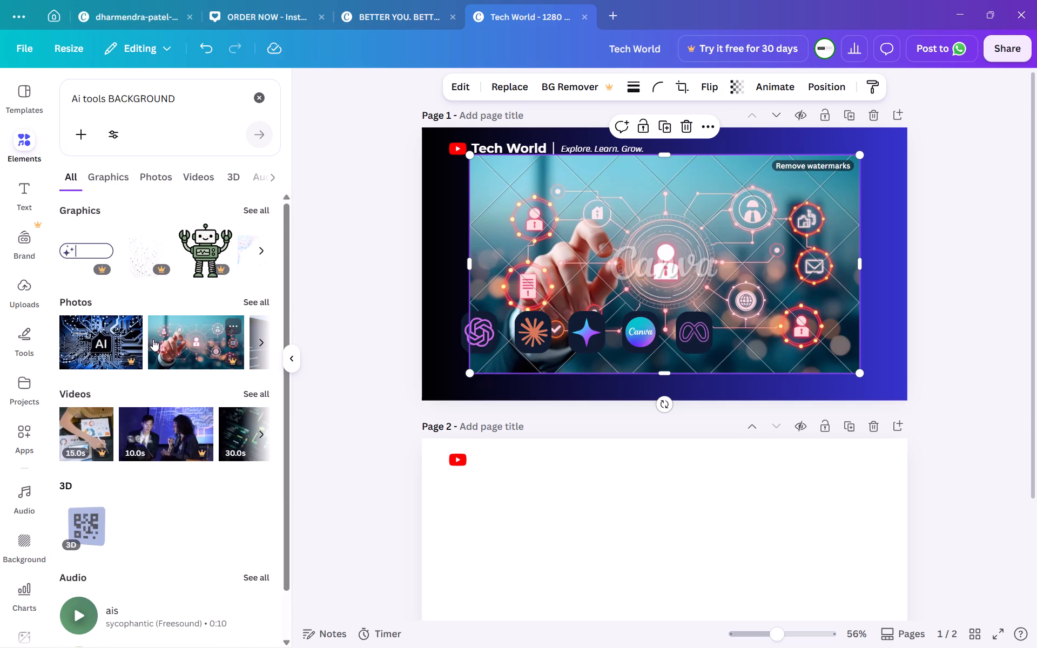
pyautogui.scroll(-1, 153, 339)
pyautogui.hscroll(-2, 153, 339)
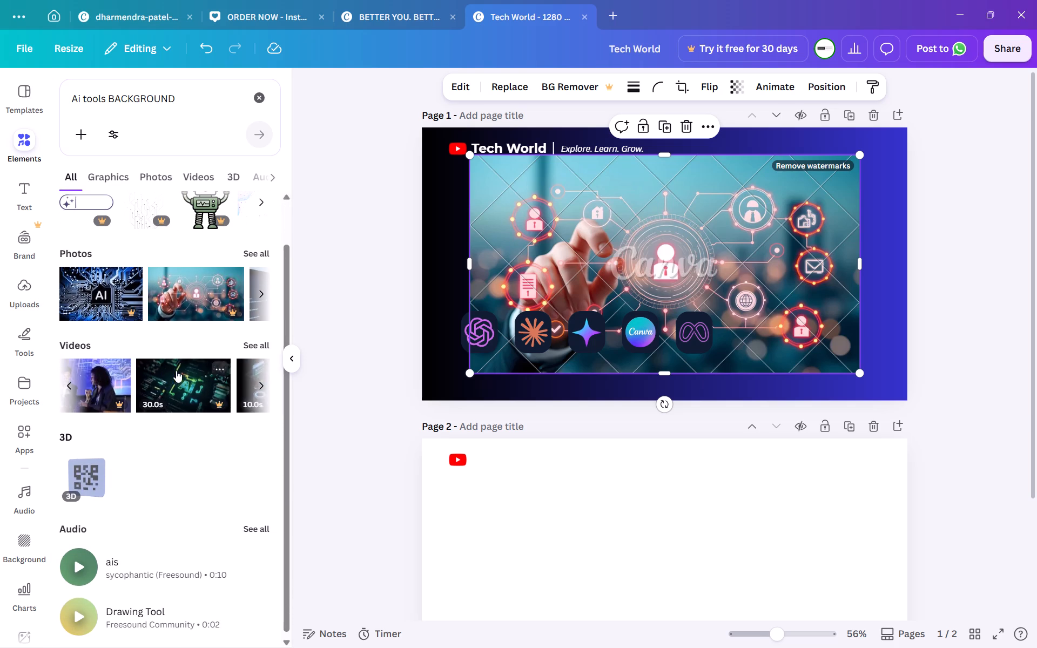
pyautogui.hscroll(-1, 176, 370)
pyautogui.hscroll(4, 176, 370)
pyautogui.scroll(-1, 176, 370)
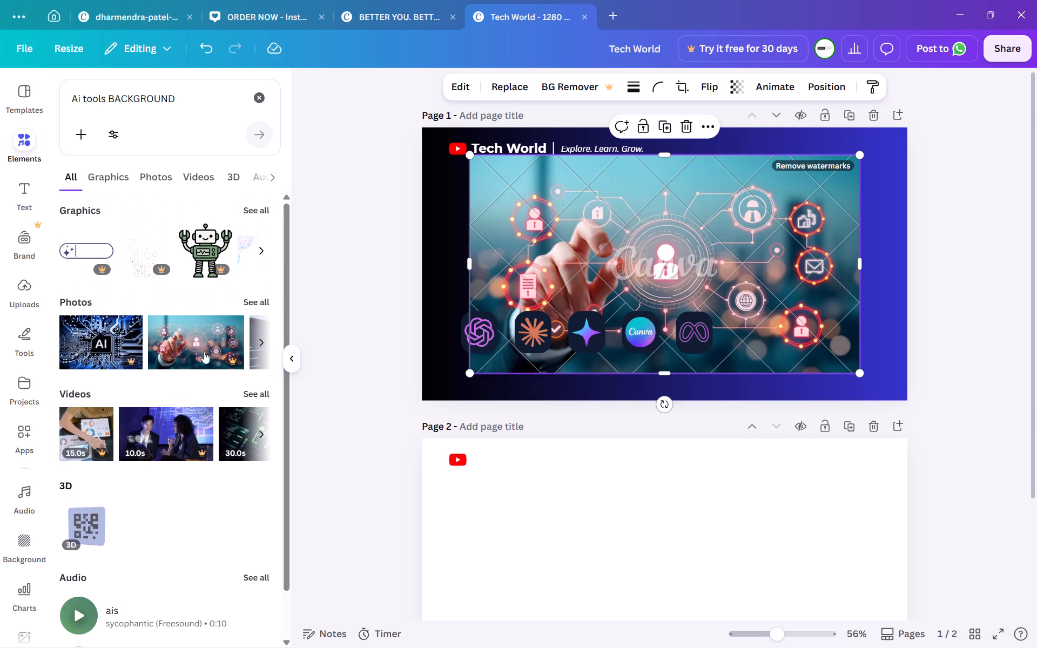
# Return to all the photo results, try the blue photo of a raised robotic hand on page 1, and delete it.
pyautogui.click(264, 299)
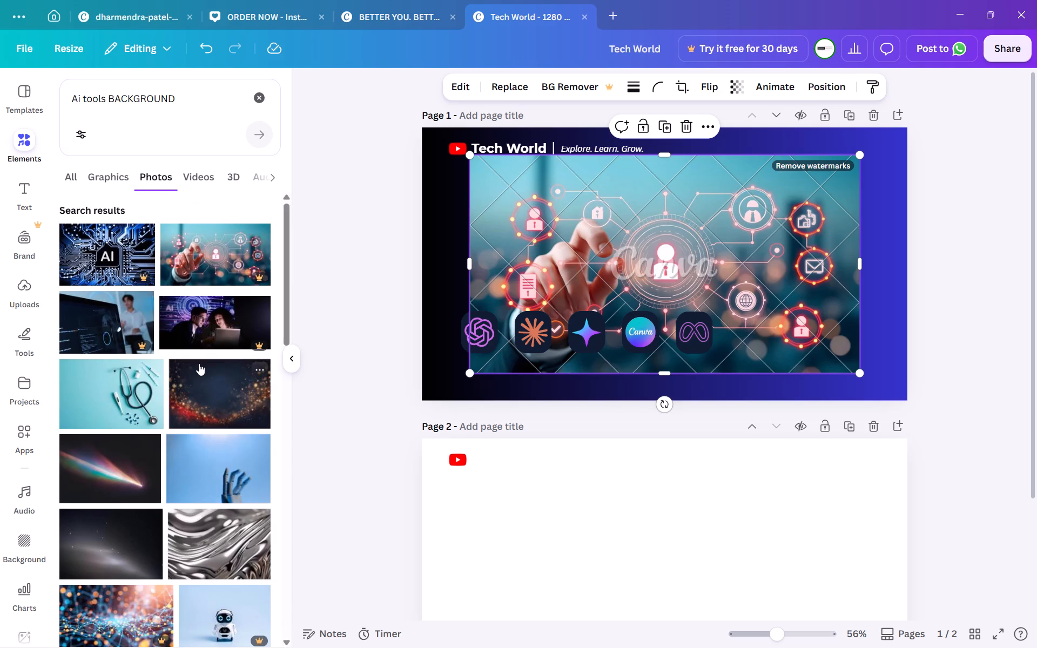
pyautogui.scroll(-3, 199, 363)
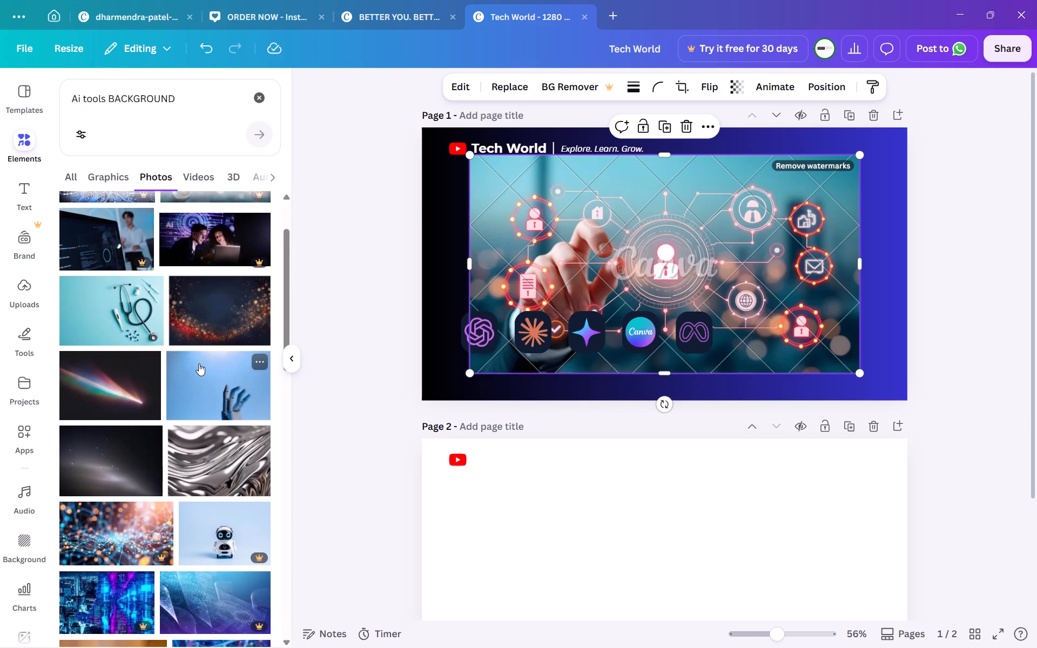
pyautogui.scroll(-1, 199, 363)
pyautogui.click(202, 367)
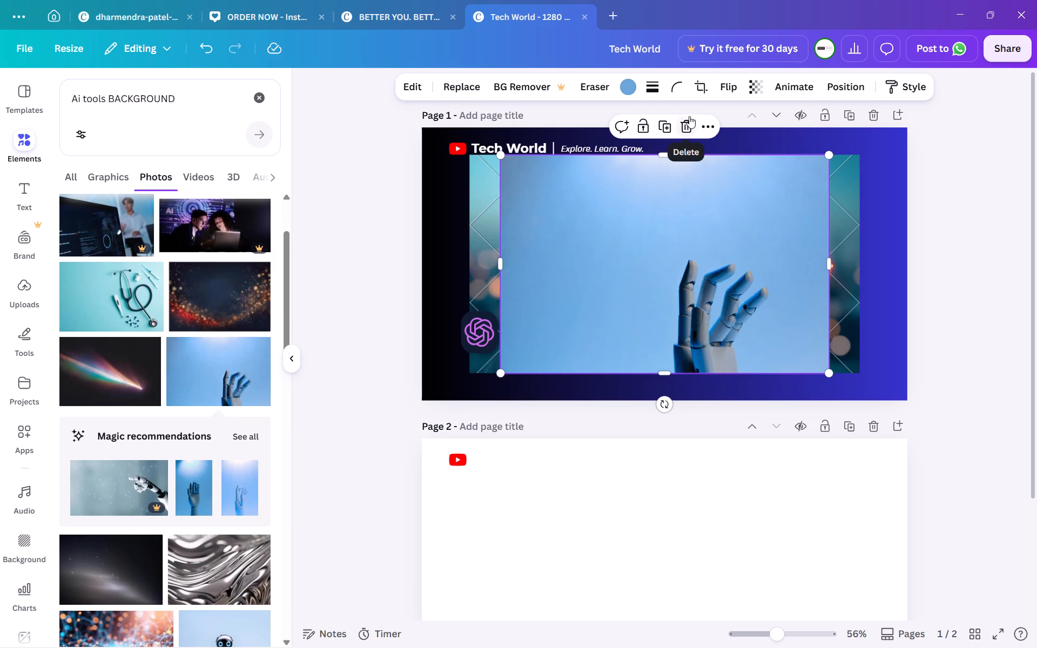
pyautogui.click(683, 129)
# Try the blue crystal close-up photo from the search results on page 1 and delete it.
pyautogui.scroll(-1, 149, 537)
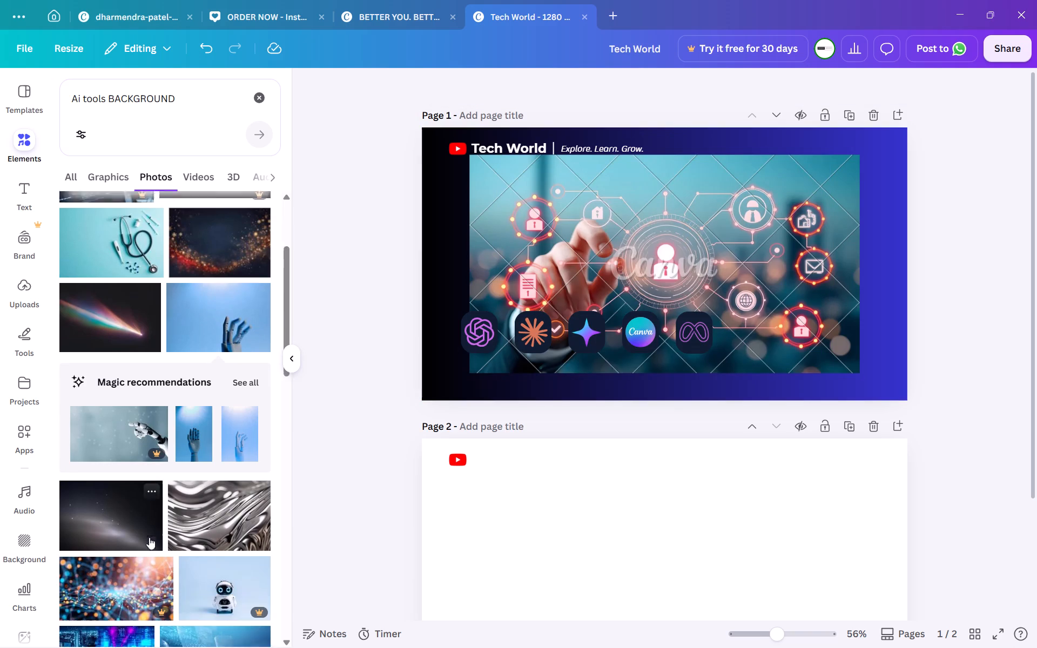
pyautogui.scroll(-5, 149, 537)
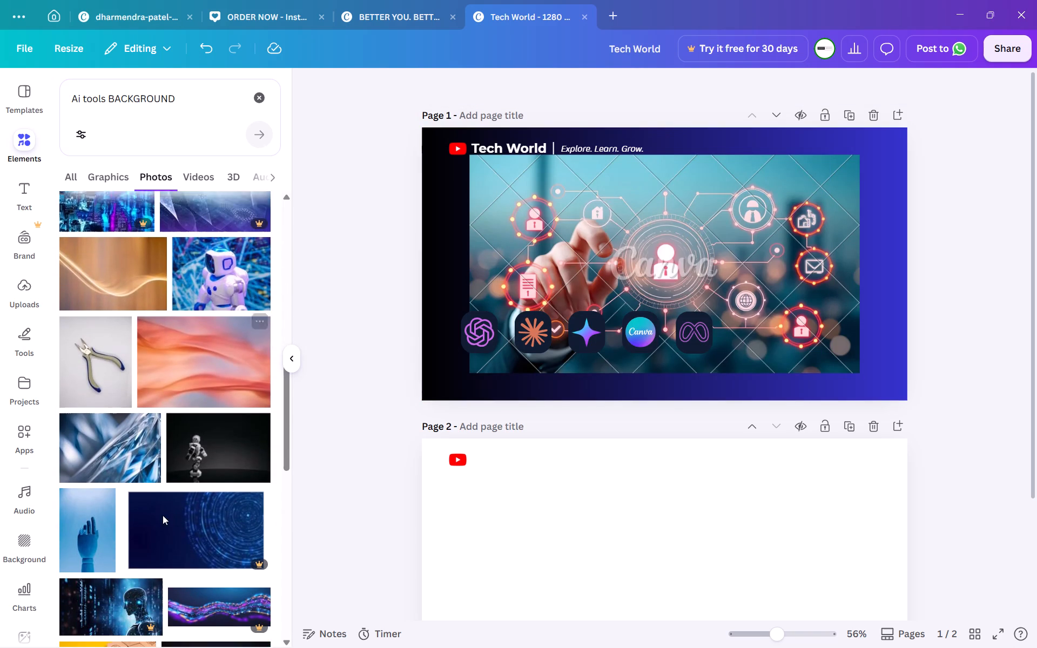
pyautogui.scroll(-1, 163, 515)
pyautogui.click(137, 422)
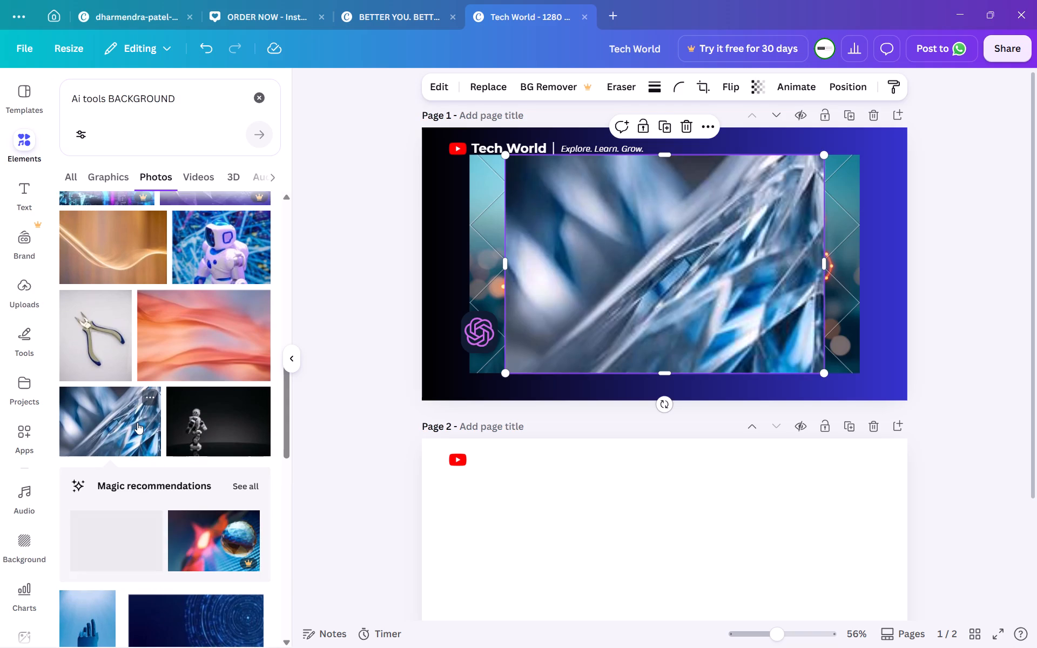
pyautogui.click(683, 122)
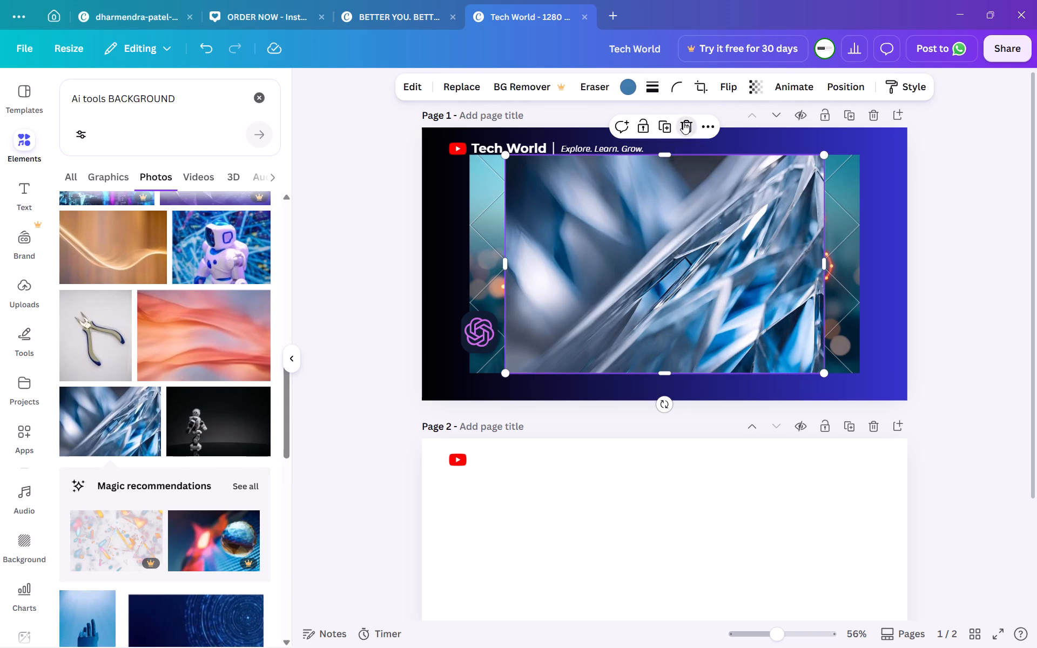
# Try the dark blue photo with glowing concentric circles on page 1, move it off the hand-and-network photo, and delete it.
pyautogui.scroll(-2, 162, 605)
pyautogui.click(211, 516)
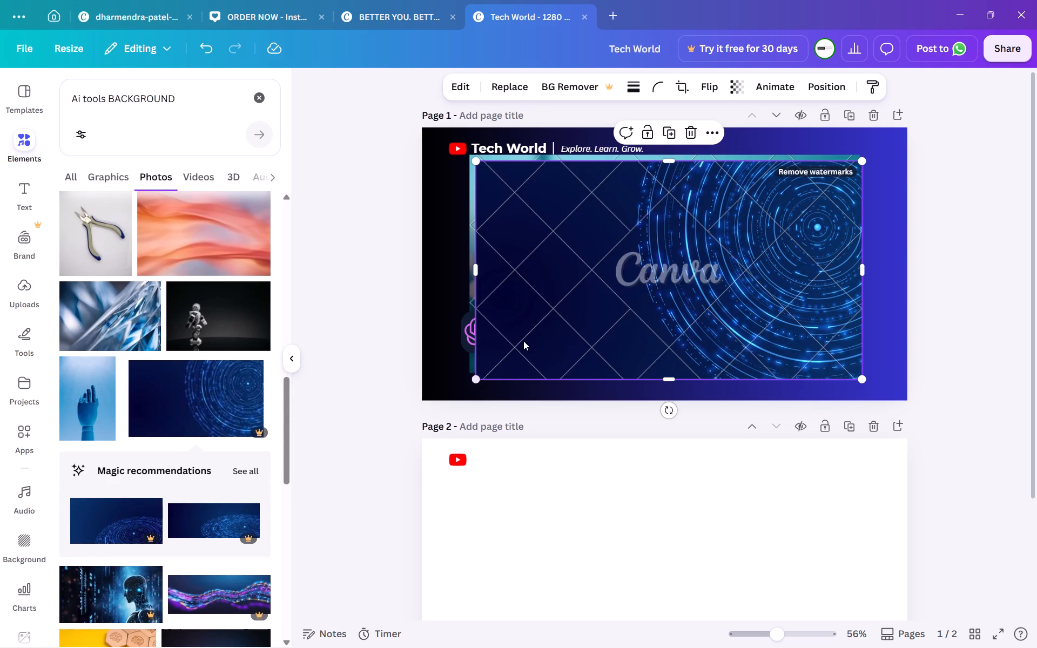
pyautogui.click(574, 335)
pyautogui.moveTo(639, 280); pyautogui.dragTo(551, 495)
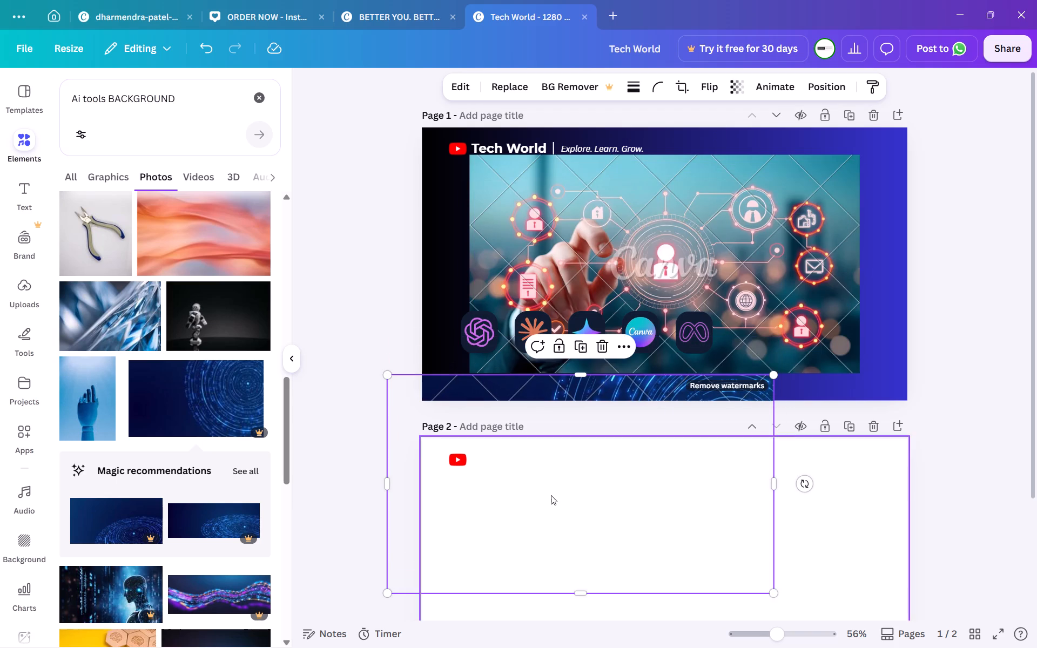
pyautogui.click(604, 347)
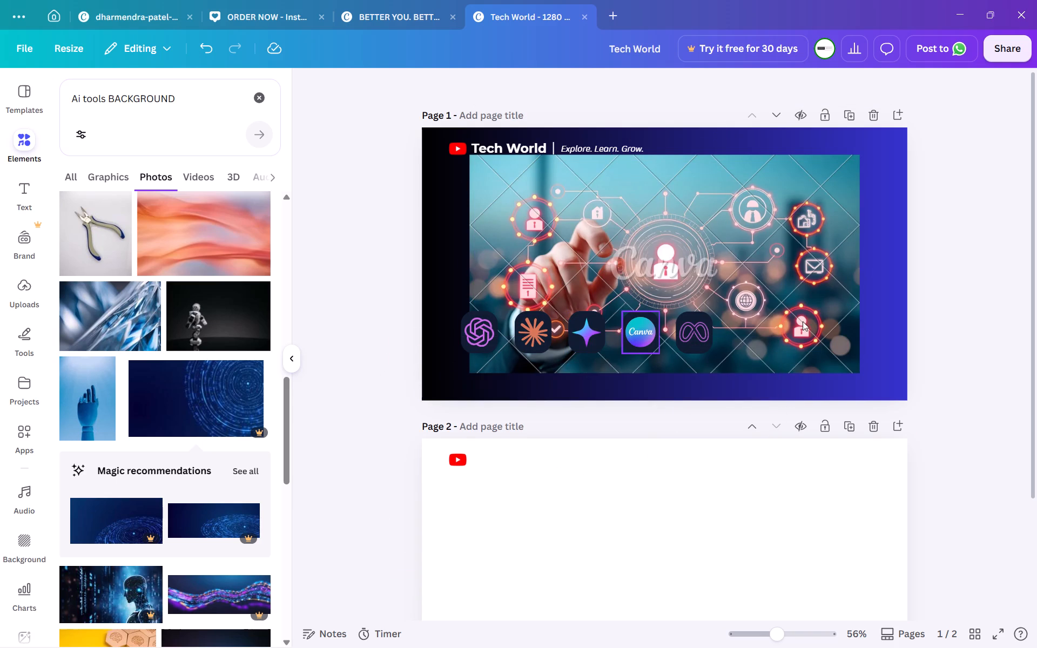
# Enlarge the hand-and-network photo to cover page 1, at about 1,280 by 717.
pyautogui.click(847, 336)
pyautogui.moveTo(860, 372); pyautogui.dragTo(910, 394)
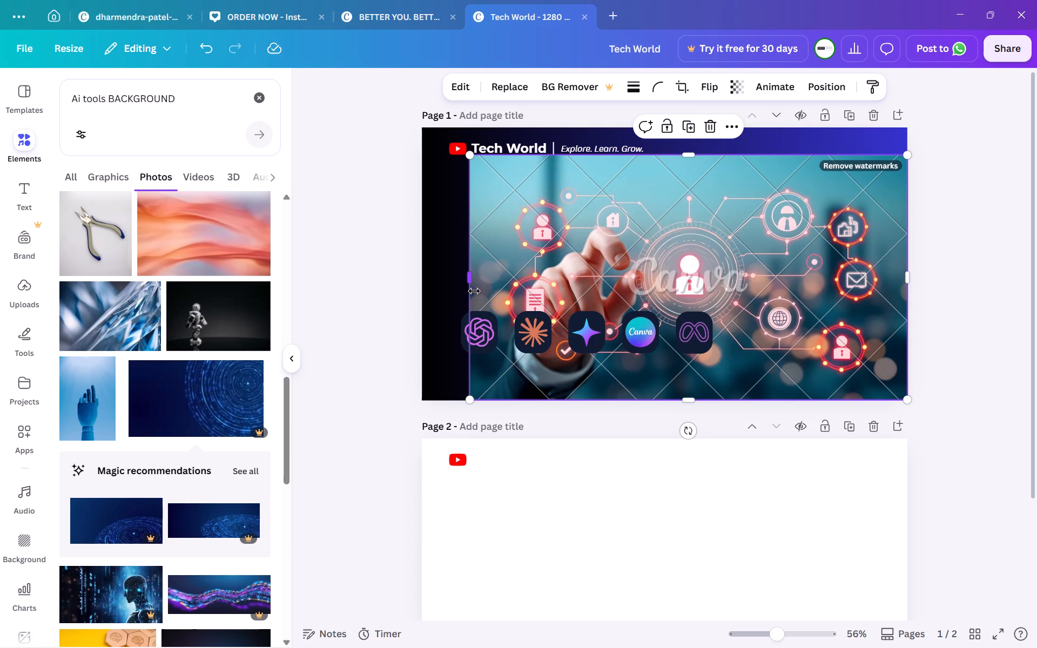
pyautogui.moveTo(471, 153); pyautogui.dragTo(421, 134)
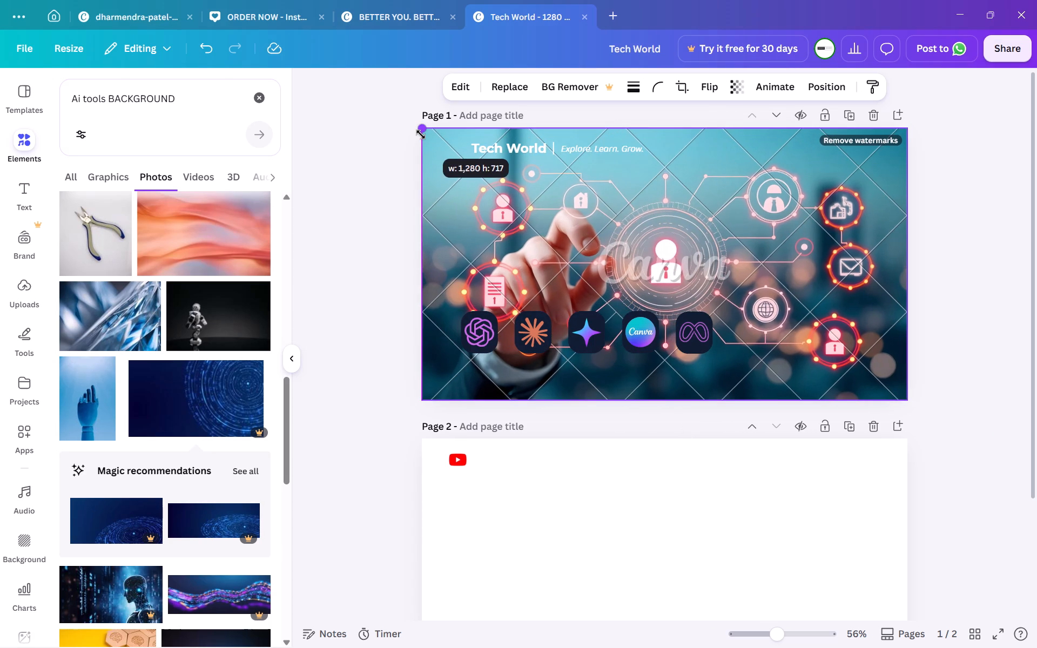
pyautogui.moveTo(421, 134); pyautogui.dragTo(421, 133)
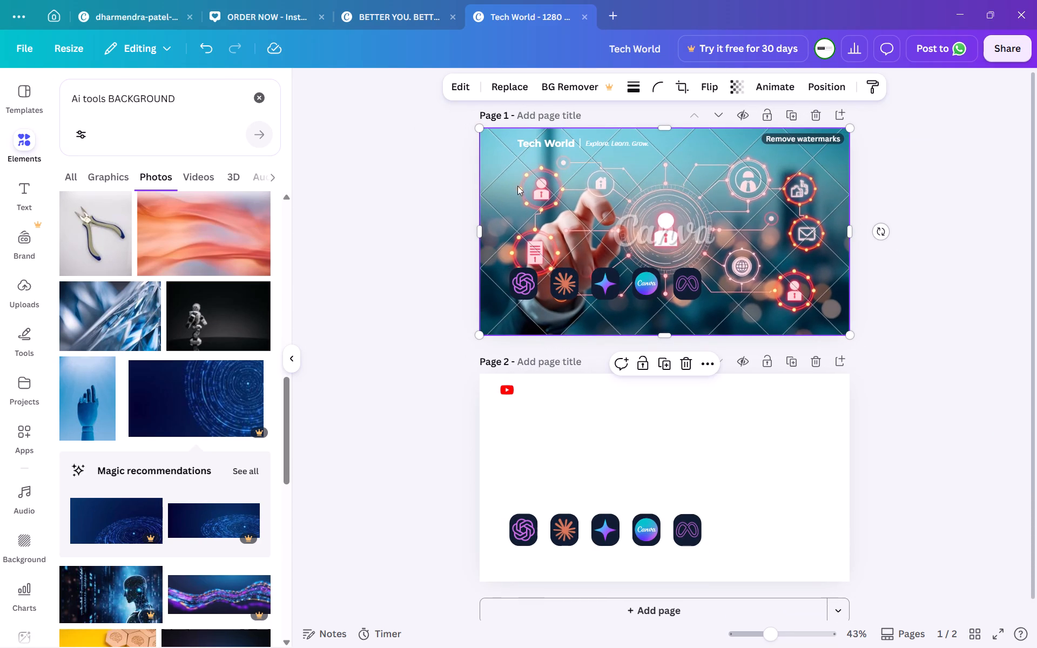
# Shrink the hand-and-network photo from its upper-left corner, uncovering the YouTube logo and Tech World header on page 1.
pyautogui.moveTo(481, 129); pyautogui.dragTo(529, 175)
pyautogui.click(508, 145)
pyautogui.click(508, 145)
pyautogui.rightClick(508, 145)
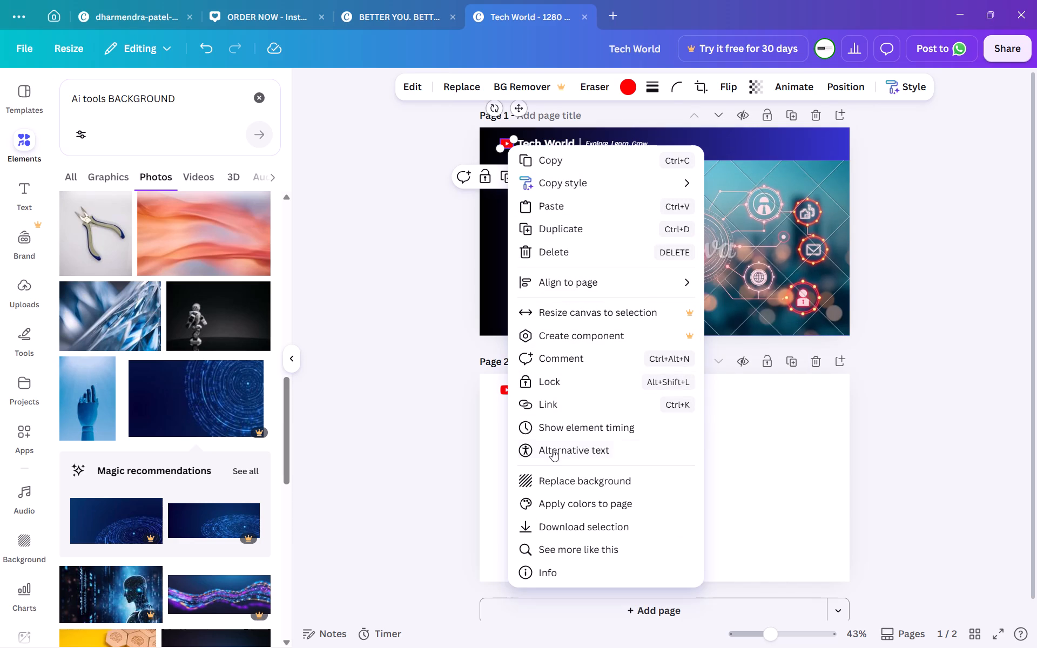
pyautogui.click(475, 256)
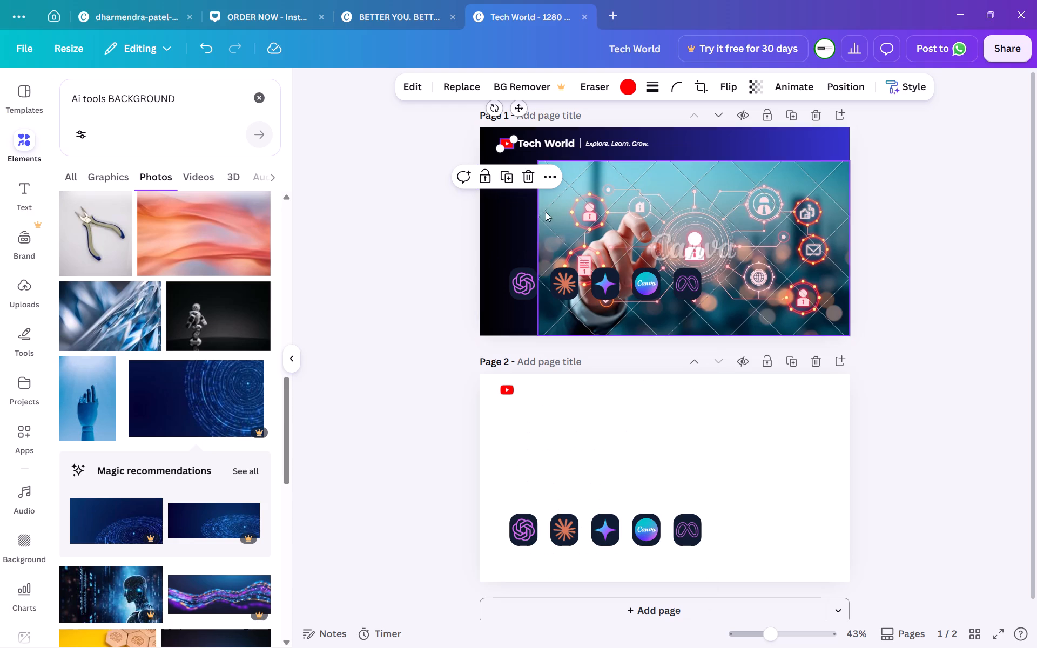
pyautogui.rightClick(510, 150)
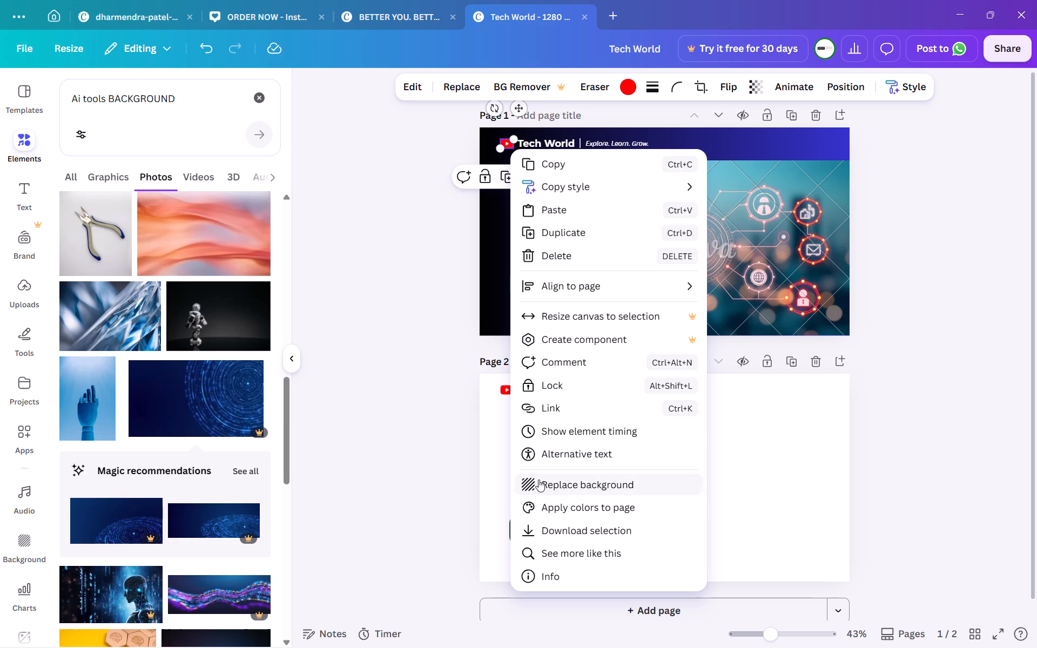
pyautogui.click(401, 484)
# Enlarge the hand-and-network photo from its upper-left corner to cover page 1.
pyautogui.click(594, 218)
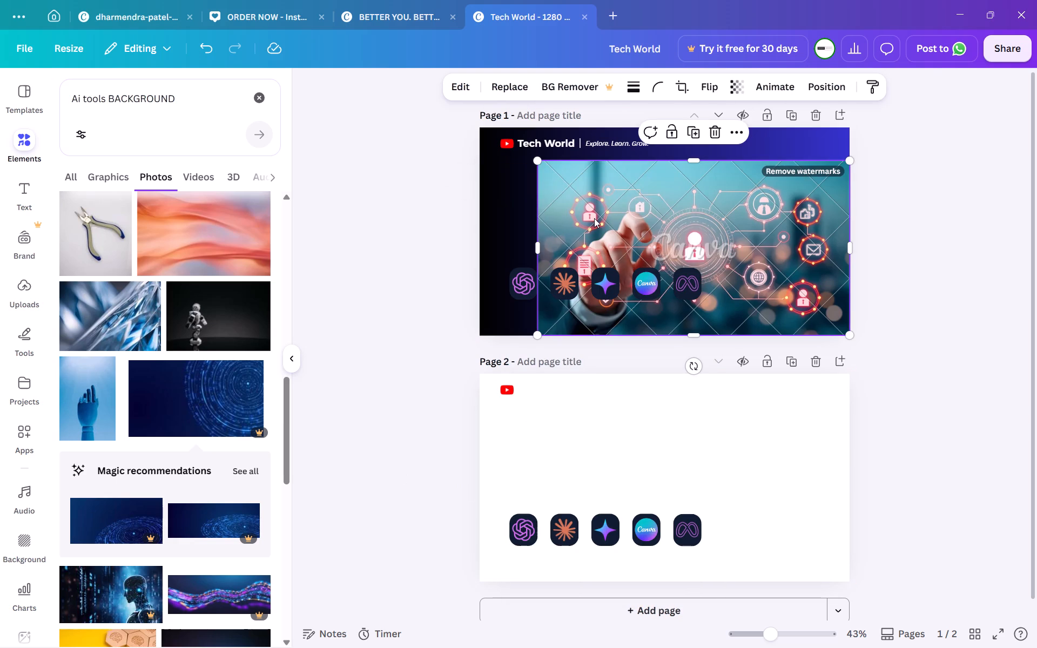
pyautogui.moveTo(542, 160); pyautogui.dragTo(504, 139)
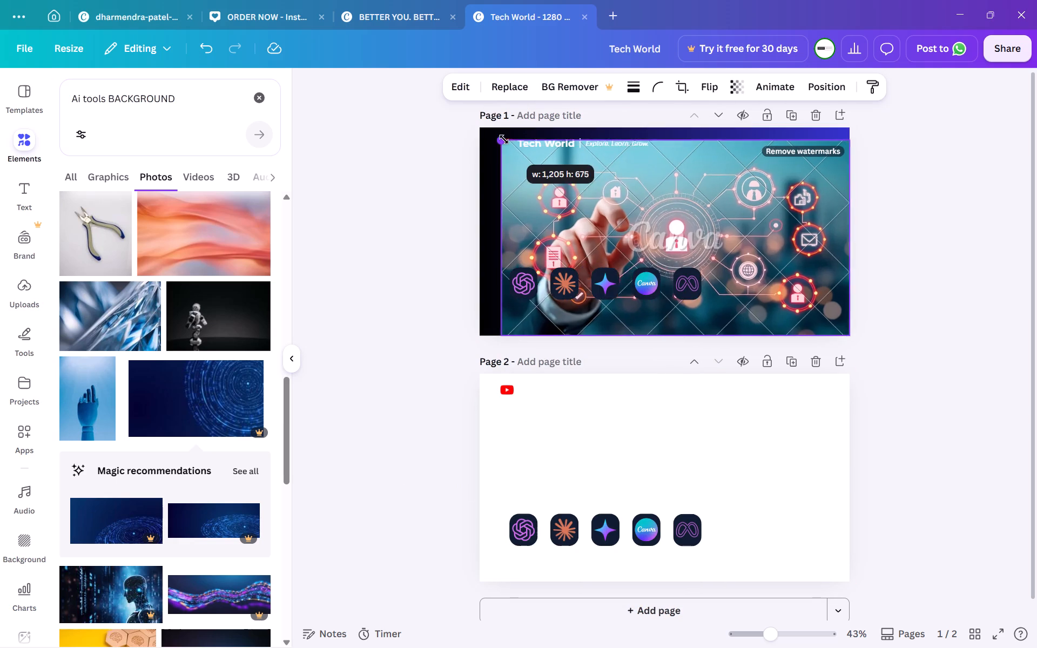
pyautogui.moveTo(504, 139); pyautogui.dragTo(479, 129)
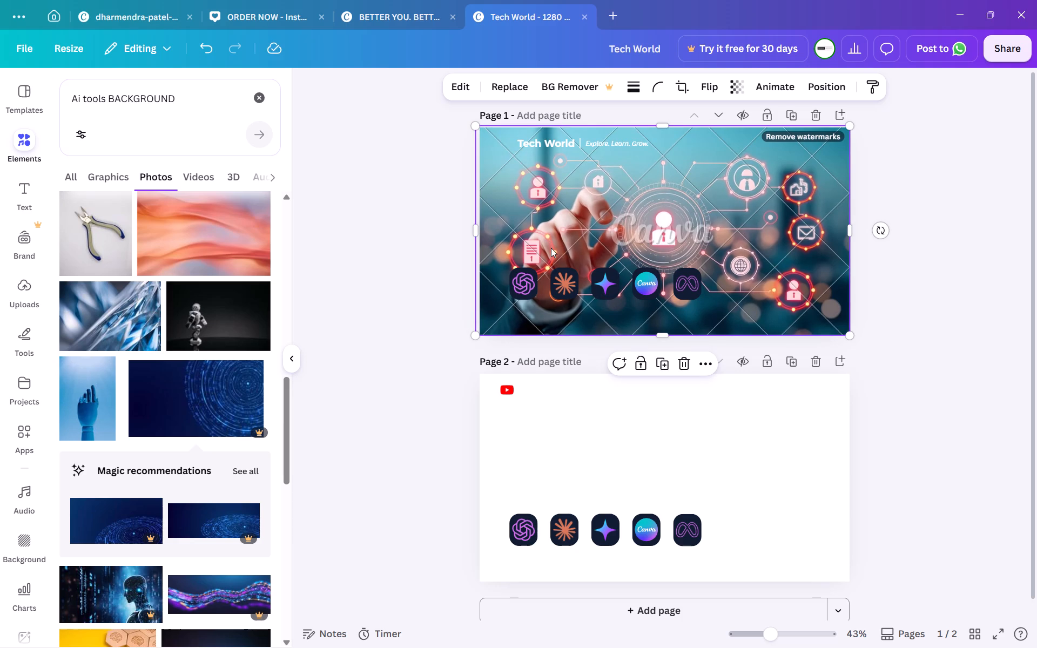
# Undo the recent changes to the hand-and-network photo back until the deleted dark blue concentric-circles photo is restored on page 1.
pyautogui.hotkey('ctrl', 'z')
pyautogui.hotkey('ctrl', 'z')
pyautogui.hotkey('ctrl', 'z')
pyautogui.hotkey('ctrl', 'z')
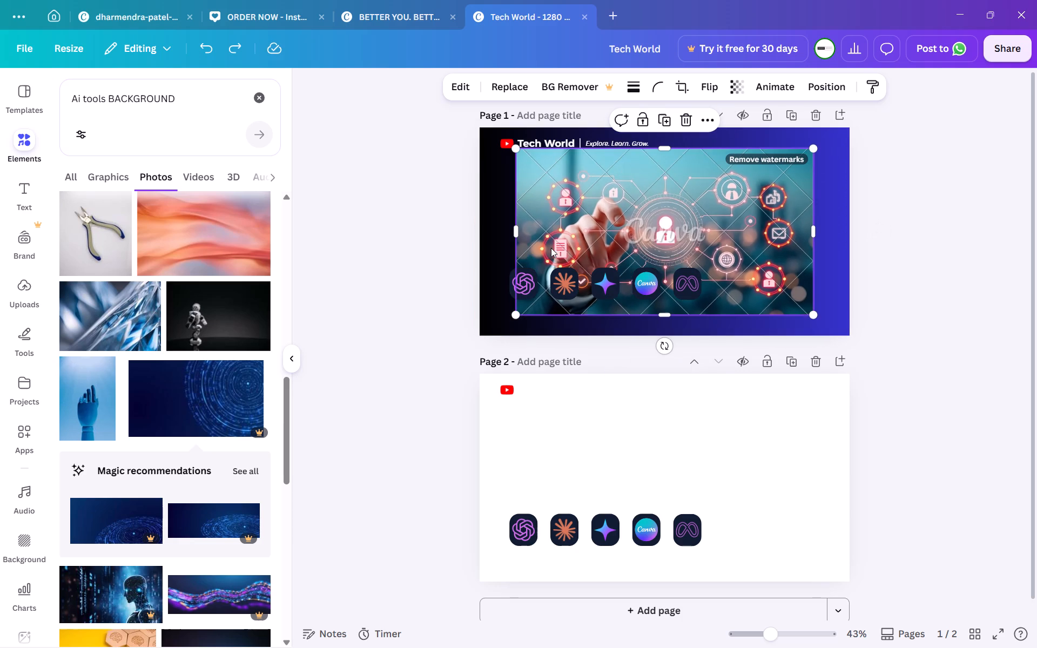
pyautogui.hotkey('ctrl', 'z')
pyautogui.hotkey('ctrl', 'z')
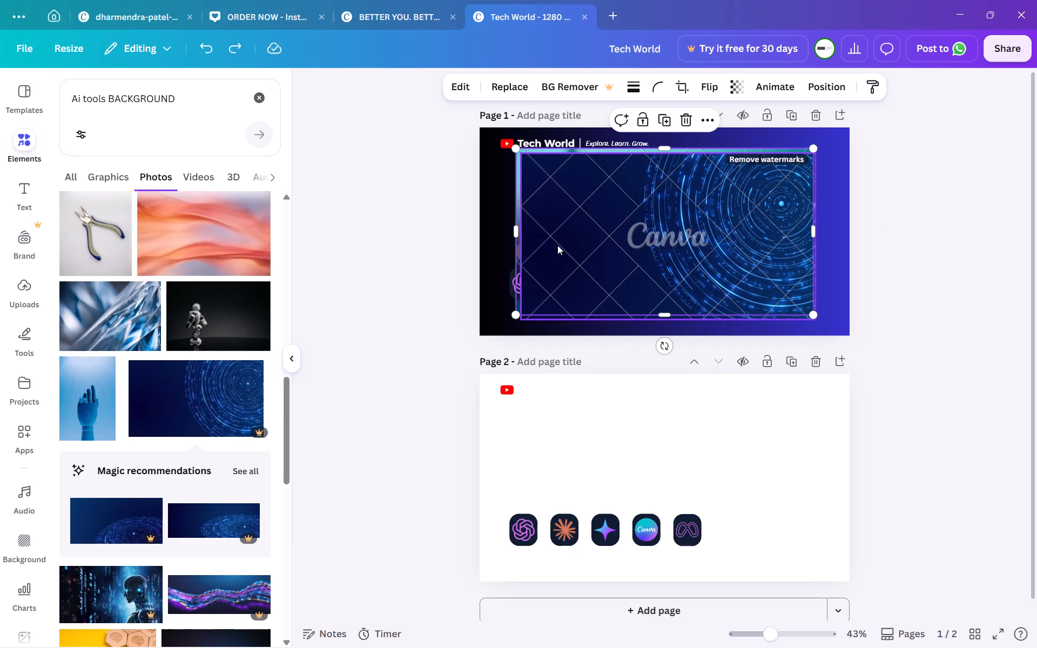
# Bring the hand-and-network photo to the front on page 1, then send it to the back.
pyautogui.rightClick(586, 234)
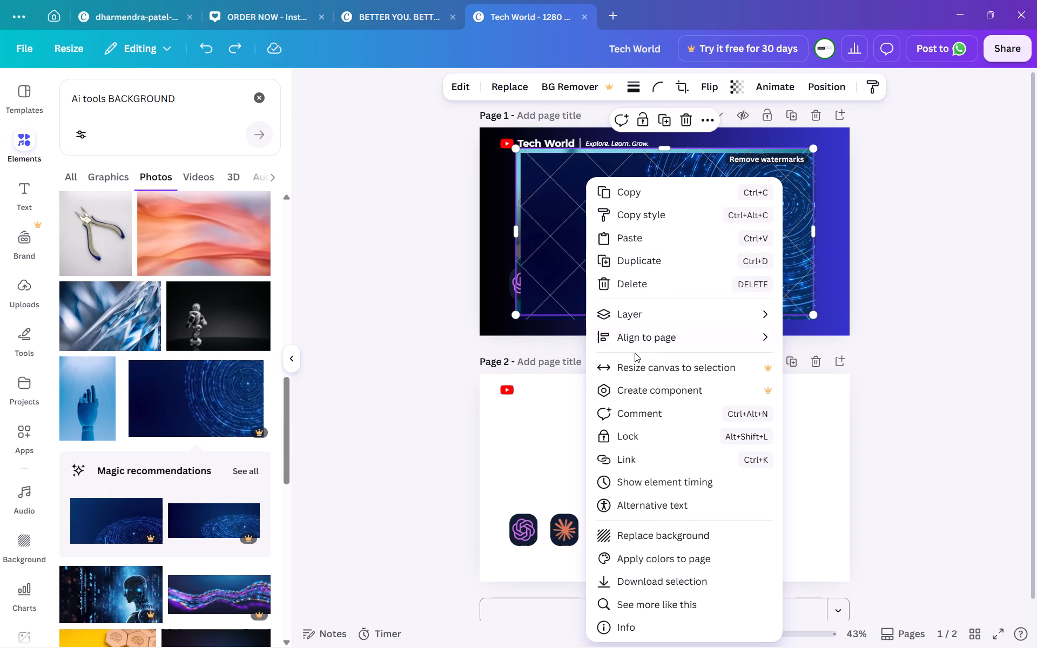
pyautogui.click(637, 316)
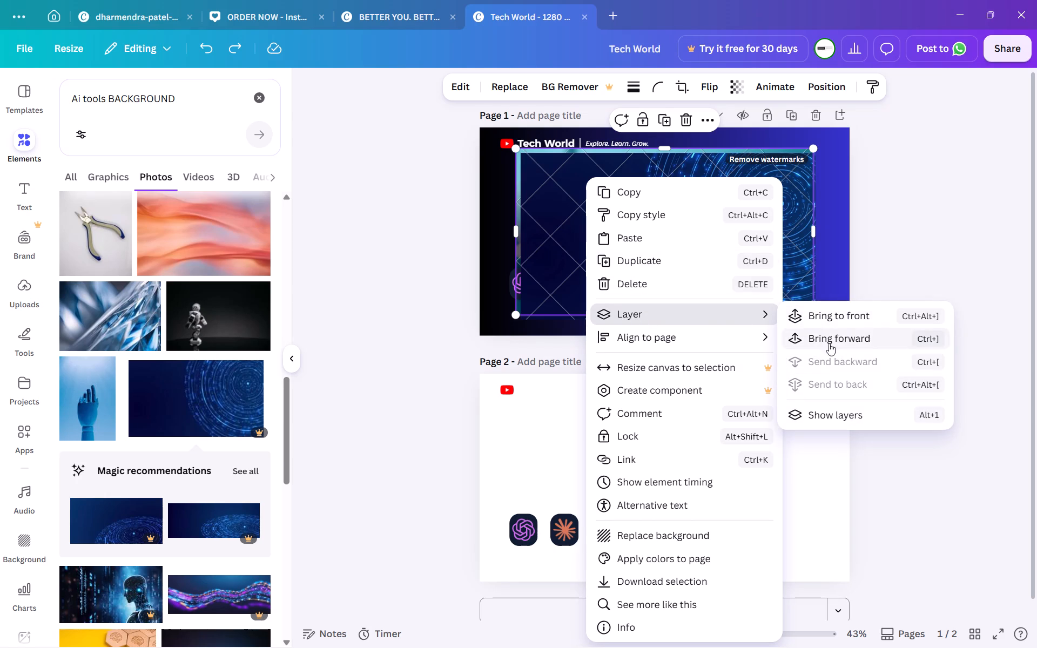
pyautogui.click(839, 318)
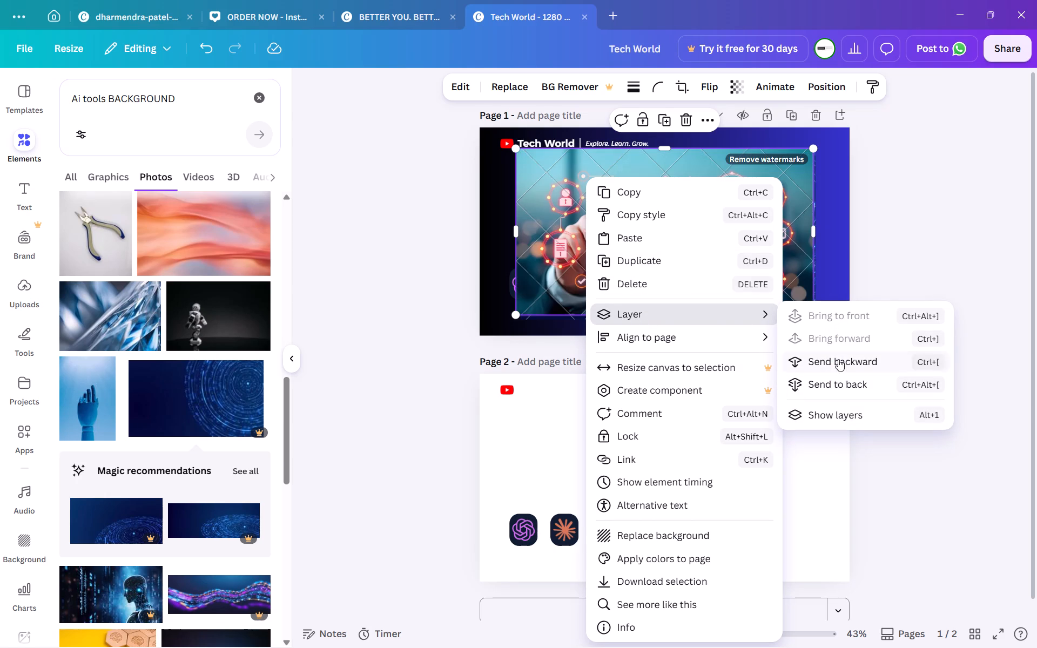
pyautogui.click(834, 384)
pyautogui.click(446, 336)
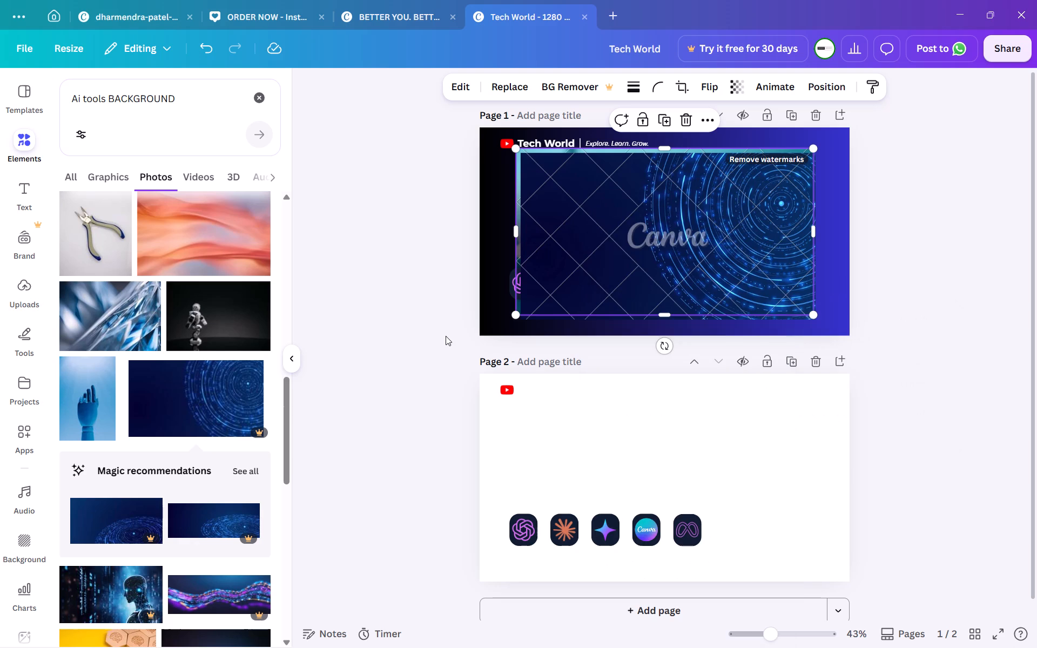
# Move the hand-and-network photo off page 1 to beside page 2 and delete it.
pyautogui.moveTo(661, 278); pyautogui.dragTo(655, 421)
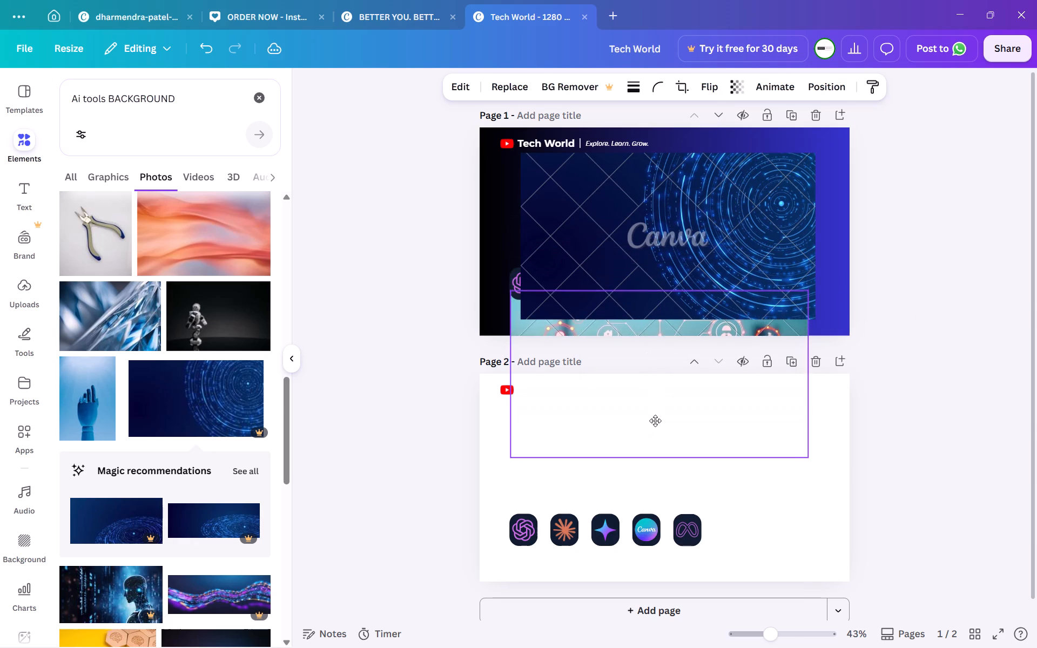
pyautogui.moveTo(655, 421); pyautogui.dragTo(612, 539)
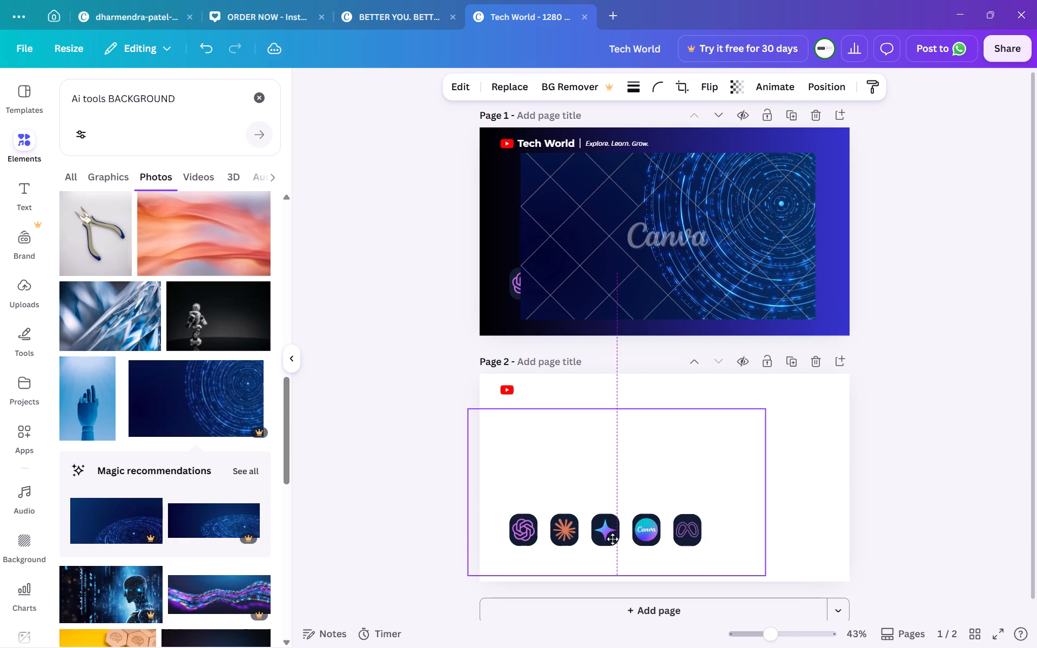
pyautogui.moveTo(612, 539); pyautogui.dragTo(395, 487)
pyautogui.rightClick(395, 487)
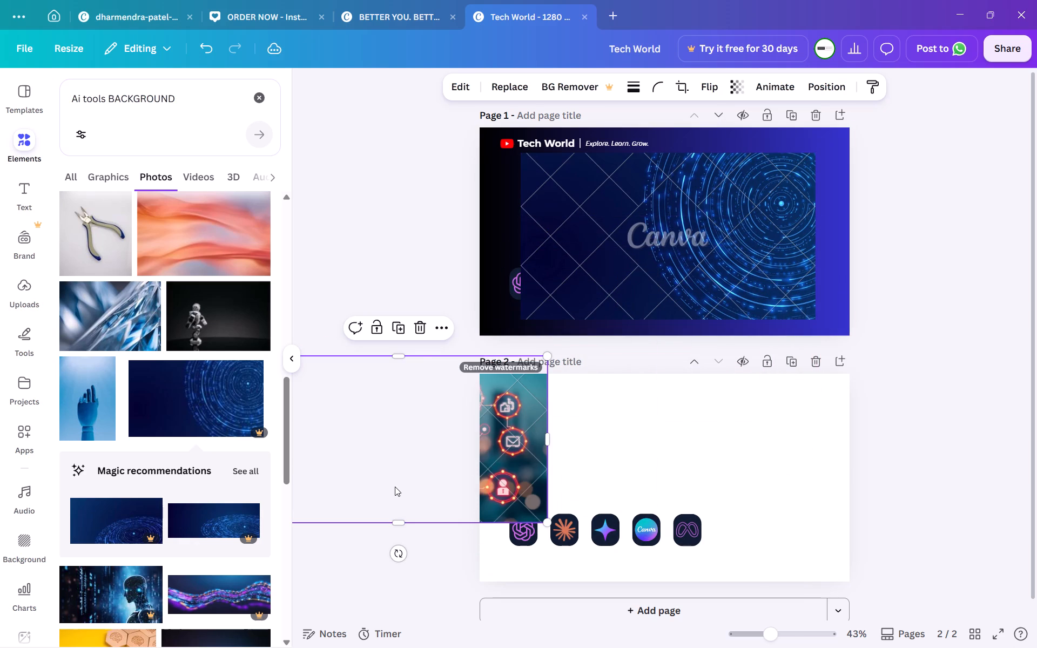
pyautogui.click(418, 337)
# Send the dark blue concentric-circles photo to the back of page 1, behind the AI tool logos.
pyautogui.click(613, 282)
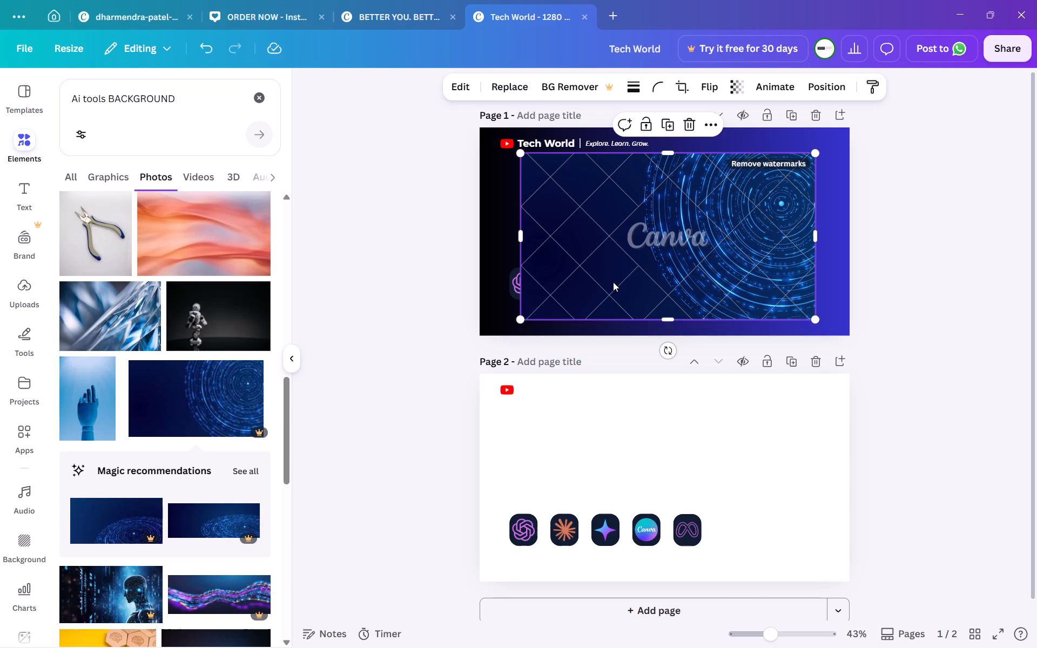
pyautogui.rightClick(613, 282)
pyautogui.click(674, 317)
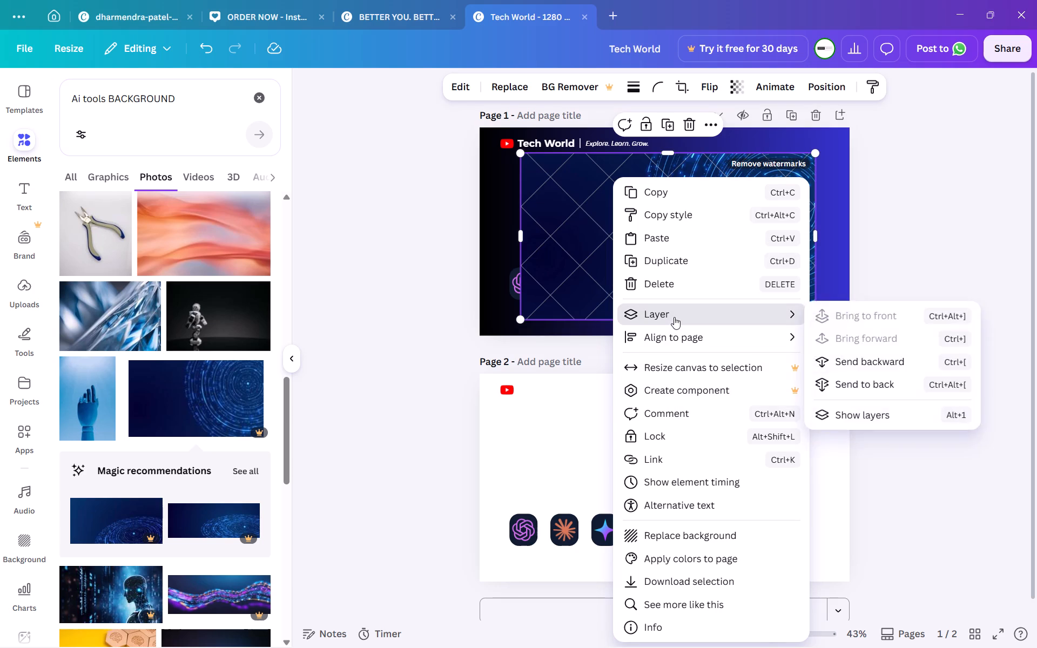
pyautogui.click(745, 307)
pyautogui.click(854, 383)
pyautogui.click(937, 219)
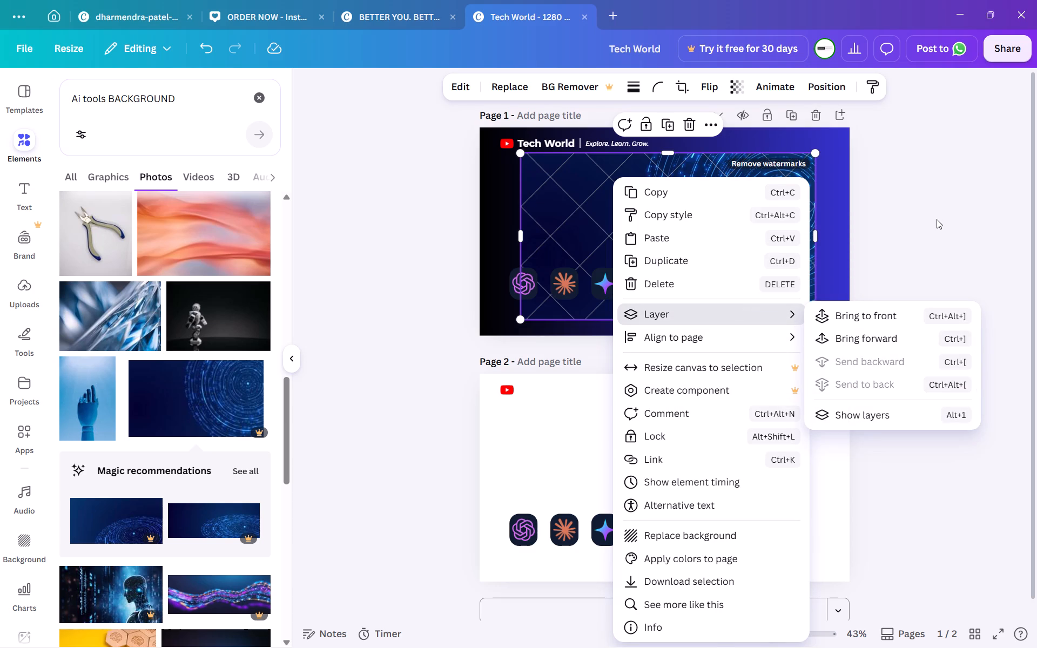
# Enlarge the dark blue concentric-circles photo from its upper-left and lower-right corners to cover all of page 1.
pyautogui.moveTo(522, 154); pyautogui.dragTo(504, 149)
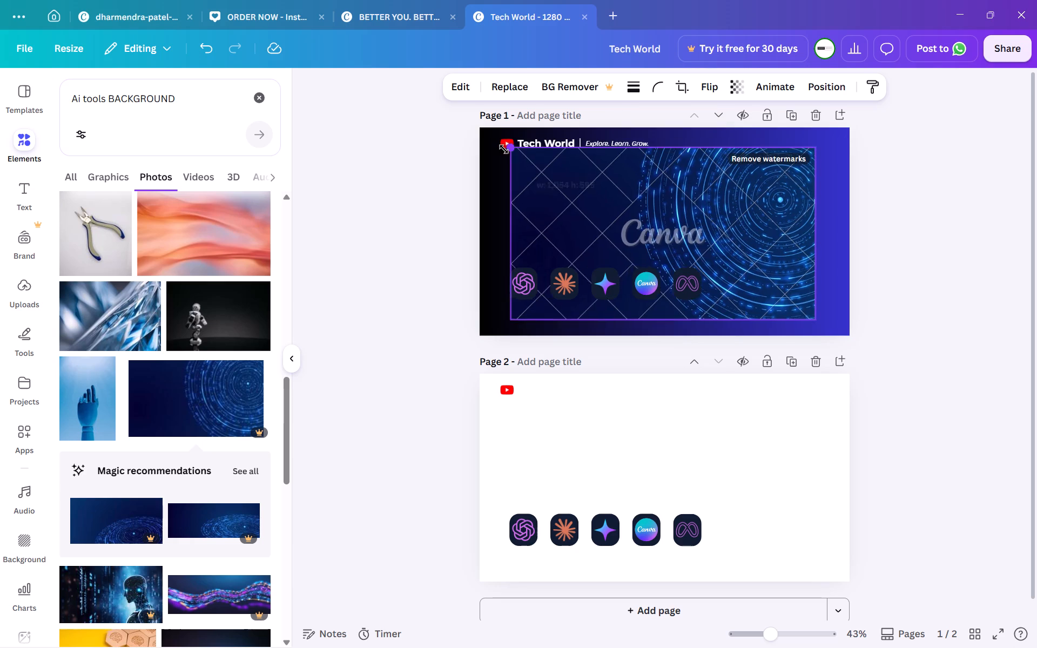
pyautogui.moveTo(504, 149); pyautogui.dragTo(479, 129)
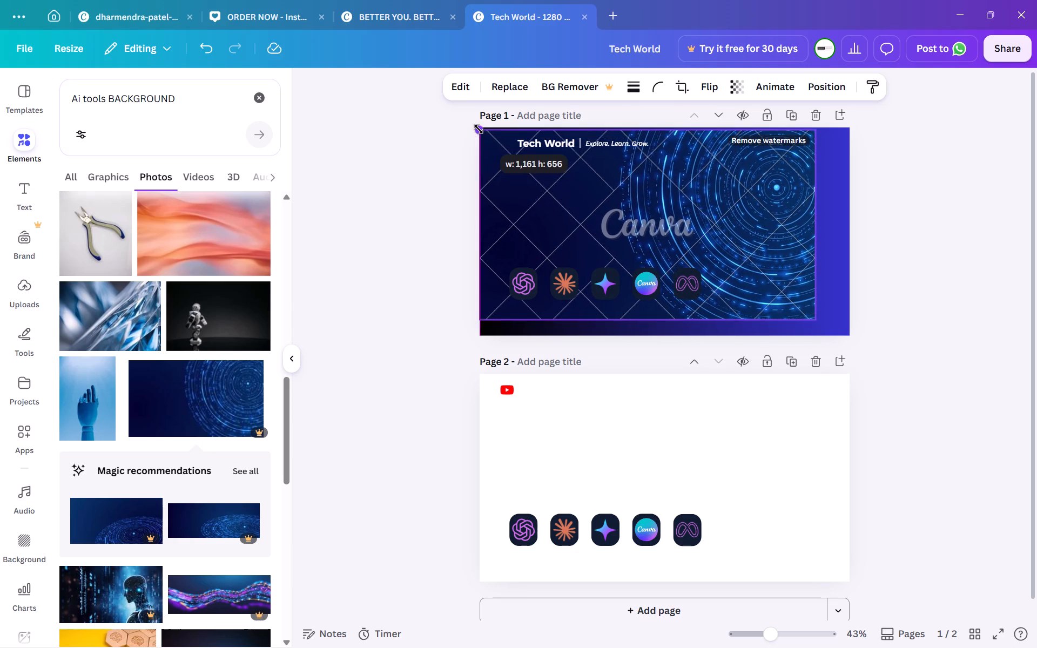
pyautogui.moveTo(479, 129); pyautogui.dragTo(475, 128)
pyautogui.moveTo(816, 320); pyautogui.dragTo(865, 337)
pyautogui.click(788, 271)
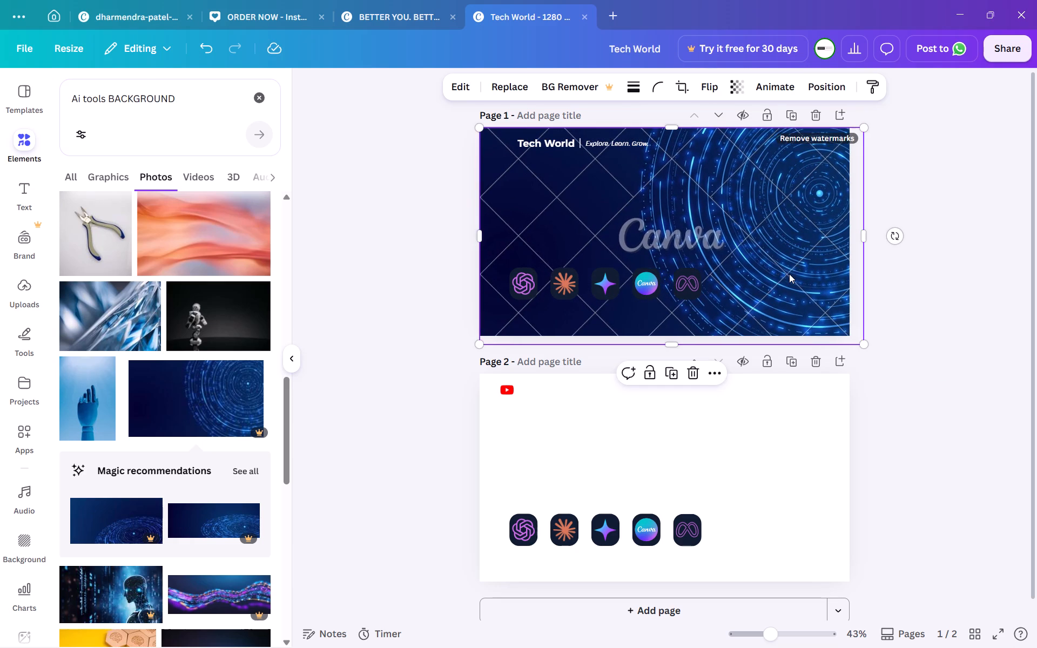
# Apply Smart Crop to the concentric-circles background photo on page 1.
pyautogui.tripleClick(789, 274)
pyautogui.click(166, 150)
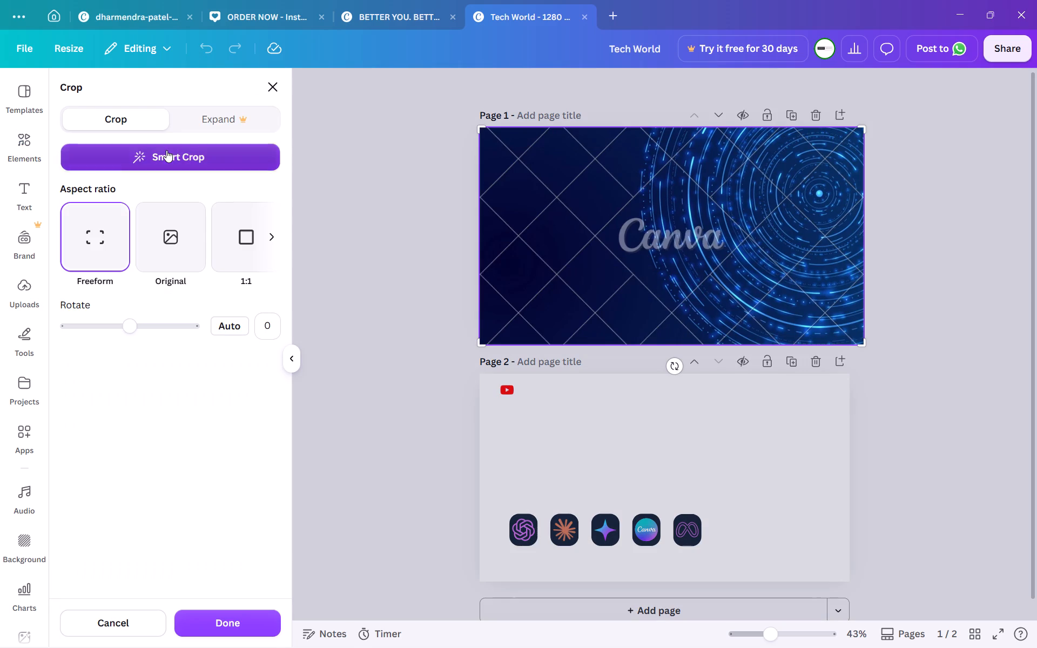
pyautogui.click(358, 259)
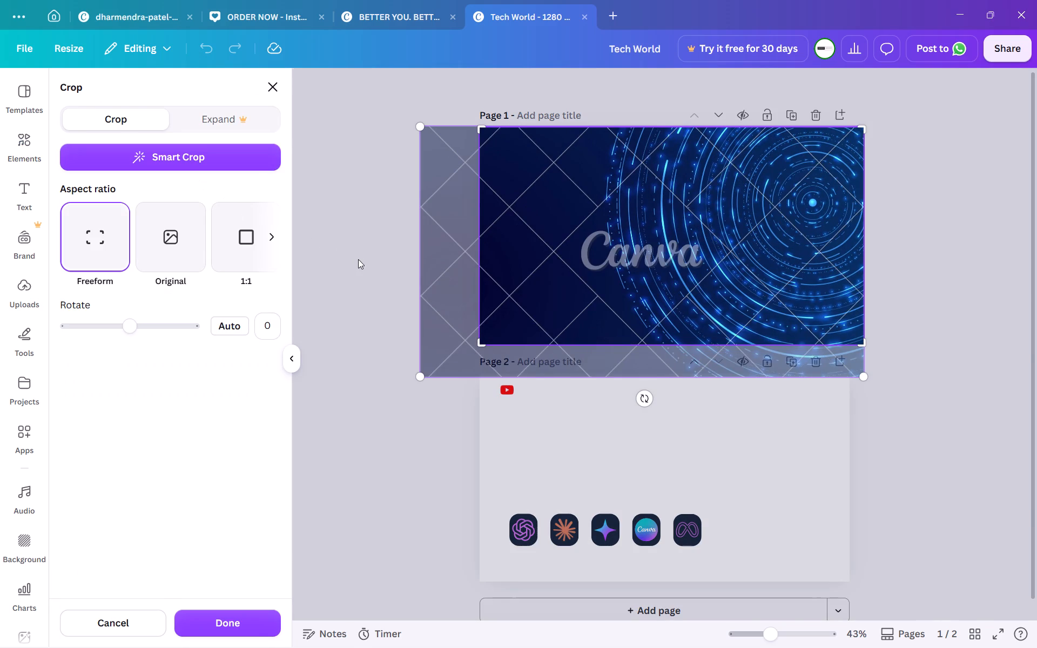
pyautogui.click(945, 264)
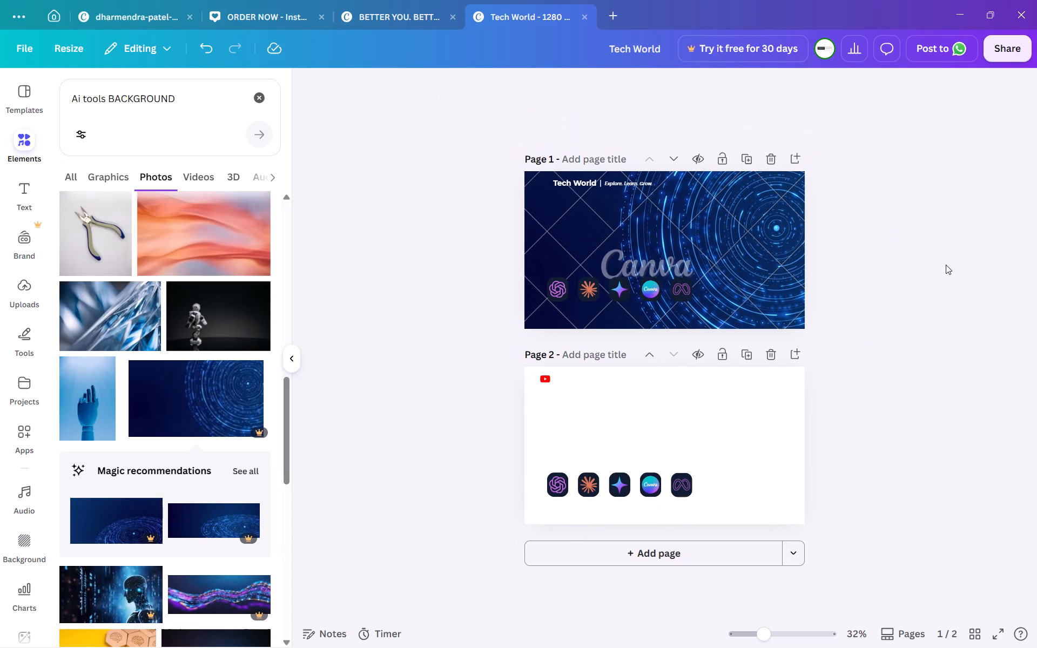
# Delete page 2, which holds the duplicate YouTube logo and AI tool logos.
pyautogui.scroll(1, 946, 265)
pyautogui.click(767, 351)
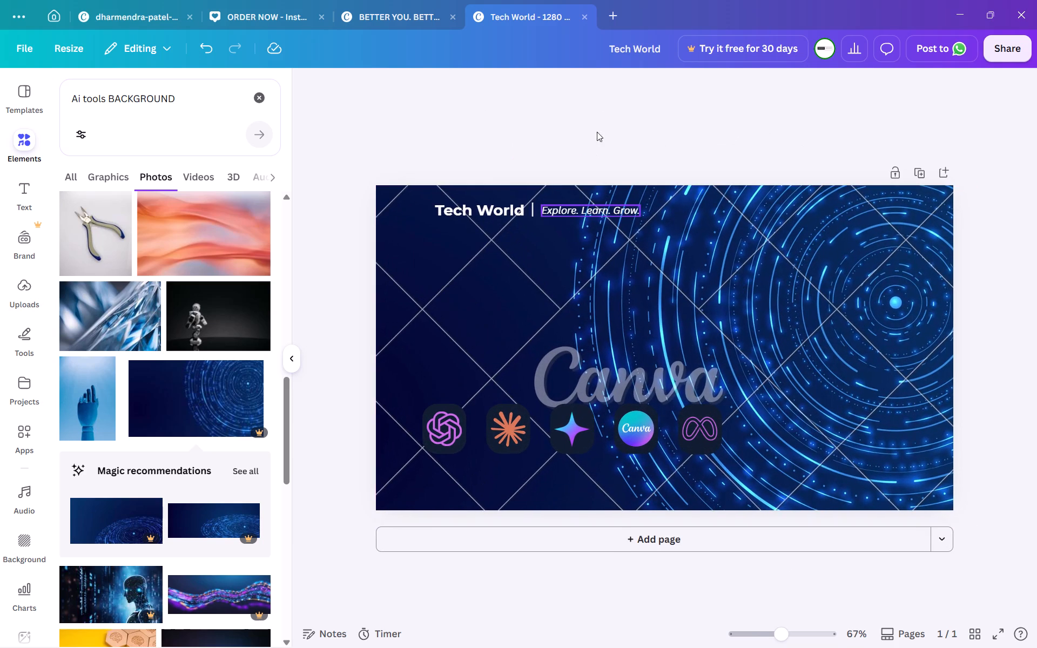
pyautogui.click(605, 108)
# Search the elements for "YOU TUBE LOGO".
pyautogui.click(266, 94)
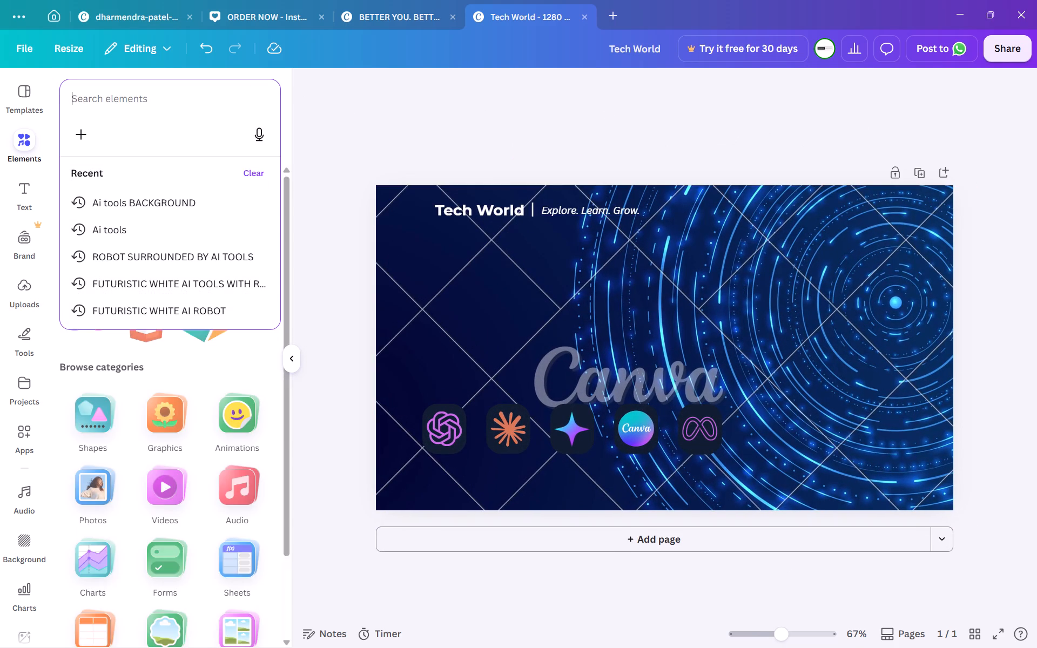
pyautogui.click(167, 99)
pyautogui.write('YOU TUBR LOGO')
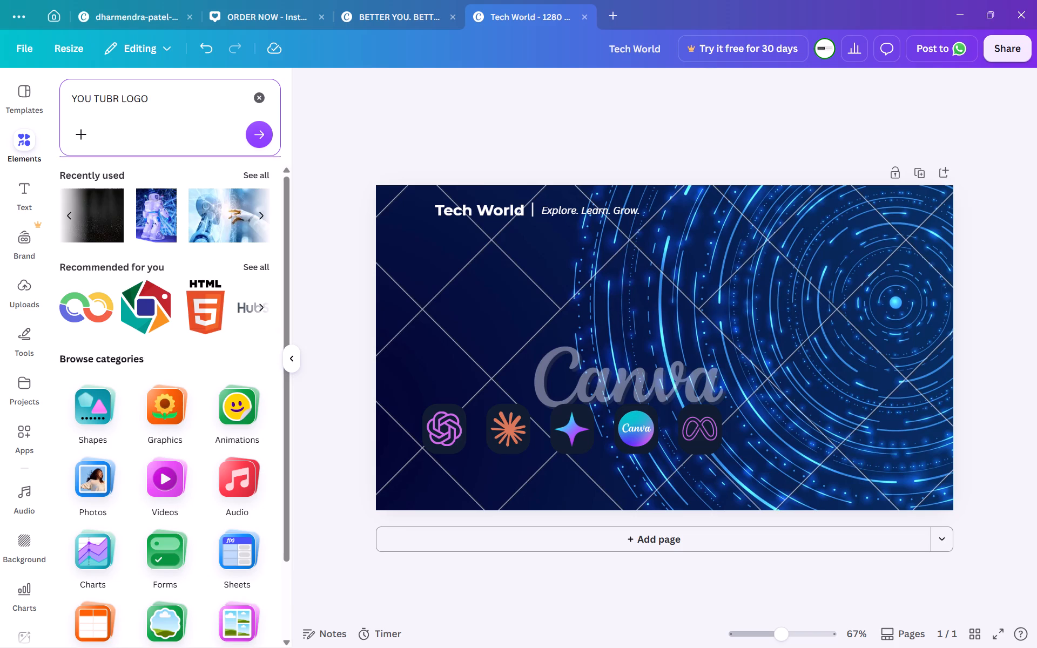
pyautogui.click(113, 99)
pyautogui.press('Right')
pyautogui.press('BackSpace')
pyautogui.press('e')
pyautogui.click(160, 96)
pyautogui.press('Return')
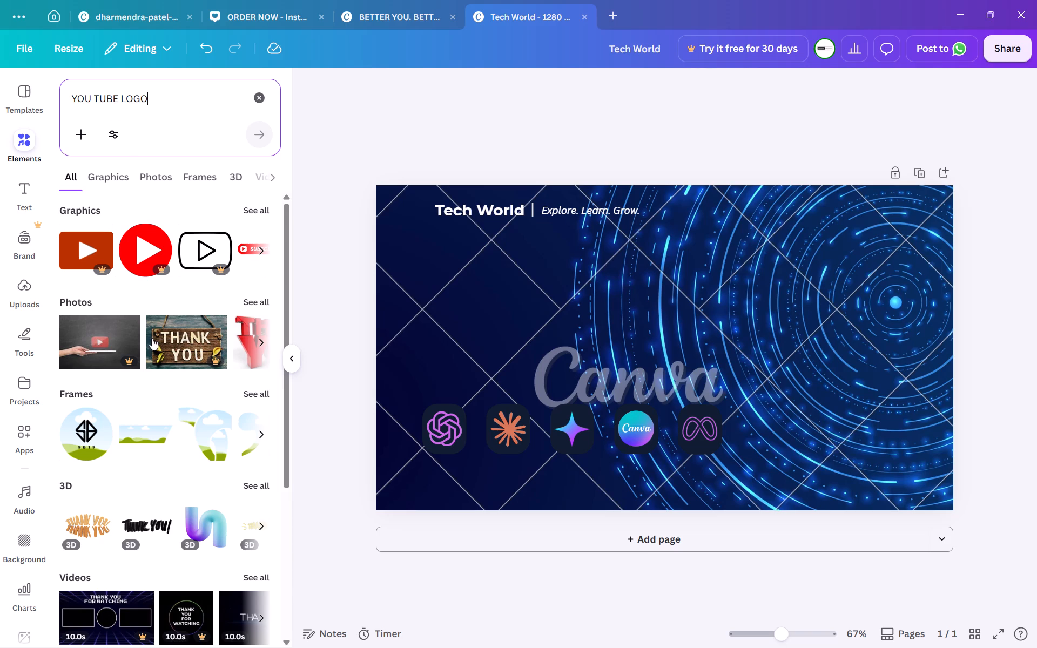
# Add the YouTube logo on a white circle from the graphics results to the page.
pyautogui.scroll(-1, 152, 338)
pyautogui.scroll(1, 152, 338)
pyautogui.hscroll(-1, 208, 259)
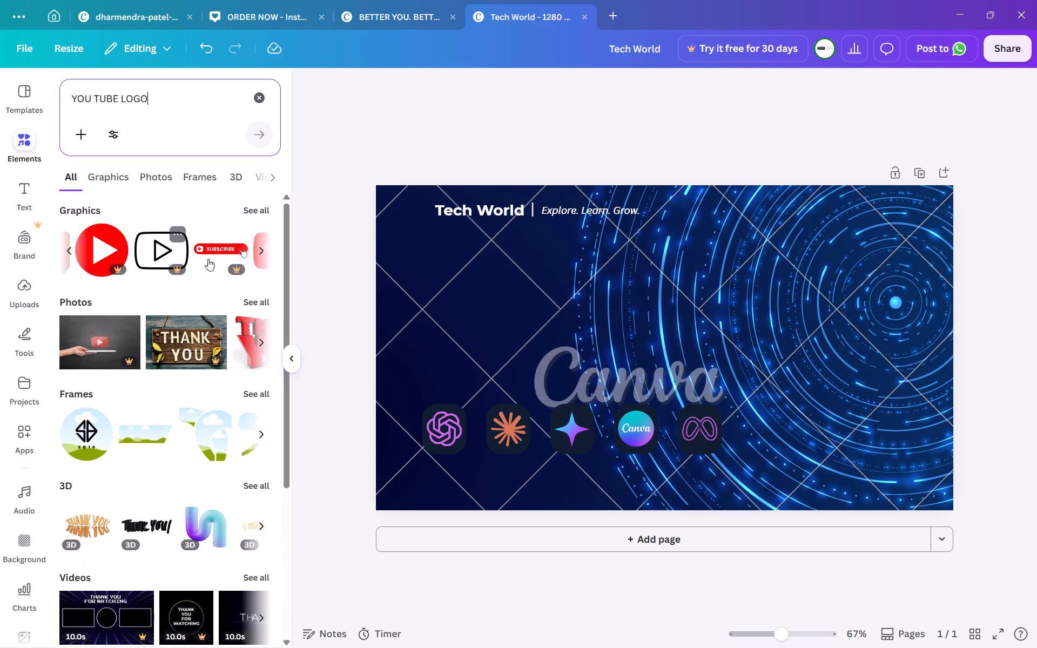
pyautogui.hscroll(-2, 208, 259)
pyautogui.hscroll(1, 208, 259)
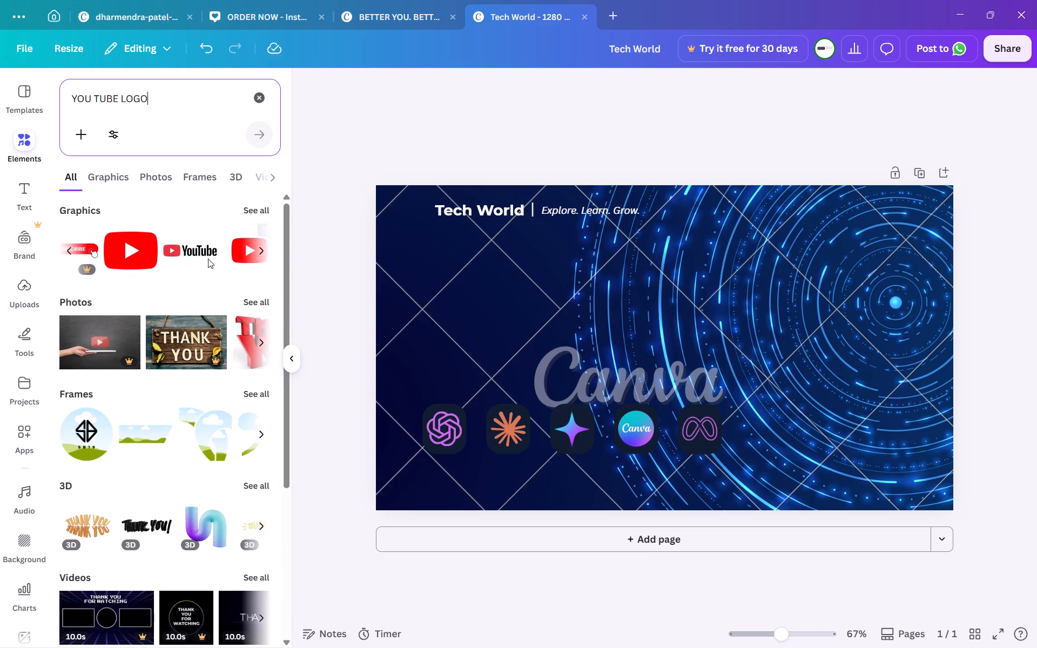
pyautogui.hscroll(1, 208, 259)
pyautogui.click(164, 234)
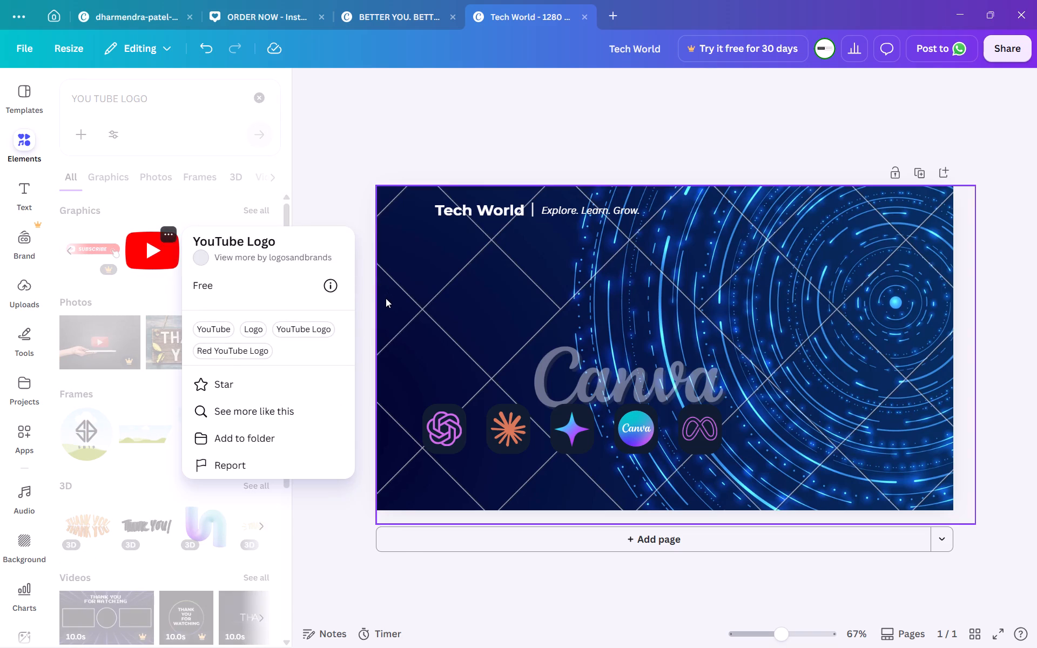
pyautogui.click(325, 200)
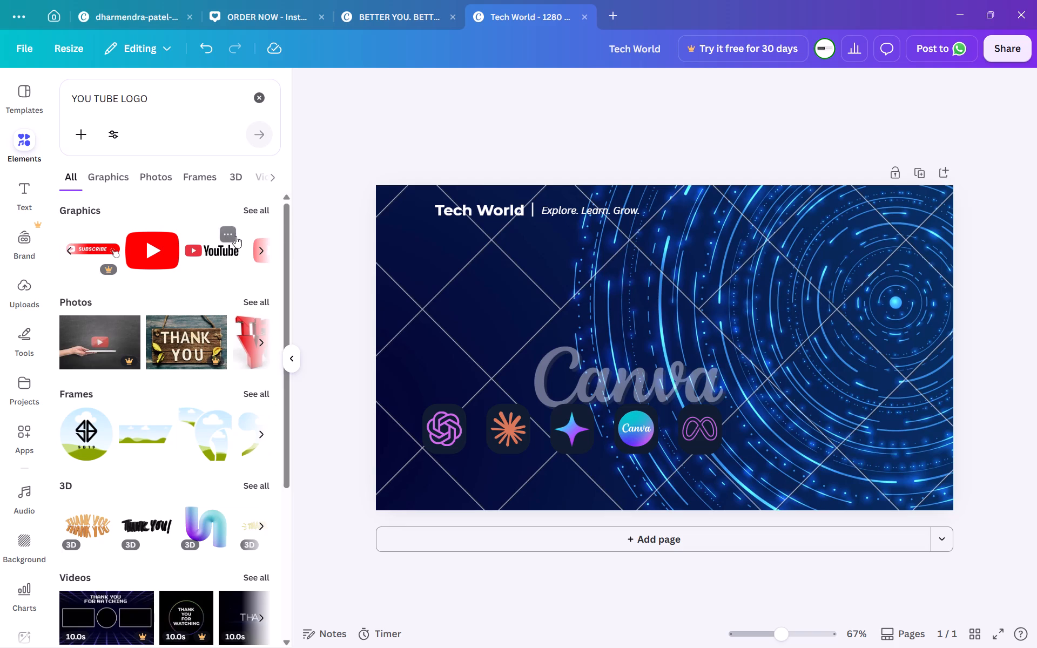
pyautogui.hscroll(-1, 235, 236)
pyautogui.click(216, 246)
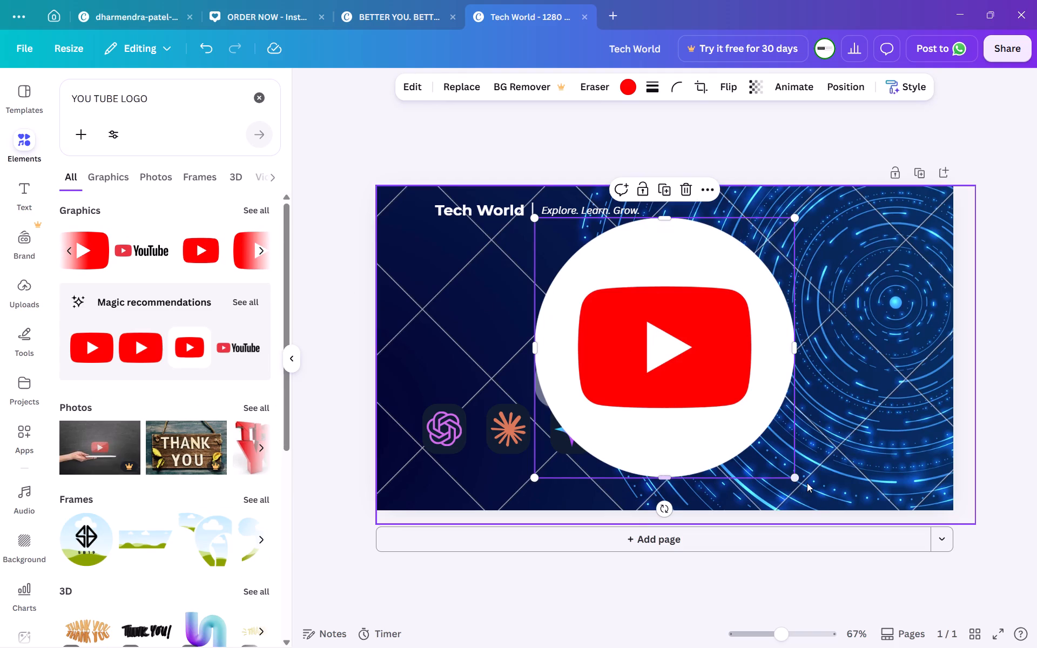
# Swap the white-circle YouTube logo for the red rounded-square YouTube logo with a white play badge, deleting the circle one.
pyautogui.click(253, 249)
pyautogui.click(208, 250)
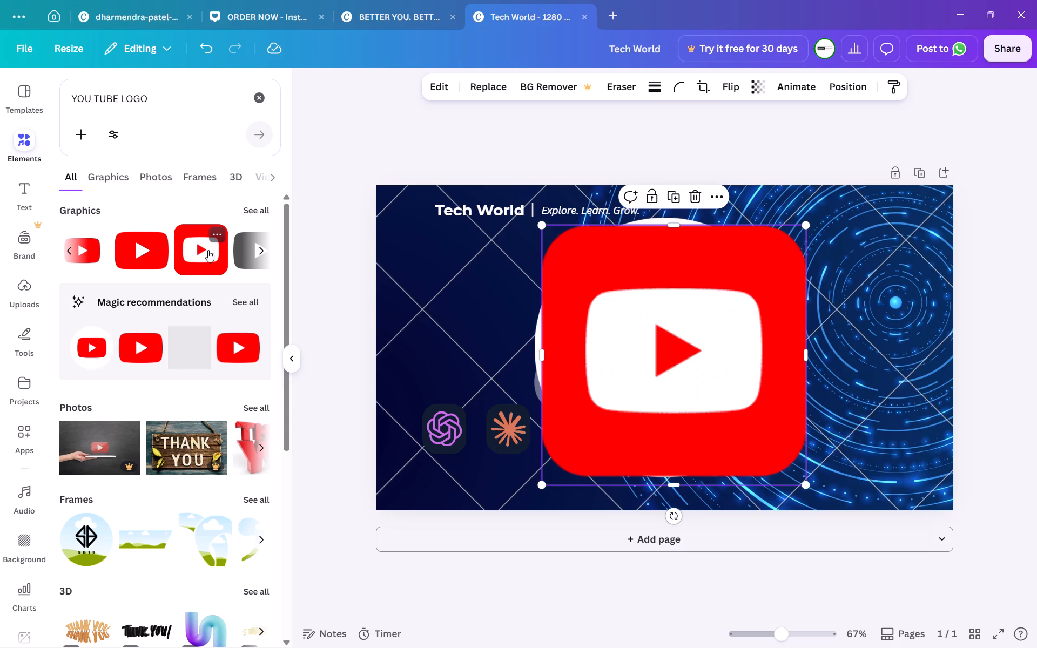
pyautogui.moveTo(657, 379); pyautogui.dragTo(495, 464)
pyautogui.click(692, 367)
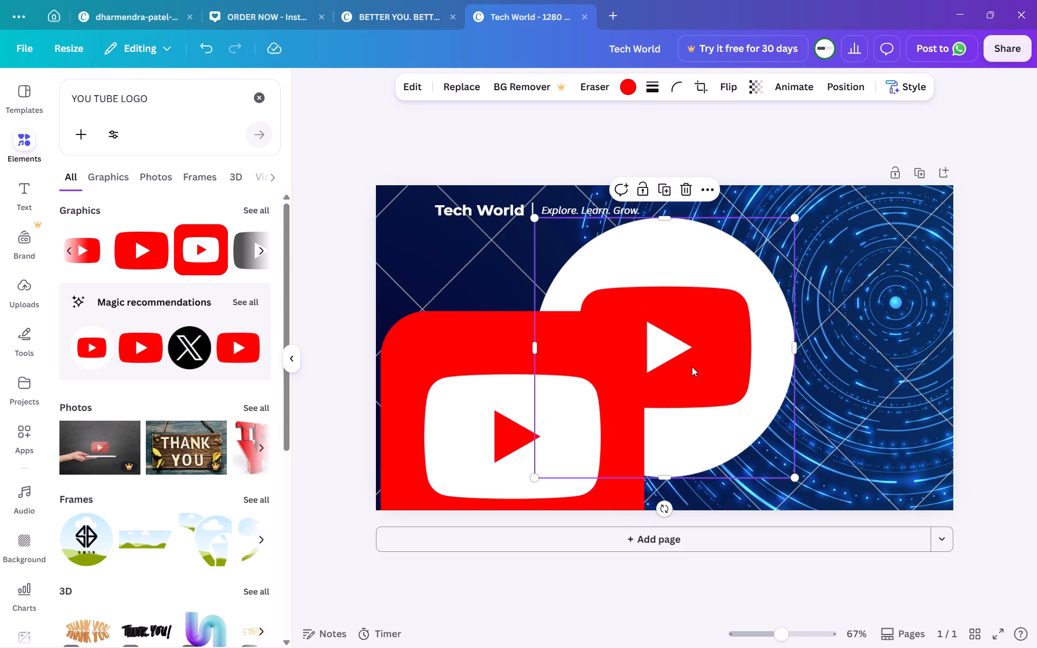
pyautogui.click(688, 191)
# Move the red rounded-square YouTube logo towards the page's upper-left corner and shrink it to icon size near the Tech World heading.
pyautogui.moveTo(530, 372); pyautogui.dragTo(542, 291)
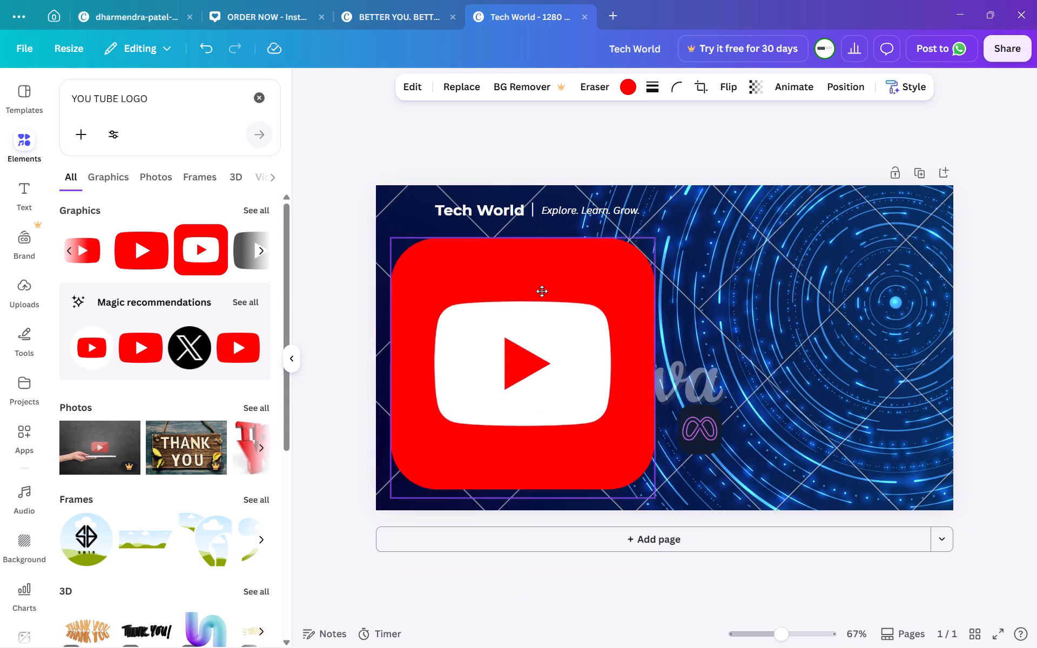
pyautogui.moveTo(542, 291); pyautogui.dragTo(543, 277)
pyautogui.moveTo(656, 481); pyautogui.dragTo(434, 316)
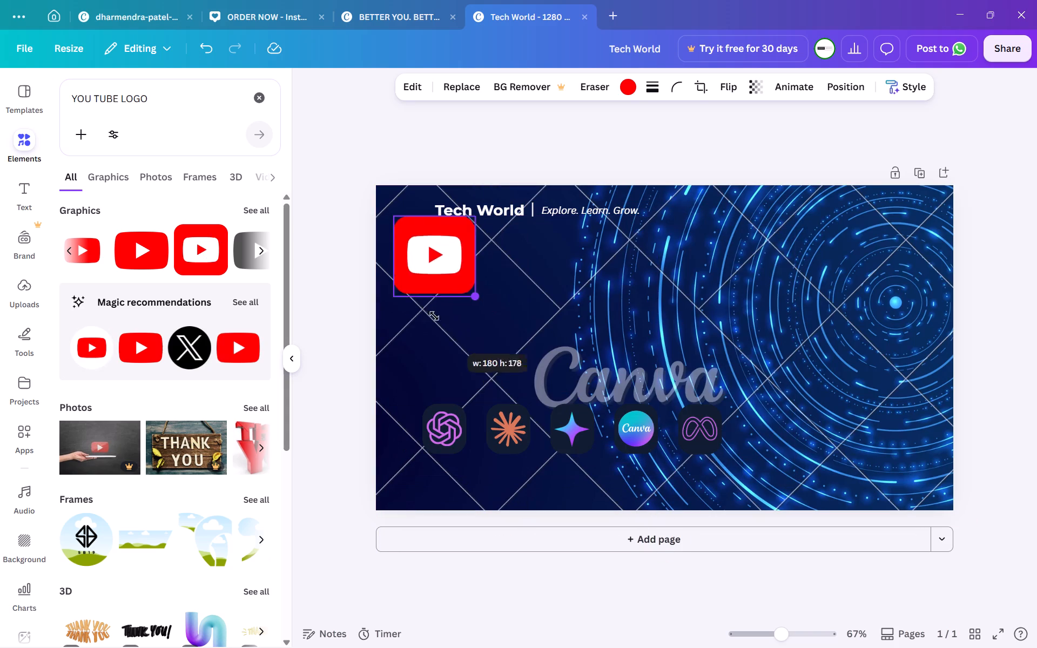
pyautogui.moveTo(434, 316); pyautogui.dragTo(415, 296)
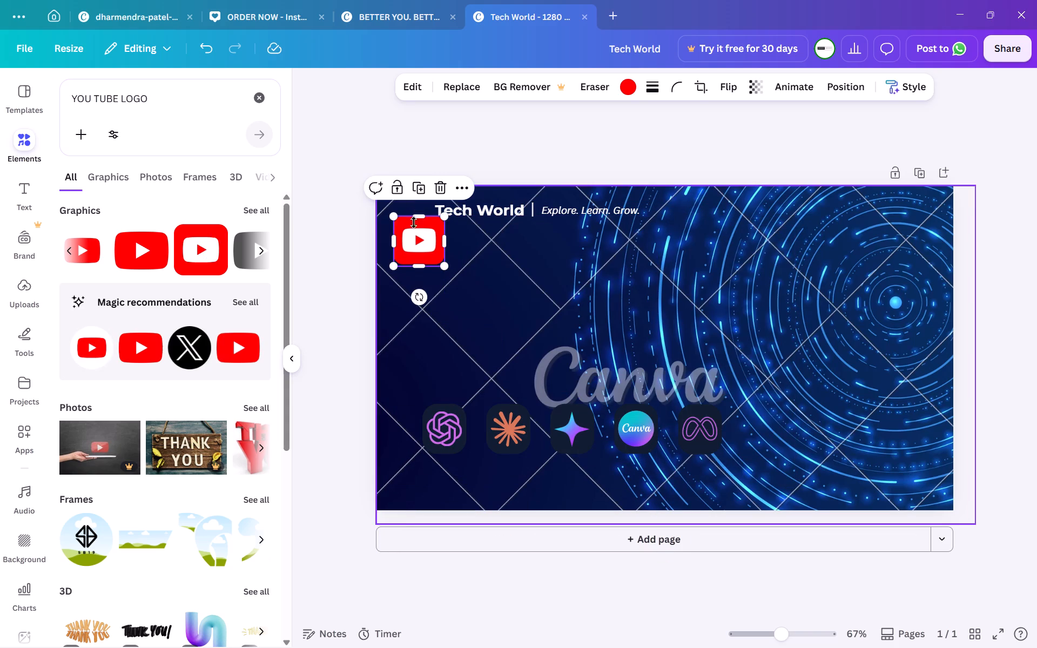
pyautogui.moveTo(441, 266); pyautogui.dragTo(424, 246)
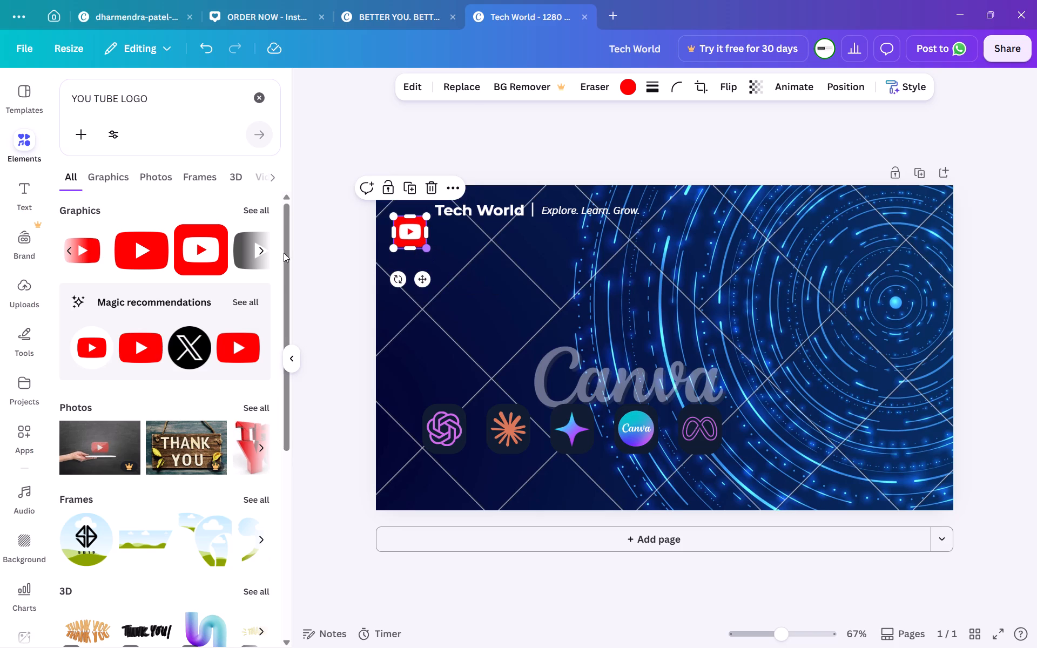
# Add the plain red YouTube logo with a white play triangle from the Magic recommendations and delete the small rounded-square logo.
pyautogui.hscroll(-3, 201, 242)
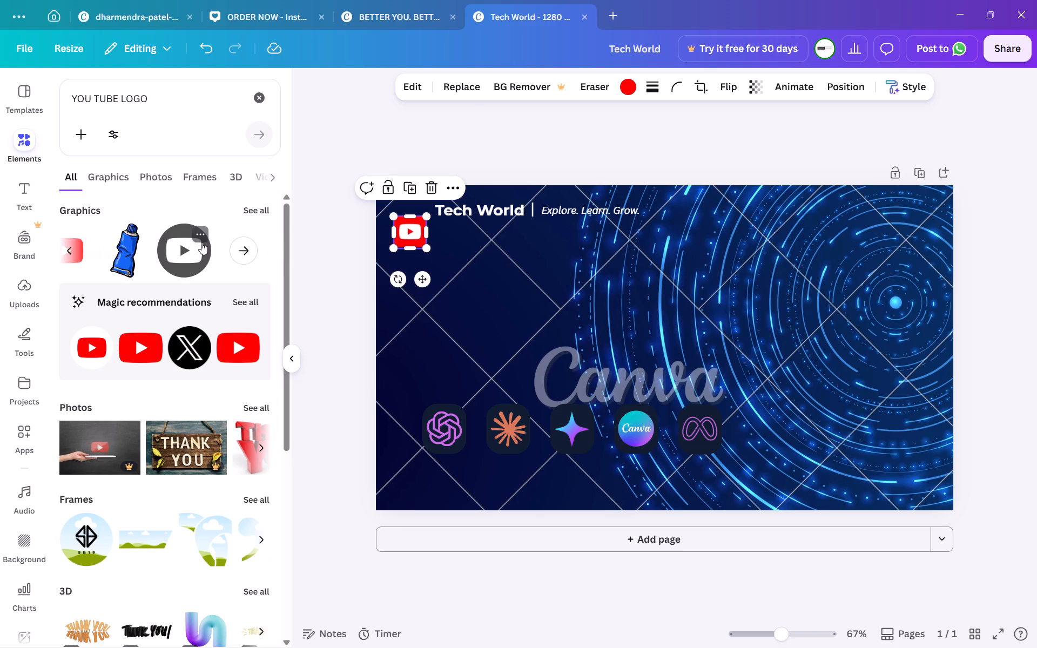
pyautogui.hscroll(-2, 201, 242)
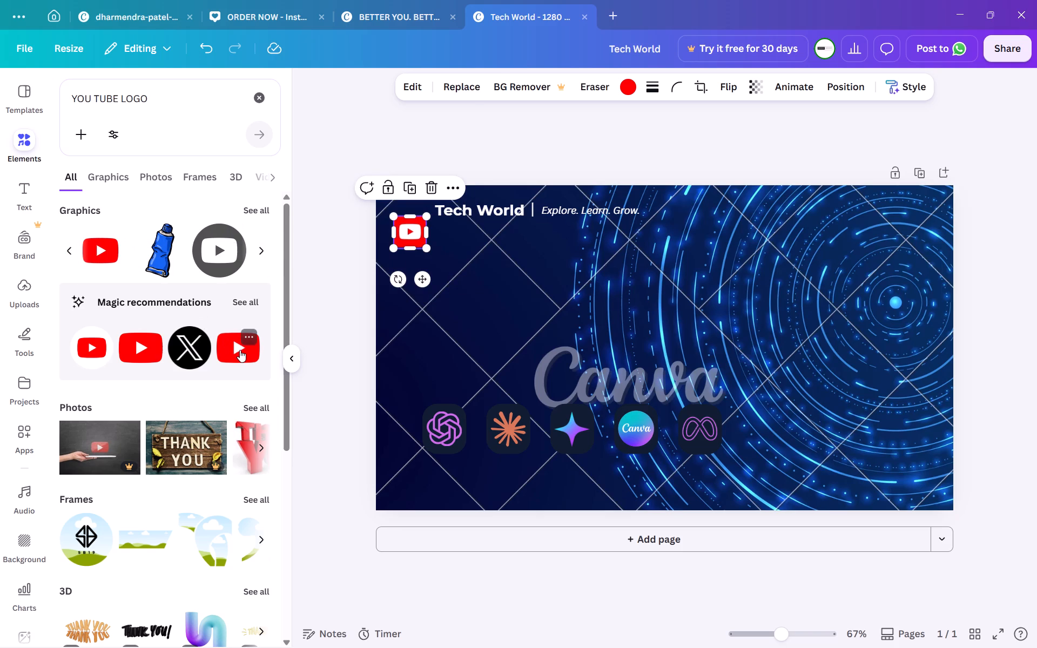
pyautogui.click(240, 350)
pyautogui.click(414, 232)
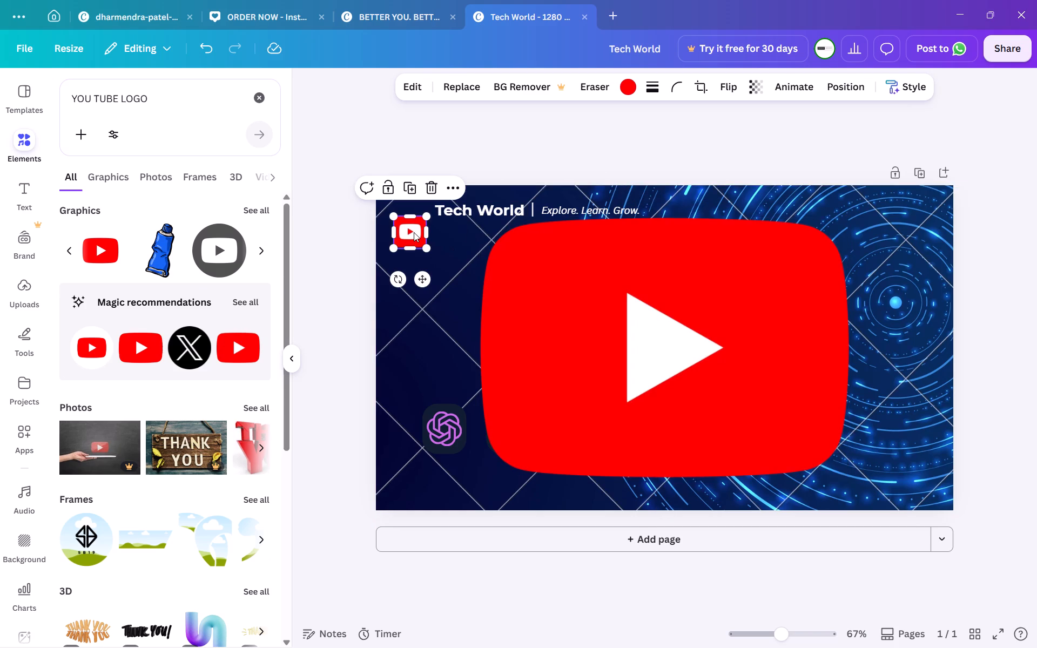
pyautogui.click(430, 192)
# Shrink the plain red YouTube logo to about 80 × 57 and place it just left of the Tech World heading.
pyautogui.click(779, 451)
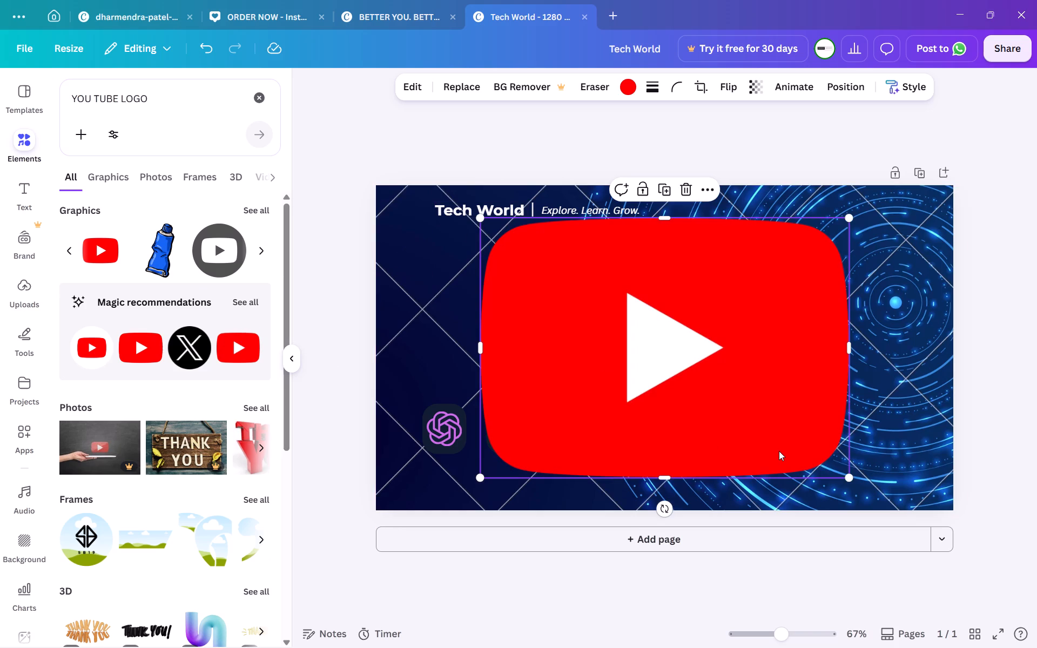
pyautogui.moveTo(850, 477); pyautogui.dragTo(537, 298)
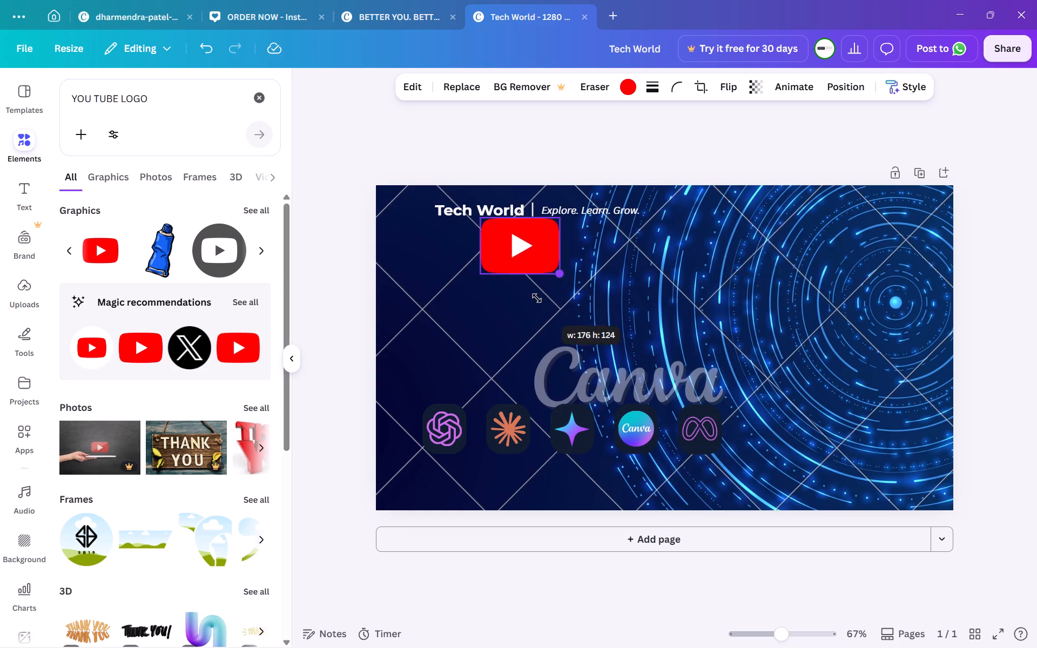
pyautogui.moveTo(537, 298); pyautogui.dragTo(506, 280)
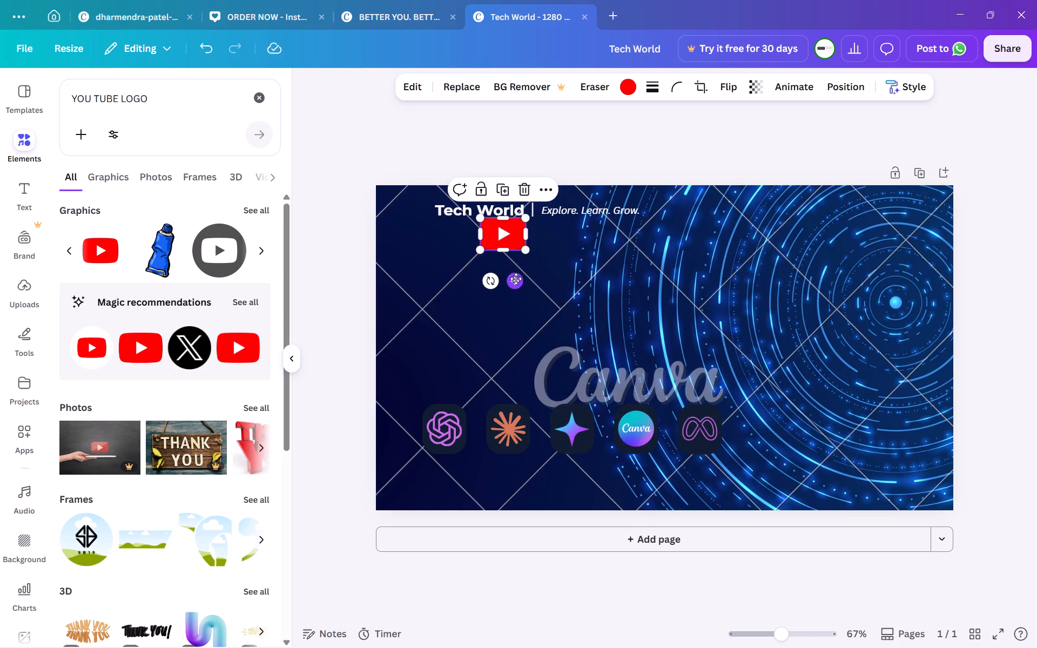
pyautogui.moveTo(516, 279); pyautogui.dragTo(422, 260)
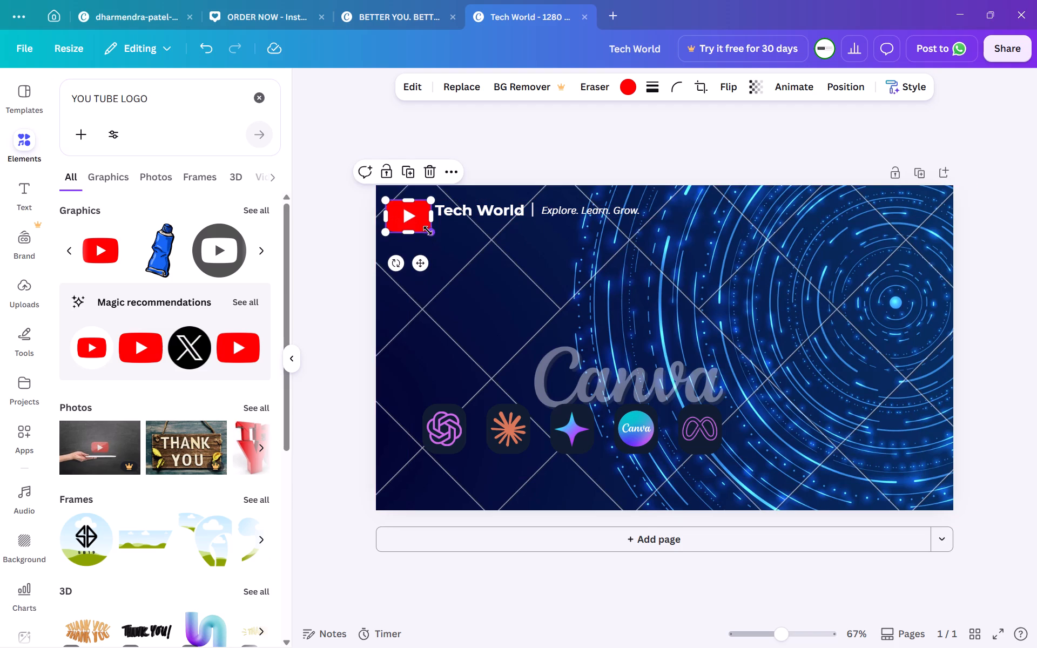
pyautogui.moveTo(427, 230); pyautogui.dragTo(419, 222)
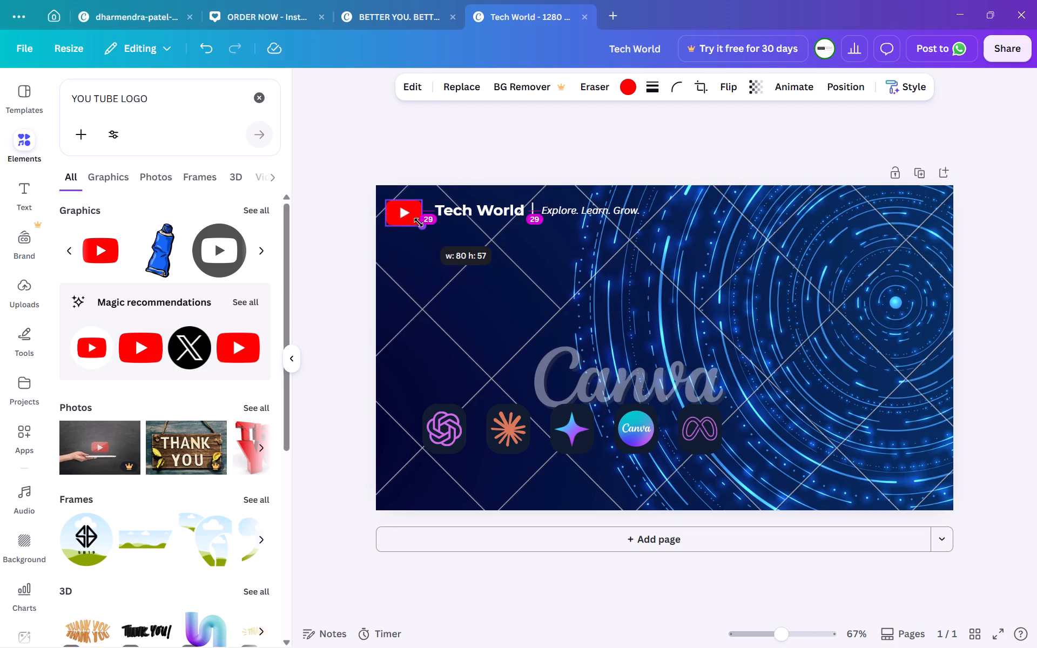
pyautogui.moveTo(419, 222); pyautogui.dragTo(416, 224)
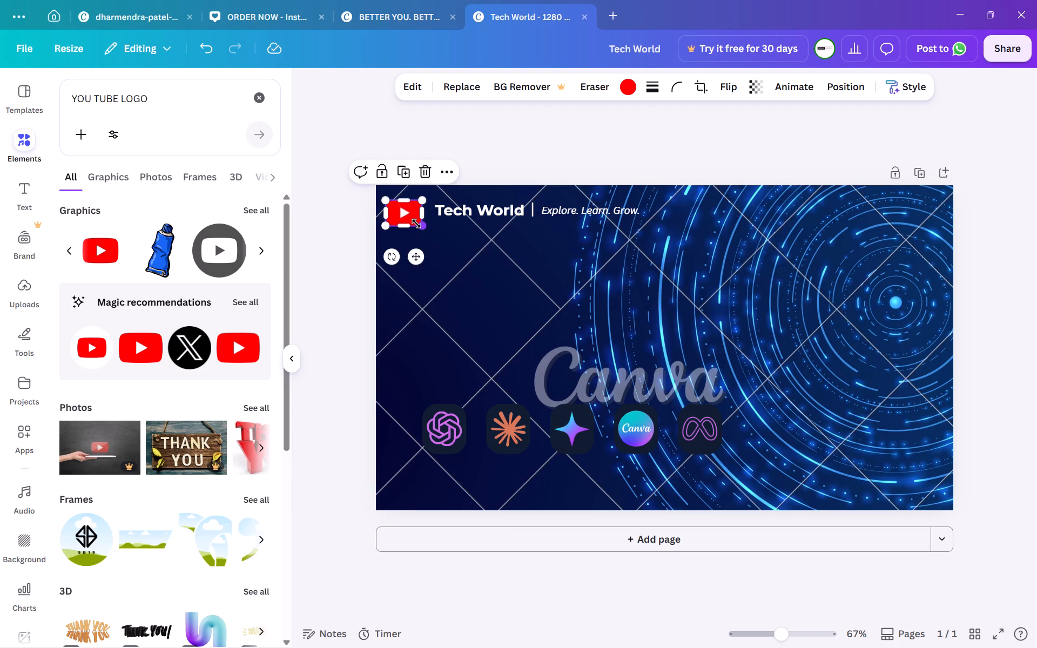
pyautogui.moveTo(415, 258); pyautogui.dragTo(425, 255)
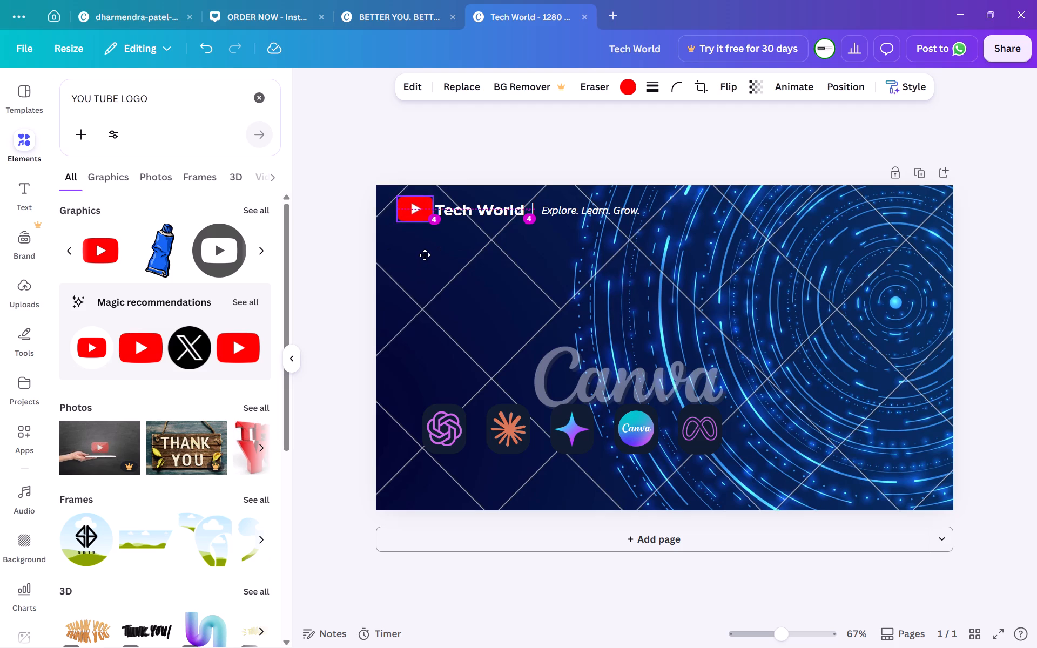
pyautogui.moveTo(425, 255); pyautogui.dragTo(420, 255)
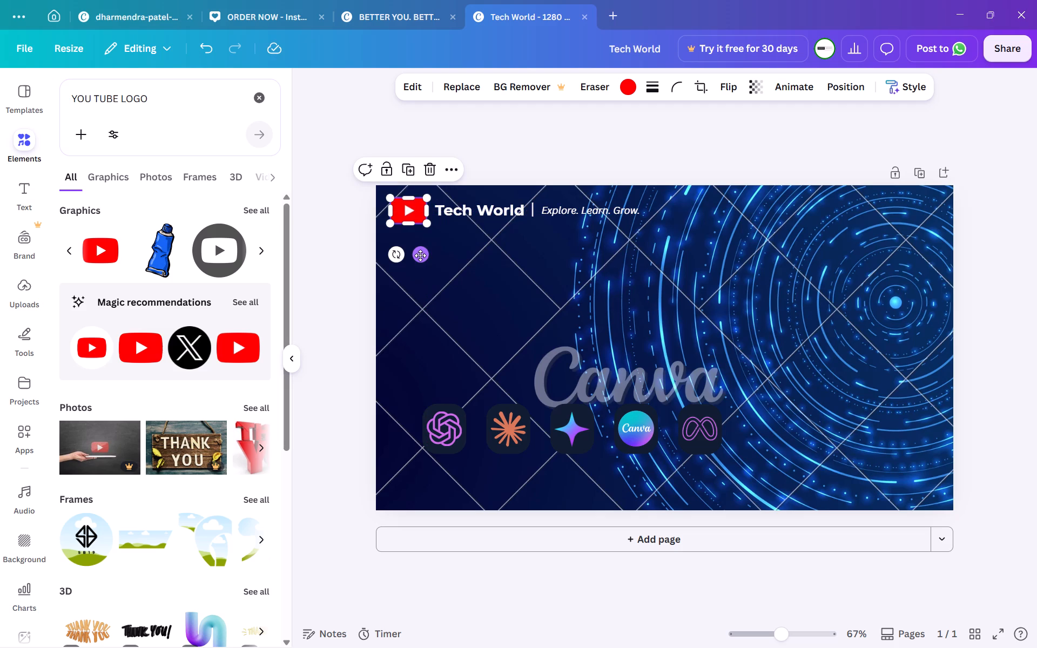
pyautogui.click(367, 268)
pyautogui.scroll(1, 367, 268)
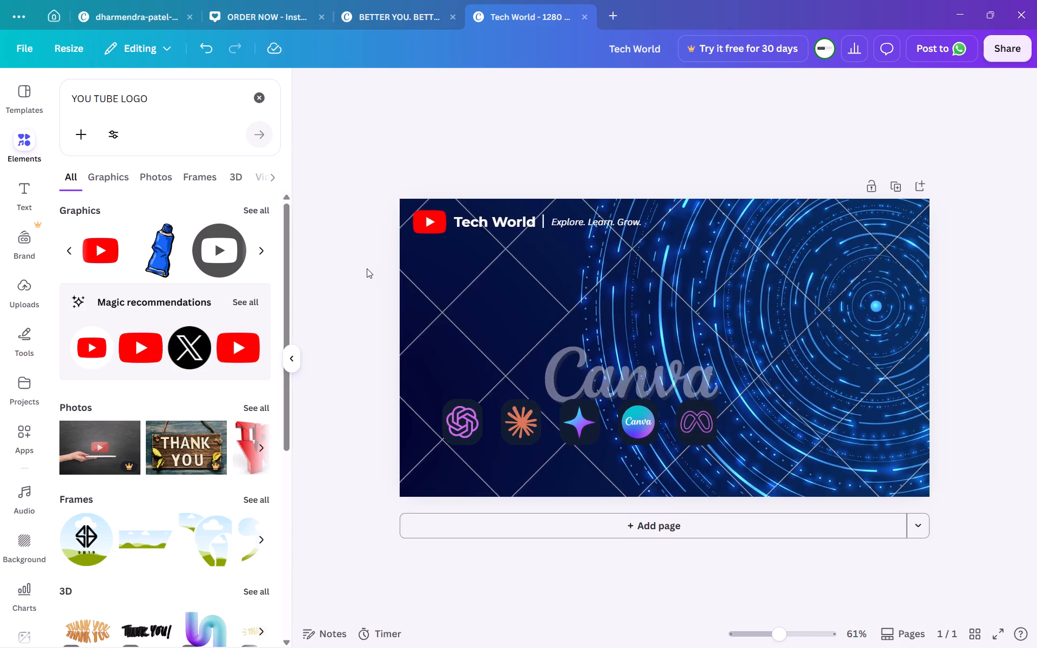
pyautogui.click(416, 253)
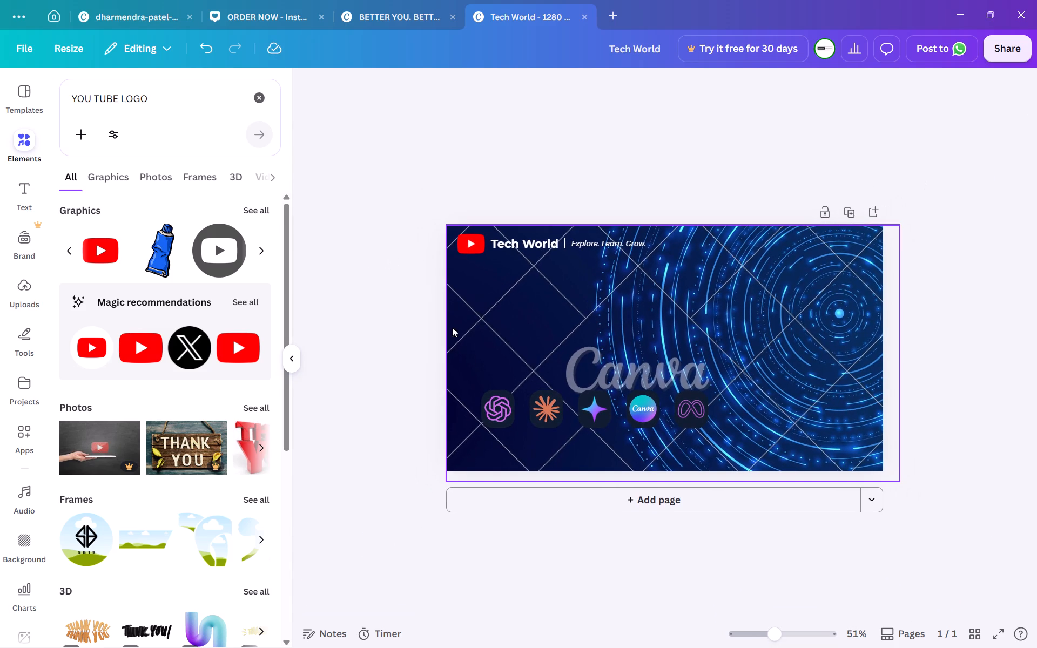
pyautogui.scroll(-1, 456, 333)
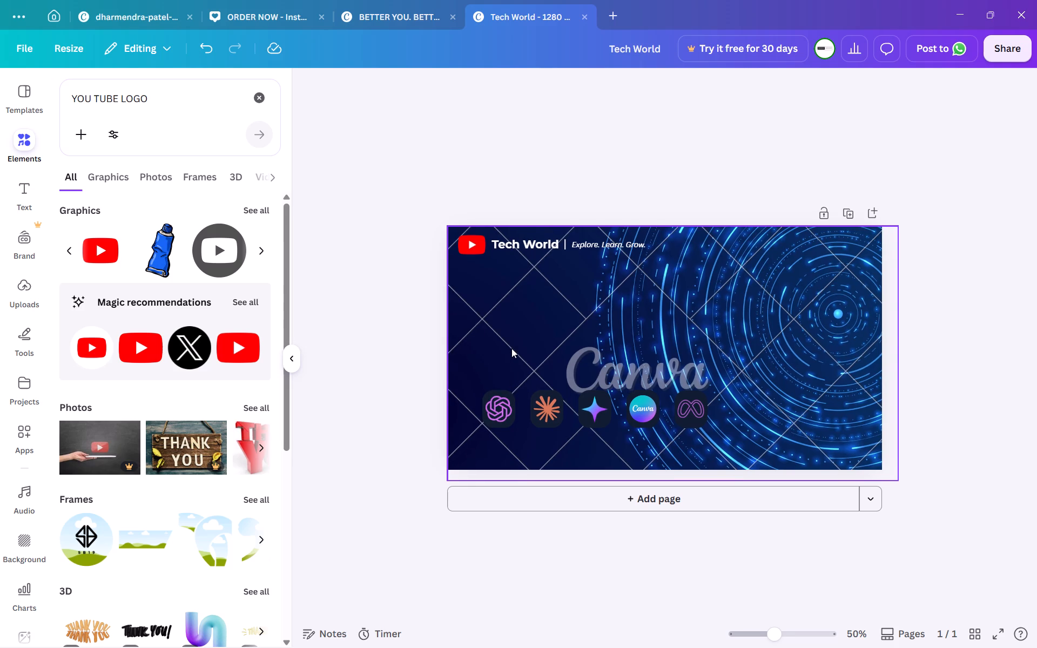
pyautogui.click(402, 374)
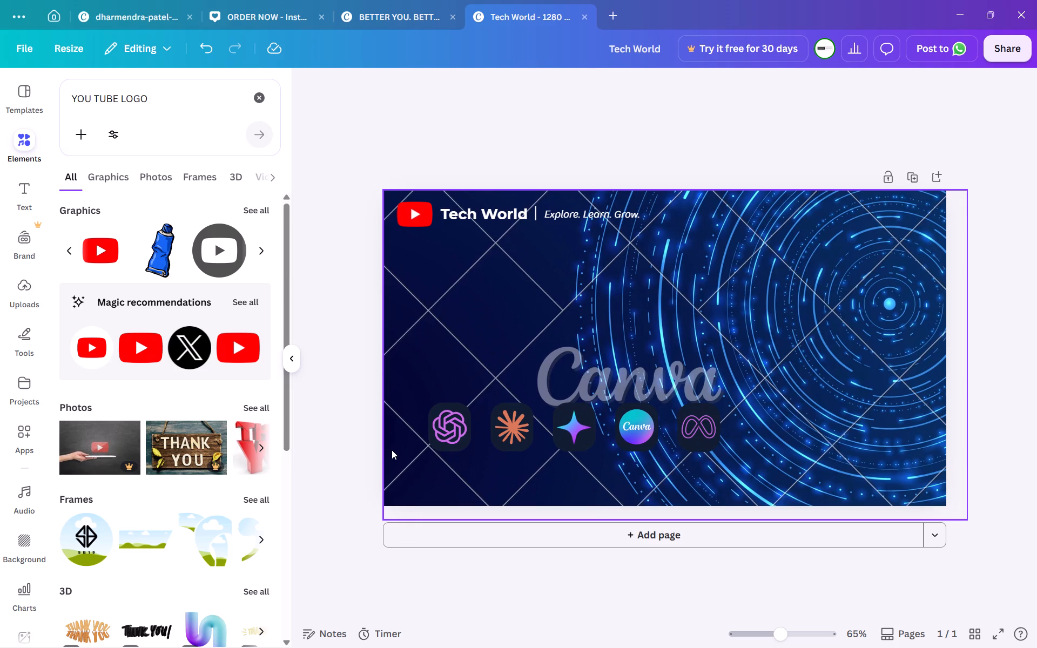
# Search the elements for "WATCH NOW".
pyautogui.click(257, 101)
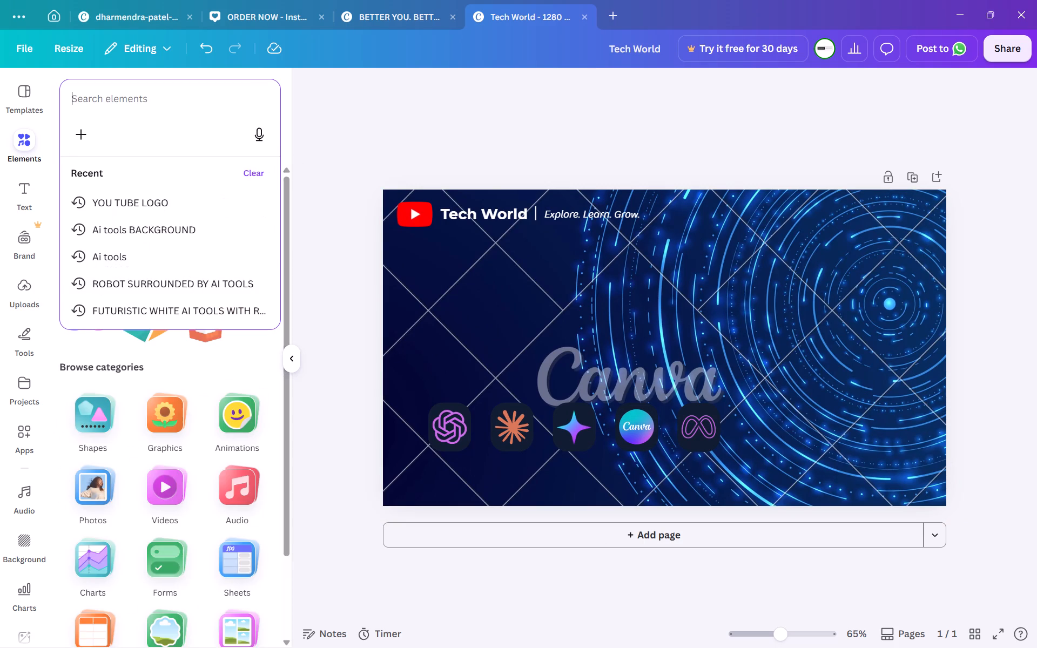
pyautogui.write('WATCH NOW')
pyautogui.press('Return')
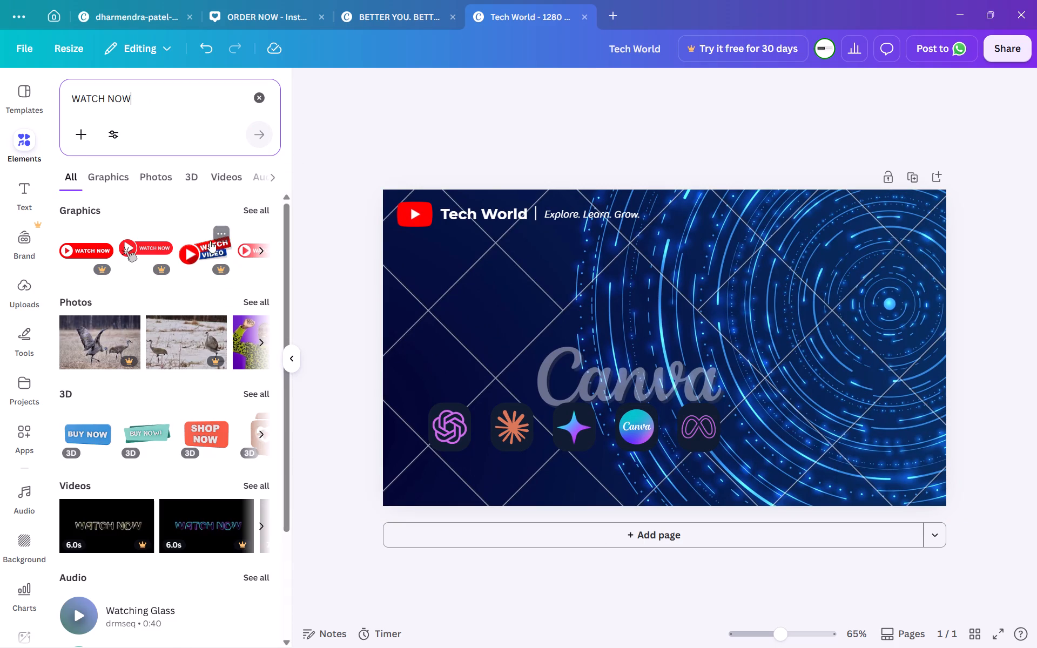
# Browse the row of graphics found for WATCH NOW to look for a suitable Watch Now graphic.
pyautogui.hscroll(-4, 203, 253)
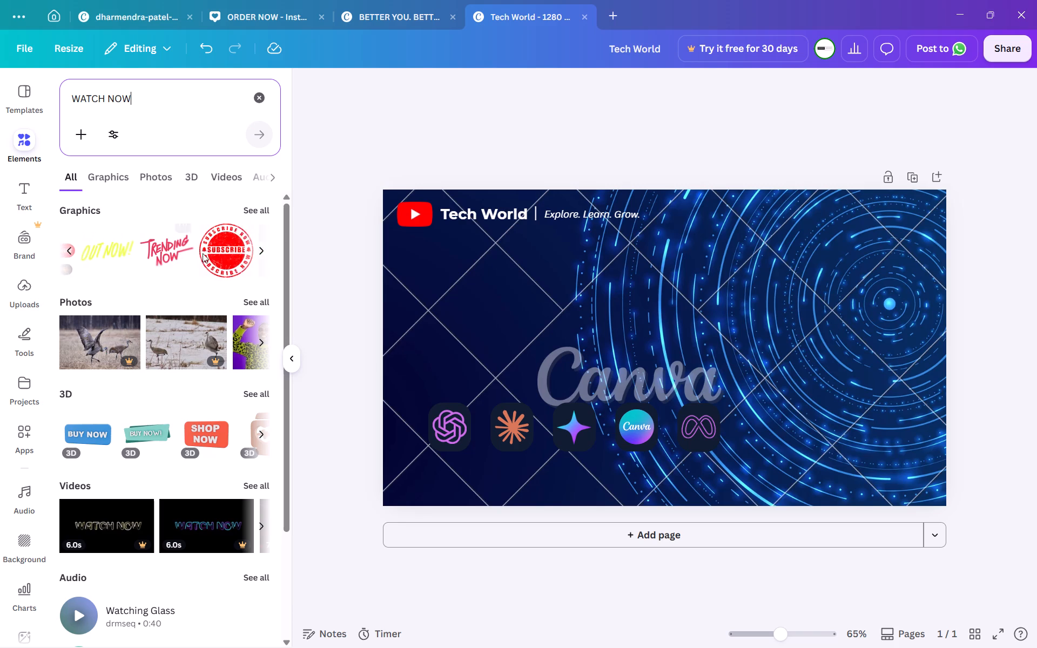
pyautogui.hscroll(-1, 203, 253)
pyautogui.hscroll(1, 203, 253)
pyautogui.hscroll(-4, 203, 253)
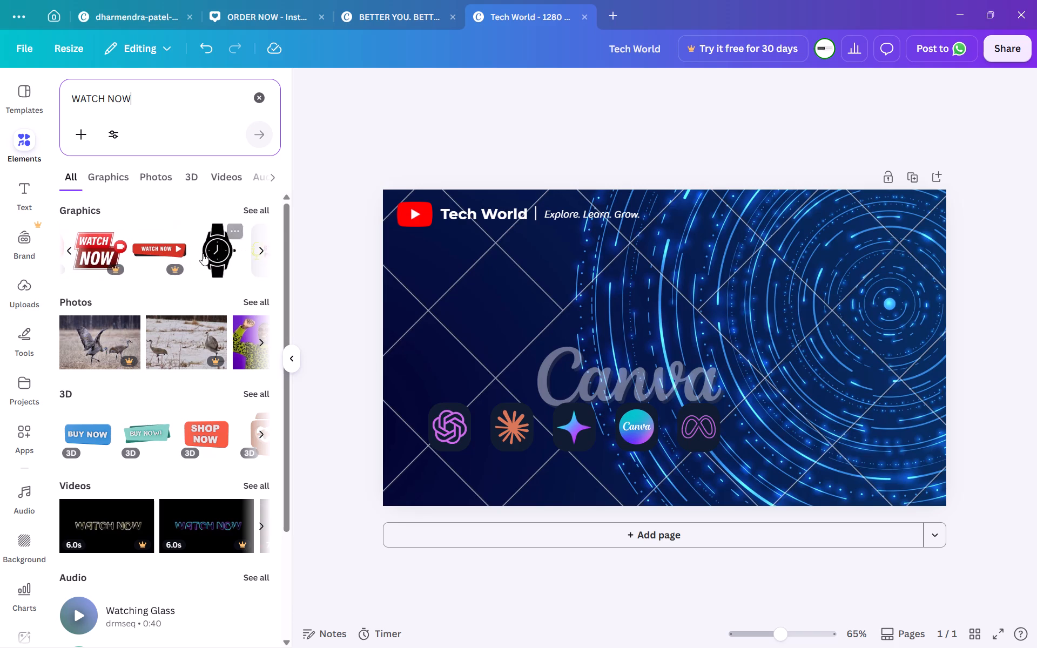
pyautogui.hscroll(-4, 203, 253)
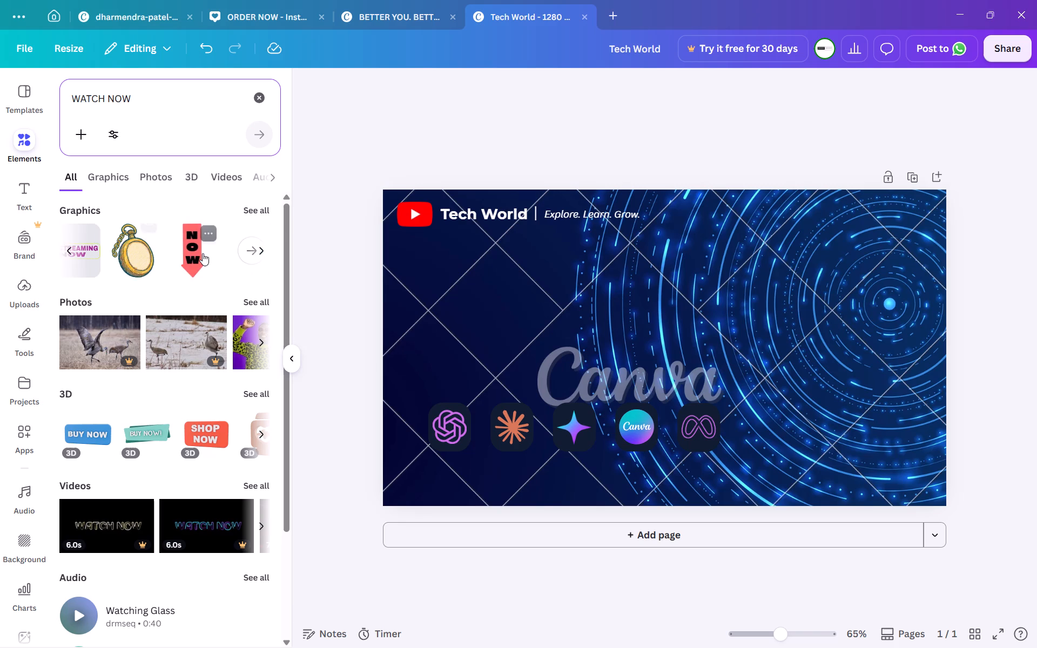
pyautogui.hscroll(8, 203, 253)
pyautogui.hscroll(-1, 203, 253)
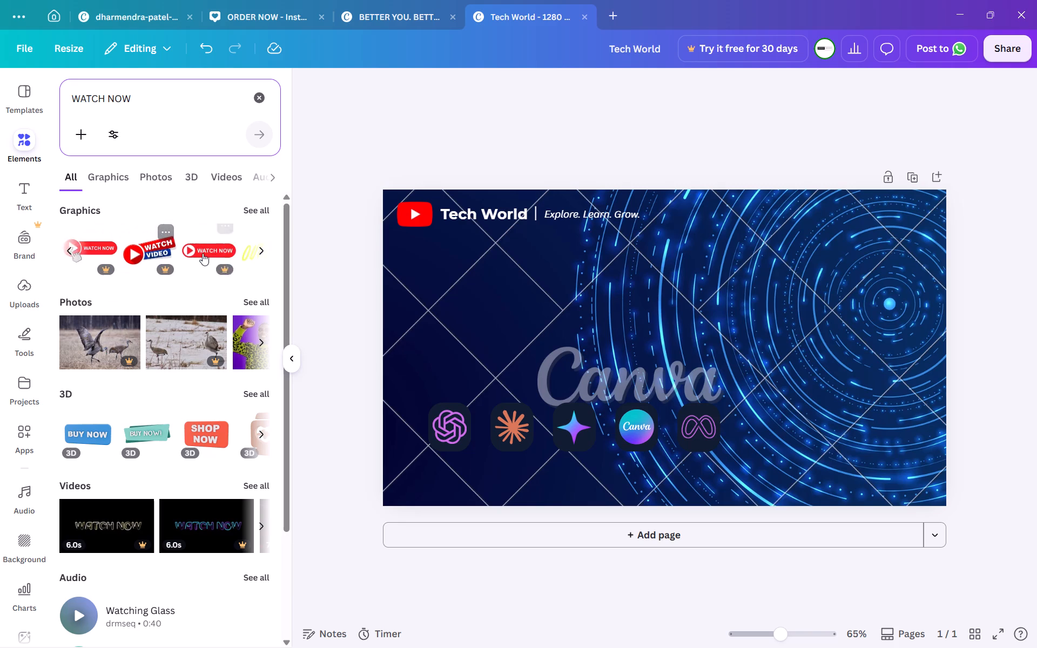
pyautogui.hscroll(-3, 203, 253)
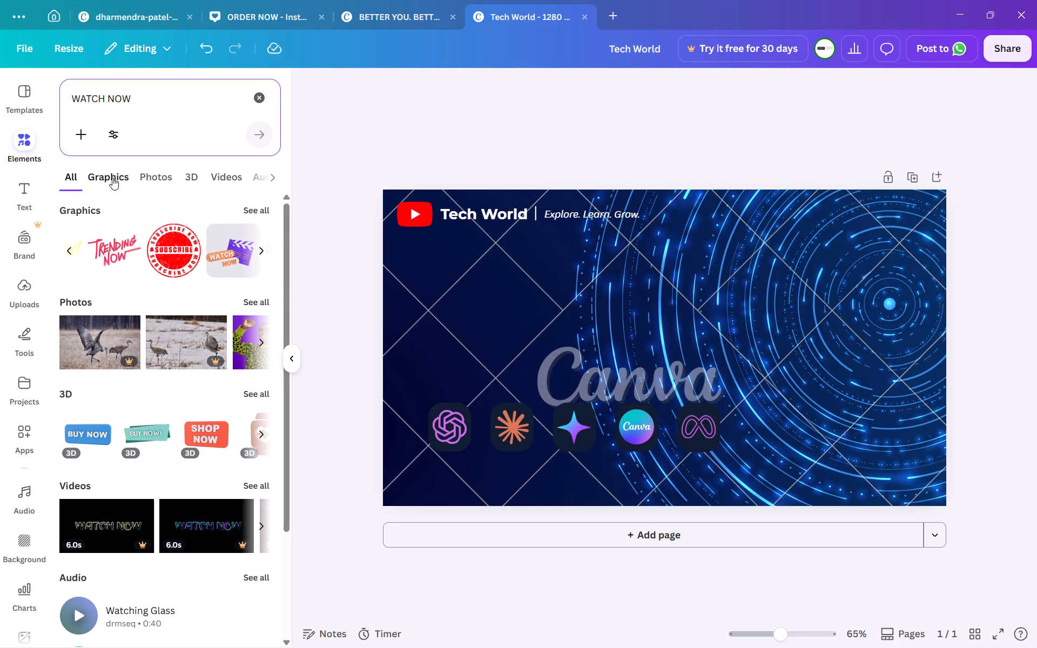
# Filter the WATCH NOW results to graphics only and look through them for a usable Watch Now graphic.
pyautogui.click(112, 178)
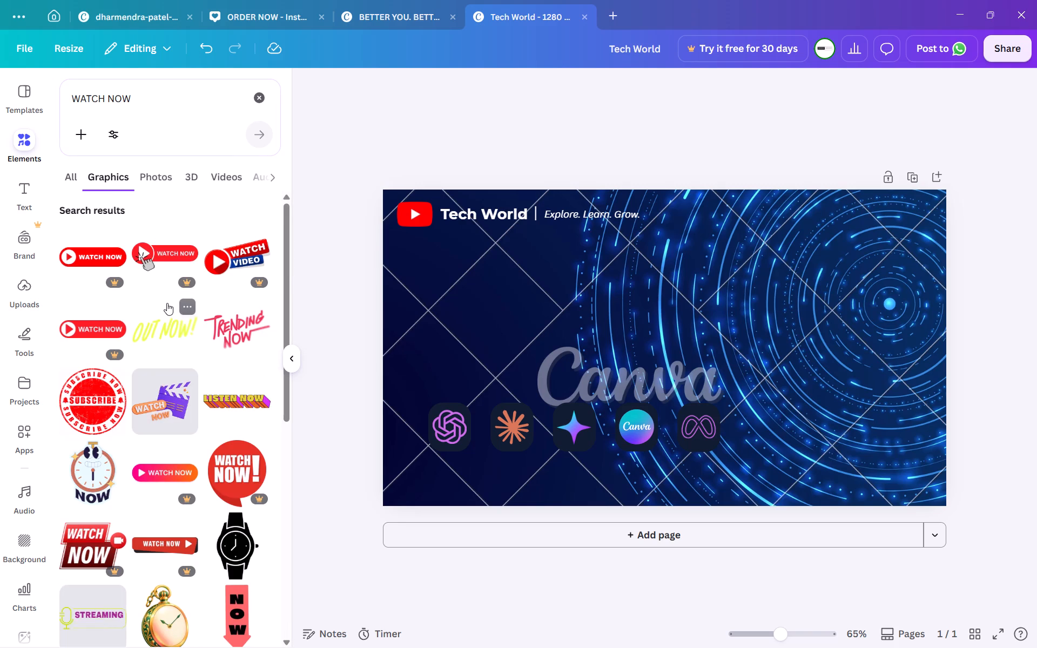
pyautogui.scroll(-2, 167, 303)
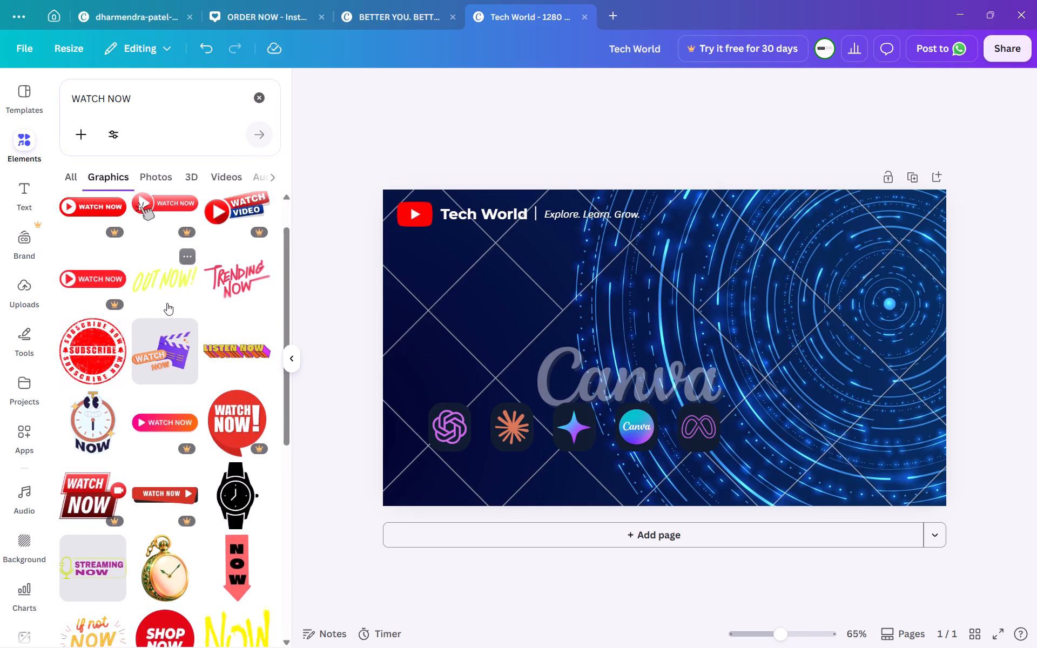
pyautogui.scroll(-2, 167, 303)
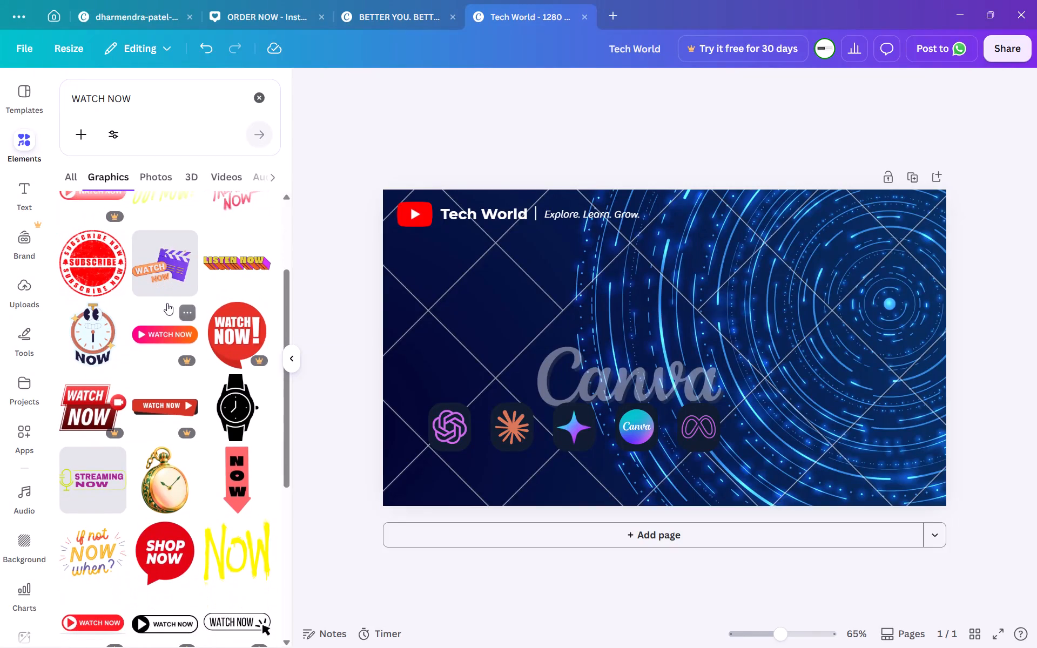
pyautogui.scroll(-5, 167, 303)
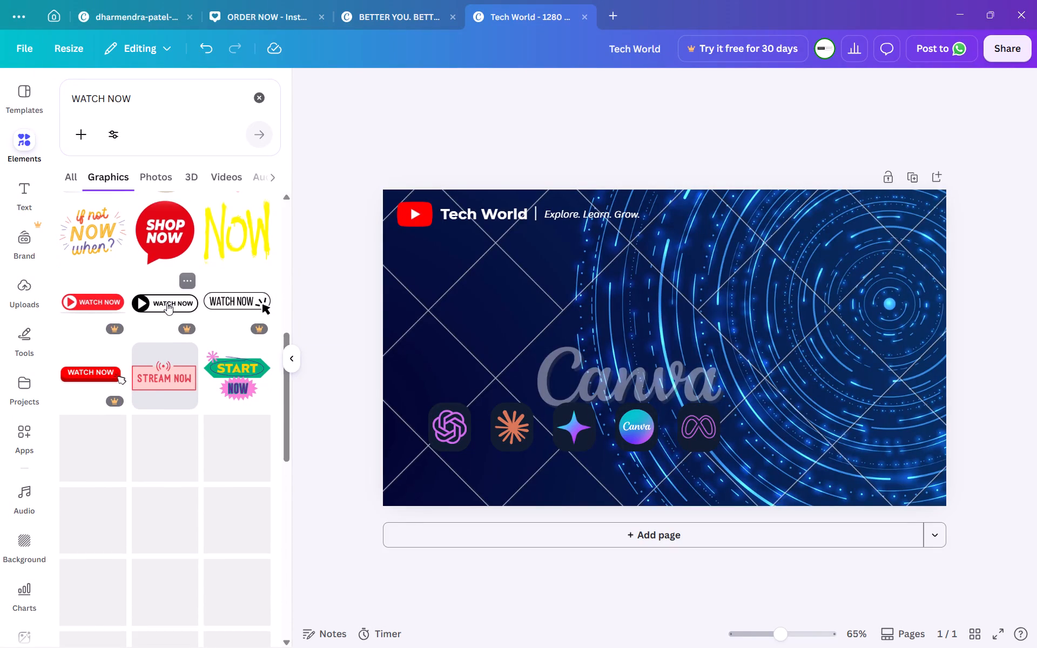
pyautogui.scroll(-1, 167, 303)
pyautogui.scroll(1, 167, 303)
pyautogui.scroll(-1, 167, 303)
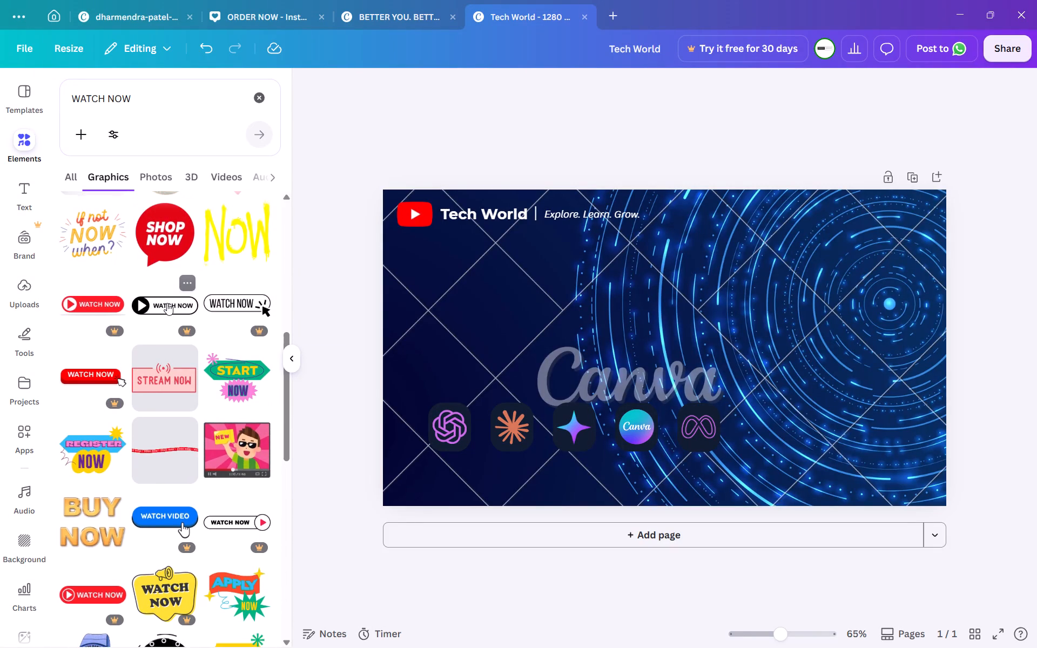
pyautogui.scroll(-2, 167, 303)
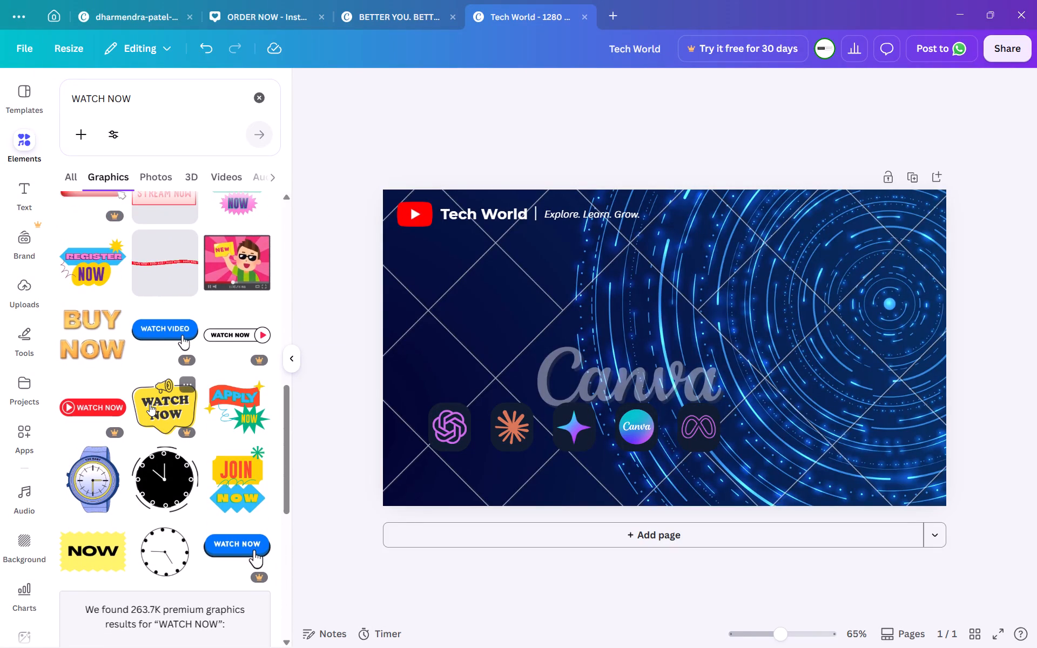
pyautogui.scroll(-3, 150, 404)
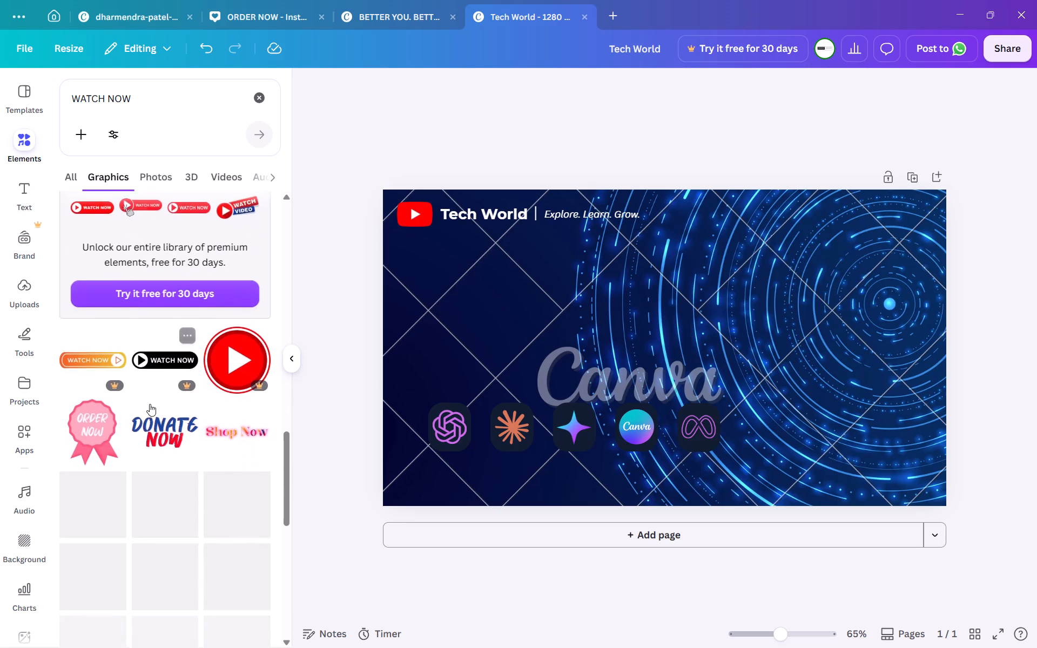
pyautogui.scroll(7, 150, 404)
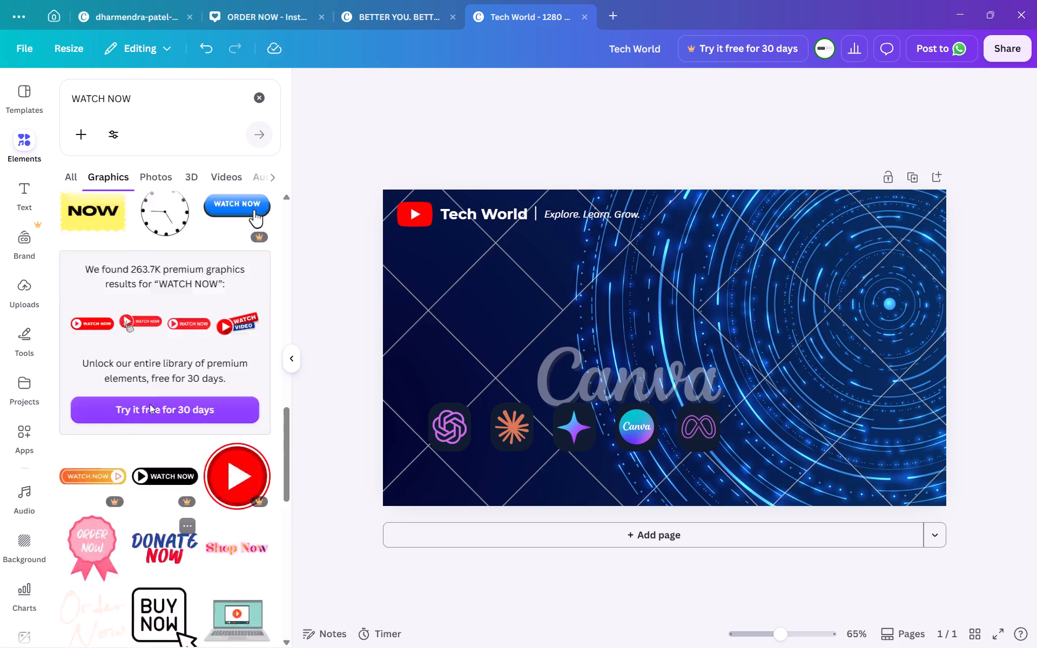
pyautogui.scroll(11, 150, 404)
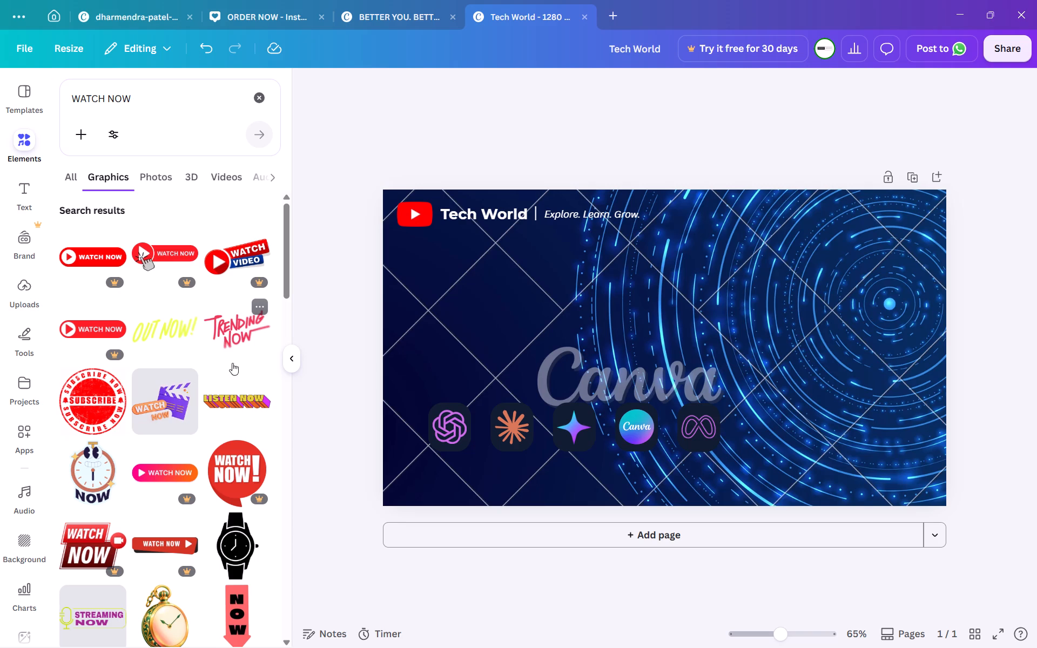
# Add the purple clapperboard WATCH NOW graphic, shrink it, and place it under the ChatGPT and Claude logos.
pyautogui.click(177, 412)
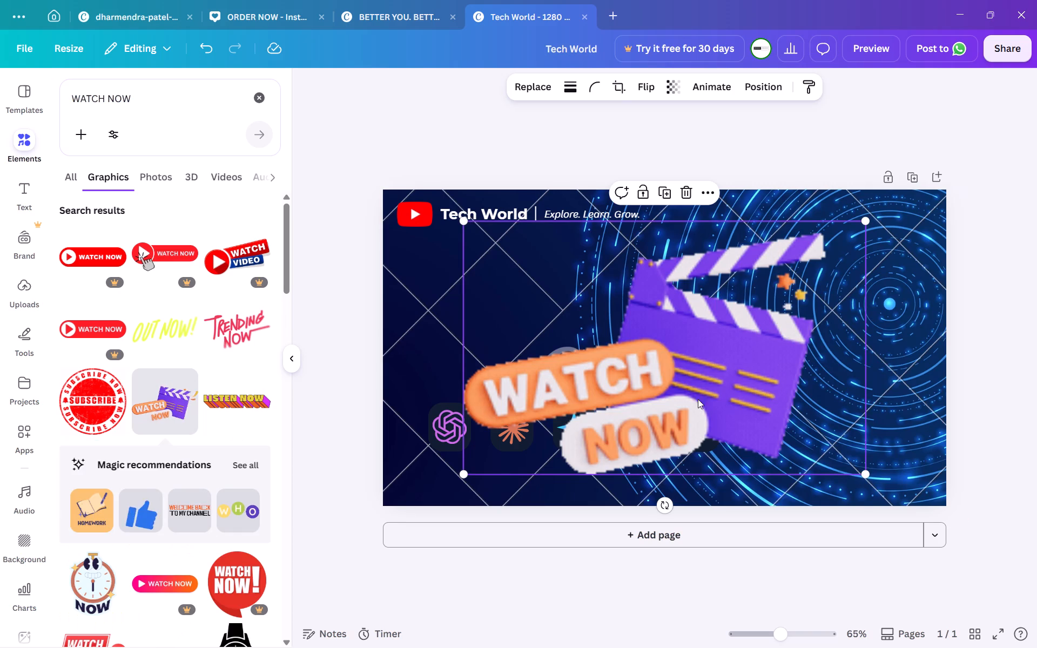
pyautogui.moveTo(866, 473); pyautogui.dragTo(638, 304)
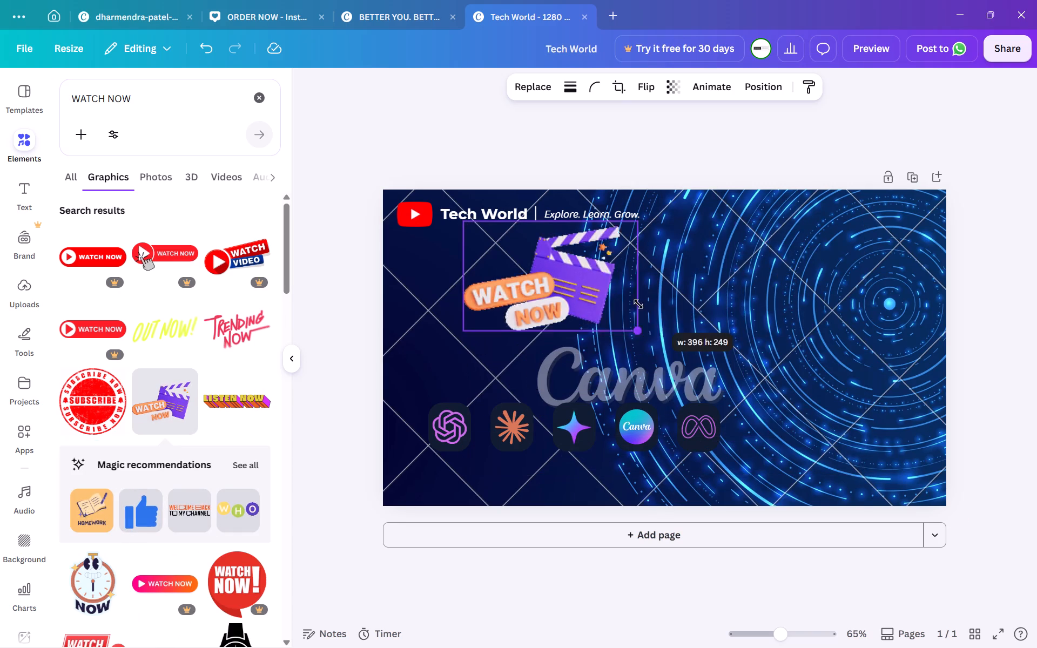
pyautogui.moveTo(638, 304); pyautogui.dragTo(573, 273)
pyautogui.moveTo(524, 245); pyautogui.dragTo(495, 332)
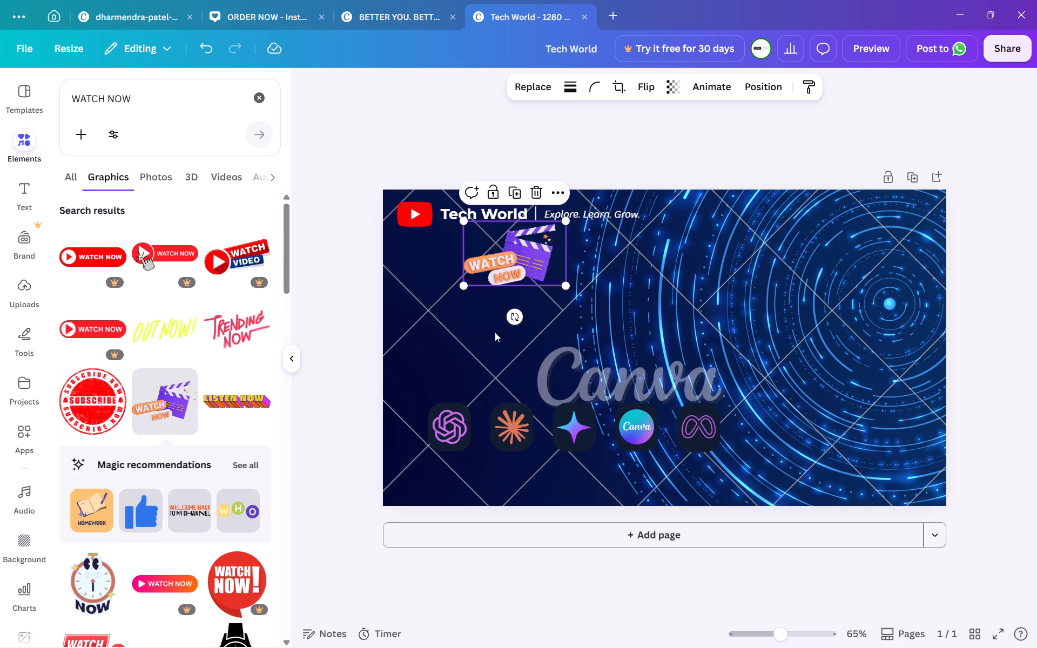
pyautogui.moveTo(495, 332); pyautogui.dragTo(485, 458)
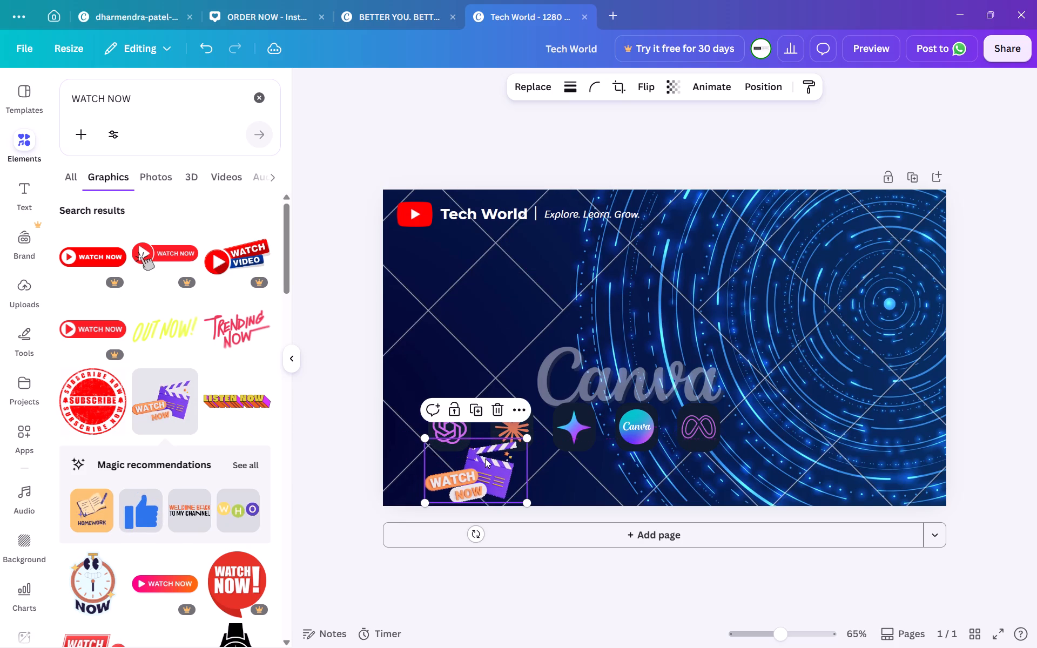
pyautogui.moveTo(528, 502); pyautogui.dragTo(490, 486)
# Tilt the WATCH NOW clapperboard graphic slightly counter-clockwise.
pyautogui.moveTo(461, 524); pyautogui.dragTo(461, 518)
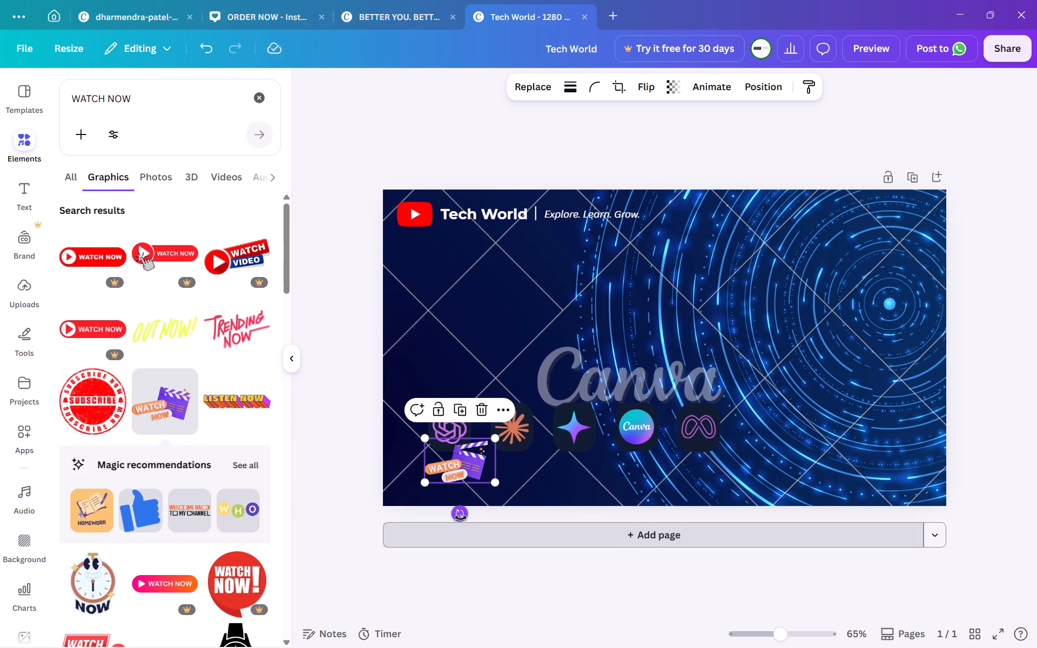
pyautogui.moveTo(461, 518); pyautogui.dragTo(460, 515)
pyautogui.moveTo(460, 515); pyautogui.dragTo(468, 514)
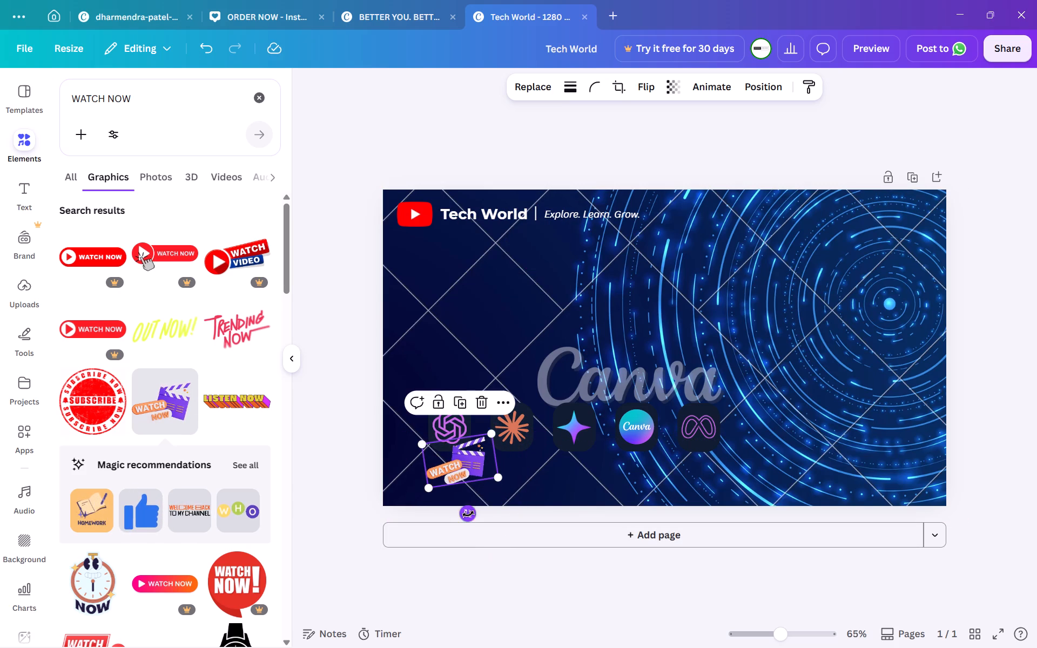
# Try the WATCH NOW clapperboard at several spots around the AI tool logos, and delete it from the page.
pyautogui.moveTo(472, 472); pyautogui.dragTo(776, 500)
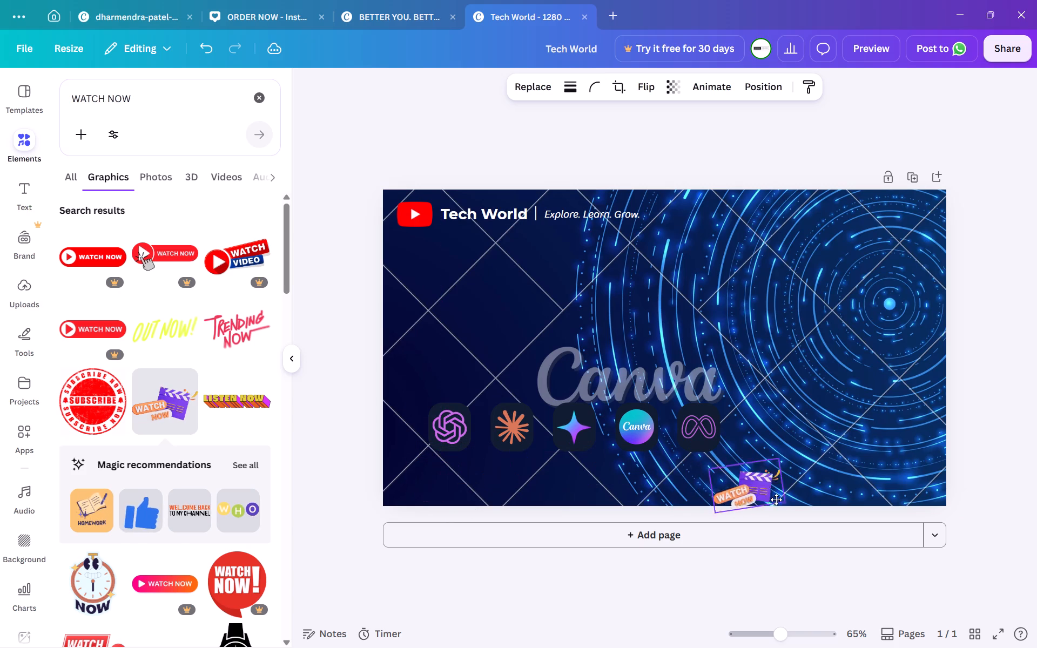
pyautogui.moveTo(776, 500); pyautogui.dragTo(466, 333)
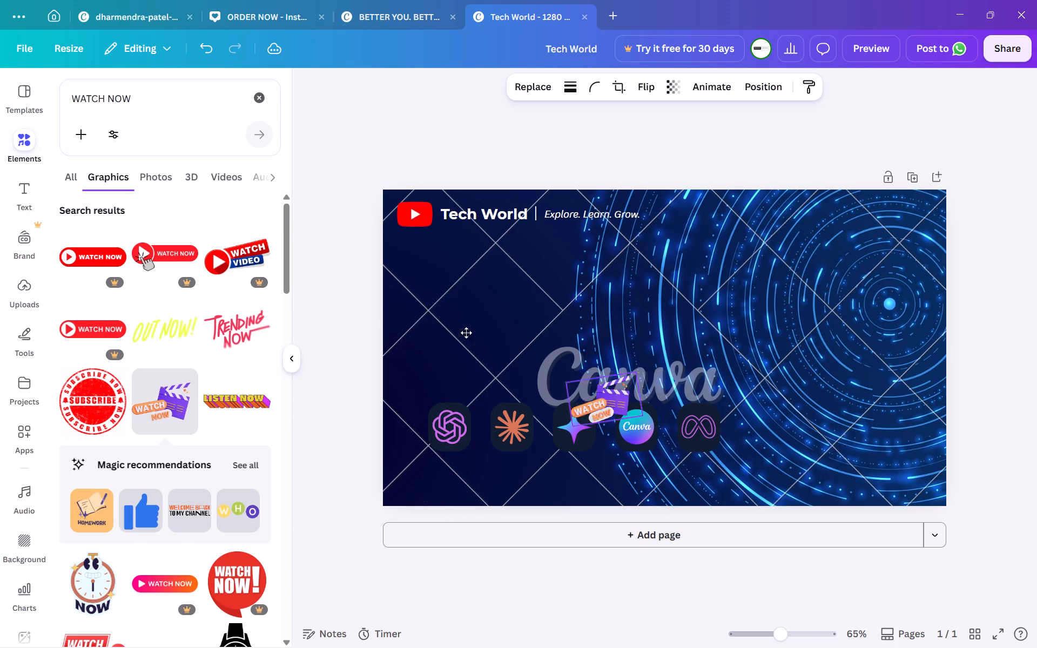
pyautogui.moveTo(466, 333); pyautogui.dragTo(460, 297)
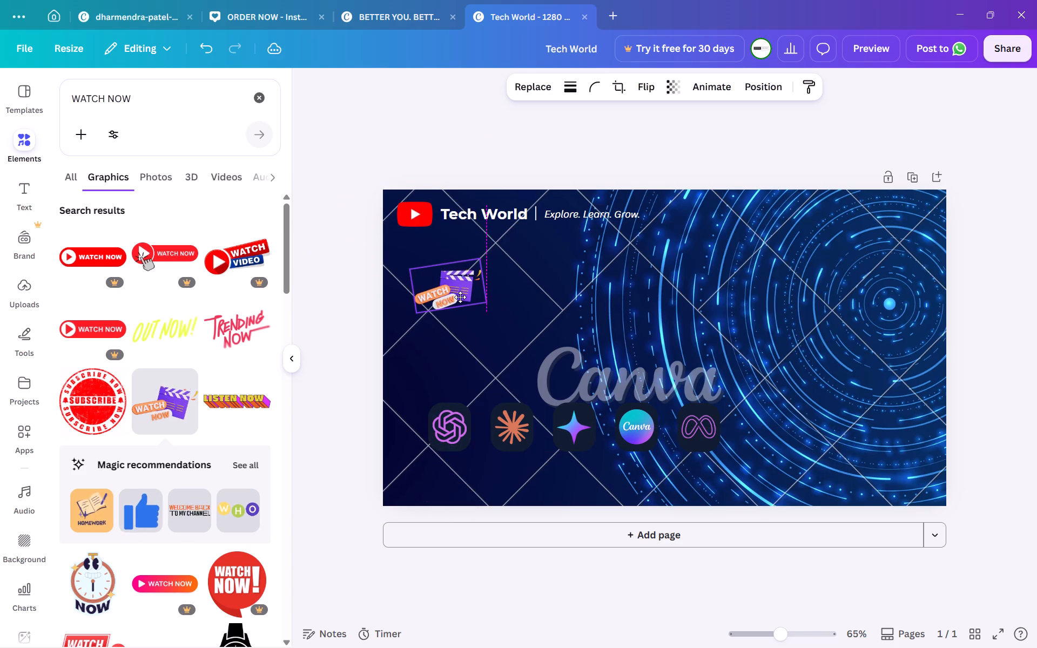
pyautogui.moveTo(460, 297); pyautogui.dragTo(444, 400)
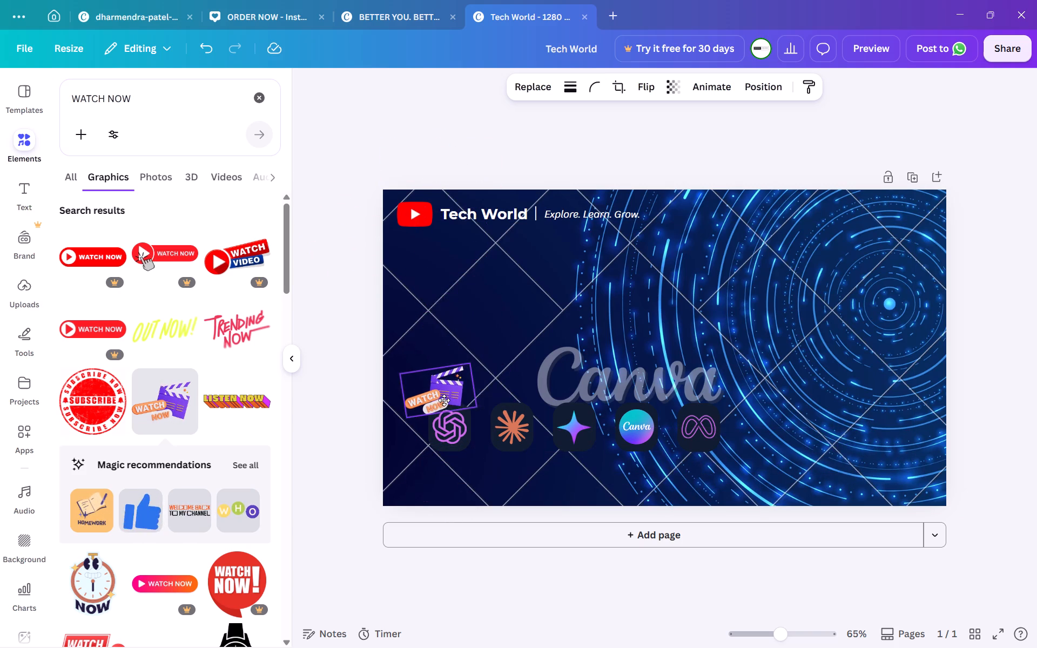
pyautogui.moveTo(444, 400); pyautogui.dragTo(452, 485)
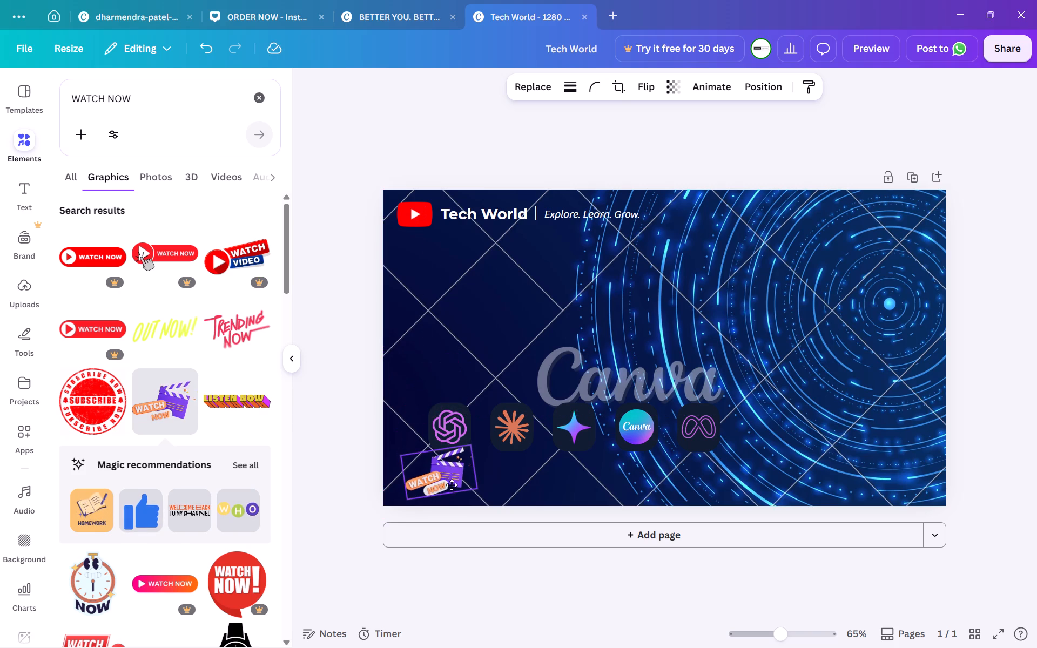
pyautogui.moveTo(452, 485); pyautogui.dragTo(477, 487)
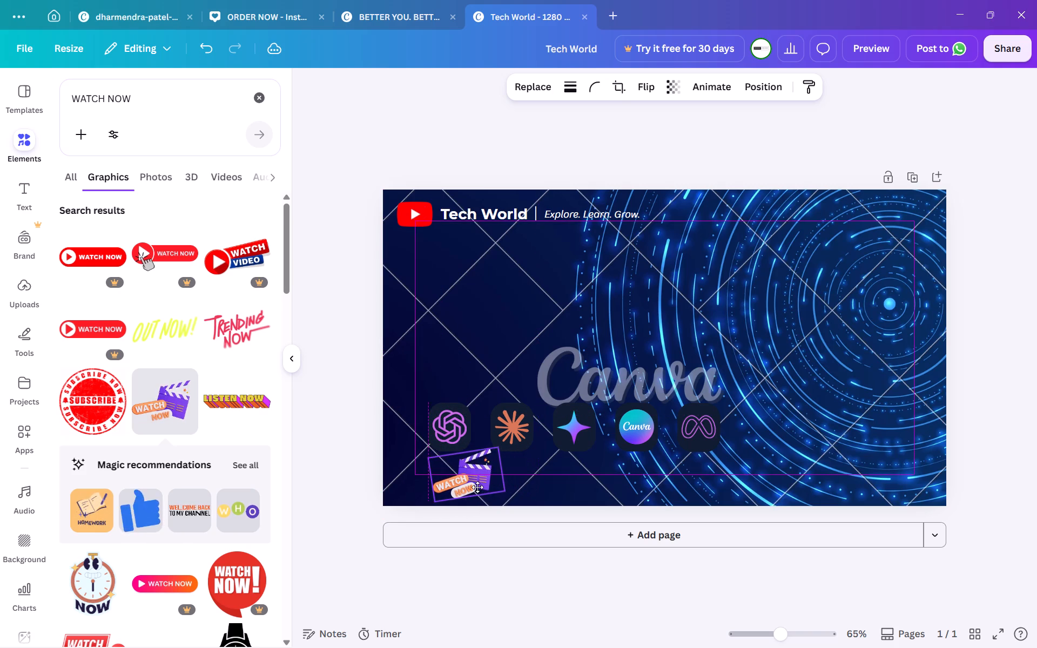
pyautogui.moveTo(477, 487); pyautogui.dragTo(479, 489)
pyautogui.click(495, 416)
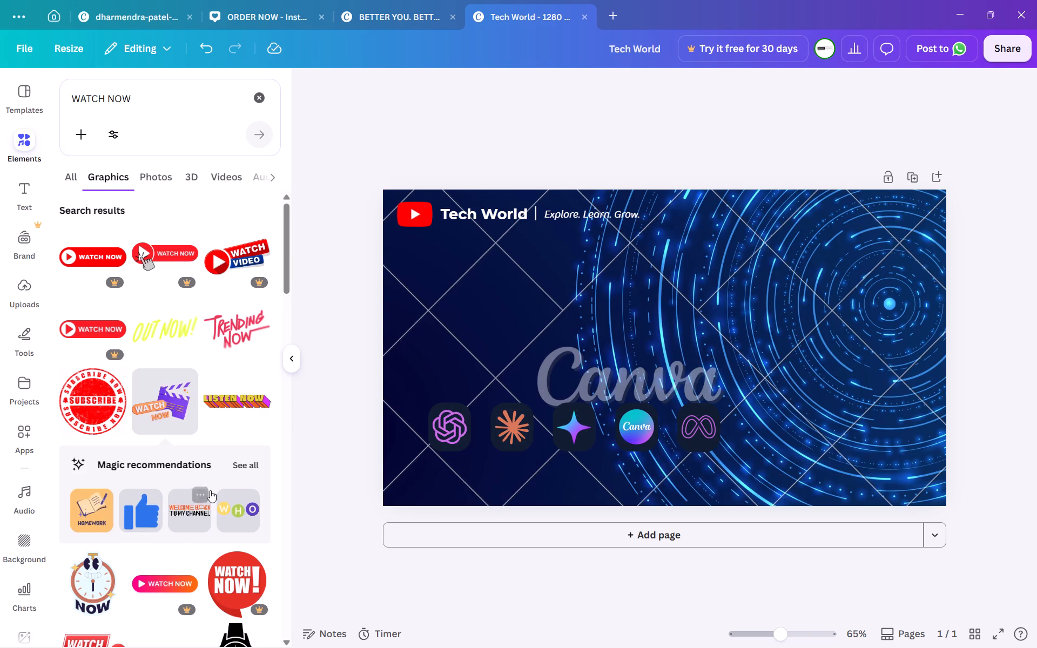
# Glance through more of the graphics and clear the WATCH NOW element search.
pyautogui.scroll(-3, 210, 490)
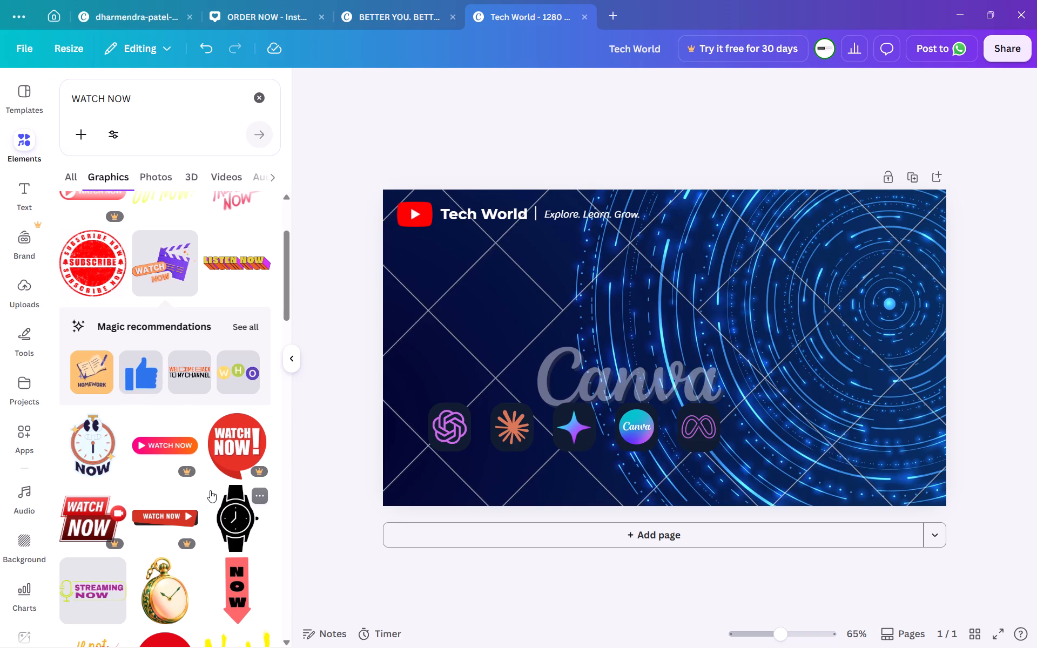
pyautogui.click(260, 104)
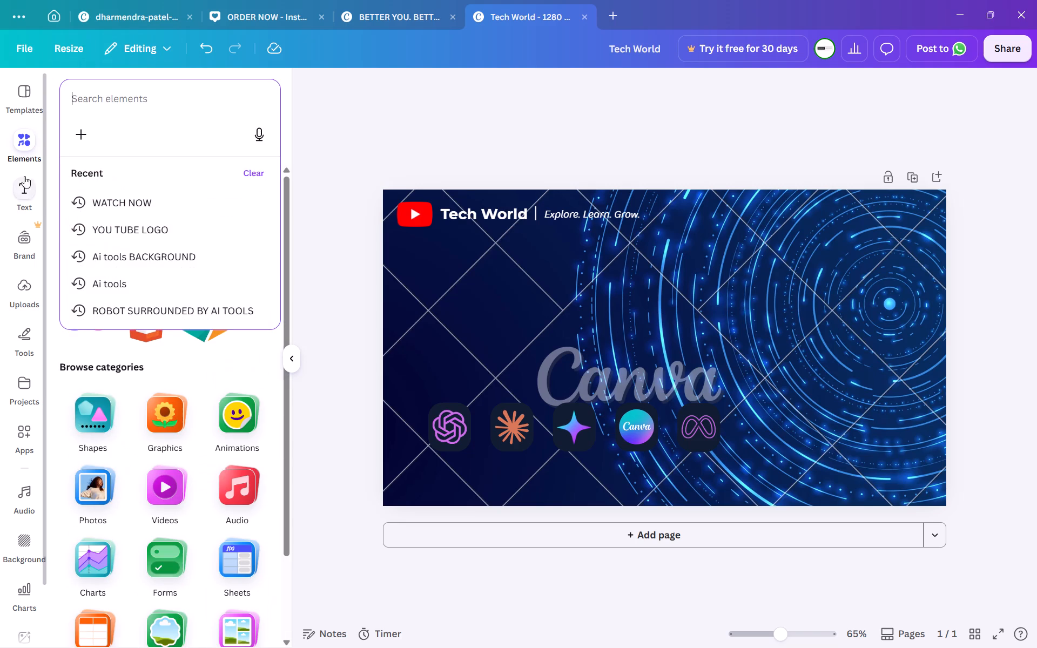
# Add a text box with italics turned off and enter "5" as its text.
pyautogui.click(23, 180)
pyautogui.click(186, 127)
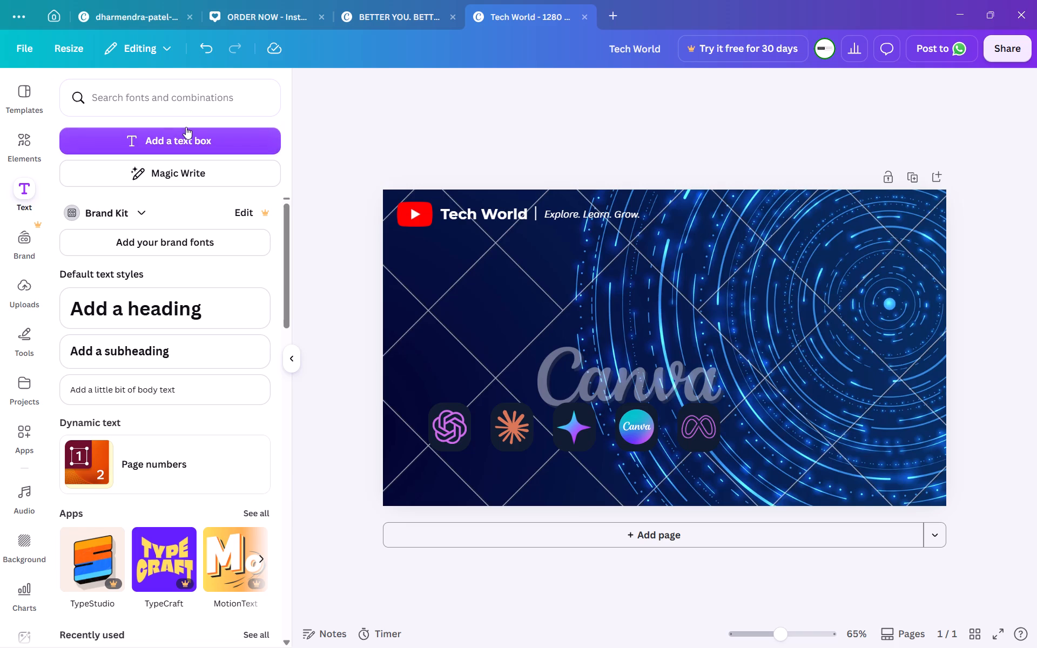
pyautogui.click(201, 141)
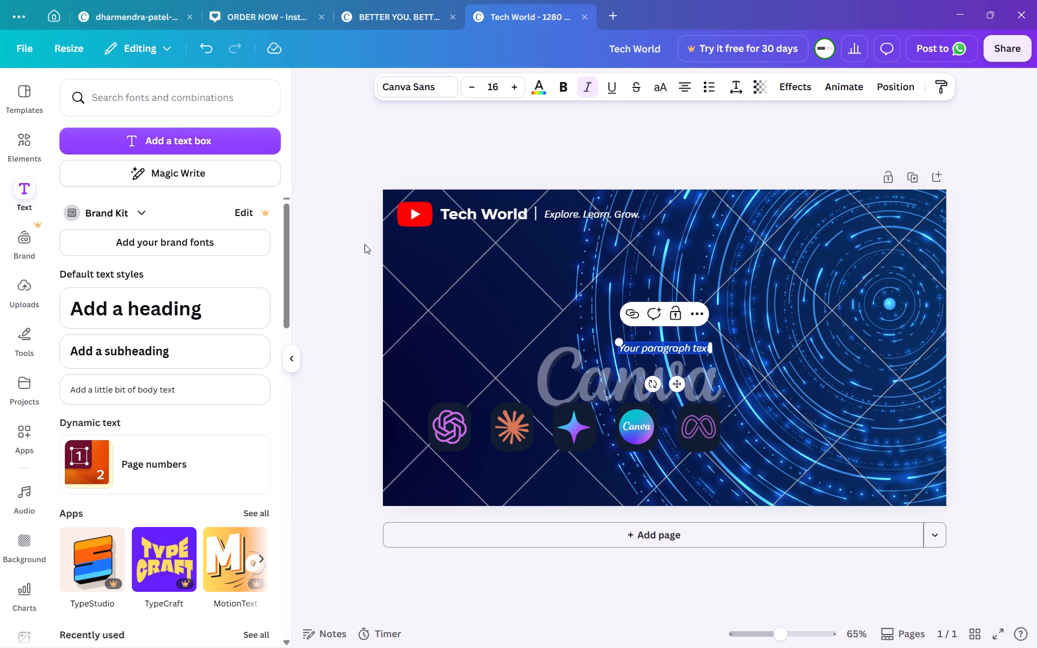
pyautogui.click(597, 83)
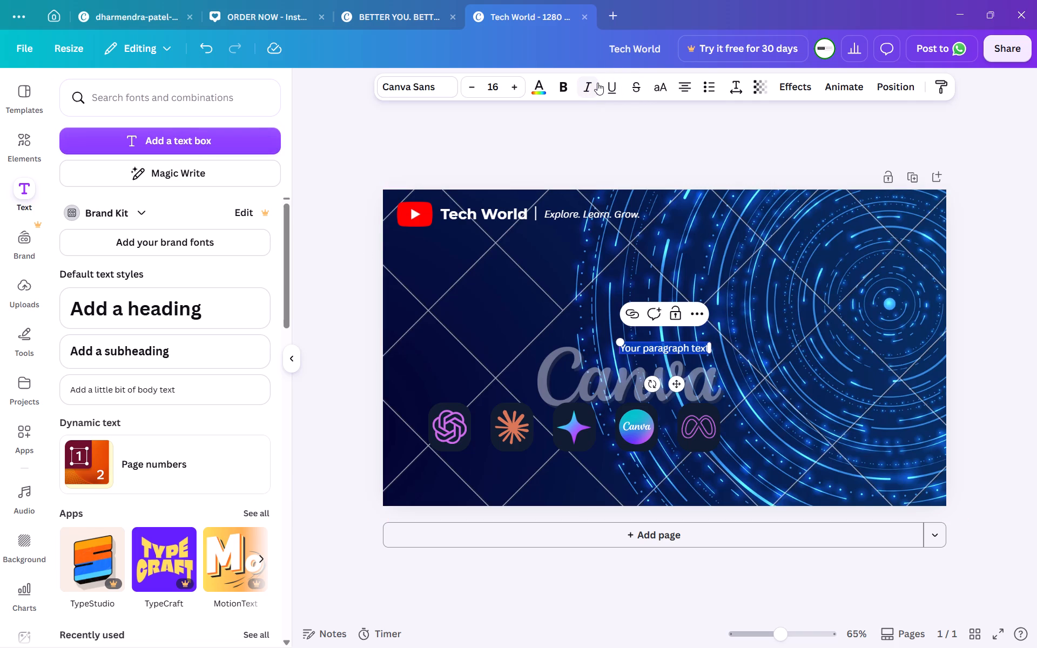
pyautogui.press('5')
pyautogui.press('space')
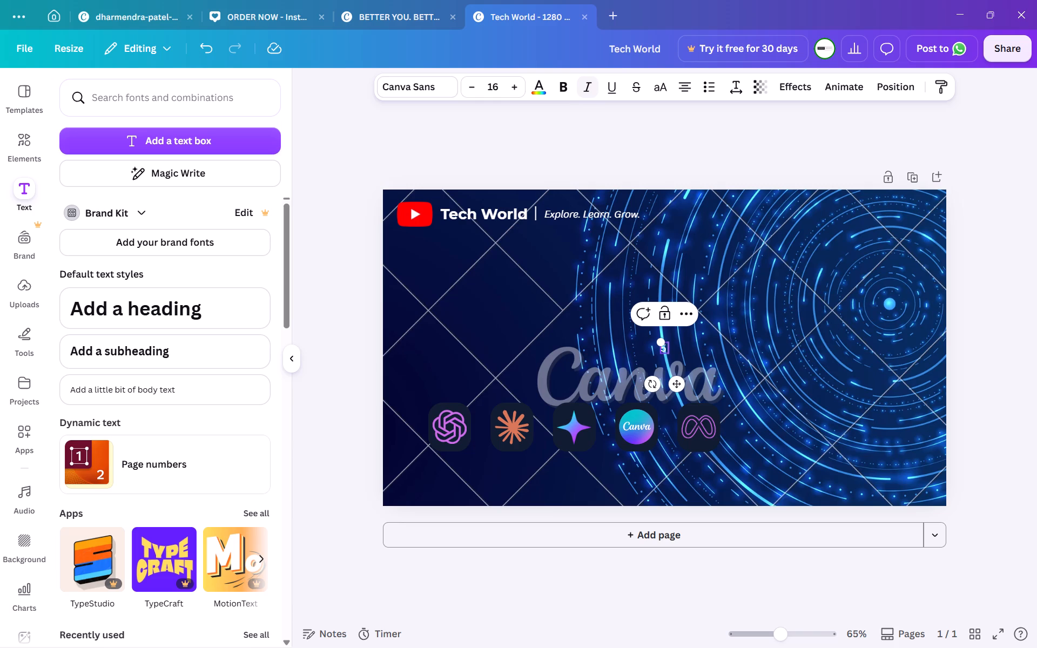
pyautogui.write('fREE')
pyautogui.press('BackSpace')
pyautogui.press('BackSpace')
pyautogui.press('BackSpace')
pyautogui.press('BackSpace')
# Move the small "5" text box to the space below the YouTube logo, above the AI tool logos.
pyautogui.moveTo(672, 385); pyautogui.dragTo(463, 303)
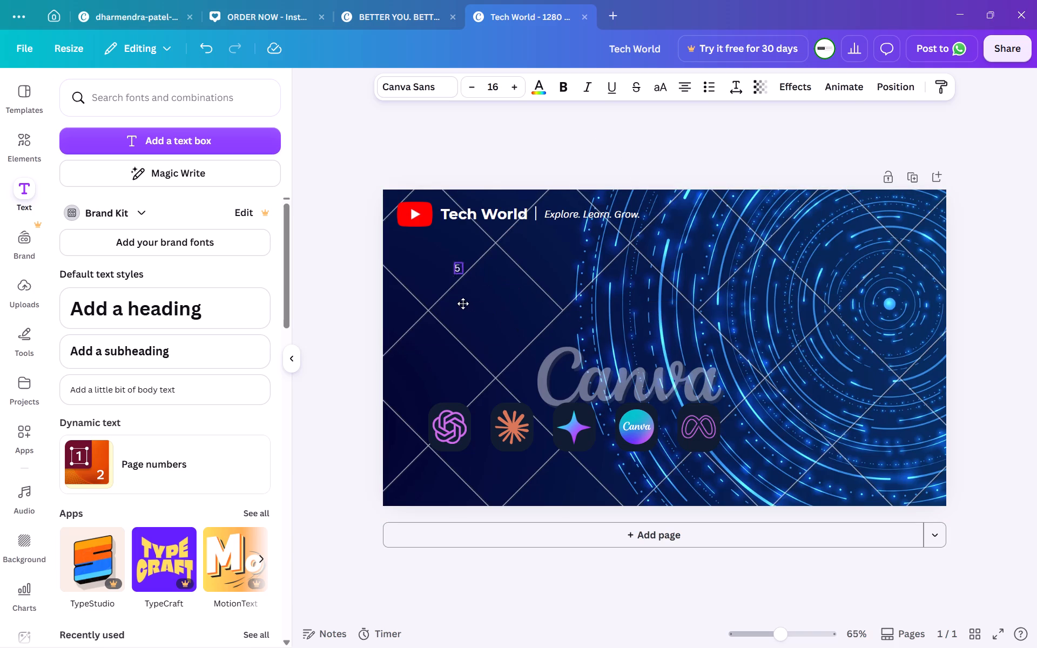
pyautogui.moveTo(463, 303); pyautogui.dragTo(452, 294)
pyautogui.moveTo(452, 294); pyautogui.dragTo(436, 296)
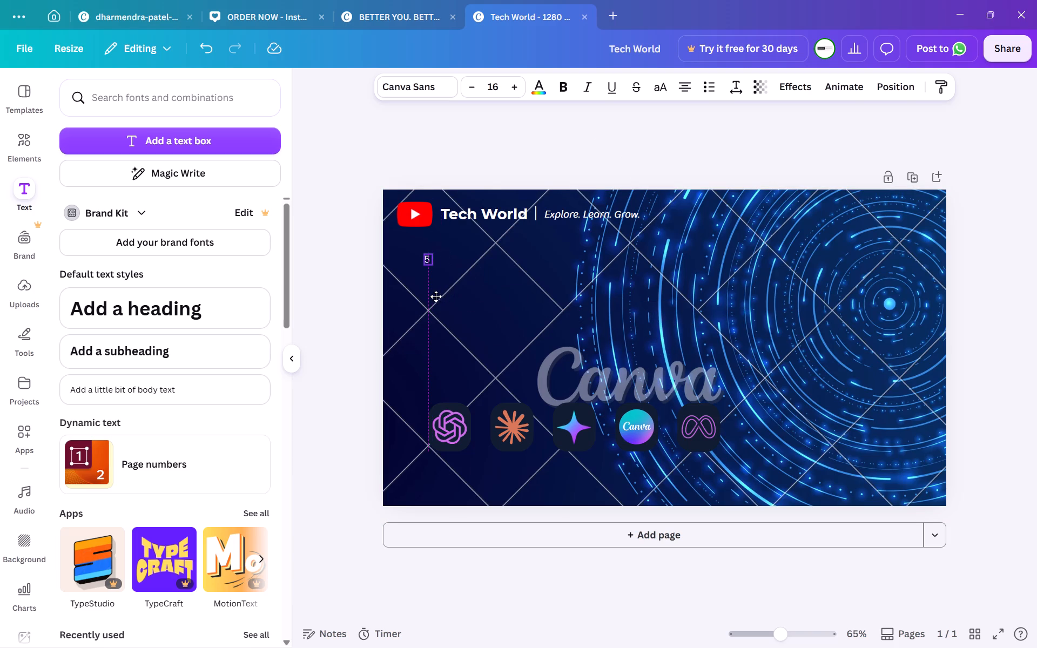
pyautogui.moveTo(436, 296); pyautogui.dragTo(437, 302)
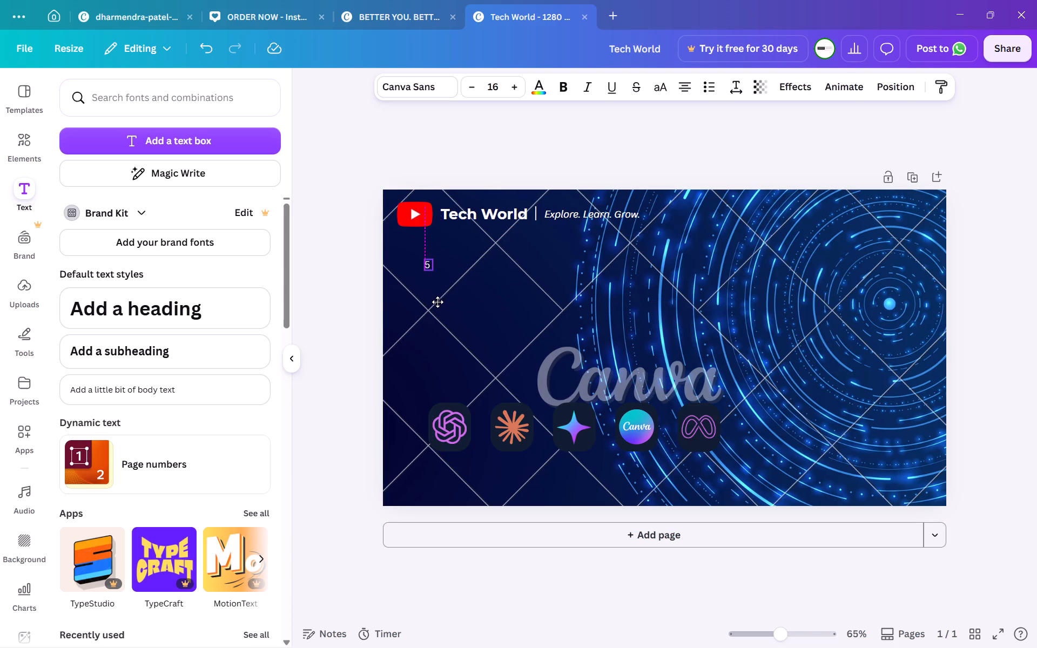
pyautogui.moveTo(437, 302); pyautogui.dragTo(437, 300)
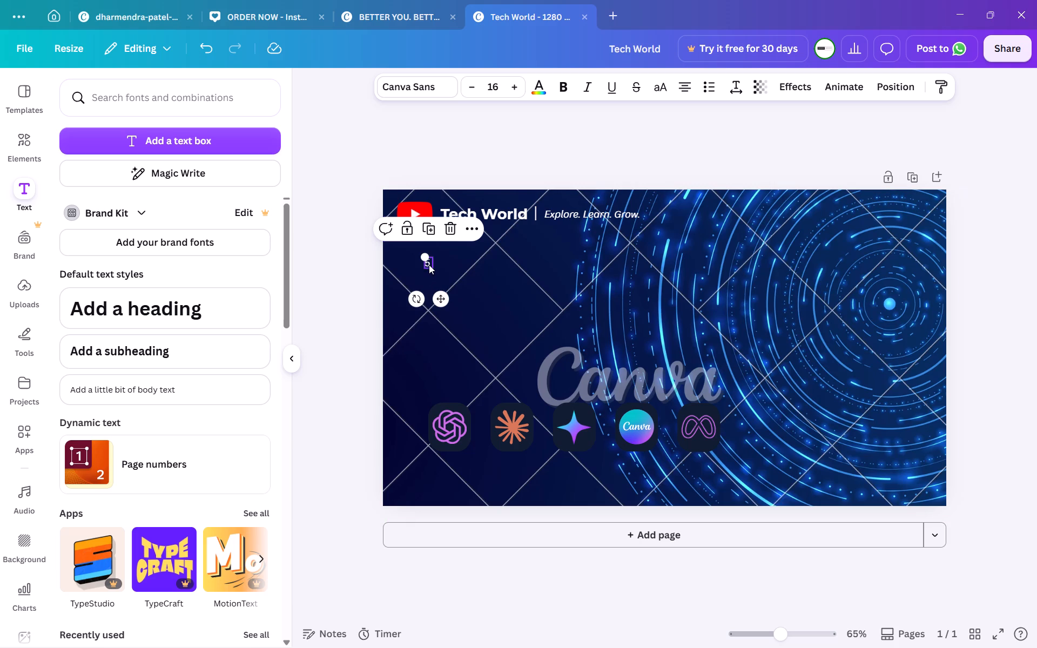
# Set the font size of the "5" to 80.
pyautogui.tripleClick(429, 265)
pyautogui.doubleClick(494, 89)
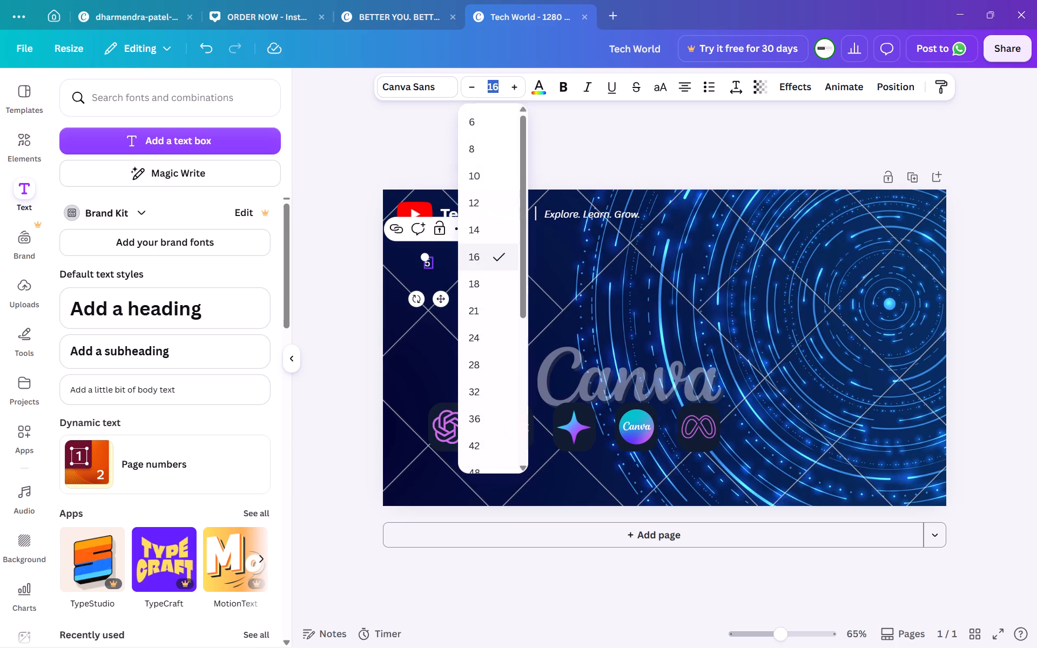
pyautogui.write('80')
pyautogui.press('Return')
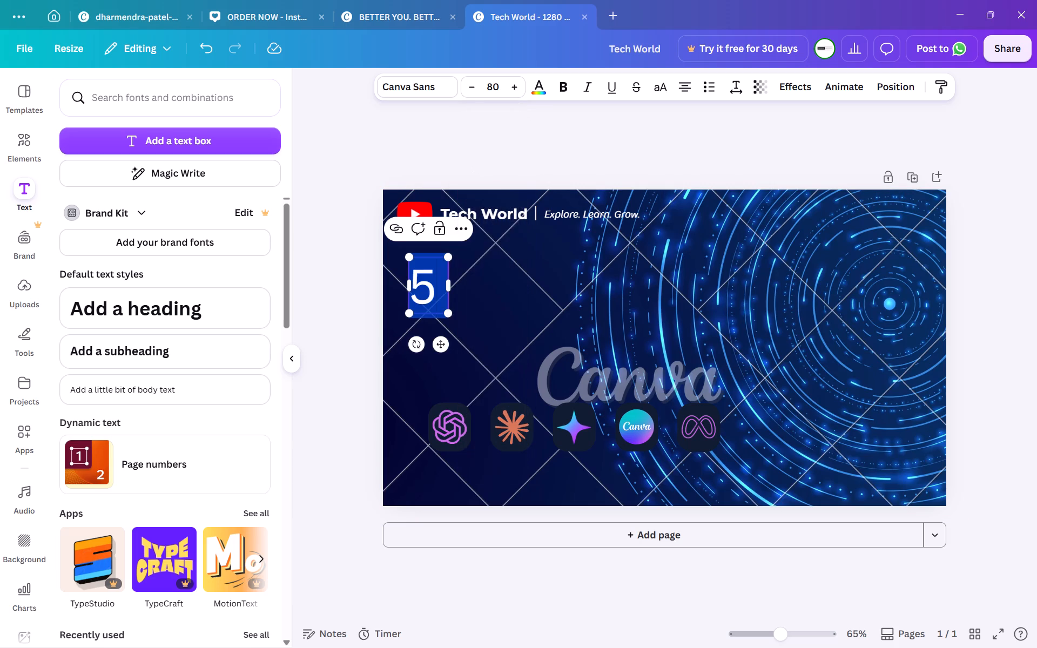
# Restyle the "5" in bold with the Anton font and left-align it.
pyautogui.click(560, 90)
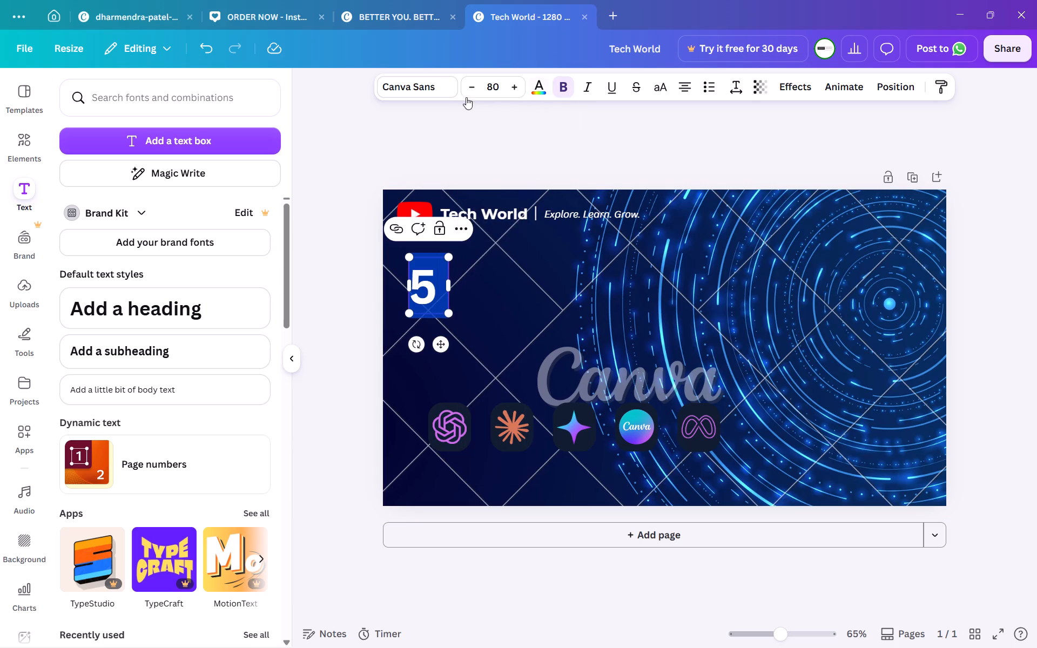
pyautogui.click(437, 87)
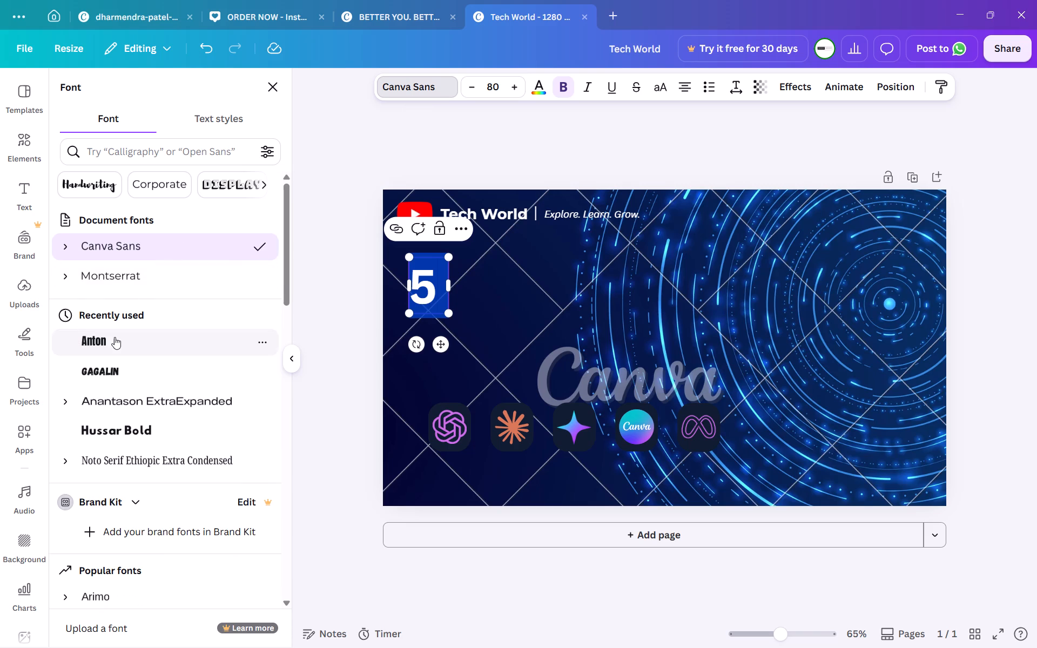
pyautogui.click(115, 337)
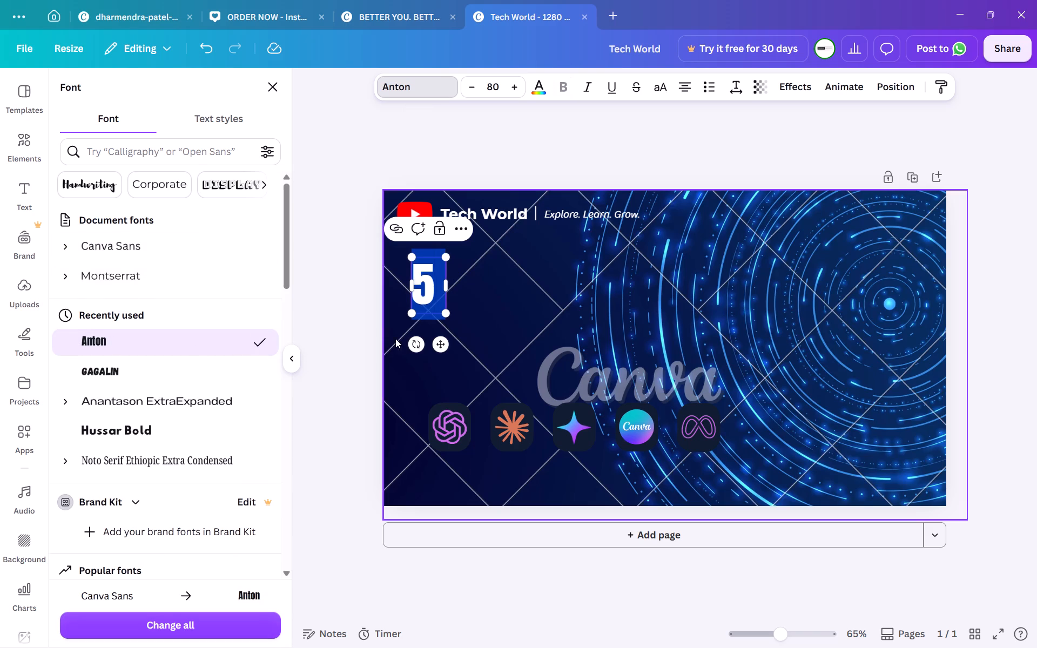
pyautogui.click(441, 290)
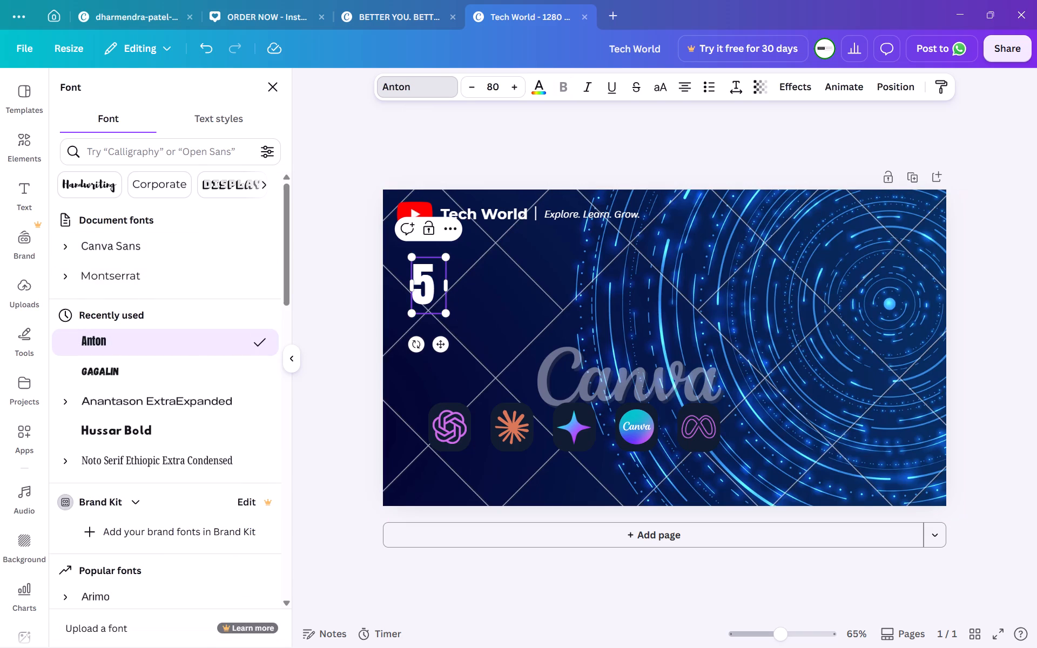
pyautogui.click(685, 91)
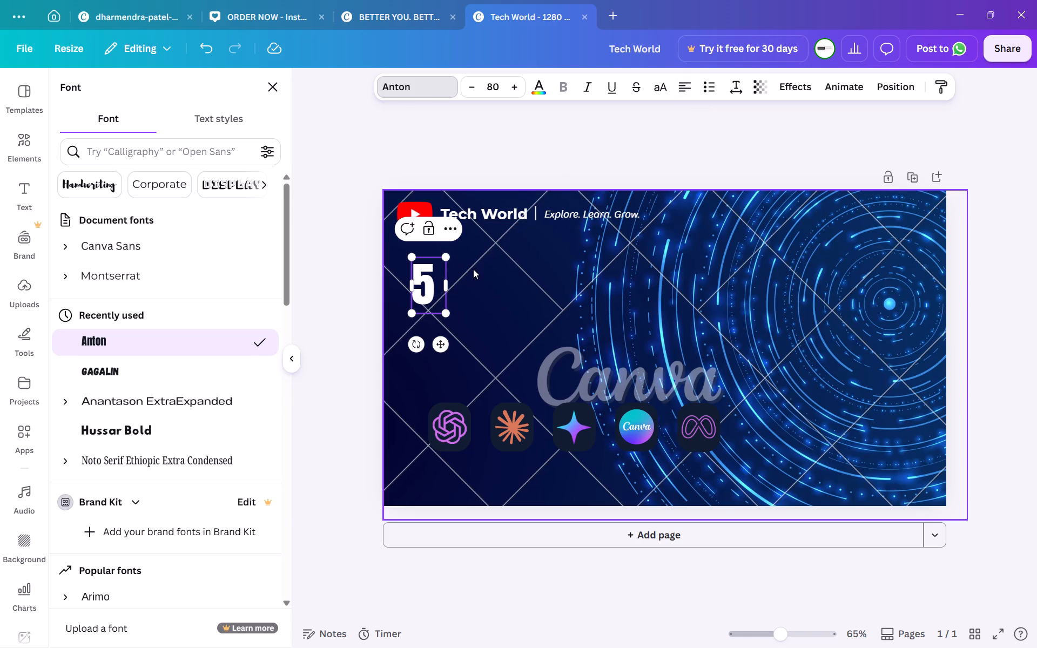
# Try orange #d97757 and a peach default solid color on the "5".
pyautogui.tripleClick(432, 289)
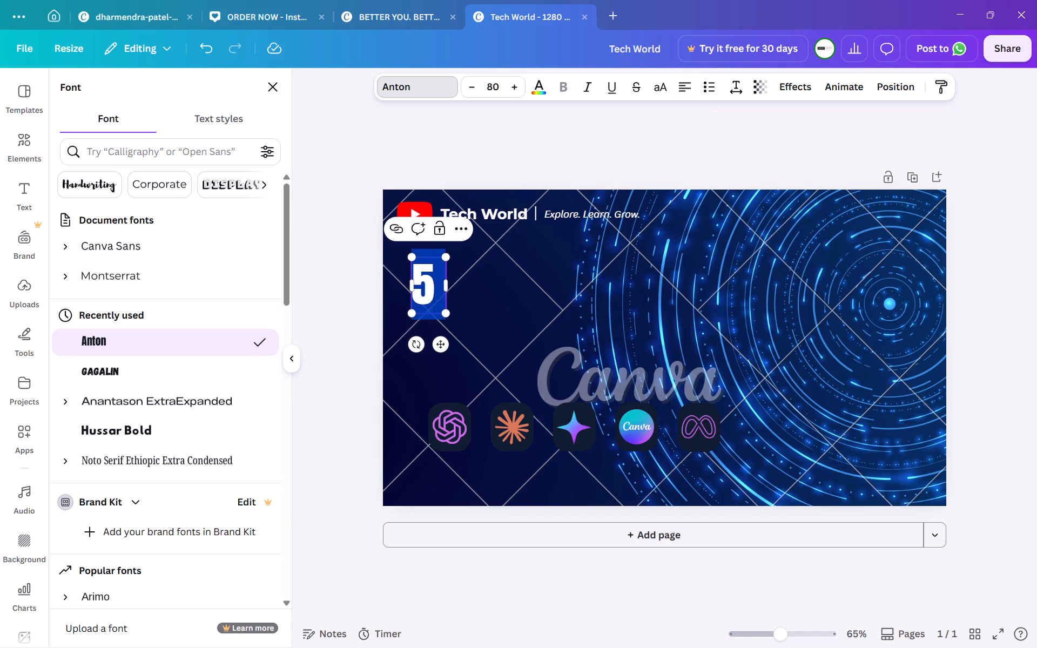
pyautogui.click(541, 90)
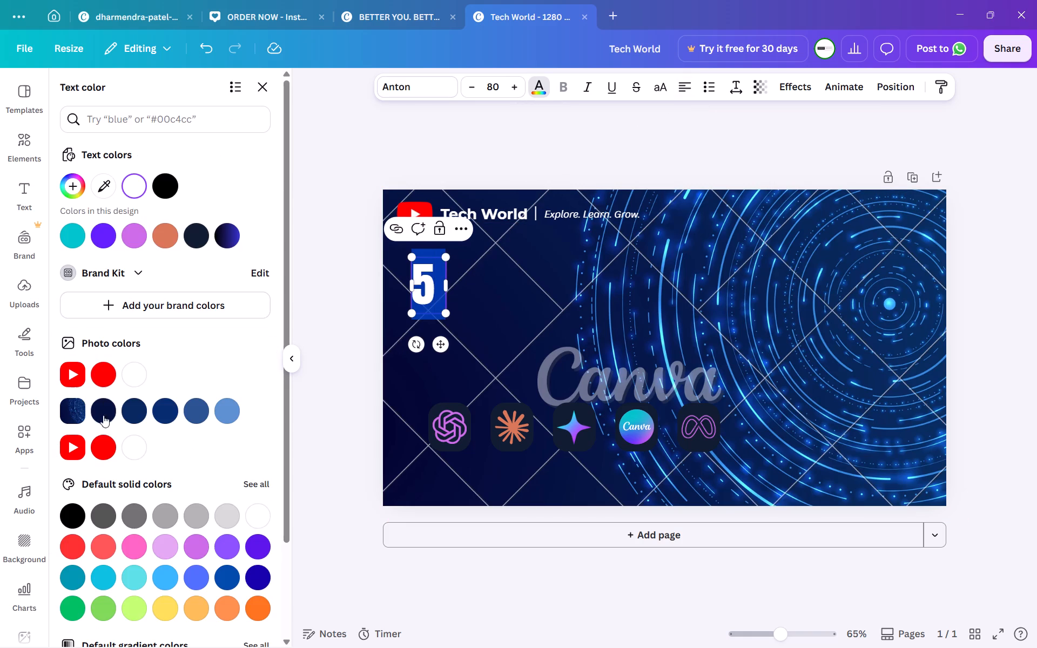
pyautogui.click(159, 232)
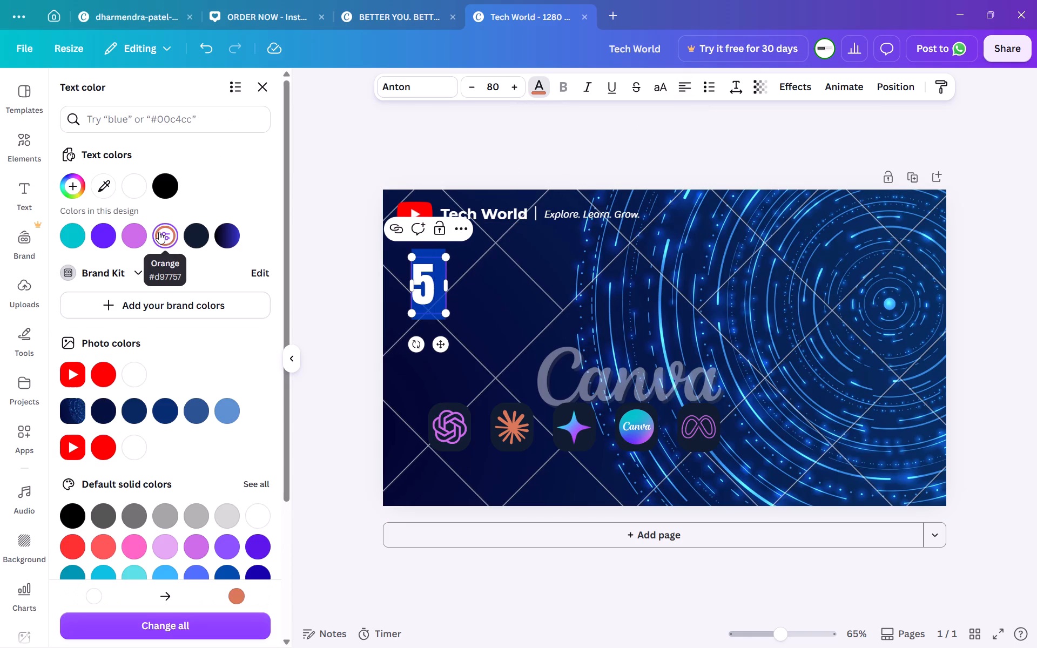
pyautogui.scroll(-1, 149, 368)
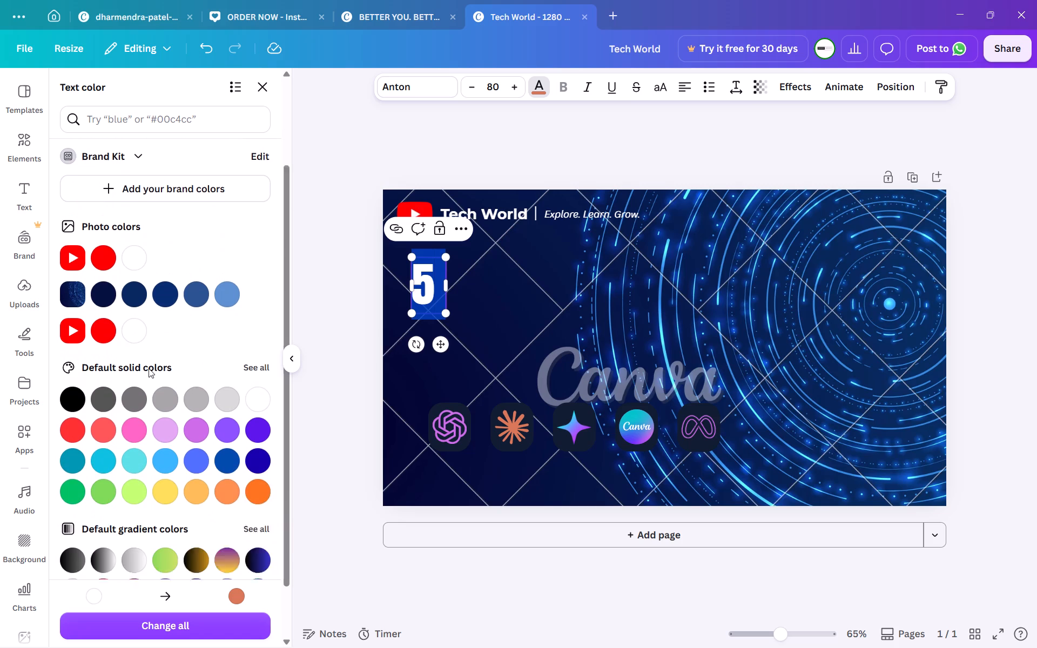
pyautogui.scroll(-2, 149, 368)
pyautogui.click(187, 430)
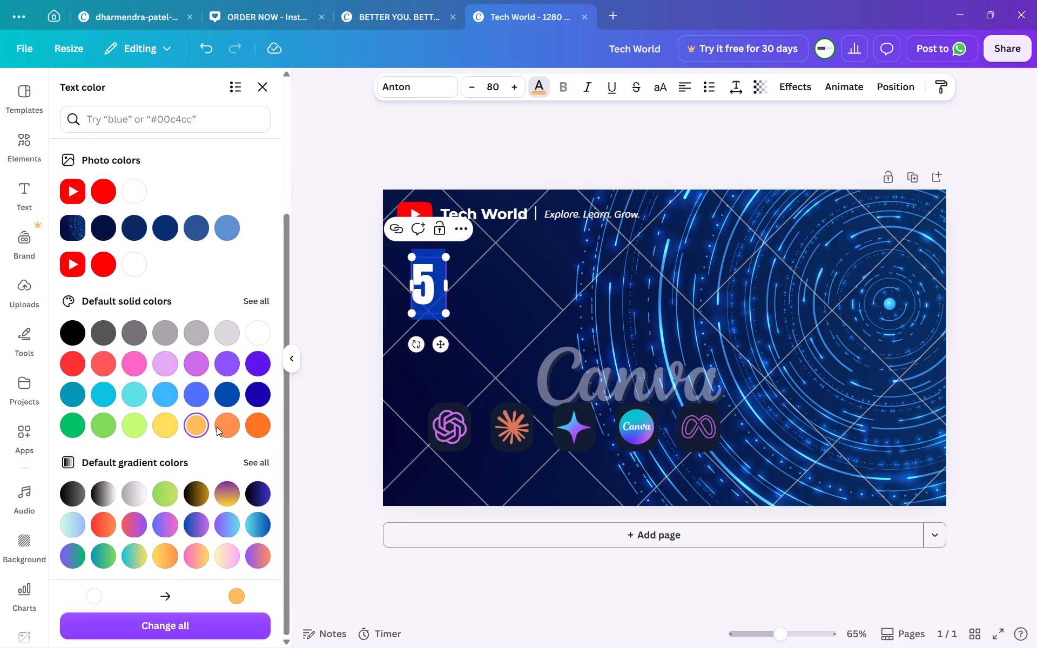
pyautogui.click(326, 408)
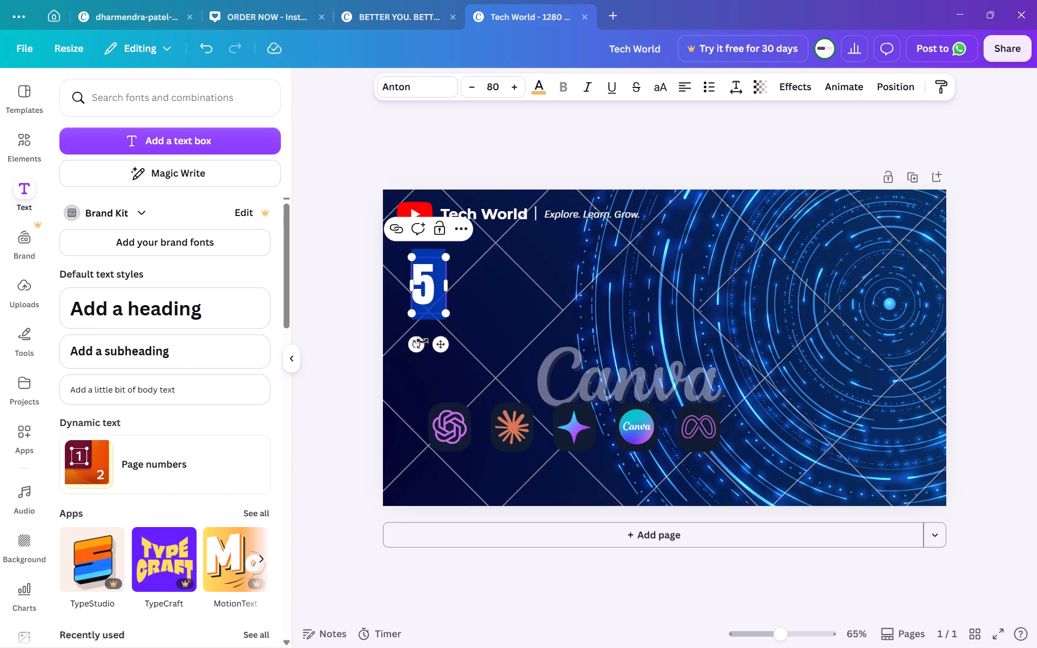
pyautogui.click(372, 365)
# Recolor the "5" with the yellow default solid color.
pyautogui.click(424, 291)
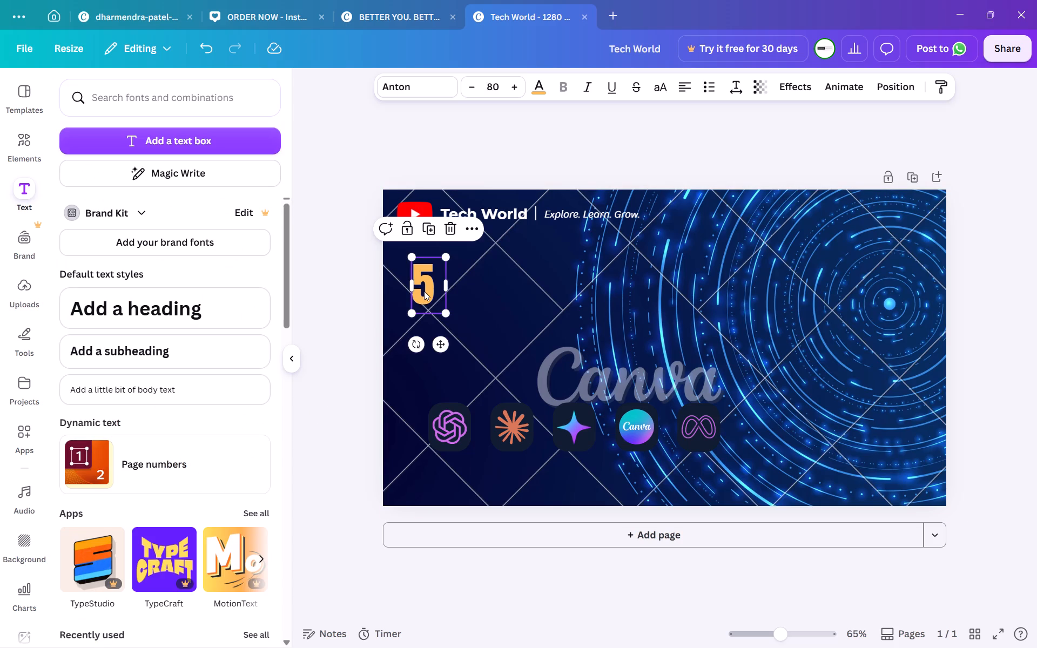
pyautogui.click(424, 291)
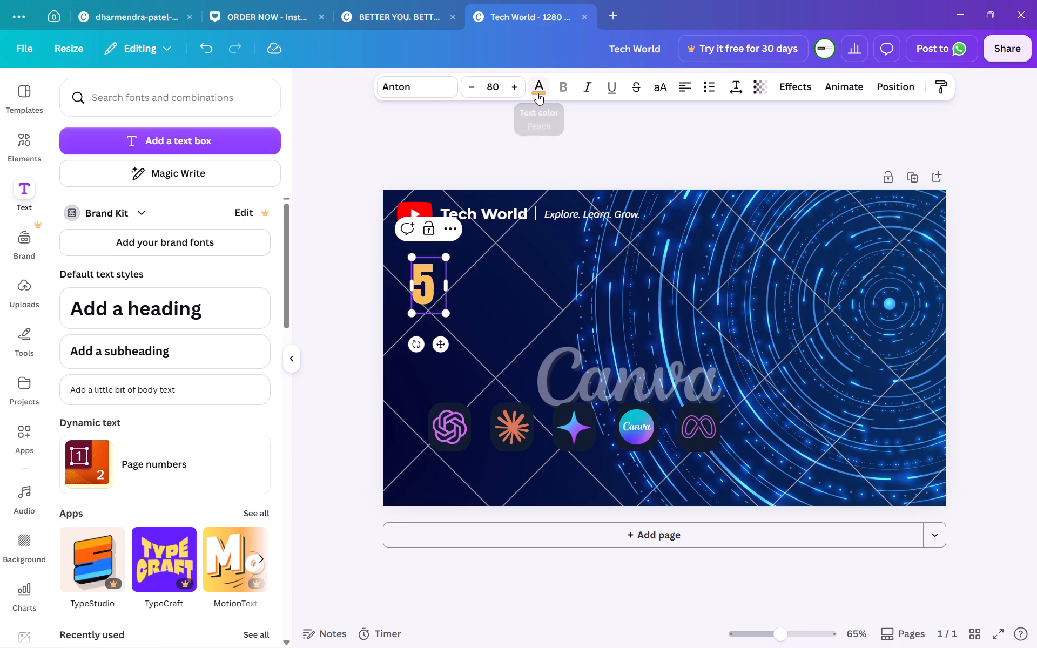
pyautogui.click(537, 93)
pyautogui.tripleClick(433, 279)
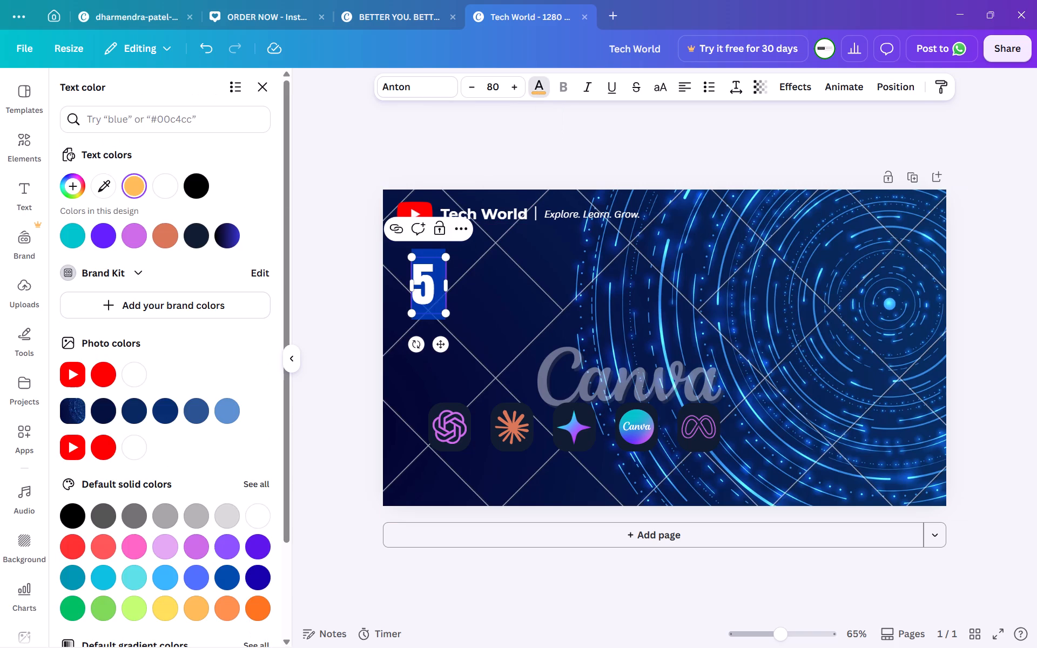
pyautogui.click(158, 614)
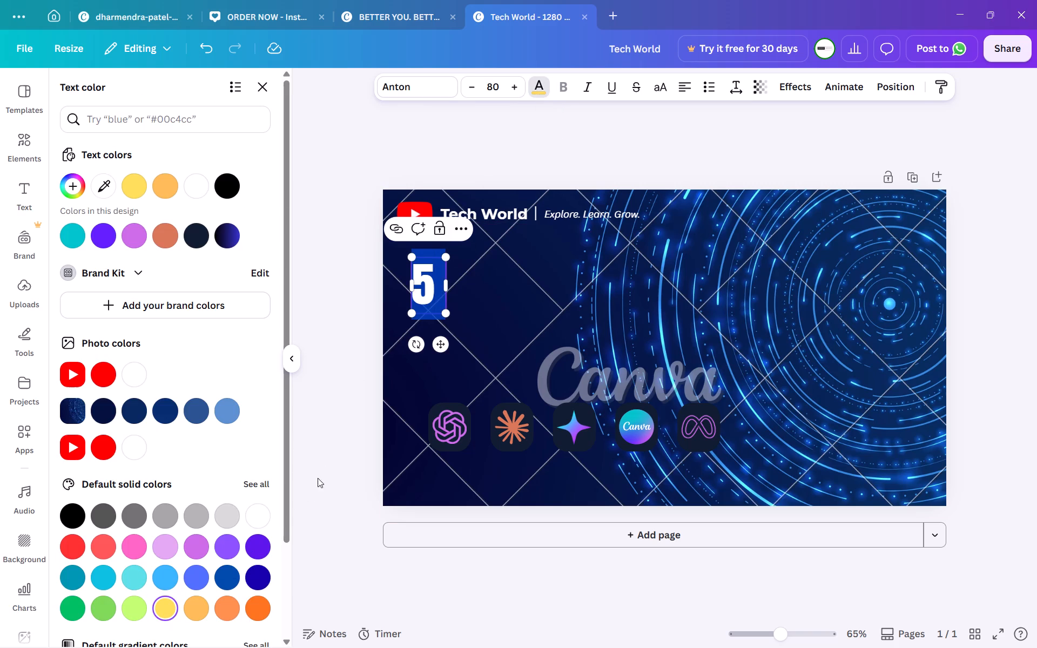
pyautogui.click(362, 418)
pyautogui.click(362, 418)
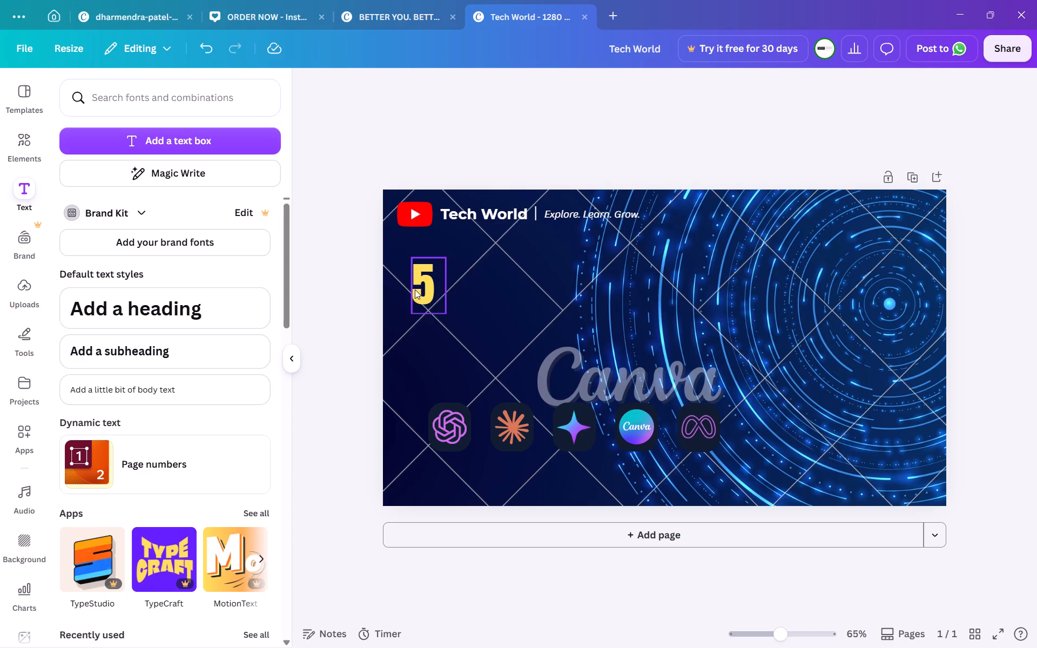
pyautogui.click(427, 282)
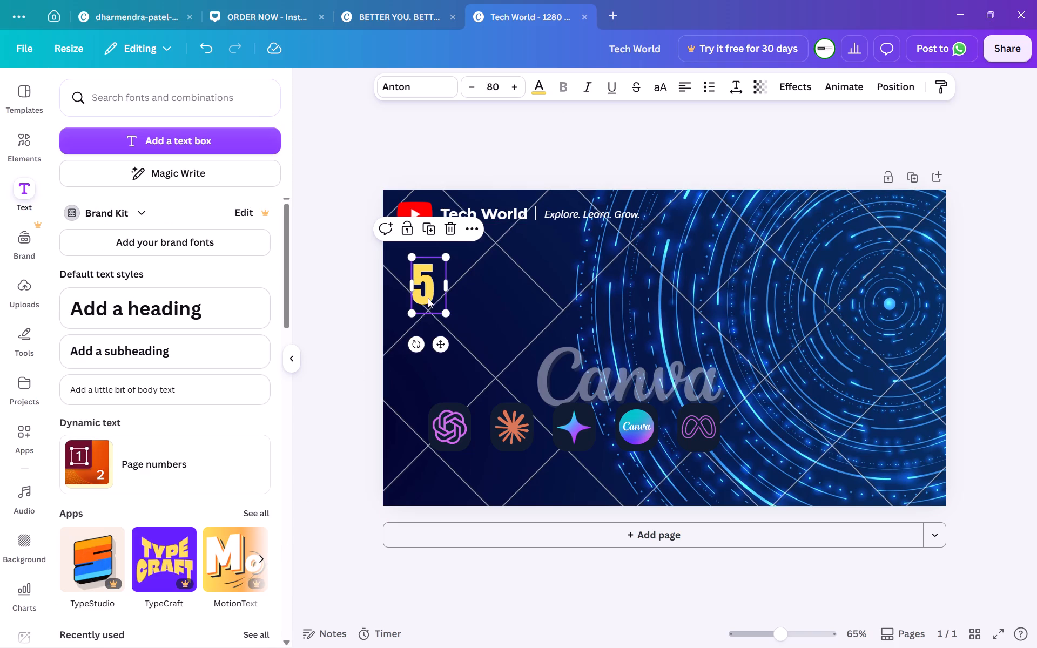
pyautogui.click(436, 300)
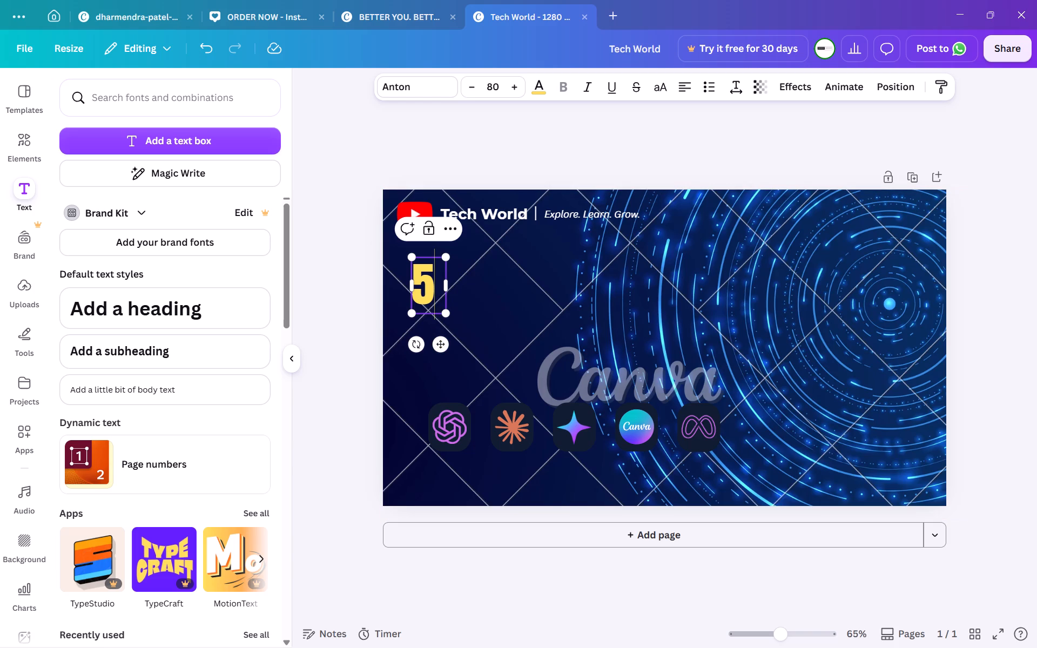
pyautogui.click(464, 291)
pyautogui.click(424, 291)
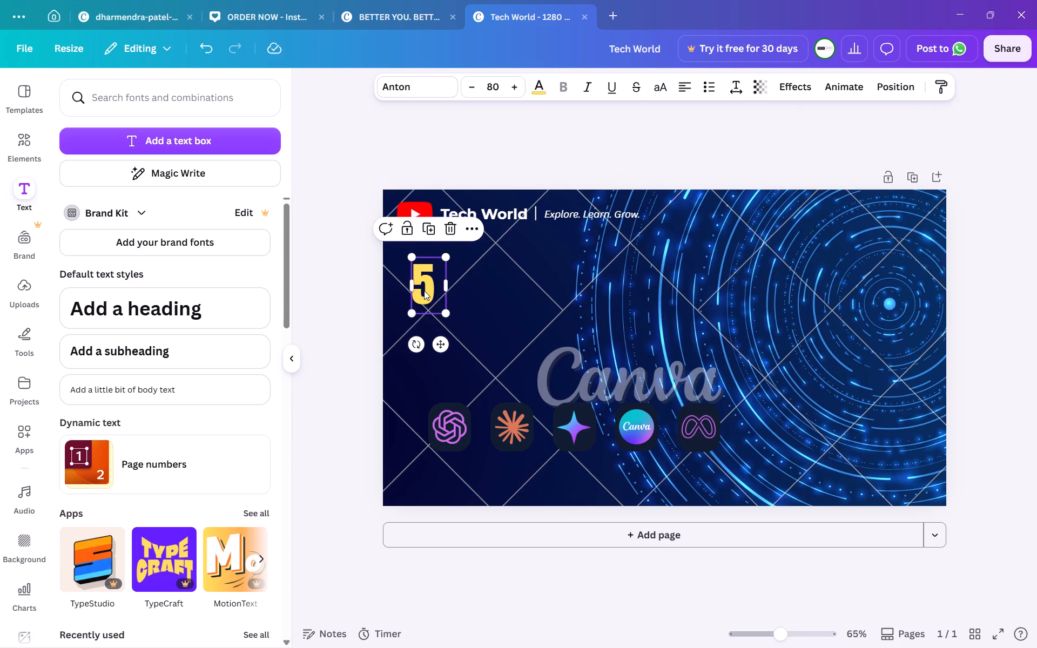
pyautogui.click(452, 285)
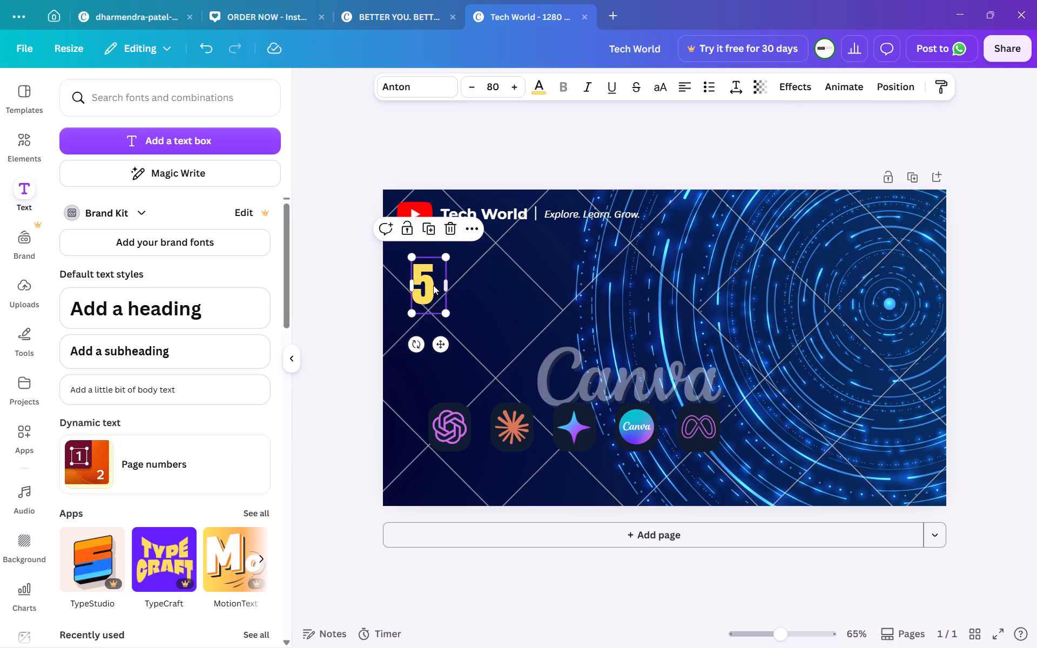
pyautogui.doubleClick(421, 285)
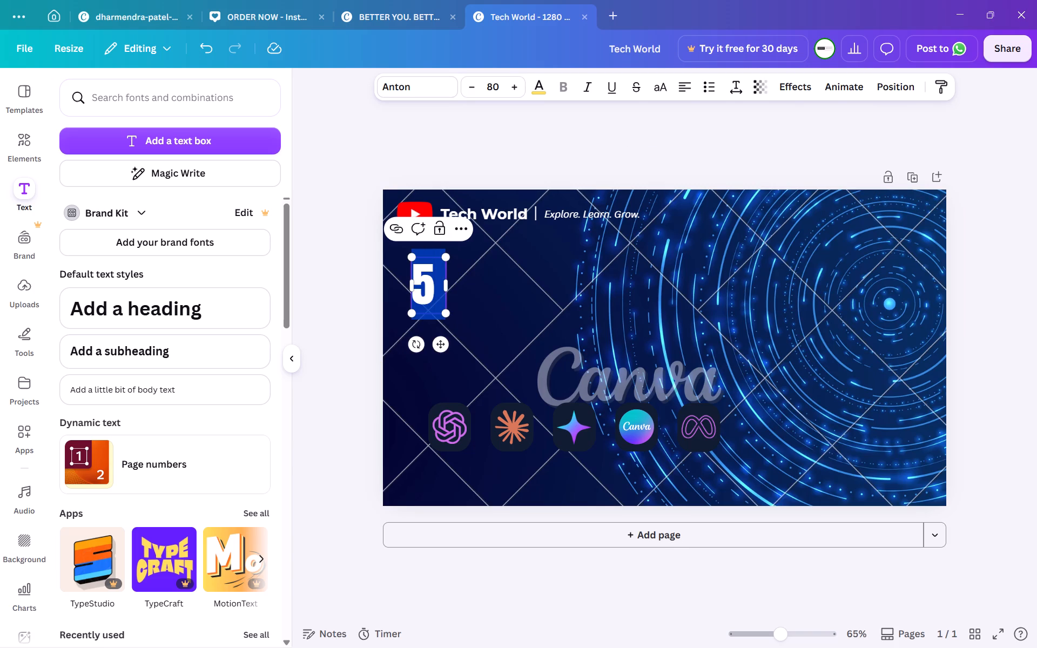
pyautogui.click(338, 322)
# Nudge the yellow "5" slightly upward, closer to the YouTube logo header.
pyautogui.click(424, 287)
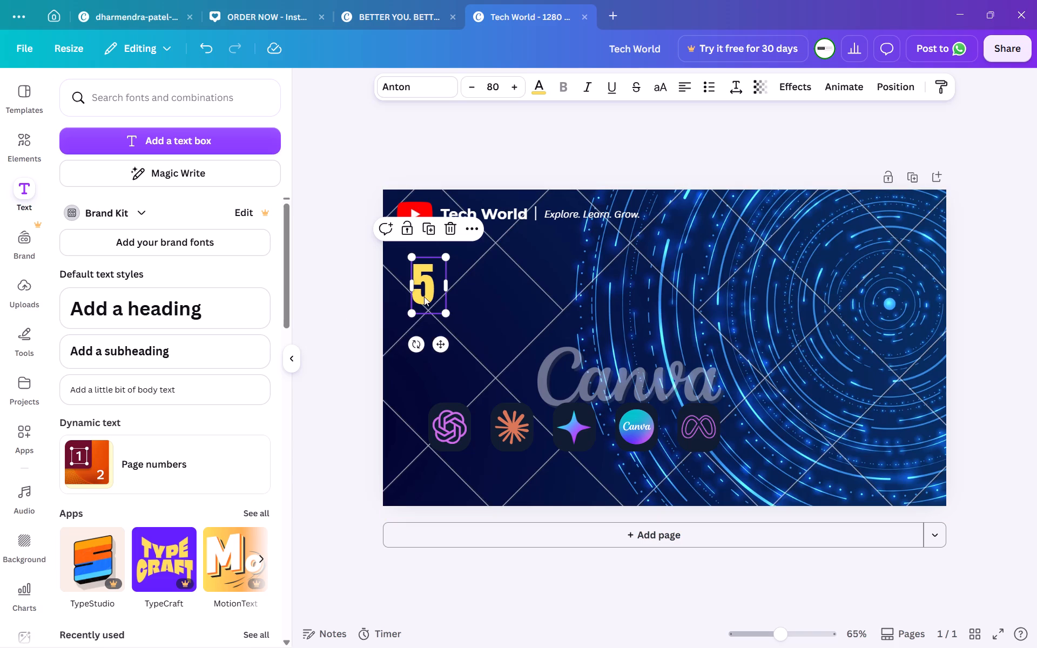
pyautogui.moveTo(441, 341); pyautogui.dragTo(440, 328)
pyautogui.click(340, 339)
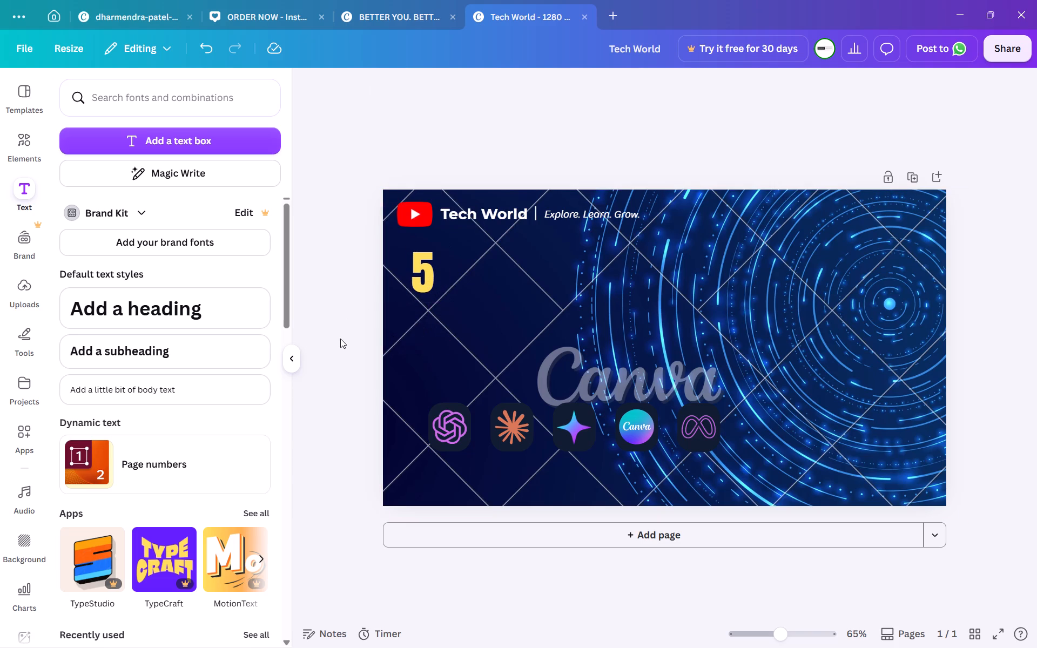
# Set the font size of the yellow "5" to 60.
pyautogui.doubleClick(433, 276)
pyautogui.doubleClick(433, 276)
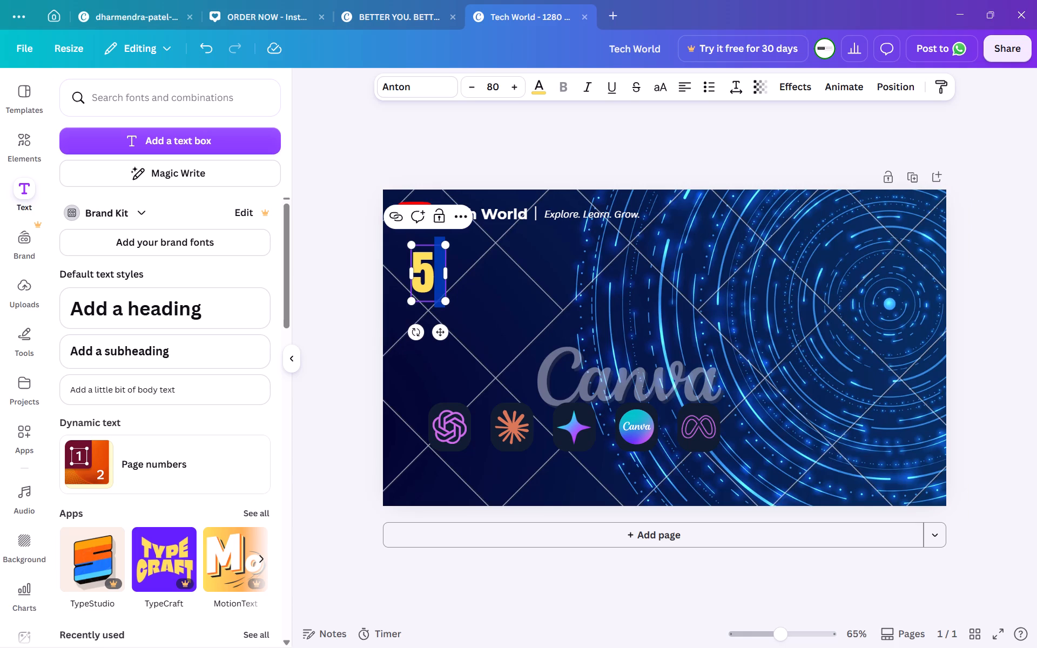
pyautogui.doubleClick(425, 261)
pyautogui.click(500, 82)
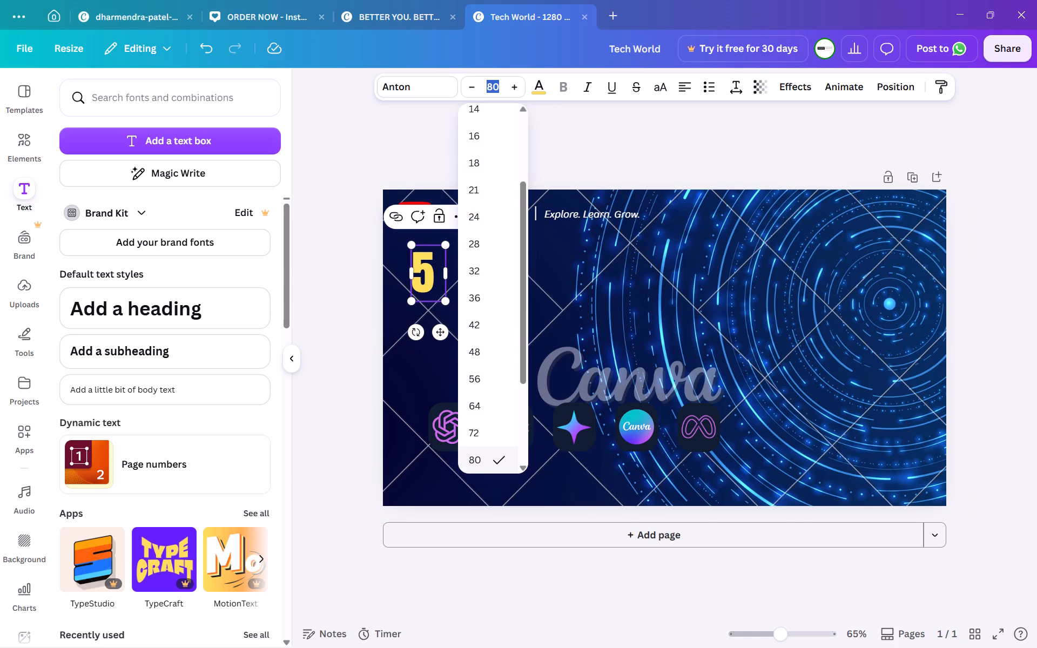
pyautogui.write('60')
pyautogui.press('Return')
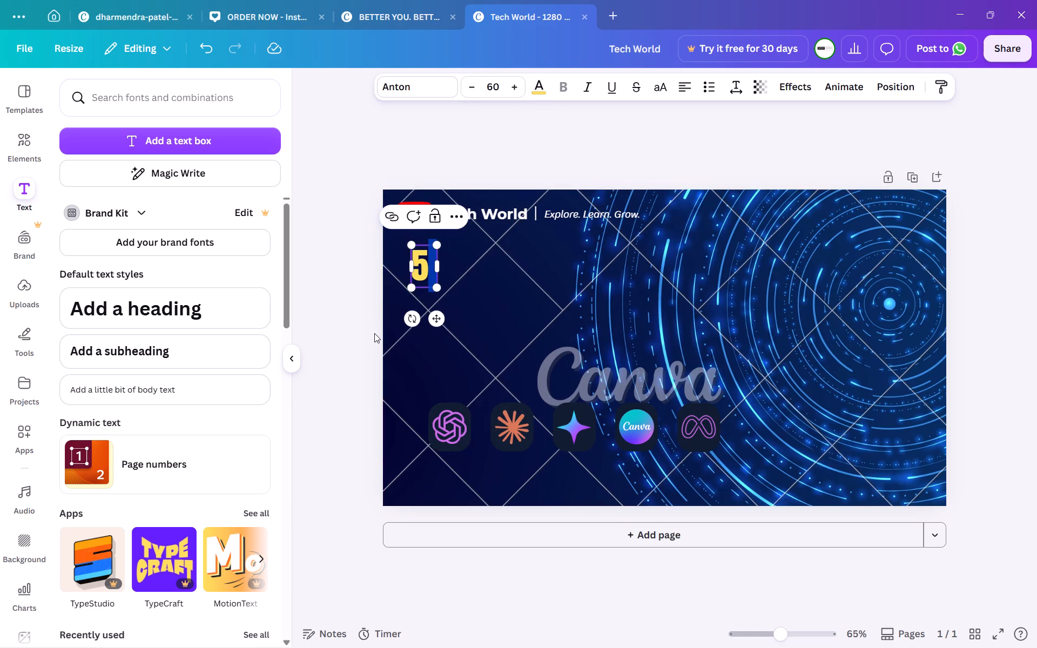
pyautogui.click(374, 333)
# Duplicate the yellow "5" and place the copy beside the original, aligned at the same height with a small gap.
pyautogui.click(423, 271)
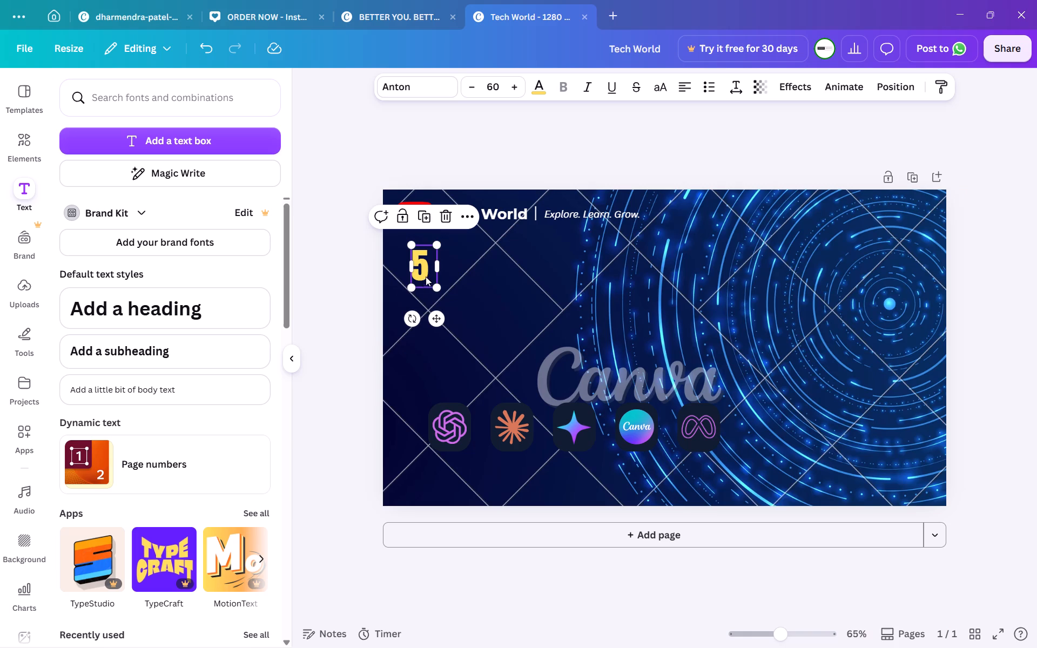
pyautogui.click(450, 271)
pyautogui.click(432, 271)
pyautogui.rightClick(432, 271)
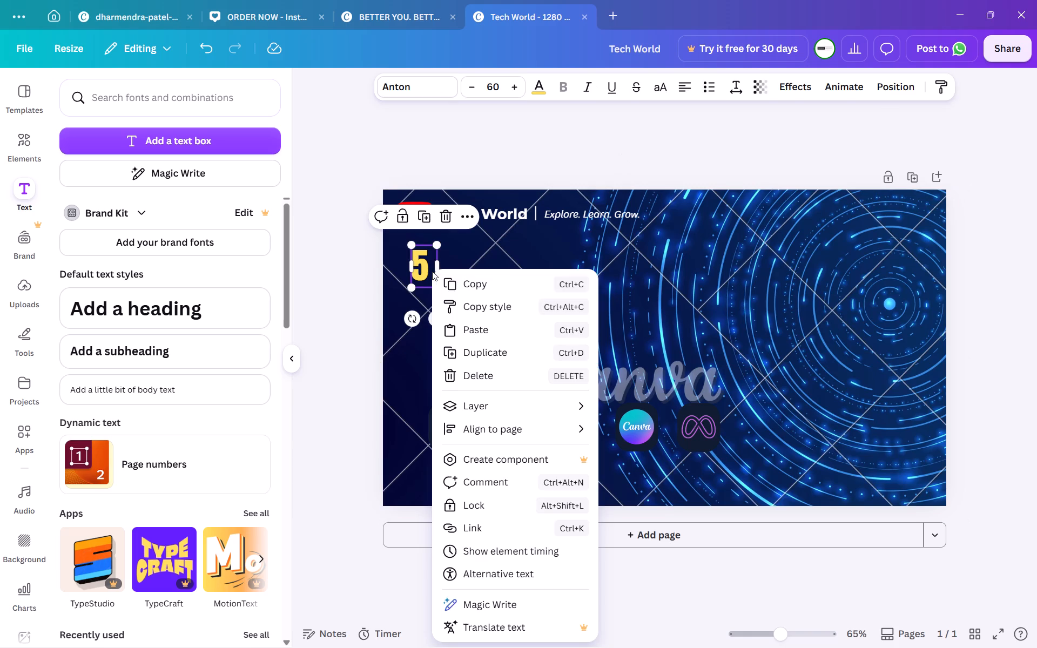
pyautogui.click(480, 354)
pyautogui.moveTo(445, 325); pyautogui.dragTo(459, 317)
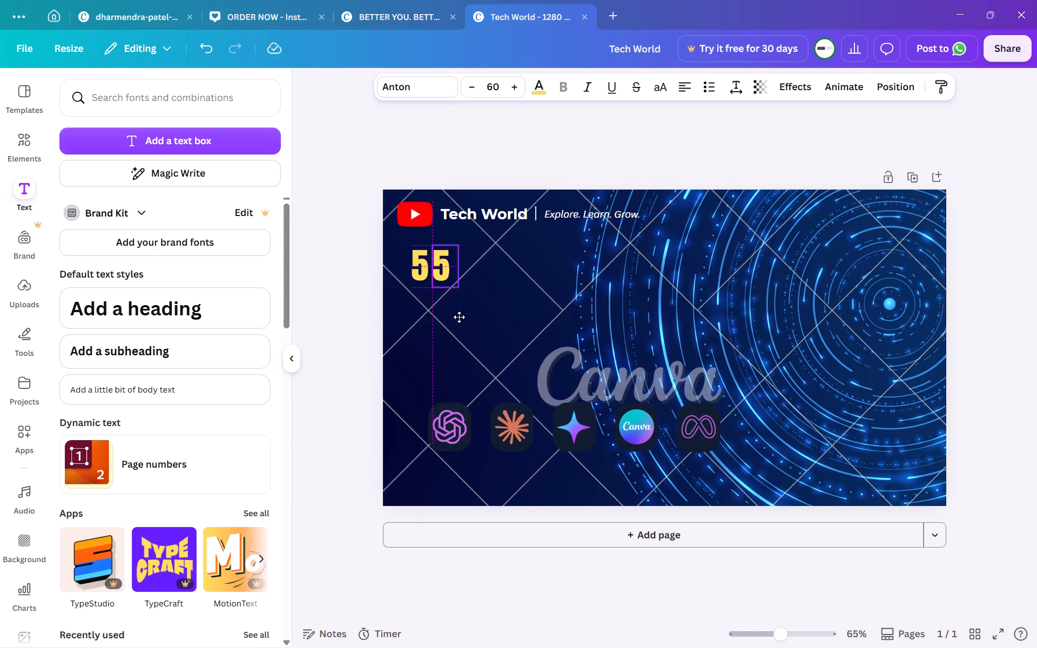
pyautogui.moveTo(459, 317); pyautogui.dragTo(459, 316)
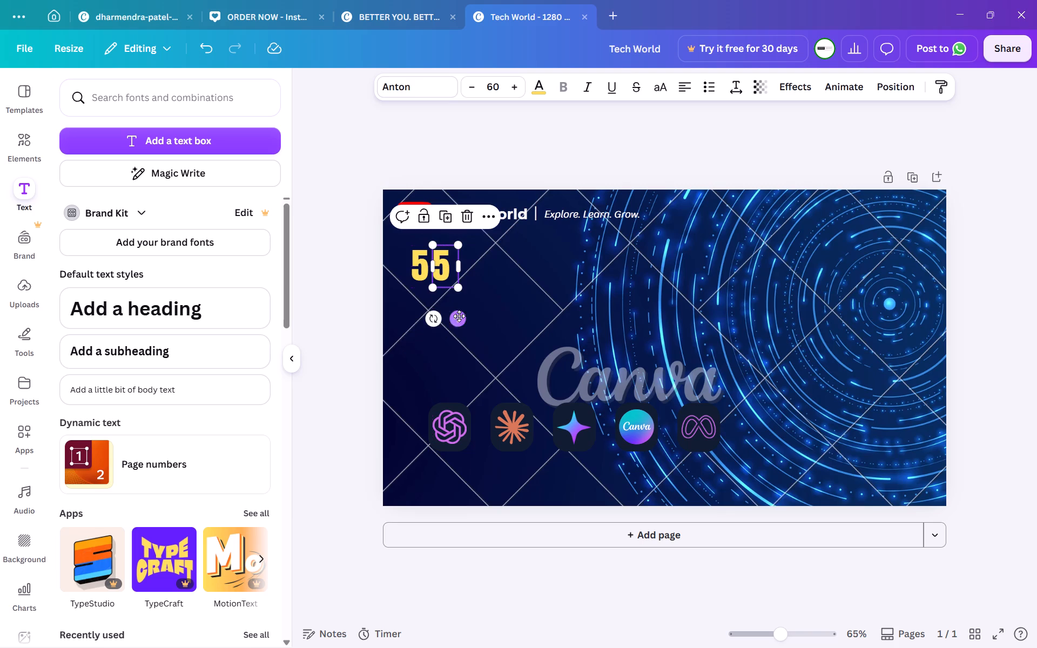
pyautogui.scroll(1, 447, 266)
pyautogui.hscroll(1, 447, 266)
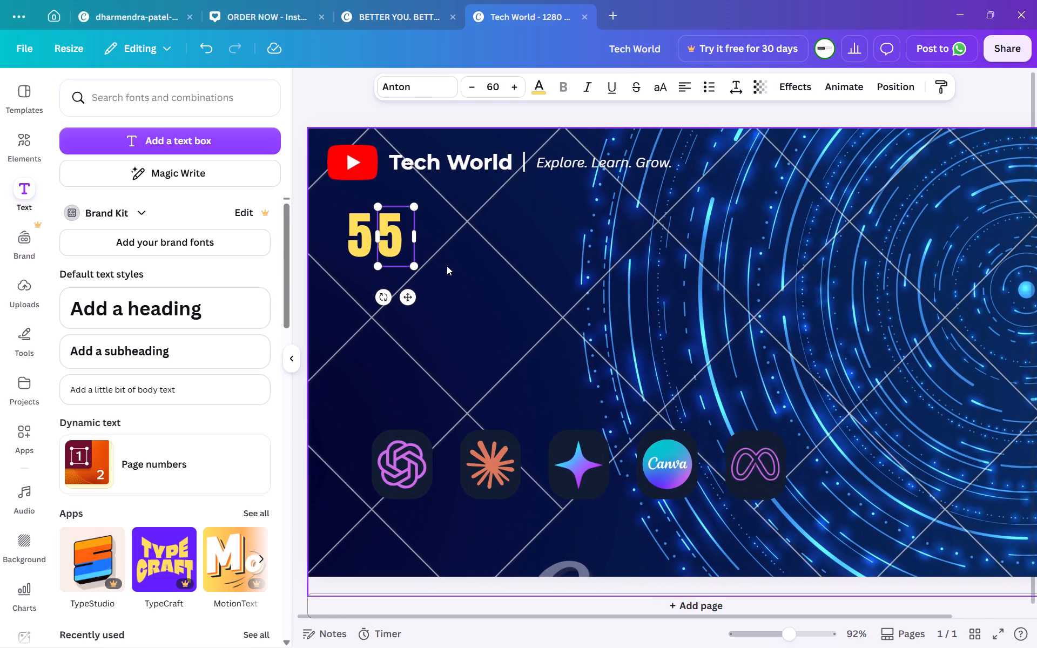
pyautogui.hscroll(1, 447, 266)
pyautogui.scroll(1, 447, 266)
pyautogui.hscroll(3, 447, 266)
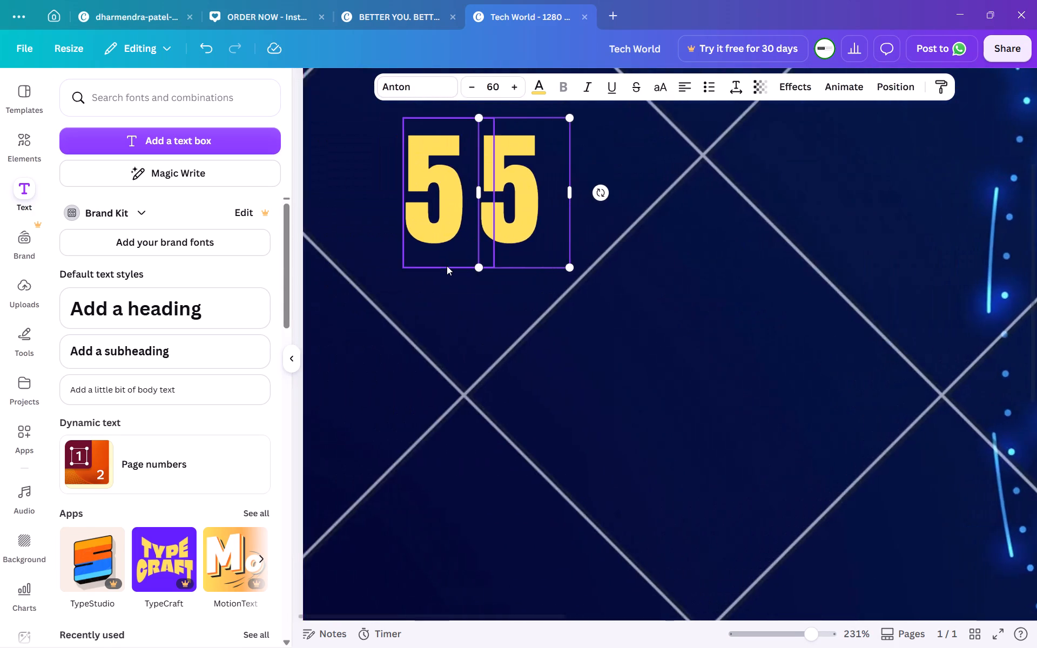
pyautogui.scroll(2, 447, 266)
pyautogui.moveTo(553, 339); pyautogui.dragTo(581, 341)
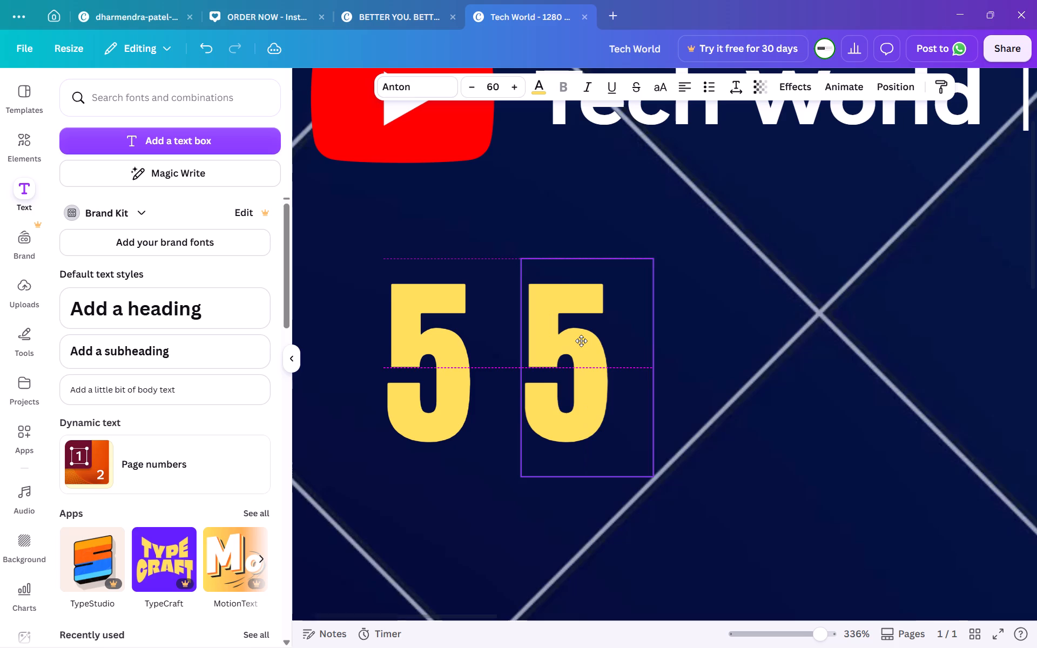
pyautogui.moveTo(581, 341); pyautogui.dragTo(578, 341)
pyautogui.click(577, 254)
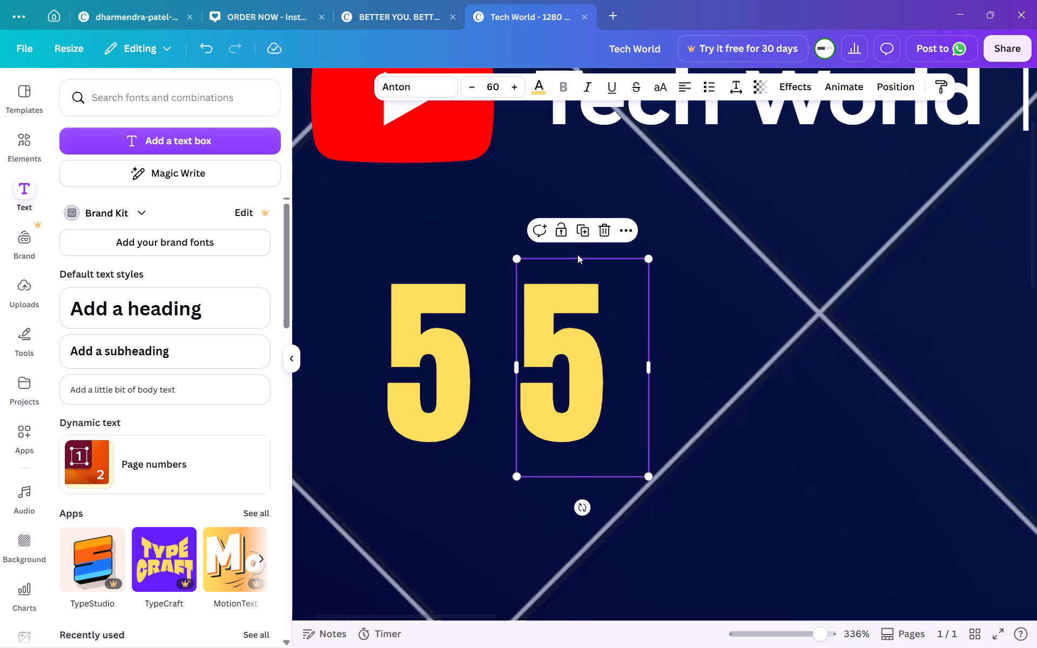
# Set the font size of the second "5" to 50.
pyautogui.scroll(3, 577, 254)
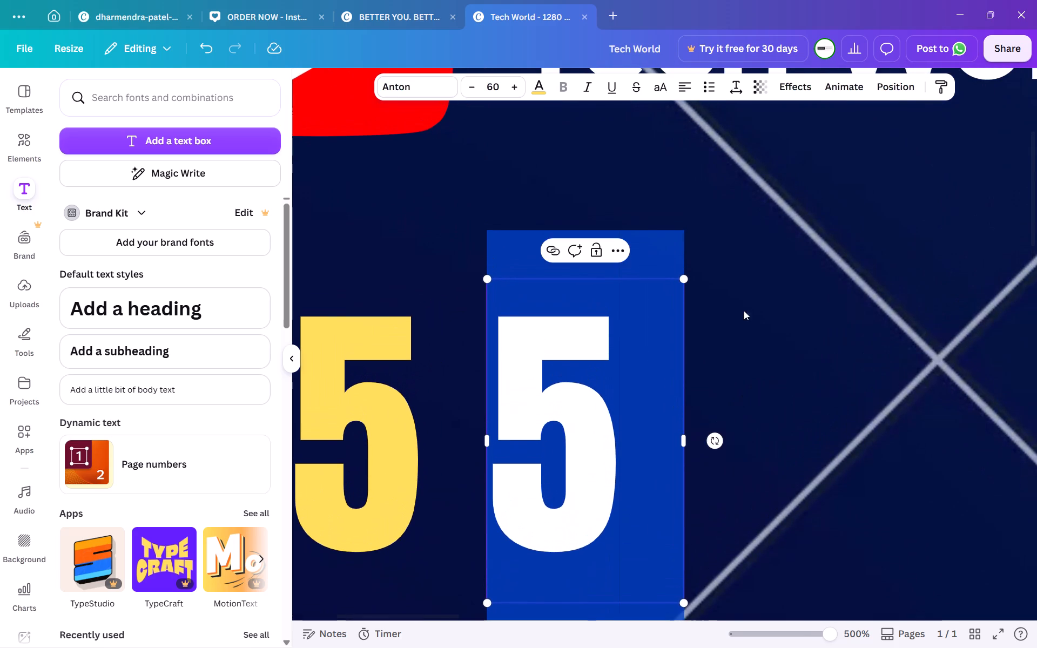
pyautogui.click(758, 317)
pyautogui.doubleClick(587, 395)
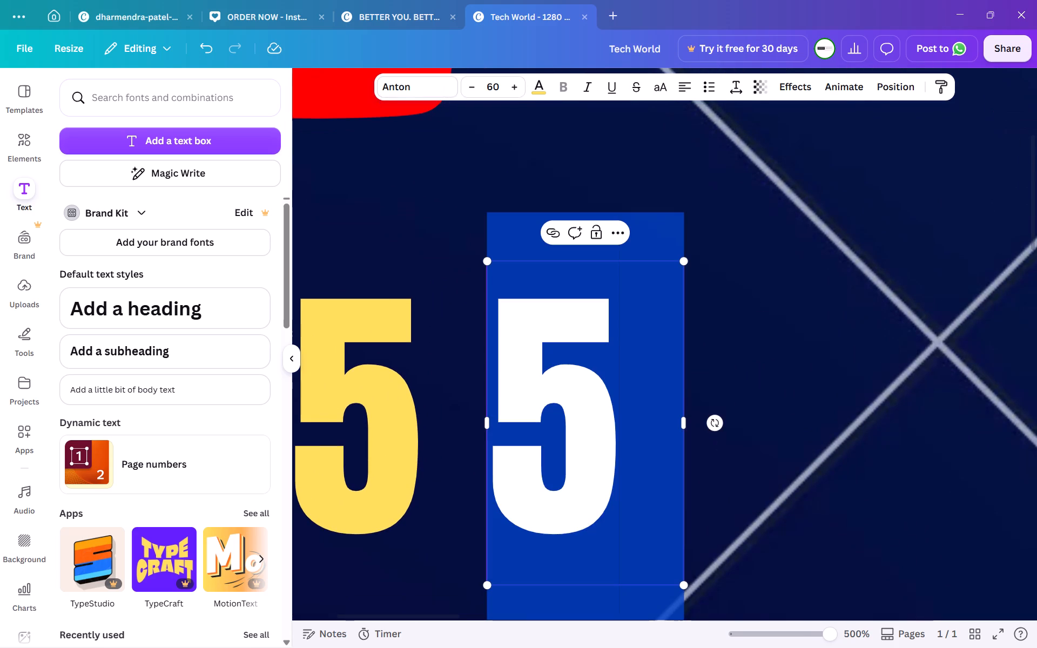
pyautogui.doubleClick(490, 89)
pyautogui.write('50')
pyautogui.press('Return')
pyautogui.click(736, 468)
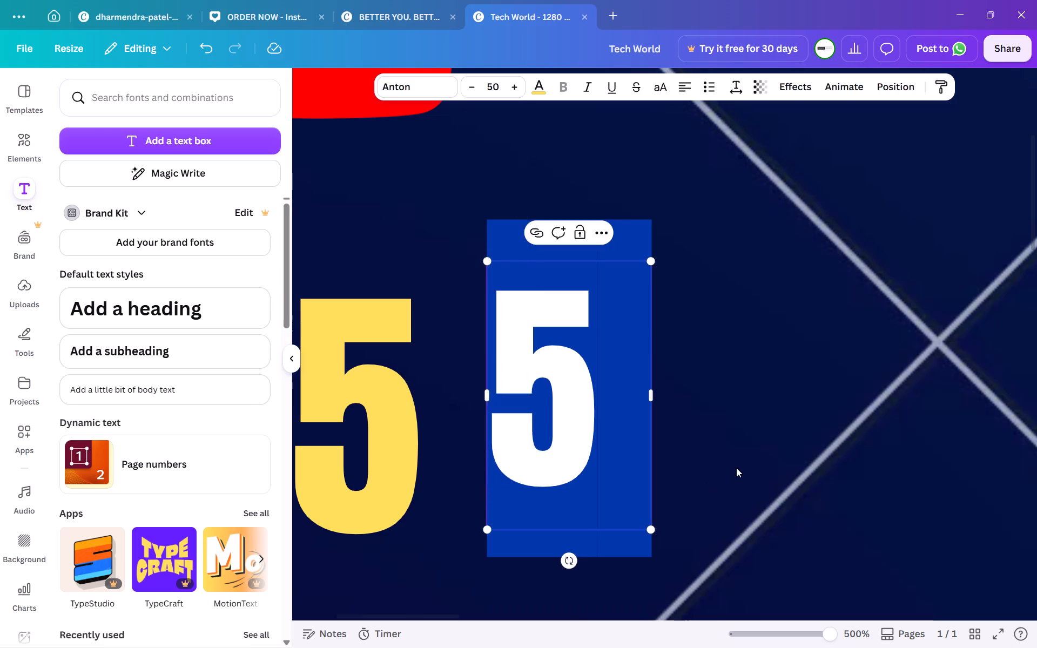
# Move the smaller "5" slightly down so it is vertically centred with the larger "5".
pyautogui.moveTo(566, 424); pyautogui.dragTo(568, 454)
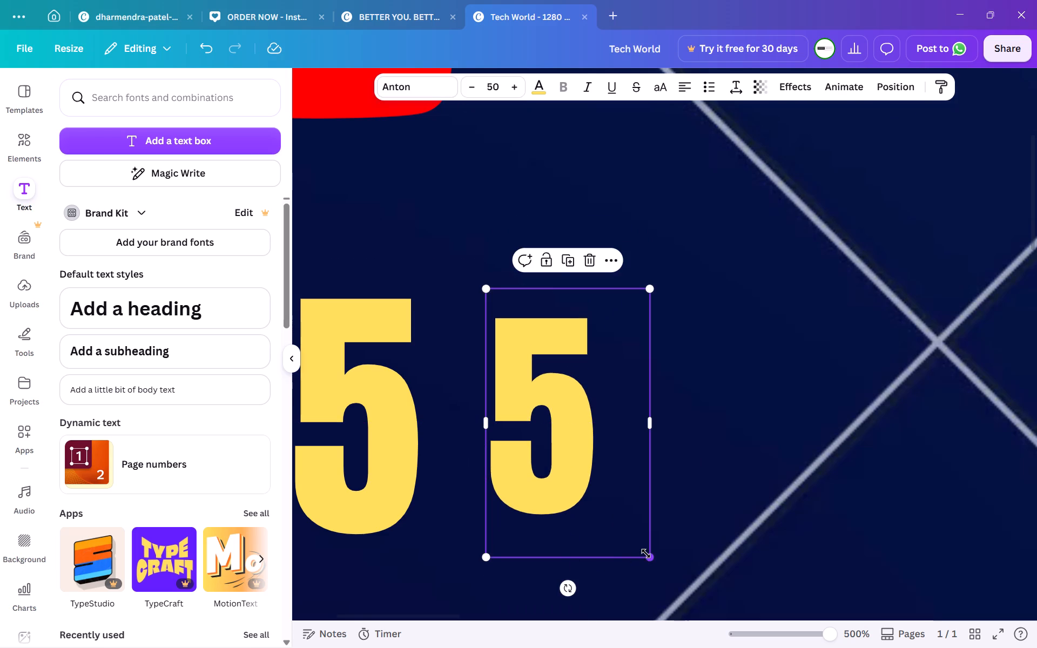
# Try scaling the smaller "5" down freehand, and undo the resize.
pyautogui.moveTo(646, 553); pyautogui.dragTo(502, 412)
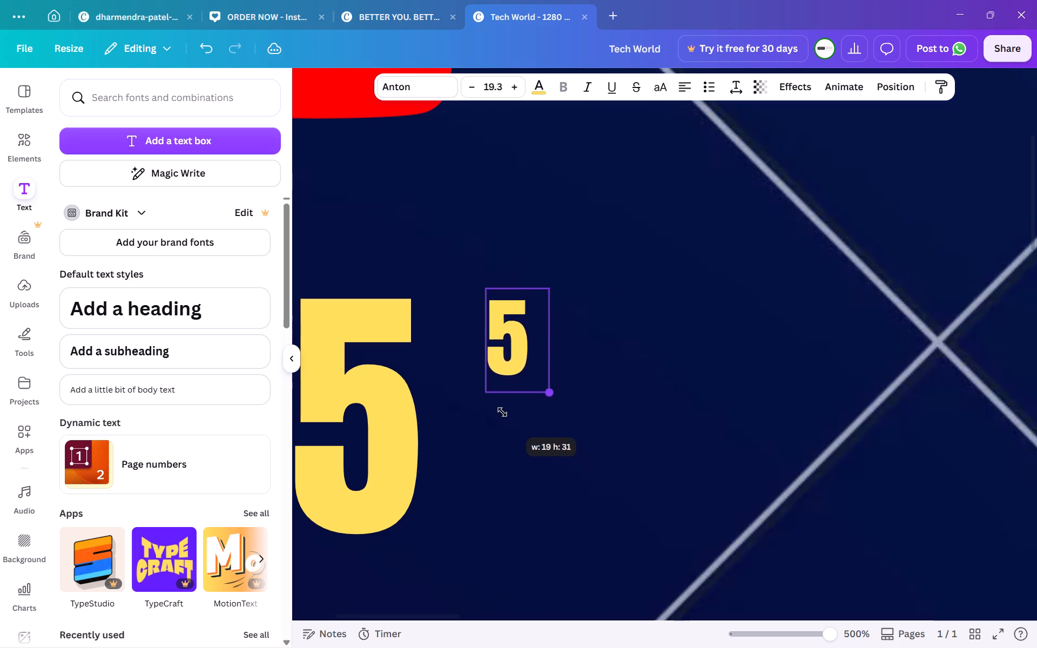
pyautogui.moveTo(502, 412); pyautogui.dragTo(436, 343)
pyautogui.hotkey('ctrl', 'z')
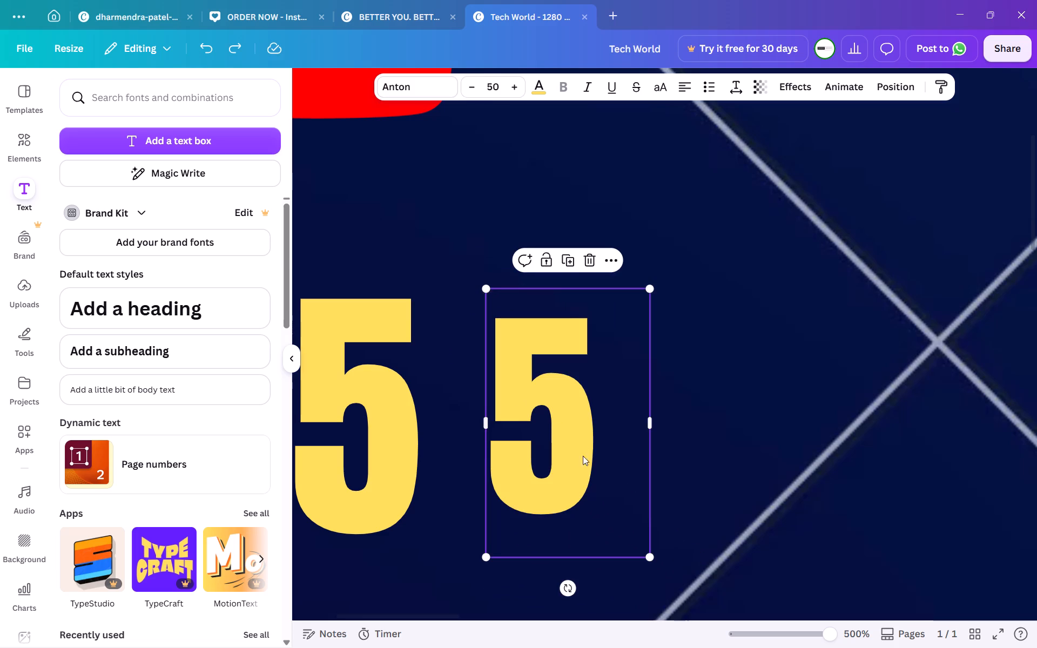
# Replace the text of the smaller "5" with "FREE" in capitals.
pyautogui.tripleClick(566, 488)
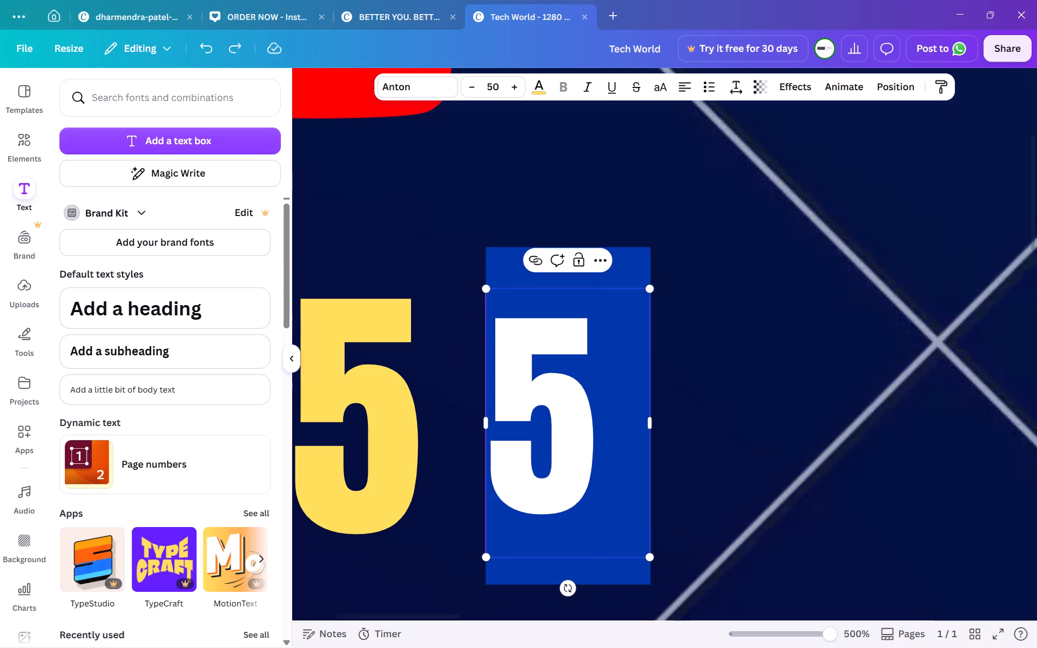
pyautogui.write('free')
pyautogui.press('BackSpace')
pyautogui.press('BackSpace')
pyautogui.press('BackSpace')
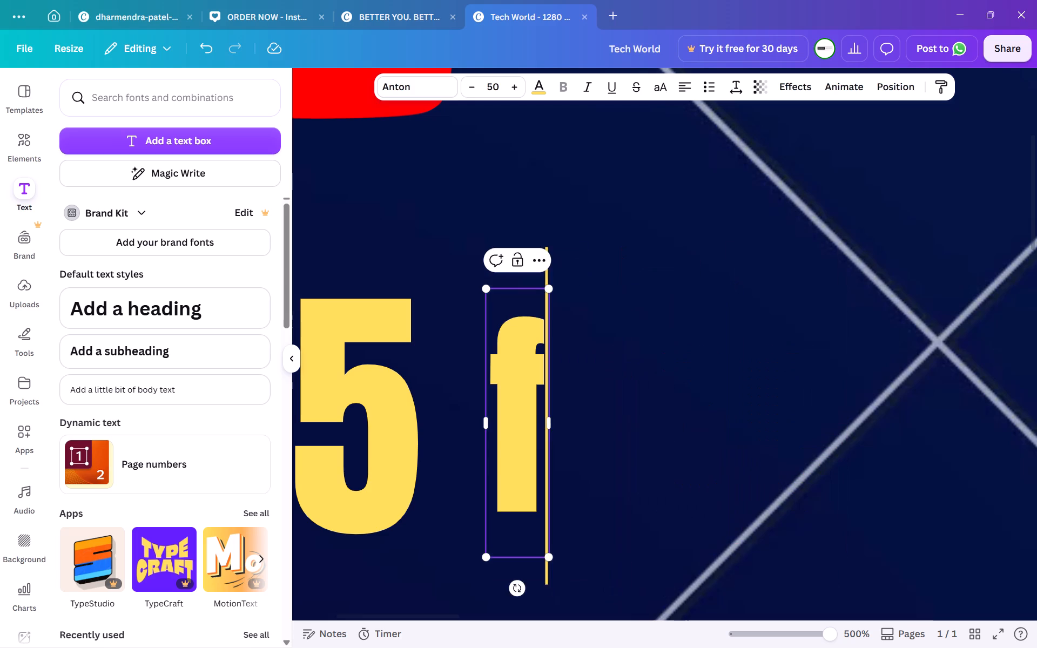
pyautogui.press('BackSpace')
pyautogui.write('FREE')
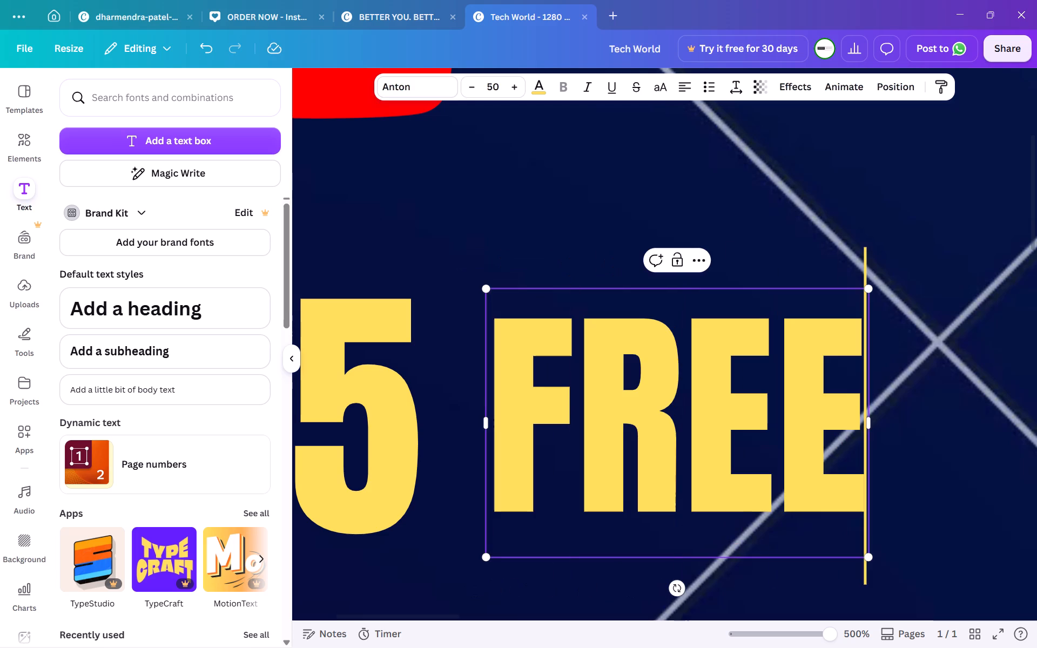
# Recolor the "FREE" text white.
pyautogui.tripleClick(716, 494)
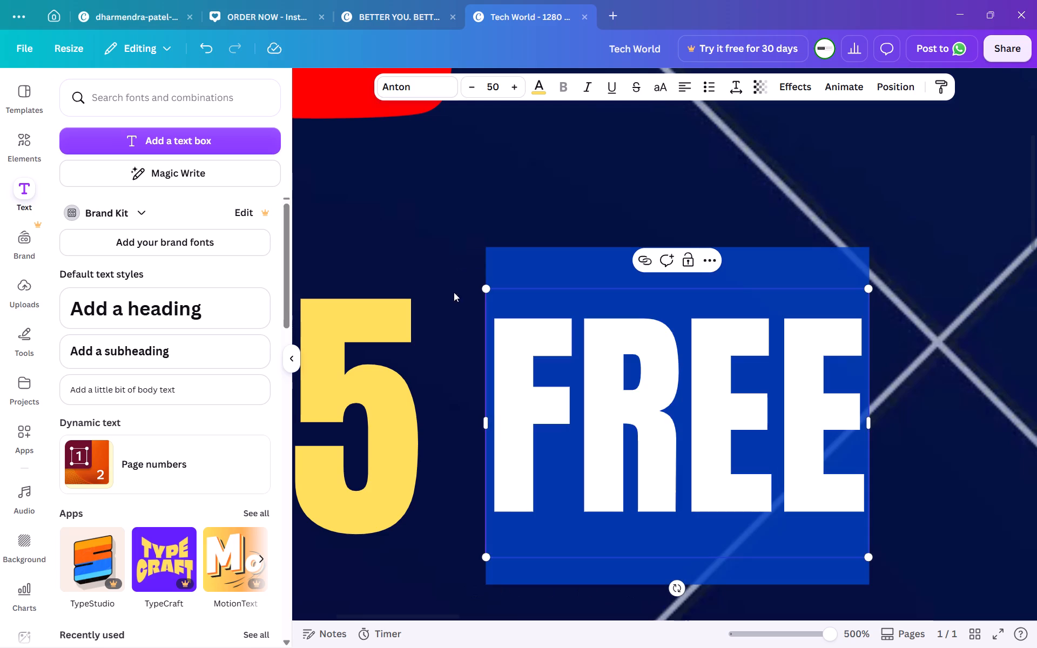
pyautogui.click(548, 82)
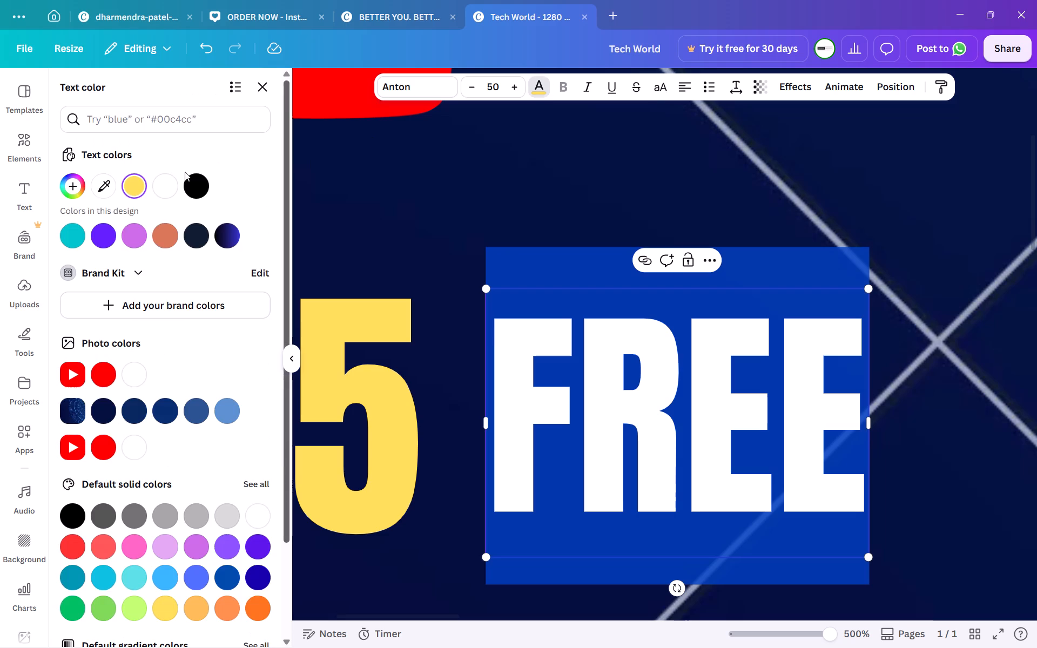
pyautogui.click(165, 188)
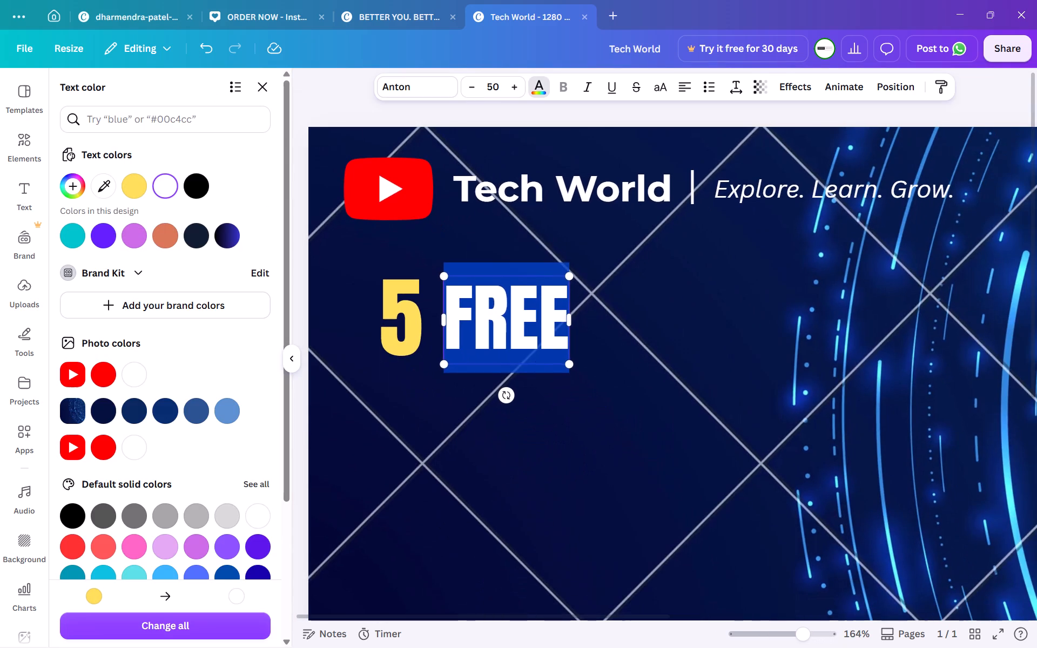
pyautogui.click(533, 377)
# Make the "FREE" text italic.
pyautogui.doubleClick(517, 342)
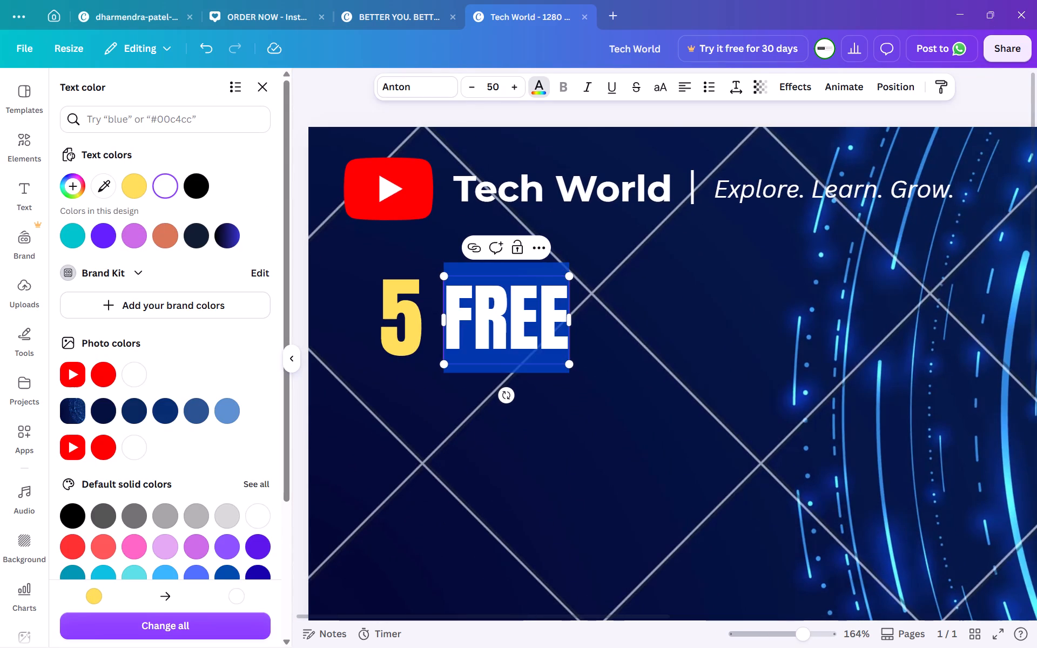
pyautogui.click(587, 91)
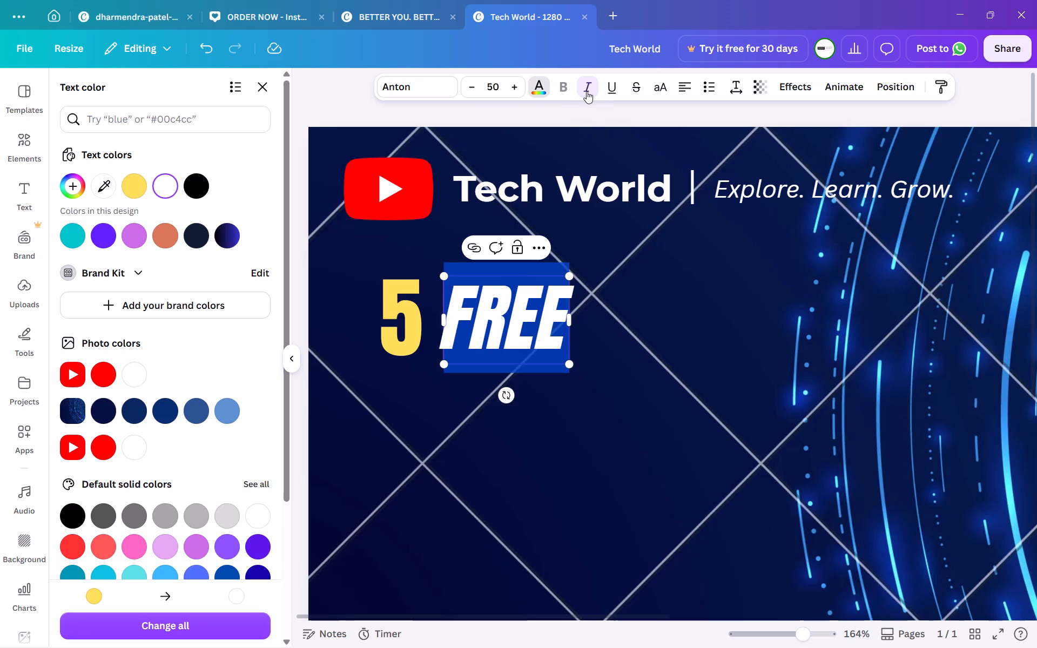
pyautogui.click(588, 336)
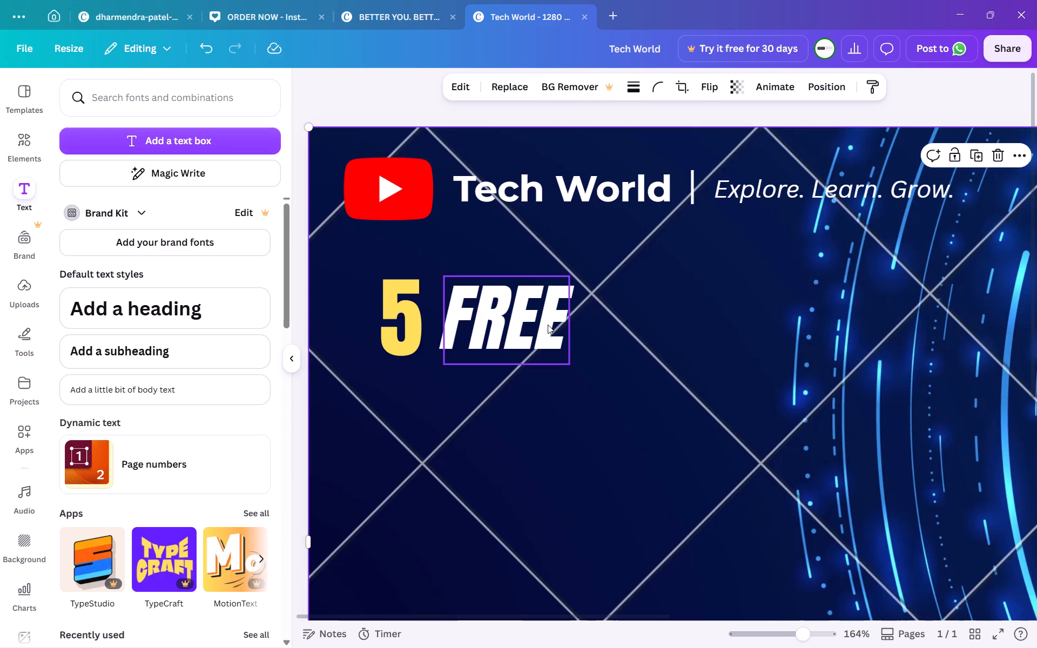
# Nudge the italic "FREE" text slightly down beside the yellow "5".
pyautogui.doubleClick(537, 325)
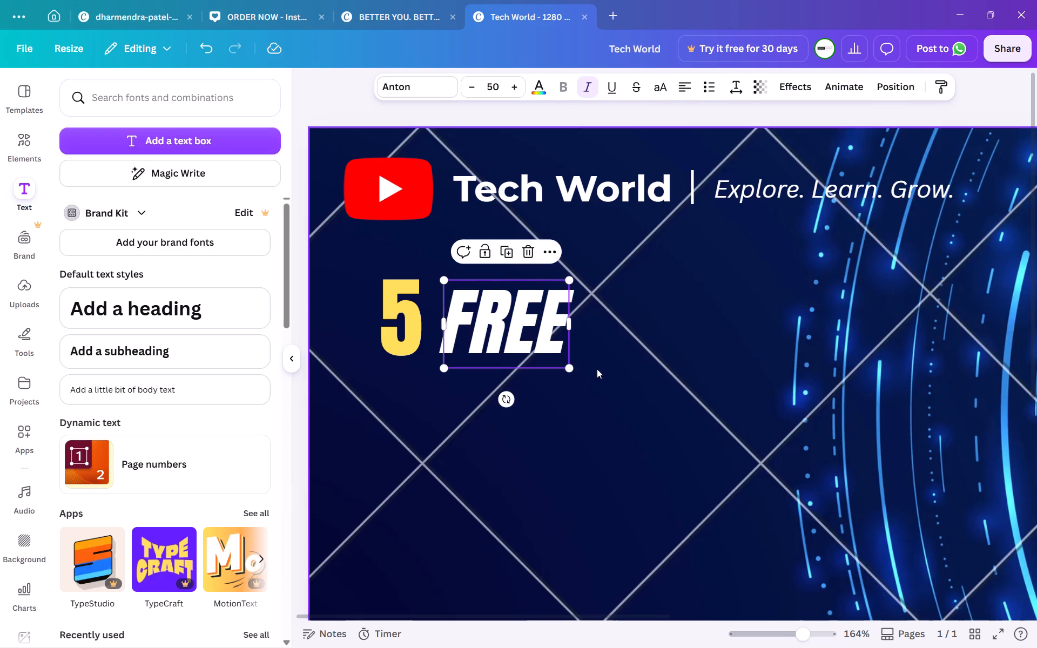
pyautogui.click(607, 374)
# Duplicate the italic "FREE" text and place the copy on a second line beneath the yellow "5".
pyautogui.click(518, 334)
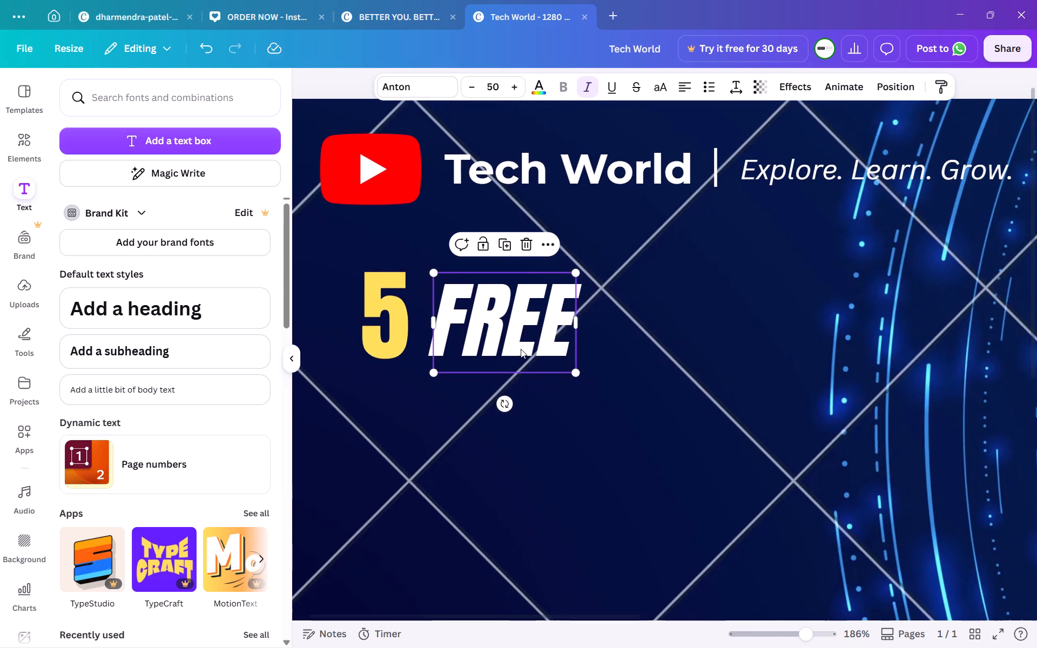
pyautogui.click(521, 349)
pyautogui.click(547, 382)
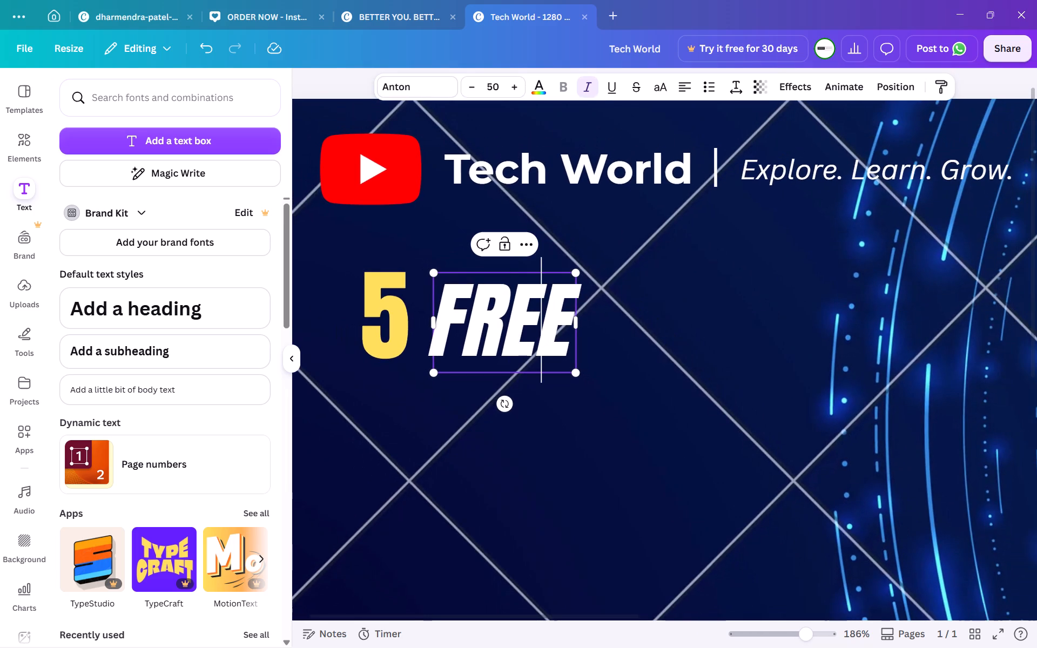
pyautogui.click(549, 341)
pyautogui.rightClick(549, 341)
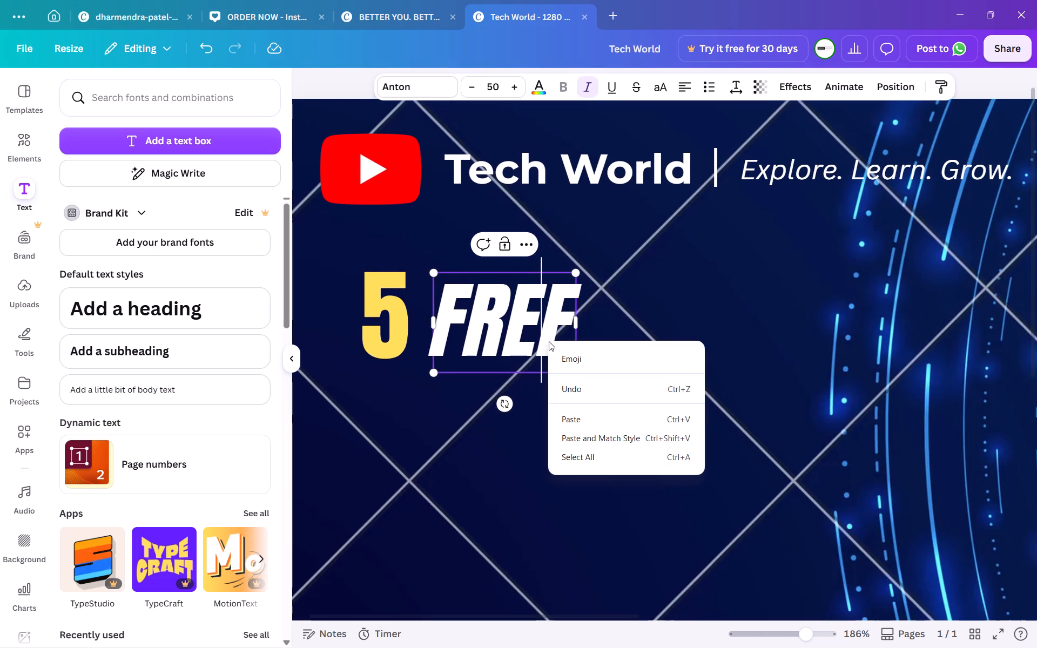
pyautogui.click(519, 387)
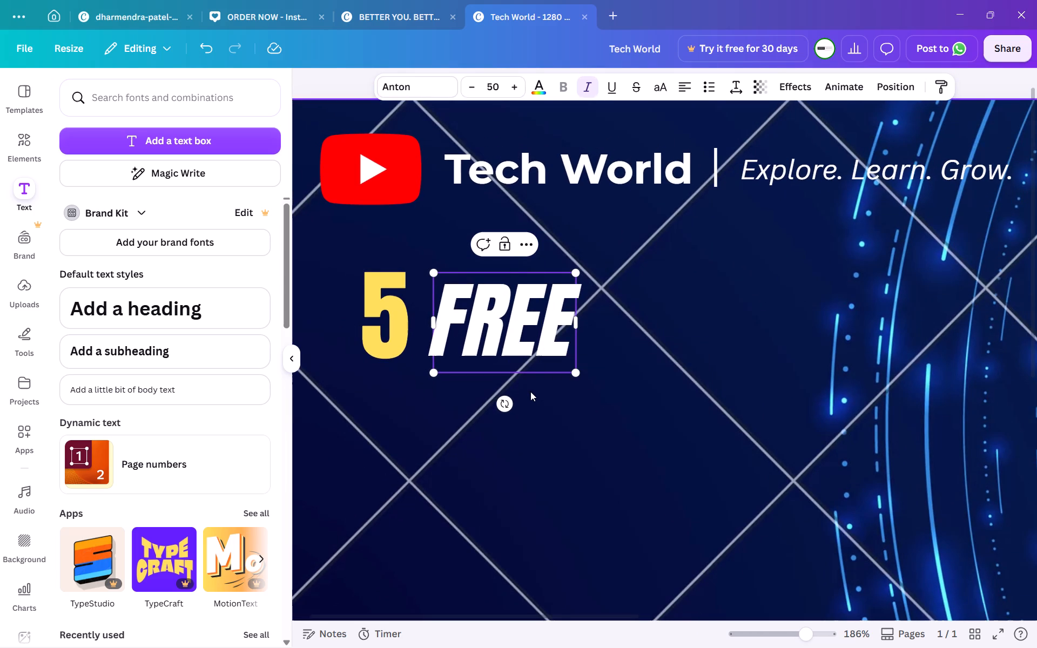
pyautogui.click(530, 391)
pyautogui.click(526, 335)
pyautogui.click(508, 249)
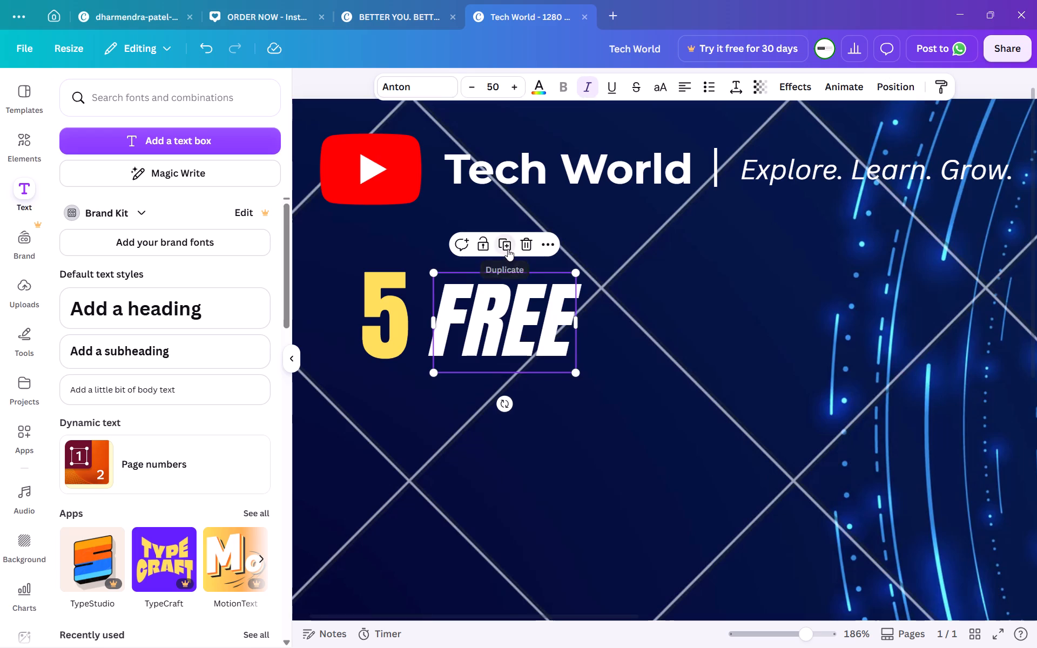
pyautogui.moveTo(562, 331); pyautogui.dragTo(481, 391)
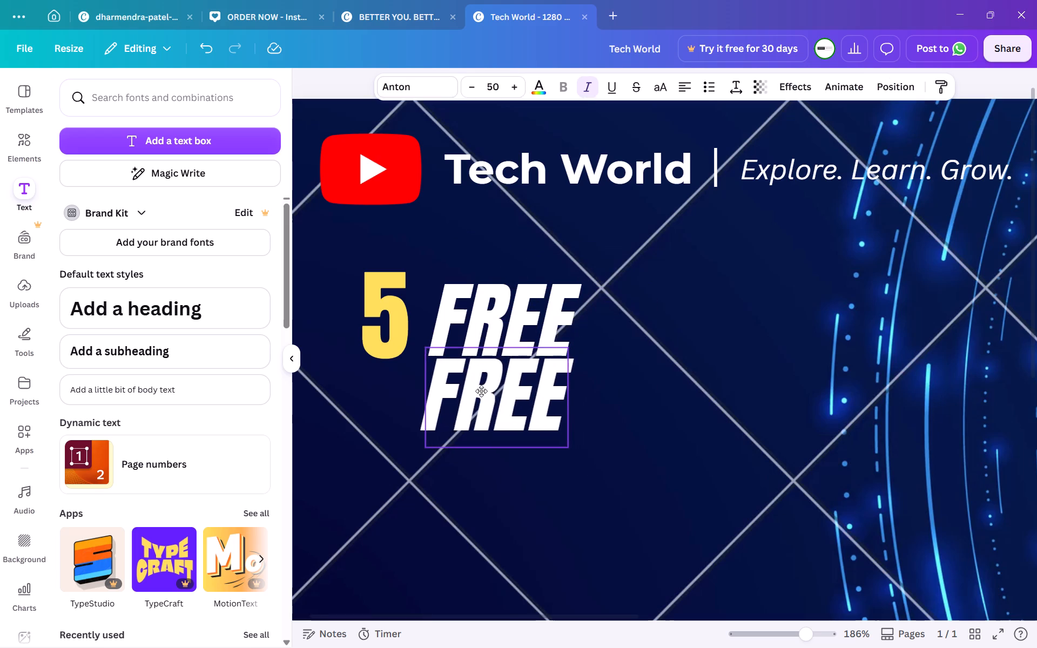
pyautogui.moveTo(481, 391); pyautogui.dragTo(423, 433)
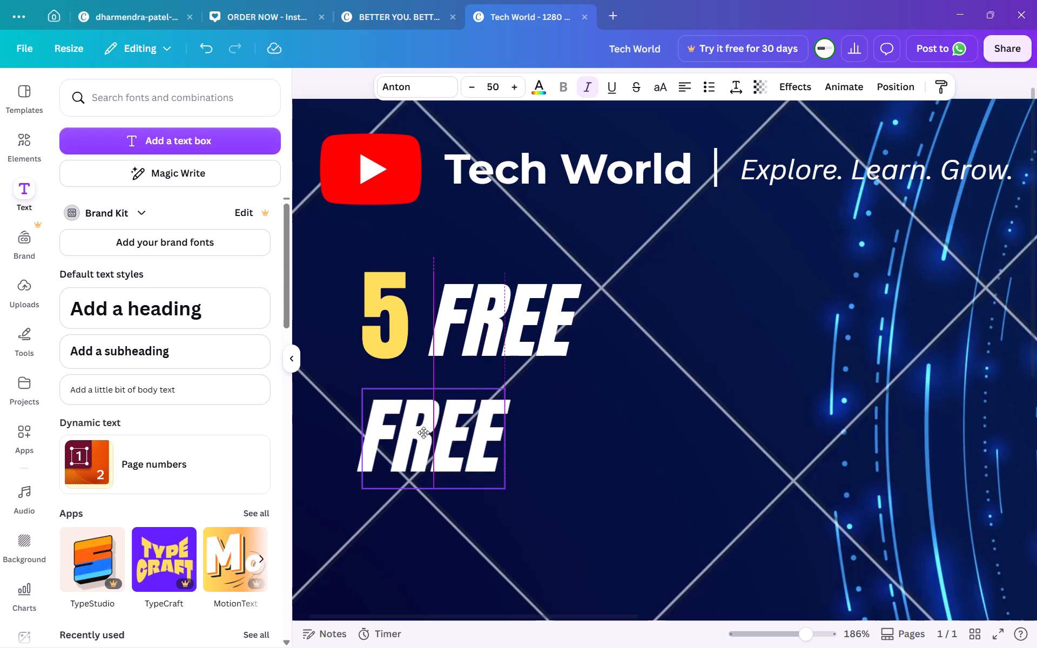
pyautogui.moveTo(423, 433); pyautogui.dragTo(421, 436)
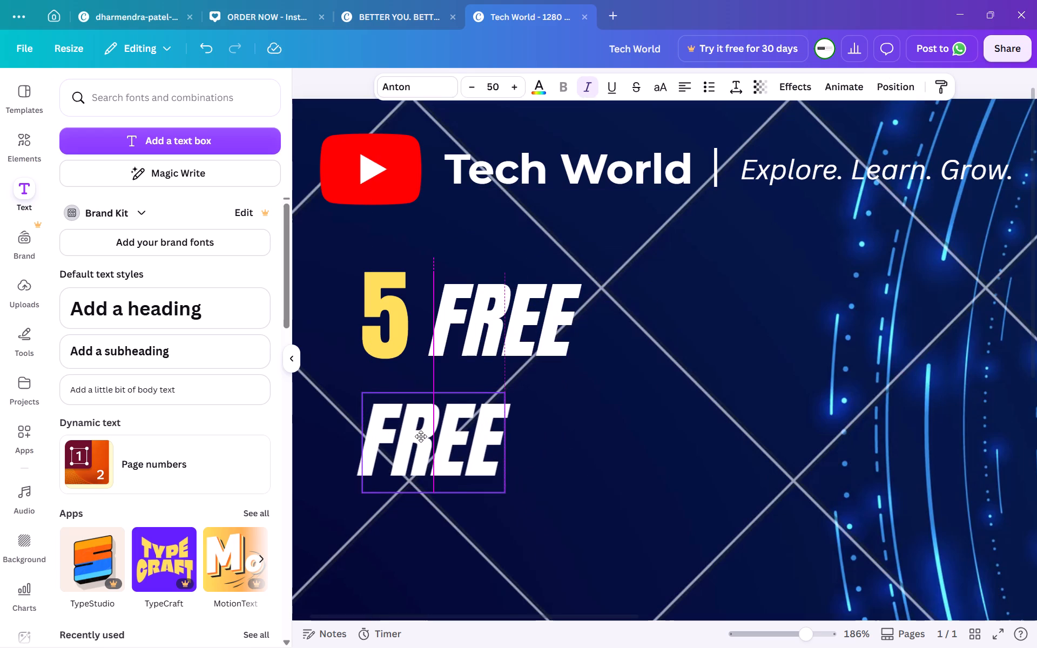
pyautogui.moveTo(421, 436); pyautogui.dragTo(427, 442)
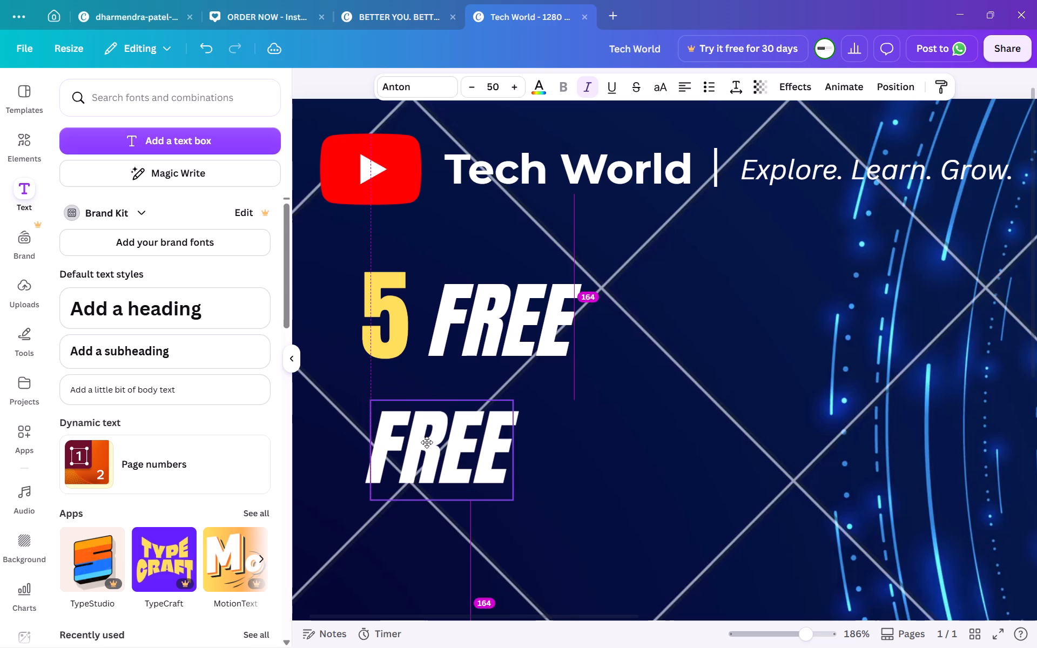
pyautogui.moveTo(427, 442); pyautogui.dragTo(426, 439)
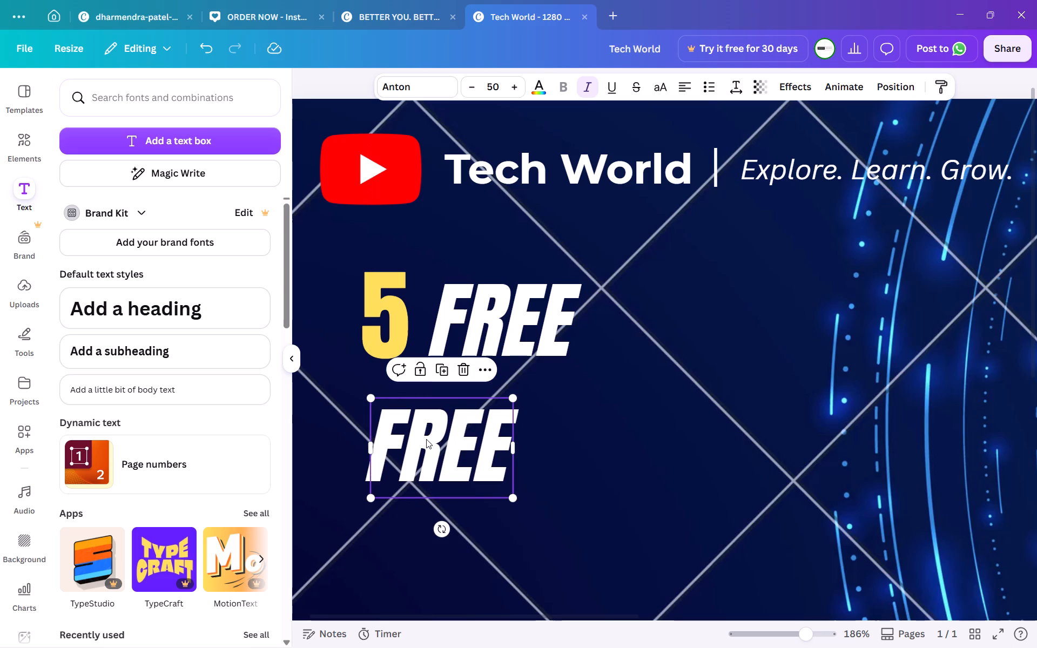
# Move the second-line "FREE" copy up, closer beneath the "5 FREE" line.
pyautogui.moveTo(428, 438); pyautogui.dragTo(428, 424)
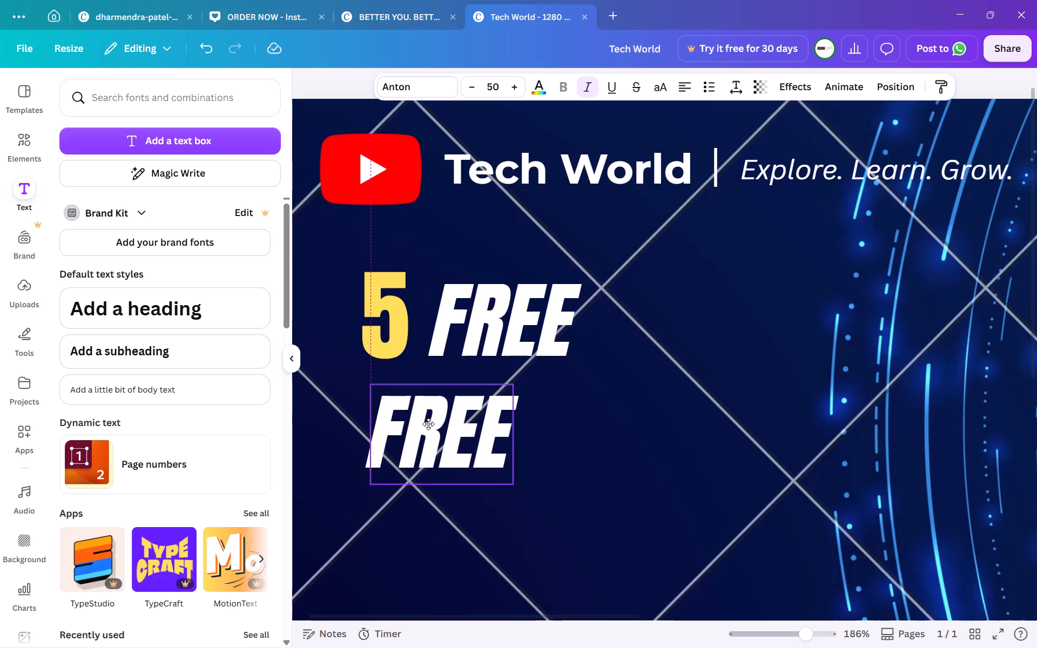
pyautogui.moveTo(428, 424); pyautogui.dragTo(428, 415)
pyautogui.click(428, 418)
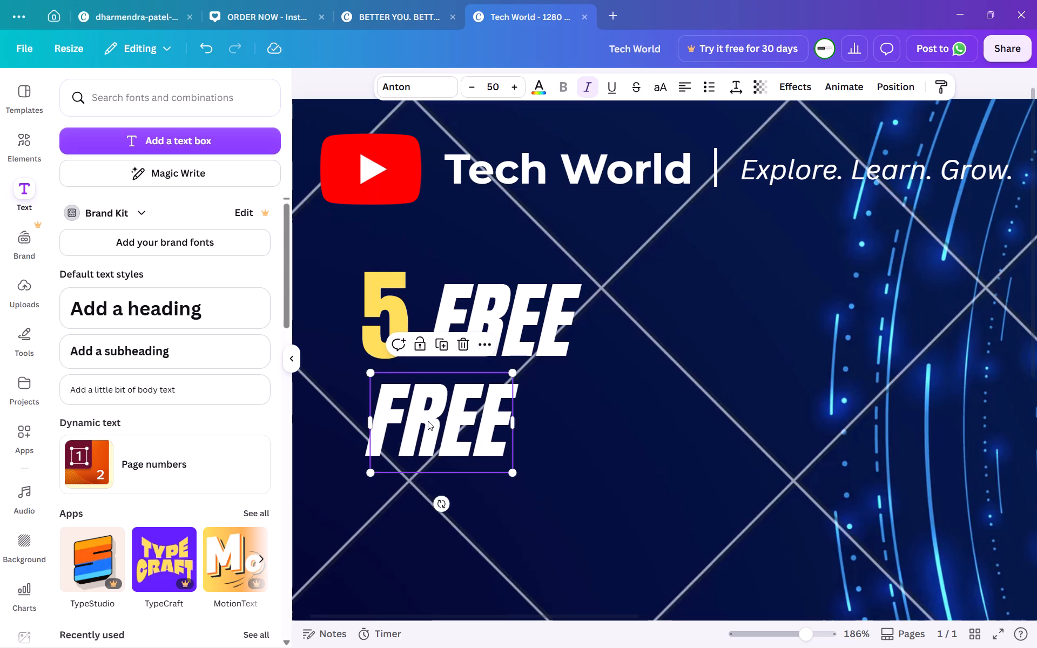
# Replace the second-line "FREE" copy with the text "AI TOOLS".
pyautogui.tripleClick(428, 422)
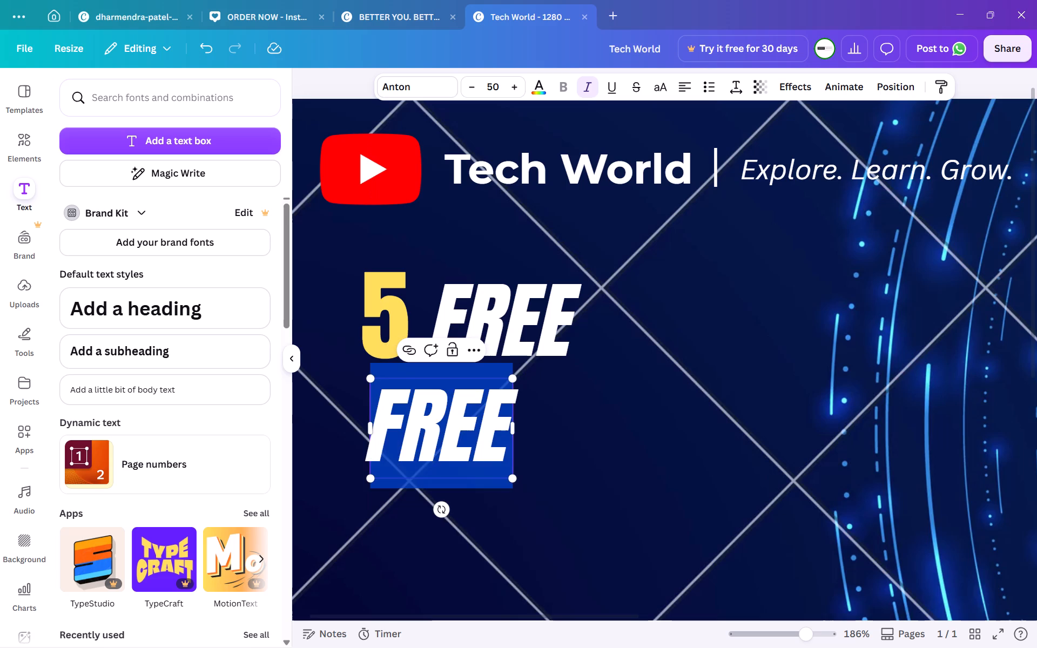
pyautogui.write('ai')
pyautogui.press('BackSpace')
pyautogui.press('BackSpace')
pyautogui.write('AI TOOL')
pyautogui.press('s')
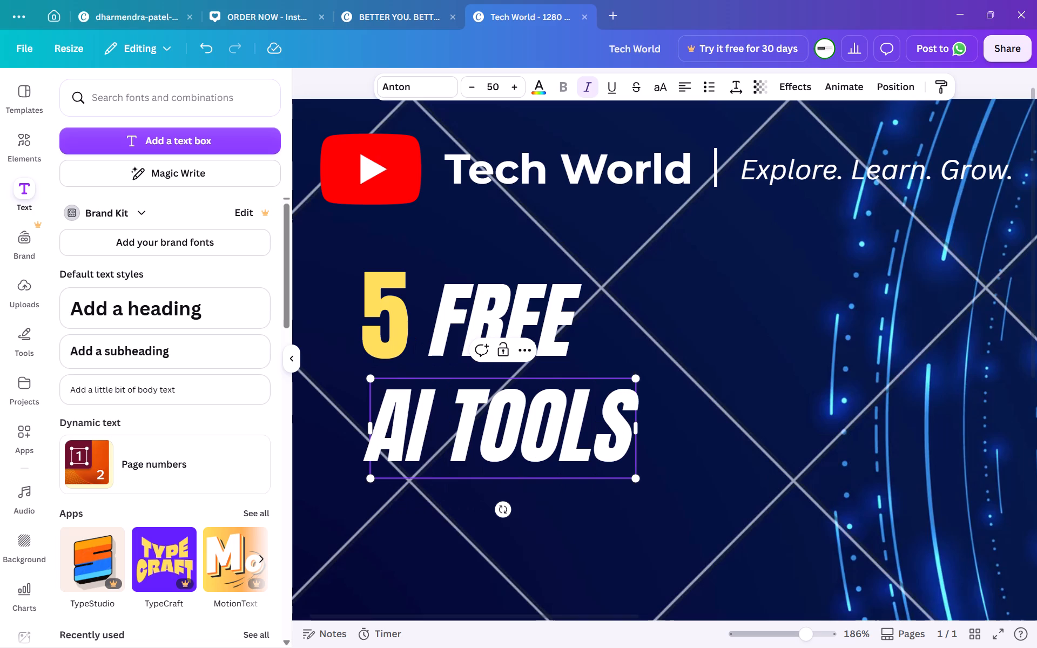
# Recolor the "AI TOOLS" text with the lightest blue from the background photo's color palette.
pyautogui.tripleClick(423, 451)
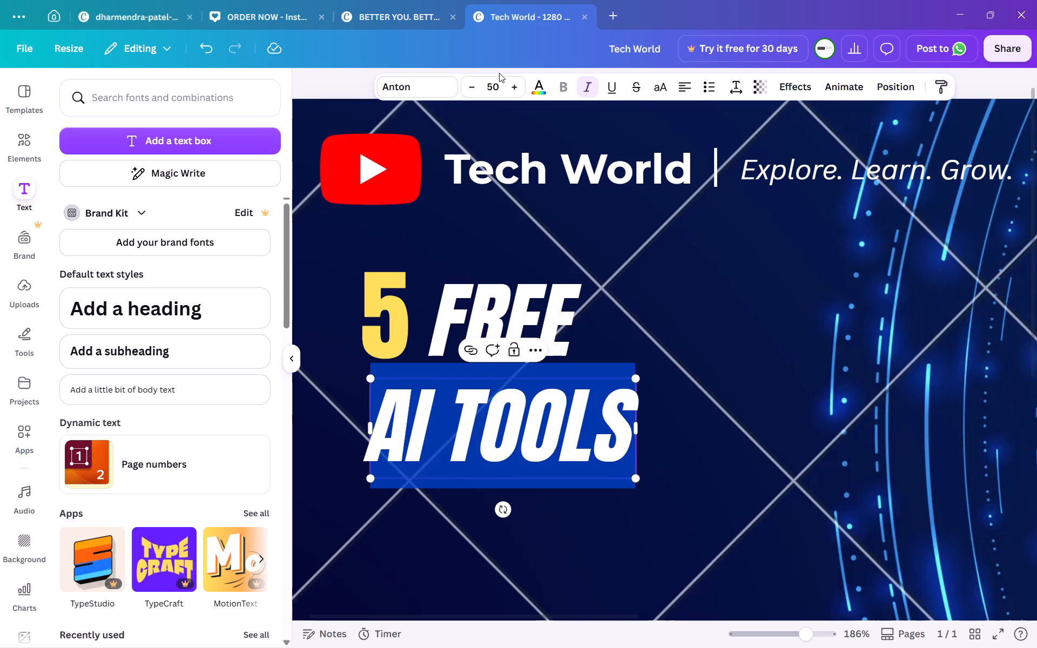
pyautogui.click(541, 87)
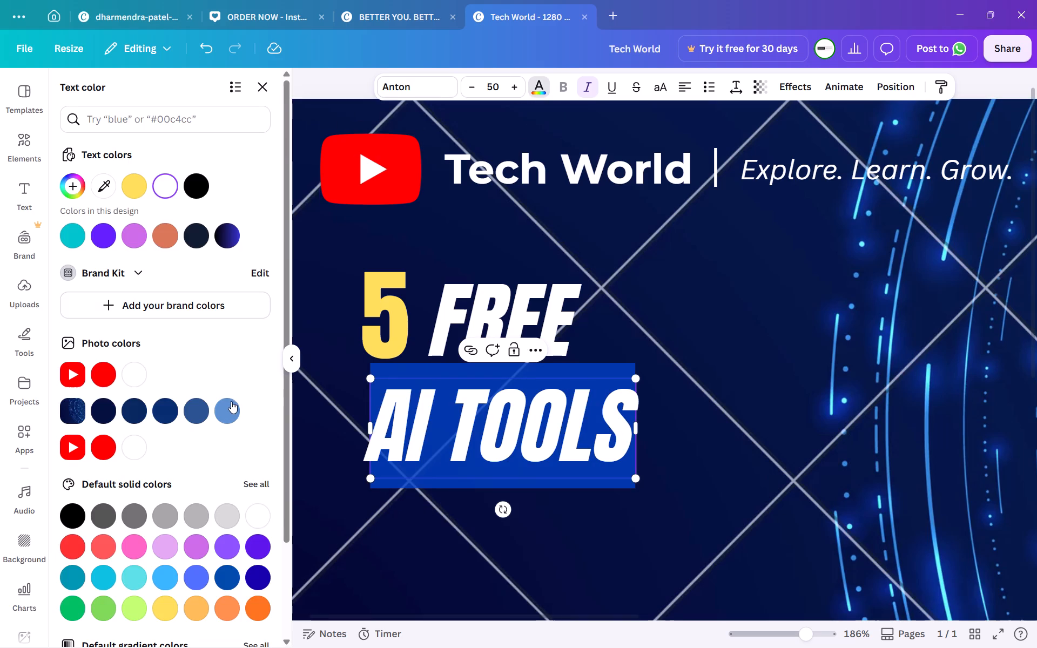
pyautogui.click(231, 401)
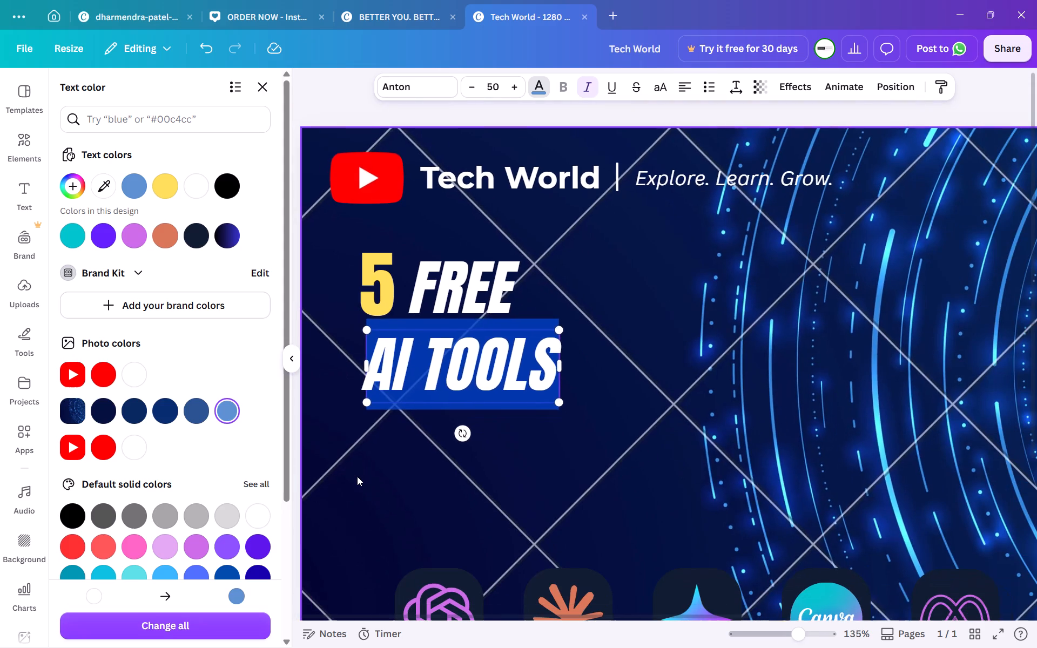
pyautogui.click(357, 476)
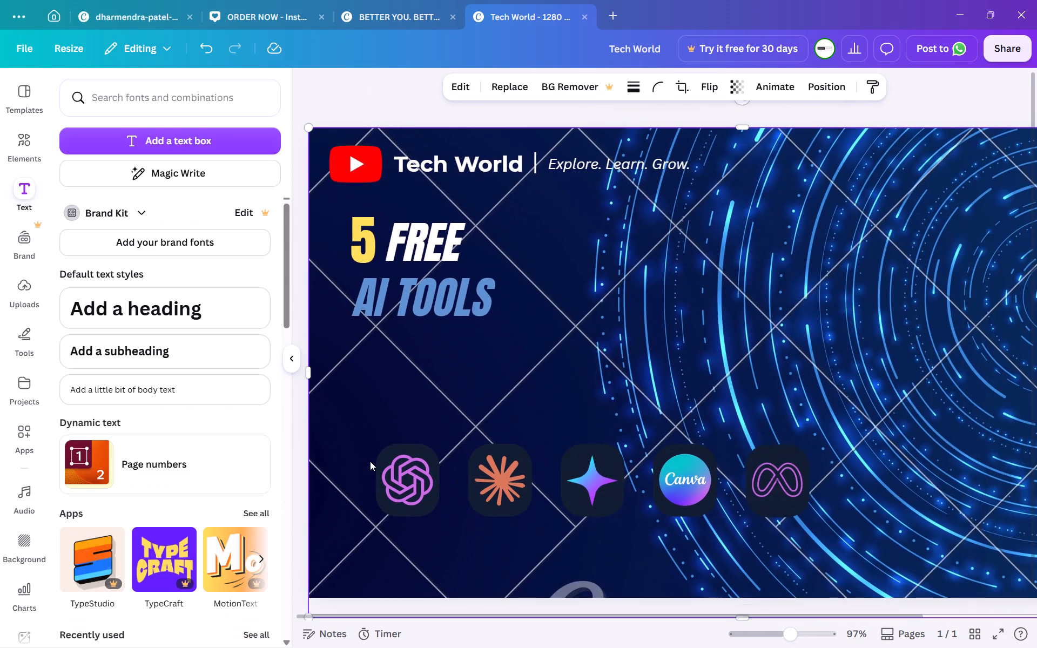
# Recolor the "AI TOOLS" text to the default bright light blue, #38b6ff.
pyautogui.tripleClick(427, 296)
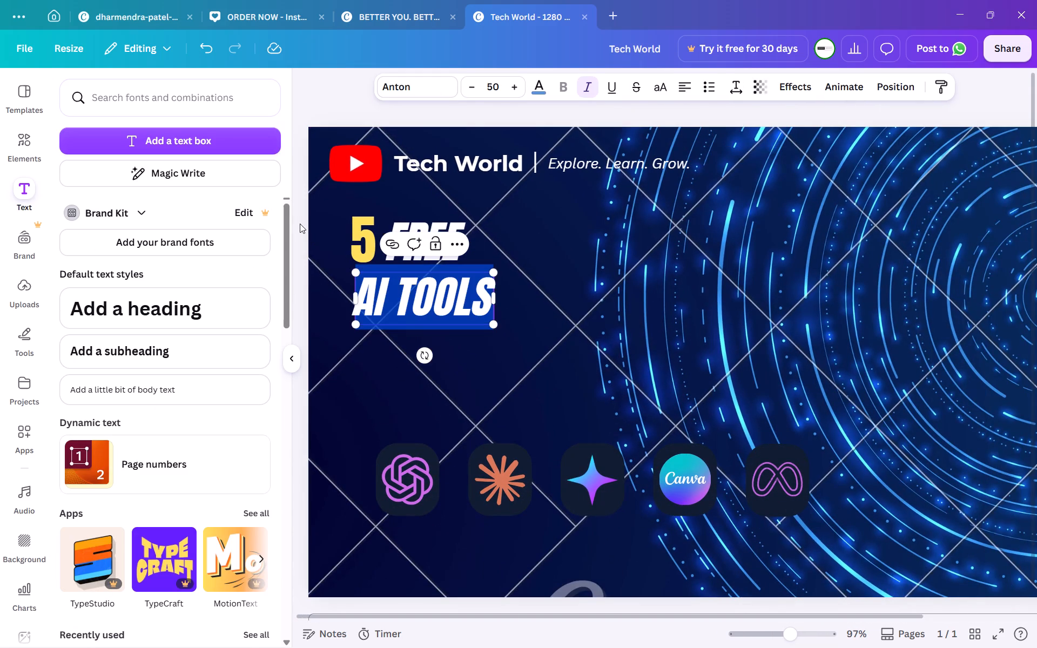
pyautogui.click(542, 82)
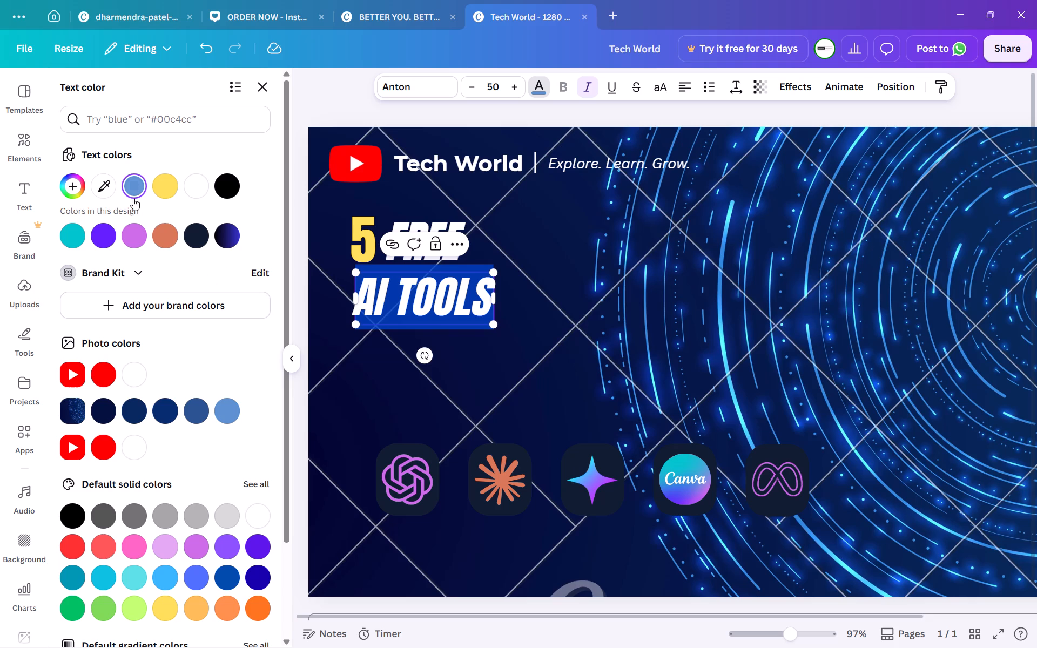
pyautogui.scroll(-1, 185, 429)
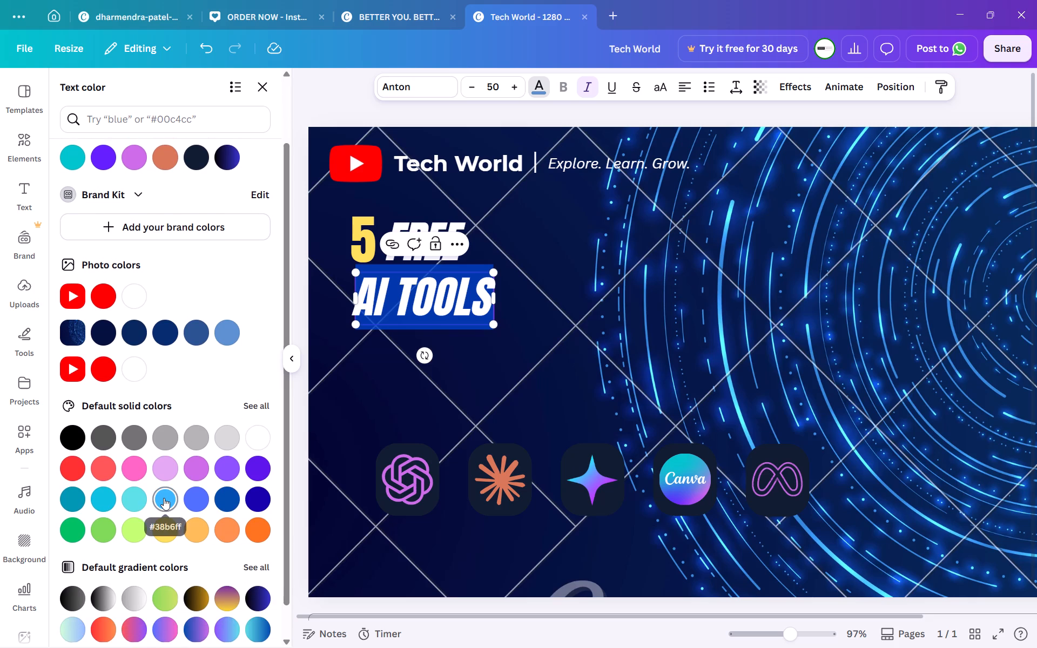
pyautogui.click(164, 498)
pyautogui.click(338, 431)
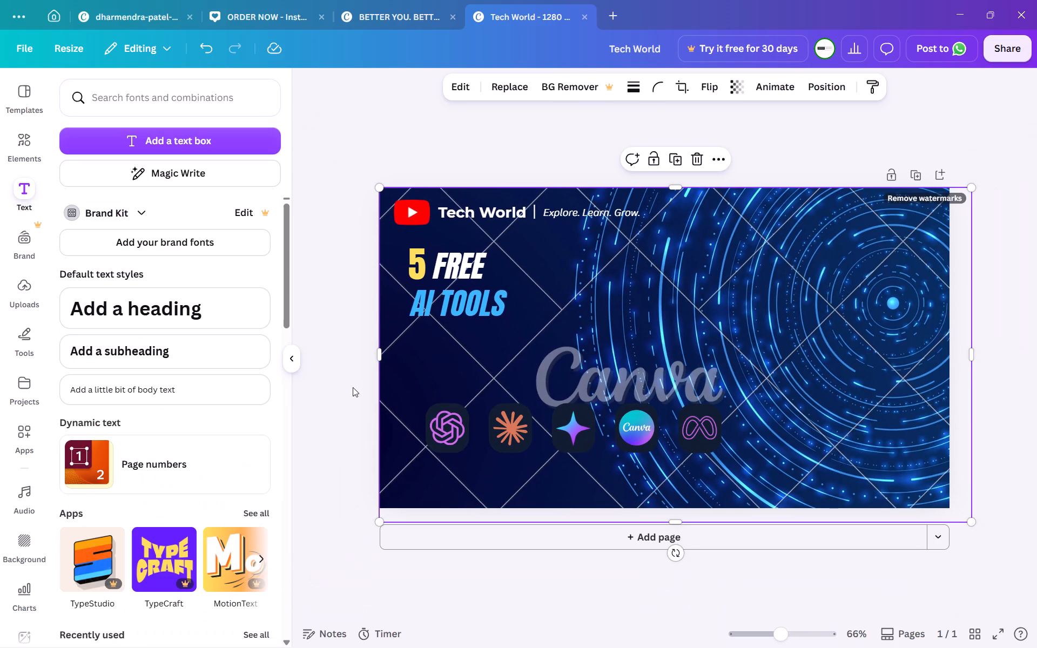
# Set the font size of the "AI TOOLS" text to 60.
pyautogui.tripleClick(450, 308)
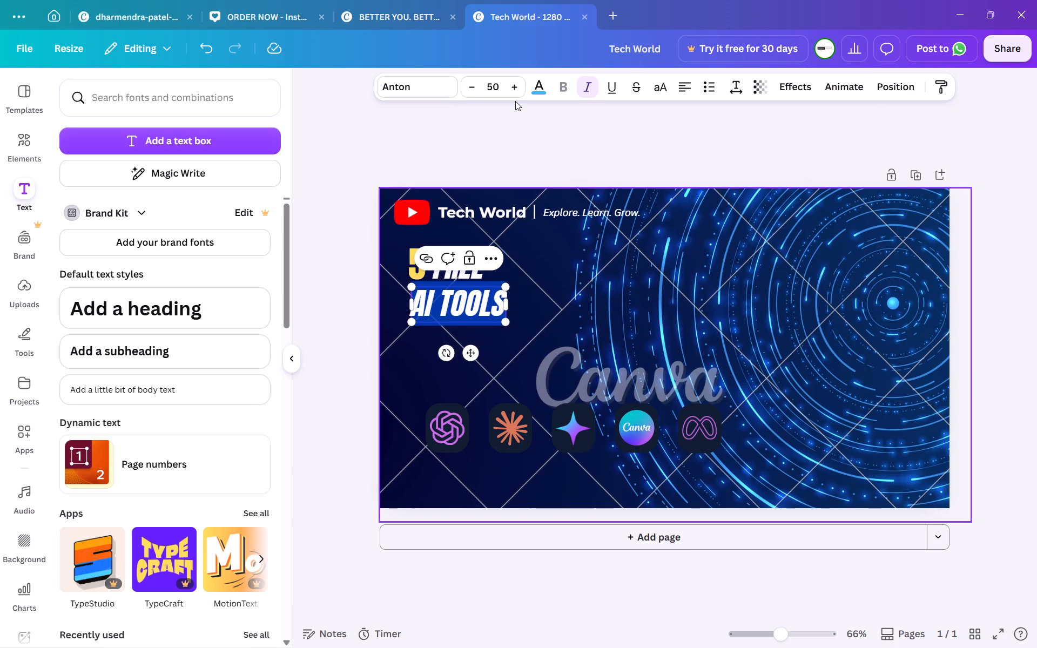
pyautogui.doubleClick(501, 87)
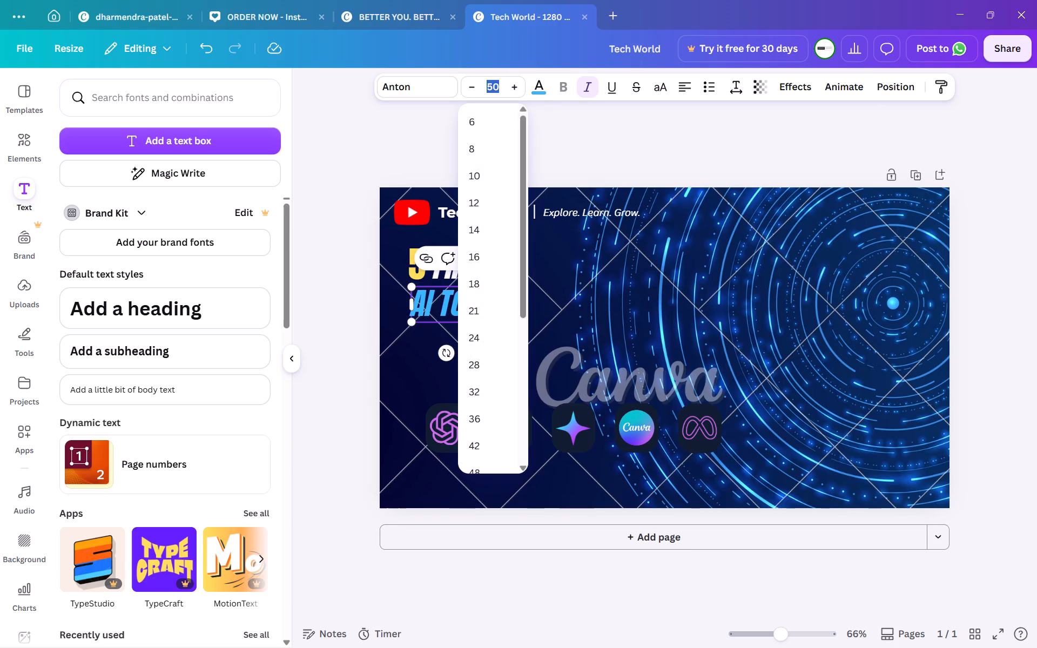
pyautogui.write('60')
pyautogui.press('Return')
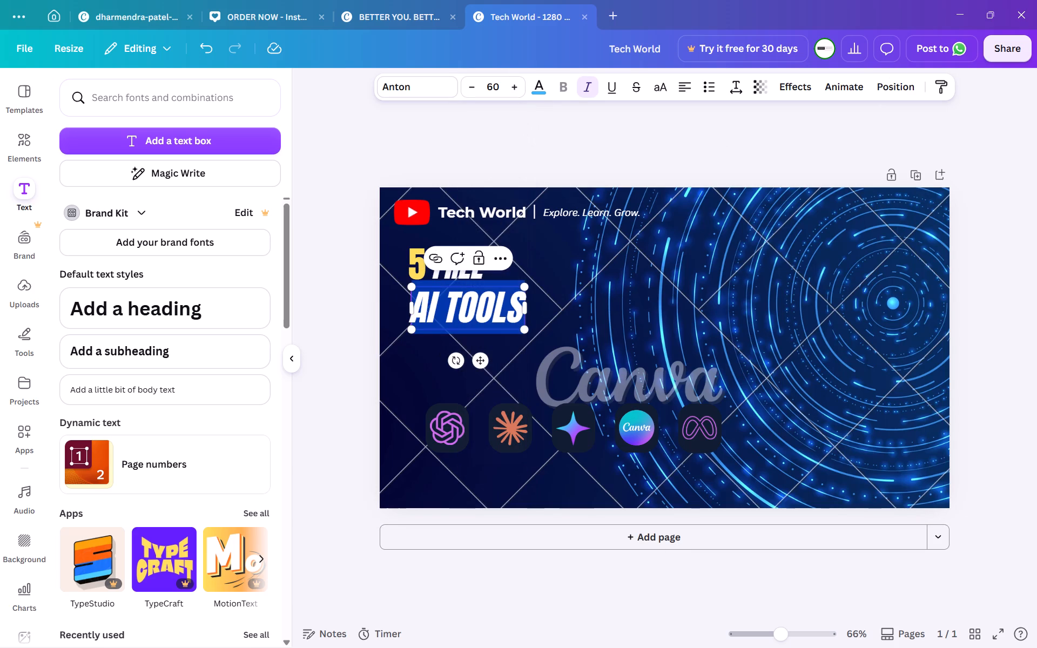
pyautogui.click(352, 387)
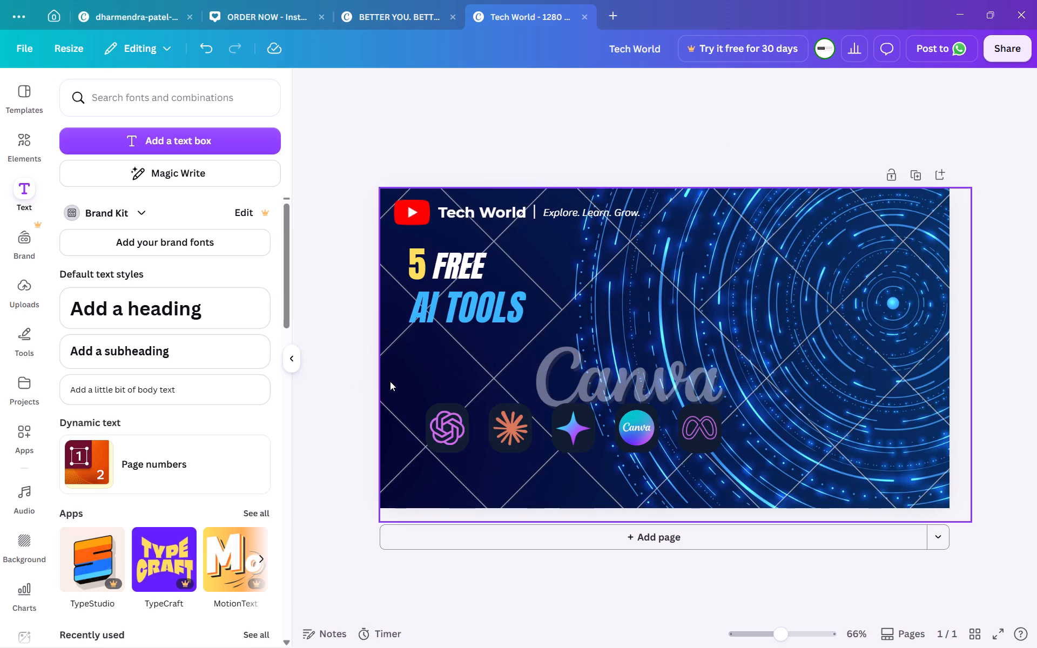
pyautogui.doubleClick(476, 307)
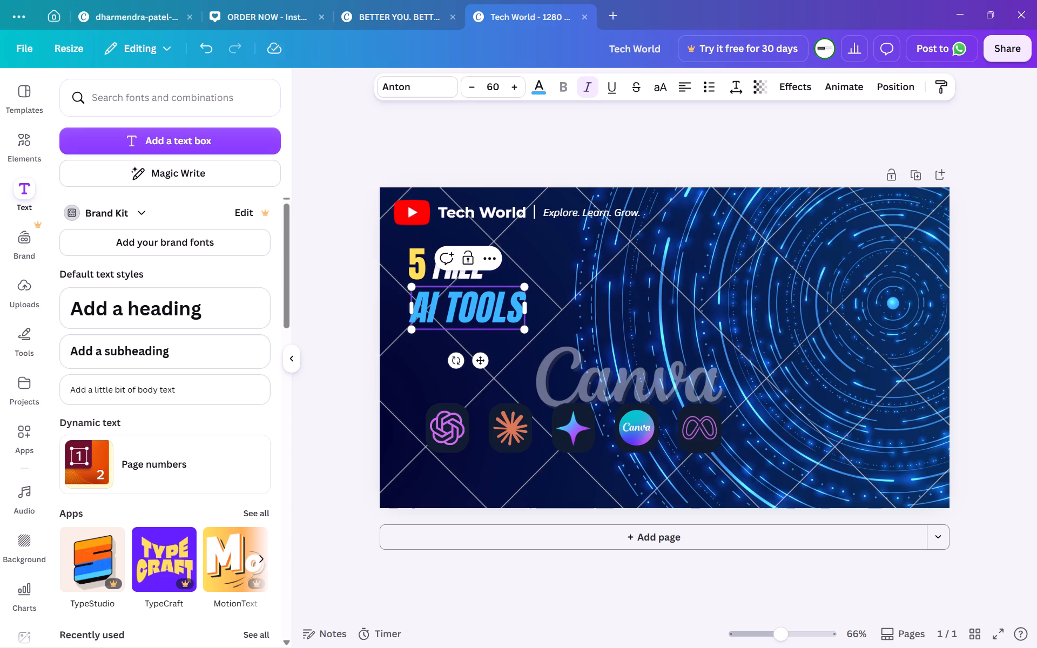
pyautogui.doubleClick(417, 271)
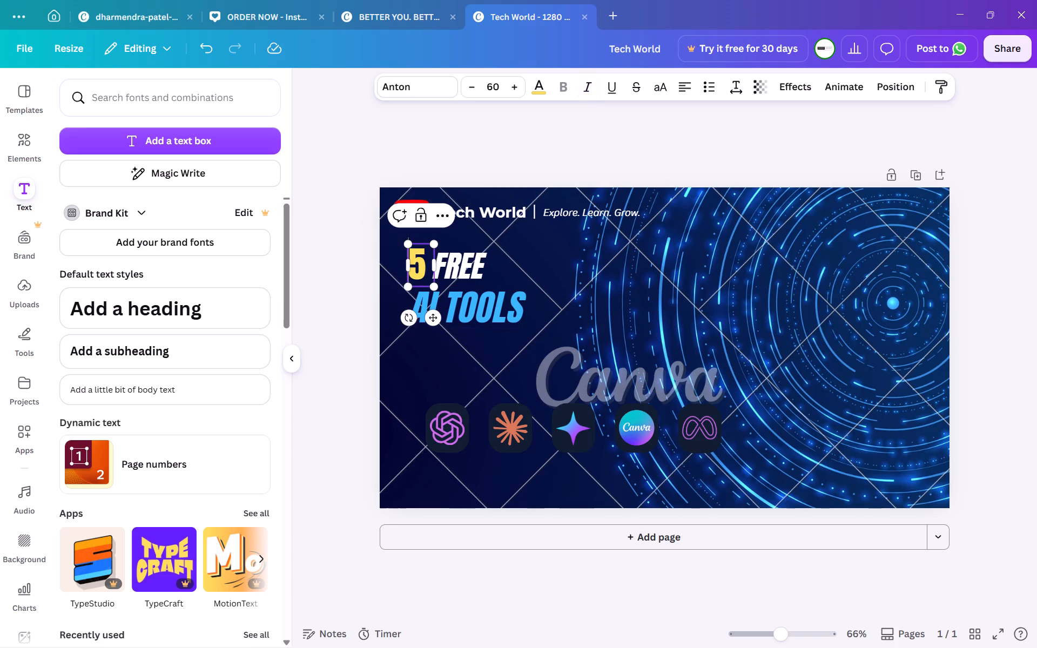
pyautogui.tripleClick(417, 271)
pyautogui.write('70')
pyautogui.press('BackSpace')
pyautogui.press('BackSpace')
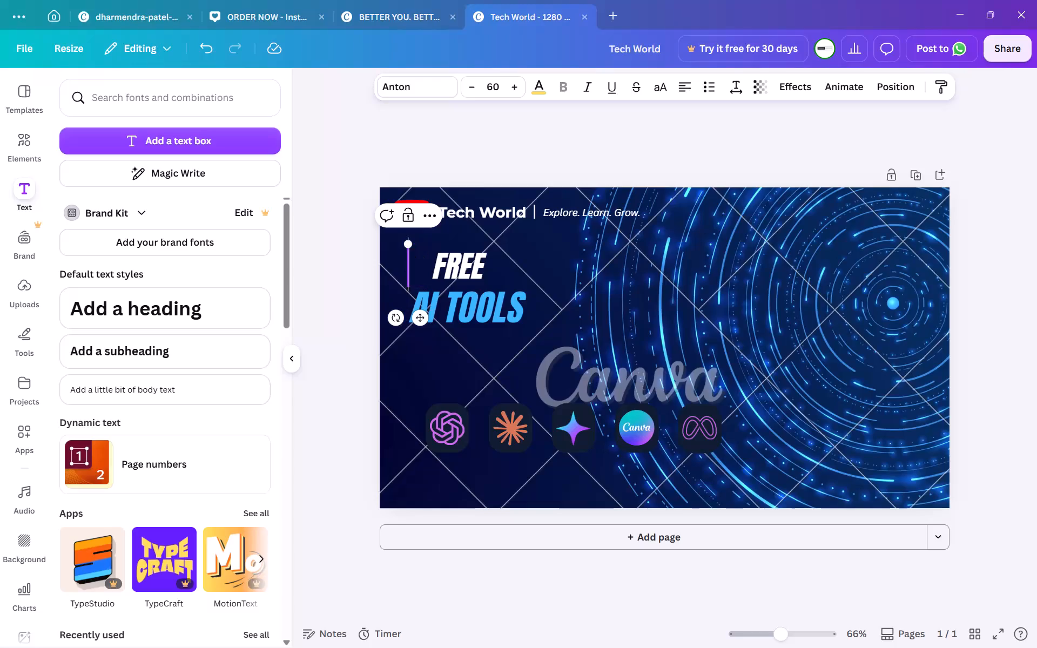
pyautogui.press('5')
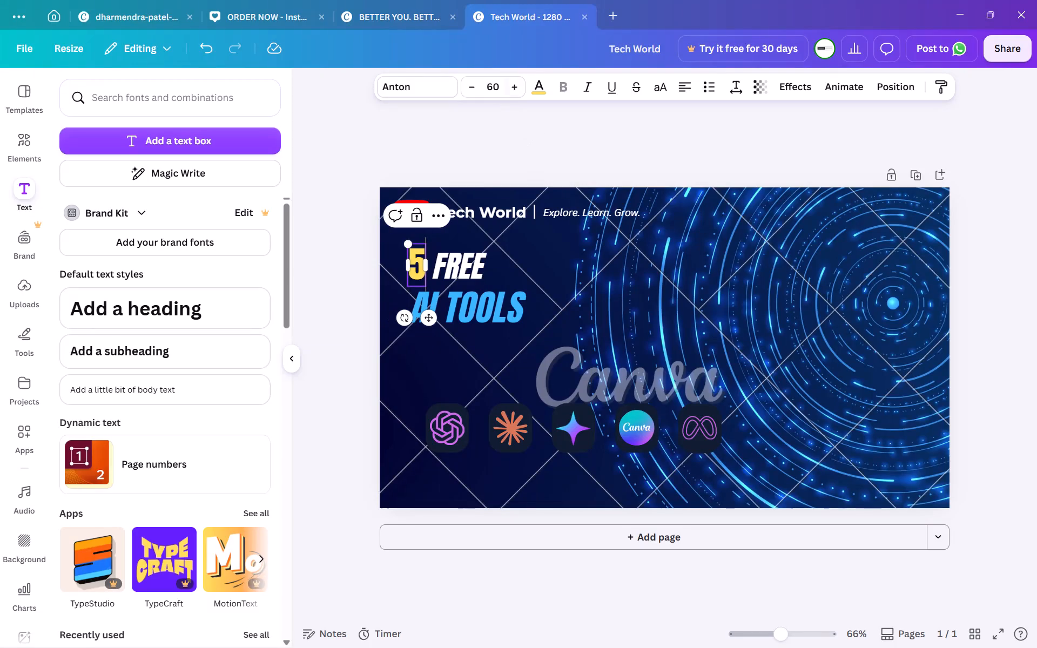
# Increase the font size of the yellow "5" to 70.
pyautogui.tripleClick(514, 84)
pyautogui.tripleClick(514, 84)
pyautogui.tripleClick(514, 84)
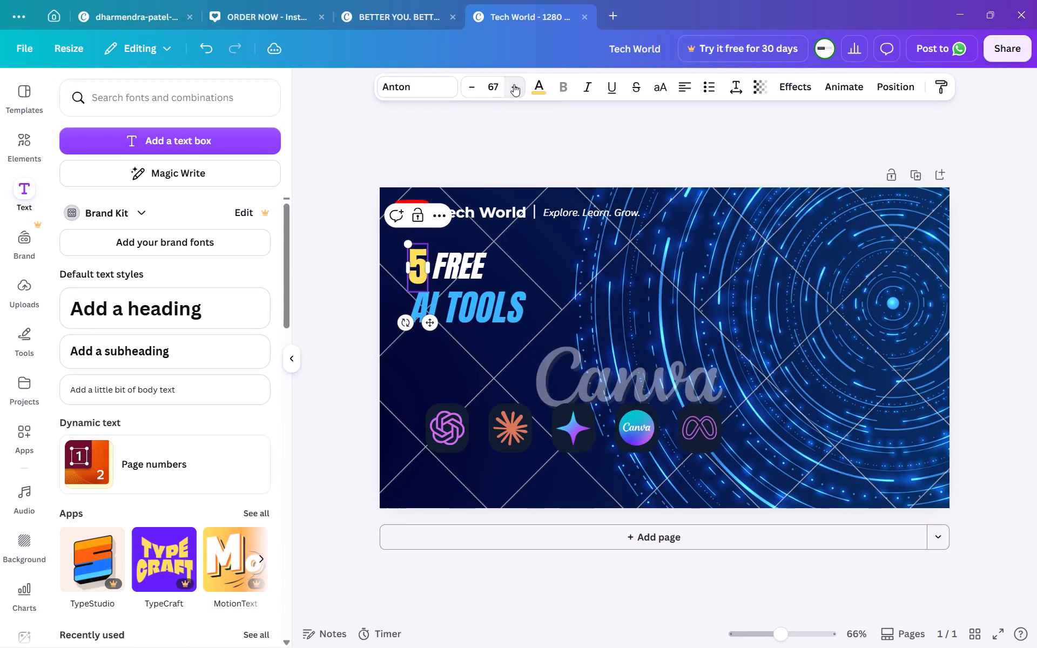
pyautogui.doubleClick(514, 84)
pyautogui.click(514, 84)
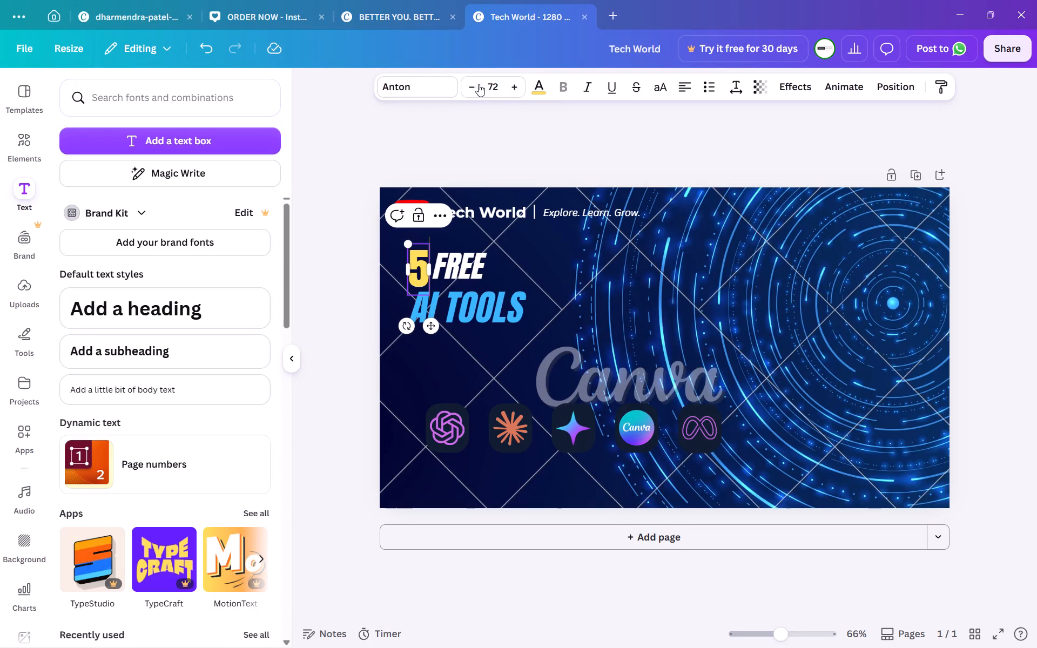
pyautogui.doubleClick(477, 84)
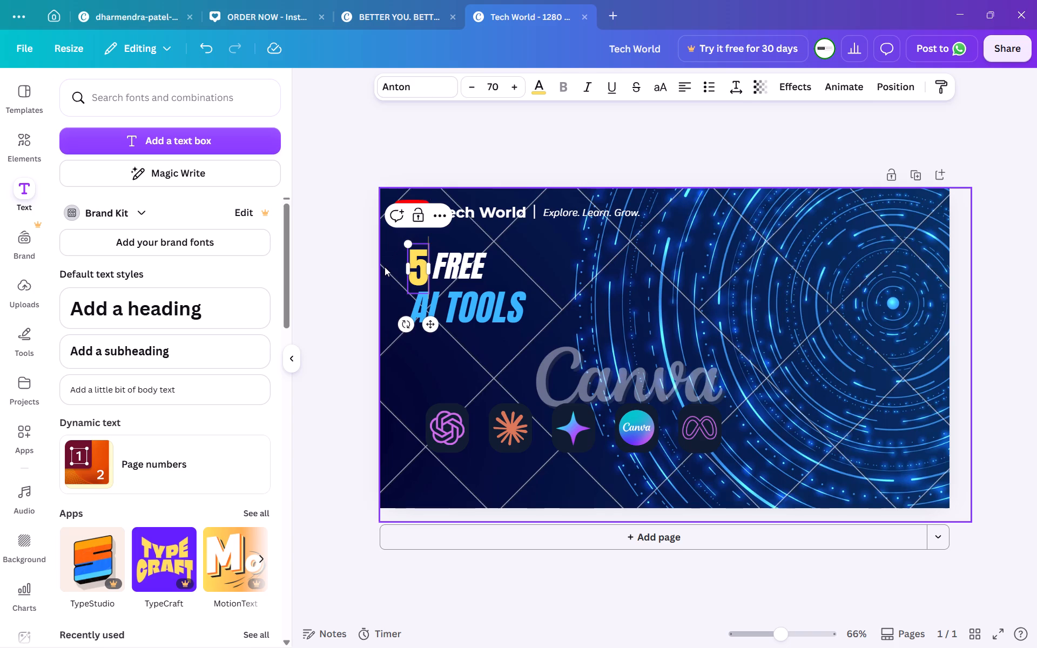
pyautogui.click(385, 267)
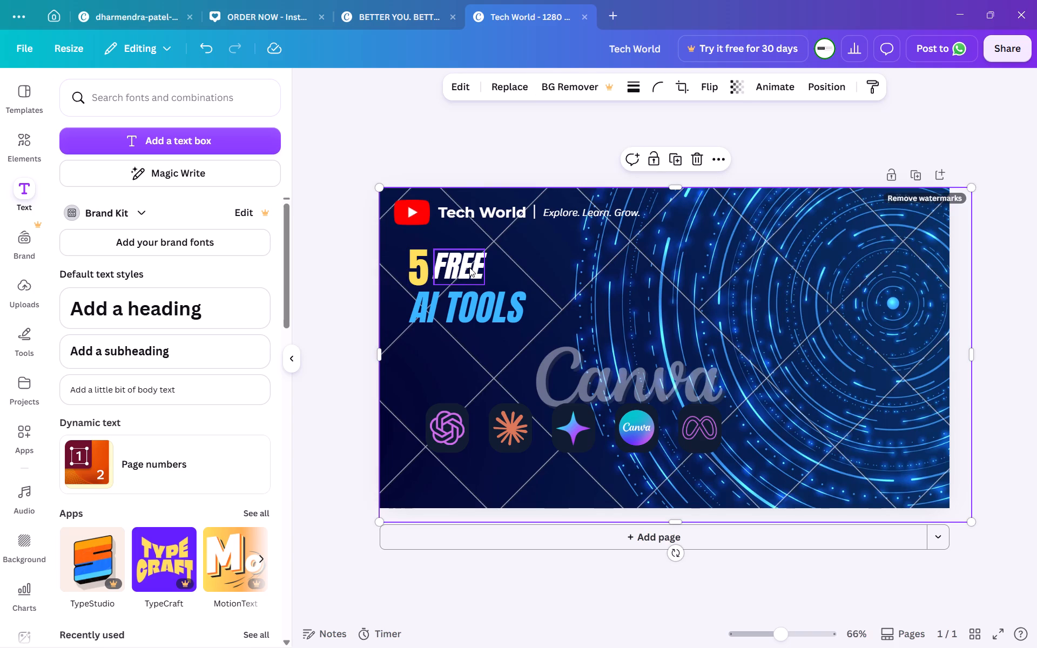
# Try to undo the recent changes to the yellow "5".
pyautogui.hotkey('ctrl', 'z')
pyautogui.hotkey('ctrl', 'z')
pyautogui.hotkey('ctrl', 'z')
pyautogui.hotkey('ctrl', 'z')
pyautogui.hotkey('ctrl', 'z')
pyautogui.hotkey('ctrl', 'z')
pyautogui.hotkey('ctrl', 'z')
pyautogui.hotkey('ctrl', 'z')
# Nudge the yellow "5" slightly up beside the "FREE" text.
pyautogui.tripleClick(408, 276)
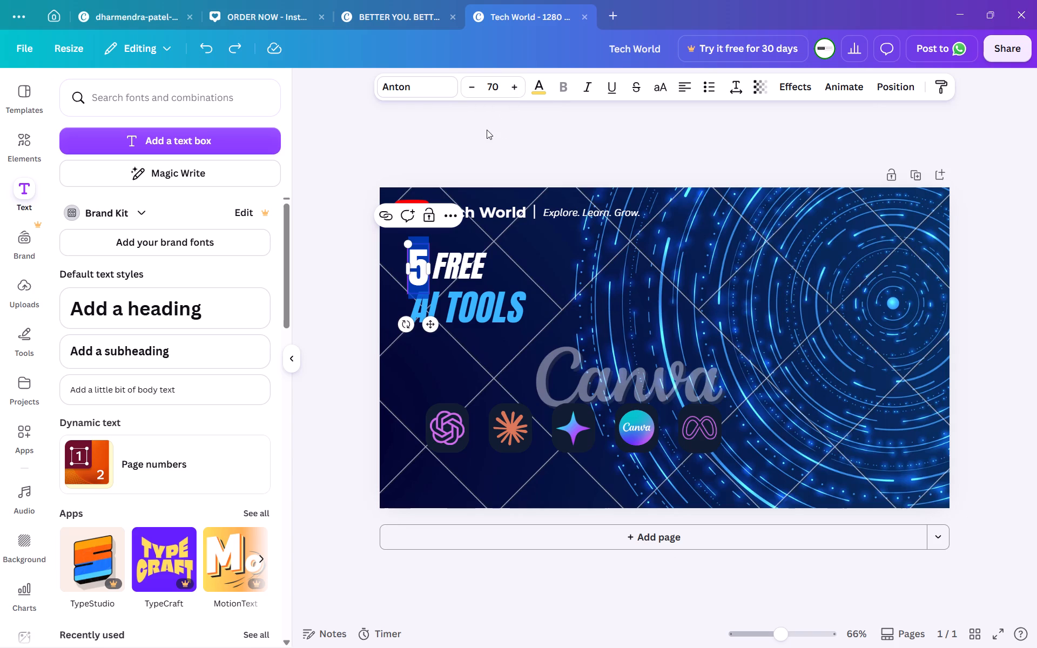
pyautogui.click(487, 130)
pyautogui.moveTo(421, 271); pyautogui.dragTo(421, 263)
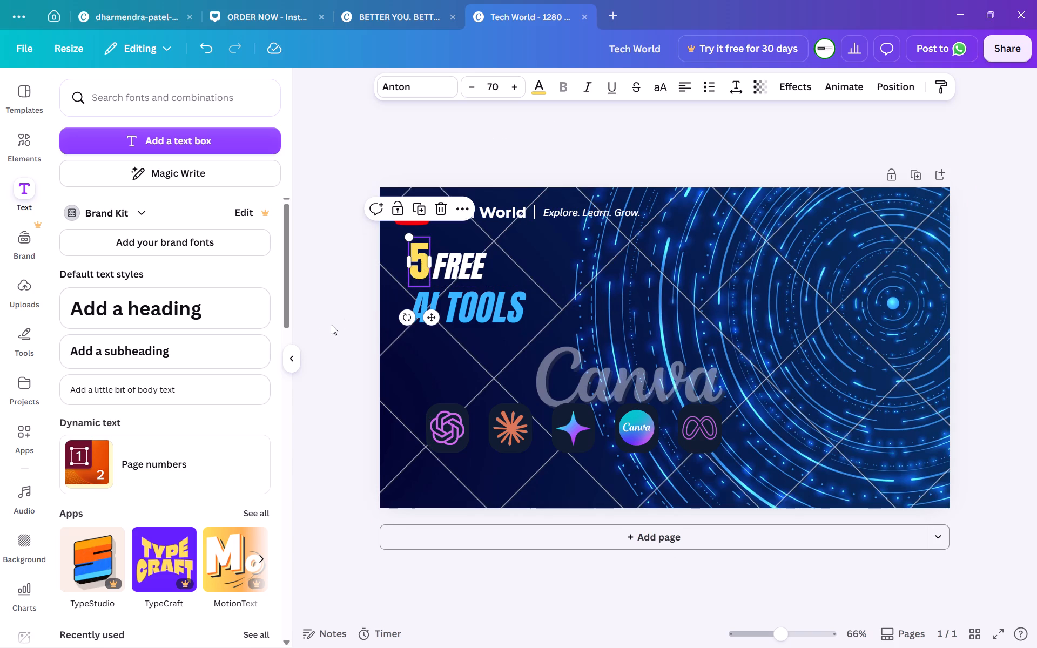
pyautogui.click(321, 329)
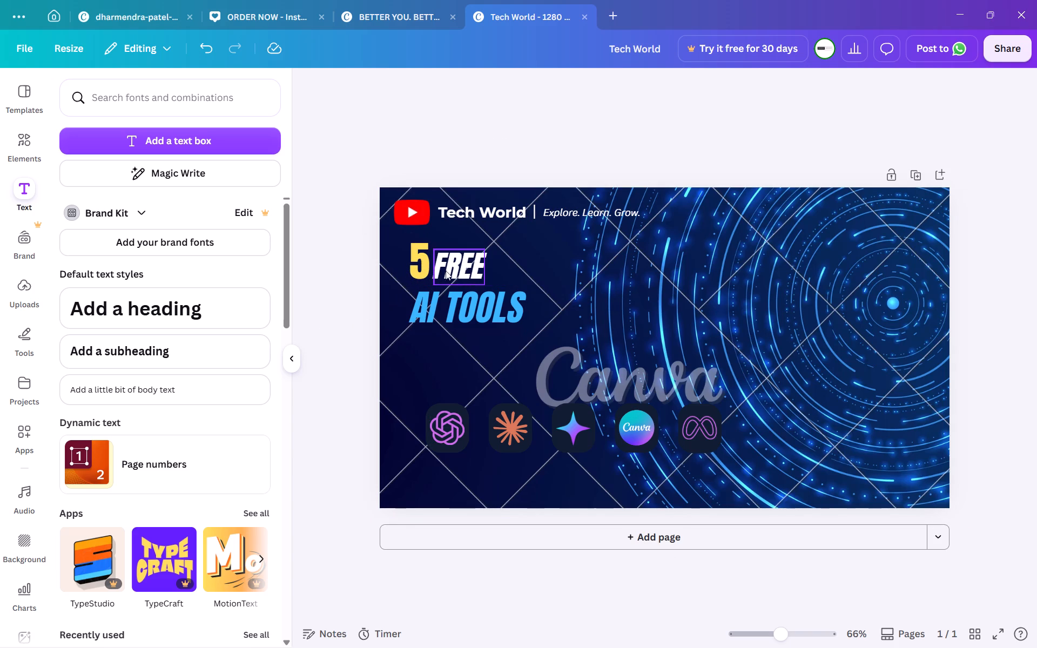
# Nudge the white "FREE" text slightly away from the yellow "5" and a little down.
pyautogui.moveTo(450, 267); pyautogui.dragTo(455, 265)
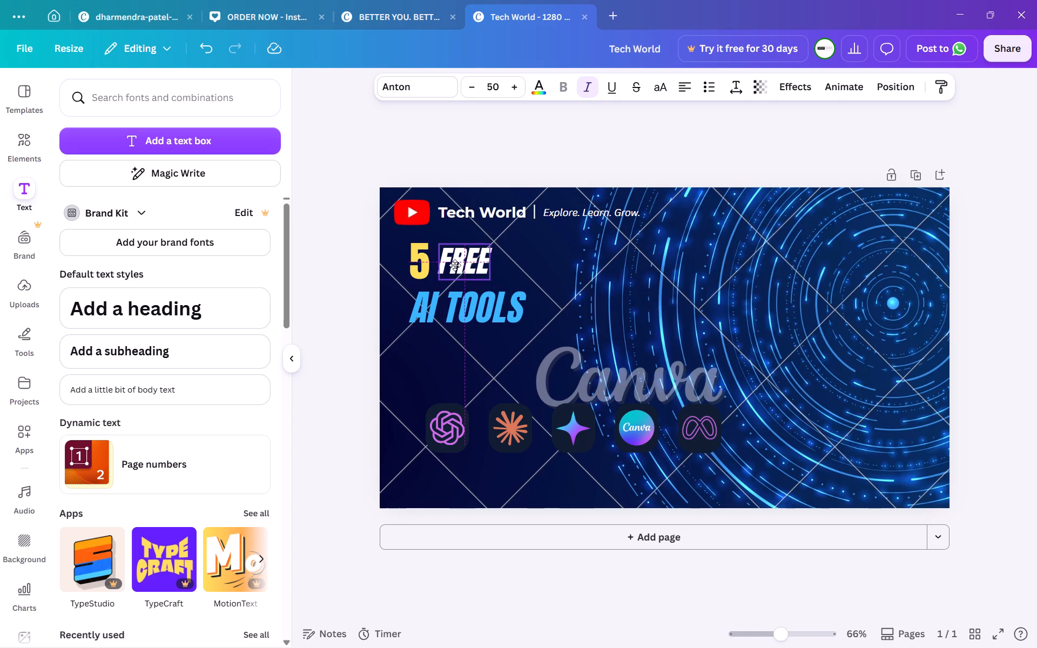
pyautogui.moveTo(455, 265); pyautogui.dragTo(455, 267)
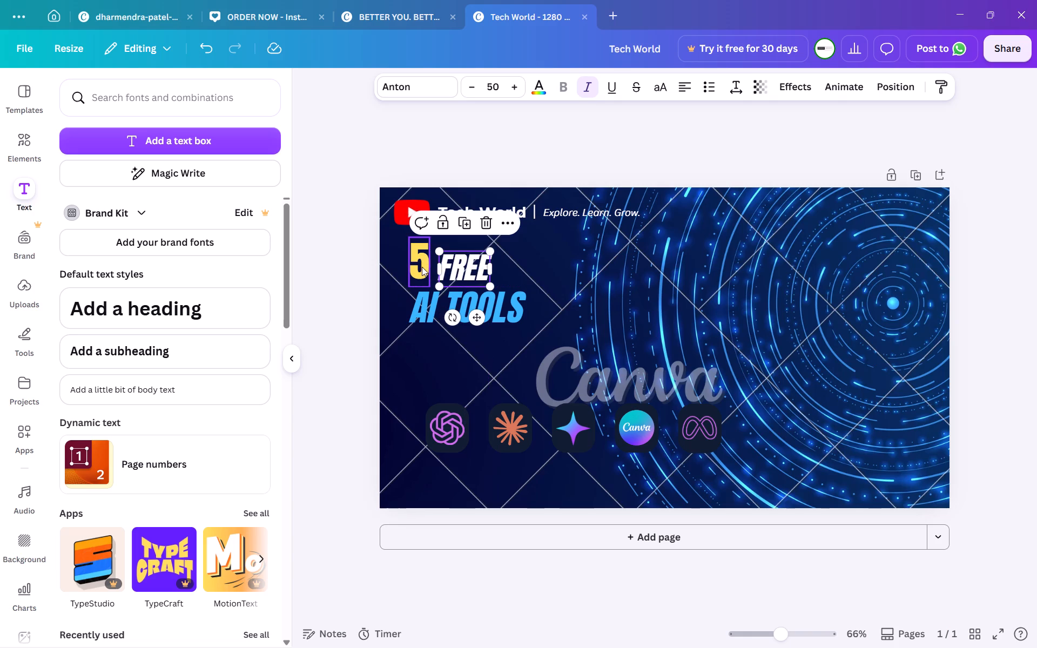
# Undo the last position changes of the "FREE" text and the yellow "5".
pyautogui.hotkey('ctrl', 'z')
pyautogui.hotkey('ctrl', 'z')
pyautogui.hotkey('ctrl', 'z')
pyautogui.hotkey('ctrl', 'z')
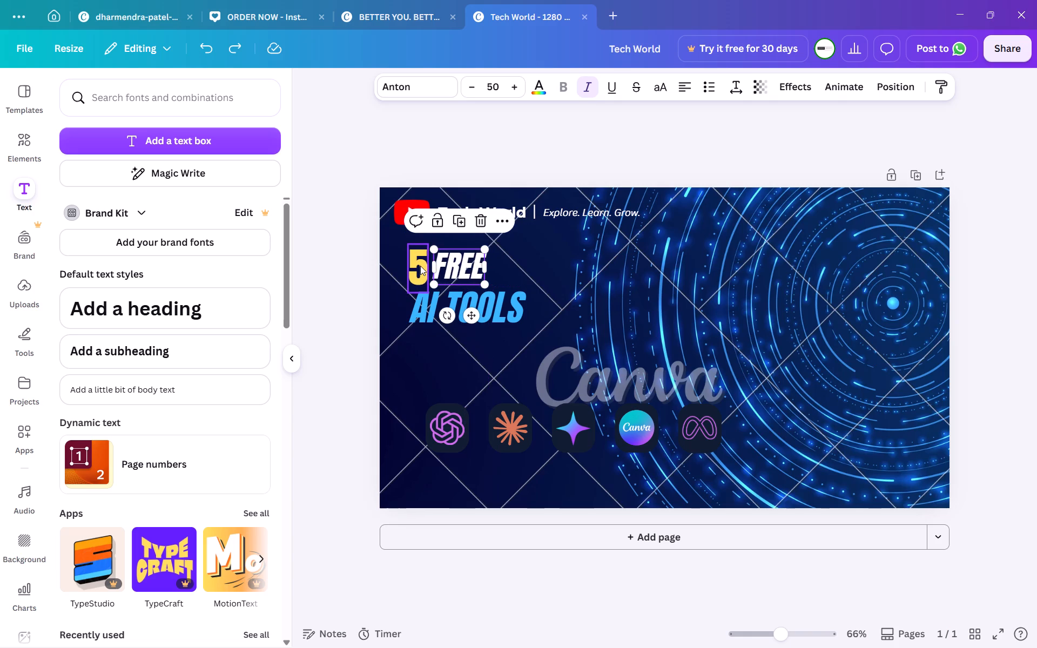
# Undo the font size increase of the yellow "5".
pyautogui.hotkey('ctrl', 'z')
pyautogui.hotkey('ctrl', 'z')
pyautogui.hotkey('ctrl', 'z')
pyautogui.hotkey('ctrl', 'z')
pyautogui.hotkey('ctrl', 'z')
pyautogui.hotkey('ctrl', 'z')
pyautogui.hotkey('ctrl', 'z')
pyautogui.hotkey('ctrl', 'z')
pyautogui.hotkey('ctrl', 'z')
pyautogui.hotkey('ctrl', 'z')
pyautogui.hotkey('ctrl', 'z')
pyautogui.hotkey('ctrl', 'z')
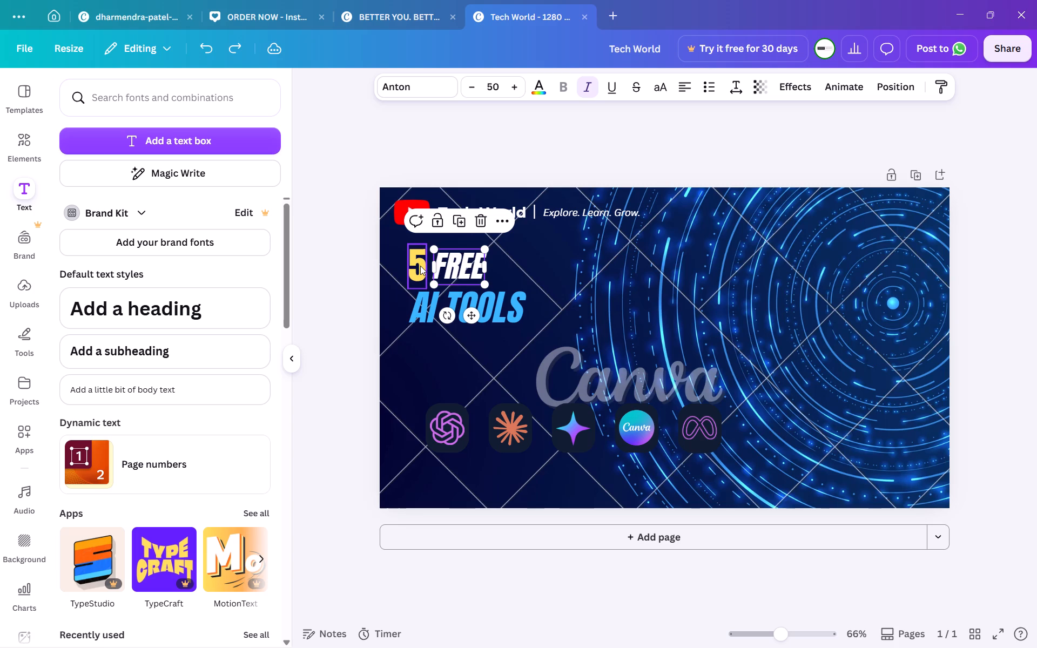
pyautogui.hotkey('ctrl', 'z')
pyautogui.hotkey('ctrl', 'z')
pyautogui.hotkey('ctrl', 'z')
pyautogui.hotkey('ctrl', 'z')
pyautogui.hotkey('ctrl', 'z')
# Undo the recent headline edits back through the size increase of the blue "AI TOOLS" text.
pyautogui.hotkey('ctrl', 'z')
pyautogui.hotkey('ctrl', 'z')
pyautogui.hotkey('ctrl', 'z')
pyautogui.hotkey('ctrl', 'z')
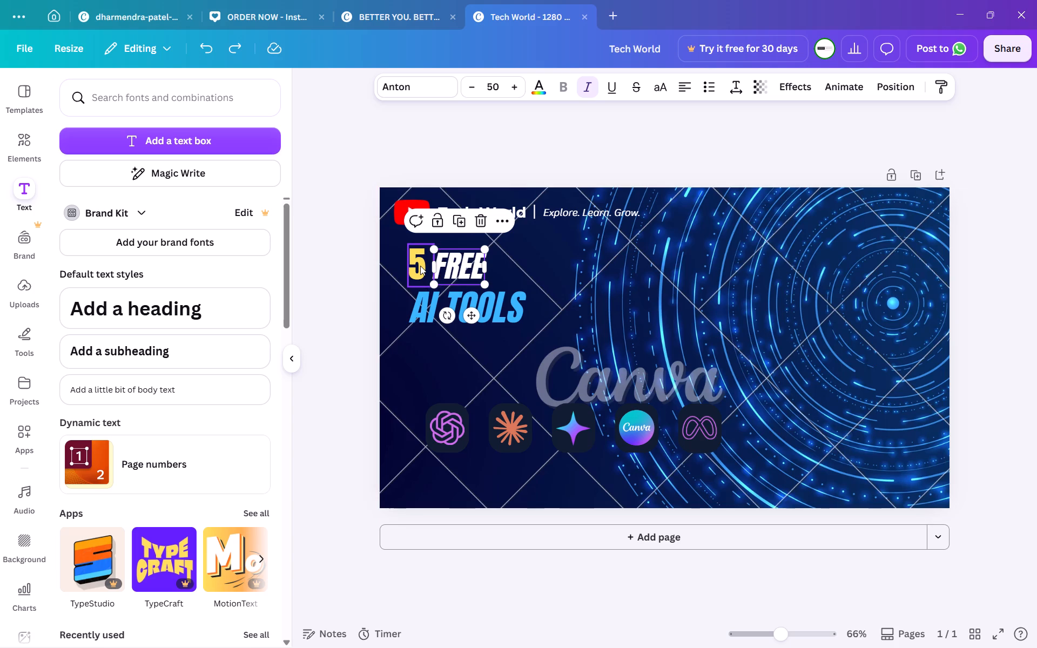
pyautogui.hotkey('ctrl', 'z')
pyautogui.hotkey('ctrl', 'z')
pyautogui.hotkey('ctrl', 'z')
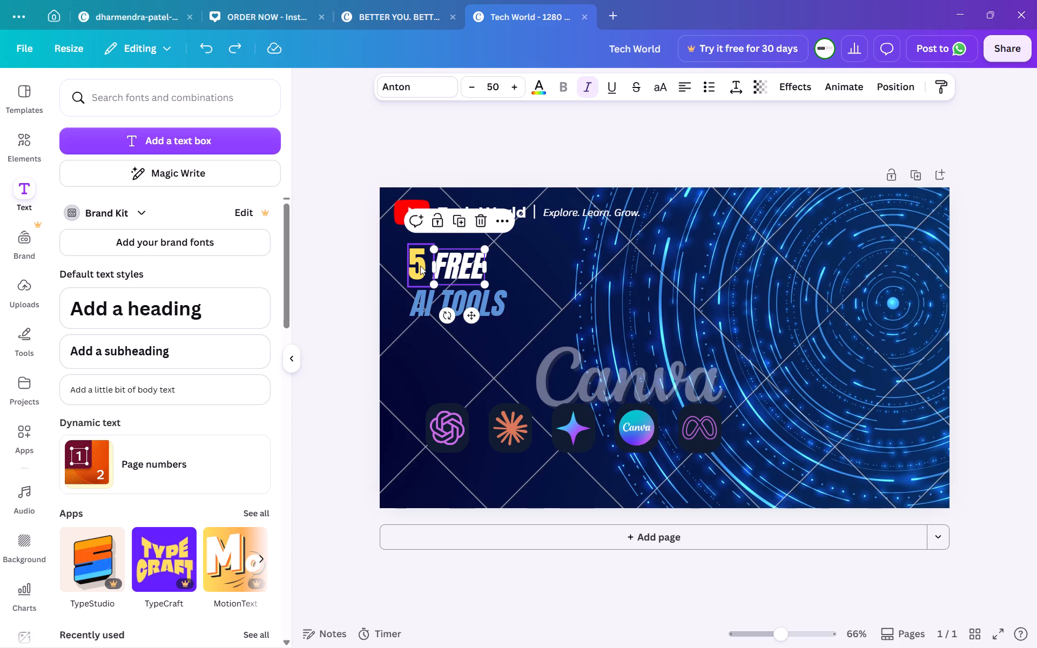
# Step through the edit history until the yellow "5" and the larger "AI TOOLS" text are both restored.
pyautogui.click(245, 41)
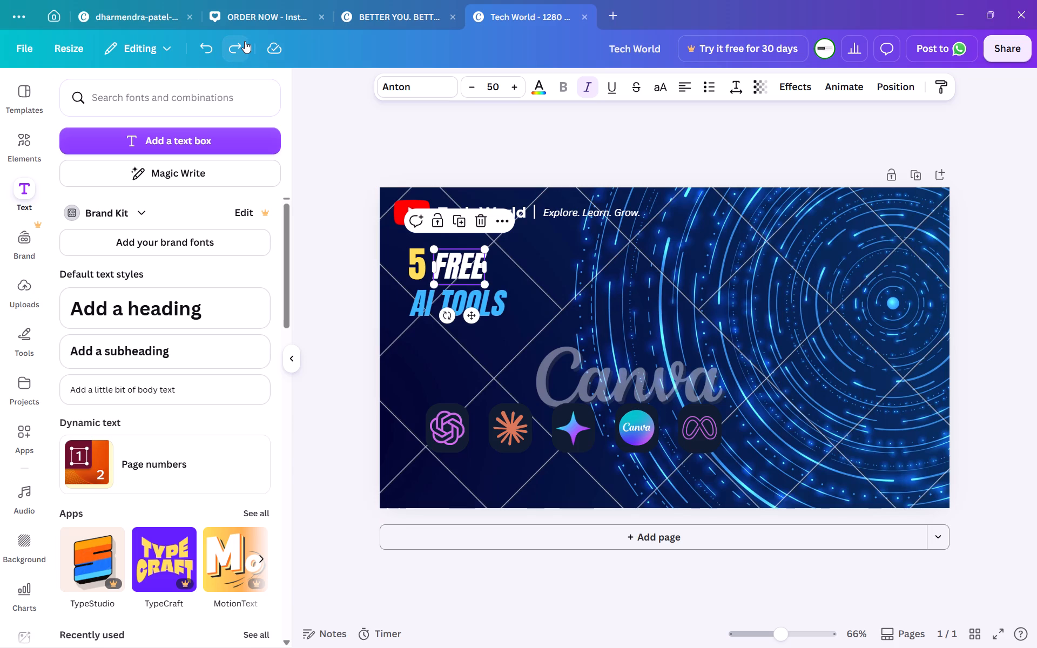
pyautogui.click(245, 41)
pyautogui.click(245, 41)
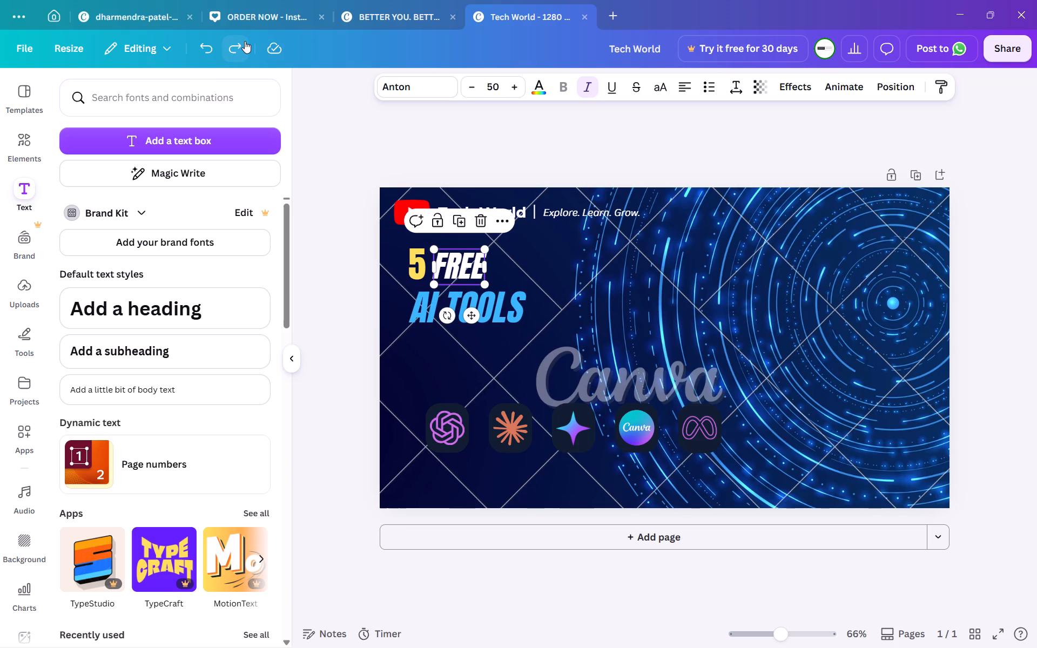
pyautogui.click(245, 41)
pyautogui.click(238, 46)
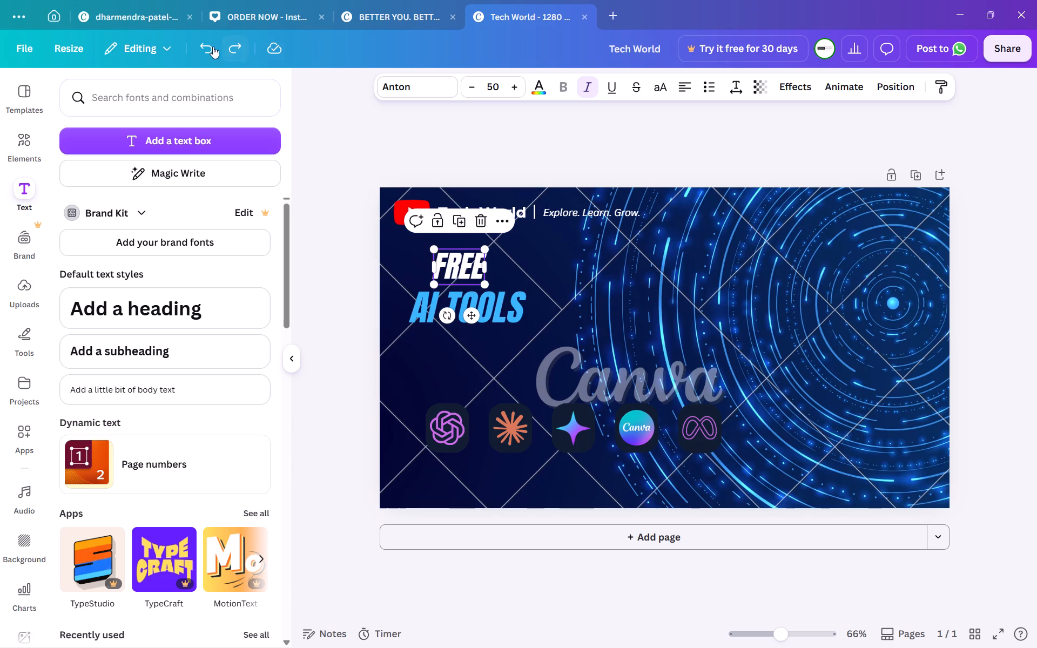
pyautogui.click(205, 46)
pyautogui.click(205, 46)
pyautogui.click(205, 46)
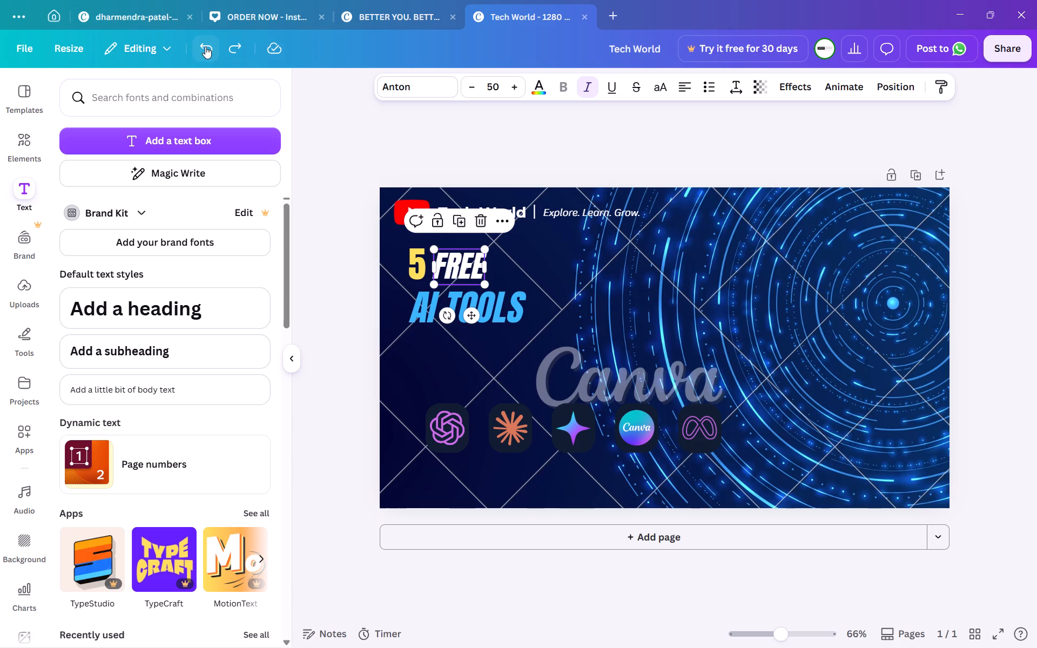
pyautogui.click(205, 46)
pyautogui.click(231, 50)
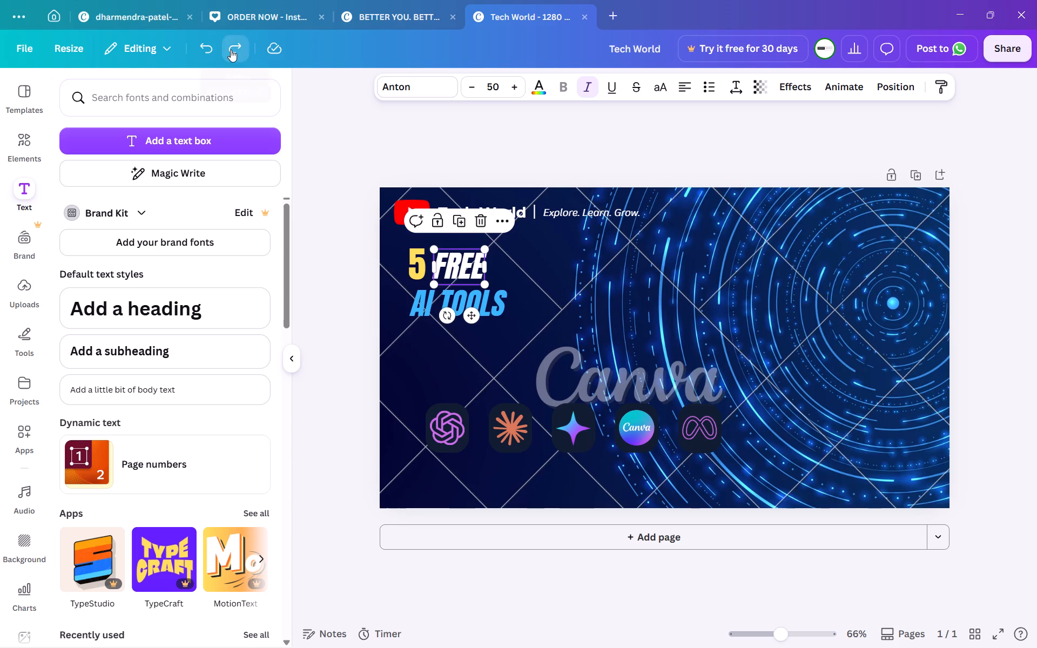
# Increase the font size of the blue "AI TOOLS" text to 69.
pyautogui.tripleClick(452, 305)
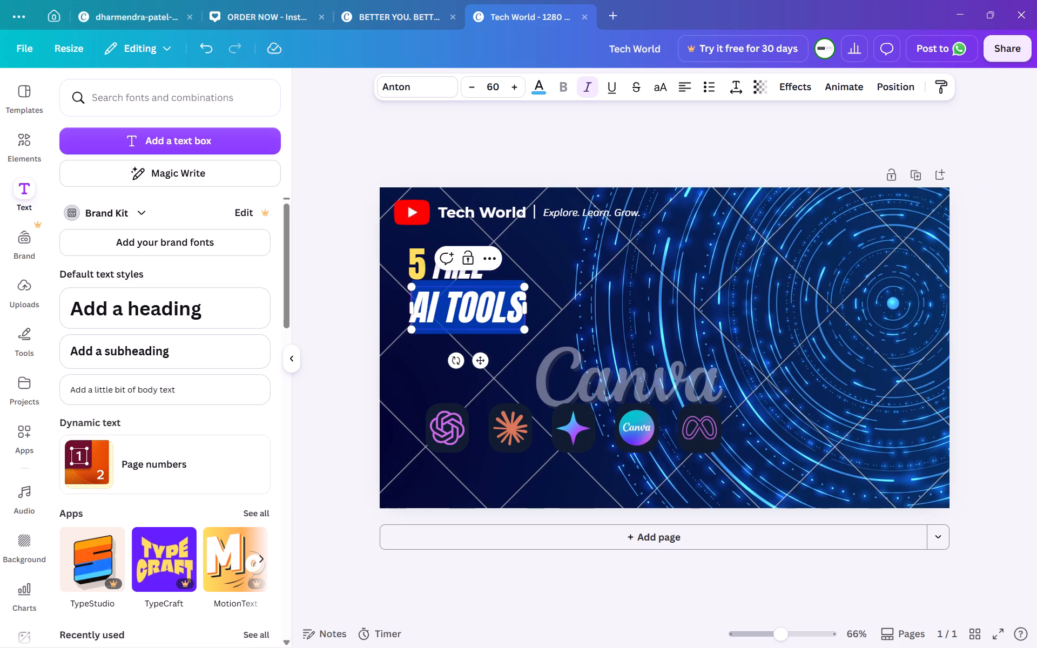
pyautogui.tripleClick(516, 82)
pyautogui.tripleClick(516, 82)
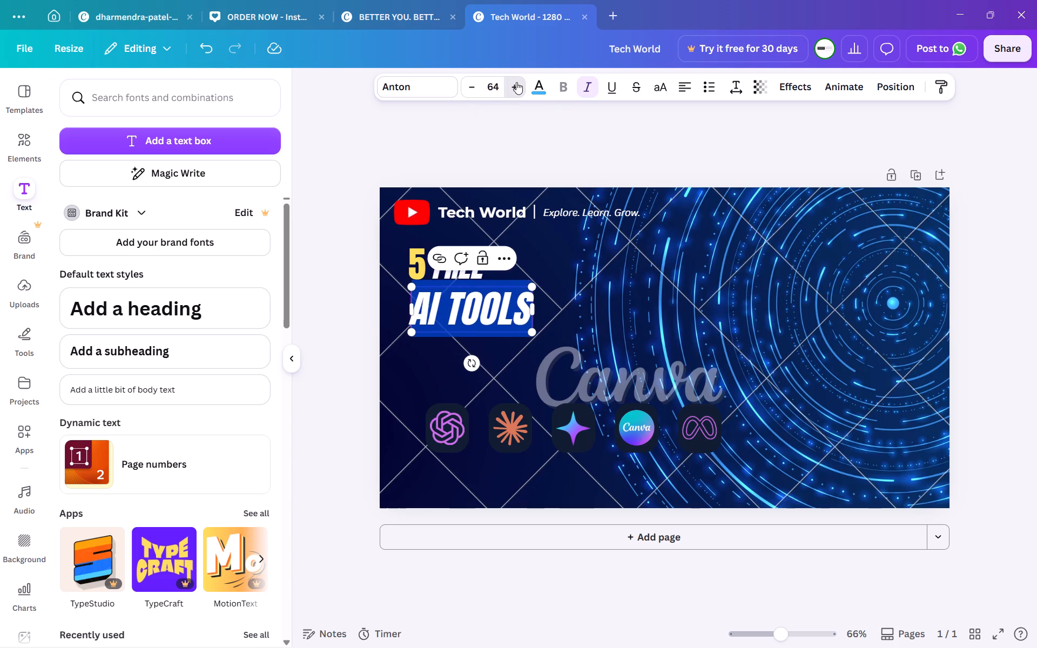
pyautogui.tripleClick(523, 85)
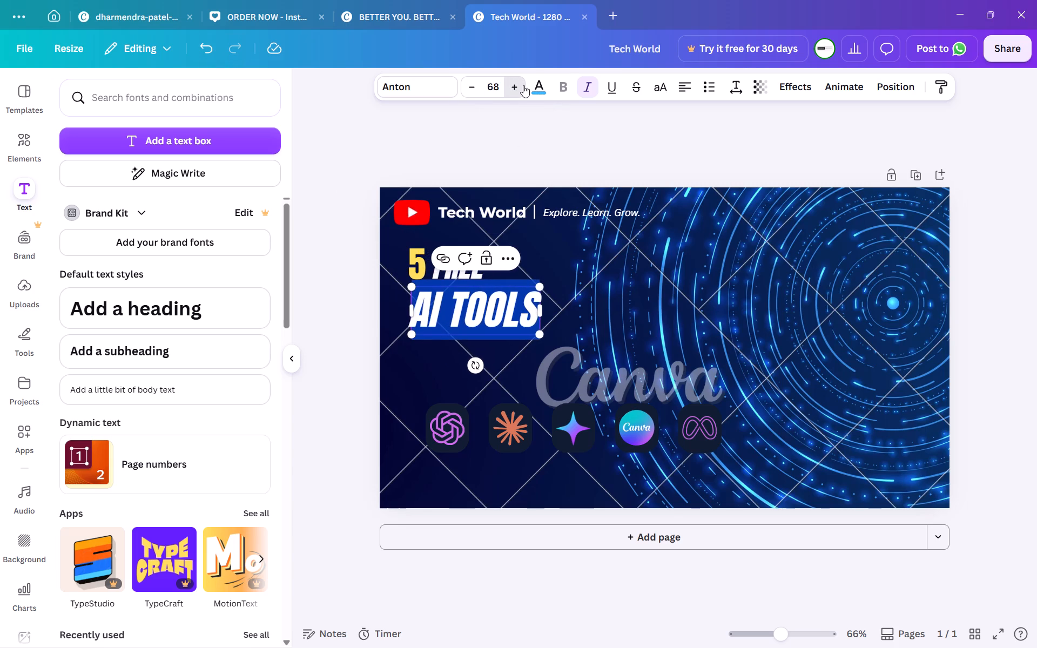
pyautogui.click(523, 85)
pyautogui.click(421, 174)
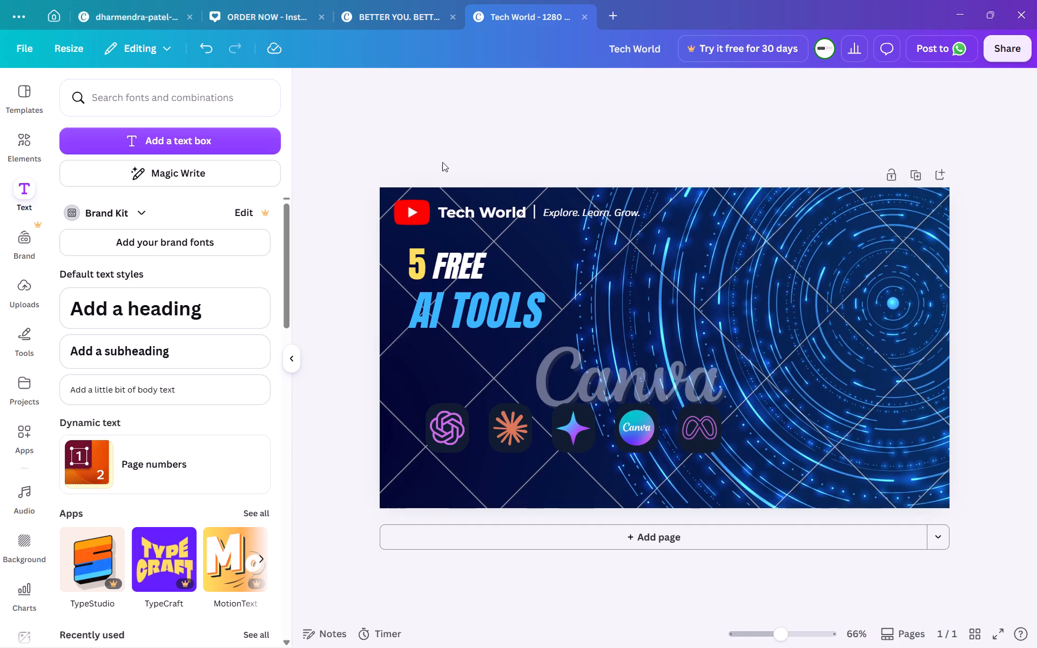
# Reduce the font size of the blue "AI TOOLS" text to 65.
pyautogui.tripleClick(457, 298)
pyautogui.tripleClick(472, 79)
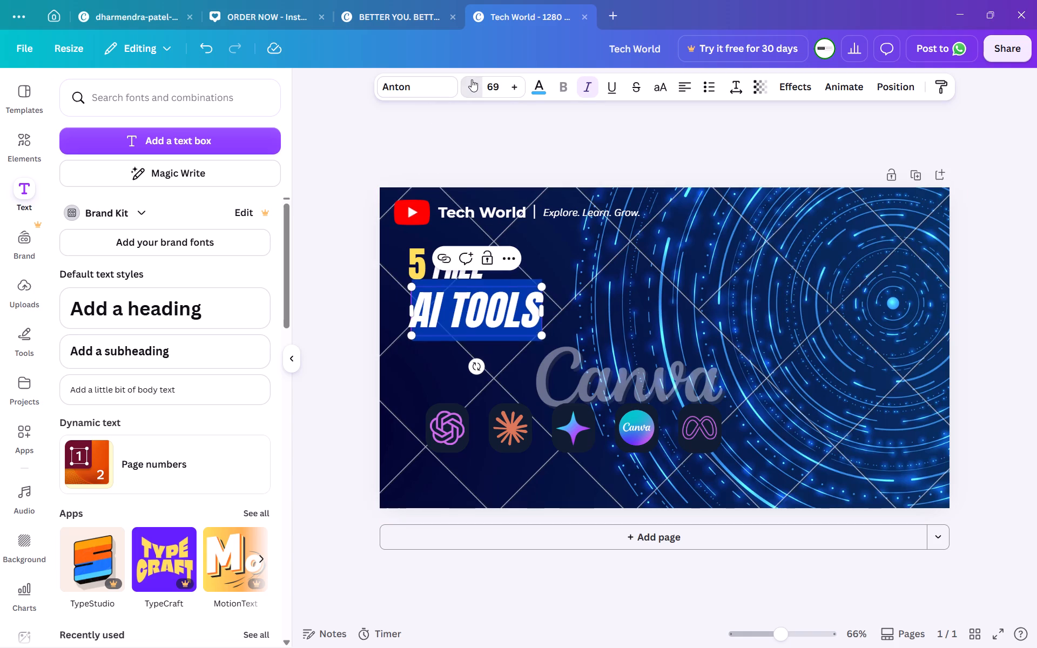
pyautogui.click(472, 79)
pyautogui.click(472, 79)
pyautogui.click(472, 111)
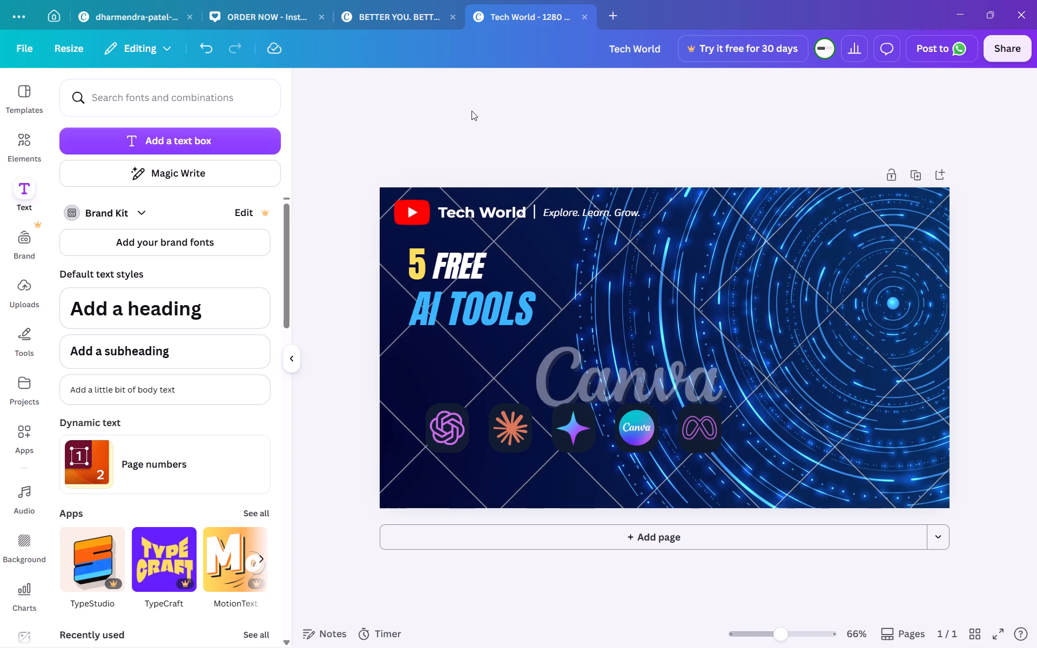
pyautogui.click(466, 123)
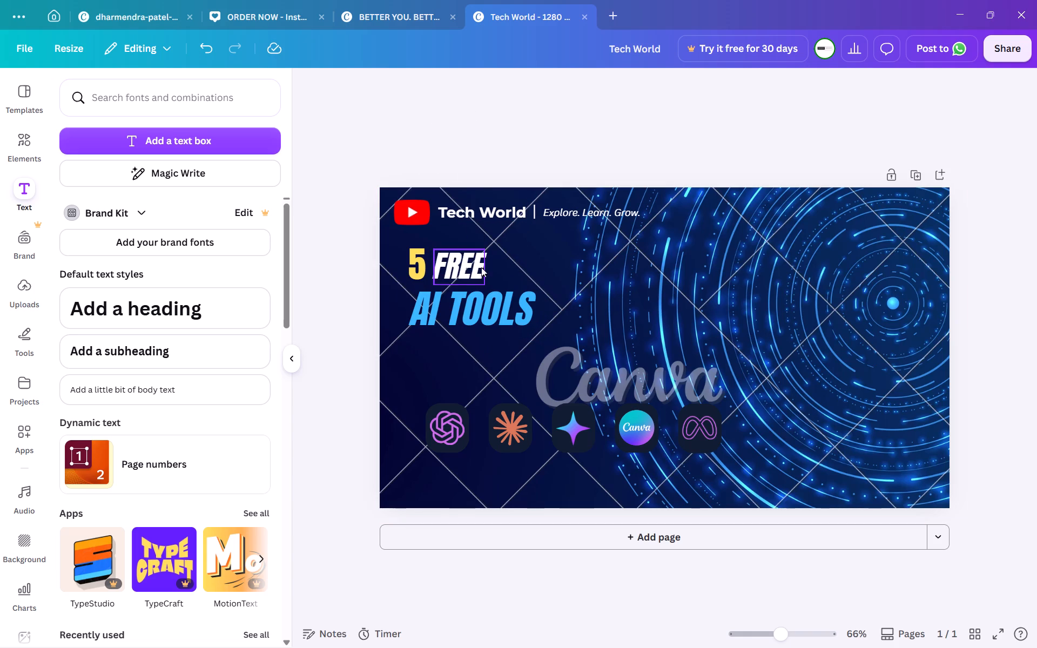
# Duplicate the blue "AI TOOLS" text and place the copy directly beneath the original as a third headline line.
pyautogui.doubleClick(511, 307)
pyautogui.click(524, 309)
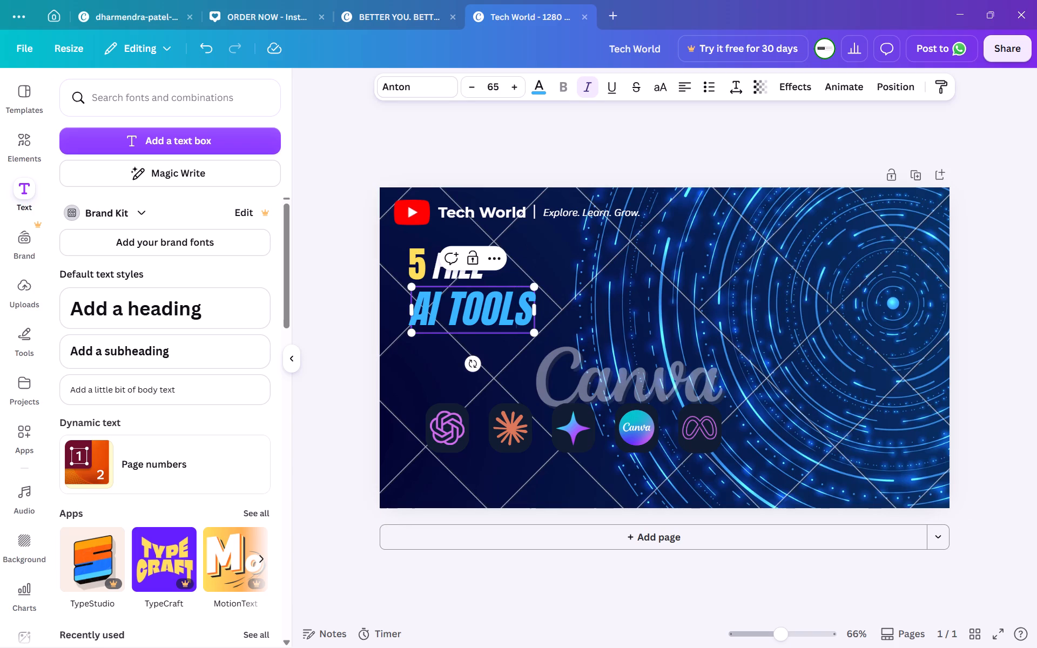
pyautogui.click(533, 316)
pyautogui.click(350, 343)
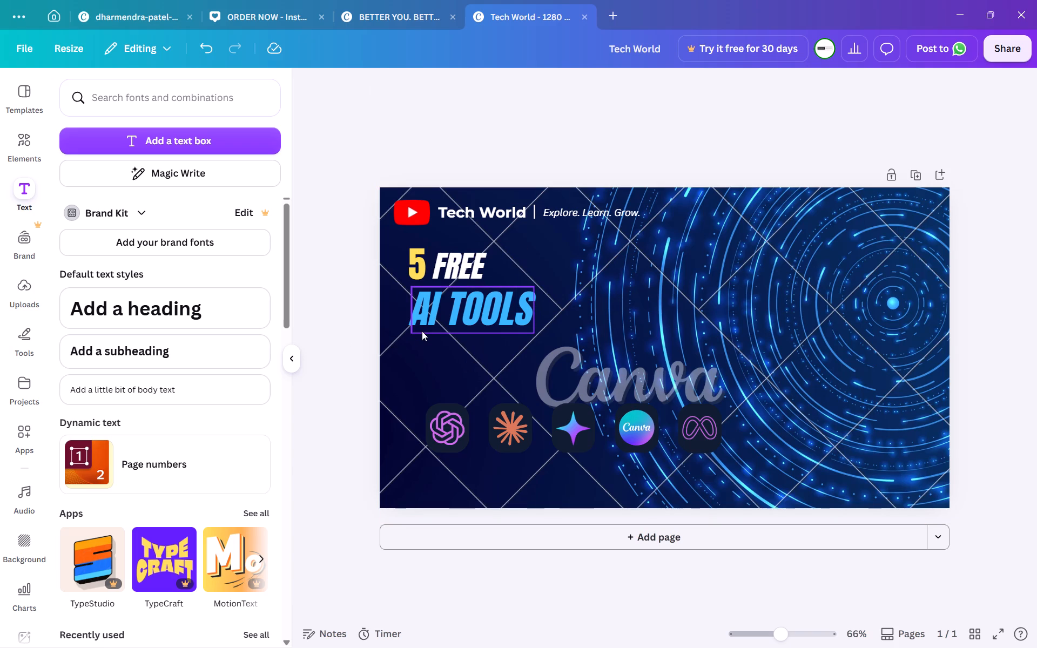
pyautogui.click(434, 328)
pyautogui.rightClick(465, 324)
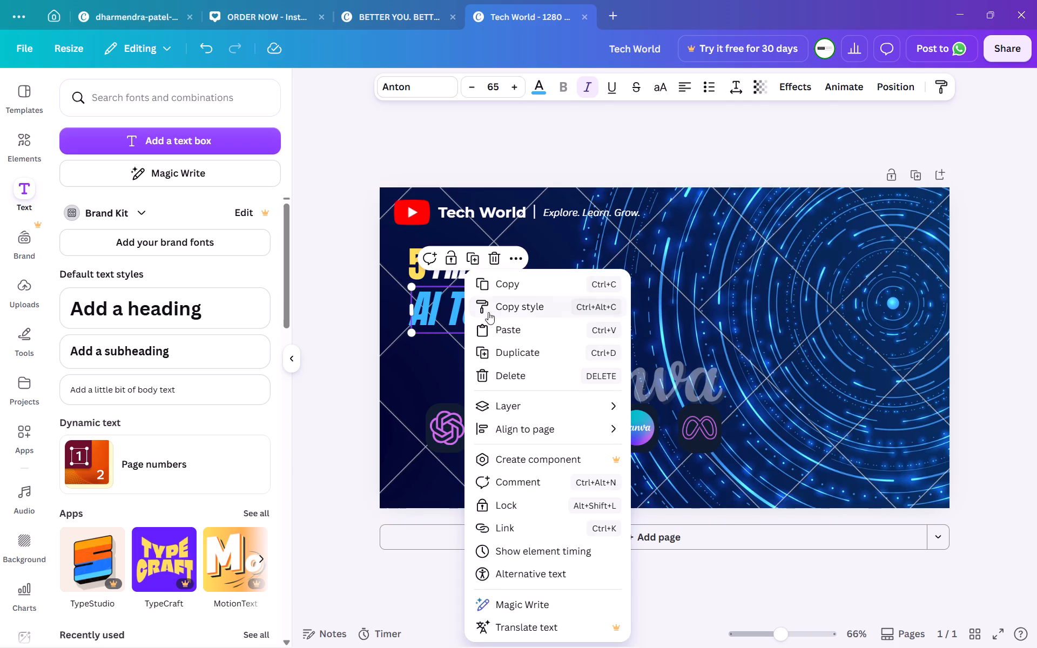
pyautogui.click(476, 261)
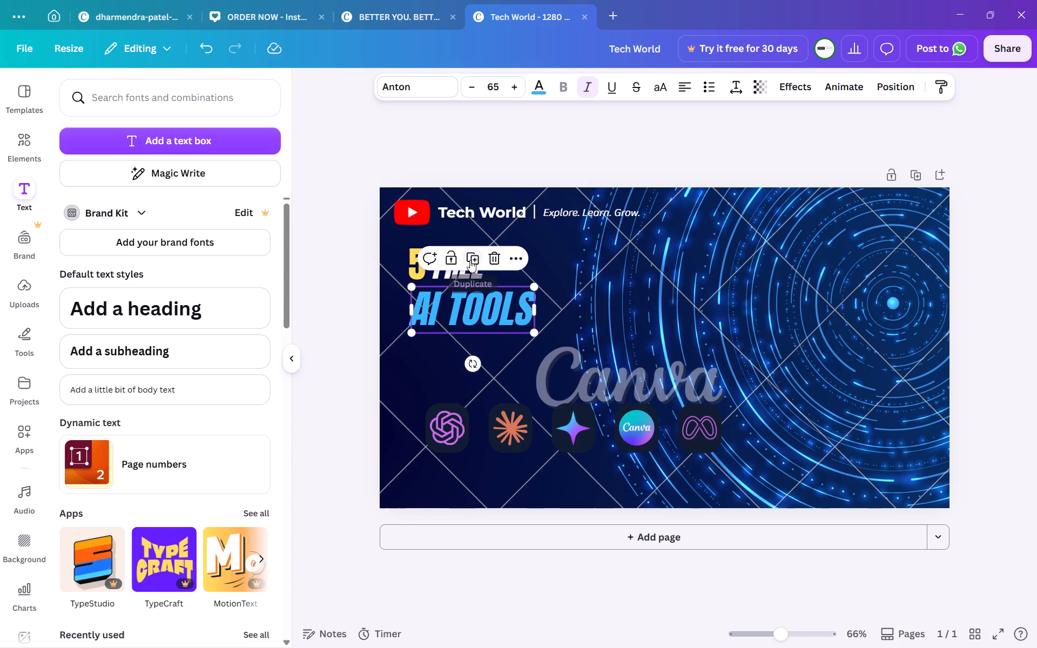
pyautogui.click(470, 260)
pyautogui.moveTo(456, 343); pyautogui.dragTo(481, 346)
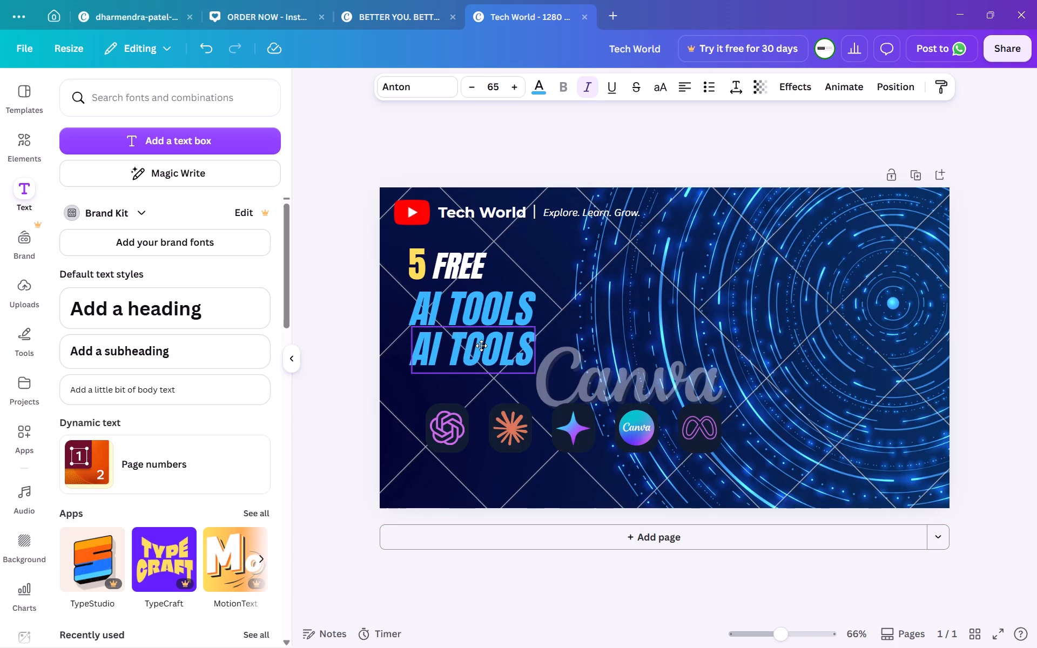
pyautogui.moveTo(481, 346); pyautogui.dragTo(475, 350)
# Format the lower "AI TOOLS" copy with font size 55 and white text.
pyautogui.tripleClick(475, 350)
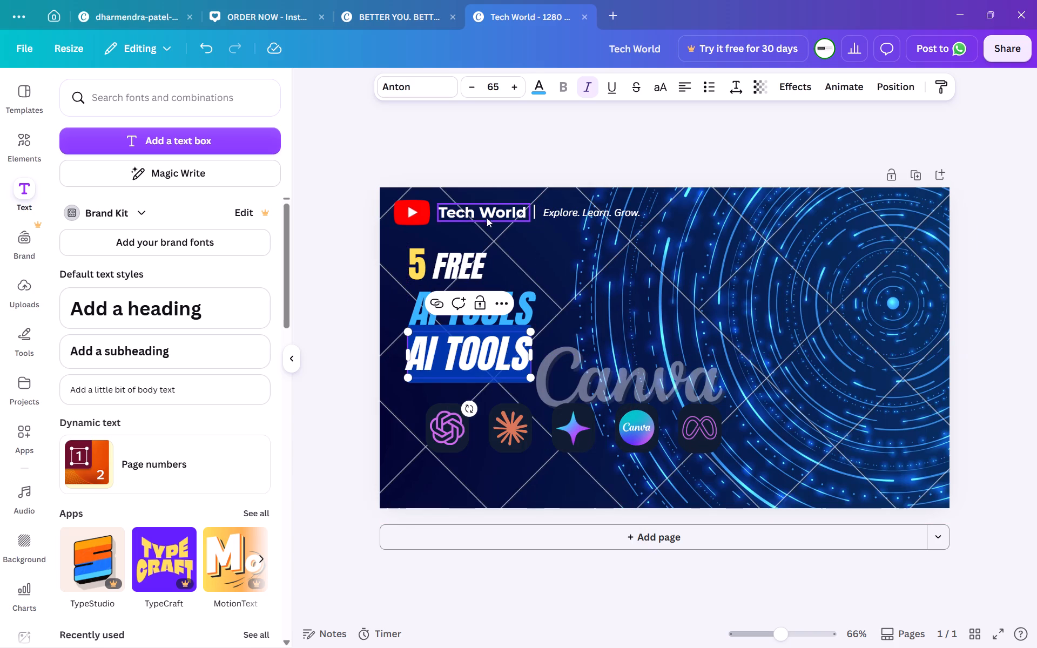
pyautogui.doubleClick(492, 87)
pyautogui.write('55')
pyautogui.press('Return')
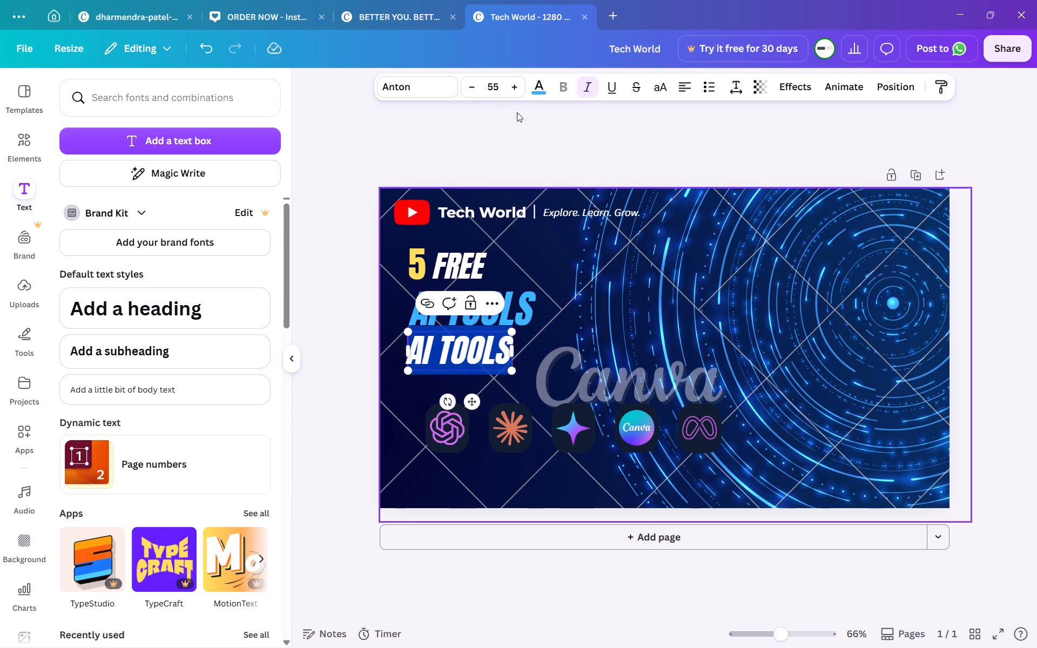
pyautogui.click(541, 85)
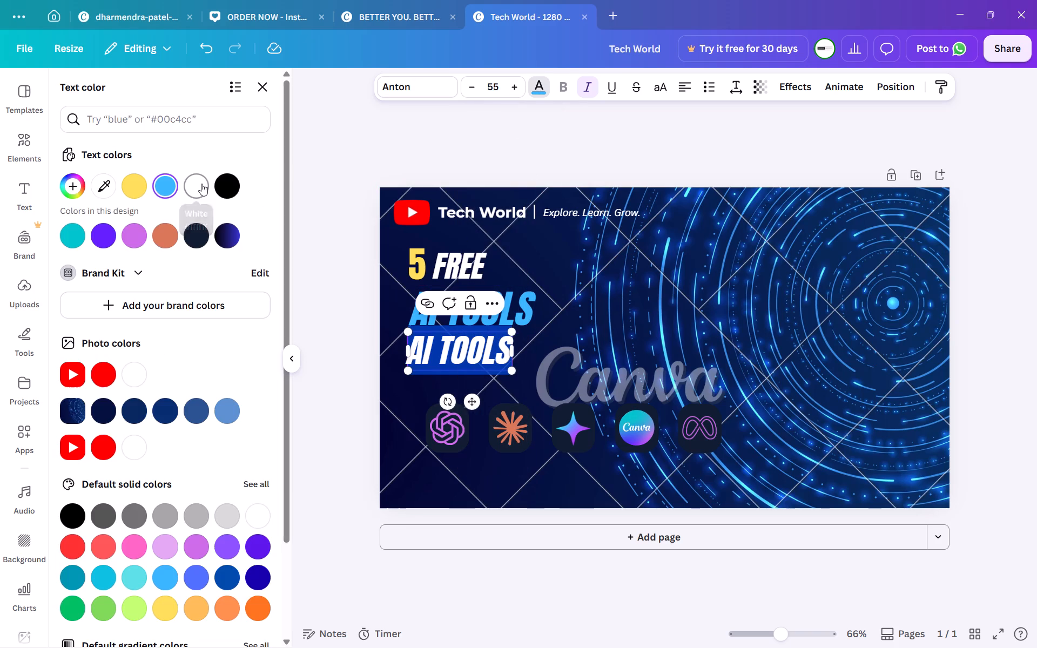
pyautogui.click(201, 184)
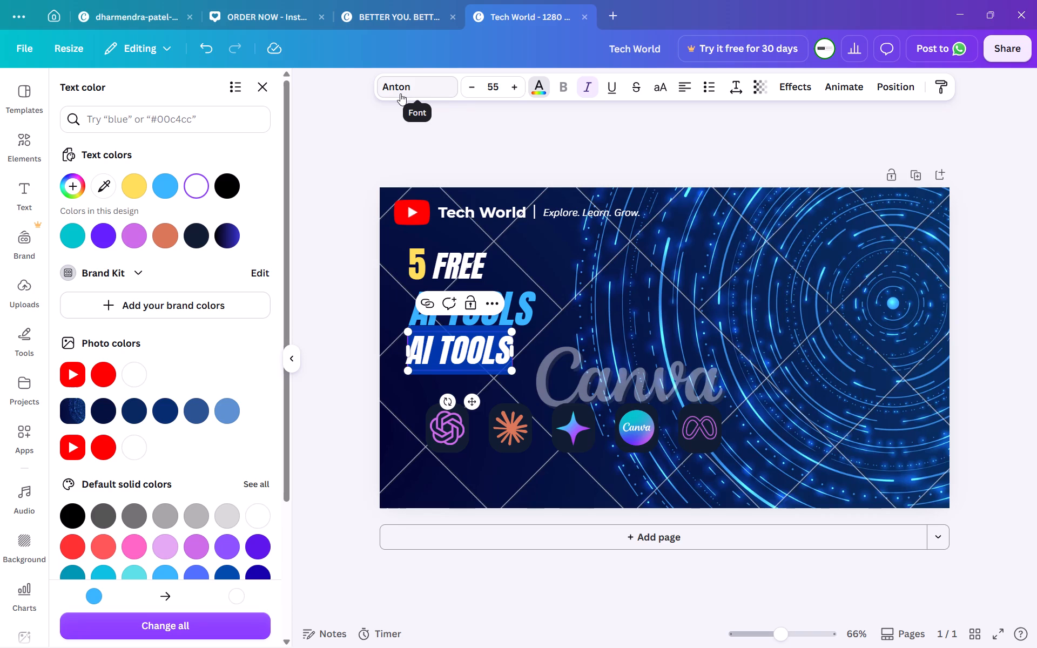
# Replace the lower copy's text with "THAT CAN SAVE YOU".
pyautogui.press('t')
pyautogui.write('HAT CAN SAVE YOU')
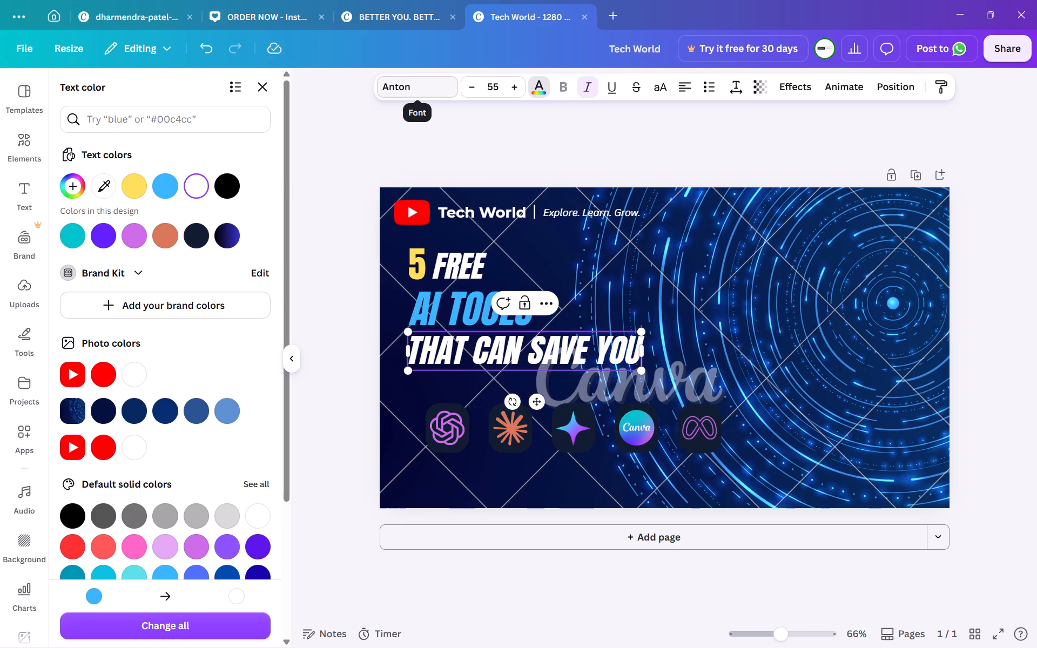
pyautogui.press('Return')
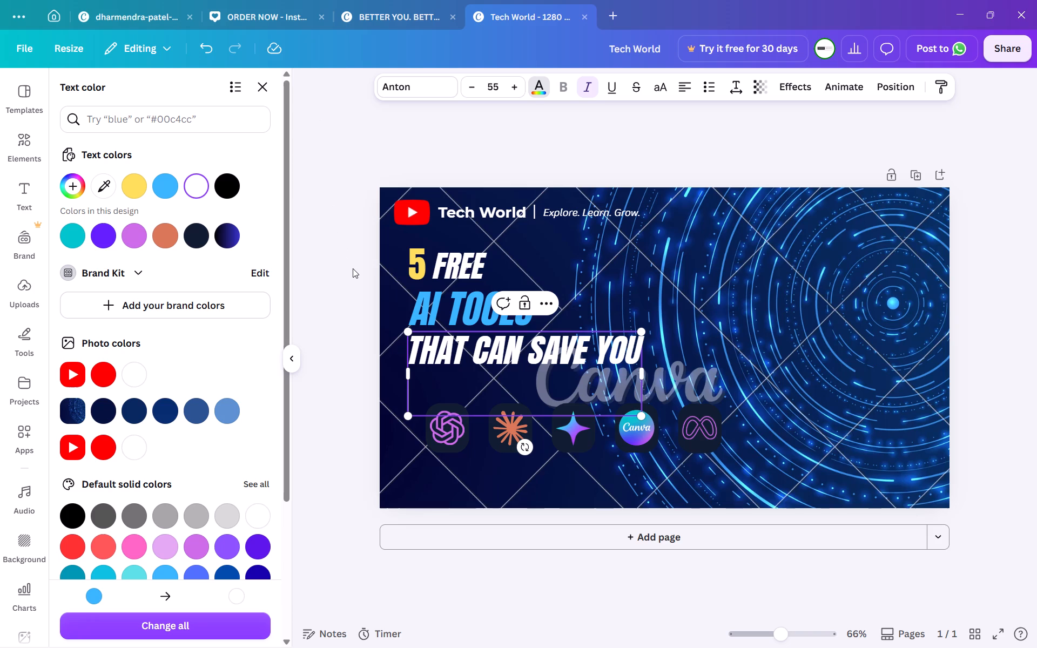
pyautogui.click(353, 326)
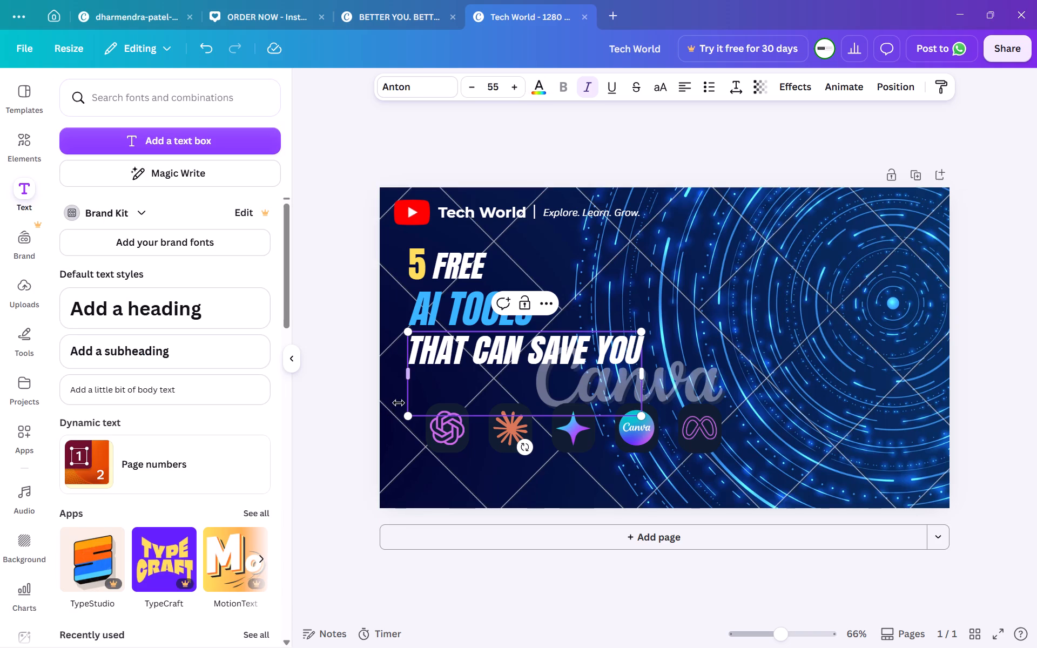
# Remove the empty line break after "THAT CAN SAVE YOU" while keeping the text box.
pyautogui.press('BackSpace')
pyautogui.hotkey('ctrl', 'z')
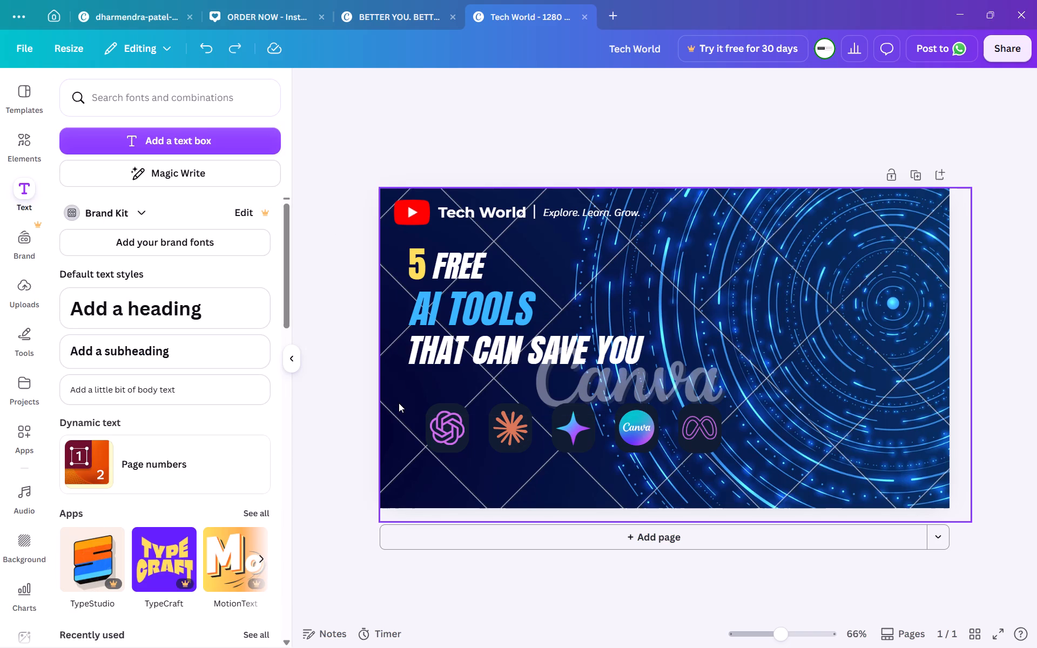
pyautogui.click(469, 350)
pyautogui.doubleClick(429, 395)
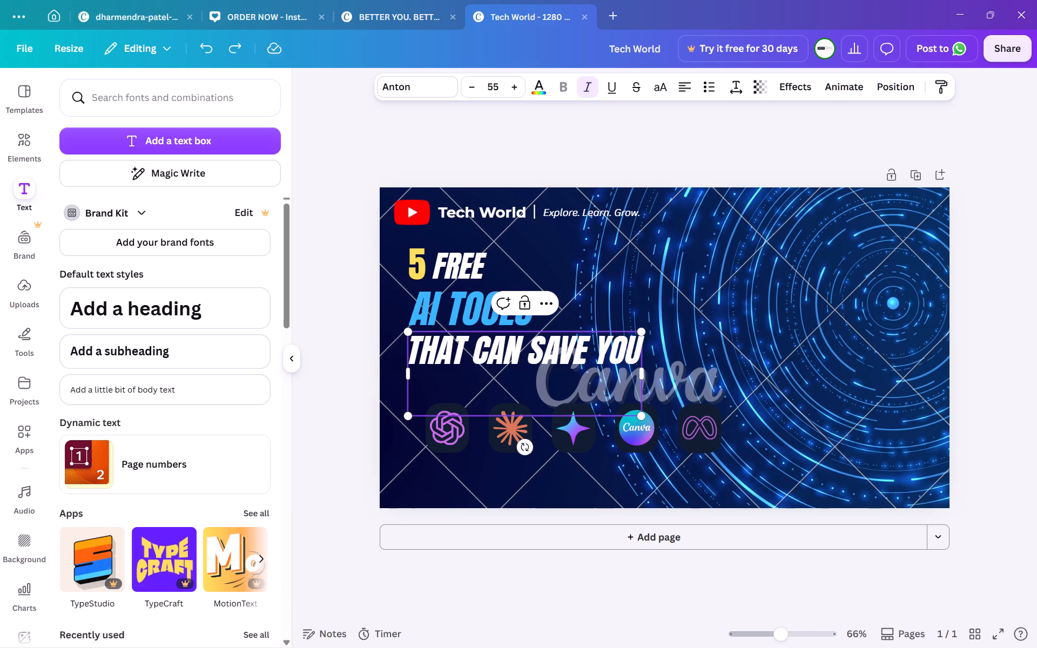
pyautogui.press('BackSpace')
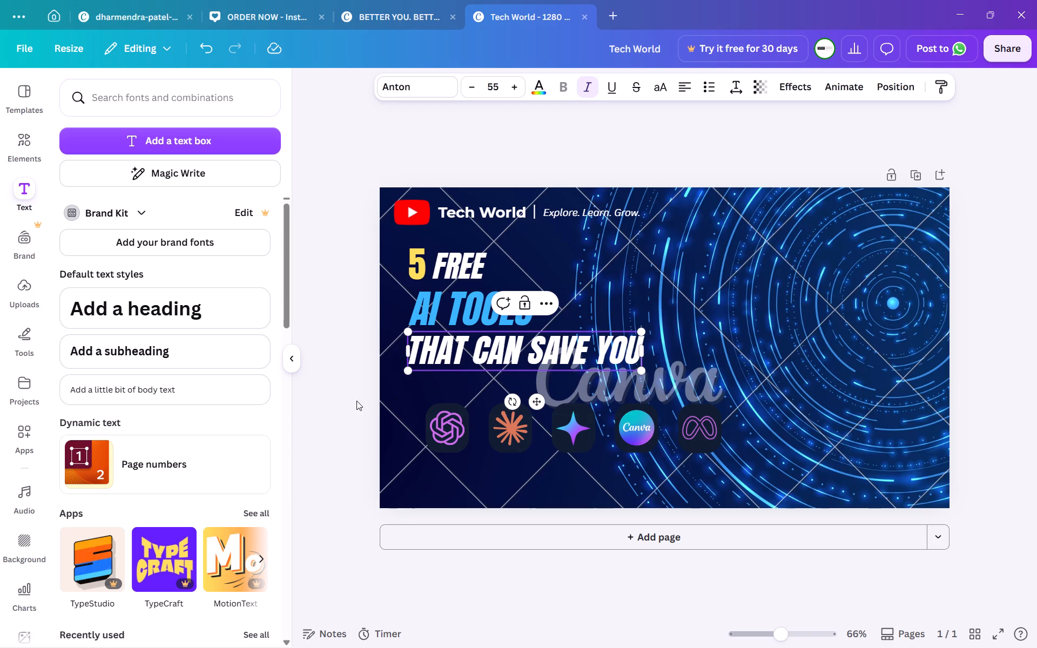
pyautogui.click(342, 400)
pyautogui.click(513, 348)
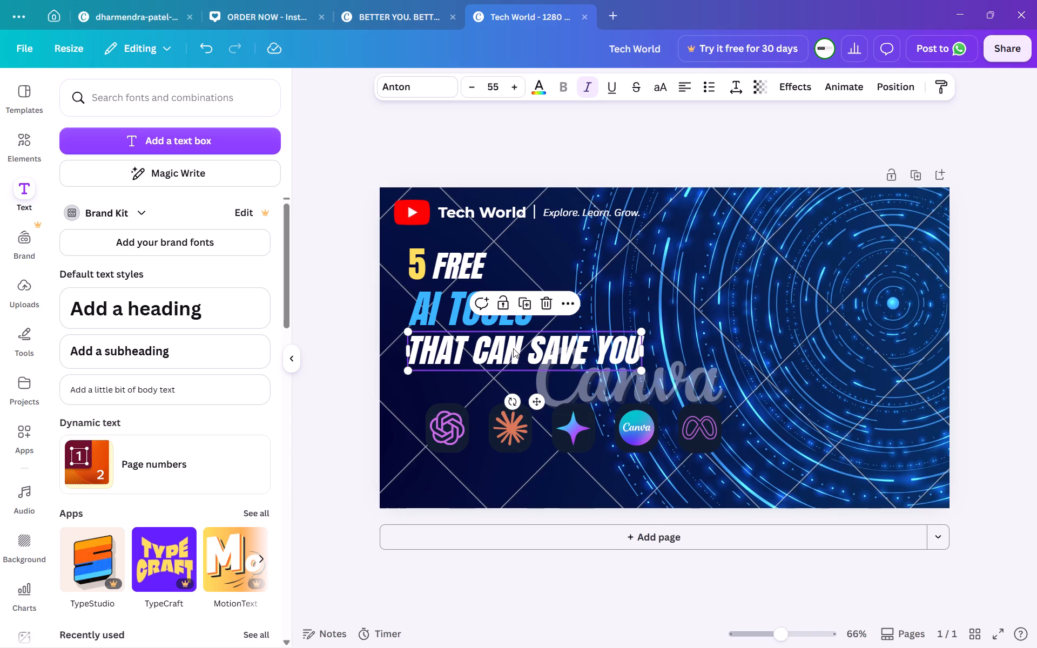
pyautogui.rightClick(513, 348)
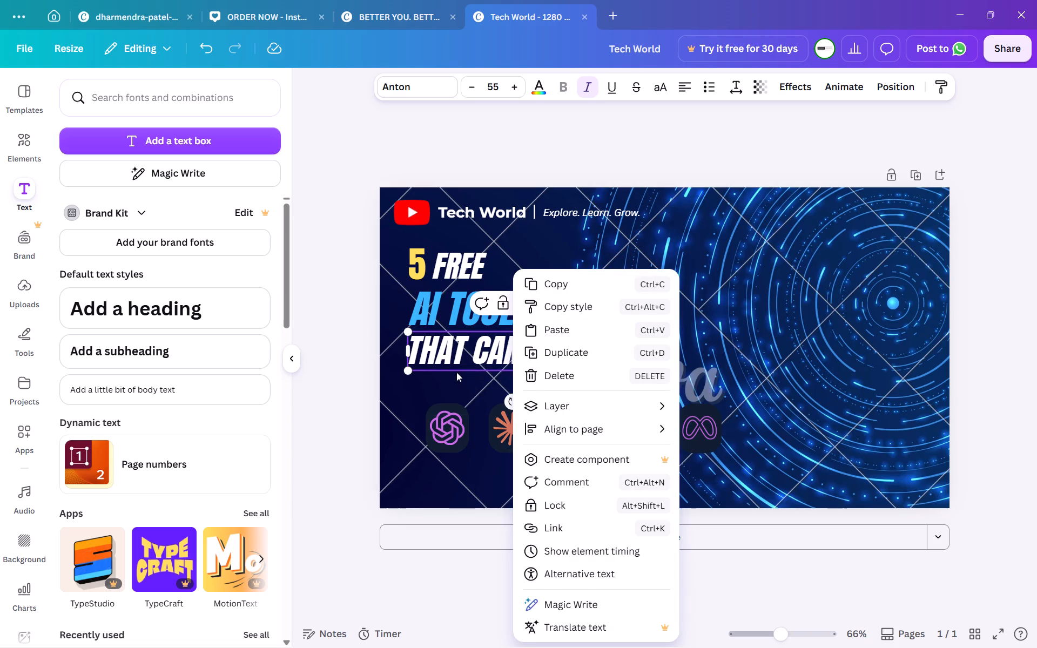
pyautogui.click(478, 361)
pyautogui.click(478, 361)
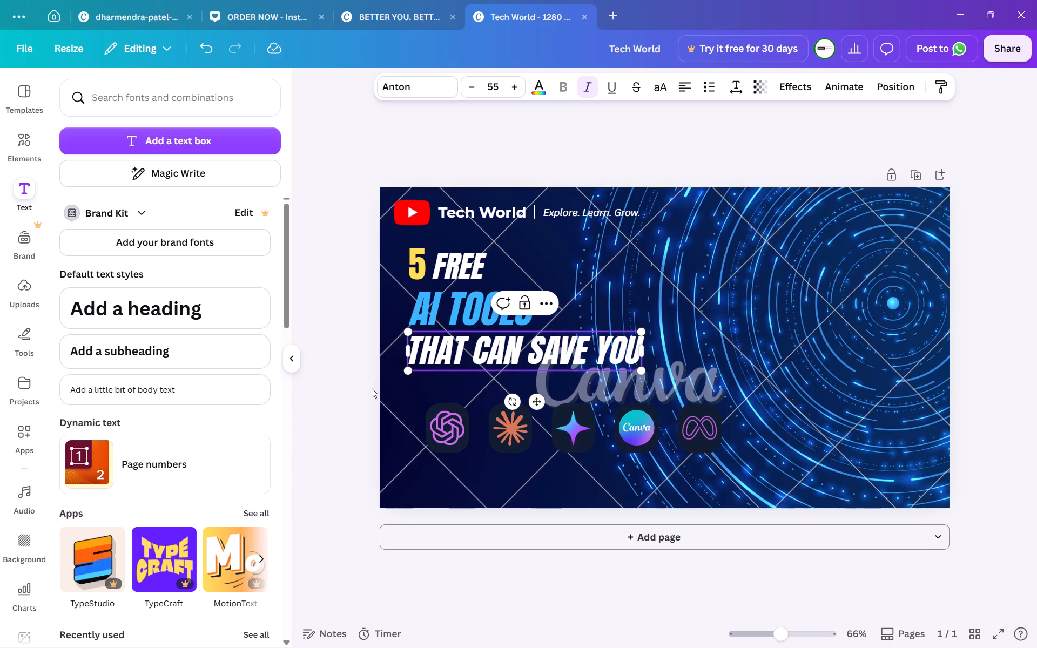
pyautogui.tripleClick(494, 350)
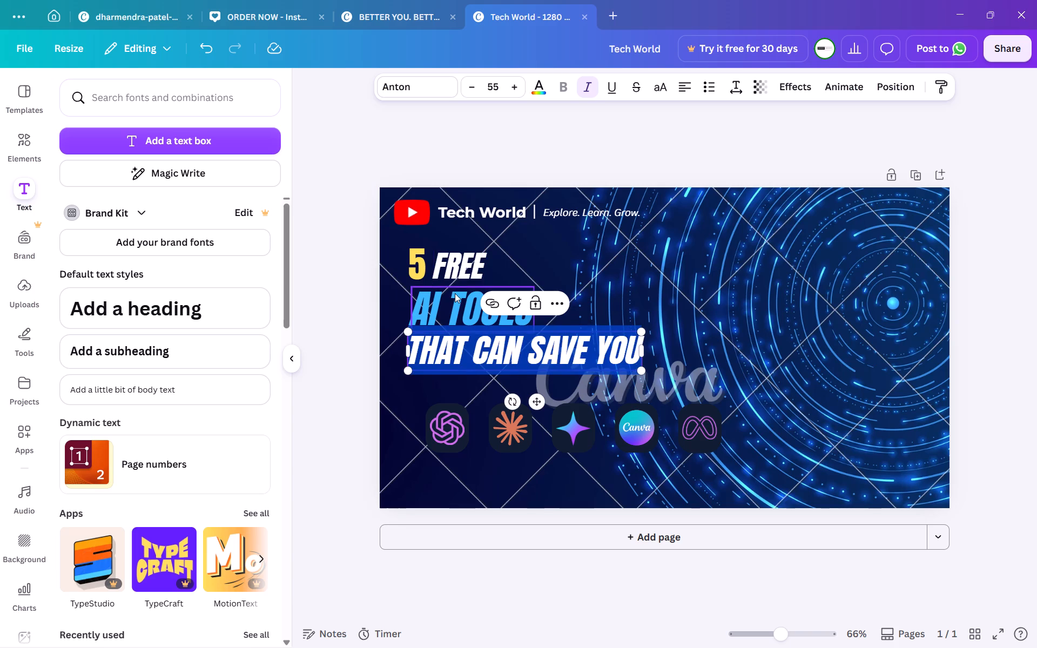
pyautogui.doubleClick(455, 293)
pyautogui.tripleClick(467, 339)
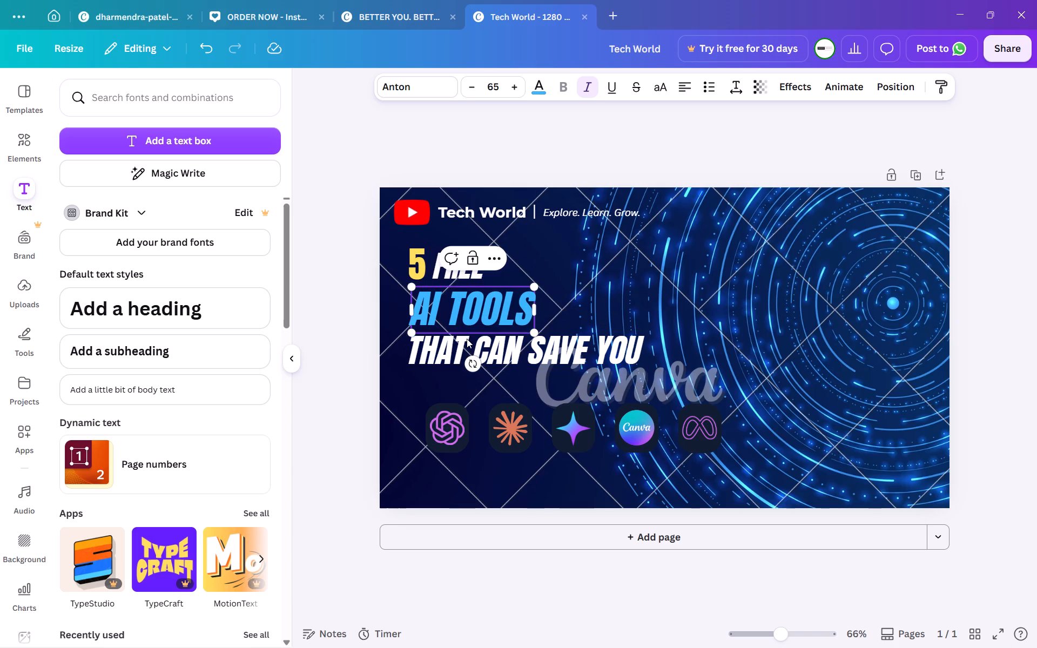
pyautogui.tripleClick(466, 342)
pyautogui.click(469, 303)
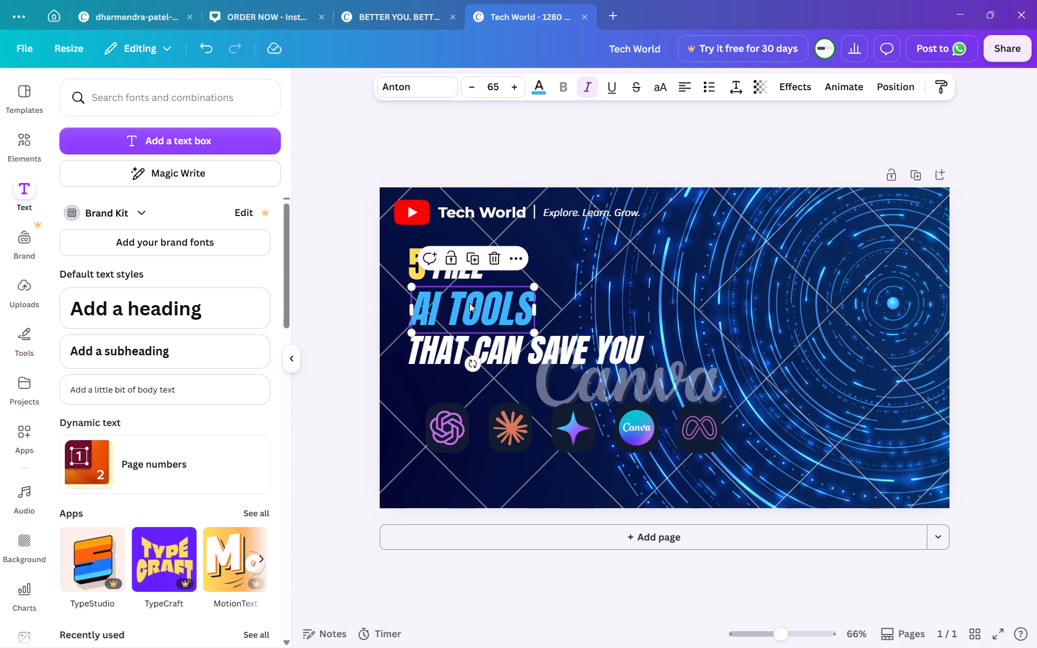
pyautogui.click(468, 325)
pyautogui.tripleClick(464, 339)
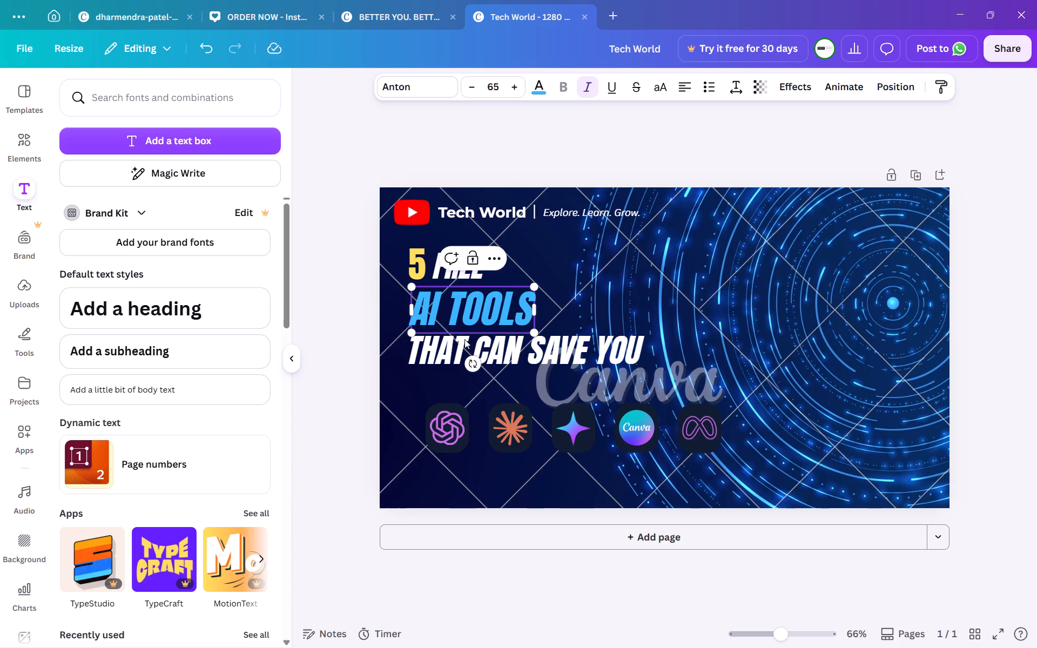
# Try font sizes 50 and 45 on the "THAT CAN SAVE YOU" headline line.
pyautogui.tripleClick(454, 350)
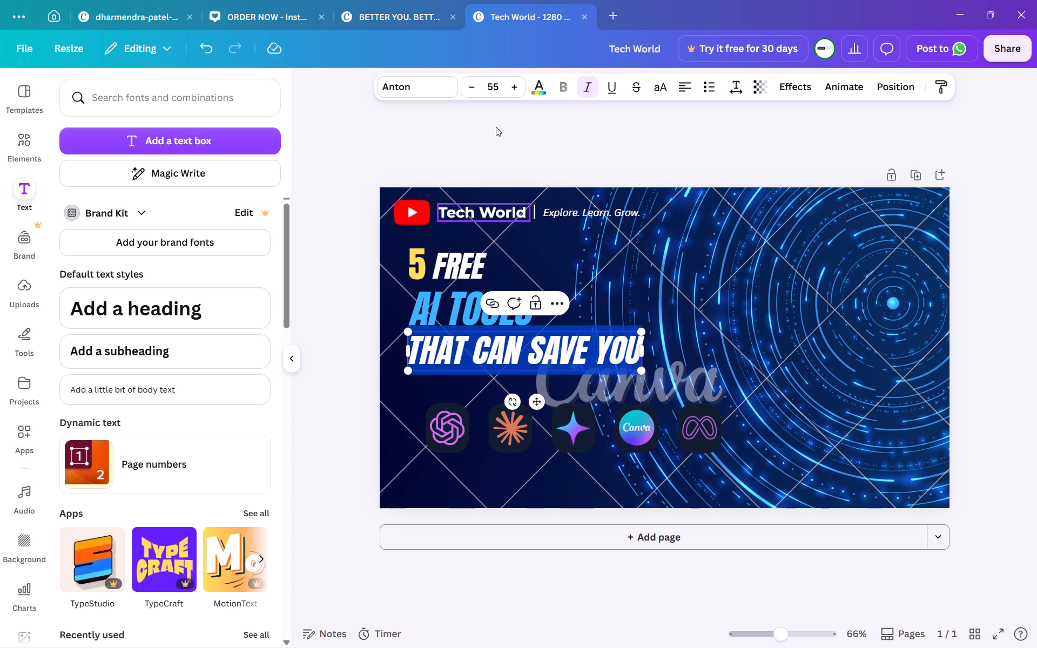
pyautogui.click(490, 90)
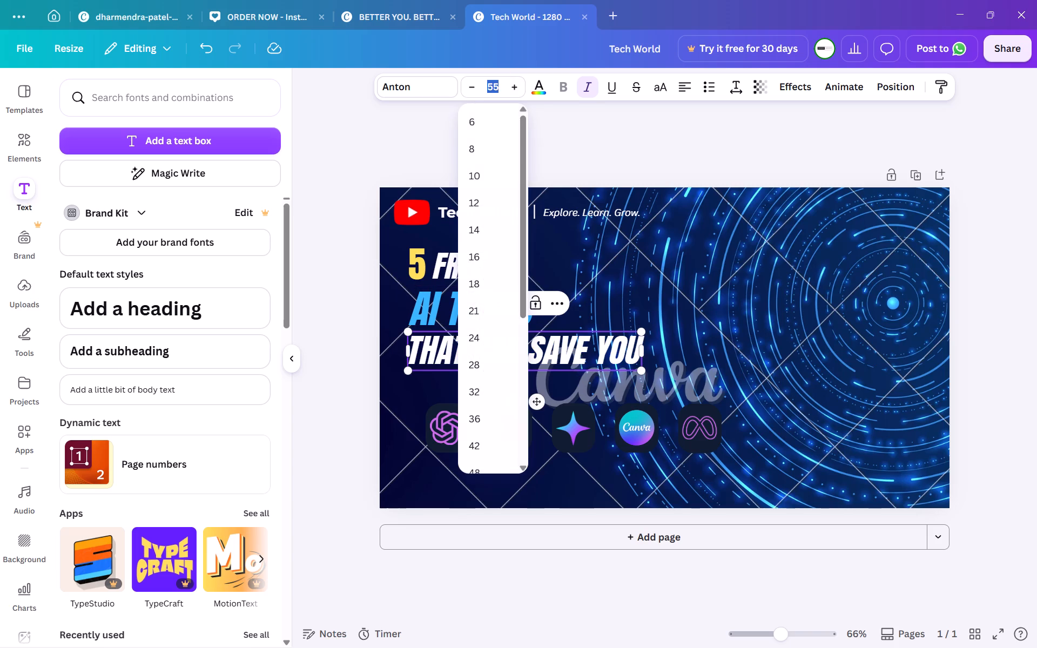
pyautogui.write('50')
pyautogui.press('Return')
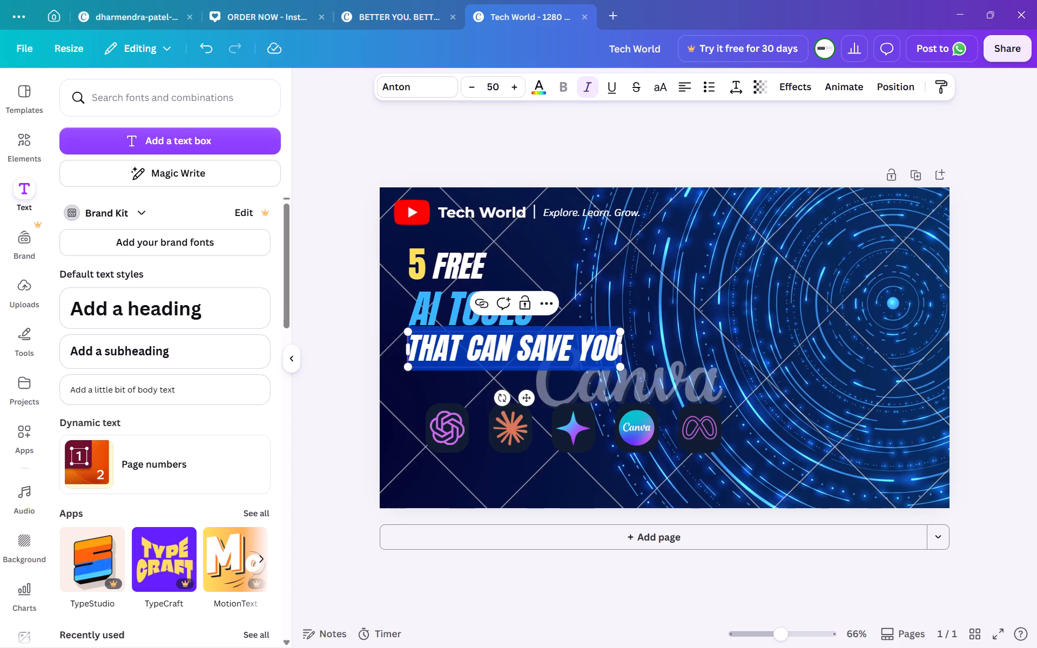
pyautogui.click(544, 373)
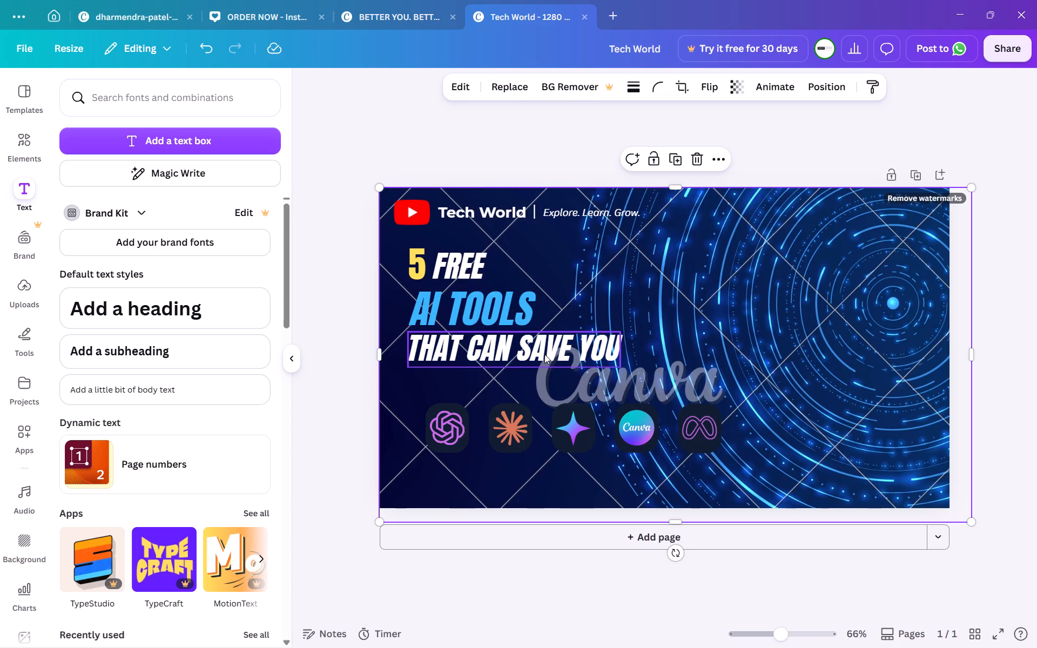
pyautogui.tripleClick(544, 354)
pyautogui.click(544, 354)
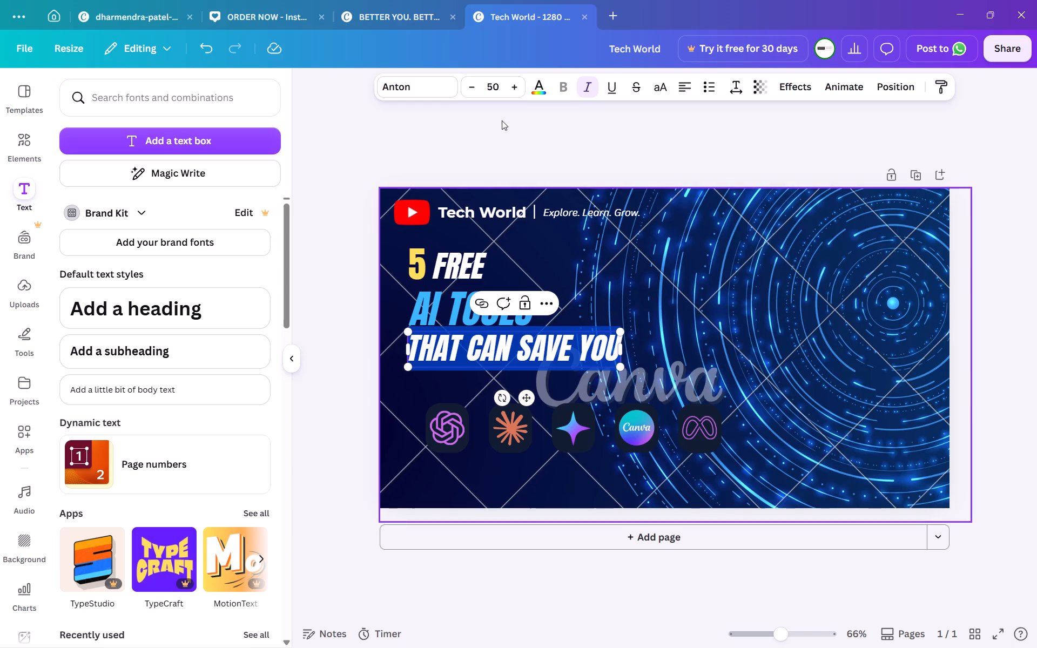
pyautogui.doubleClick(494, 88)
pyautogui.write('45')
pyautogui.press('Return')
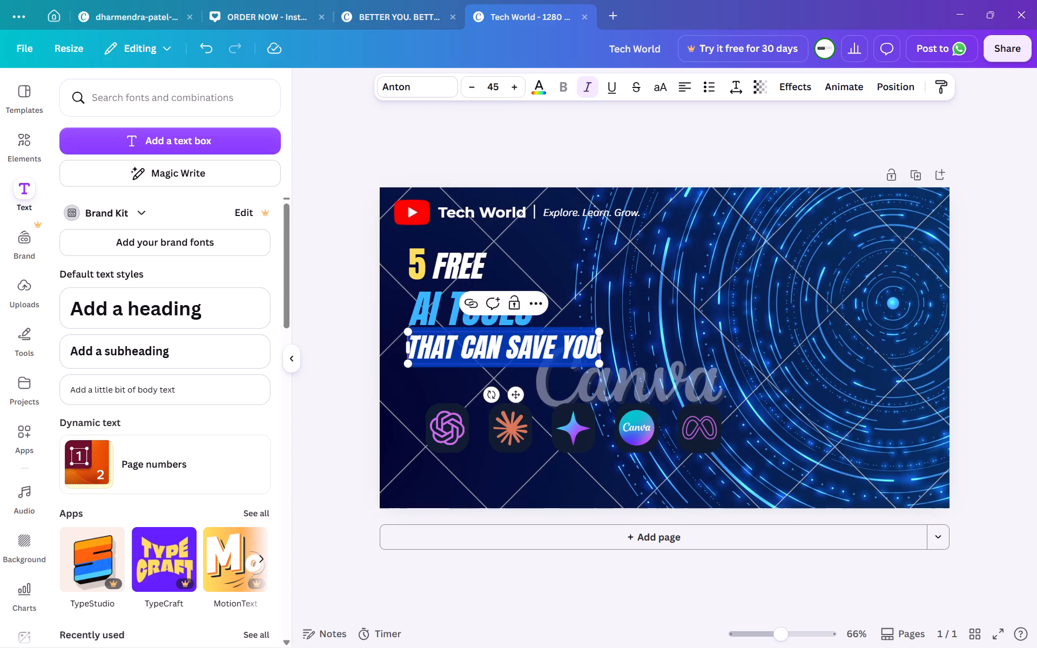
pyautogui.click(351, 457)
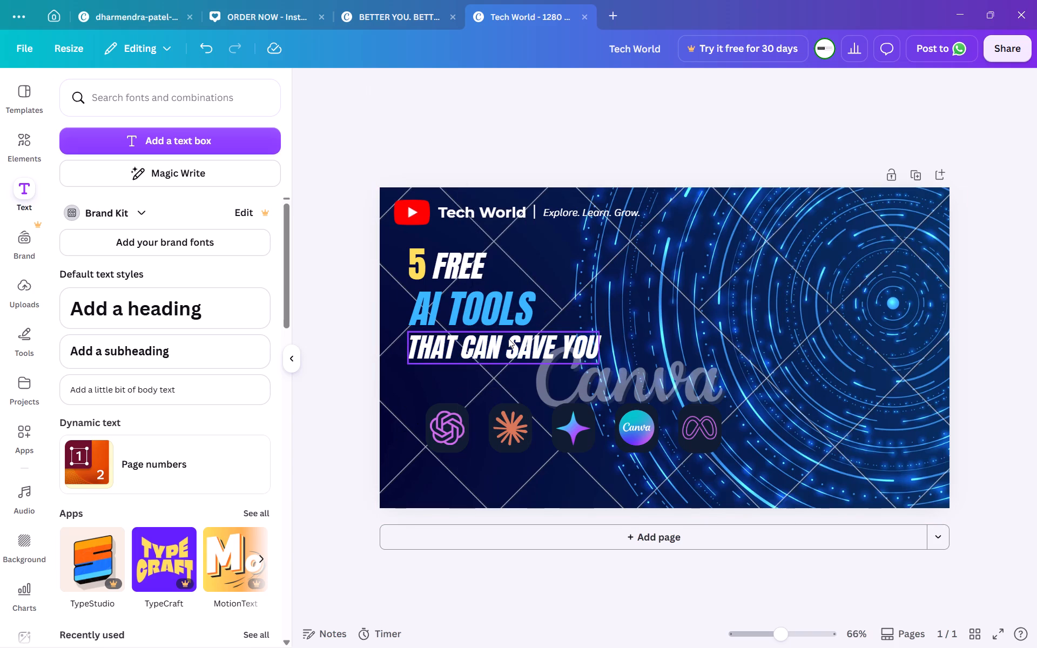
# Reduce the font size of the "THAT CAN SAVE YOU" line to 40.
pyautogui.tripleClick(508, 339)
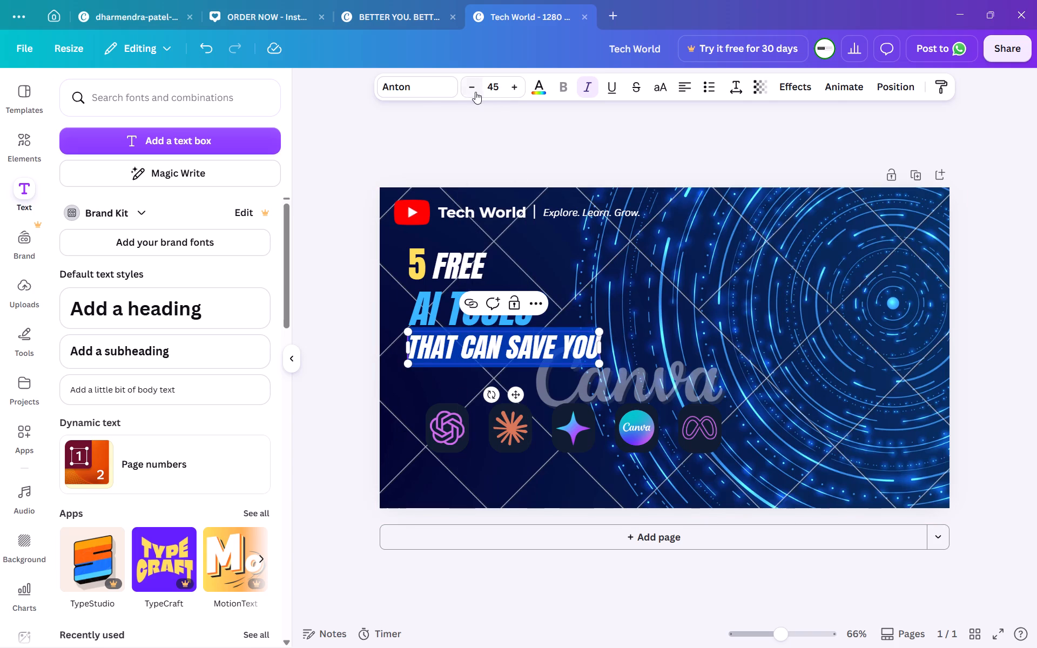
pyautogui.tripleClick(474, 92)
pyautogui.click(474, 92)
pyautogui.click(474, 92)
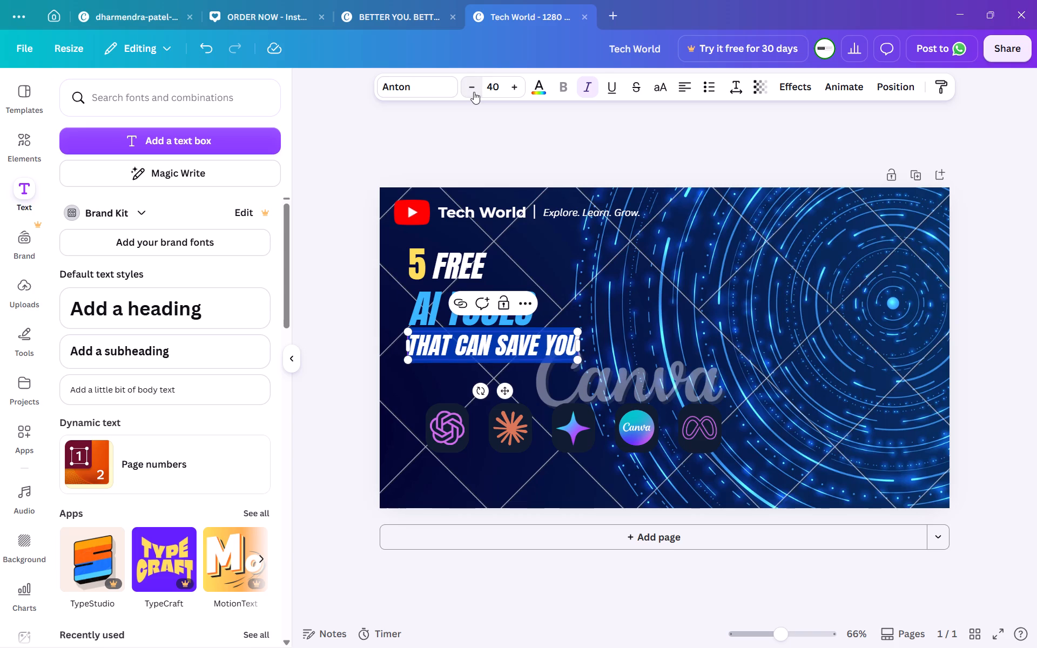
pyautogui.click(334, 265)
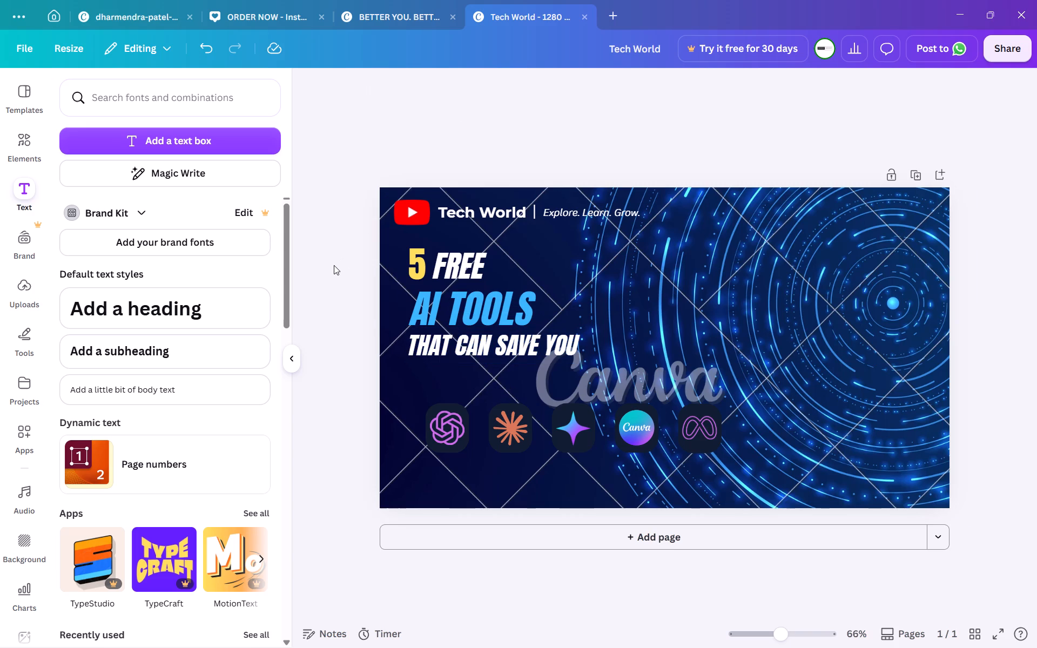
# Duplicate the "THAT CAN SAVE YOU" text and place the copy directly beneath it, left-aligned, as a fourth headline line.
pyautogui.doubleClick(483, 347)
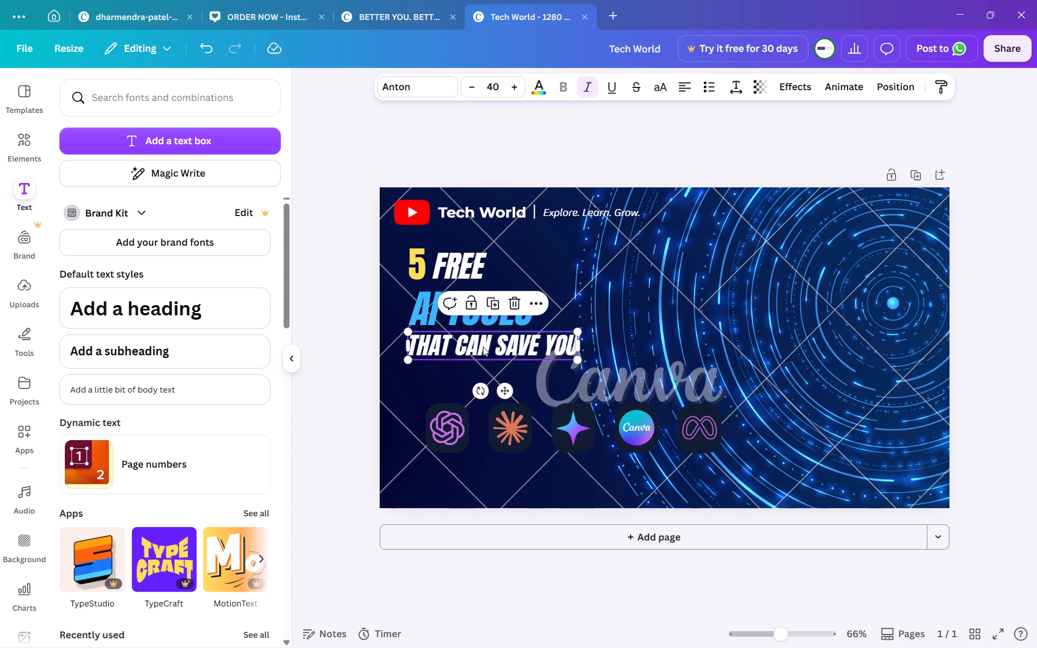
pyautogui.click(363, 390)
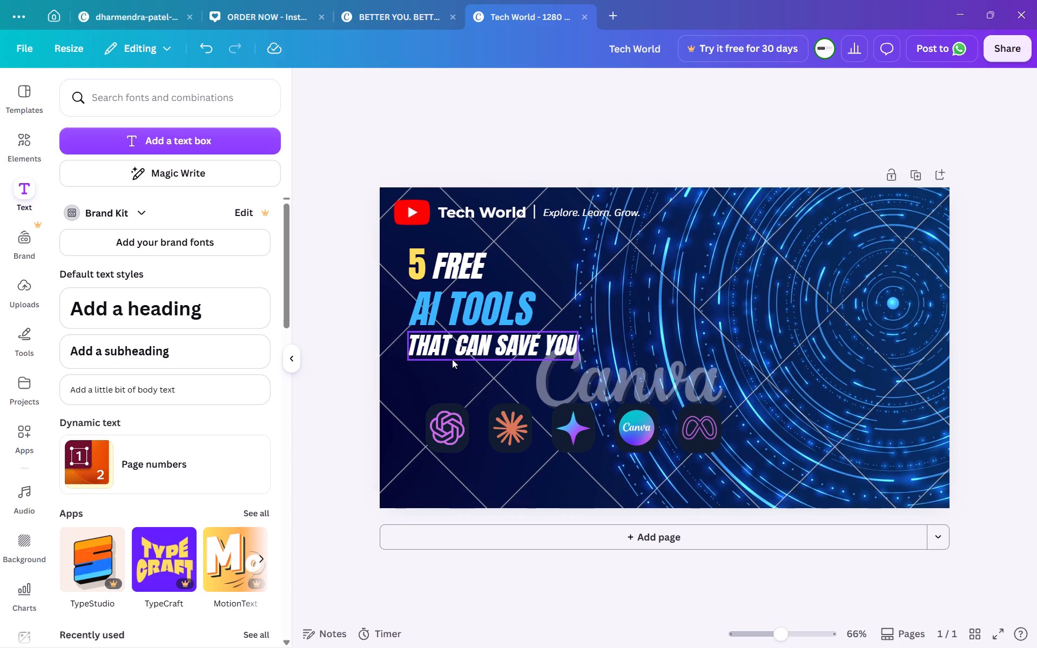
pyautogui.click(465, 349)
pyautogui.rightClick(465, 349)
pyautogui.click(465, 349)
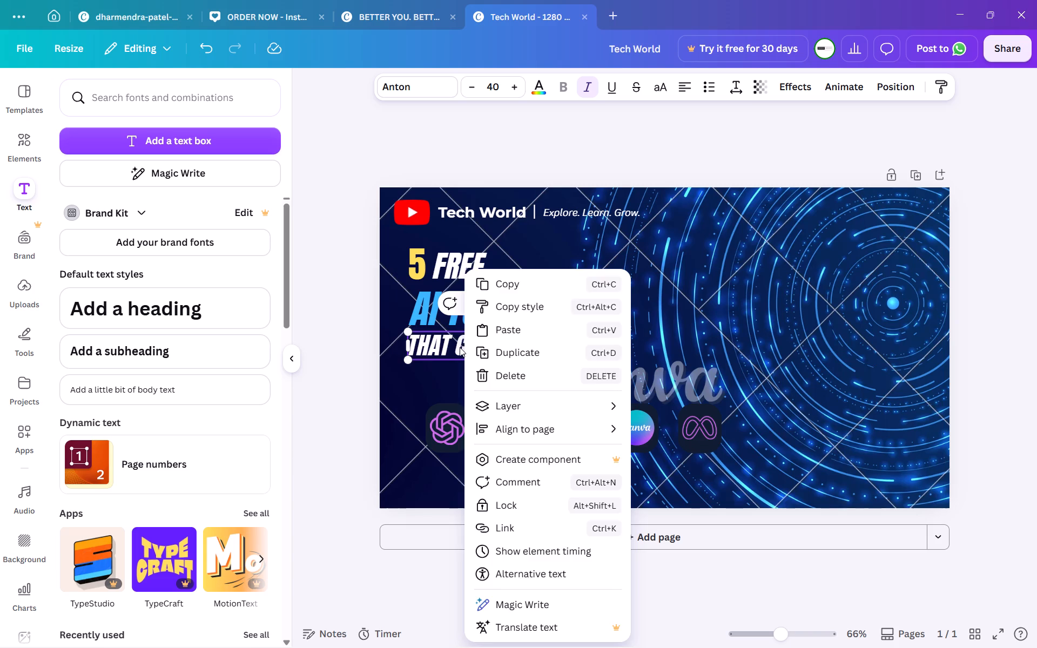
pyautogui.click(460, 347)
pyautogui.click(501, 343)
pyautogui.click(513, 326)
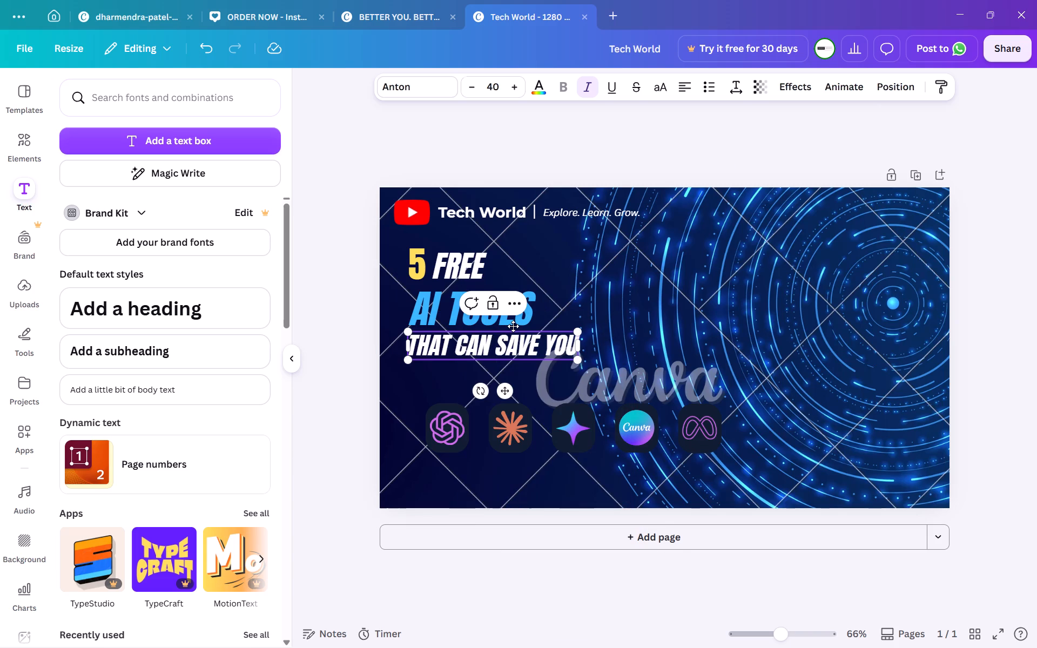
pyautogui.click(540, 357)
pyautogui.click(494, 305)
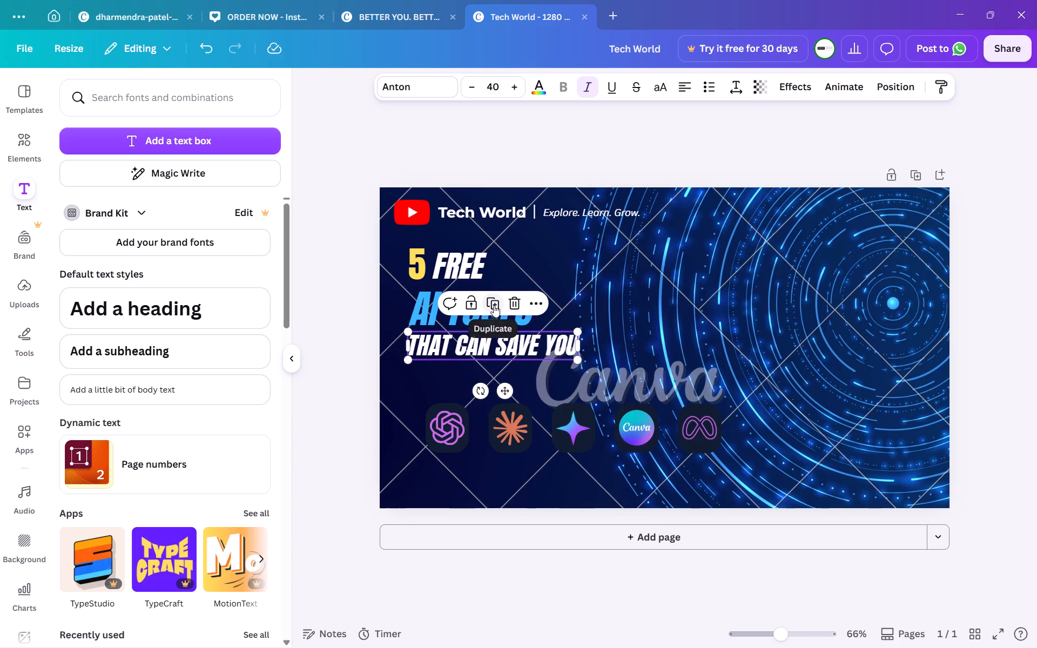
pyautogui.moveTo(512, 400); pyautogui.dragTo(508, 414)
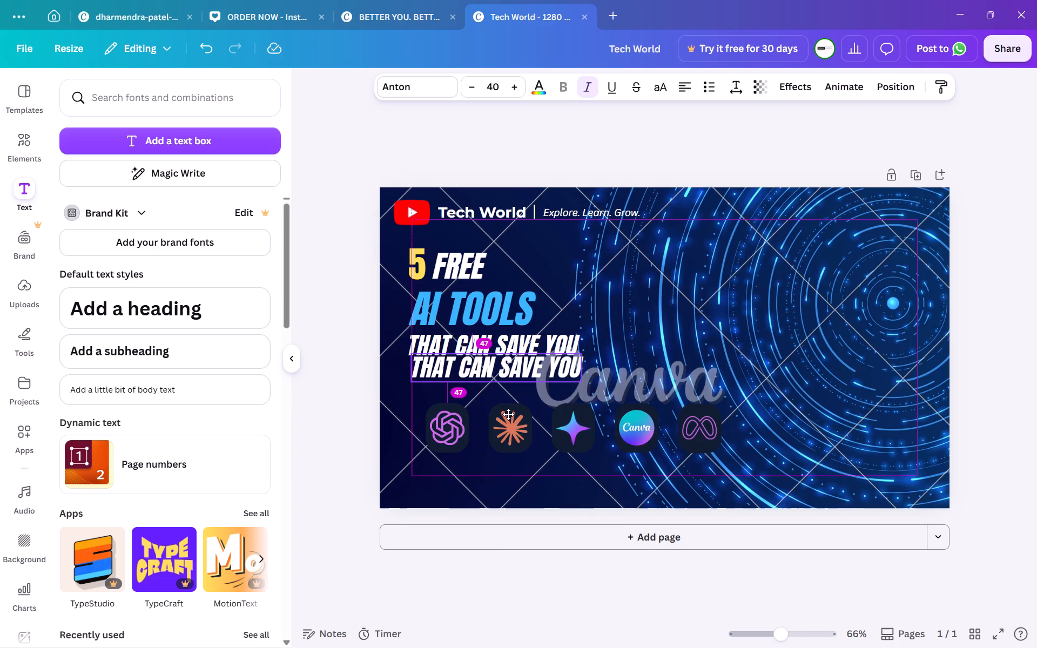
pyautogui.moveTo(508, 414); pyautogui.dragTo(506, 422)
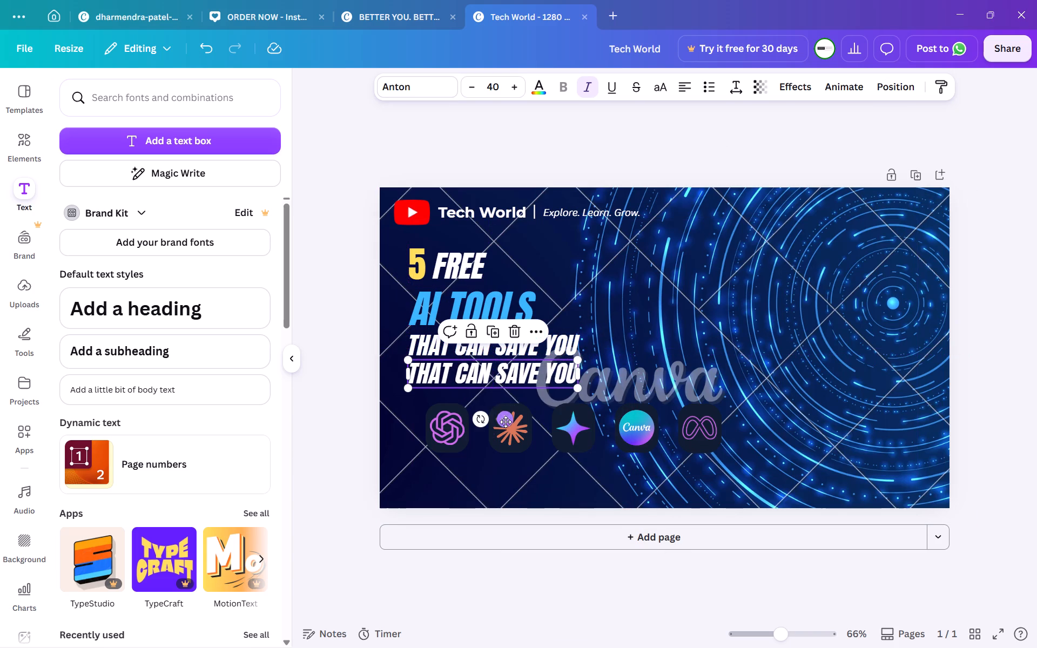
# Color the lower "THAT CAN SAVE YOU" copy with the same yellow as the headline's "5".
pyautogui.tripleClick(499, 376)
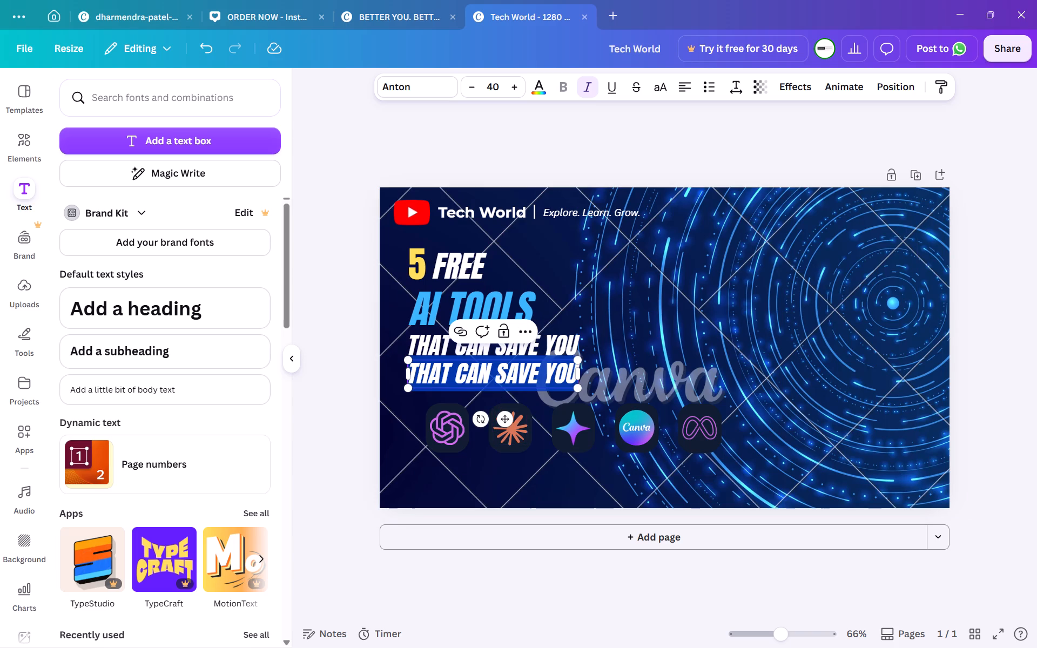
pyautogui.click(533, 92)
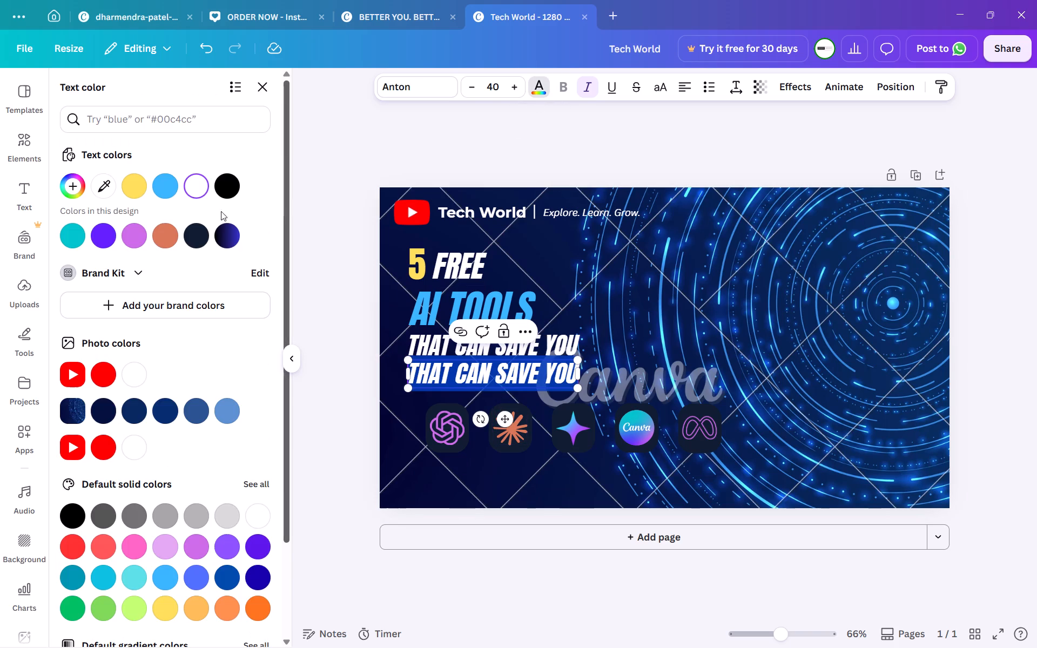
pyautogui.click(140, 193)
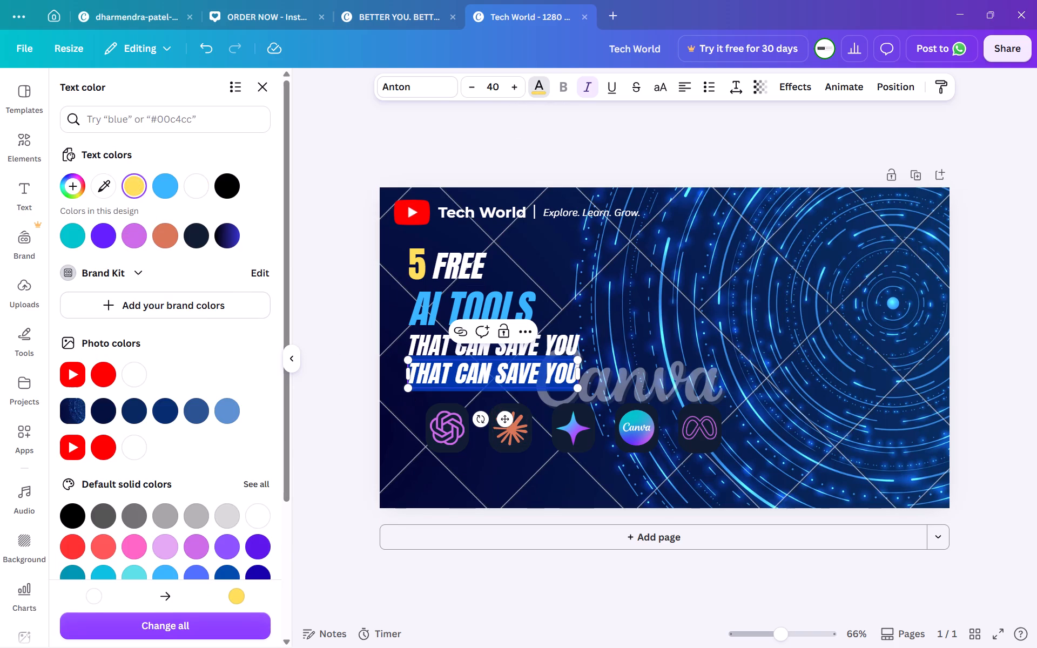
# Replace the yellow copy's text with "HOURS EVERY WEEK!".
pyautogui.hotkey('shift', 'h')
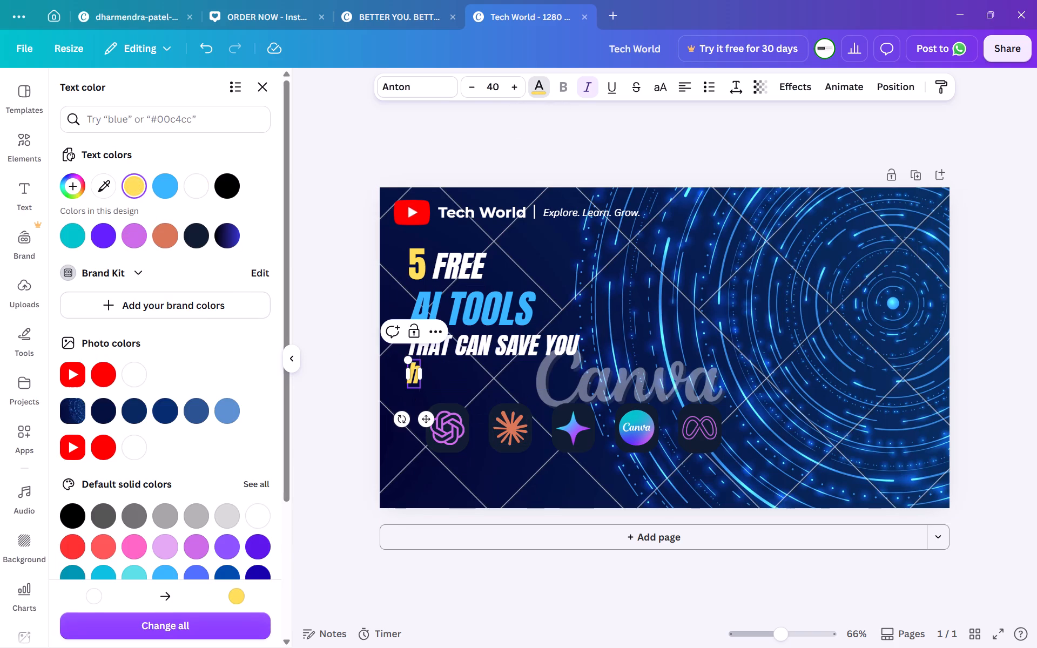
pyautogui.press('BackSpace')
pyautogui.write('HOURS')
pyautogui.press('space')
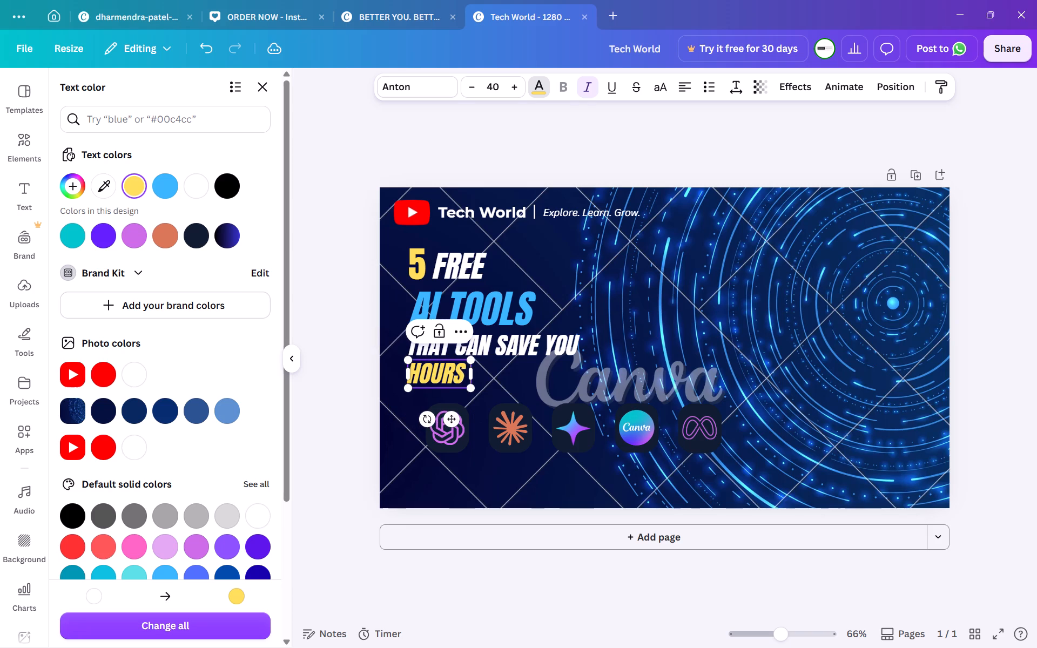
pyautogui.write('EVERY WEEK')
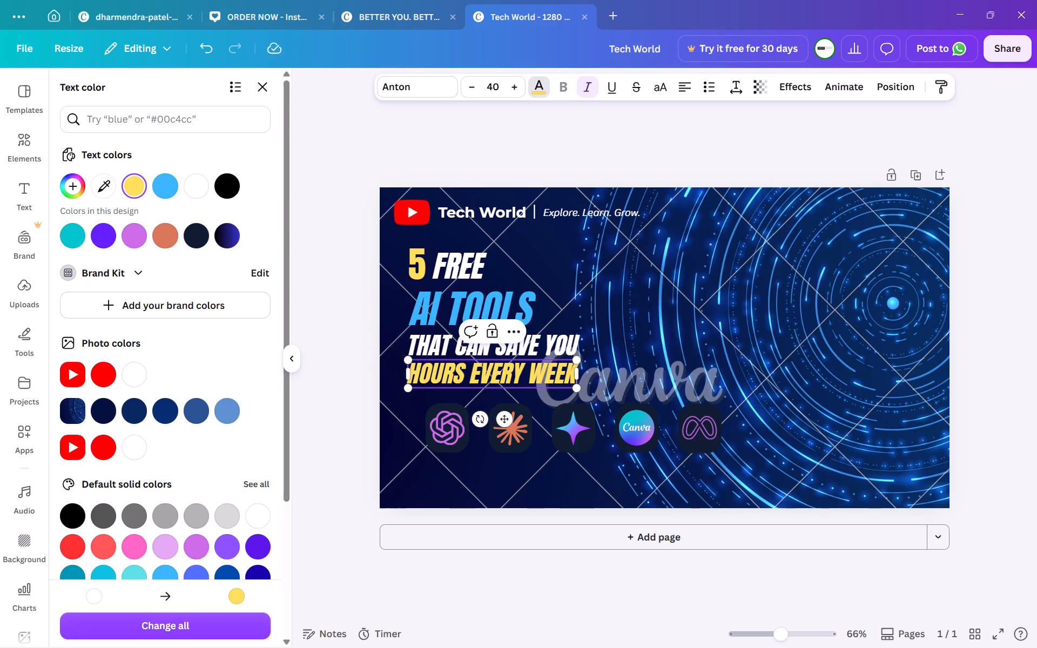
pyautogui.hotkey('shift', '!')
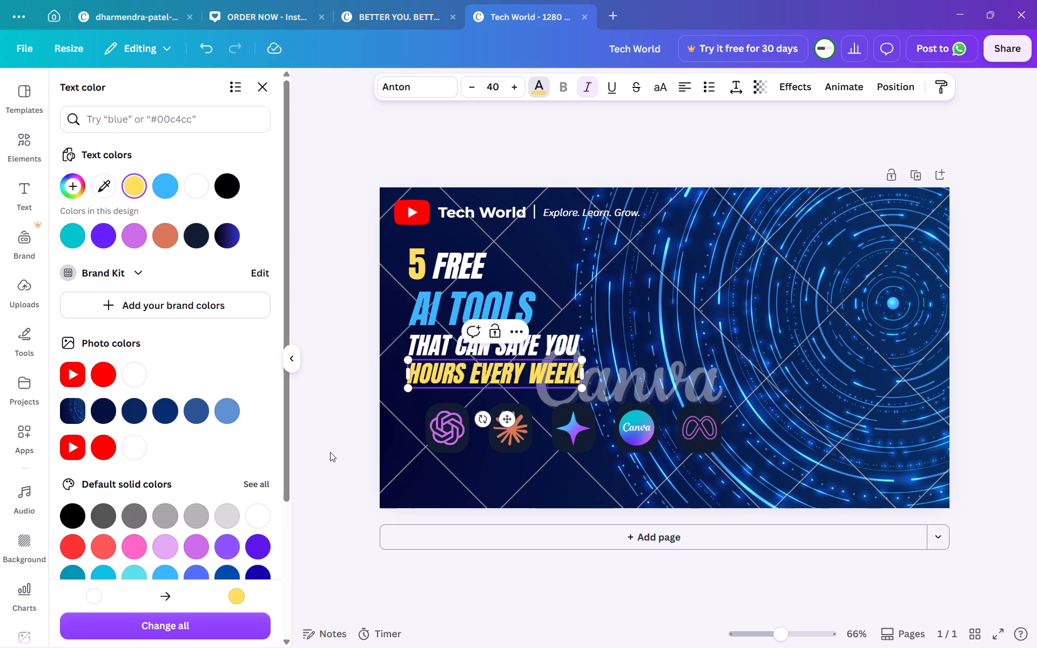
pyautogui.click(329, 450)
pyautogui.click(325, 454)
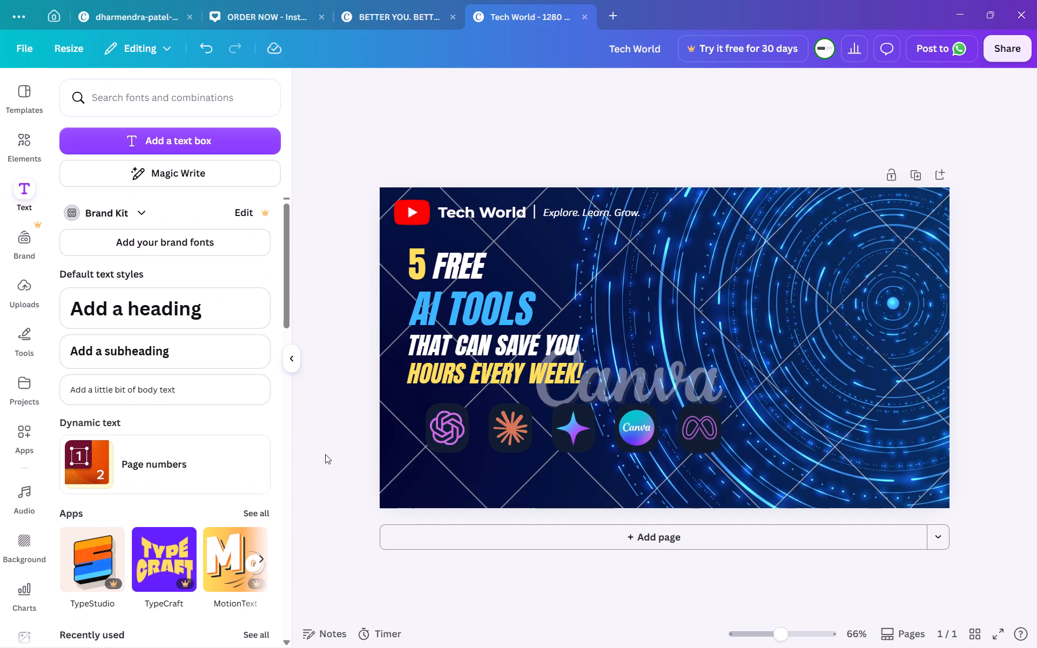
# Recolor the "HOURS EVERY WEEK!" line with the yellow from the default solid colors.
pyautogui.tripleClick(468, 364)
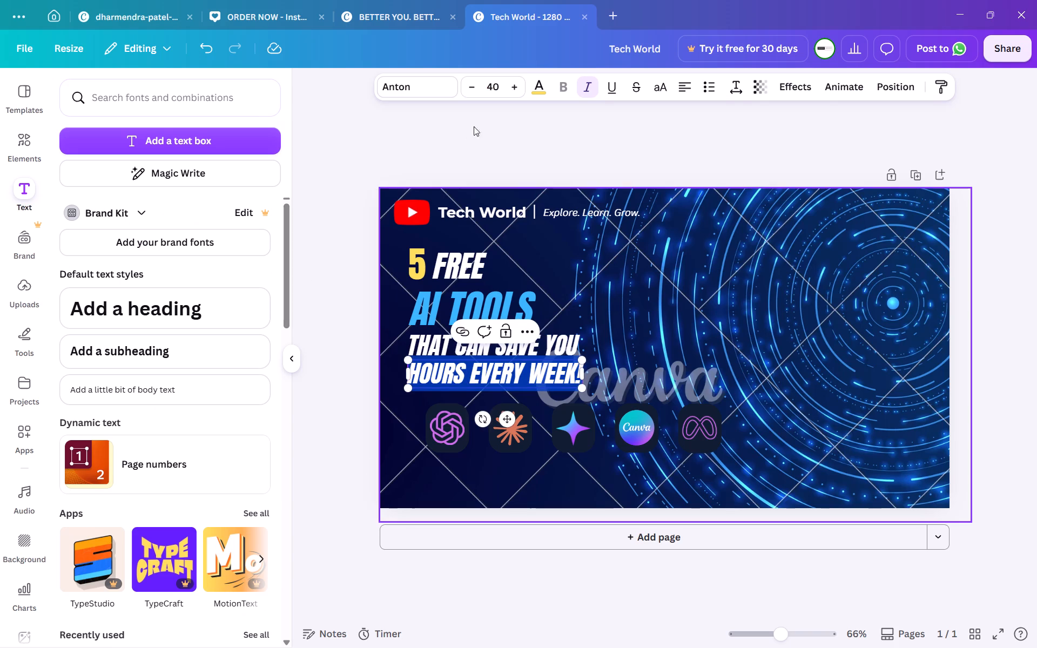
pyautogui.click(548, 90)
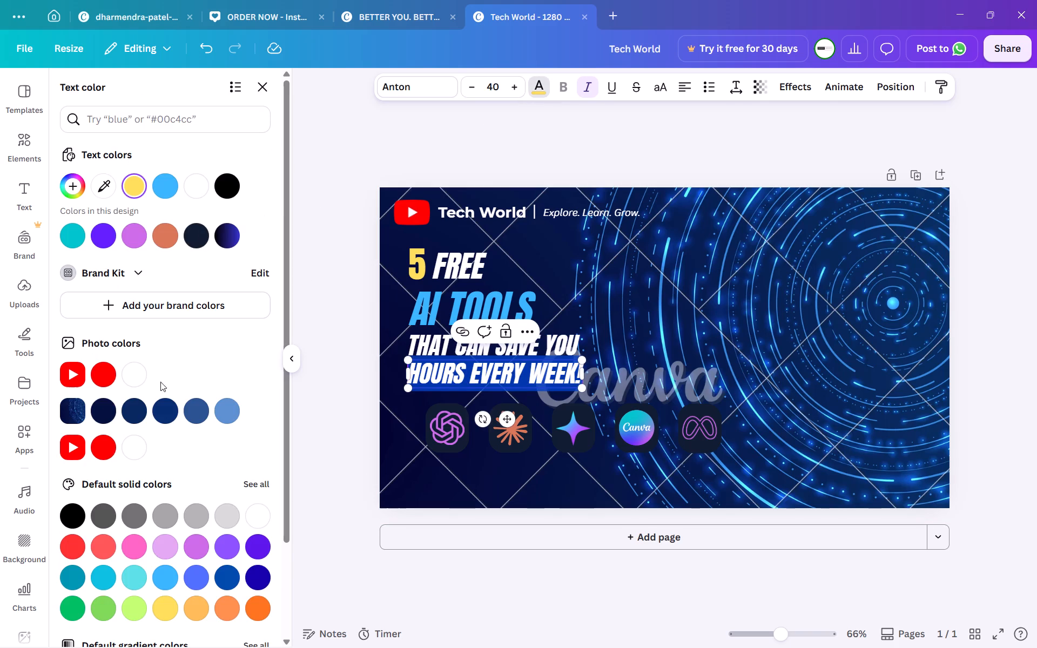
pyautogui.click(171, 604)
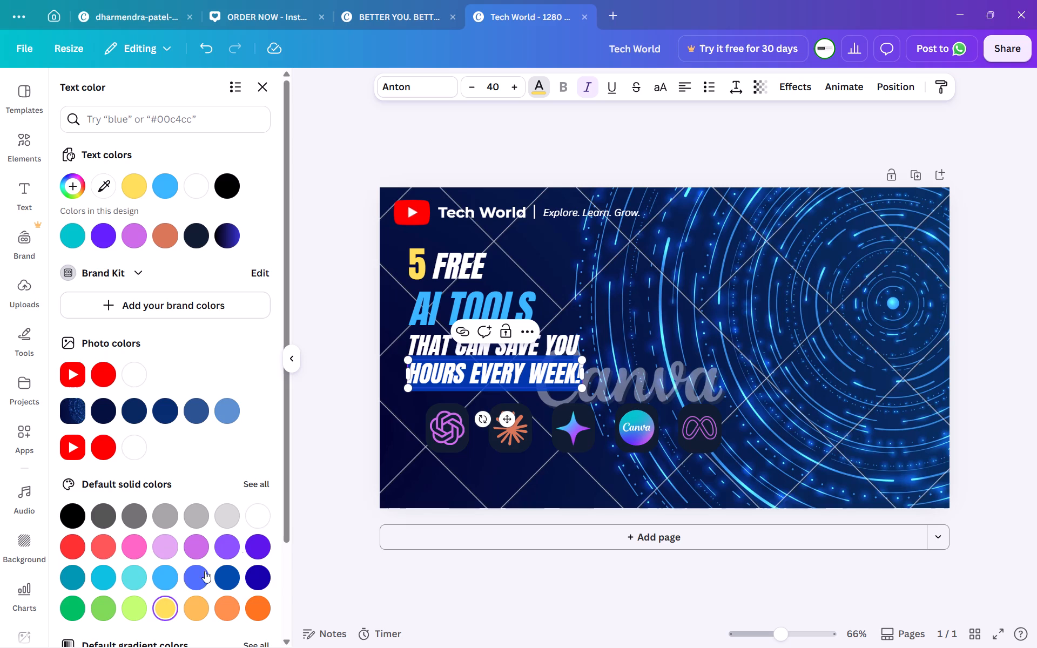
pyautogui.click(318, 498)
pyautogui.click(327, 497)
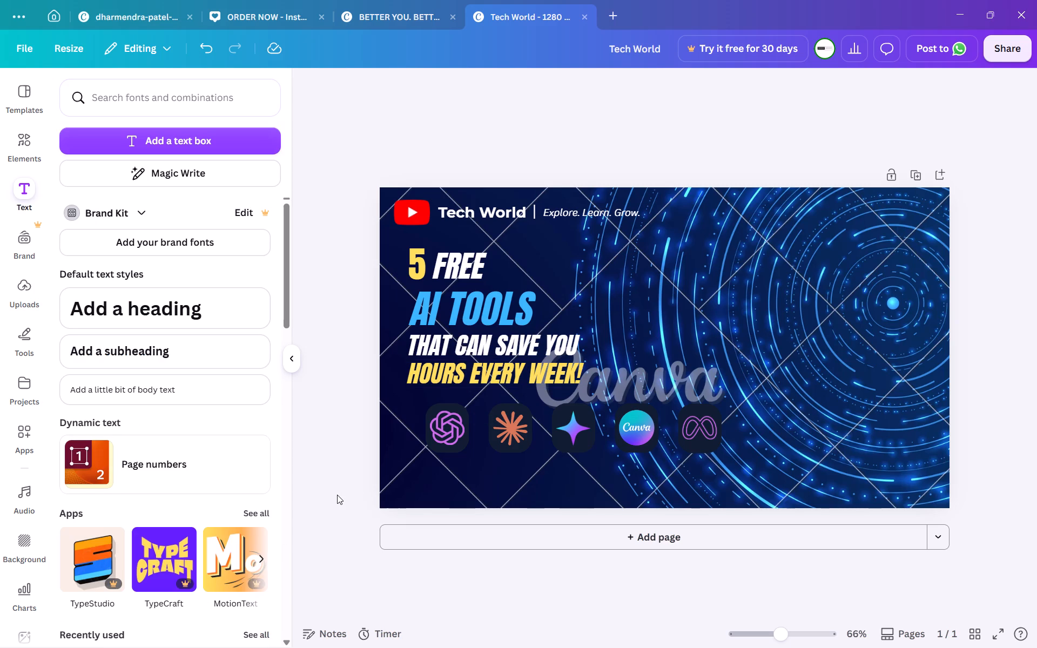
pyautogui.tripleClick(481, 367)
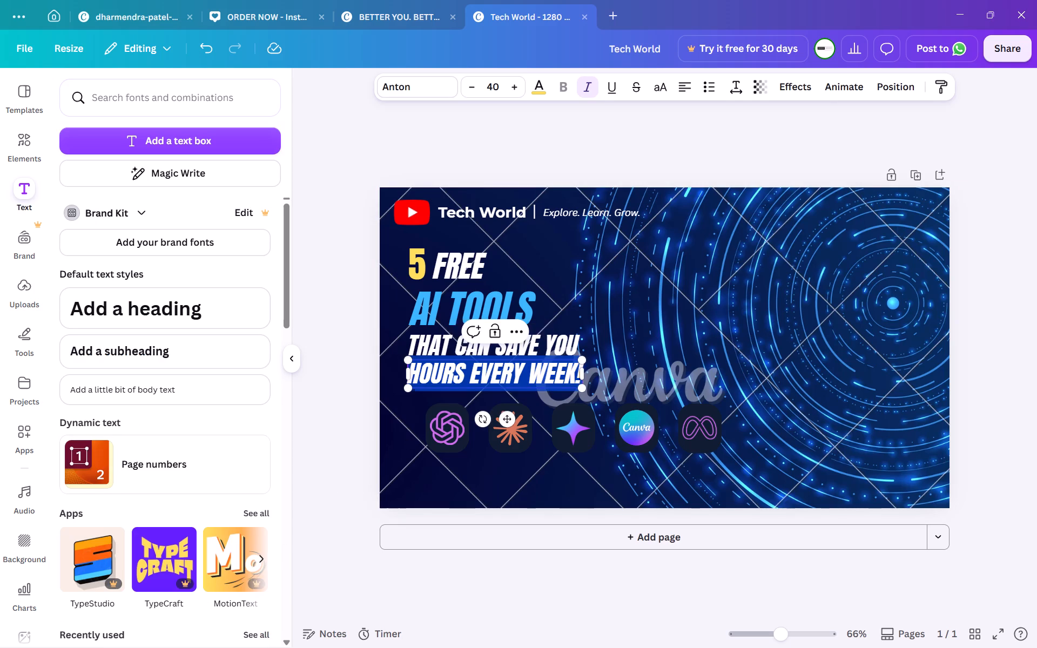
pyautogui.click(336, 411)
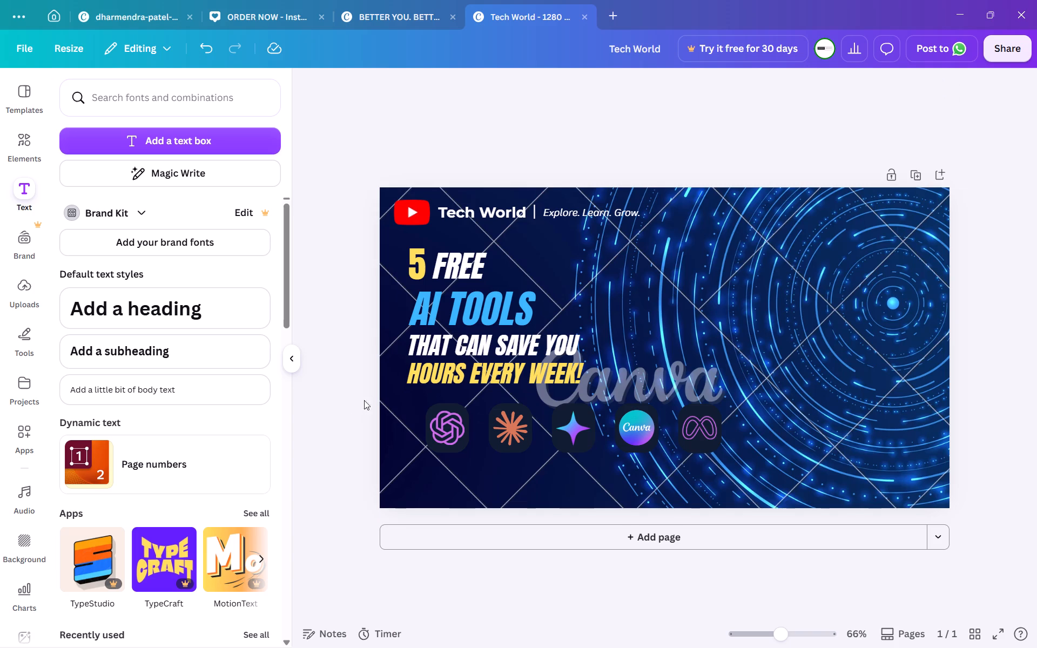
# Set the font size of both the "THAT CAN SAVE YOU" and "HOURS EVERY WEEK!" lines to 35.
pyautogui.click(447, 329)
pyautogui.tripleClick(447, 334)
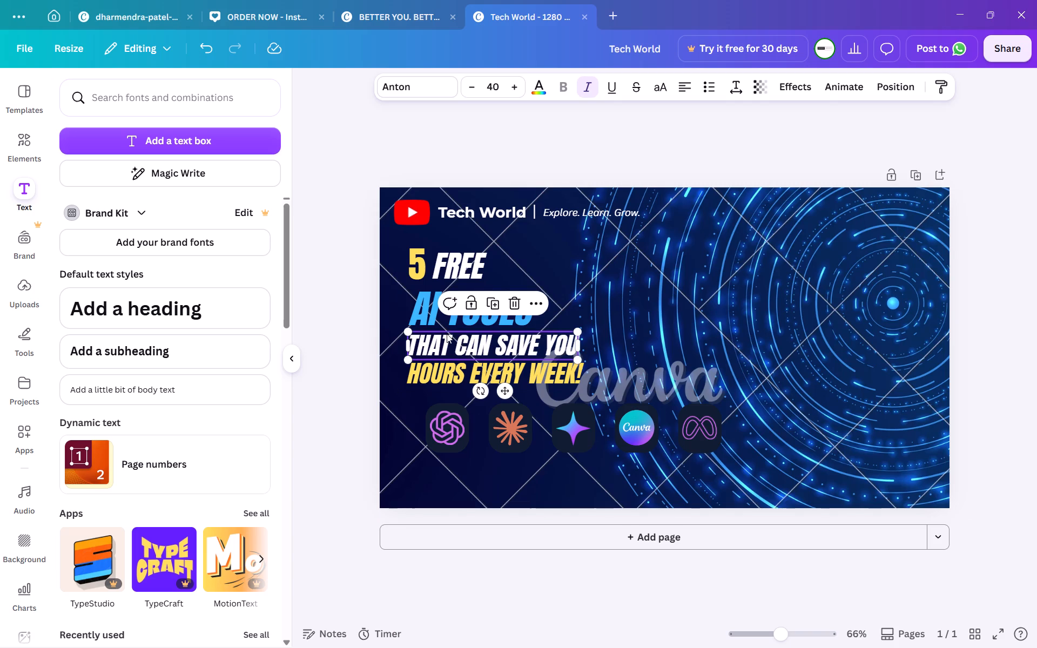
pyautogui.doubleClick(487, 90)
pyautogui.write('35')
pyautogui.press('Return')
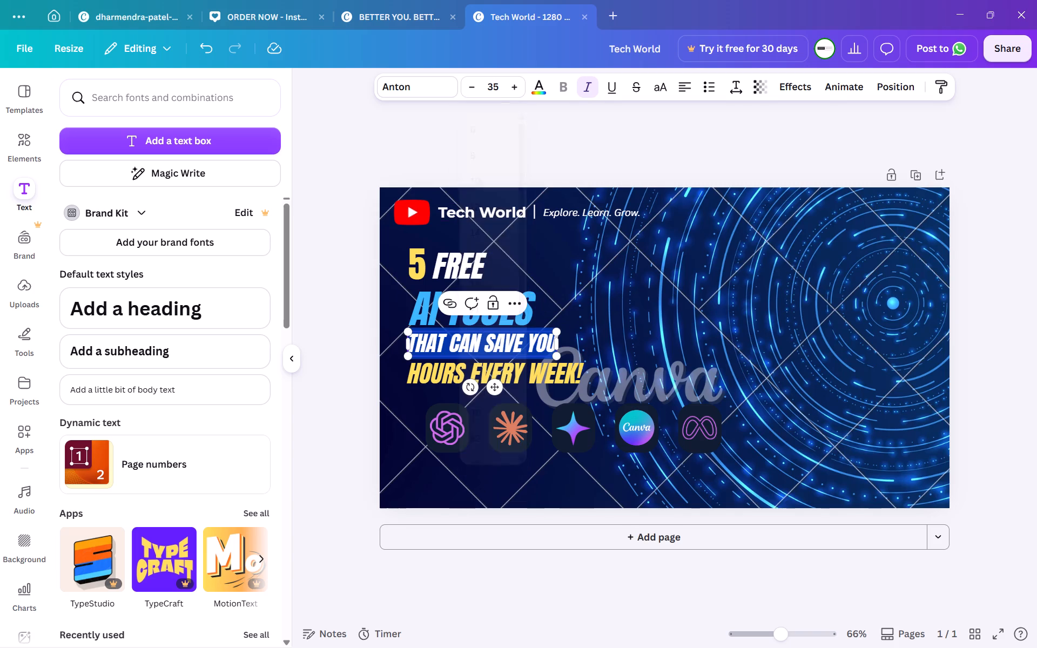
pyautogui.tripleClick(446, 381)
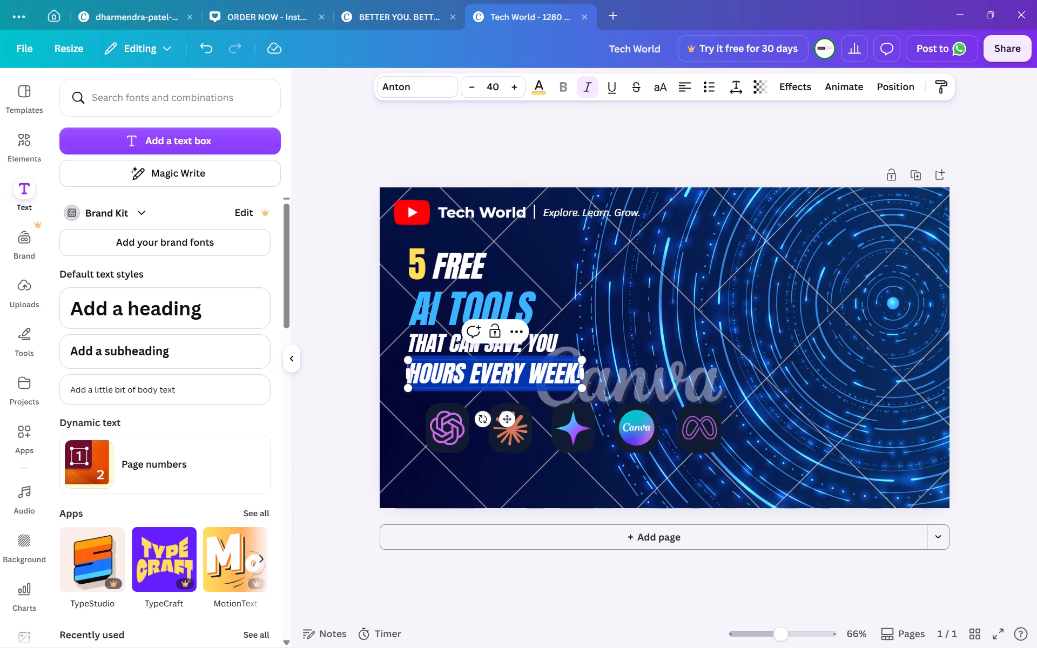
pyautogui.click(493, 88)
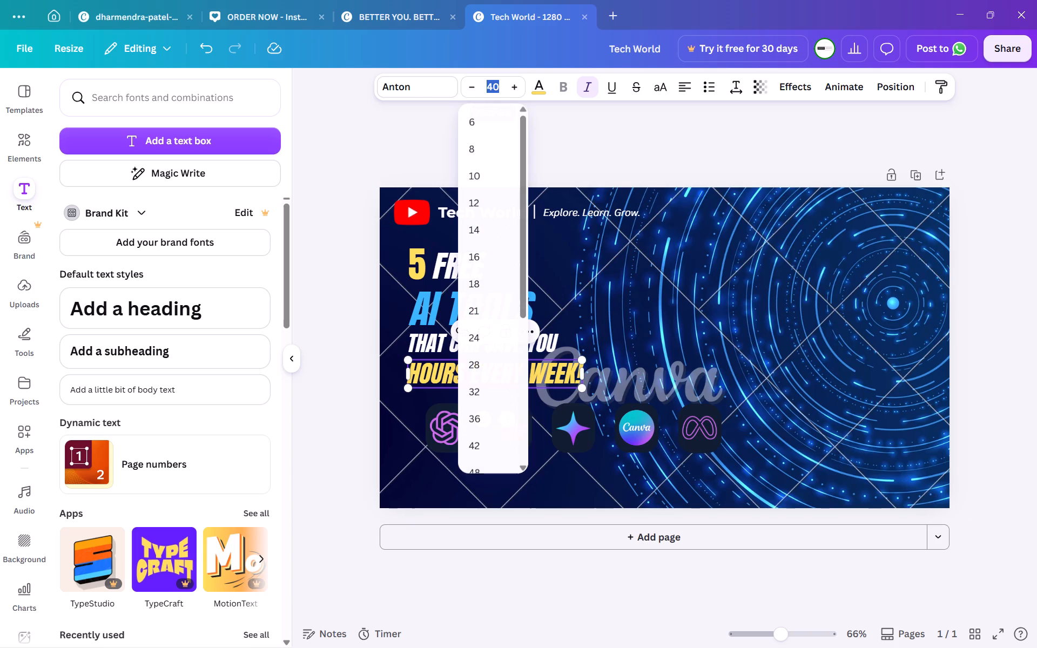
pyautogui.write('35')
pyautogui.press('Return')
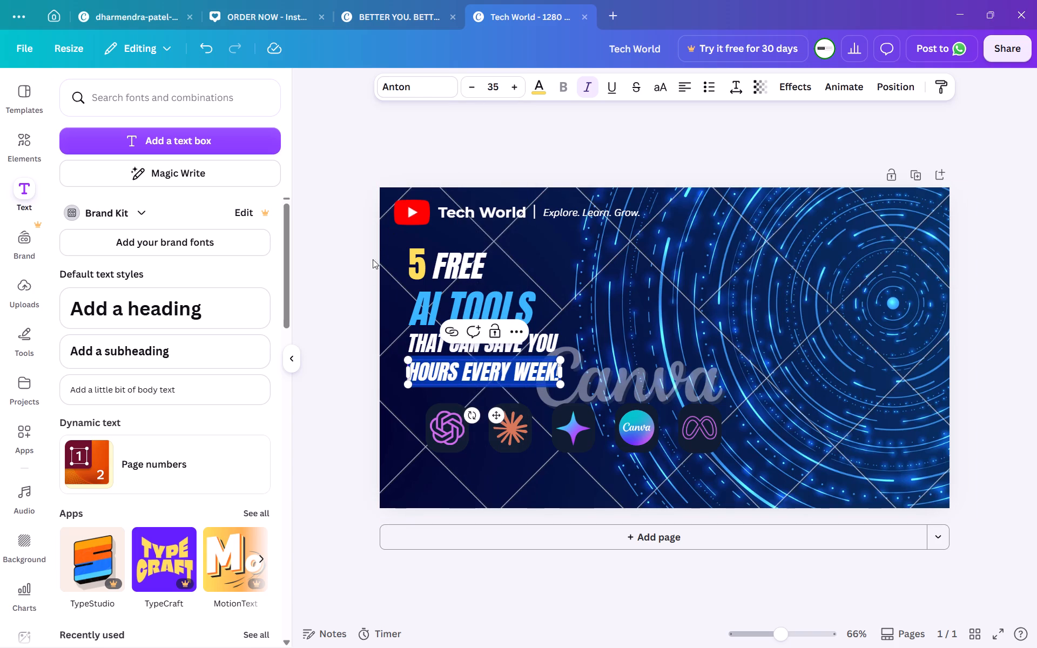
pyautogui.click(348, 321)
pyautogui.click(321, 431)
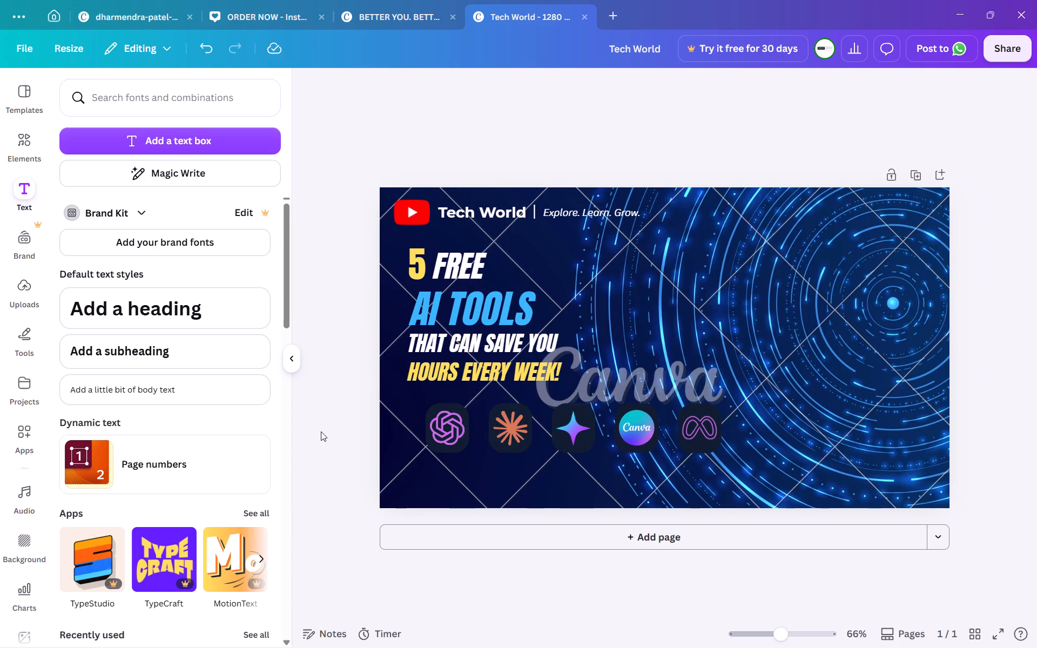
# Add a new text box over the upper part of the circles at the design's right side and left-align its text.
pyautogui.click(506, 372)
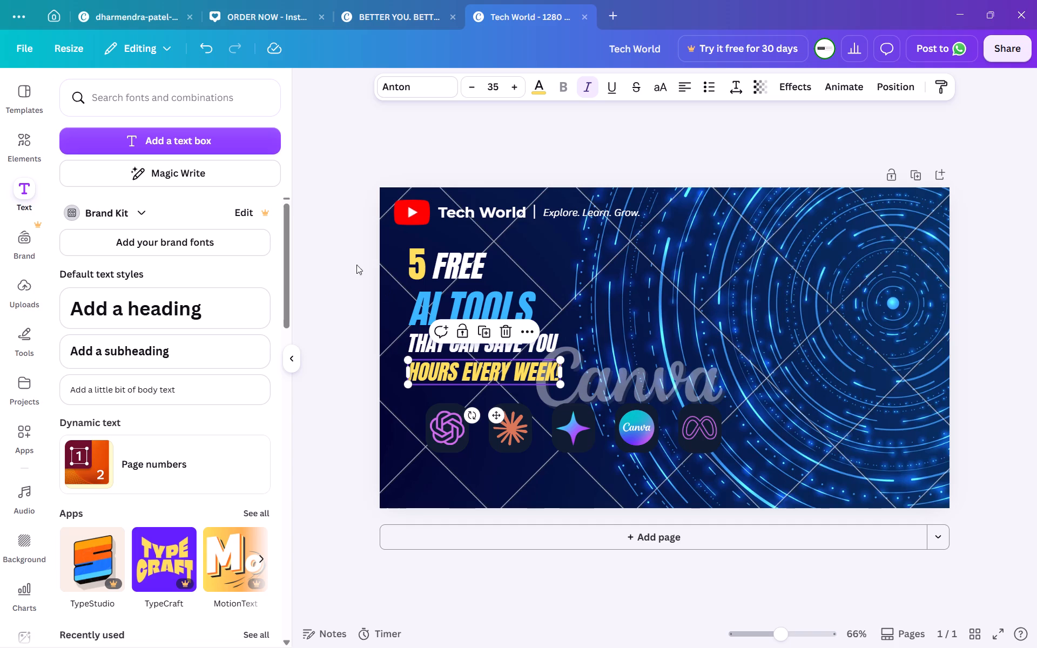
pyautogui.click(223, 145)
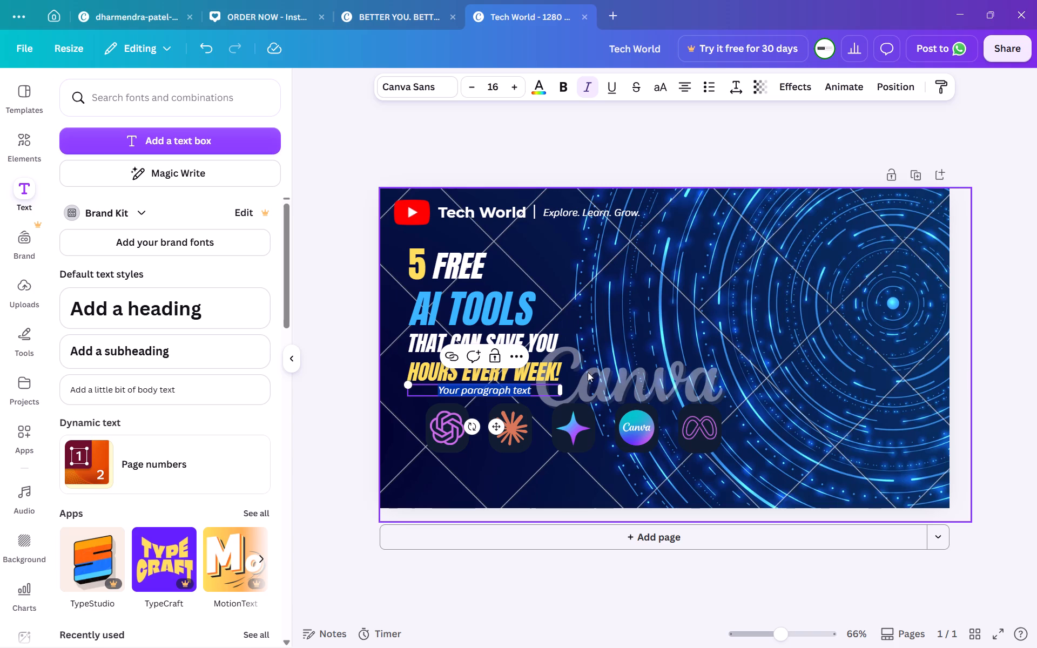
pyautogui.moveTo(493, 429); pyautogui.dragTo(852, 297)
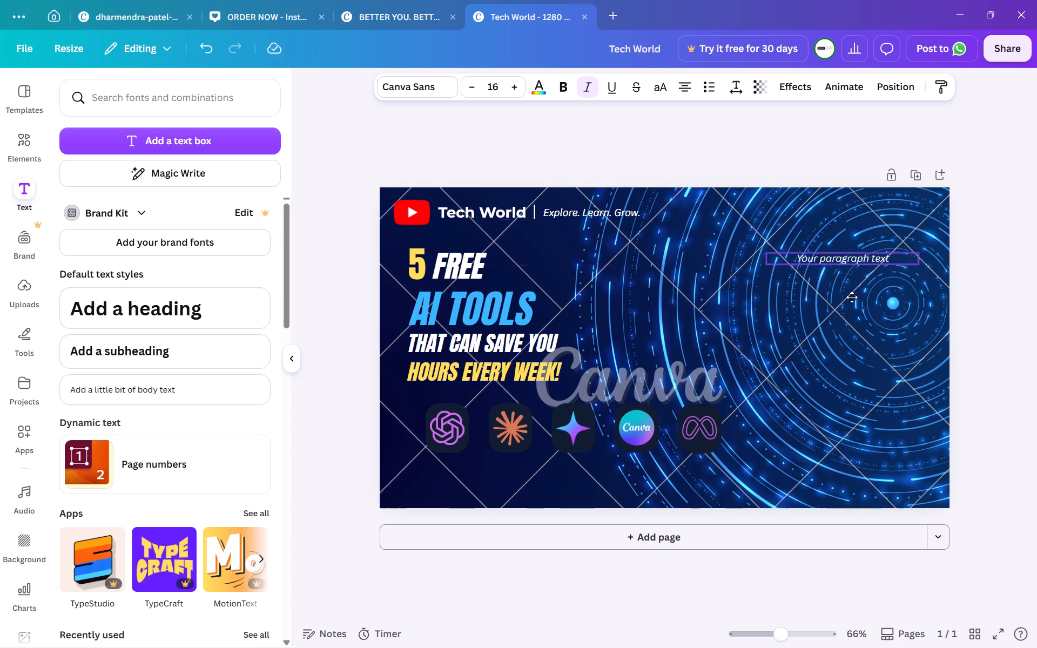
pyautogui.moveTo(852, 297); pyautogui.dragTo(853, 288)
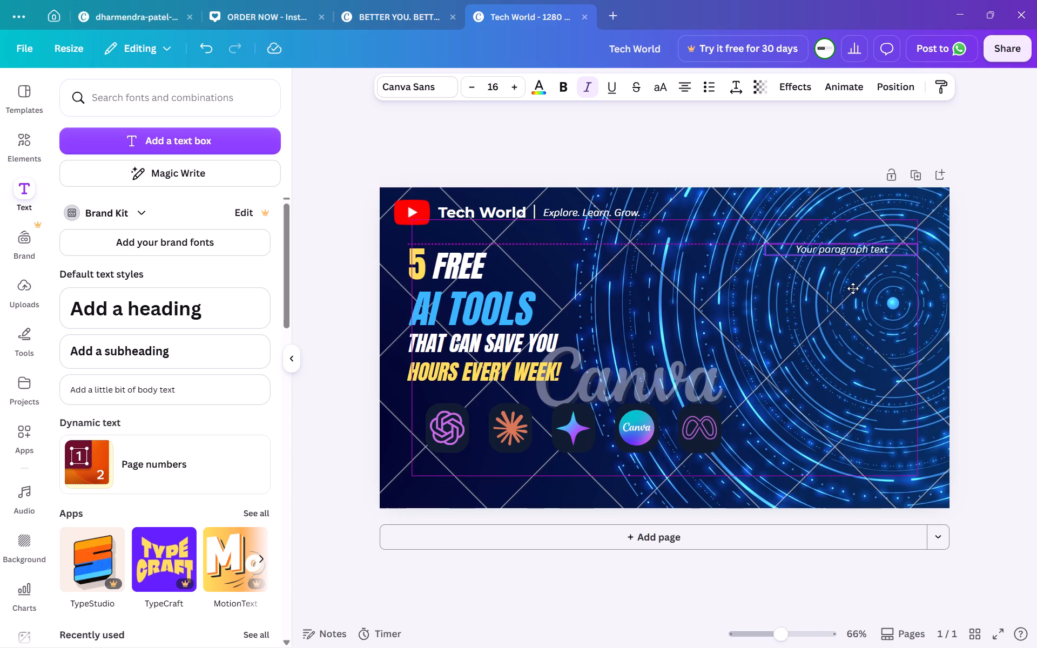
pyautogui.moveTo(853, 288); pyautogui.dragTo(854, 299)
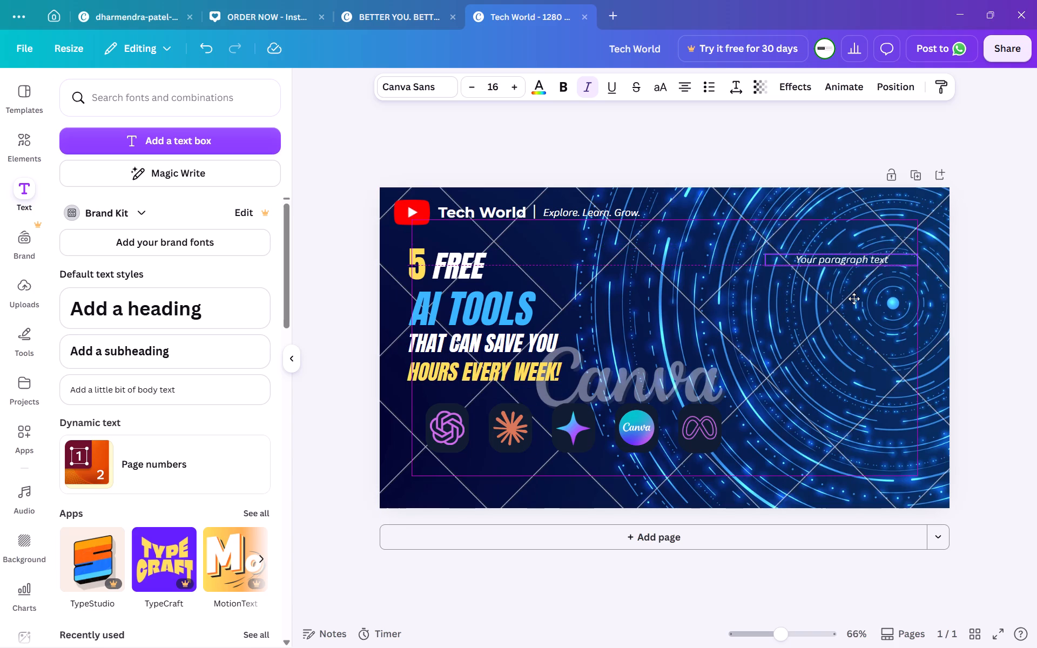
pyautogui.moveTo(854, 299); pyautogui.dragTo(855, 299)
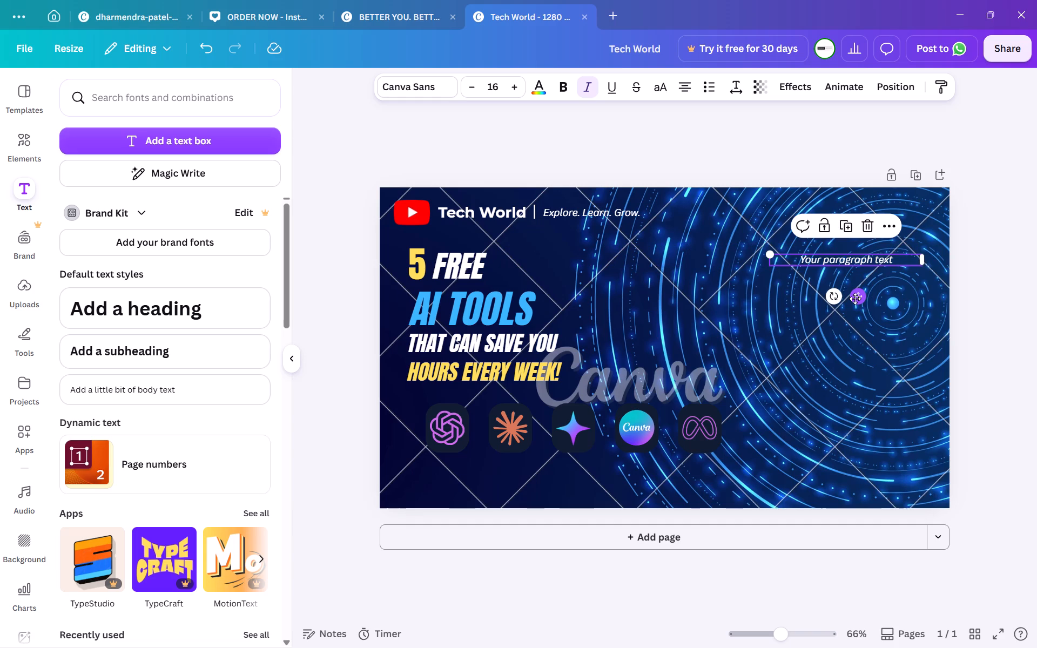
pyautogui.click(855, 299)
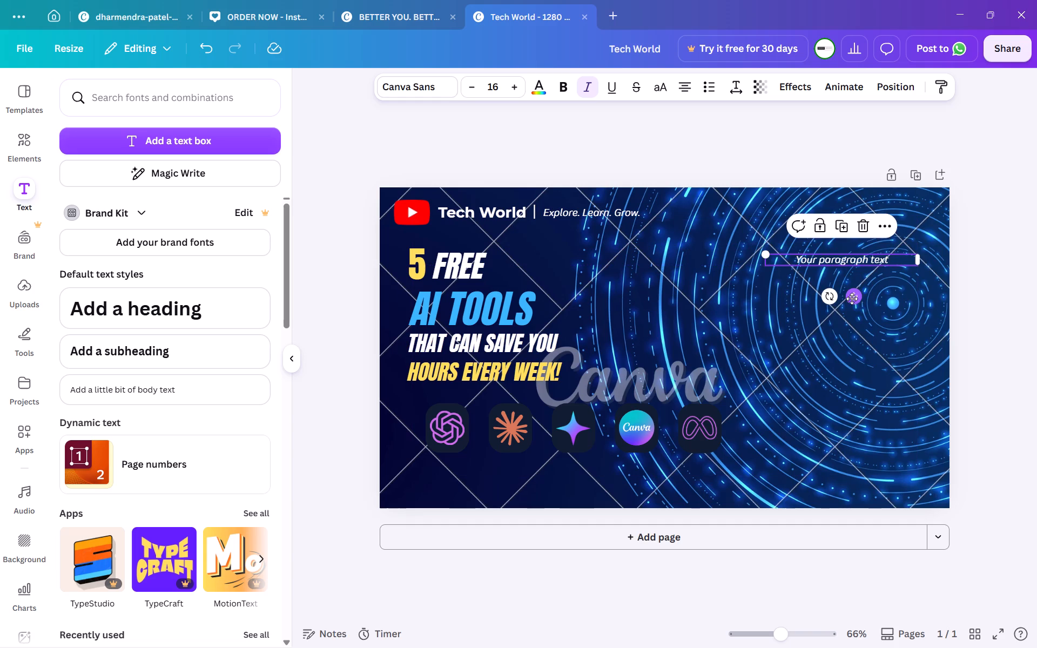
pyautogui.click(686, 99)
pyautogui.click(682, 82)
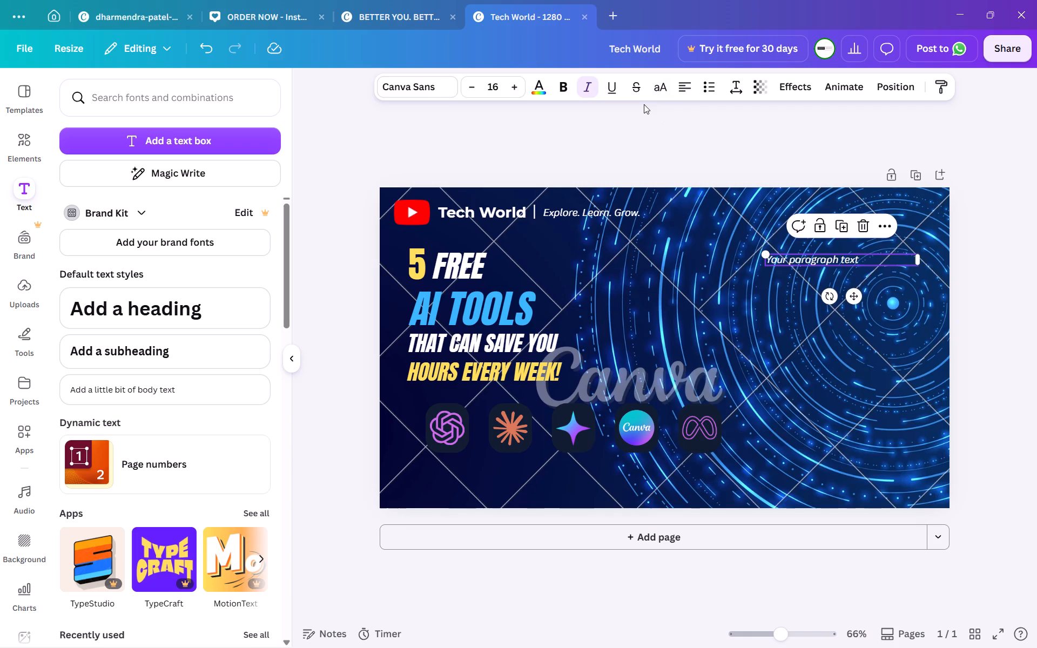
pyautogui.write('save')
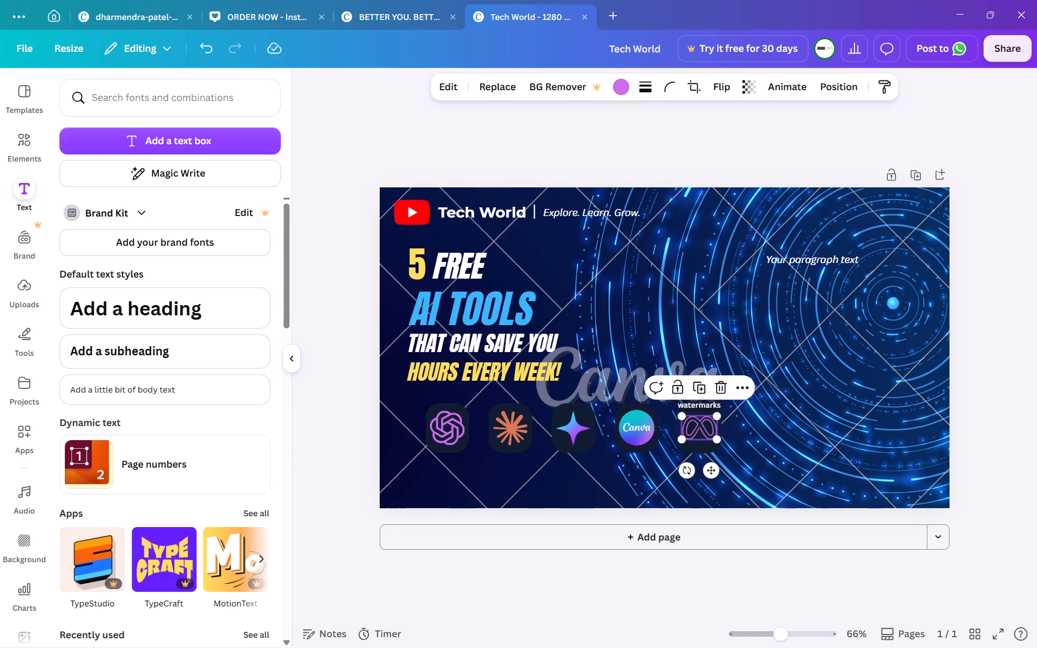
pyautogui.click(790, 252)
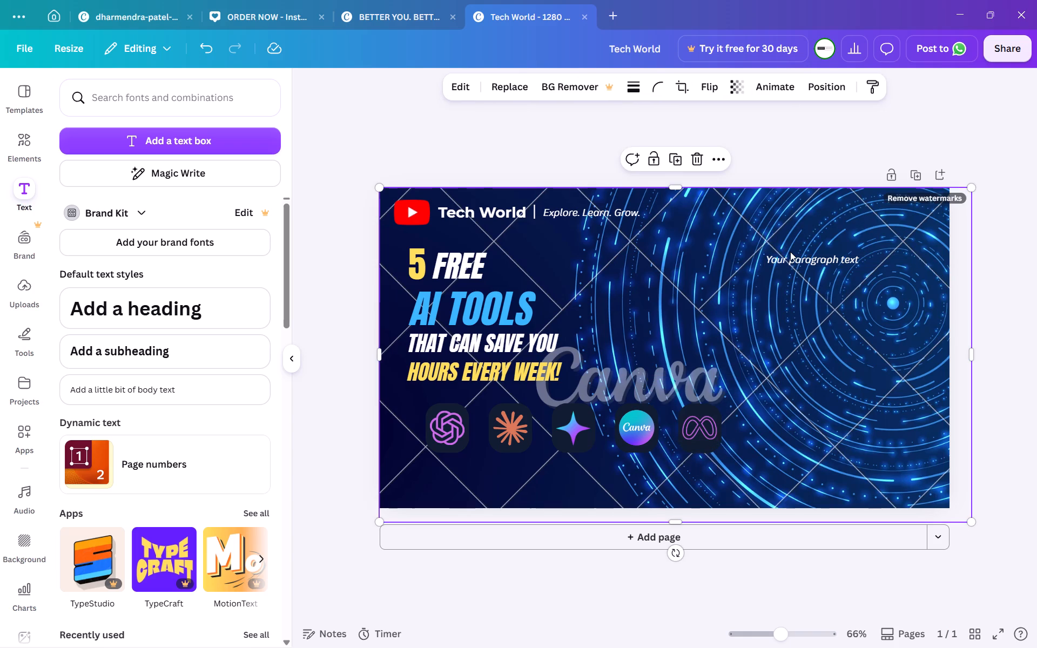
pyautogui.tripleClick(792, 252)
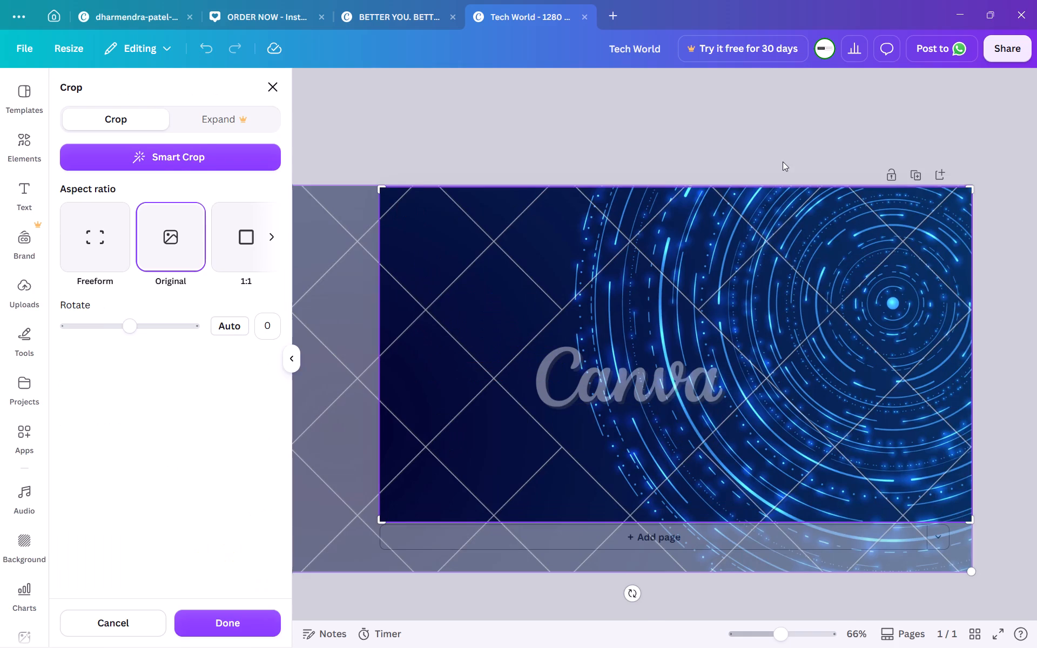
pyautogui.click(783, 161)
# Replace the new text box's placeholder over the circles with "SAVE TIME EVERYDAY".
pyautogui.tripleClick(807, 260)
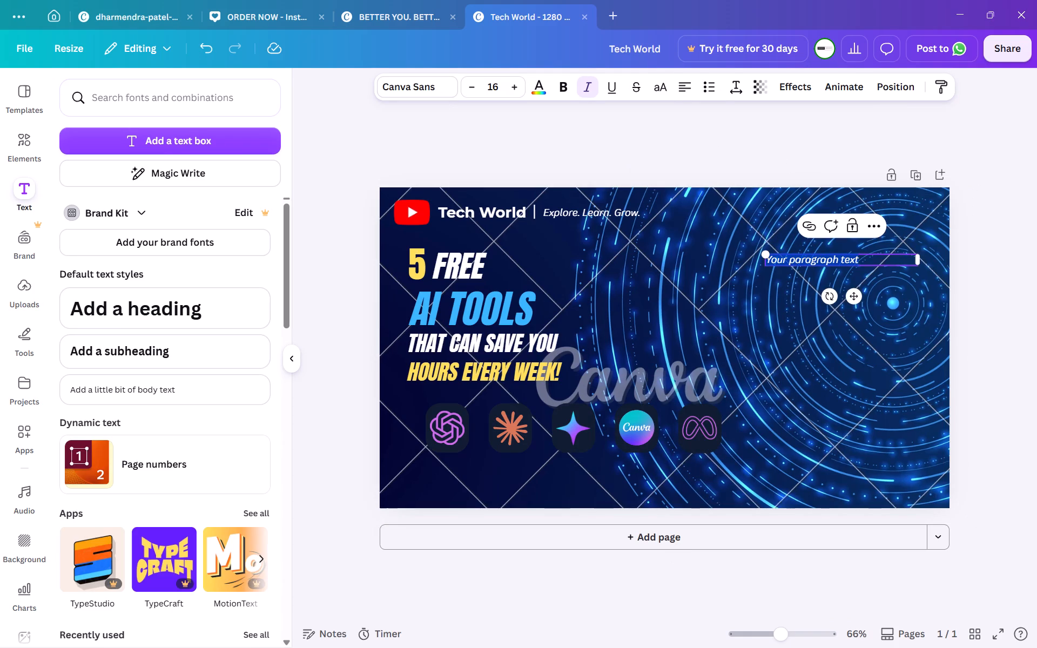
pyautogui.hotkey('shift', 's')
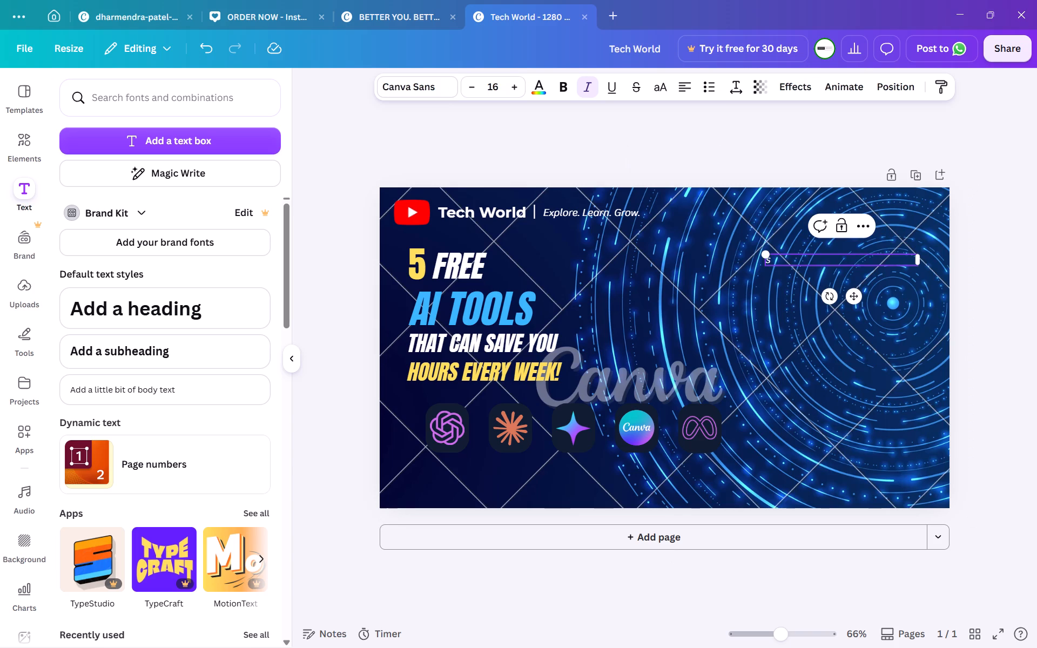
pyautogui.press('BackSpace')
pyautogui.write('SAVE TIME')
pyautogui.press('space')
pyautogui.write('ECERYDAY')
pyautogui.press('BackSpace')
pyautogui.press('BackSpace')
pyautogui.press('BackSpace')
pyautogui.press('BackSpace')
pyautogui.press('BackSpace')
pyautogui.press('BackSpace')
pyautogui.press('BackSpace')
pyautogui.write('VERYDAY')
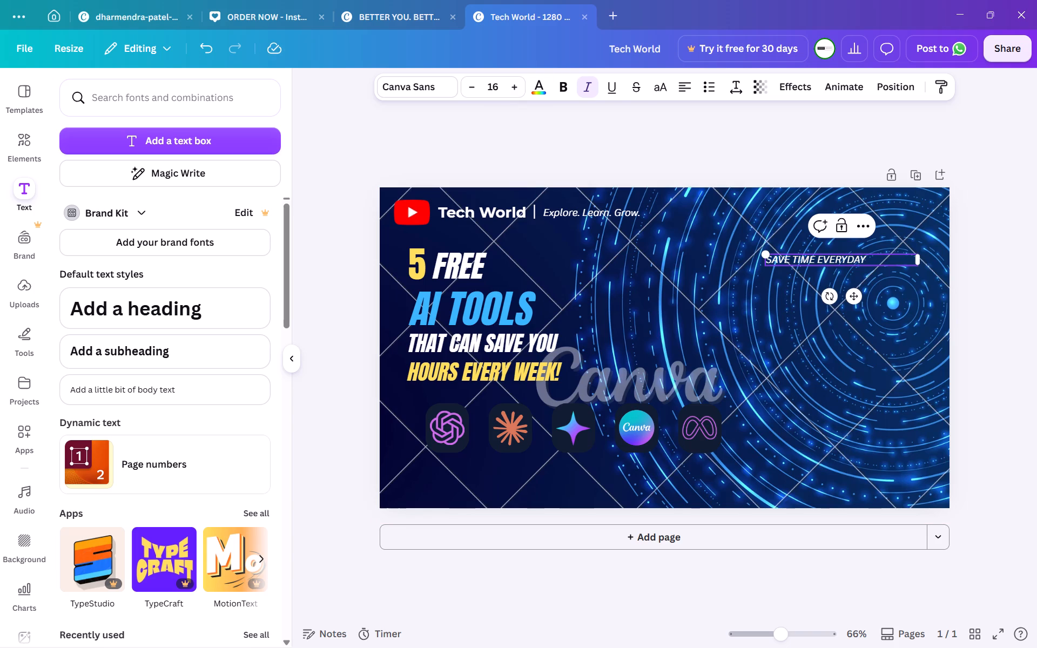
# Remove the italic style from "SAVE TIME EVERYDAY" and make it bold.
pyautogui.click(499, 91)
pyautogui.doubleClick(837, 267)
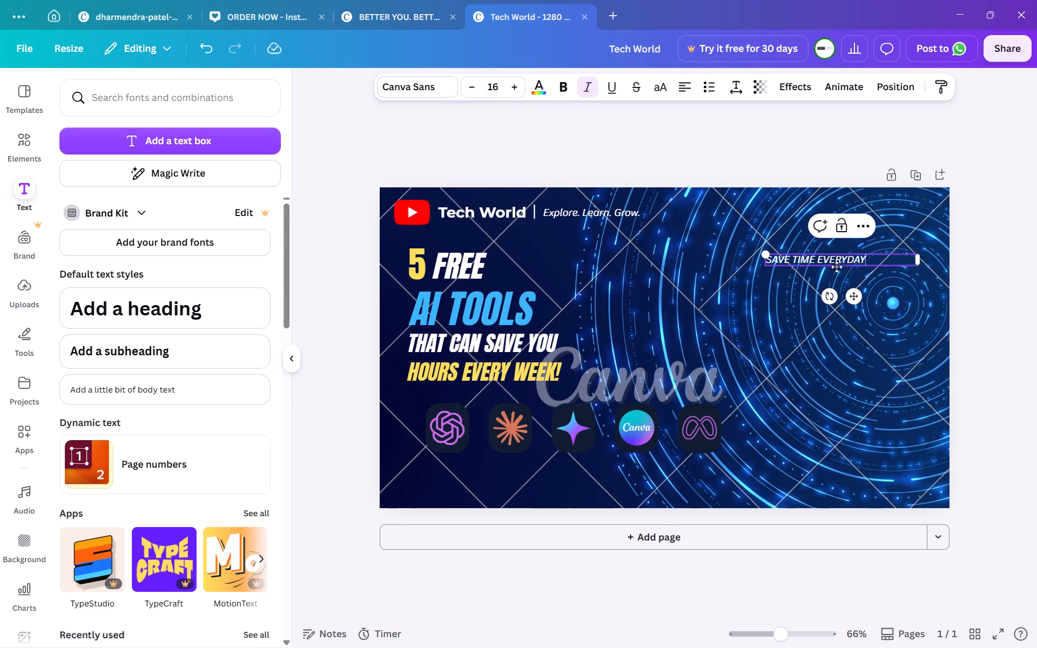
pyautogui.tripleClick(837, 255)
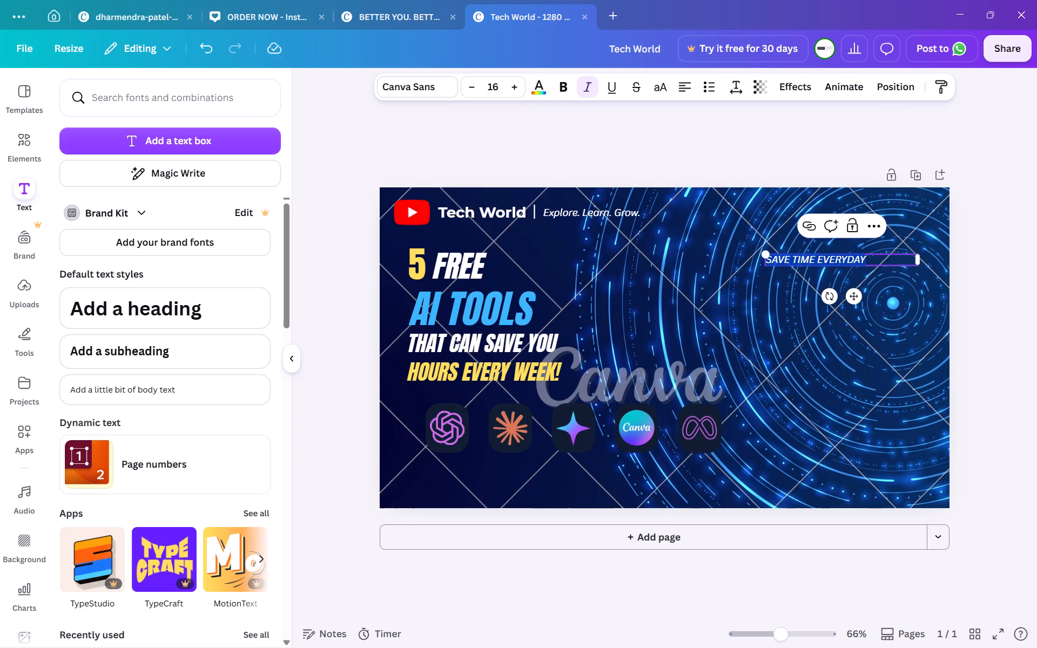
pyautogui.click(588, 86)
pyautogui.click(562, 93)
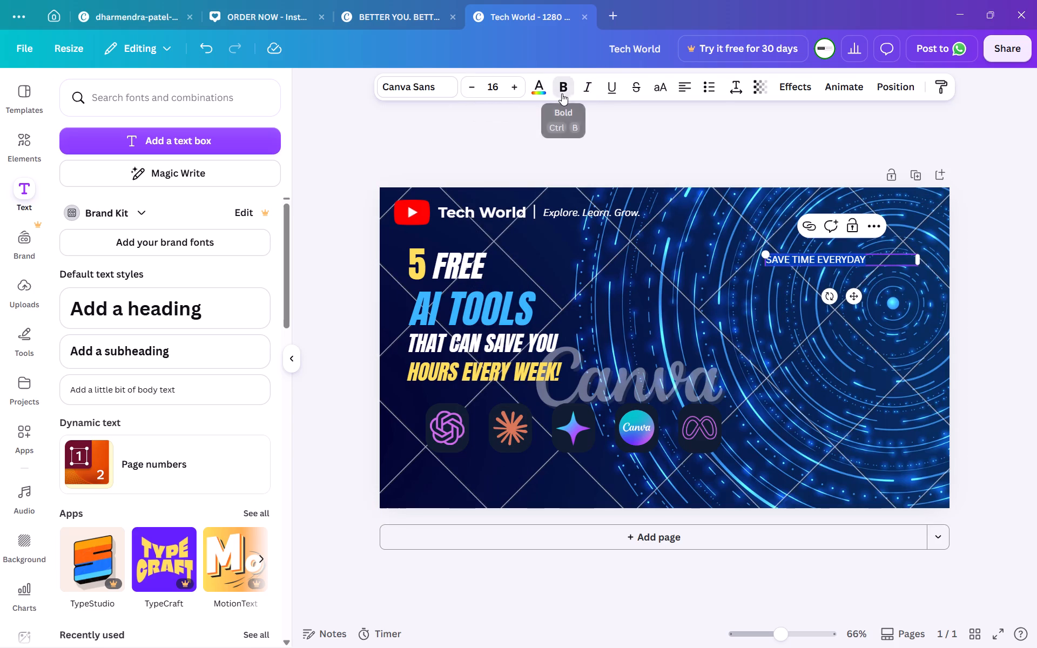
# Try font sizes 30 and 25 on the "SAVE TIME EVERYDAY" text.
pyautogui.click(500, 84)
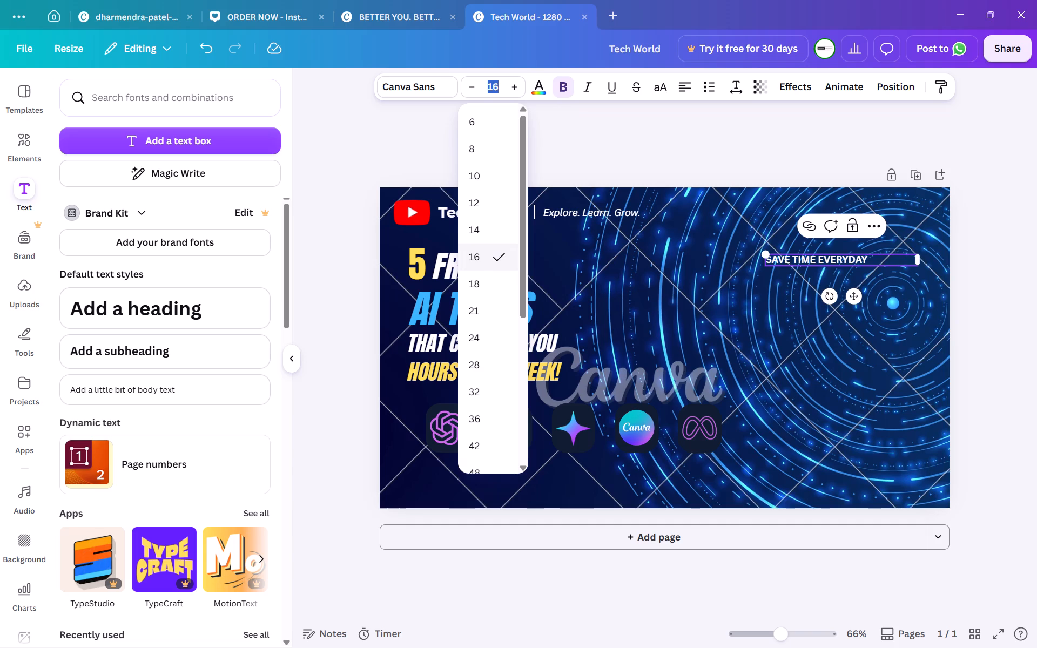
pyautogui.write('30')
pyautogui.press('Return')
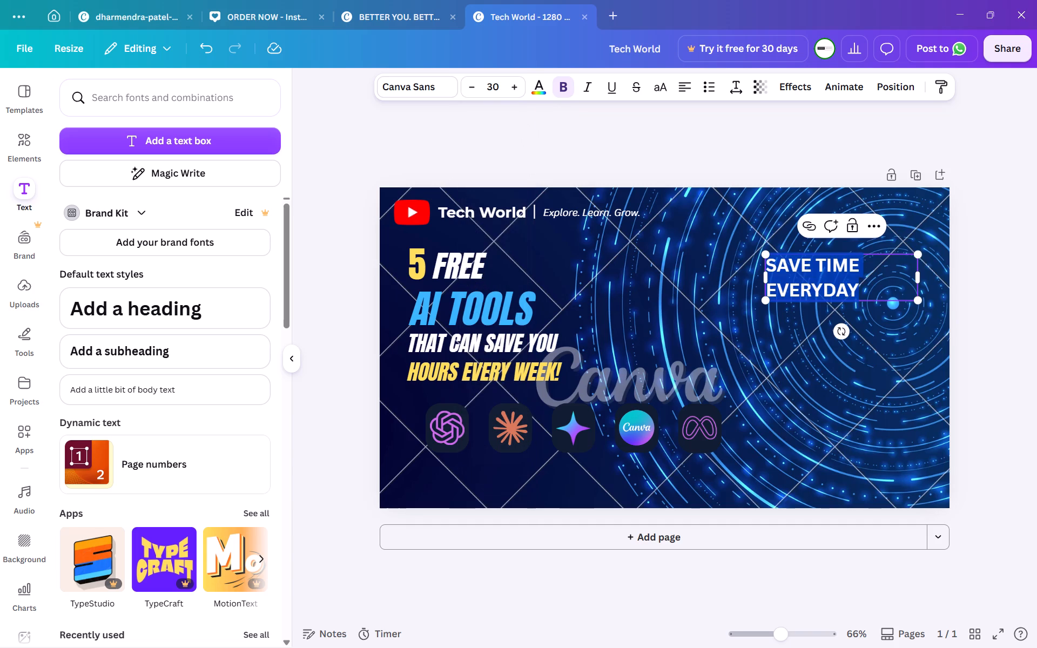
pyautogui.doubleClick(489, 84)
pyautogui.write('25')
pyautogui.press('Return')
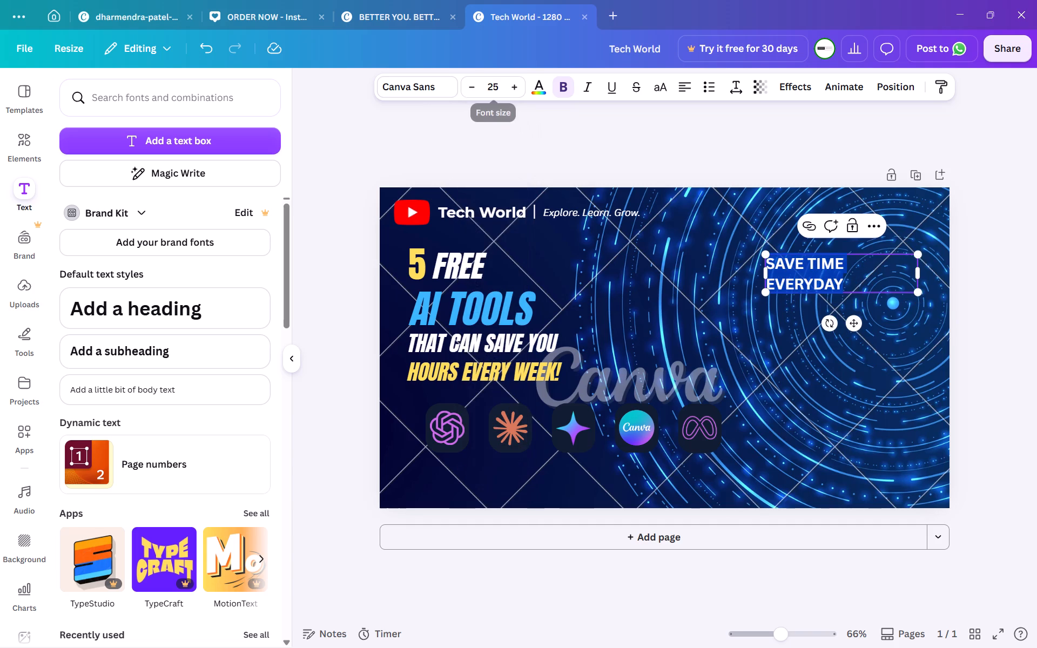
# Set the font size of the "SAVE TIME EVERYDAY" text to 20.
pyautogui.doubleClick(496, 86)
pyautogui.write('20')
pyautogui.press('Return')
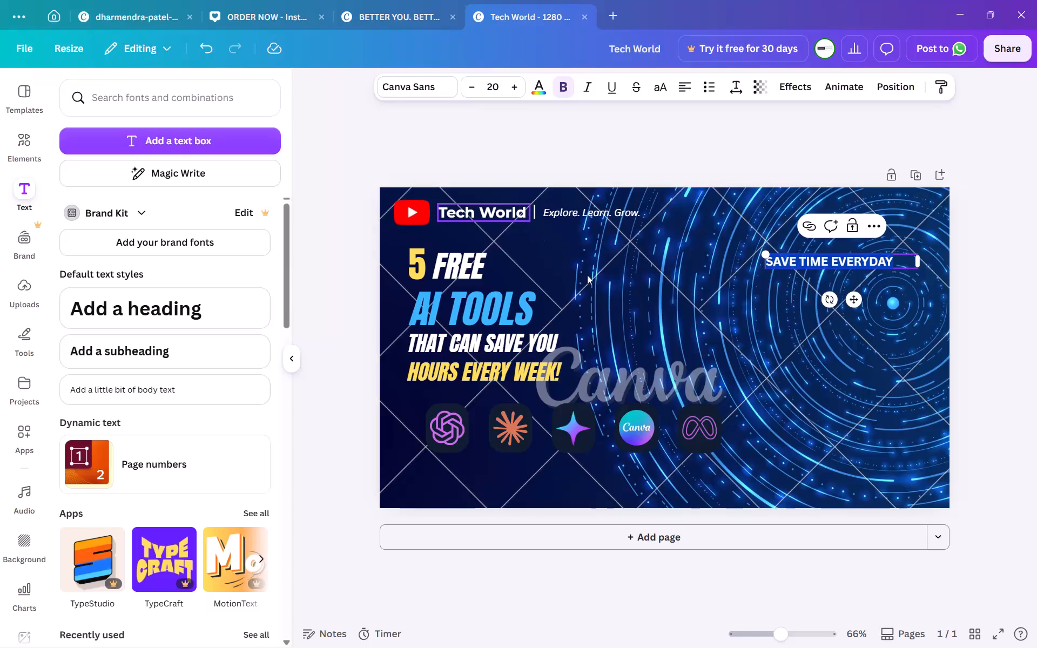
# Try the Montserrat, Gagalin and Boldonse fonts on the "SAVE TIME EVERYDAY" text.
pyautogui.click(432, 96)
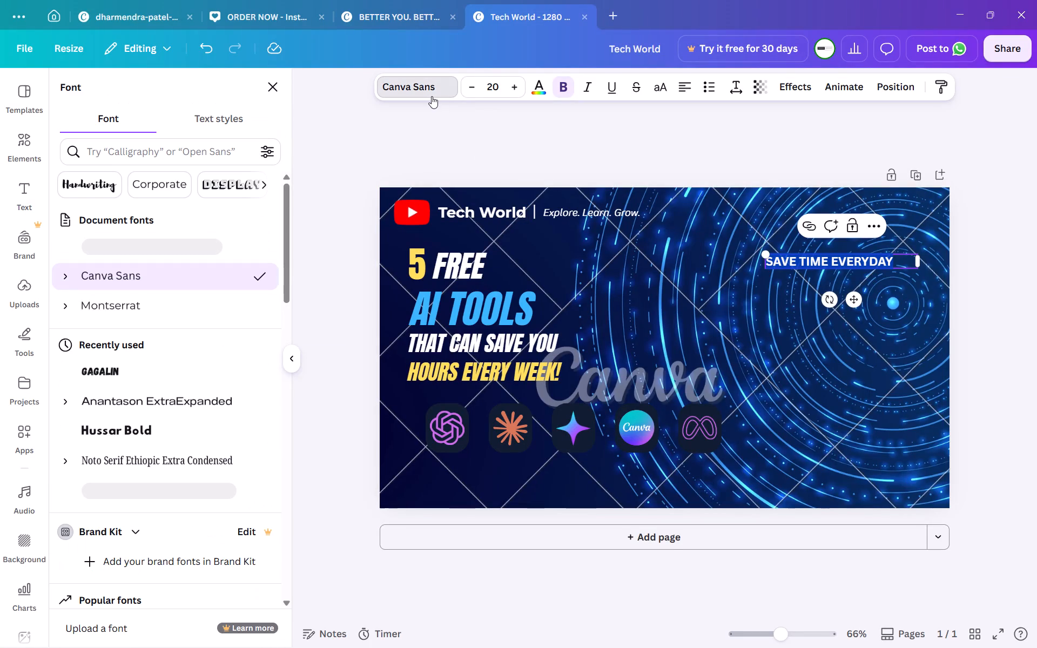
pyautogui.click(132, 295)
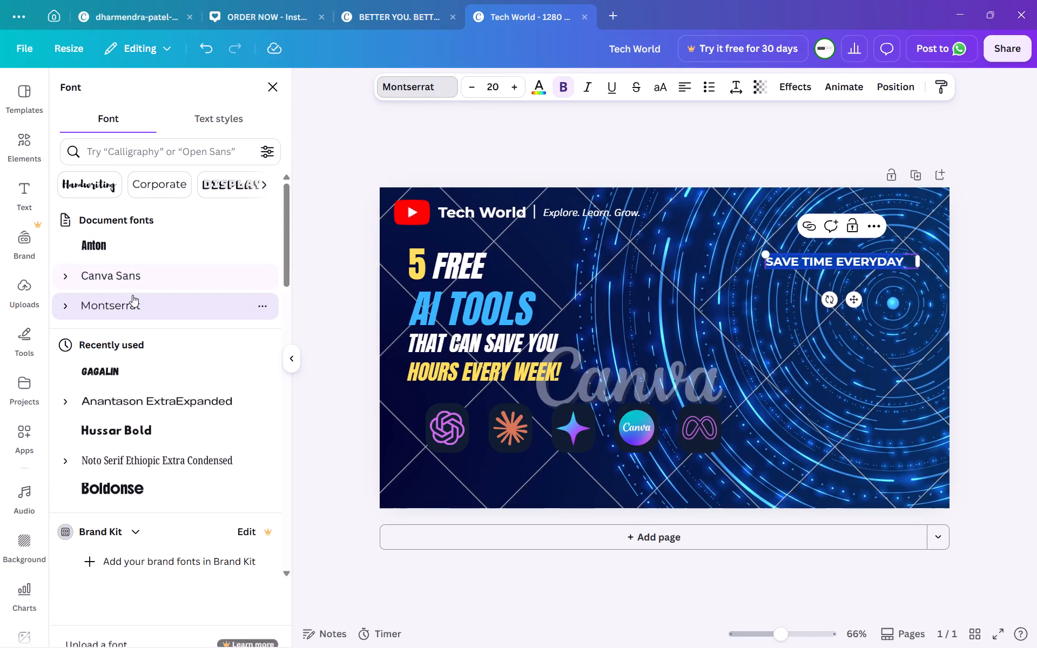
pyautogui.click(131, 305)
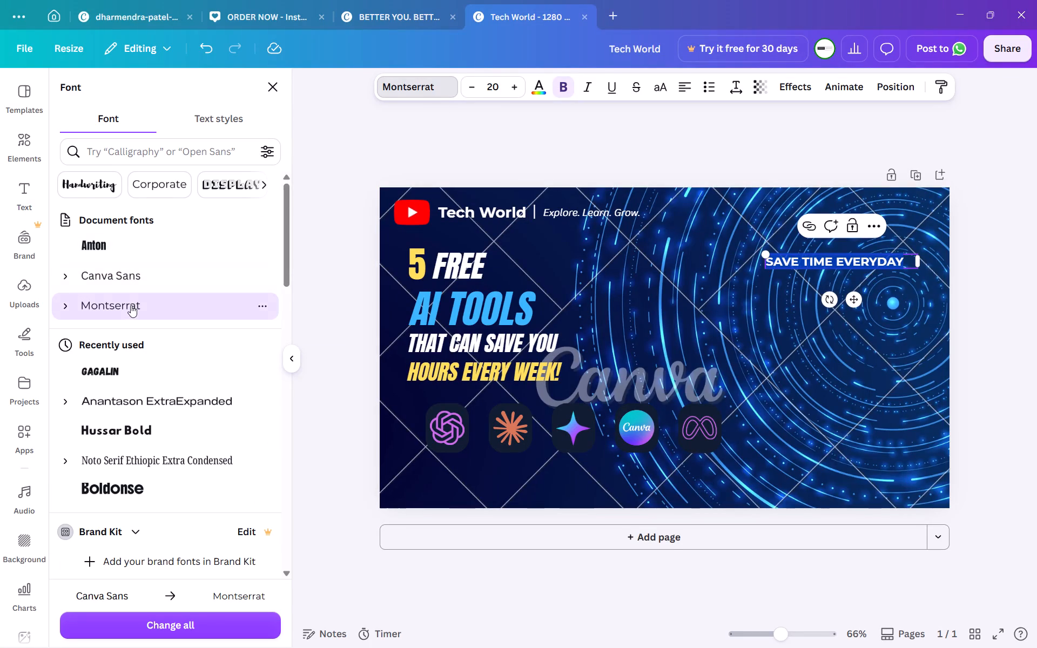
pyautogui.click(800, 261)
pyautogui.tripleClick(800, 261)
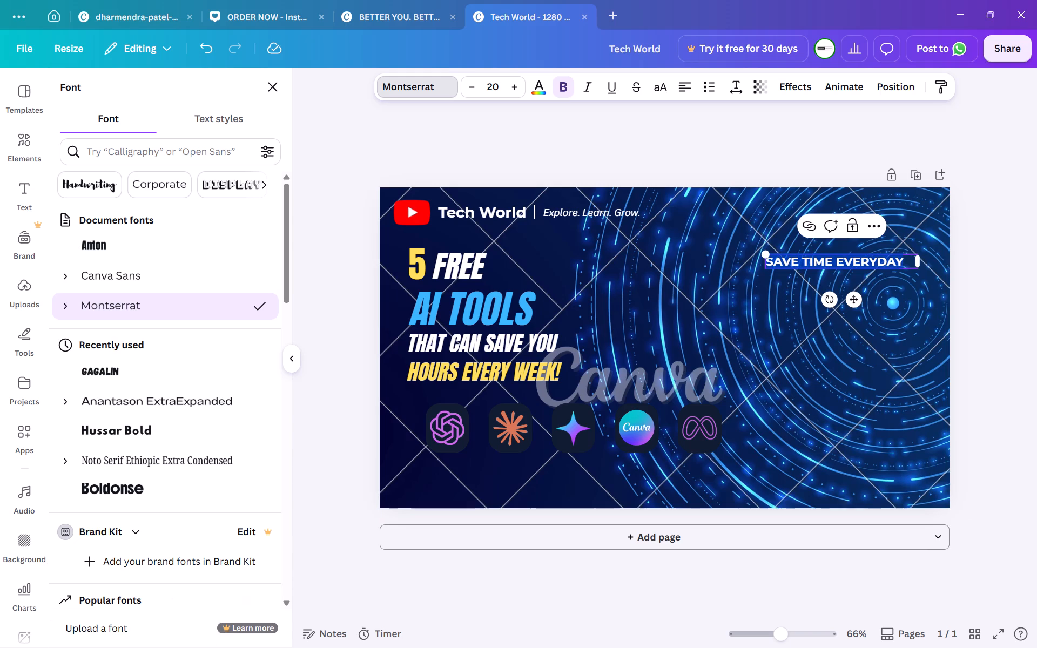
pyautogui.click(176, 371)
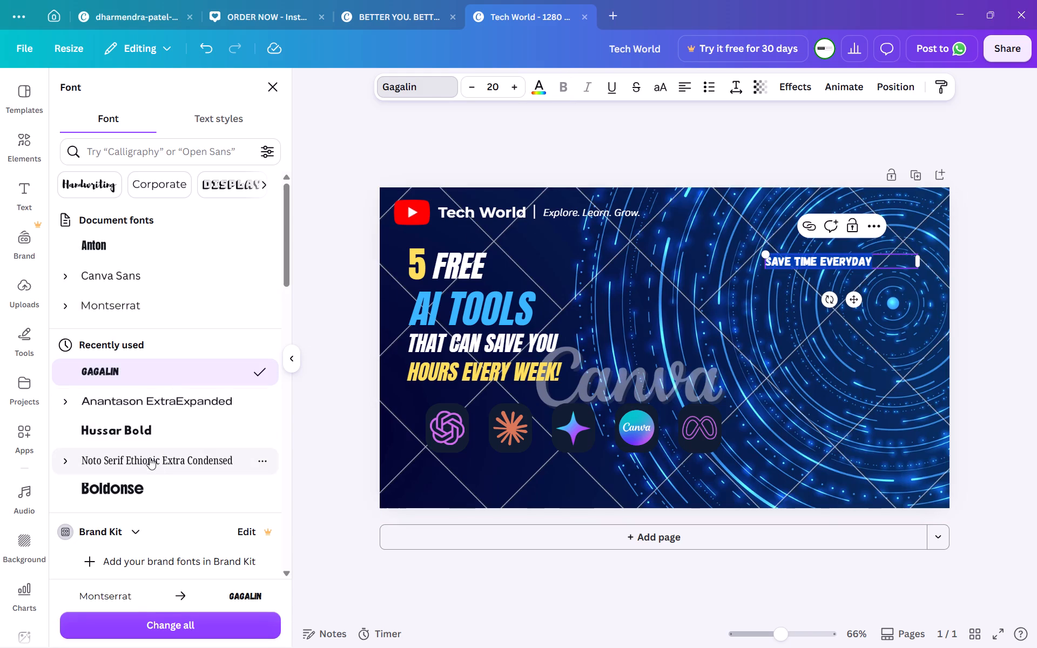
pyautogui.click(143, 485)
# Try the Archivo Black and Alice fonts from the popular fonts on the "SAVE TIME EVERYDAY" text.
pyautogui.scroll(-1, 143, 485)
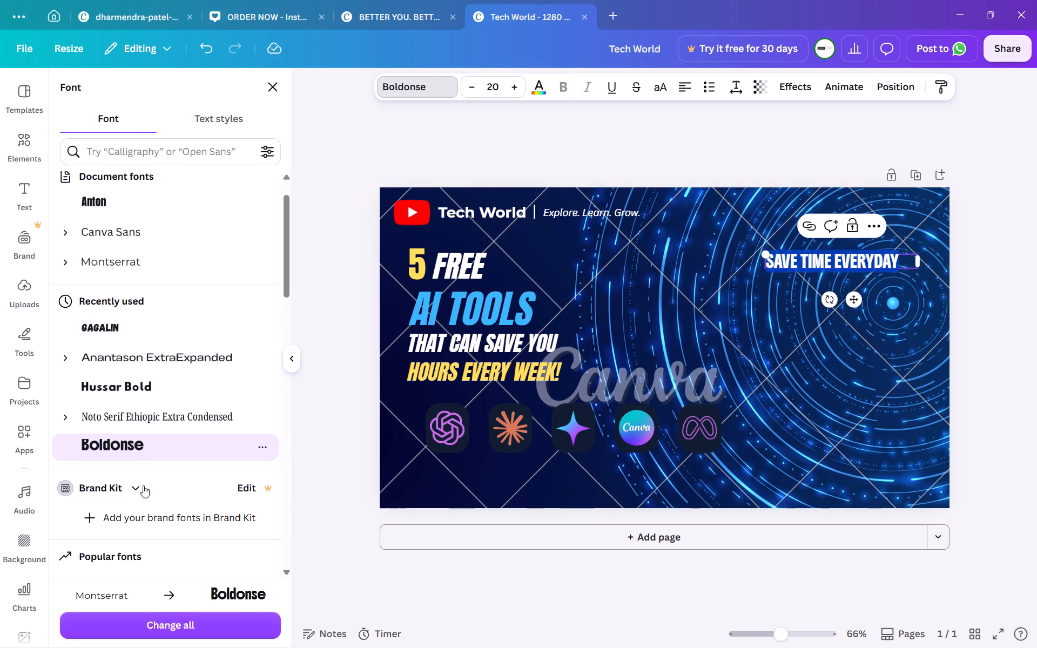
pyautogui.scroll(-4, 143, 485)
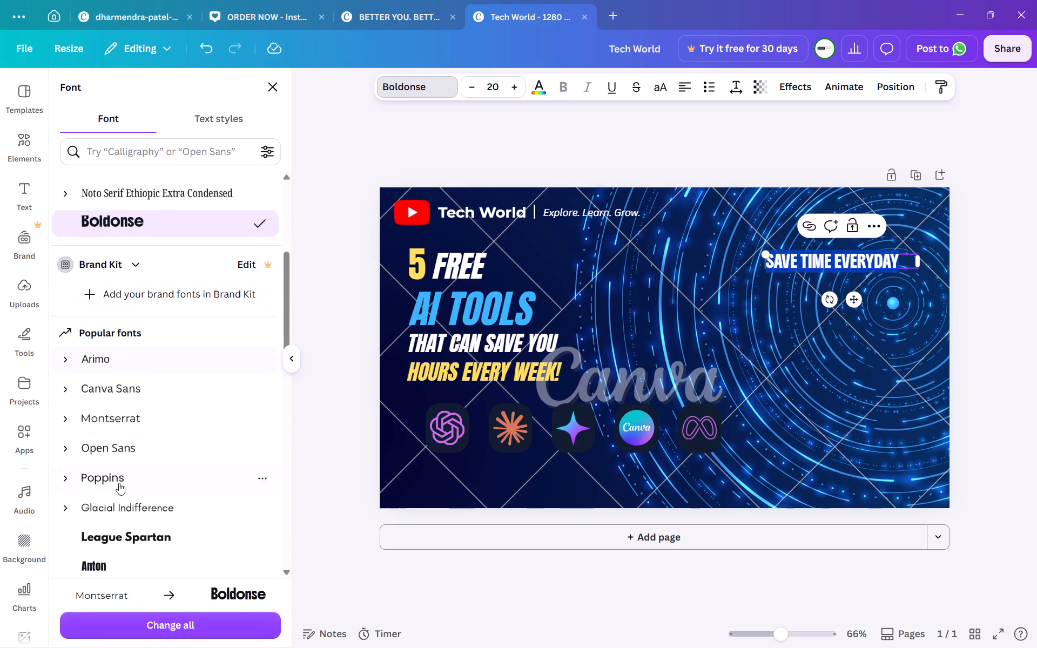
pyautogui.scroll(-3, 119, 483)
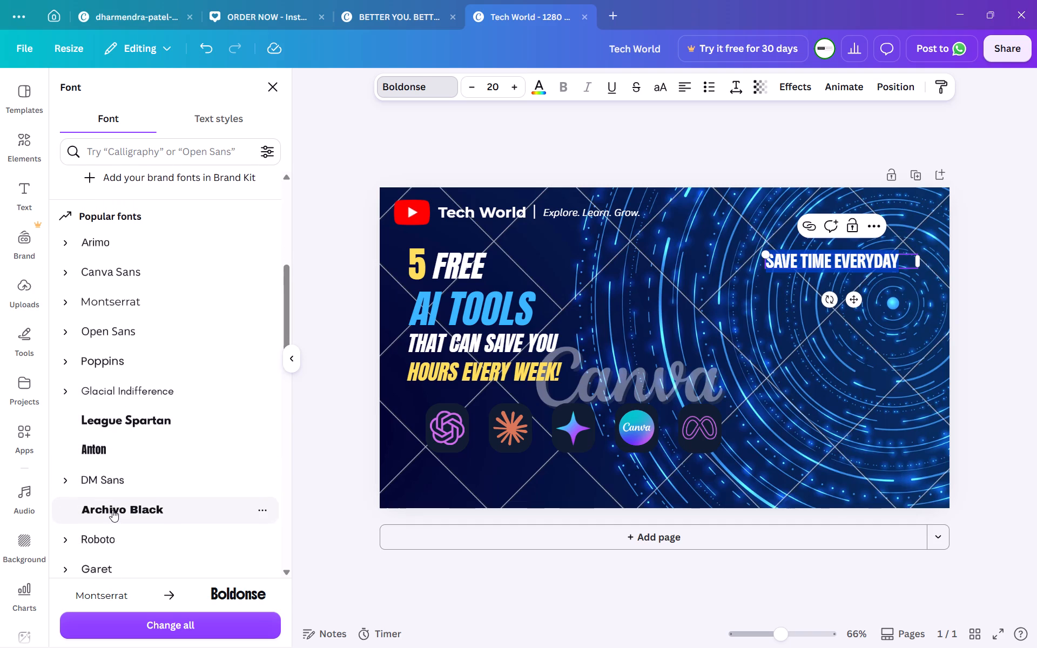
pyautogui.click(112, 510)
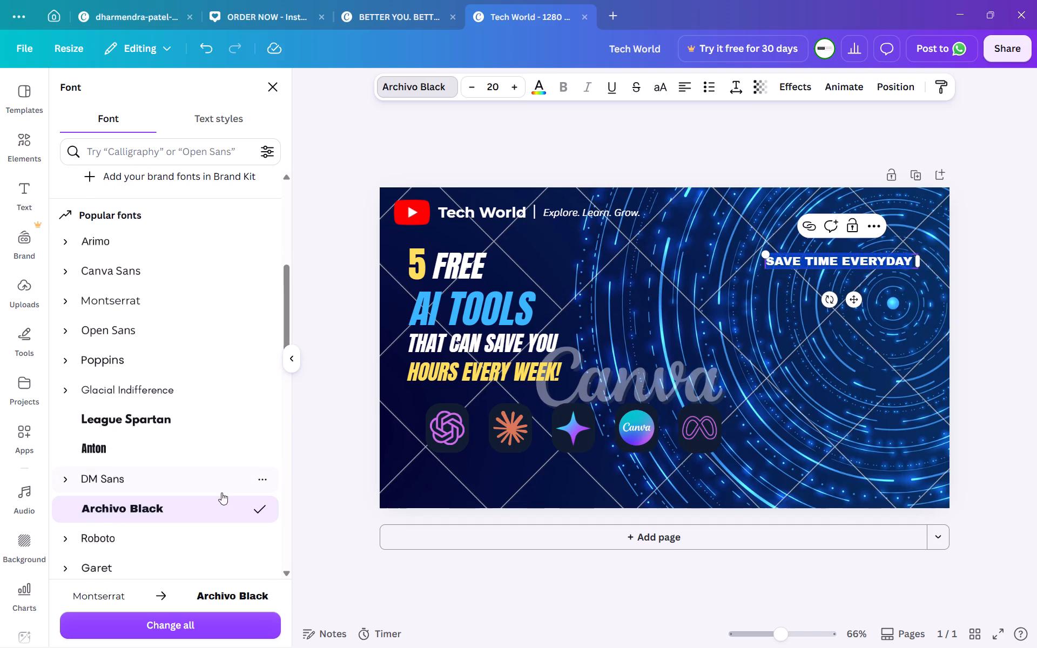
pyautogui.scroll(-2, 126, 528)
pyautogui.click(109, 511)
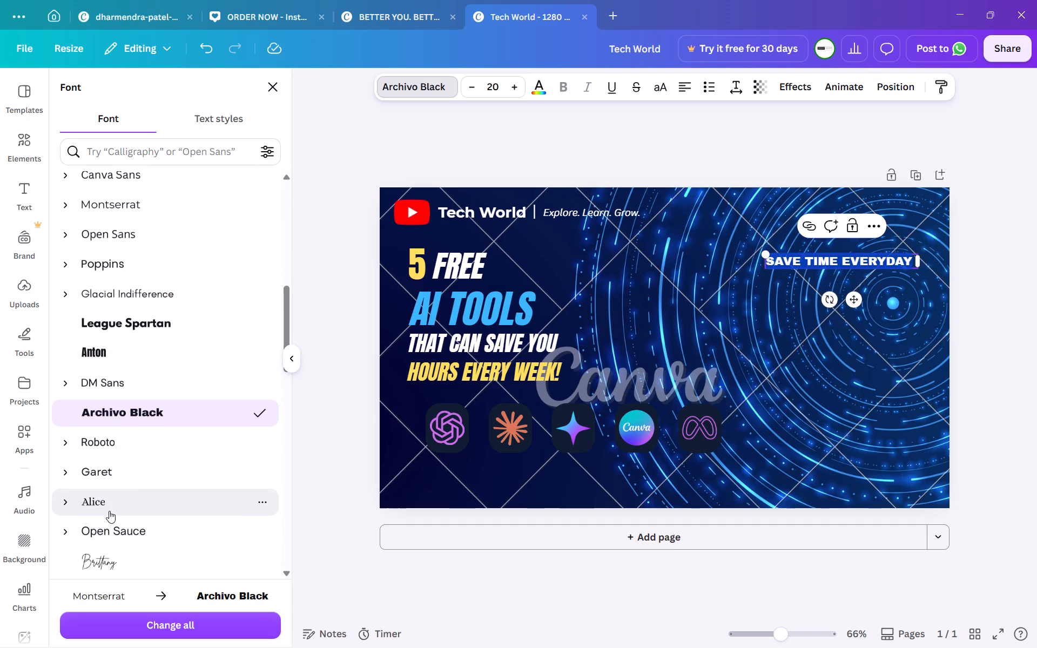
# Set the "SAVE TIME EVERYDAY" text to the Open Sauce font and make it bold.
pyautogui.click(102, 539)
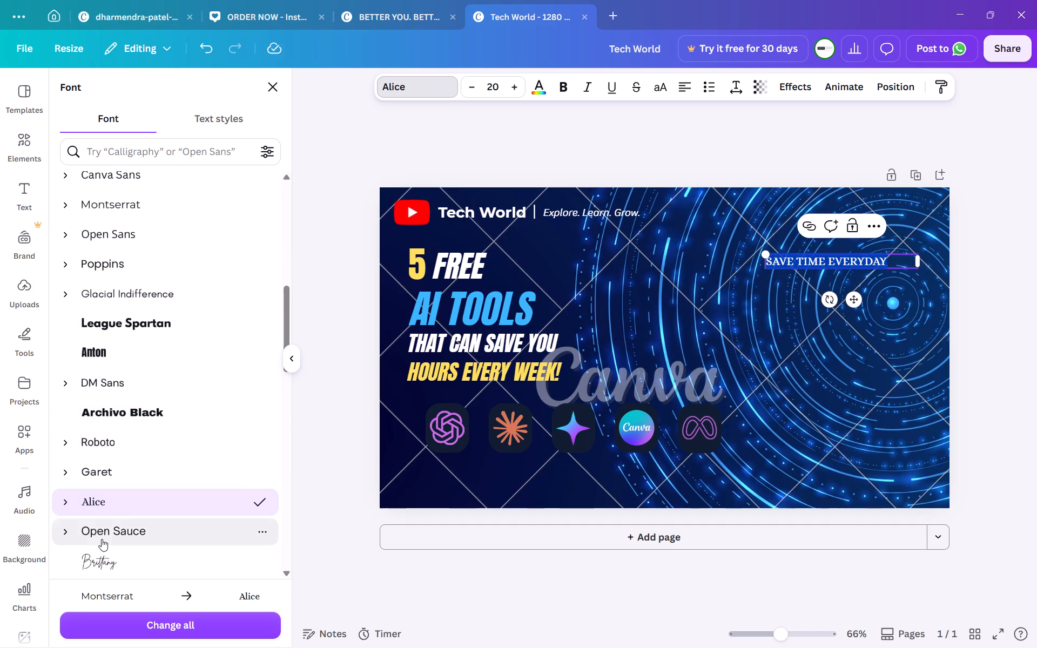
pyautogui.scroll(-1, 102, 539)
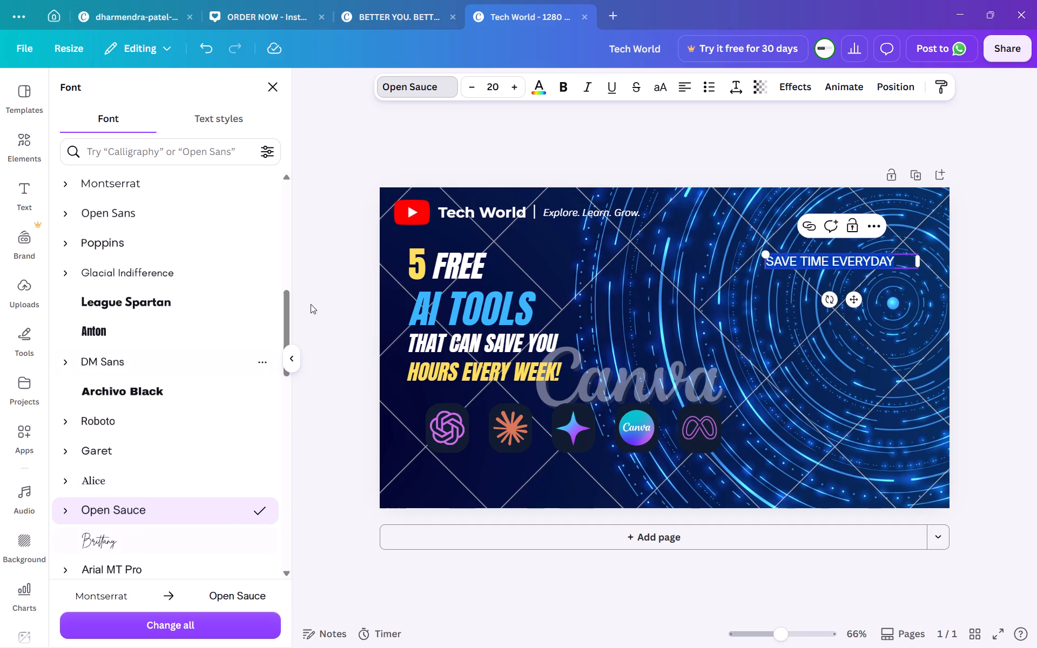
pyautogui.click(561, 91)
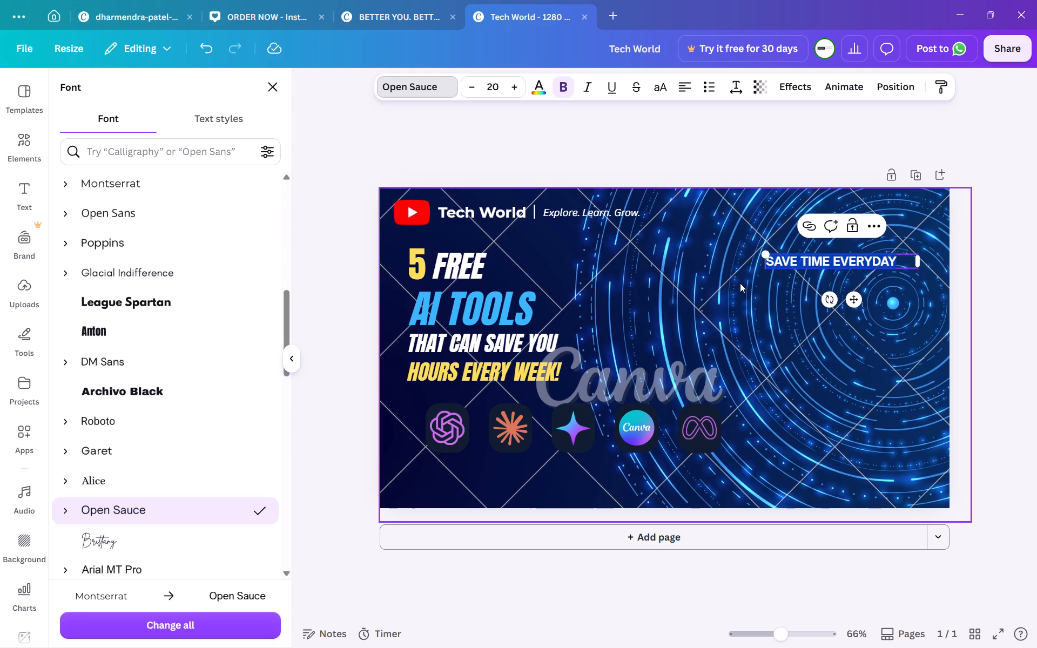
# Add the line "BOOST PRODUCTIVITY" below "SAVE TIME EVERYDAY" in the same text box, separated by a blank line.
pyautogui.click(906, 264)
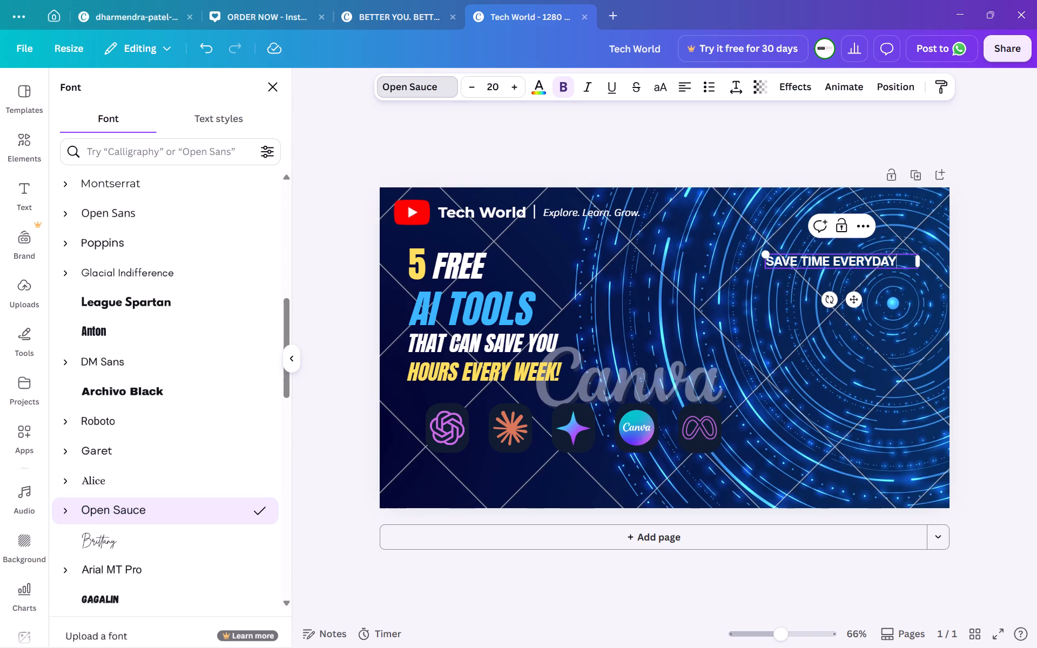
pyautogui.press('Return')
pyautogui.press('Return')
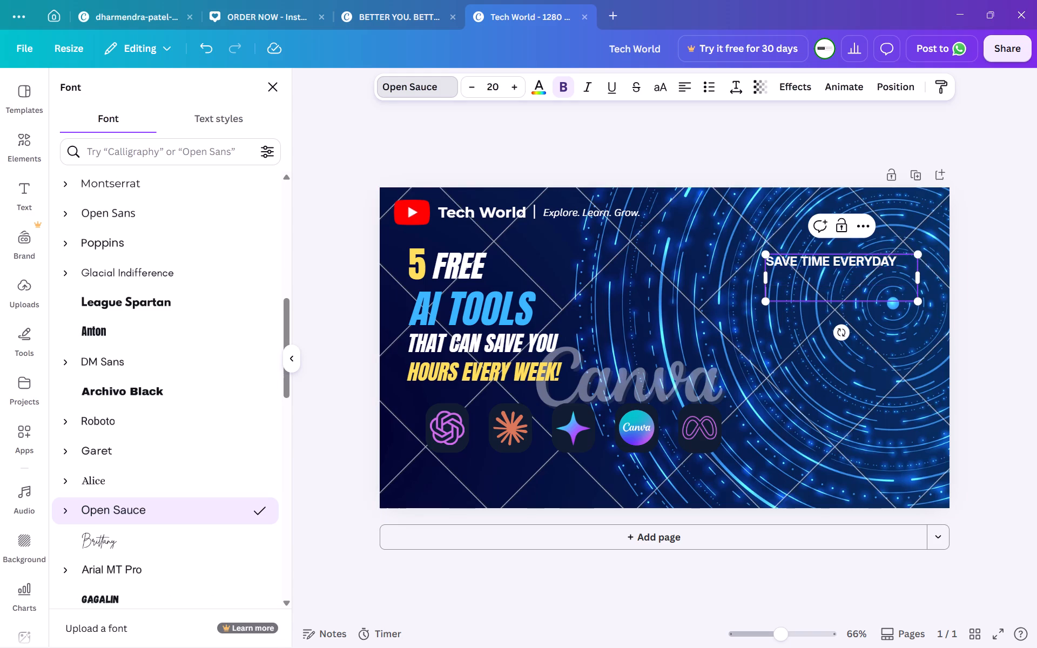
pyautogui.write('BOO')
pyautogui.write('ST PRODUCTIVIR')
pyautogui.press('BackSpace')
pyautogui.write('TY')
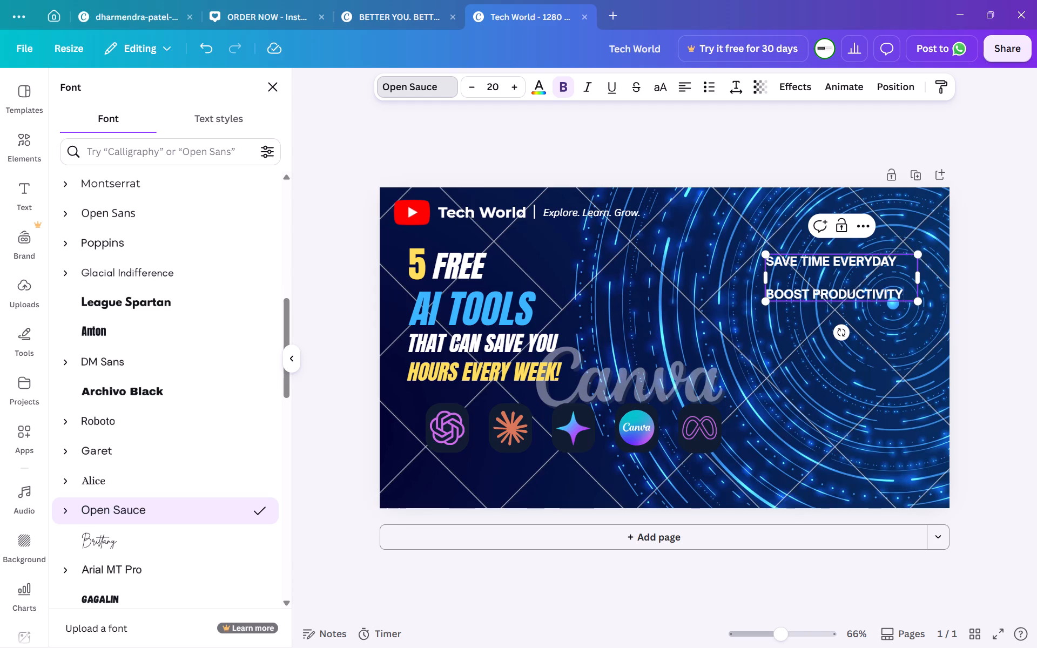
# Add "WORK SMARTER NOT HARDER" below "BOOST PRODUCTIVITY", separated by a blank line.
pyautogui.press('Return')
pyautogui.press('Return')
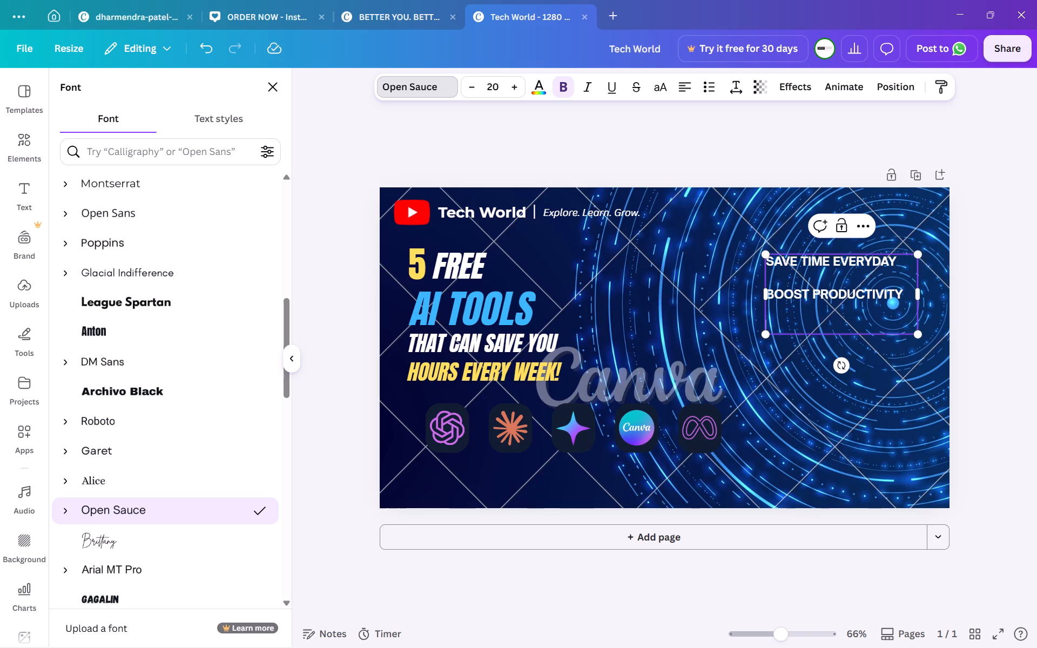
pyautogui.write('WORK')
pyautogui.press('space')
pyautogui.write('MA')
pyautogui.write('==')
pyautogui.press('BackSpace')
pyautogui.press('BackSpace')
pyautogui.press('BackSpace')
pyautogui.press('BackSpace')
pyautogui.write('SMARTER NOT HARDER')
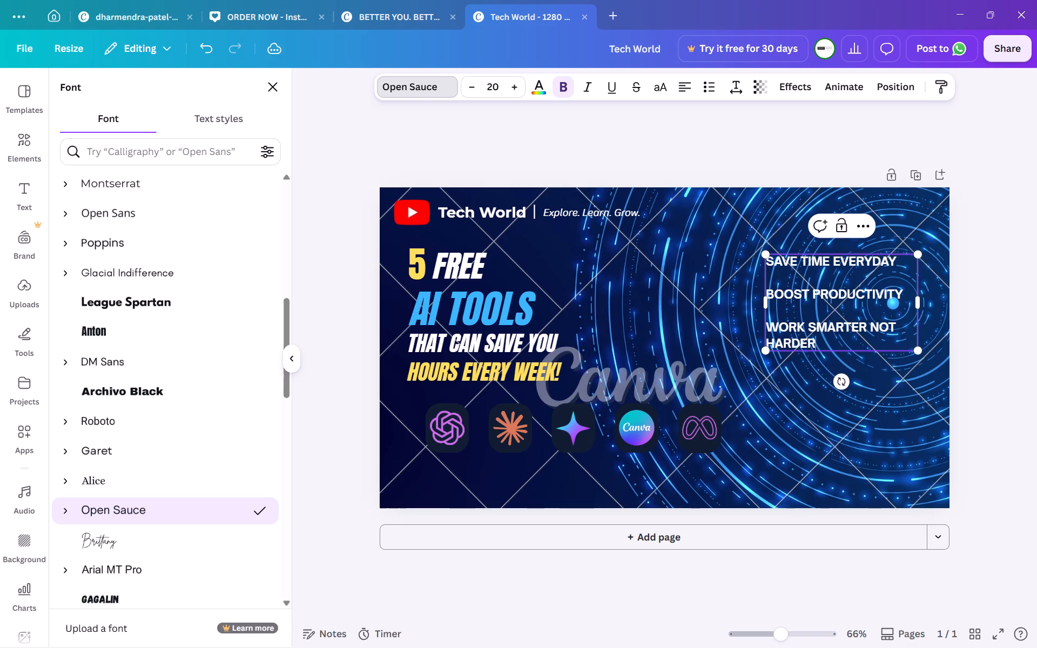
# Add "STAY AHEAD IN 2026" as the last entry of the text box, separated by a blank line.
pyautogui.press('Return')
pyautogui.press('Return')
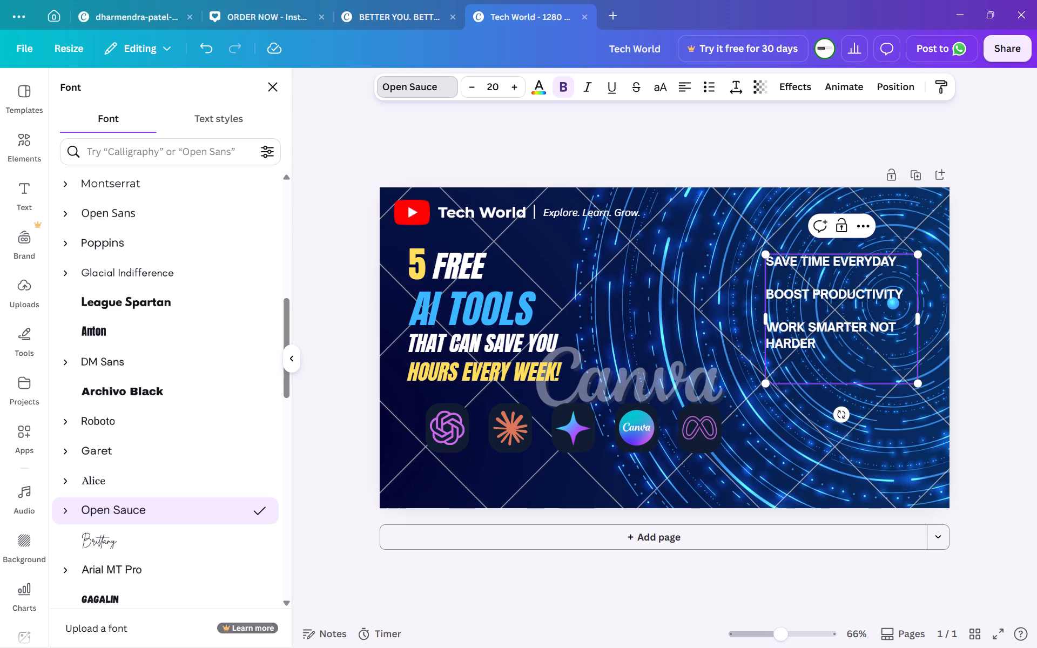
pyautogui.click(813, 370)
pyautogui.write('STAY AHEAD')
pyautogui.press('space')
pyautogui.write('IN 2026')
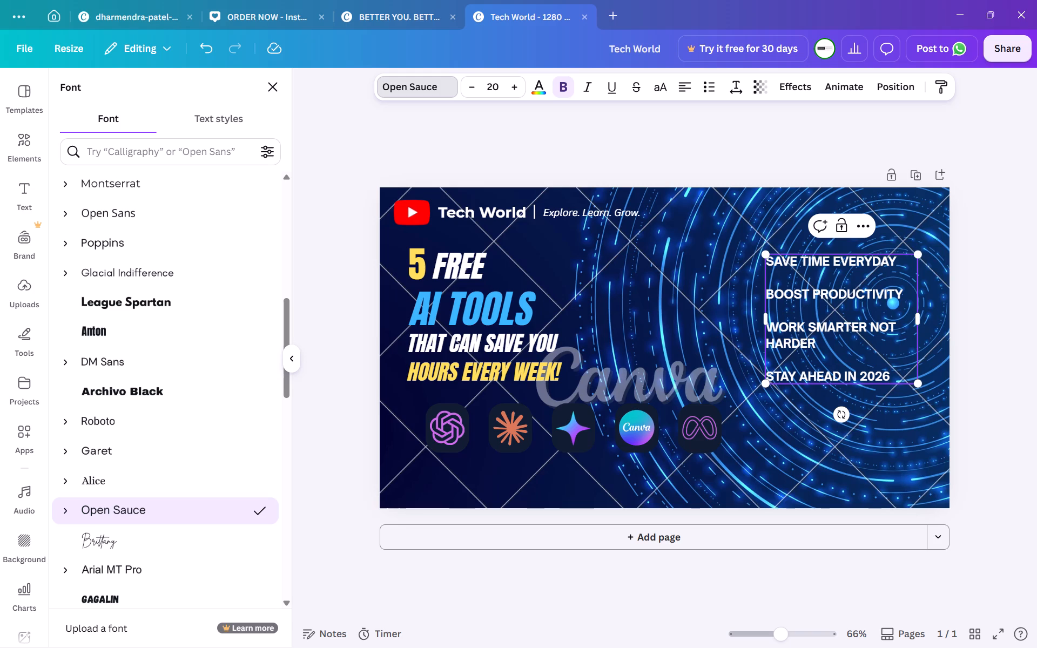
# Color all four phrases in the text box over the circles with the terracotta orange already used in this design.
pyautogui.moveTo(894, 377); pyautogui.dragTo(765, 260)
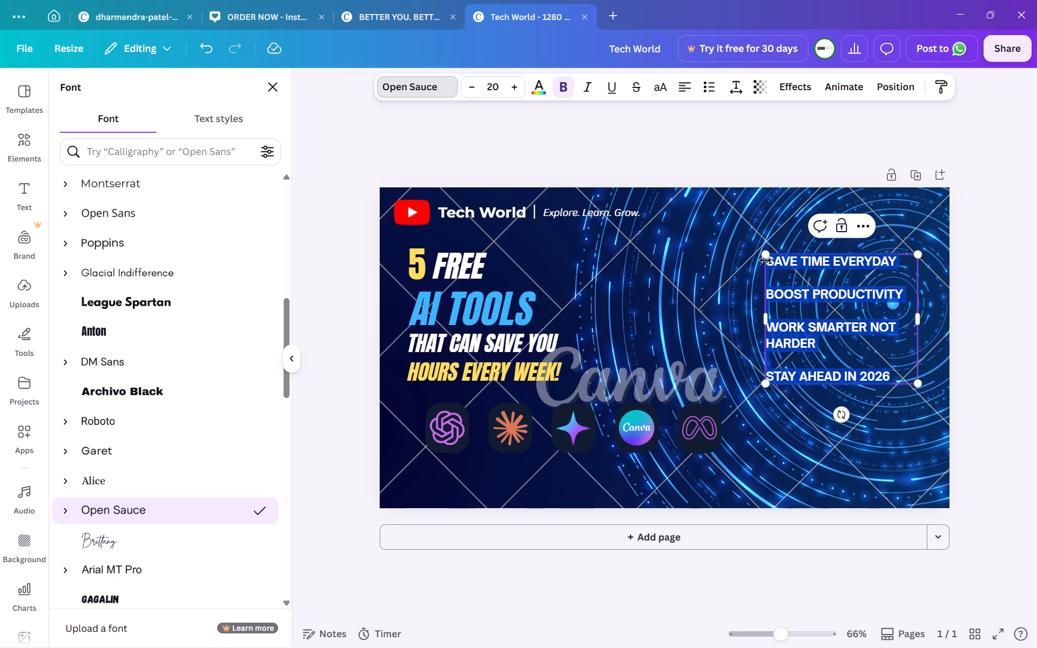
pyautogui.moveTo(765, 260); pyautogui.dragTo(764, 257)
pyautogui.click(542, 86)
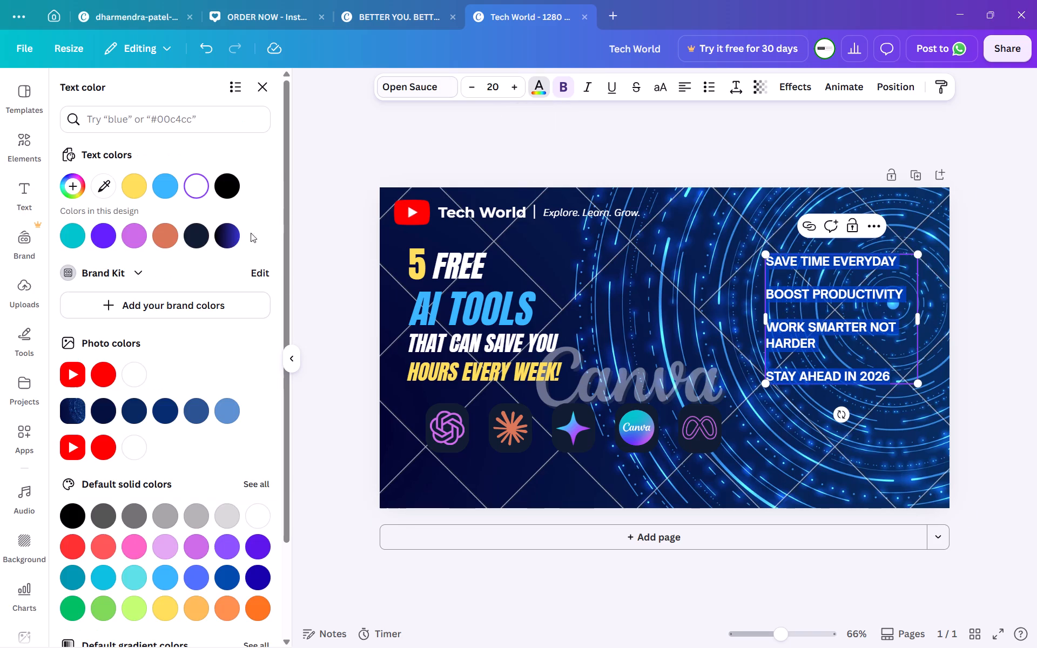
pyautogui.click(169, 234)
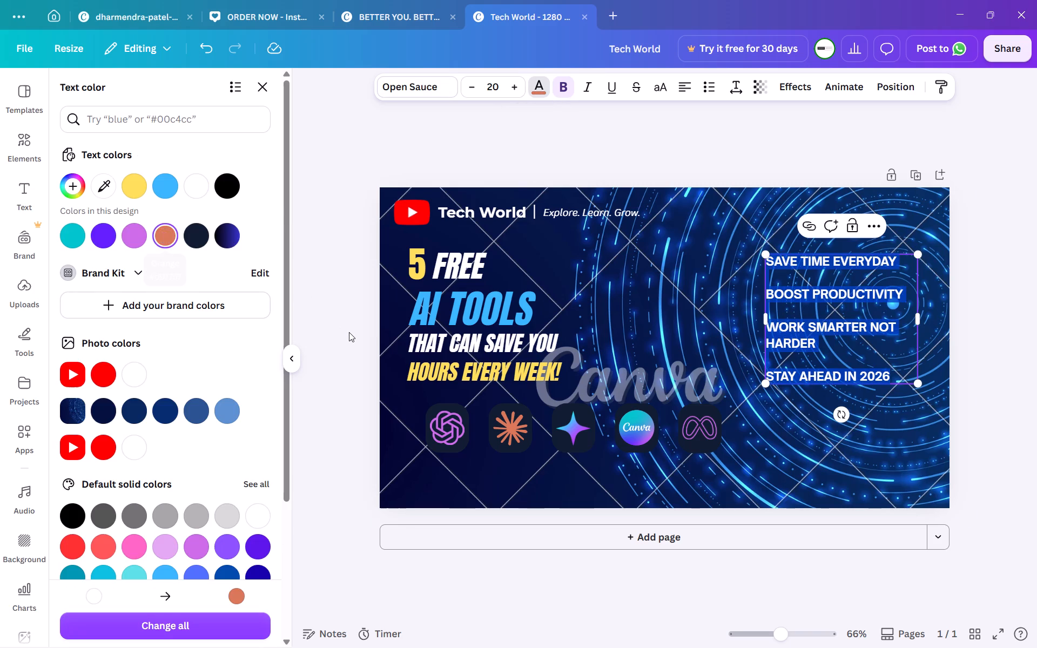
pyautogui.click(349, 332)
pyautogui.click(349, 332)
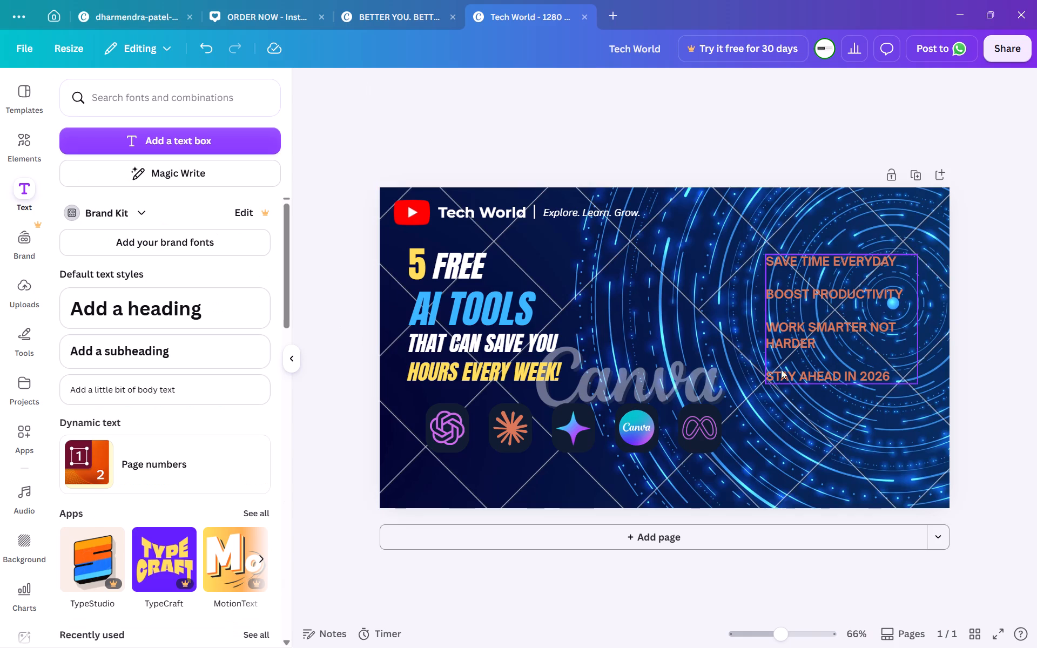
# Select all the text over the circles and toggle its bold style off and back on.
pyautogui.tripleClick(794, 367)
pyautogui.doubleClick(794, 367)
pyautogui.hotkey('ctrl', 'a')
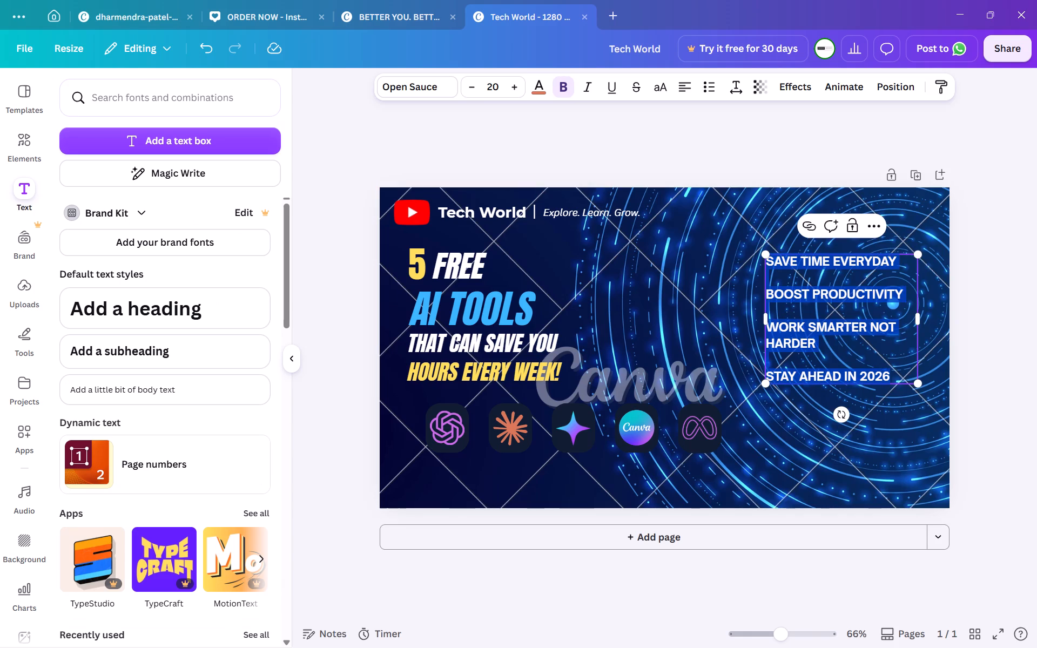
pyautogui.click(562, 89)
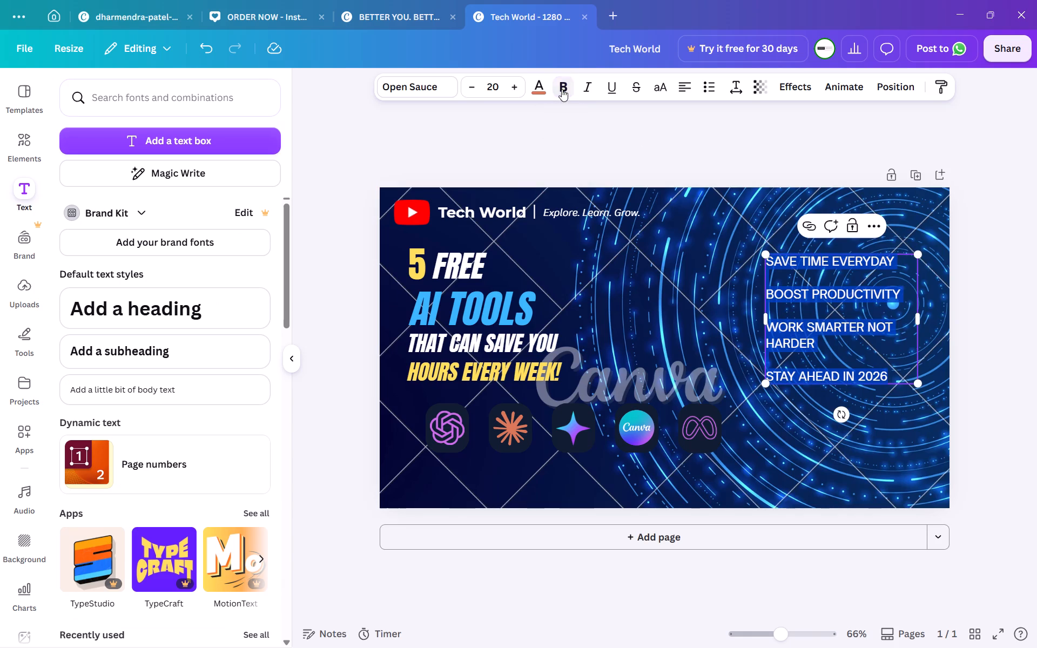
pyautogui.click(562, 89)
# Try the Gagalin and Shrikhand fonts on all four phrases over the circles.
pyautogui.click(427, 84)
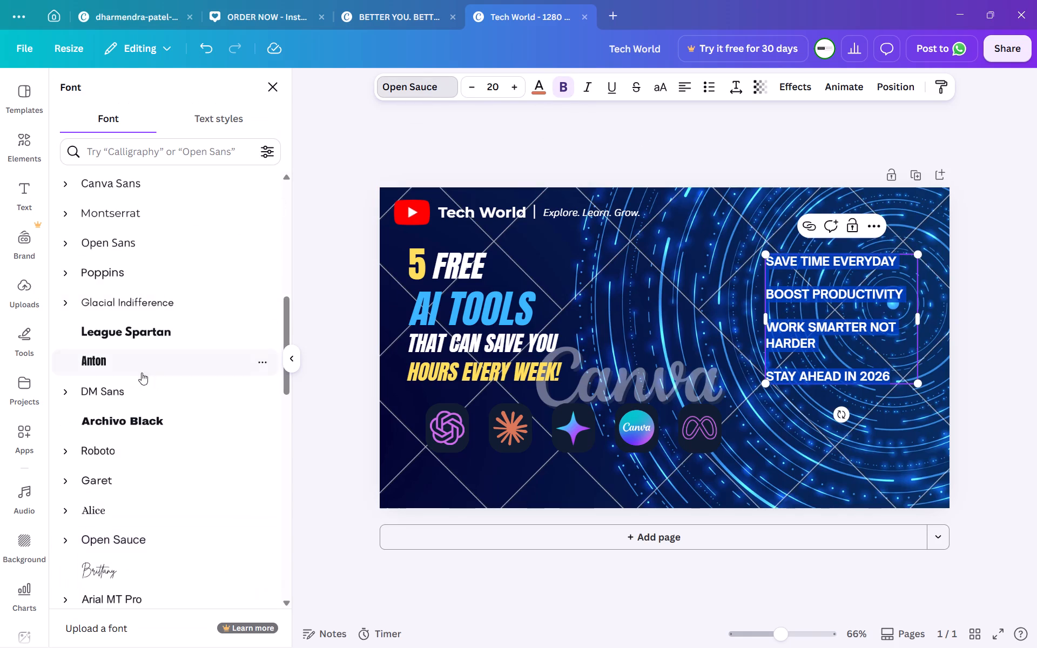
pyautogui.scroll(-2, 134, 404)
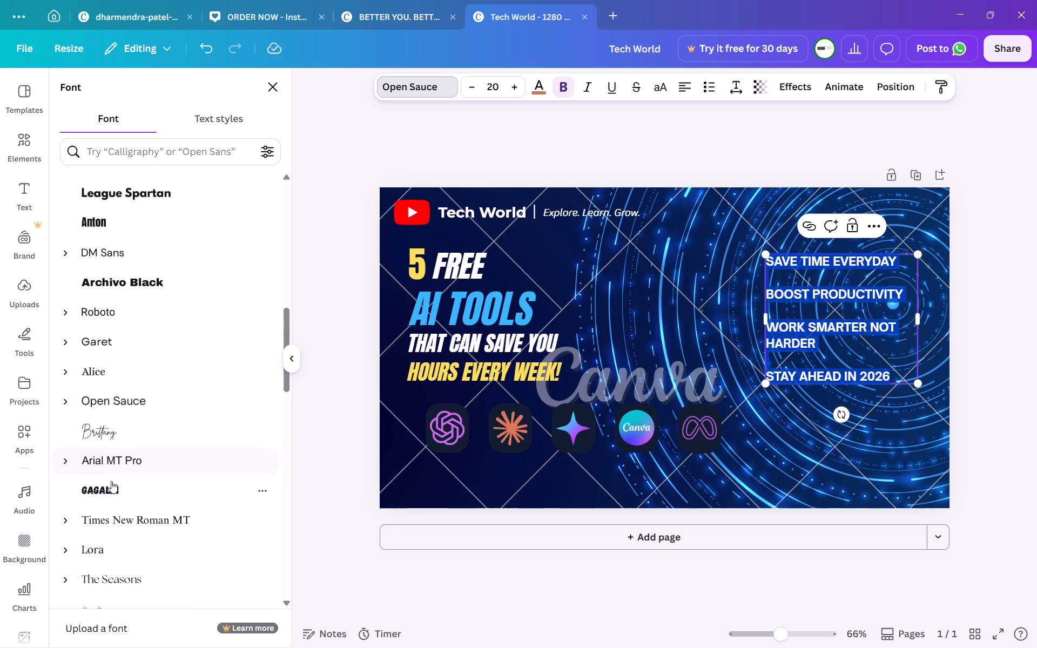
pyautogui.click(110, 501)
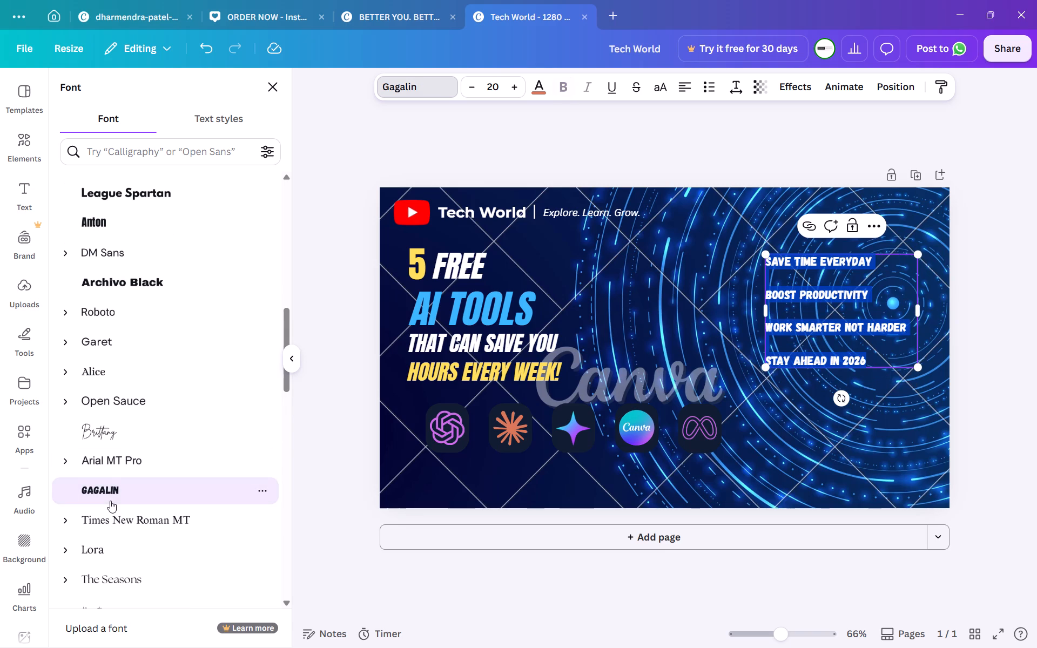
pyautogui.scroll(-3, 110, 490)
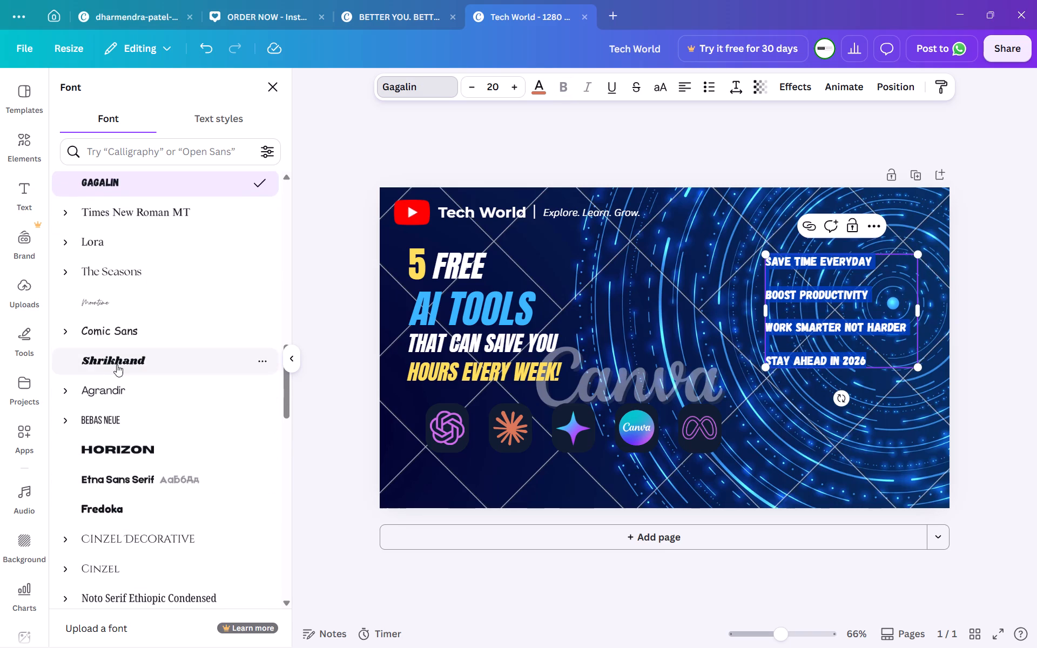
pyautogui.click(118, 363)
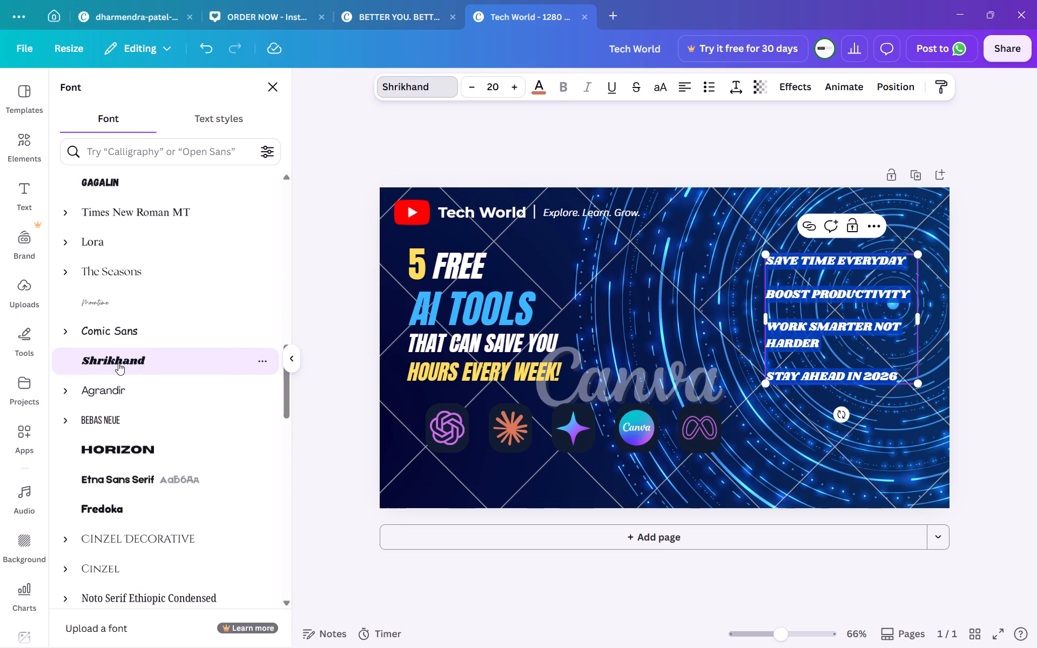
# Set the font of all four phrases over the circles to Horizon.
pyautogui.scroll(-1, 118, 363)
pyautogui.click(111, 408)
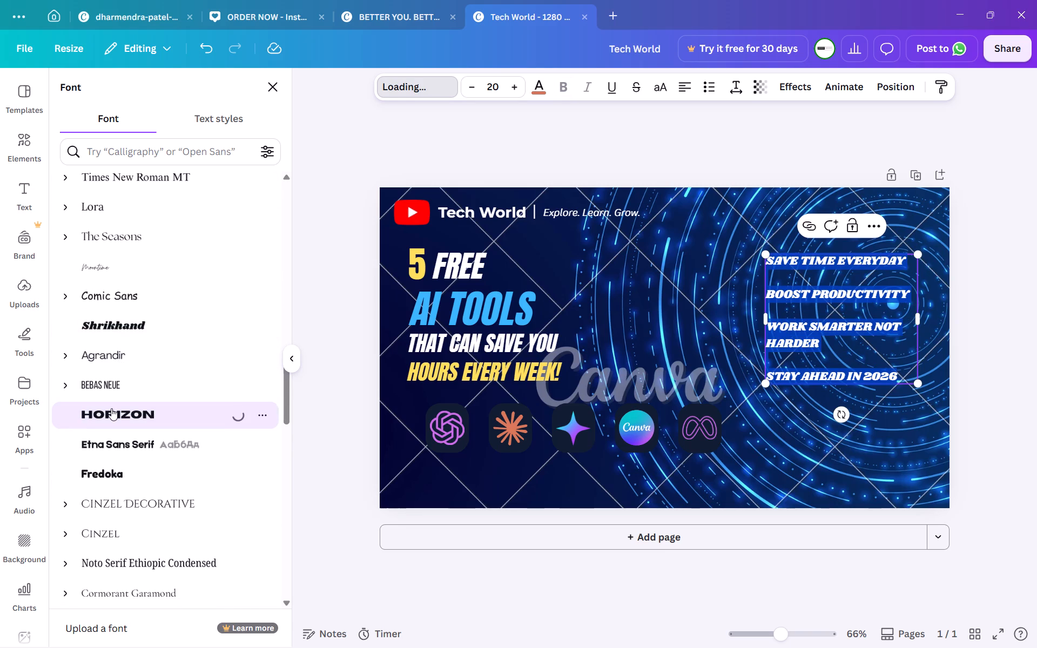
pyautogui.click(319, 514)
pyautogui.click(770, 453)
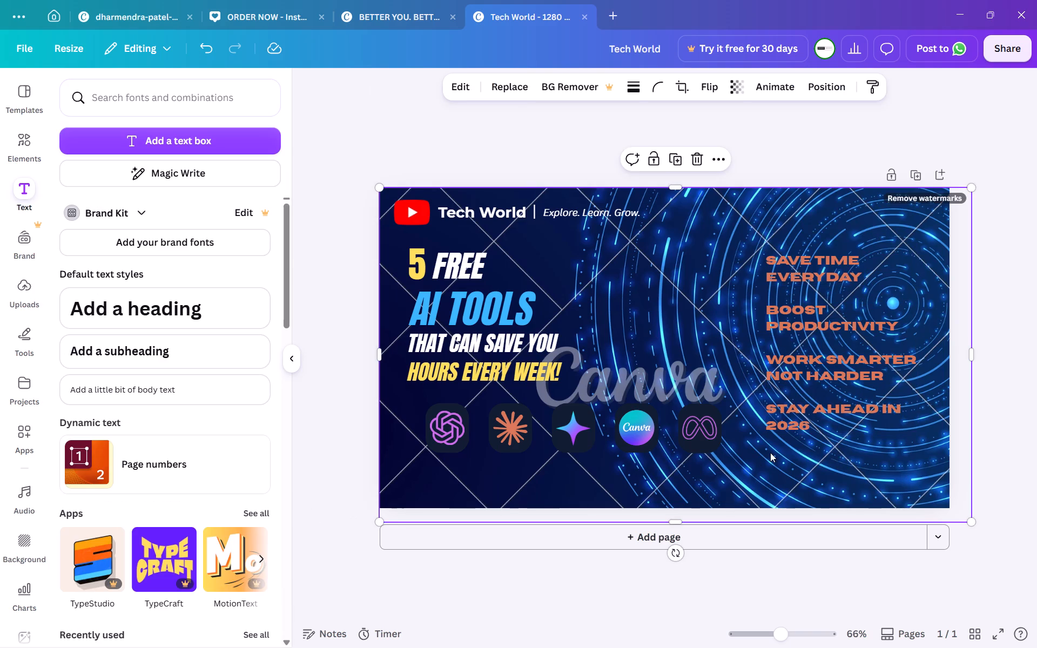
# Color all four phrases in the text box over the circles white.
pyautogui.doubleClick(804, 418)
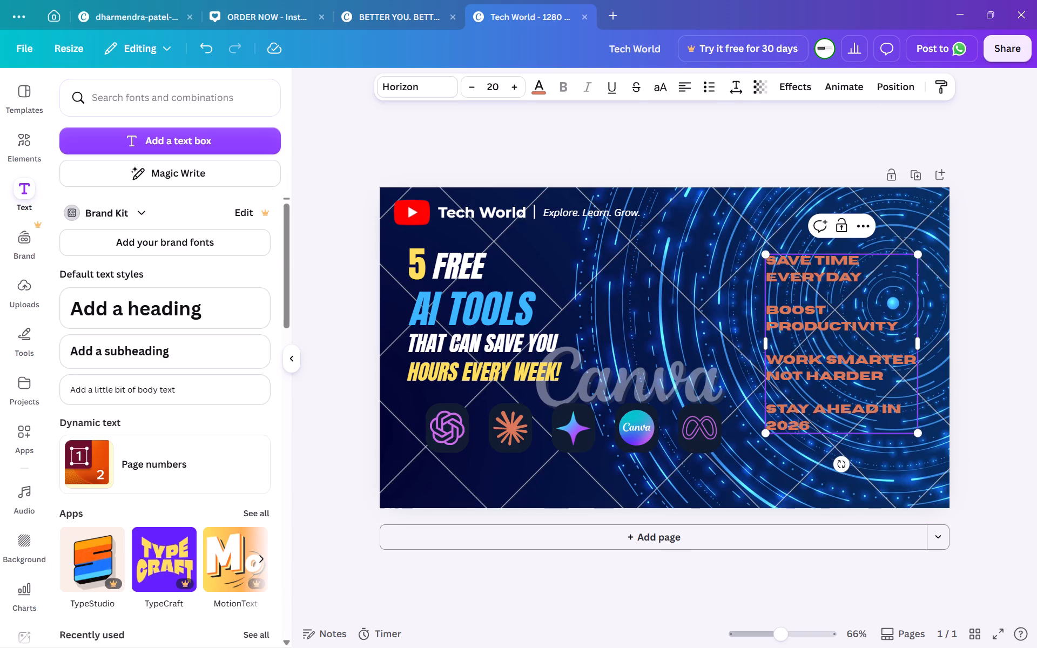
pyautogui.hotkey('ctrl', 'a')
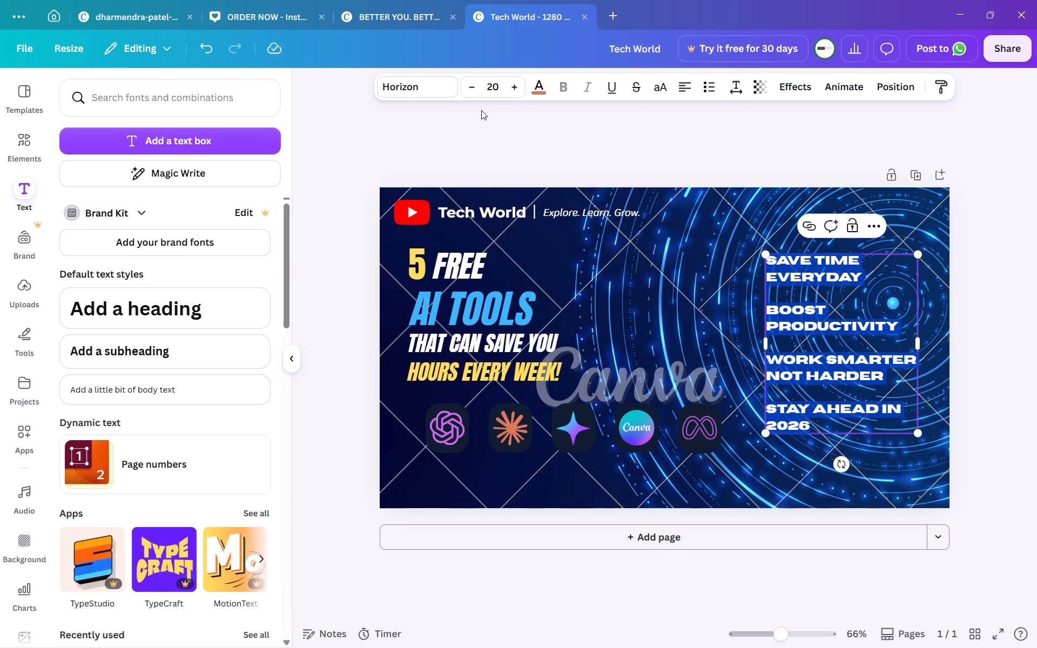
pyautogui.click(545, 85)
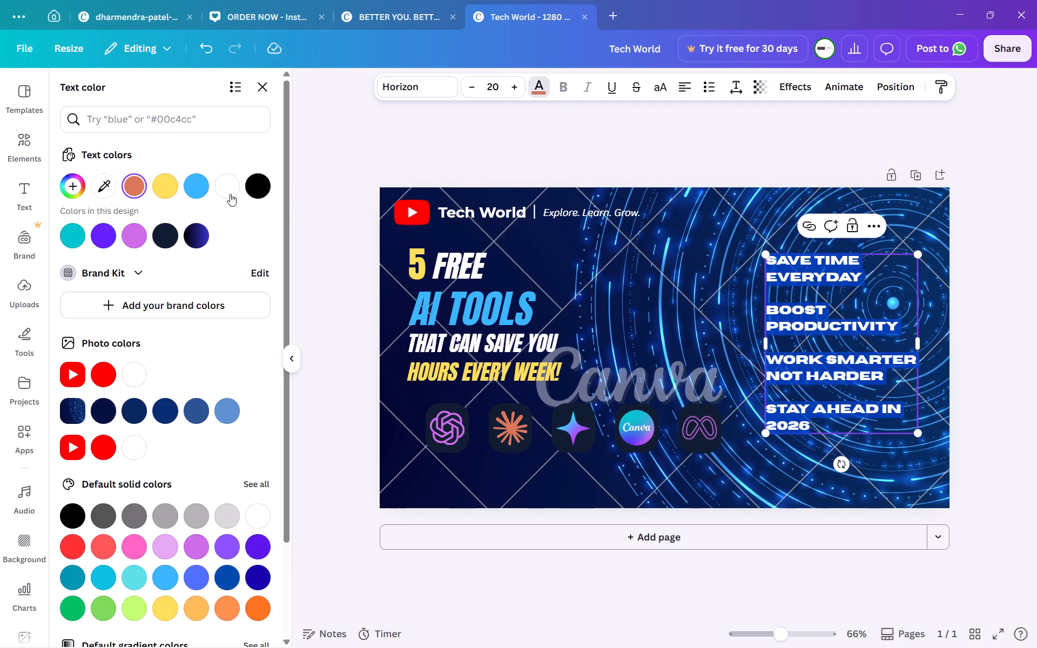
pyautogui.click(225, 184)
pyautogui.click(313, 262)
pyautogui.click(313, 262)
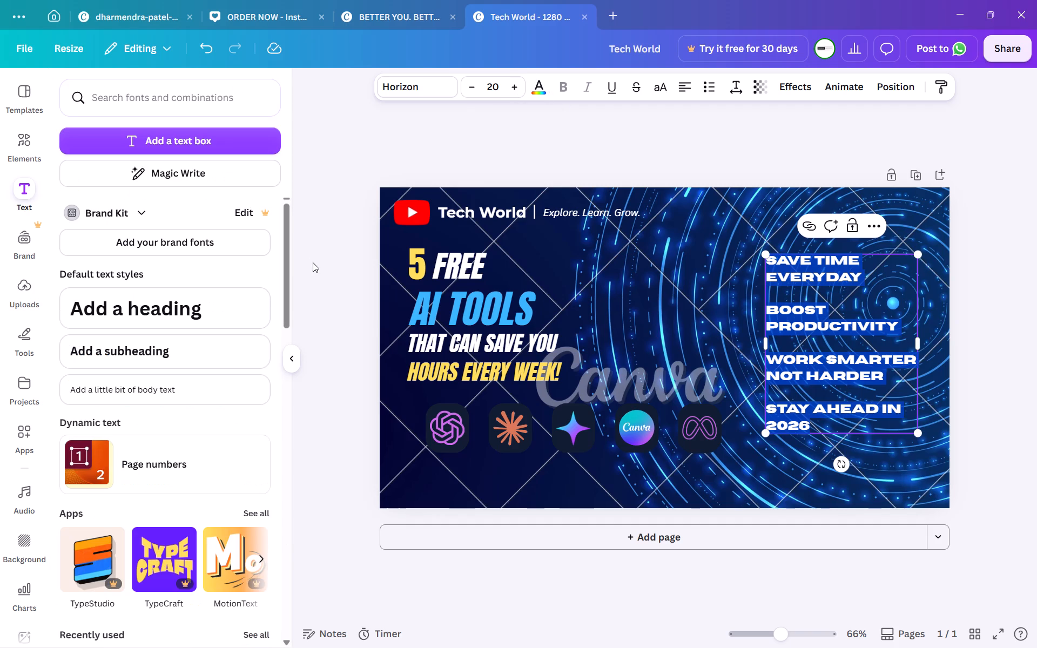
# Color all four phrases over the circles with the yellow already used in the headline.
pyautogui.click(794, 396)
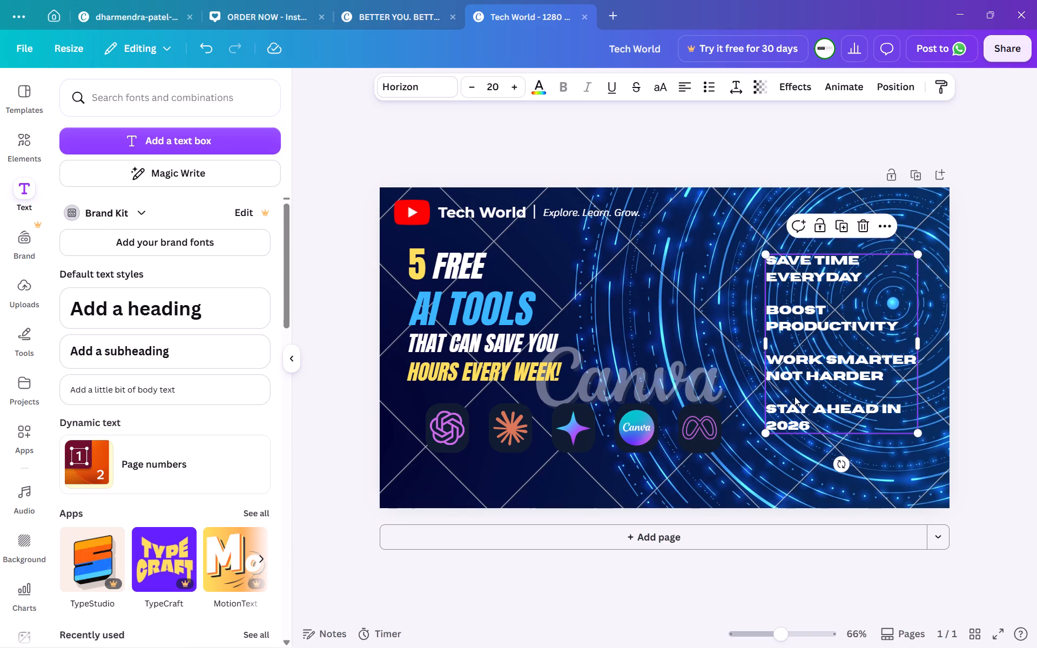
pyautogui.hotkey('ctrl', 'a')
pyautogui.tripleClick(794, 396)
pyautogui.click(794, 396)
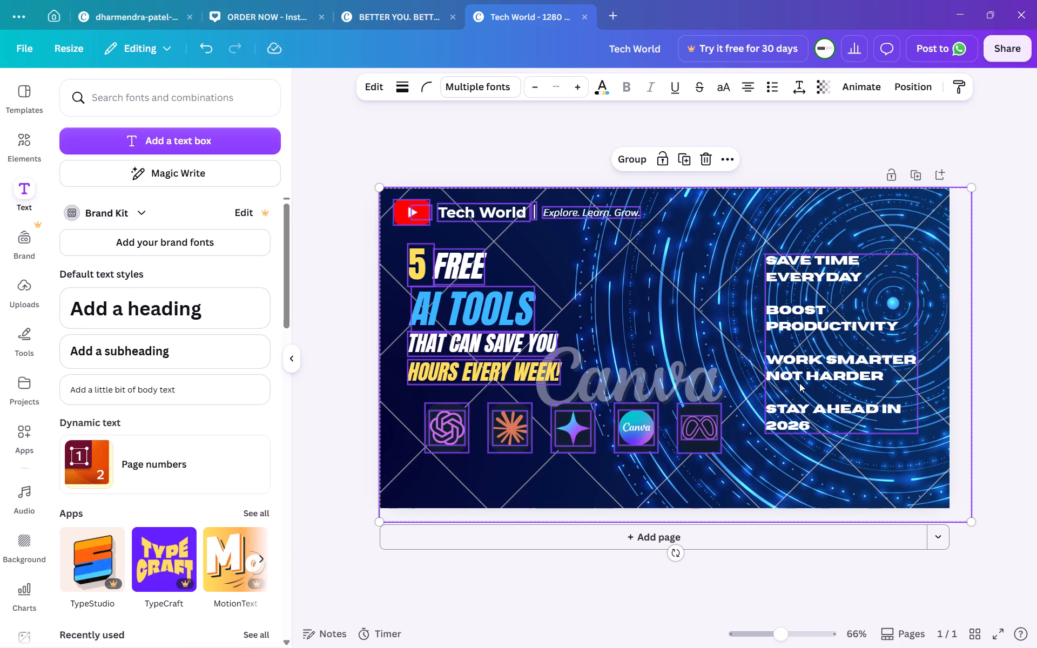
pyautogui.tripleClick(835, 364)
pyautogui.doubleClick(835, 364)
pyautogui.tripleClick(961, 143)
pyautogui.tripleClick(842, 356)
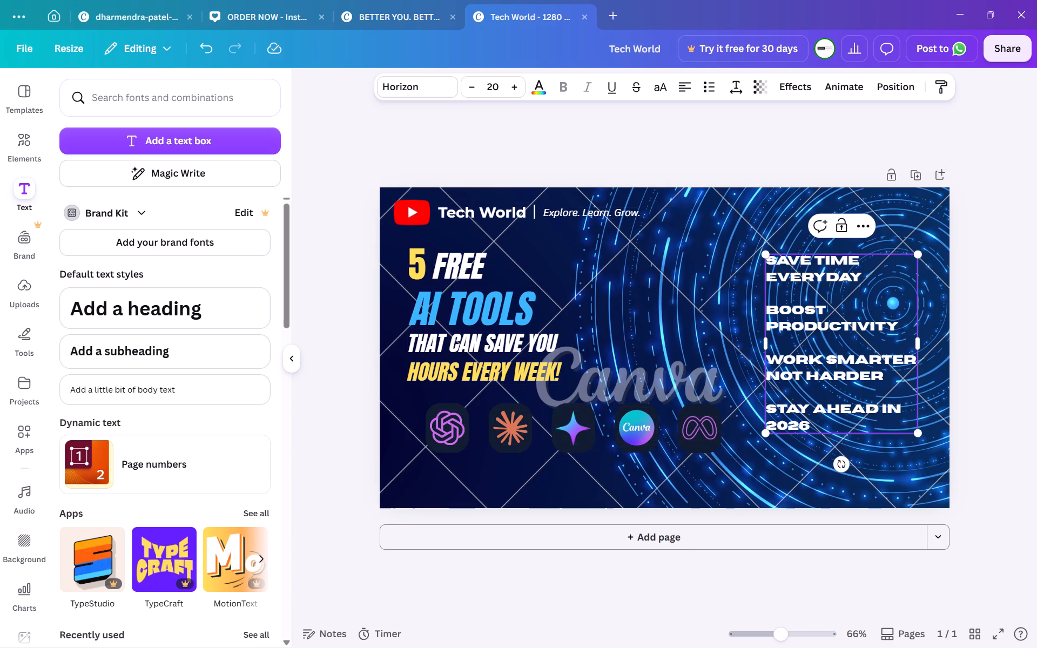
pyautogui.hotkey('ctrl', 'a')
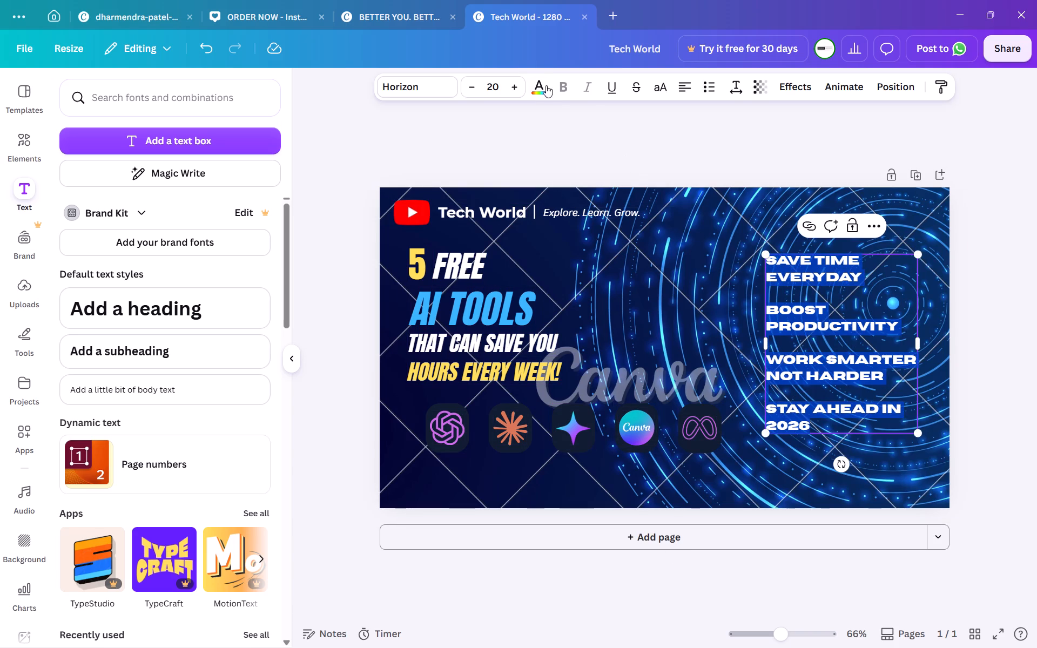
pyautogui.click(543, 85)
pyautogui.click(124, 186)
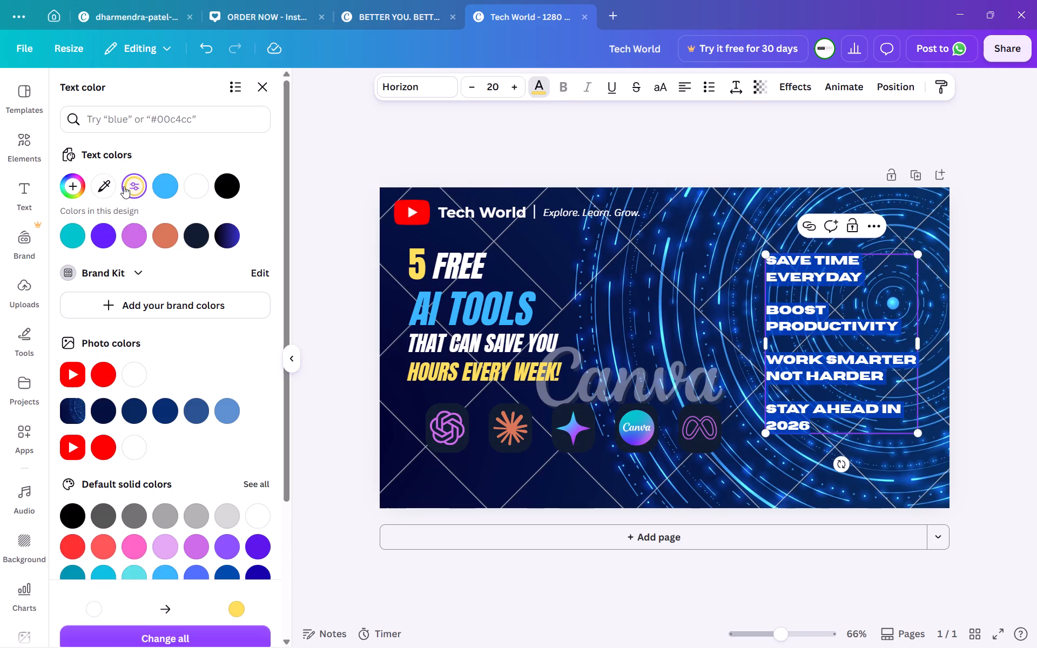
pyautogui.click(344, 434)
pyautogui.click(344, 434)
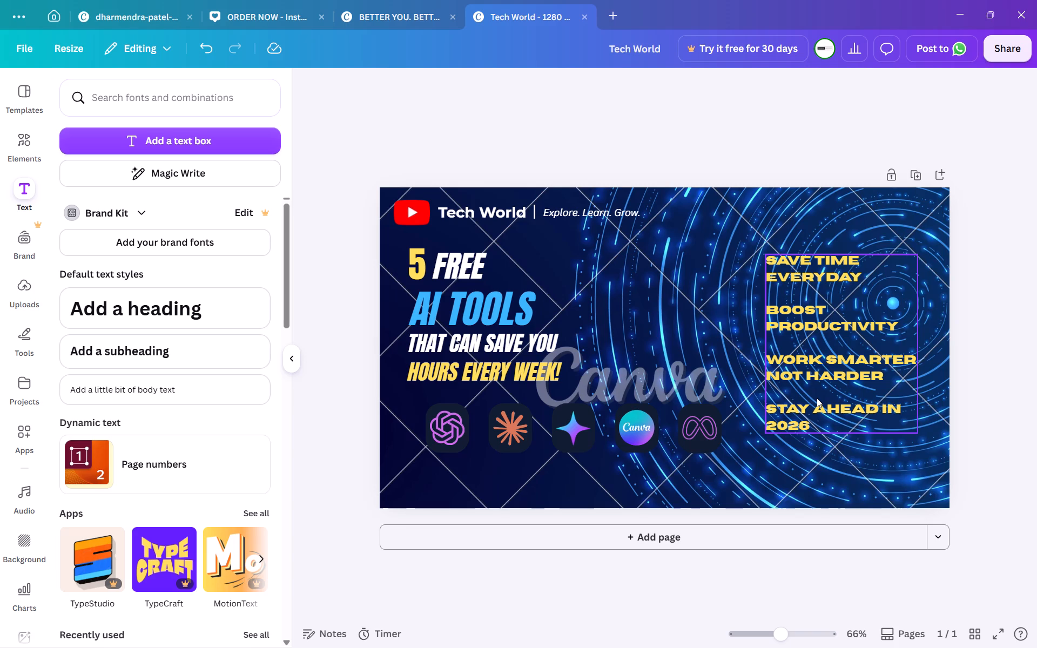
# Move the four-phrase text box slightly down and closer to the right edge of the design.
pyautogui.click(781, 280)
pyautogui.moveTo(831, 336); pyautogui.dragTo(842, 334)
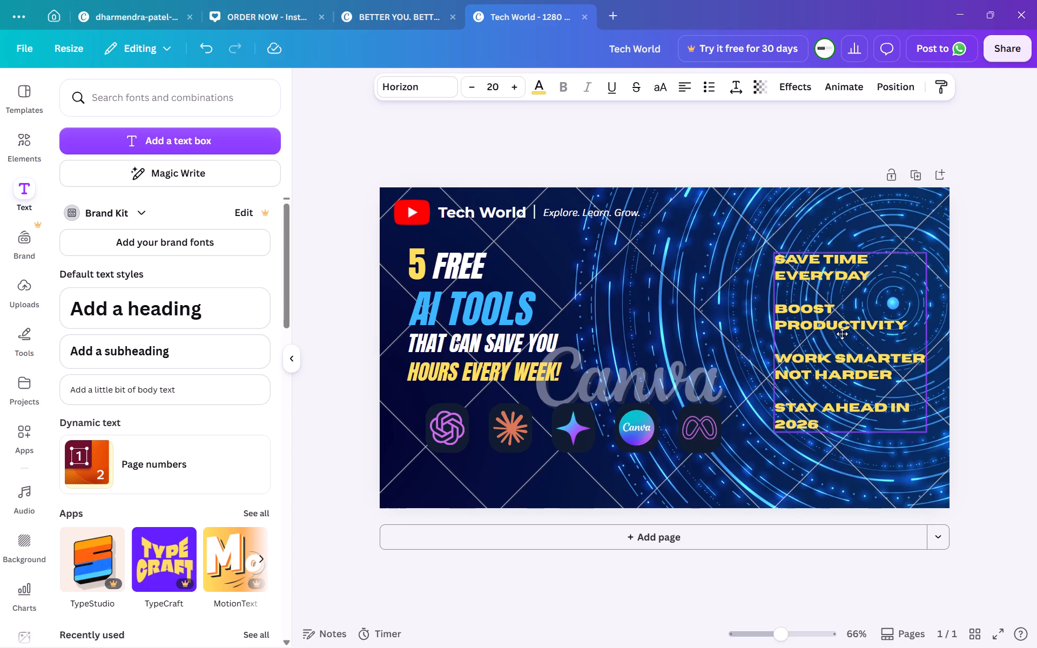
pyautogui.moveTo(842, 334); pyautogui.dragTo(849, 345)
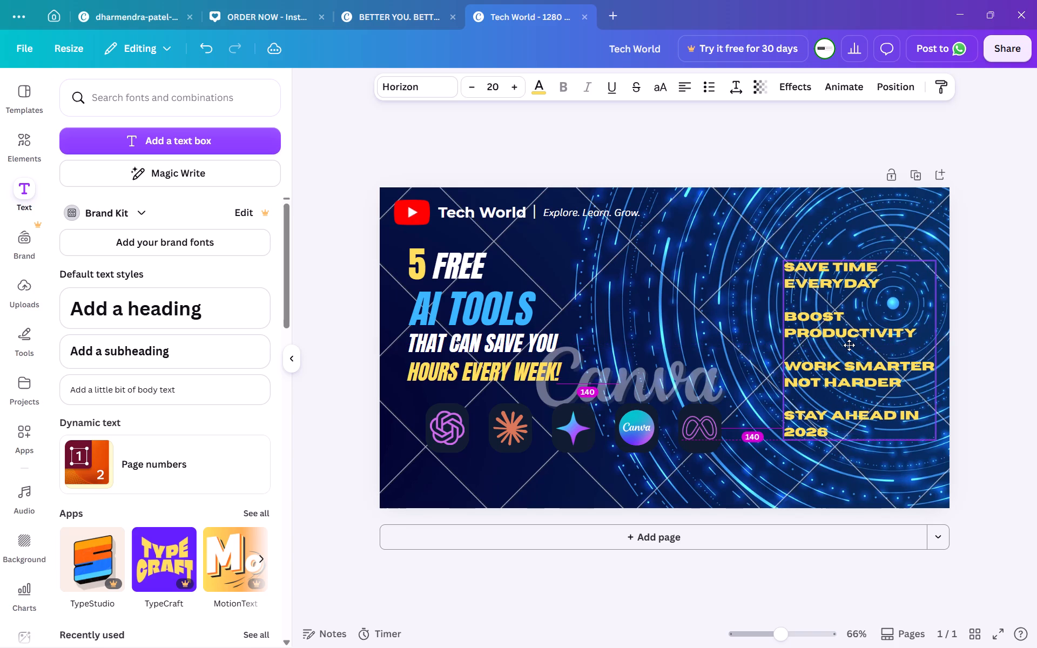
pyautogui.moveTo(849, 345); pyautogui.dragTo(851, 345)
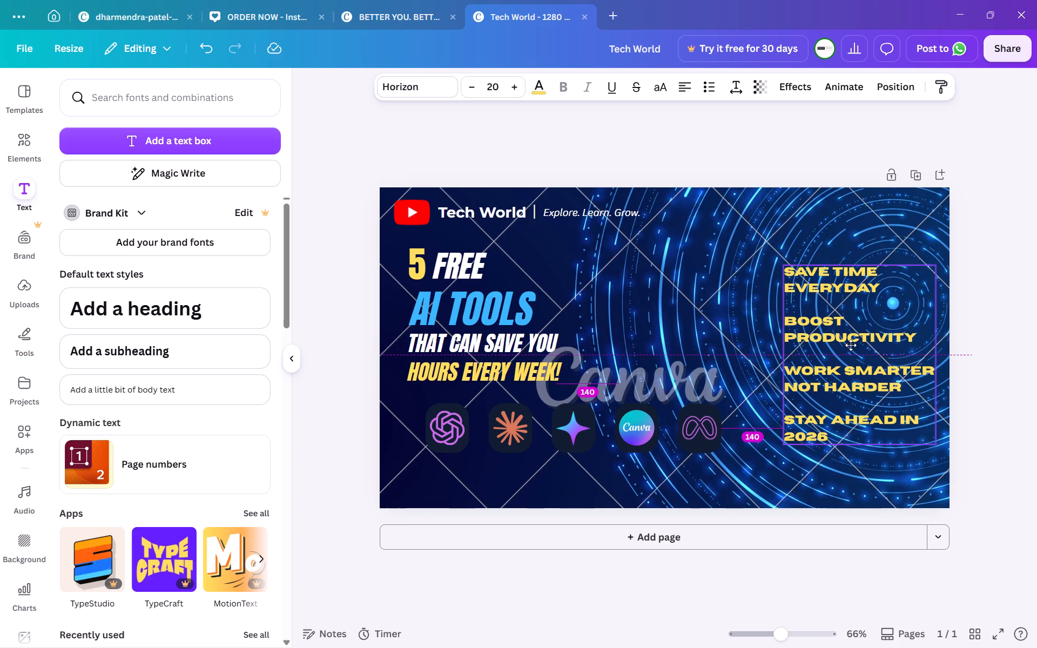
pyautogui.moveTo(851, 345); pyautogui.dragTo(852, 345)
pyautogui.click(852, 345)
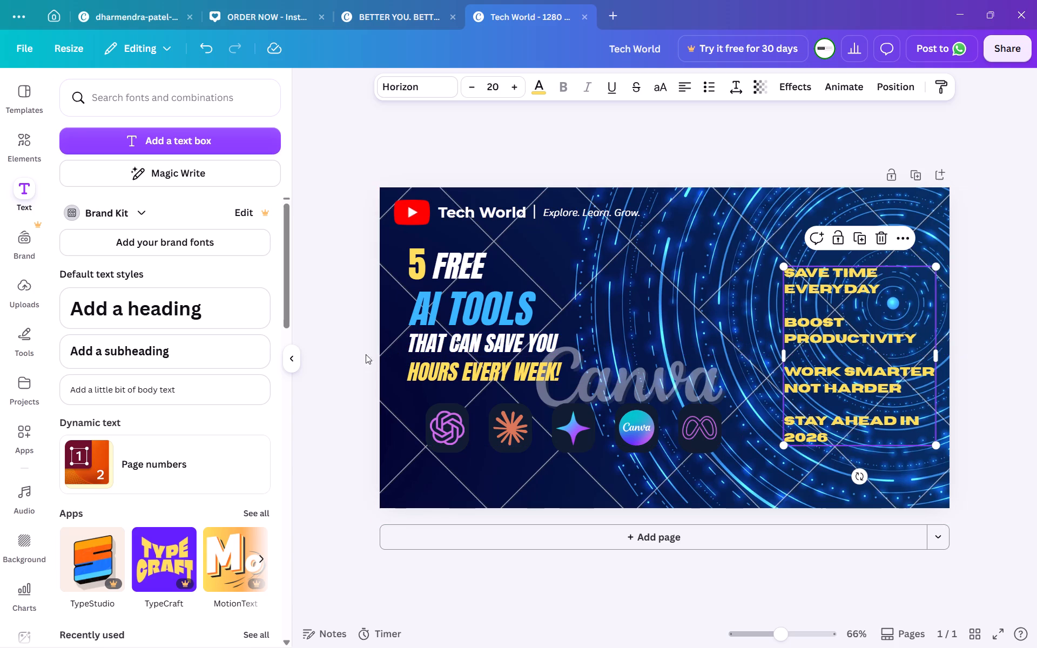
pyautogui.click(319, 373)
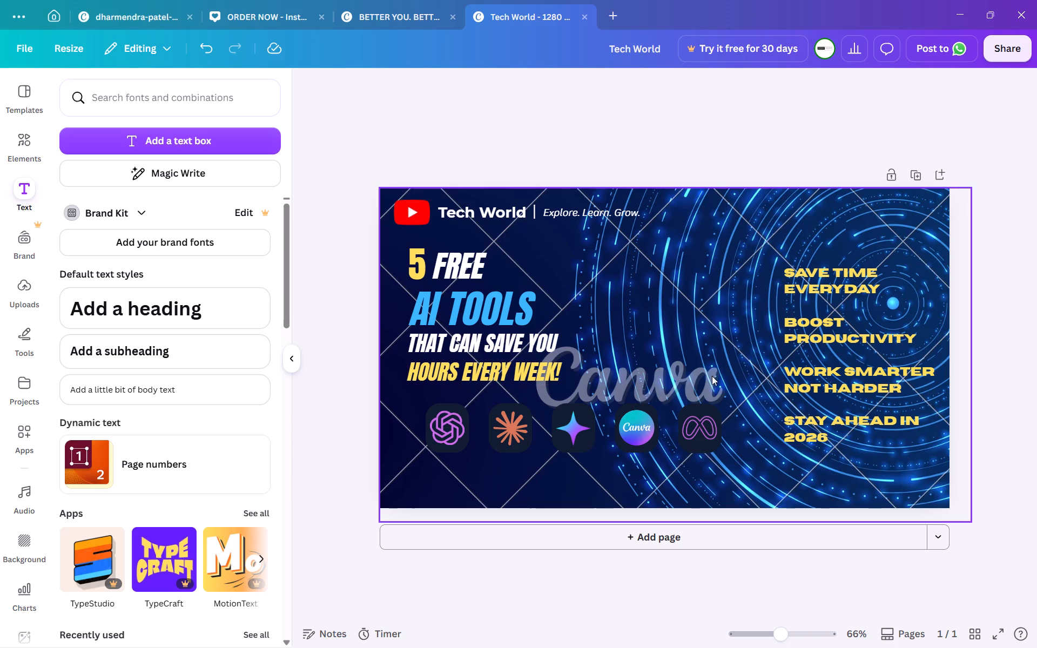
# Set the font size of all four phrases over the circles to 18.
pyautogui.click(291, 362)
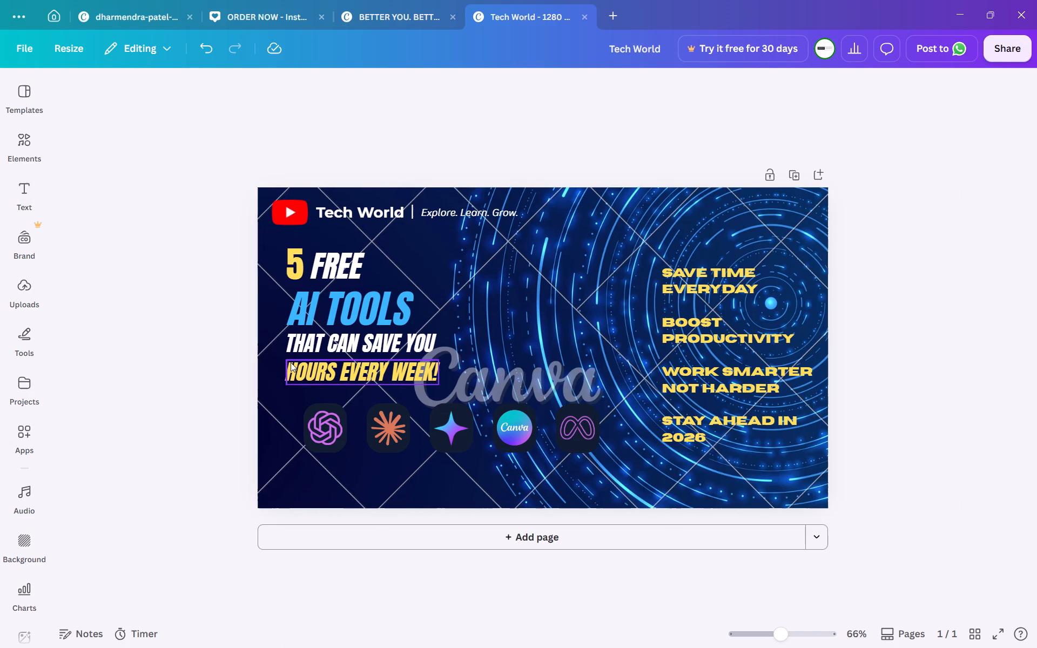
pyautogui.click(226, 441)
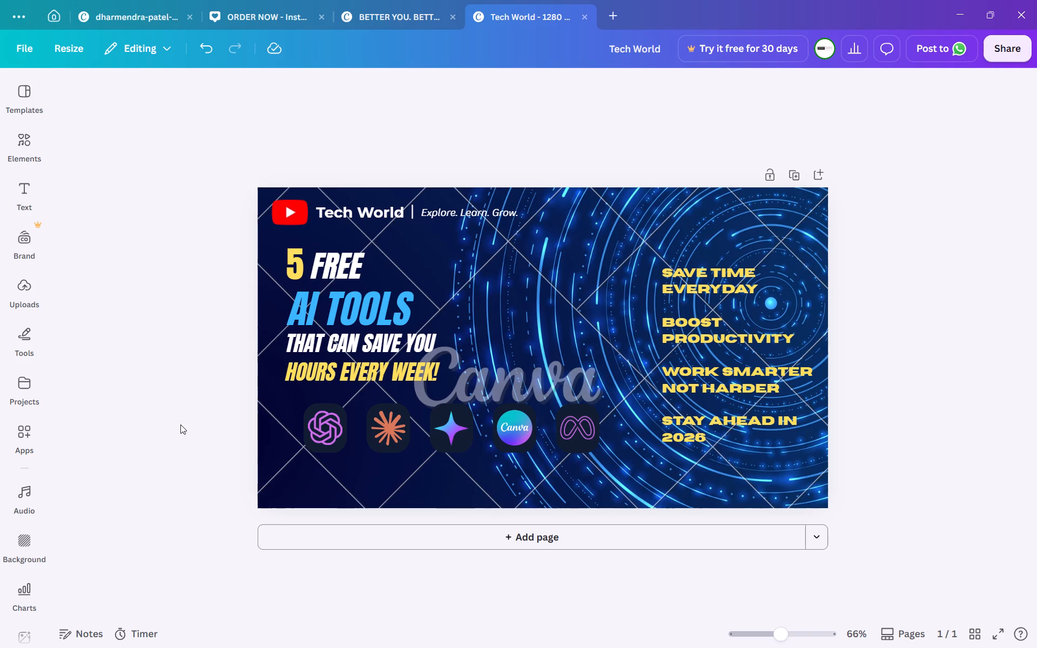
pyautogui.tripleClick(704, 396)
pyautogui.click(704, 396)
pyautogui.hotkey('ctrl', 'a')
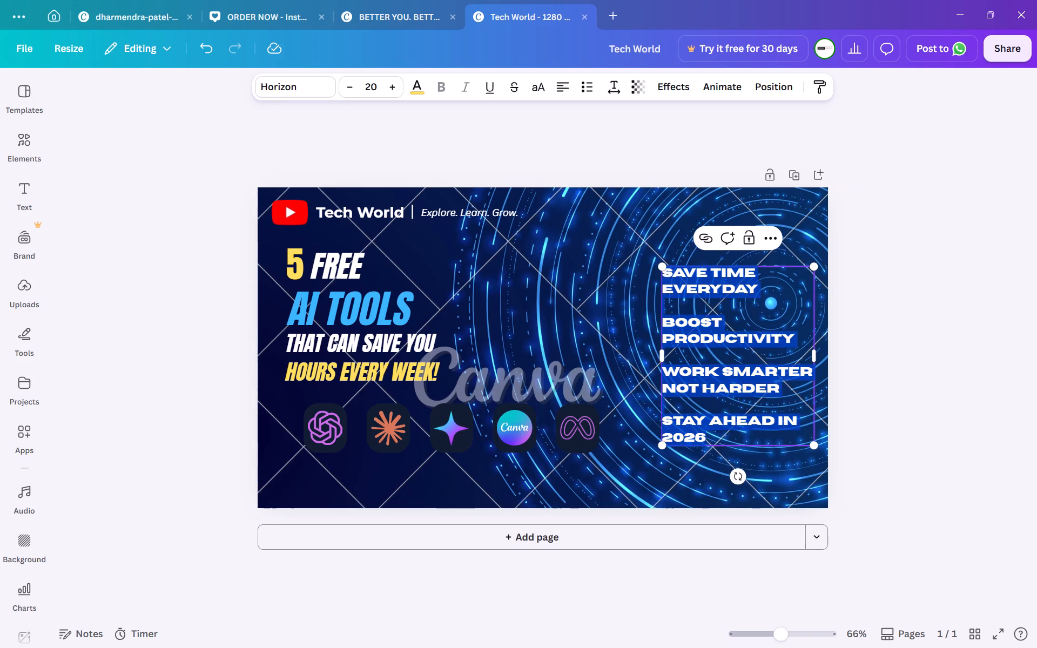
pyautogui.click(181, 192)
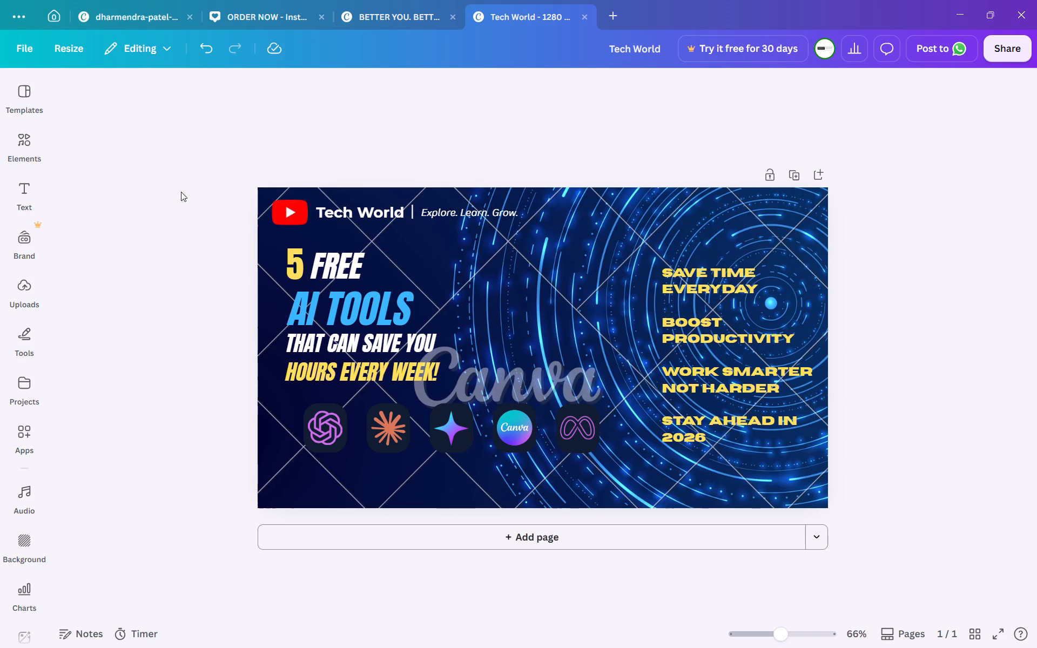
pyautogui.tripleClick(693, 377)
pyautogui.doubleClick(693, 377)
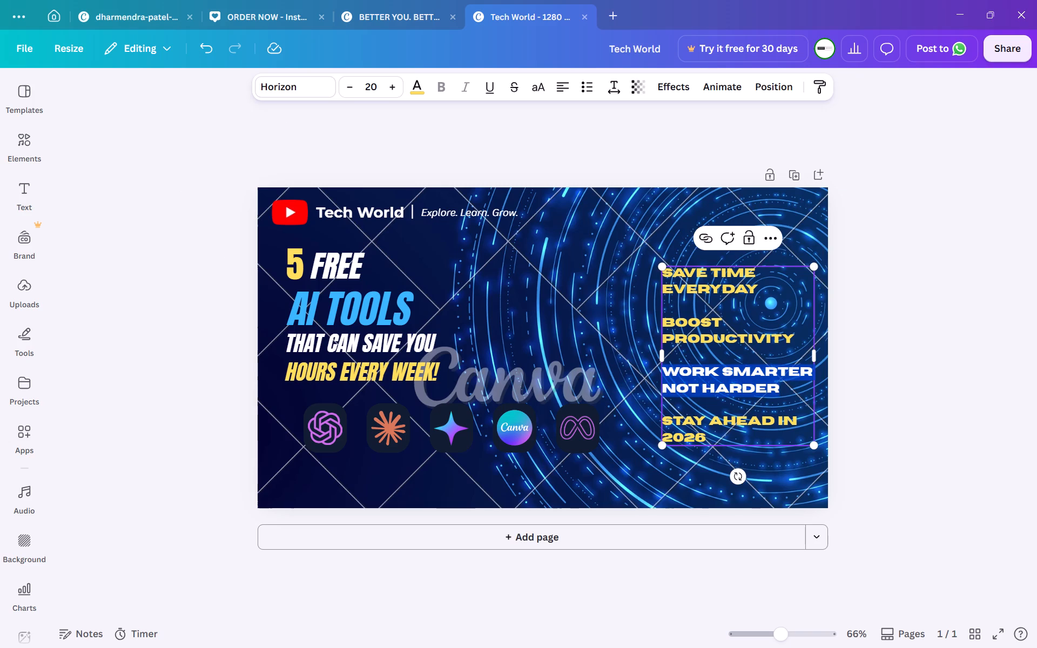
pyautogui.hotkey('ctrl', 'a')
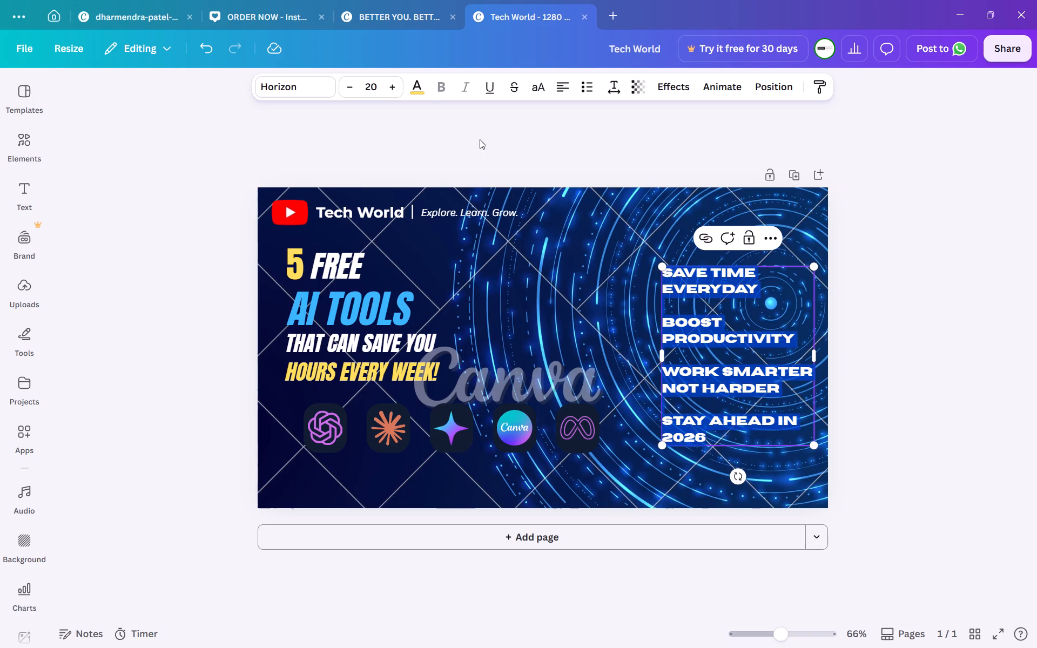
pyautogui.doubleClick(351, 90)
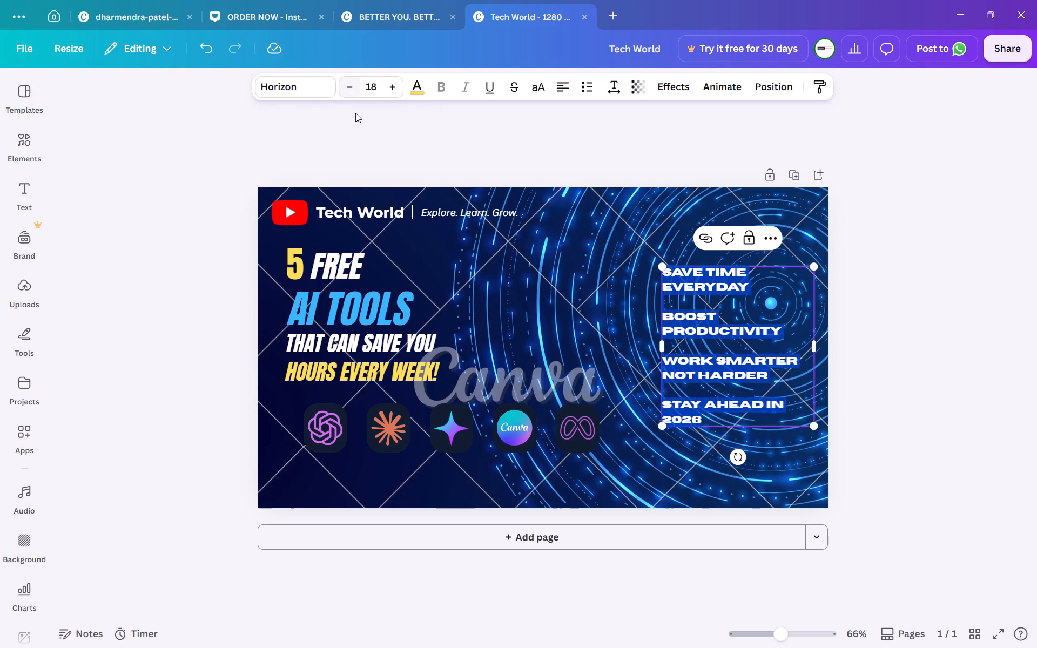
pyautogui.doubleClick(398, 83)
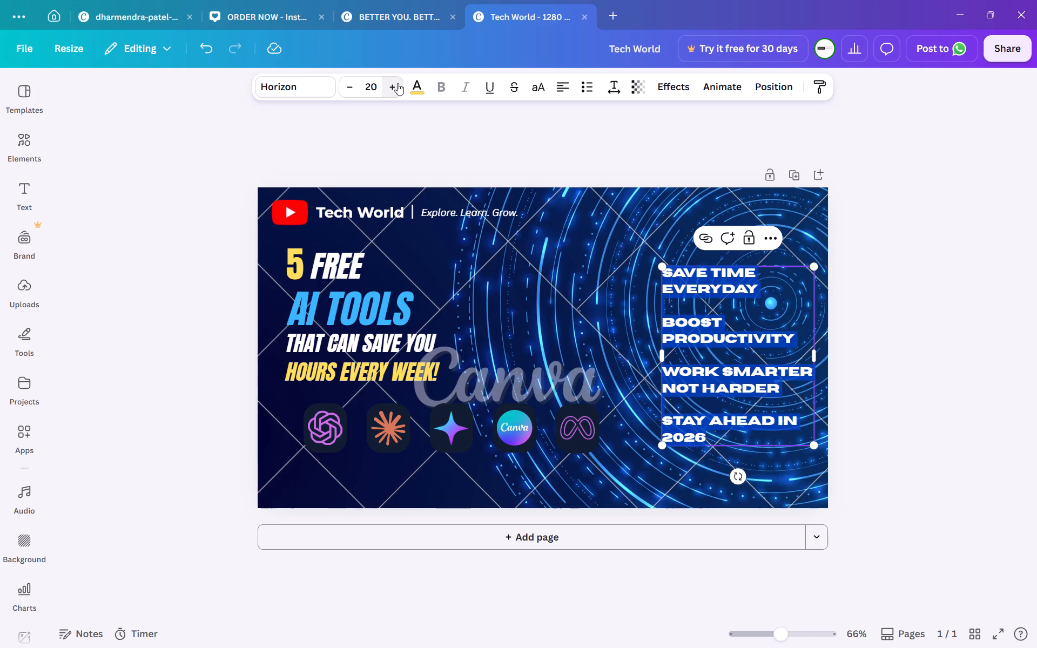
pyautogui.doubleClick(345, 79)
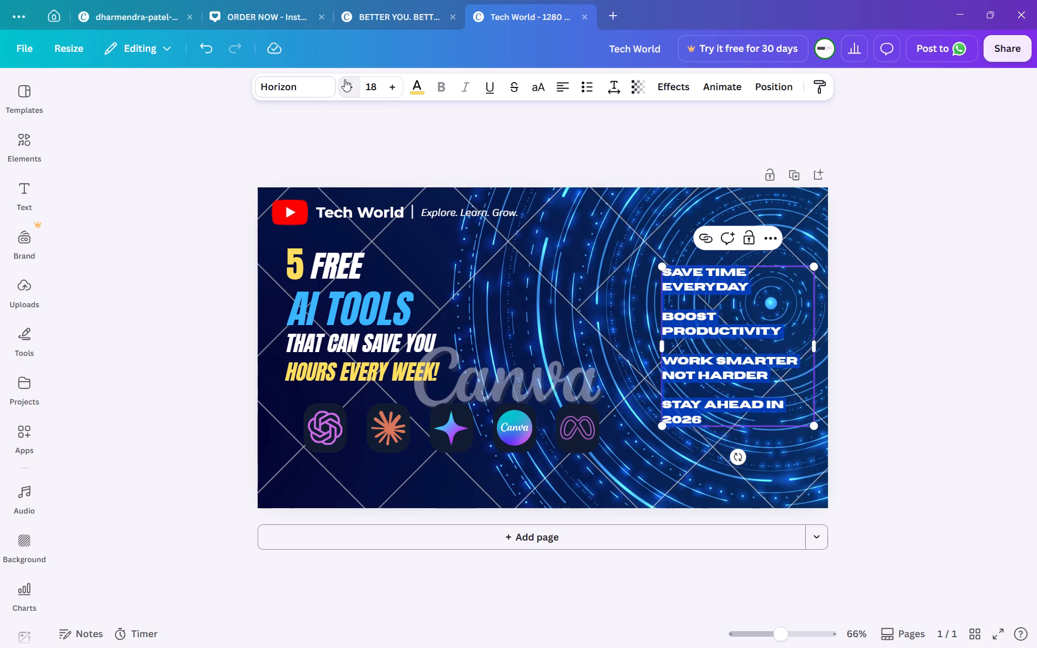
pyautogui.click(204, 232)
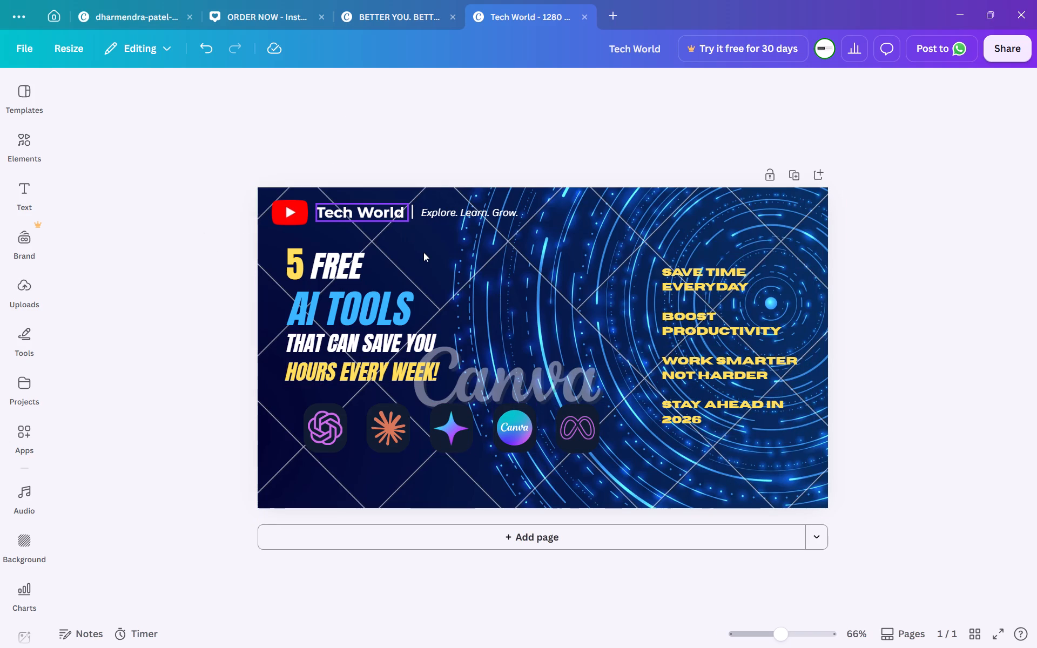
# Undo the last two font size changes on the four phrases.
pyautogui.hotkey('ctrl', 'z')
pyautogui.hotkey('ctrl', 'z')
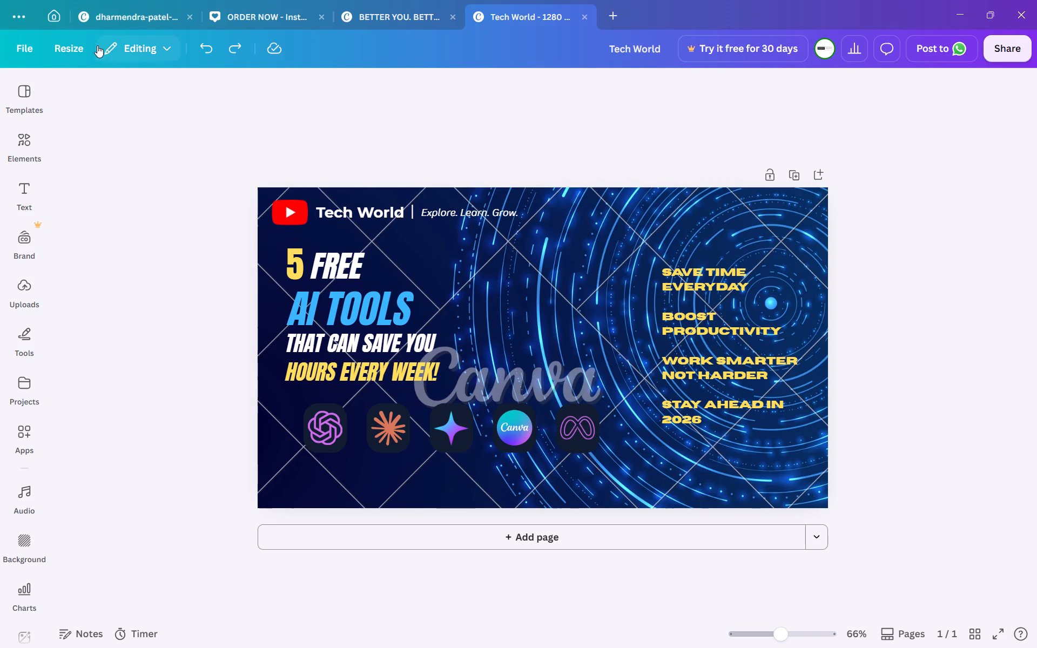
# Search the elements for SUBSCRIBE and add the red Subscribe button graphic with the white hand cursor.
pyautogui.click(403, 290)
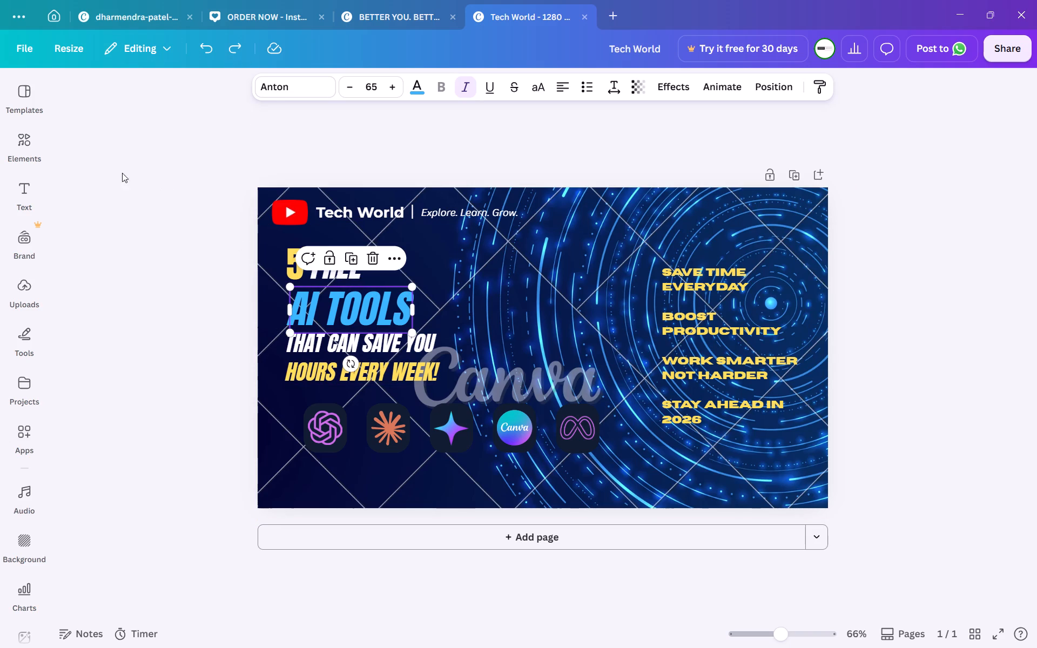
pyautogui.click(37, 142)
pyautogui.click(118, 104)
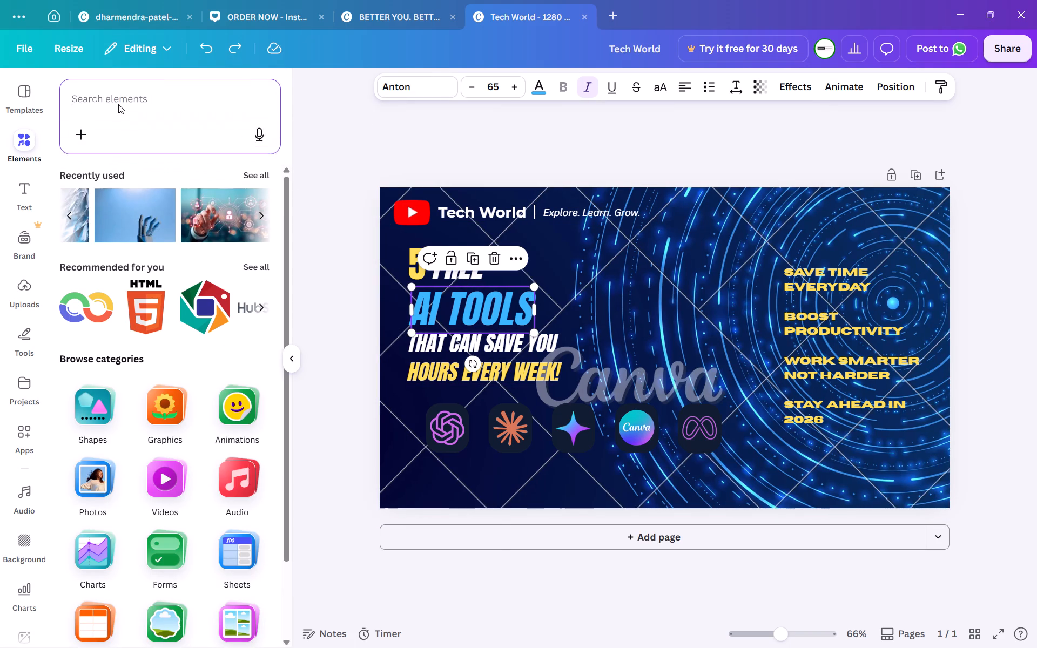
pyautogui.write('SUBSCRIBE')
pyautogui.press('Return')
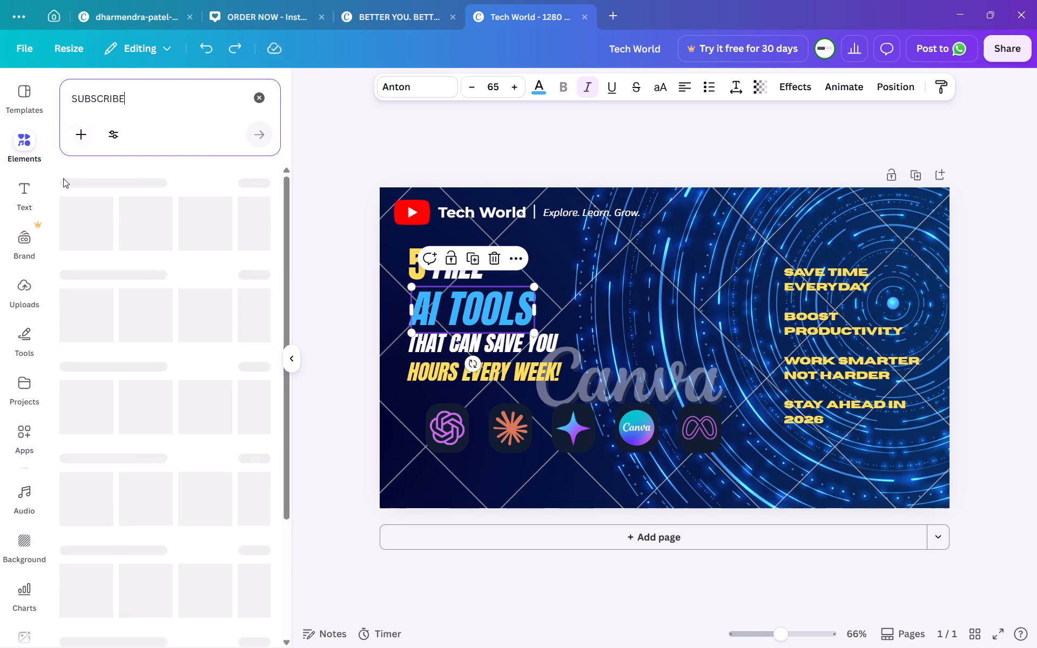
pyautogui.hscroll(-1, 142, 254)
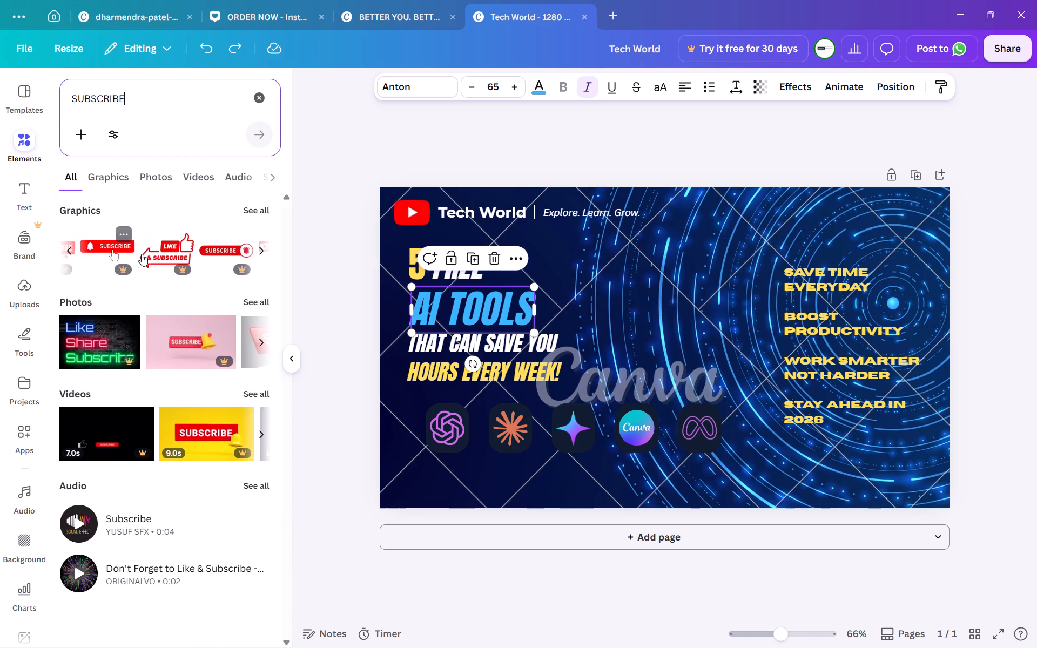
pyautogui.hscroll(-4, 142, 254)
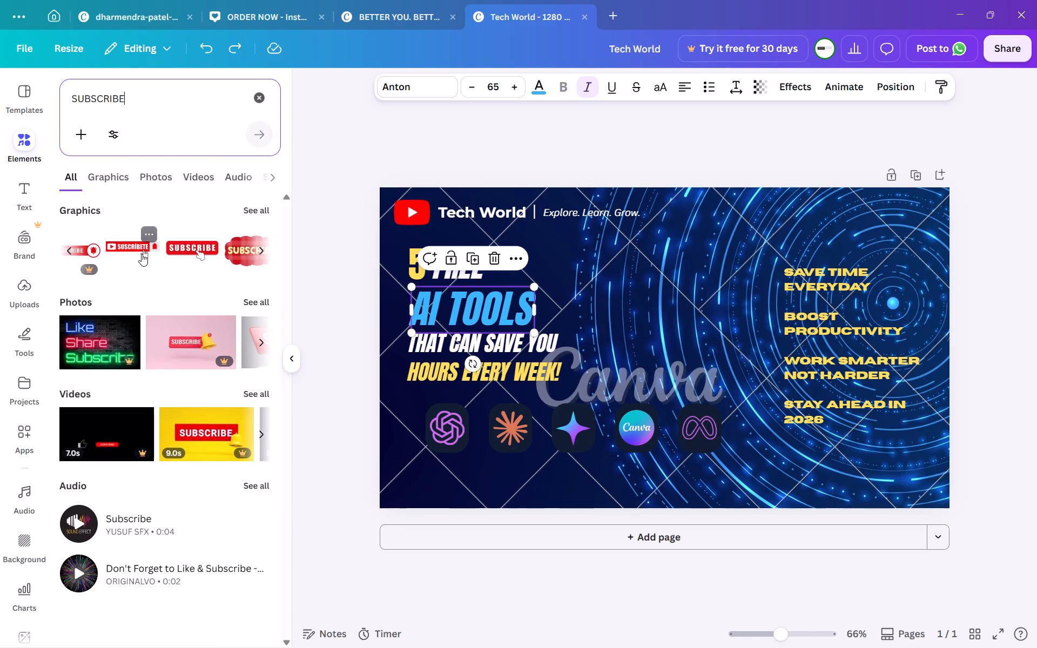
pyautogui.hscroll(-1, 142, 254)
pyautogui.click(127, 249)
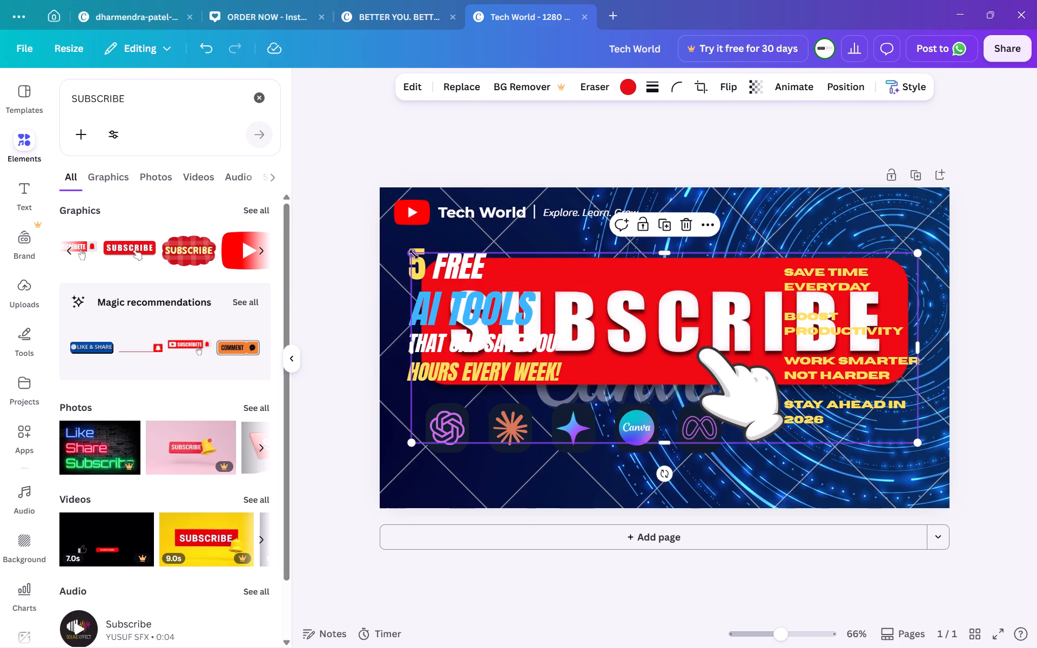
# Shrink the Subscribe graphic to a small button and place it below the four phrases near the design's lower-right corner.
pyautogui.moveTo(414, 254); pyautogui.dragTo(847, 404)
pyautogui.moveTo(888, 473); pyautogui.dragTo(888, 514)
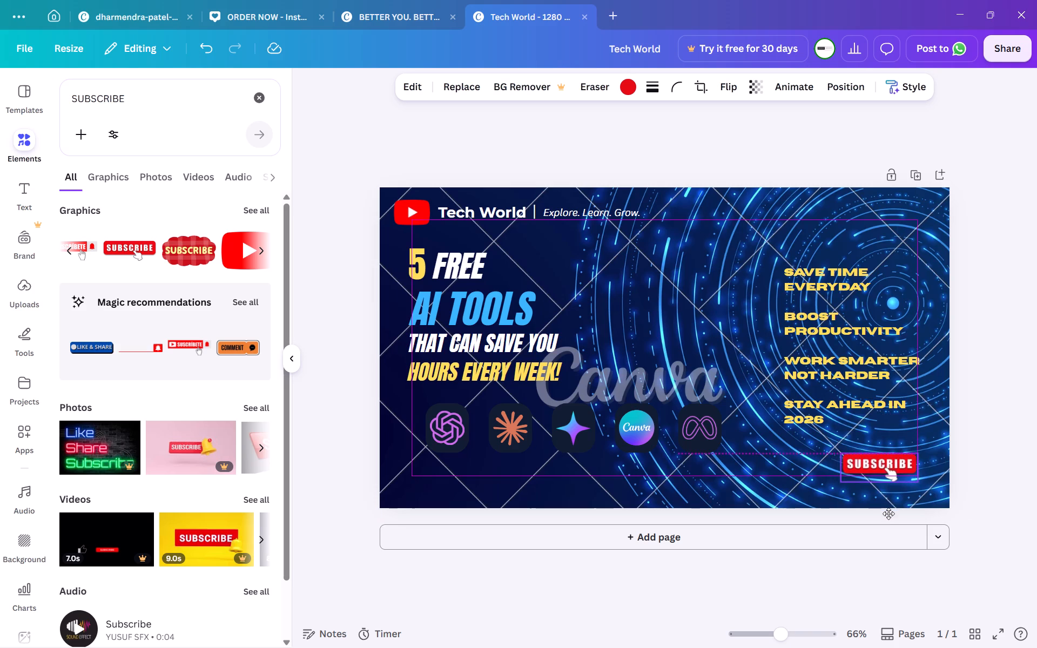
pyautogui.moveTo(888, 514); pyautogui.dragTo(891, 515)
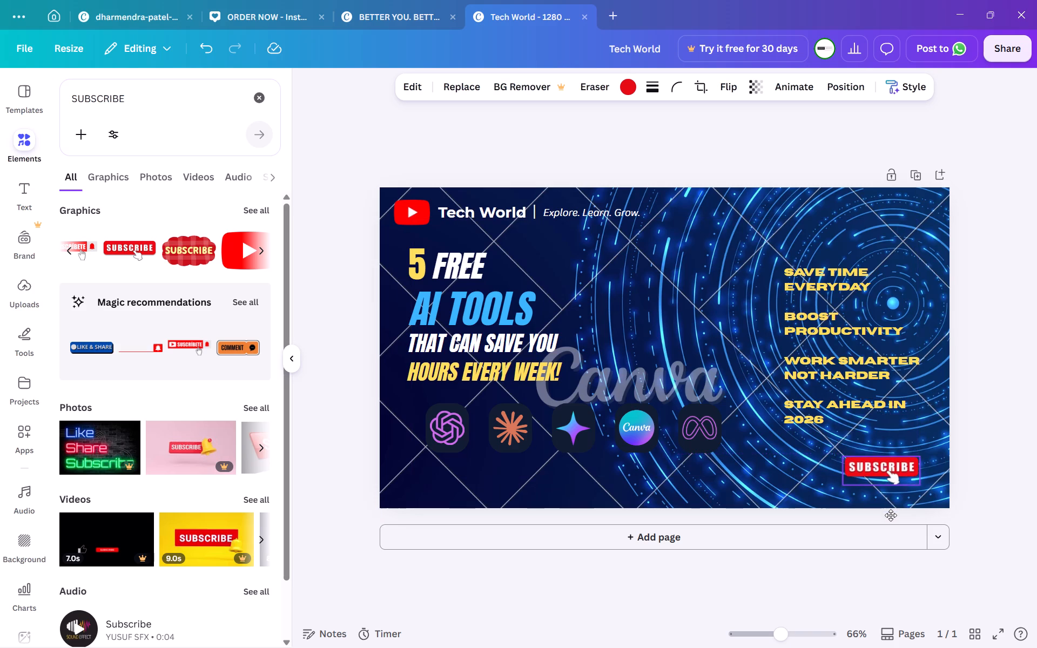
# Reposition the Subscribe button graphic slightly lower beneath the four yellow phrases, near the design's lower-right corner.
pyautogui.moveTo(891, 515); pyautogui.dragTo(903, 523)
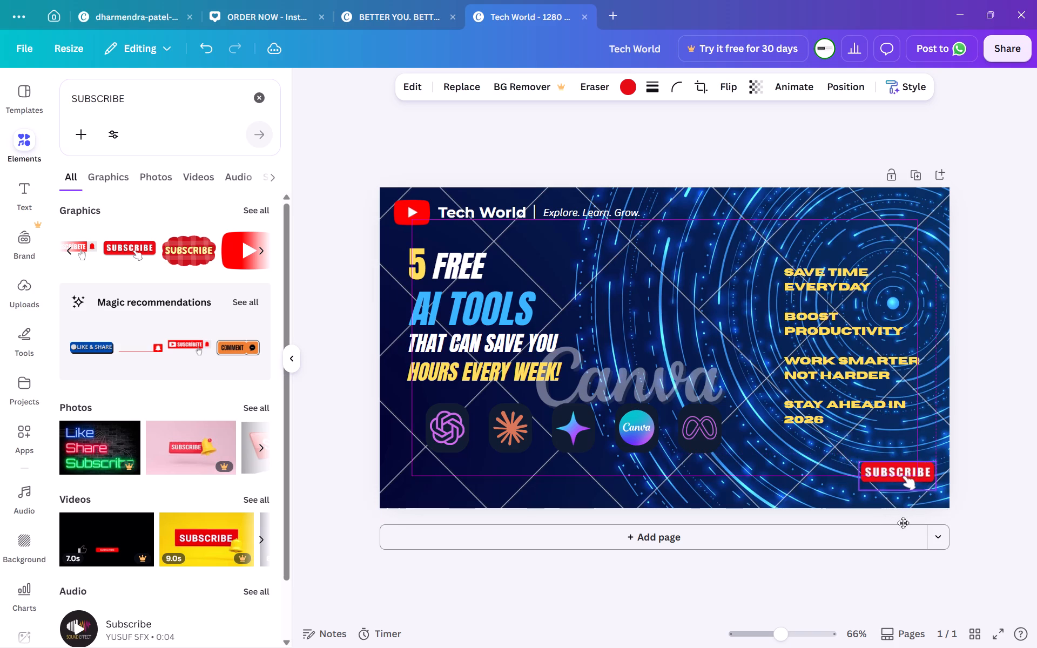
pyautogui.moveTo(903, 523); pyautogui.dragTo(905, 535)
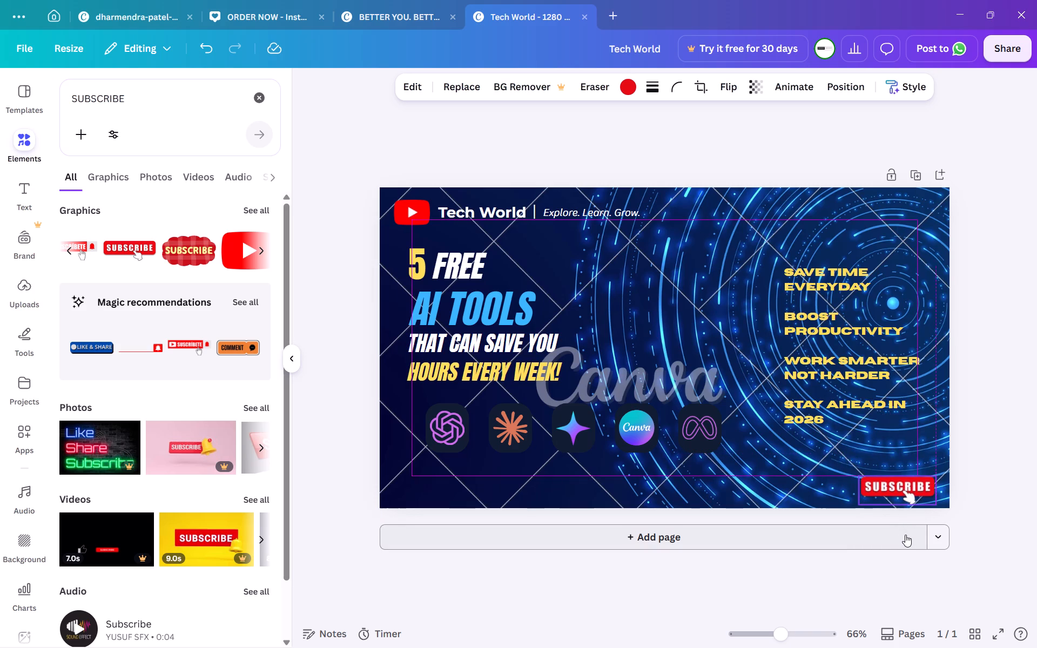
pyautogui.moveTo(905, 535); pyautogui.dragTo(905, 534)
pyautogui.click(787, 496)
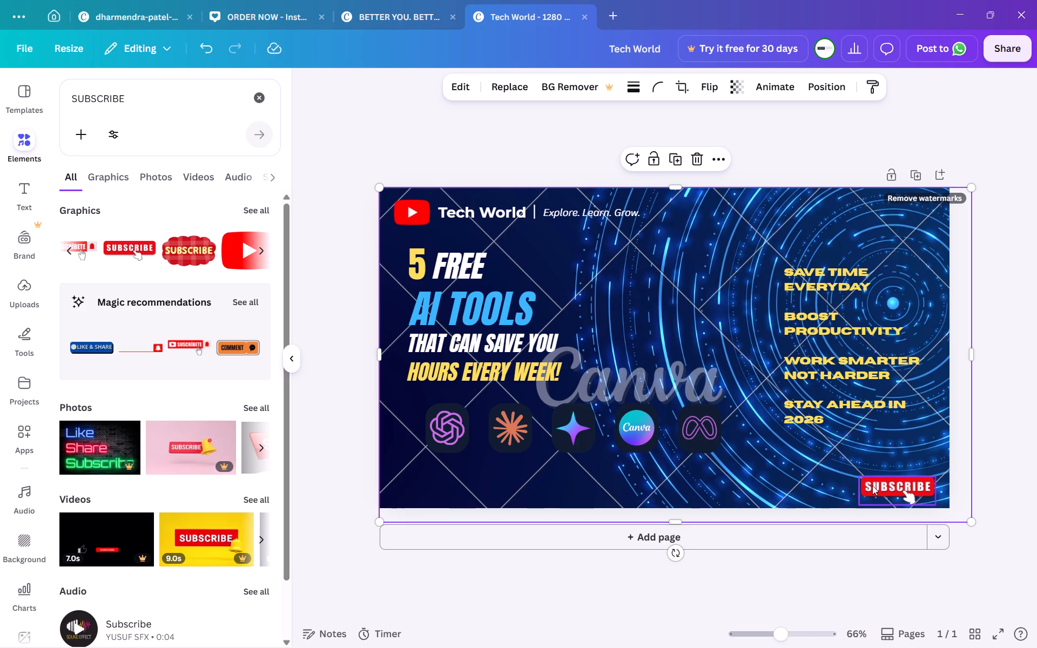
pyautogui.moveTo(886, 490); pyautogui.dragTo(874, 467)
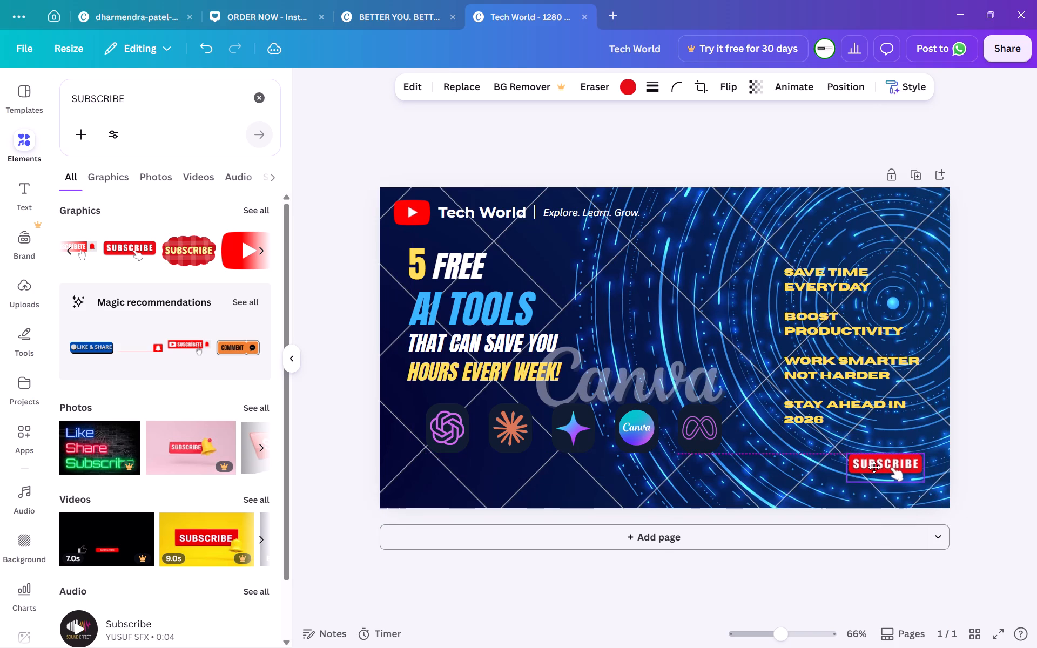
pyautogui.moveTo(874, 467); pyautogui.dragTo(872, 477)
pyautogui.click(792, 476)
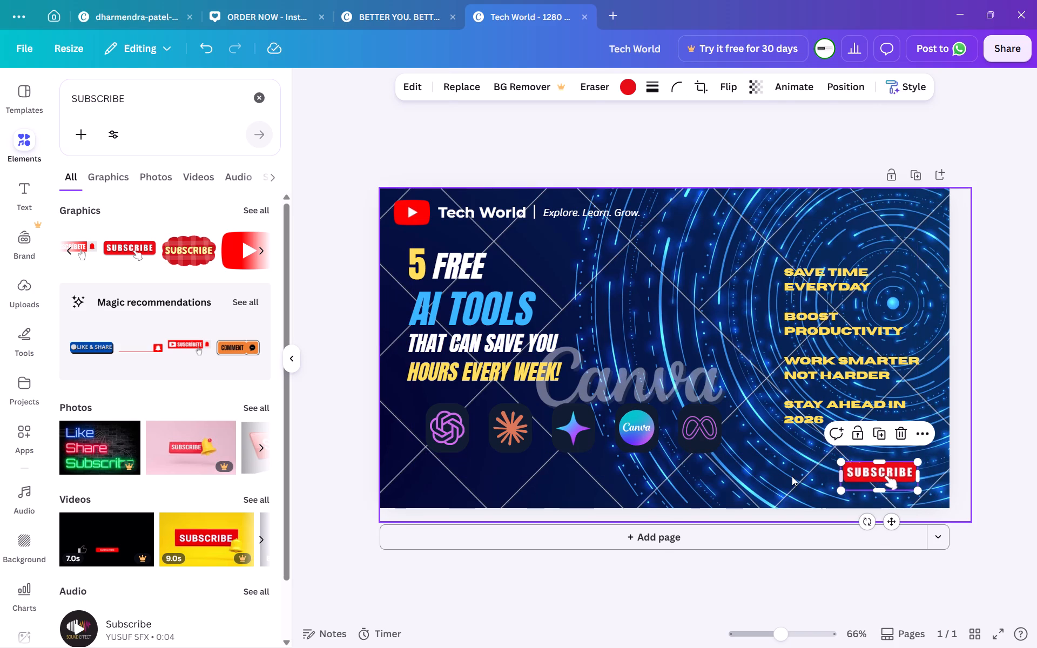
pyautogui.click(873, 471)
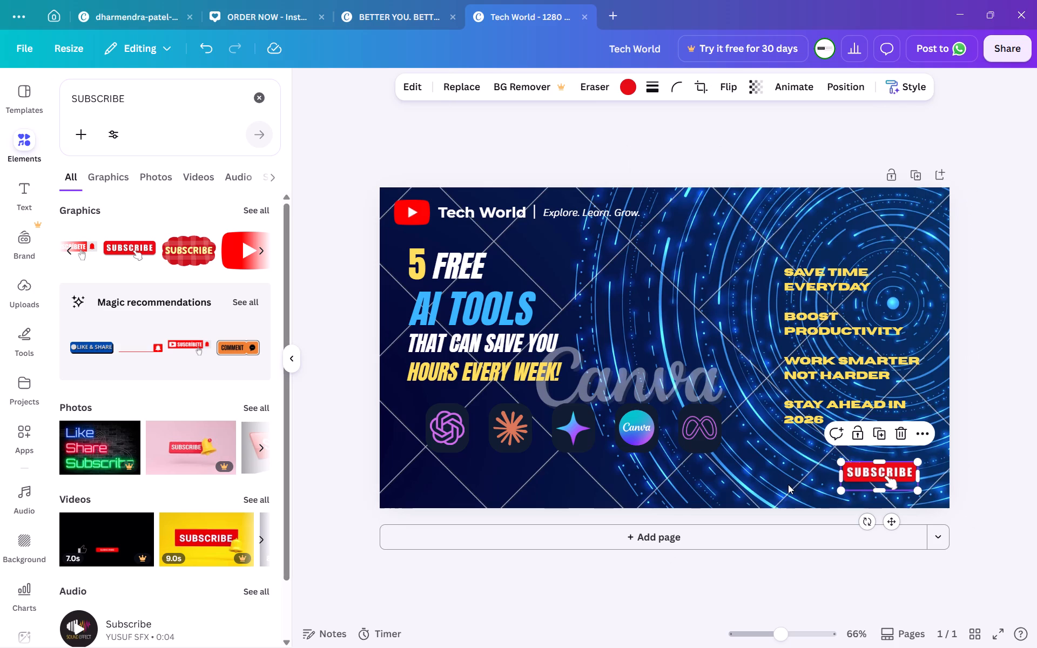
pyautogui.click(788, 484)
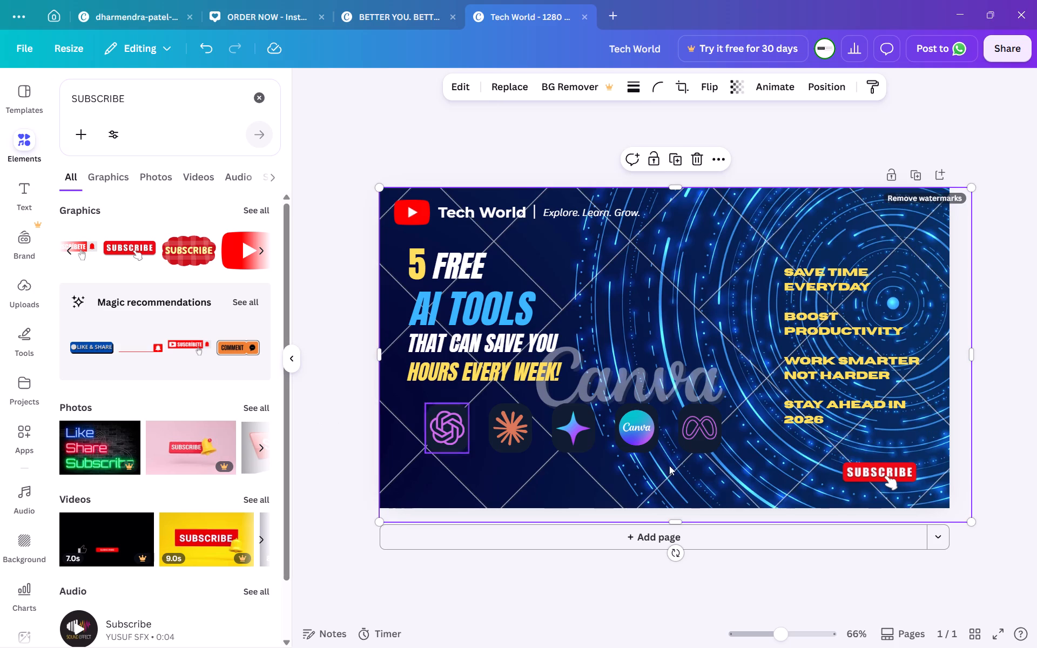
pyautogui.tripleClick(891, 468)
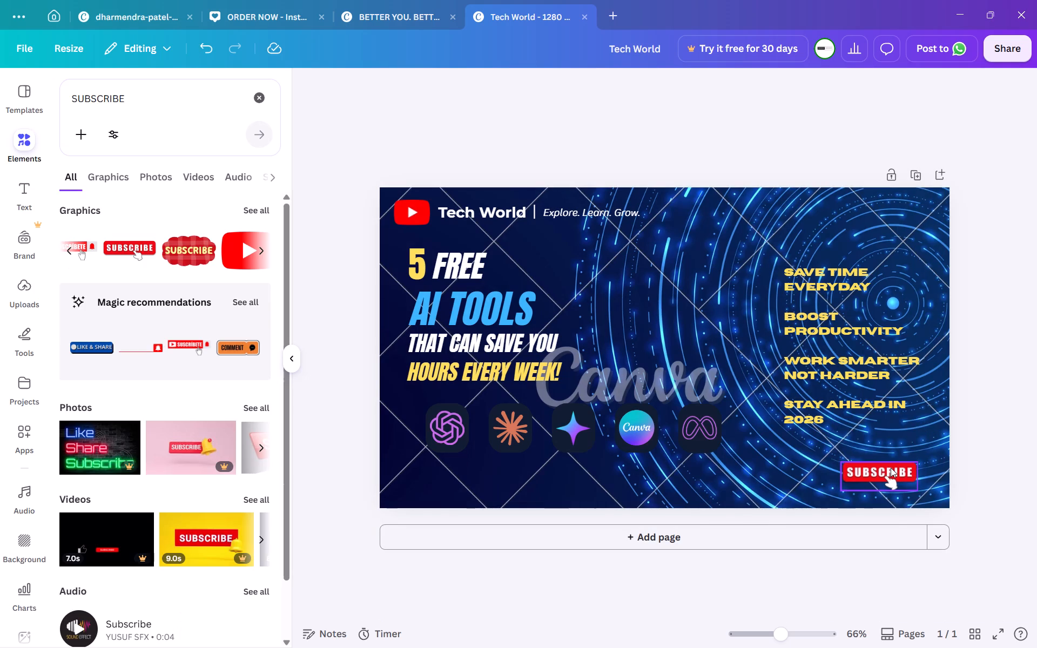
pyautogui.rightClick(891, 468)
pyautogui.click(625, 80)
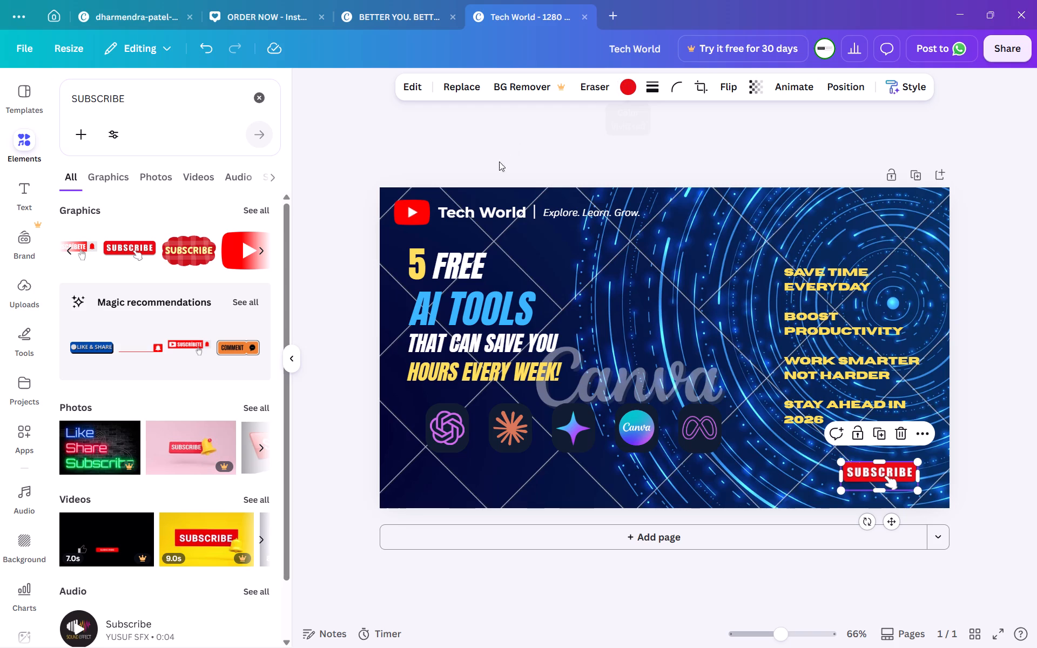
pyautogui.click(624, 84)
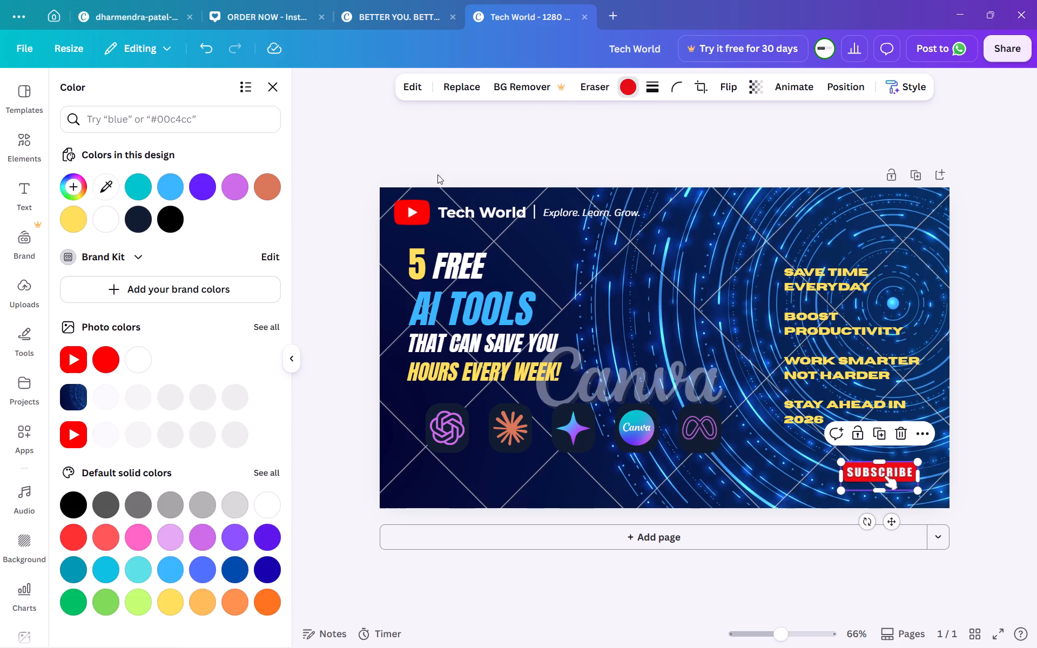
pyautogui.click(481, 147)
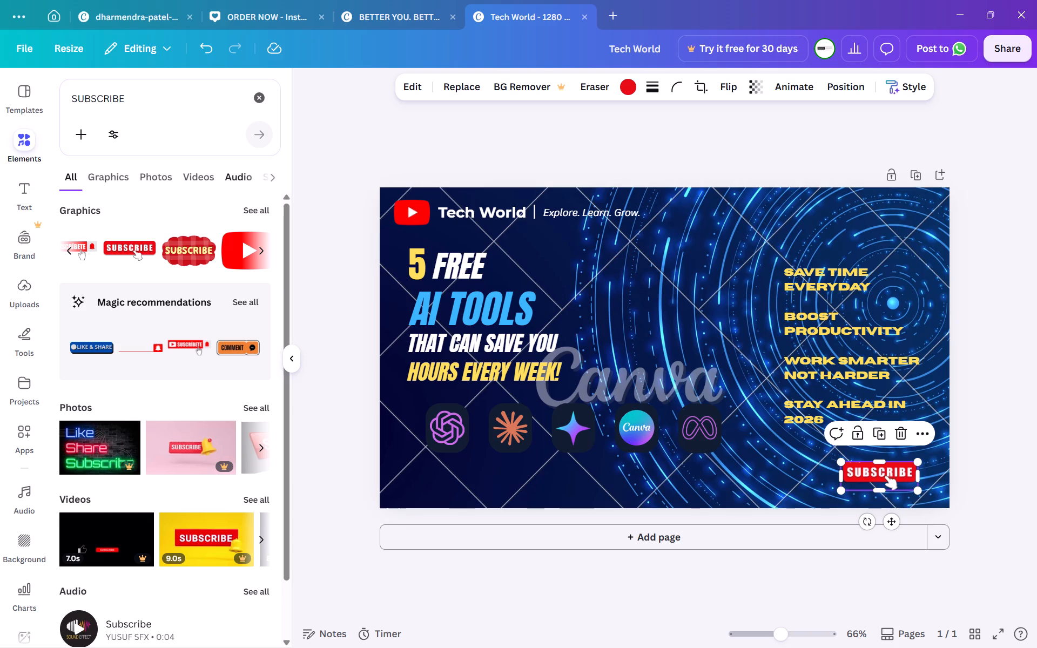
# Search the elements for WATCH NOW and look through the graphics for a suitable button.
pyautogui.moveTo(170, 103); pyautogui.dragTo(62, 98)
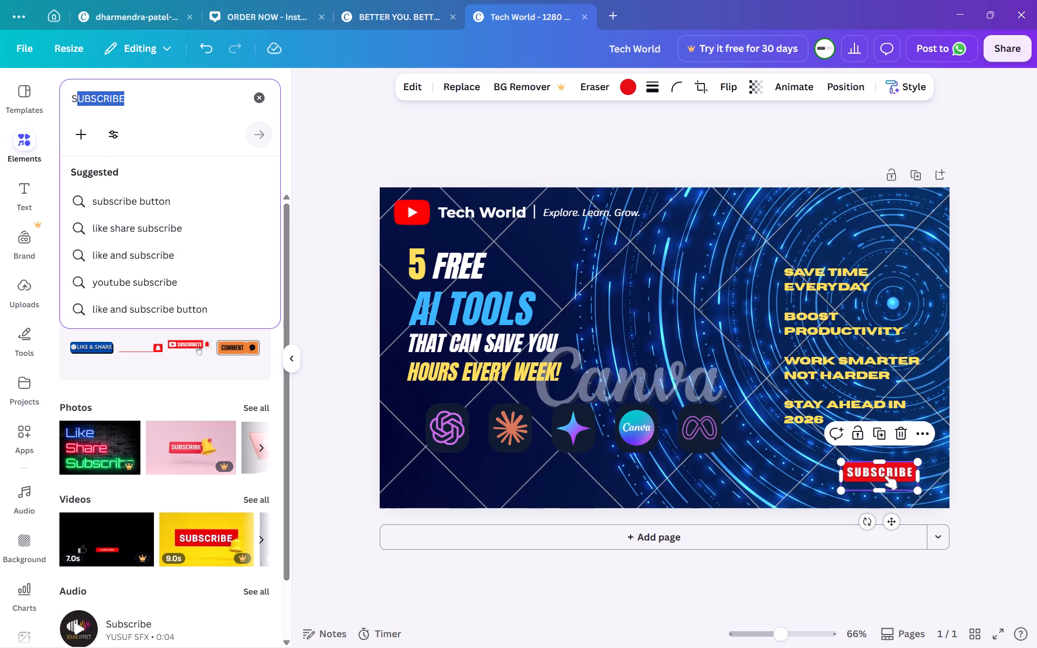
pyautogui.write('WATCH NOW')
pyautogui.press('Return')
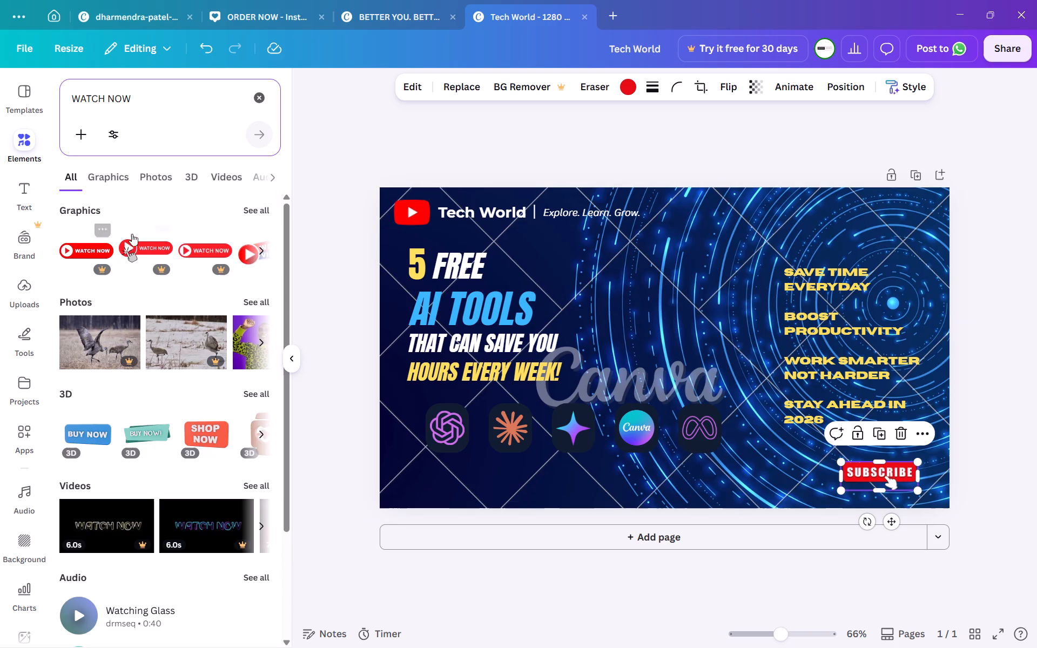
pyautogui.hscroll(-4, 157, 246)
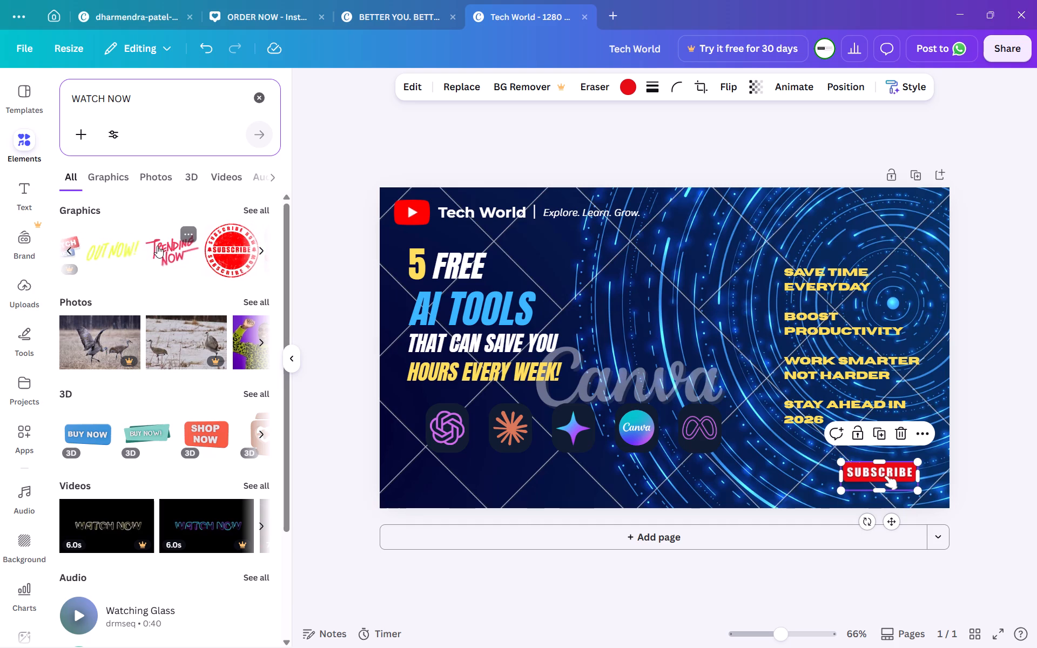
pyautogui.hscroll(-2, 157, 246)
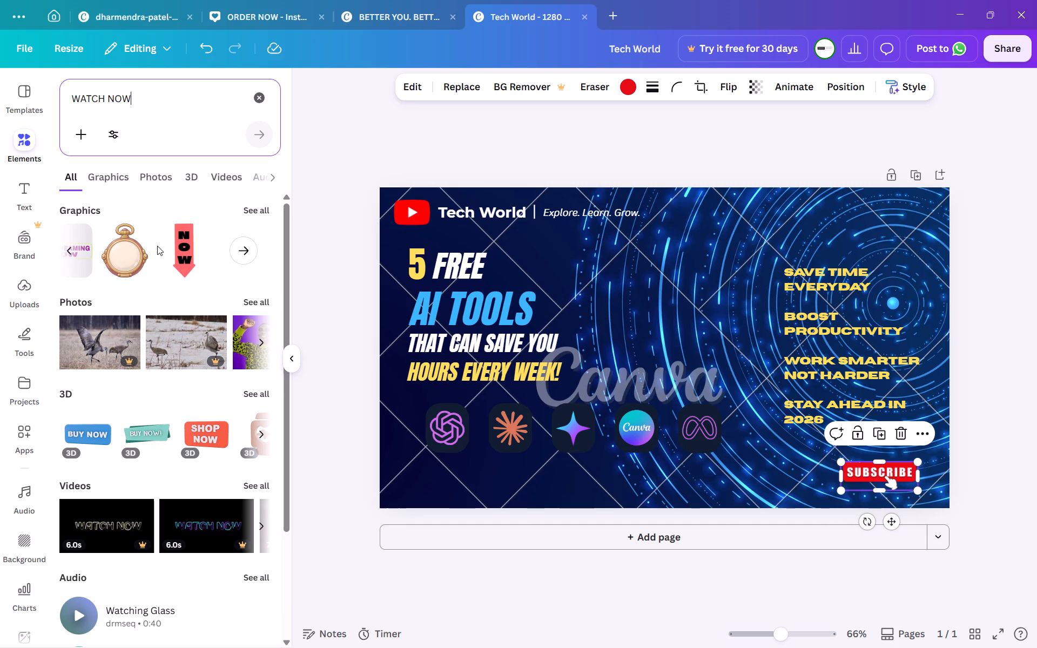
pyautogui.hscroll(4, 157, 246)
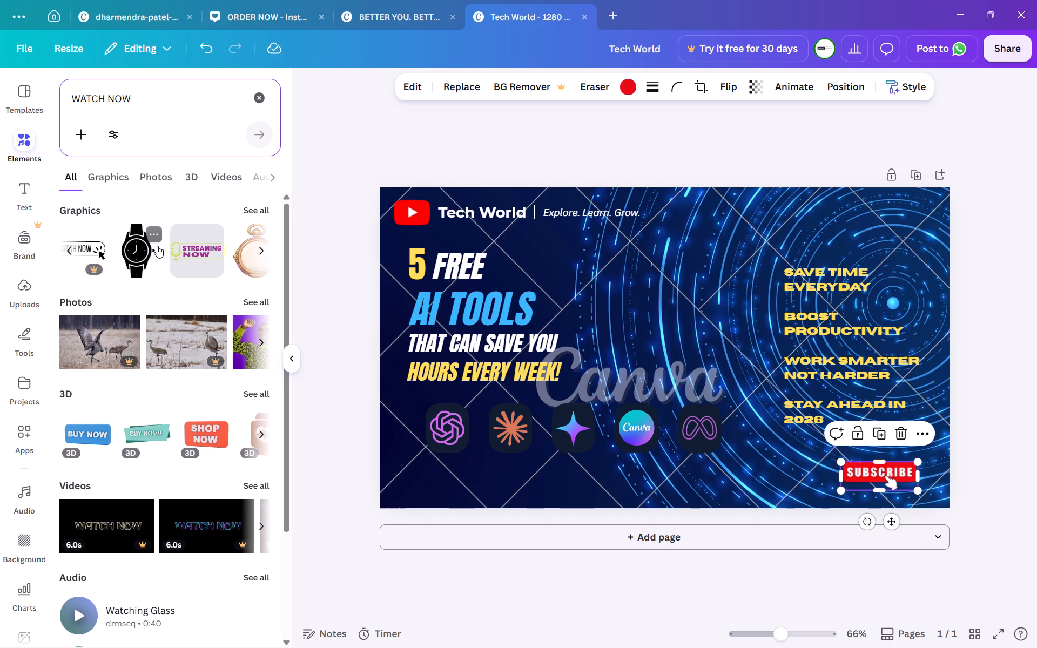
pyautogui.hscroll(2, 157, 246)
pyautogui.hscroll(-1, 157, 246)
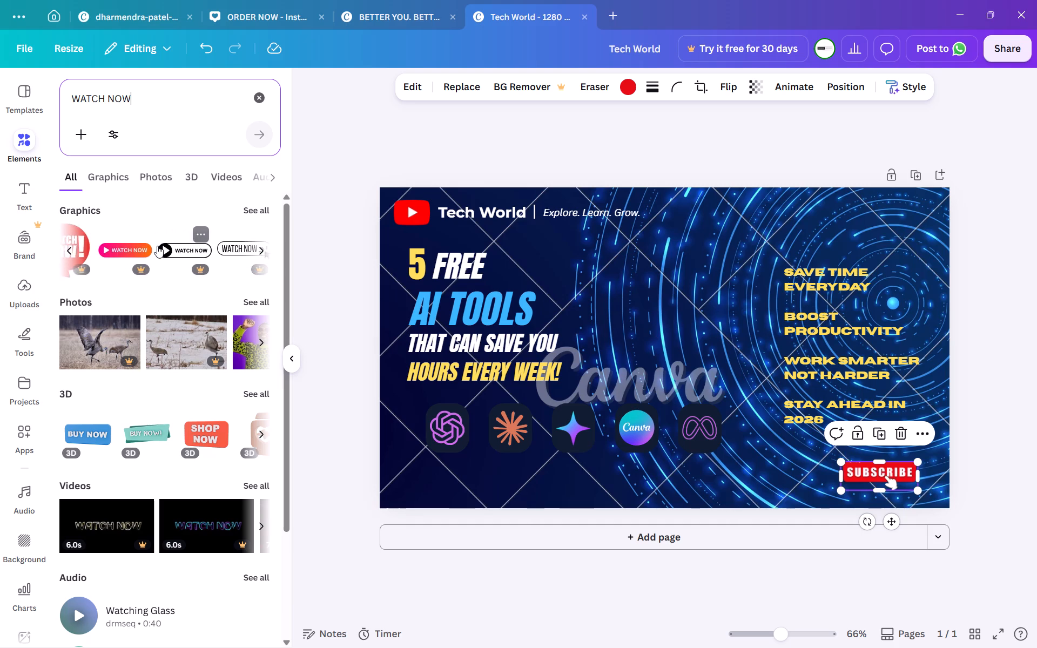
pyautogui.hscroll(-2, 157, 246)
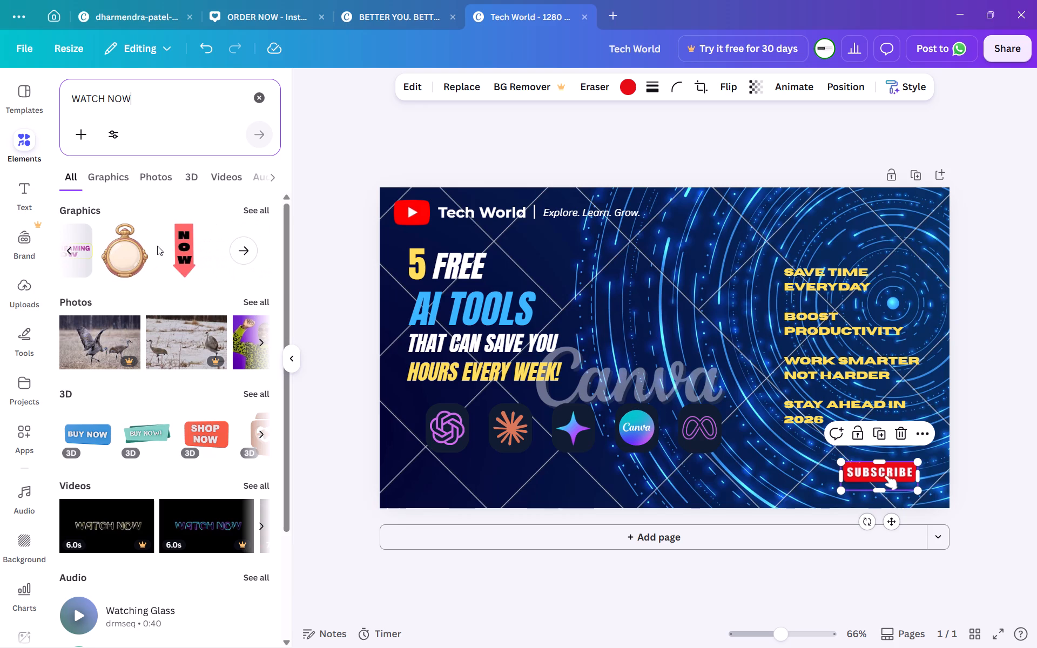
# Search the elements for WATCH, and clear the search.
pyautogui.click(138, 102)
pyautogui.press('BackSpace')
pyautogui.press('BackSpace')
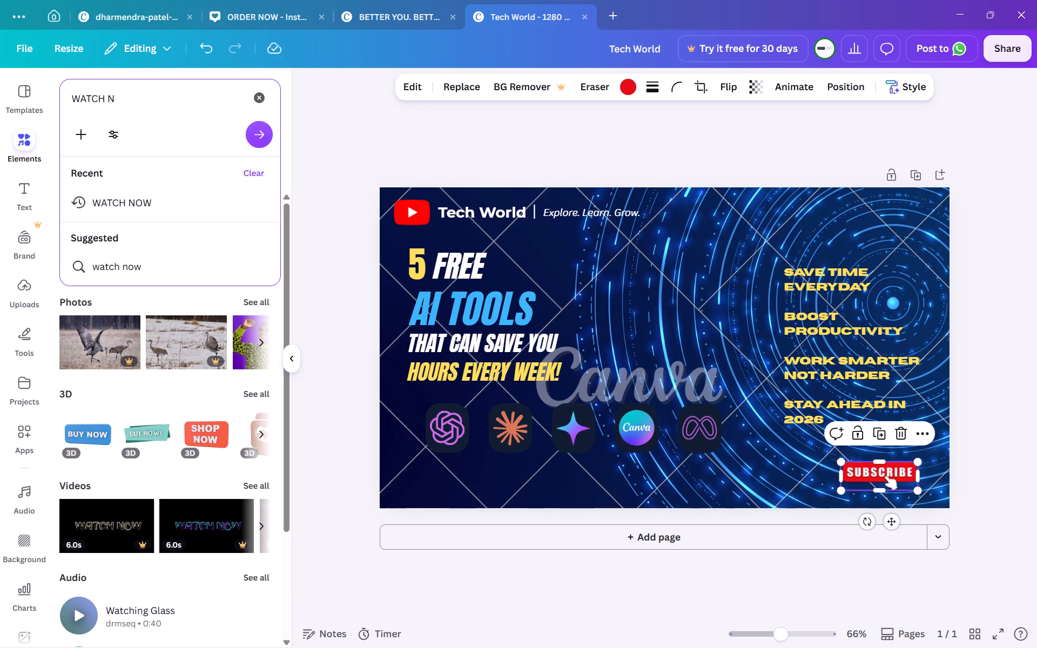
pyautogui.press('BackSpace')
pyautogui.press('Return')
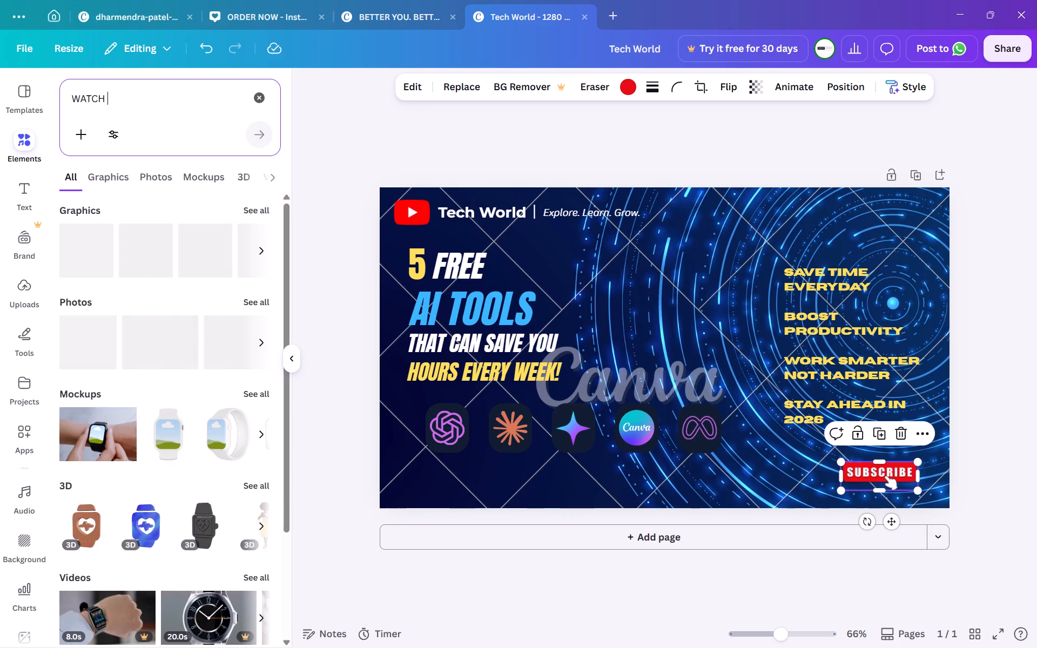
pyautogui.click(257, 99)
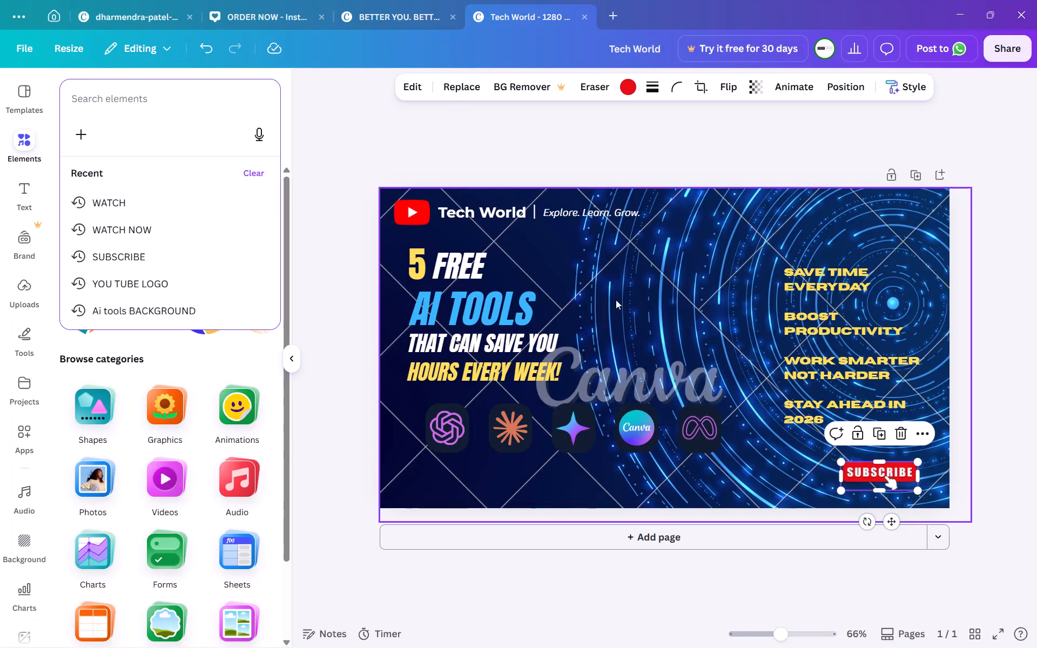
# Delete the watermarked blue circles image that covers the page's gradient background.
pyautogui.click(631, 295)
pyautogui.doubleClick(631, 295)
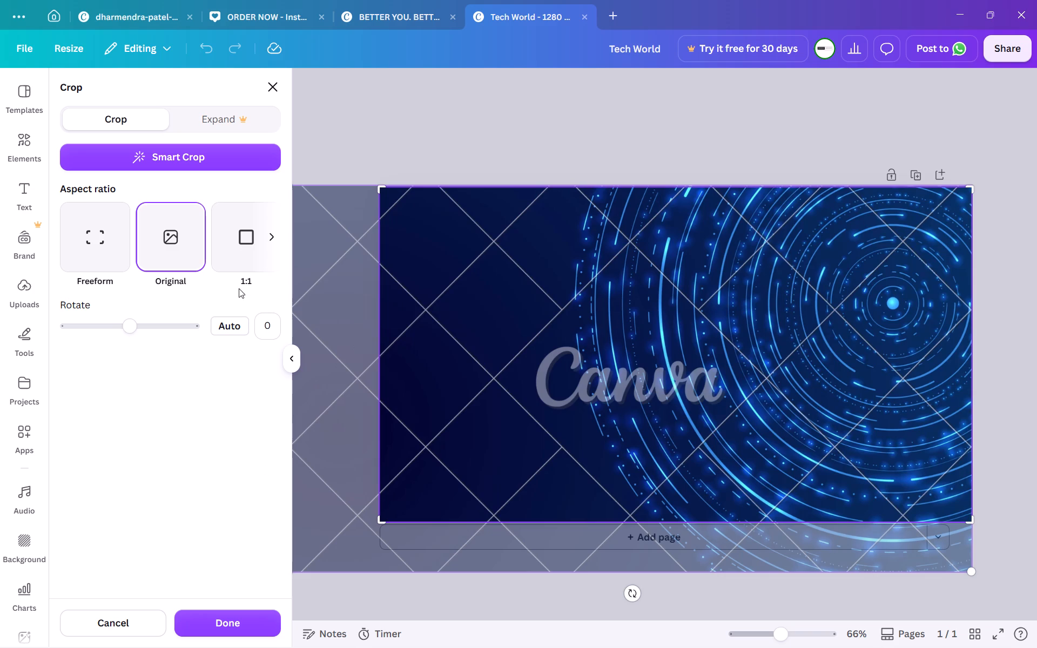
pyautogui.click(275, 90)
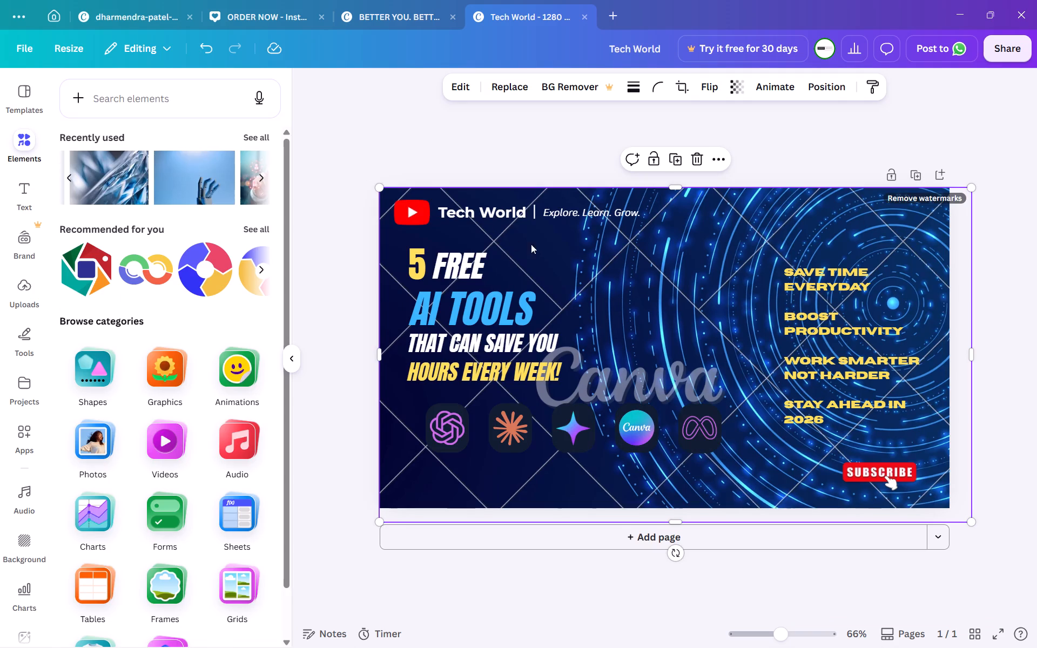
pyautogui.click(691, 169)
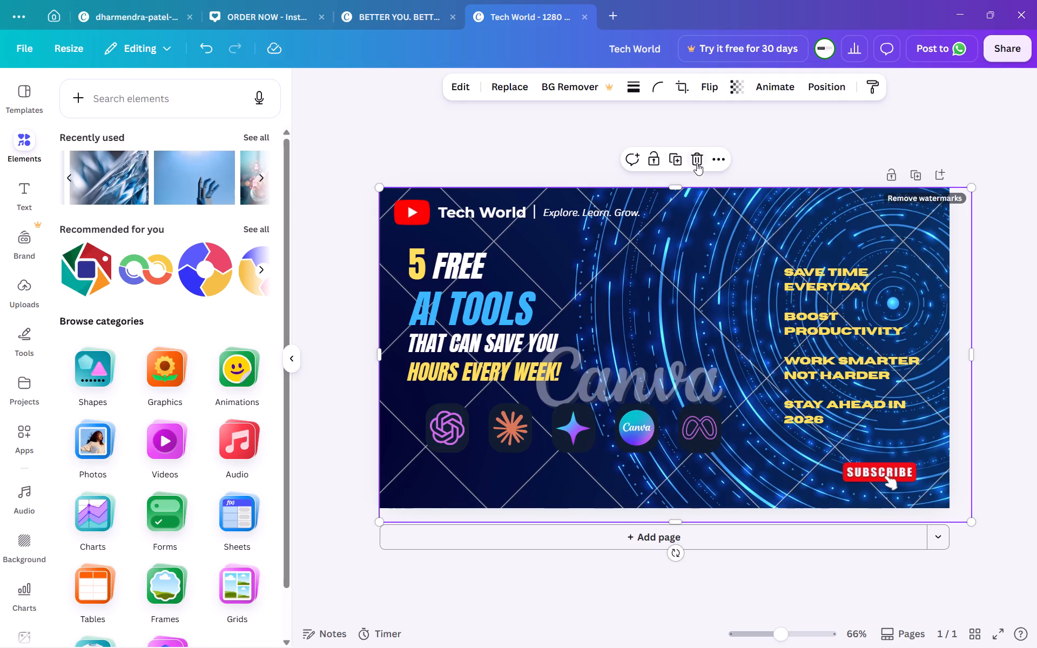
pyautogui.click(697, 163)
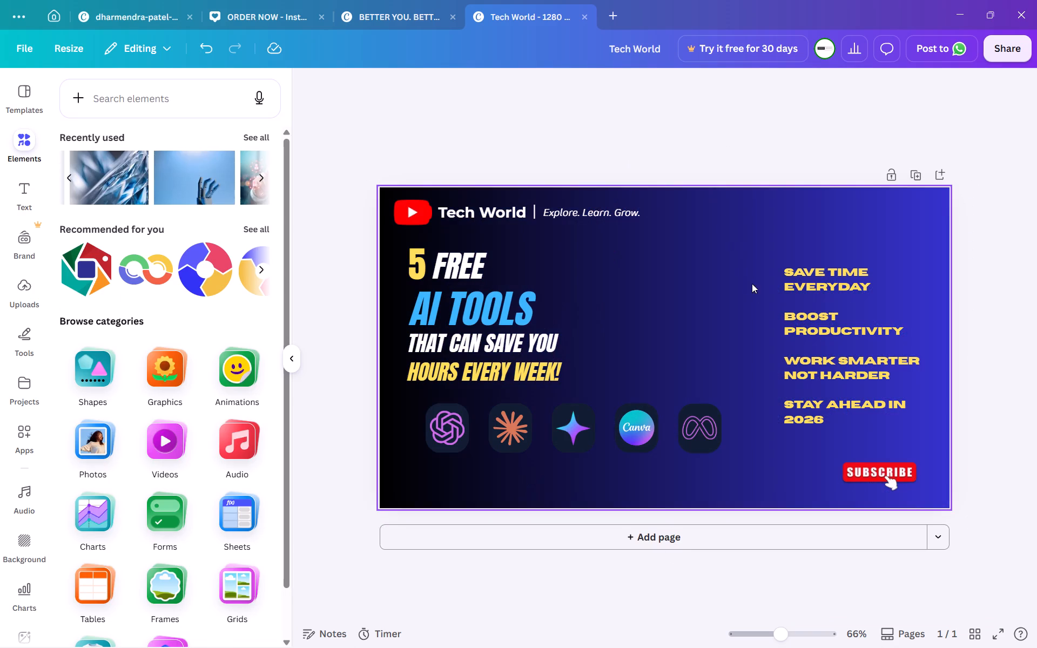
pyautogui.click(799, 240)
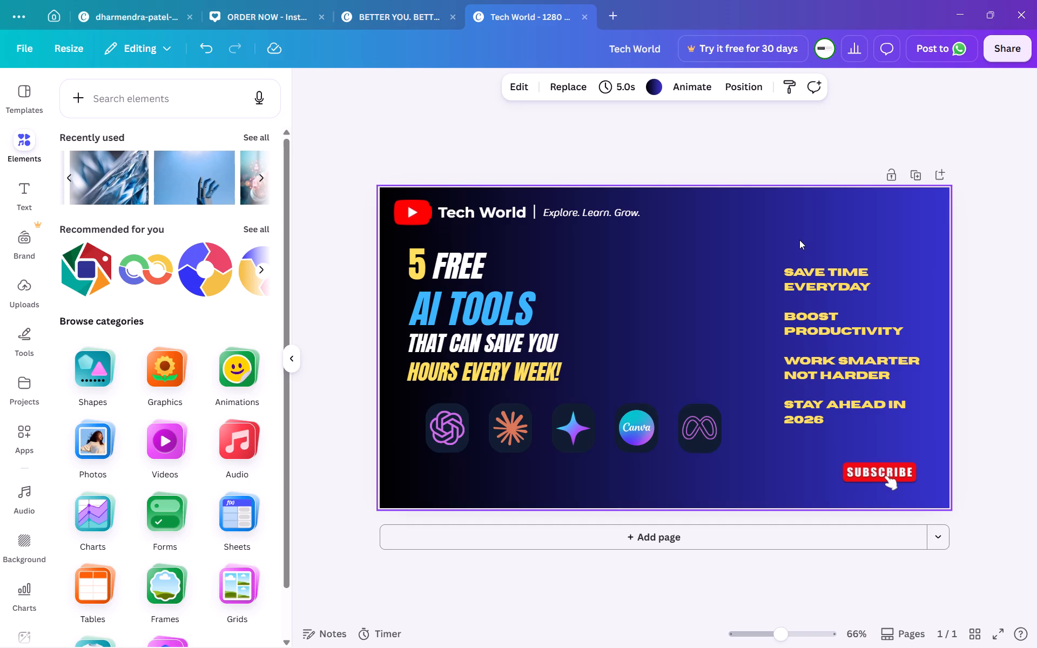
# Set the benefits list's font to Copperplate Gothic 29 BC after trying Comic Sans, Agrandir and Cinzel Decorative.
pyautogui.moveTo(773, 252); pyautogui.dragTo(915, 428)
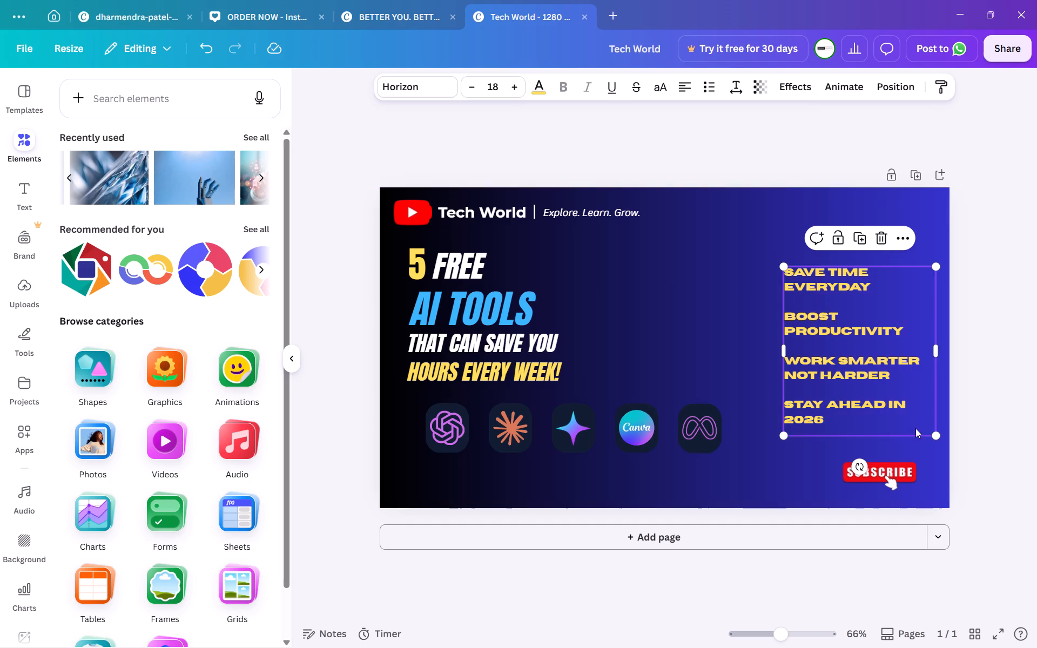
pyautogui.click(417, 91)
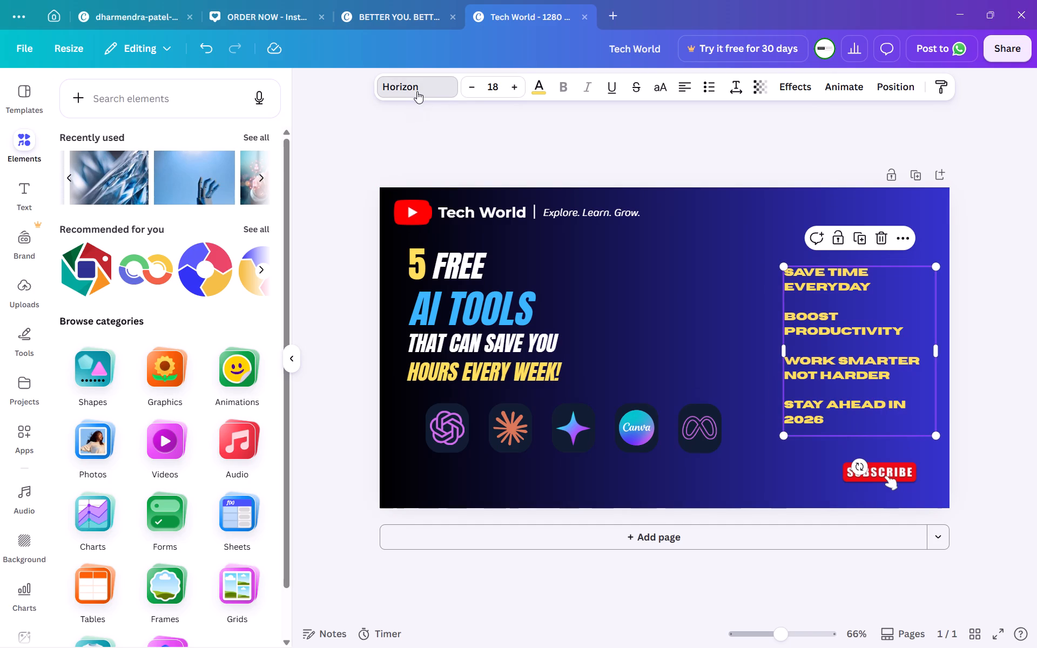
pyautogui.click(131, 287)
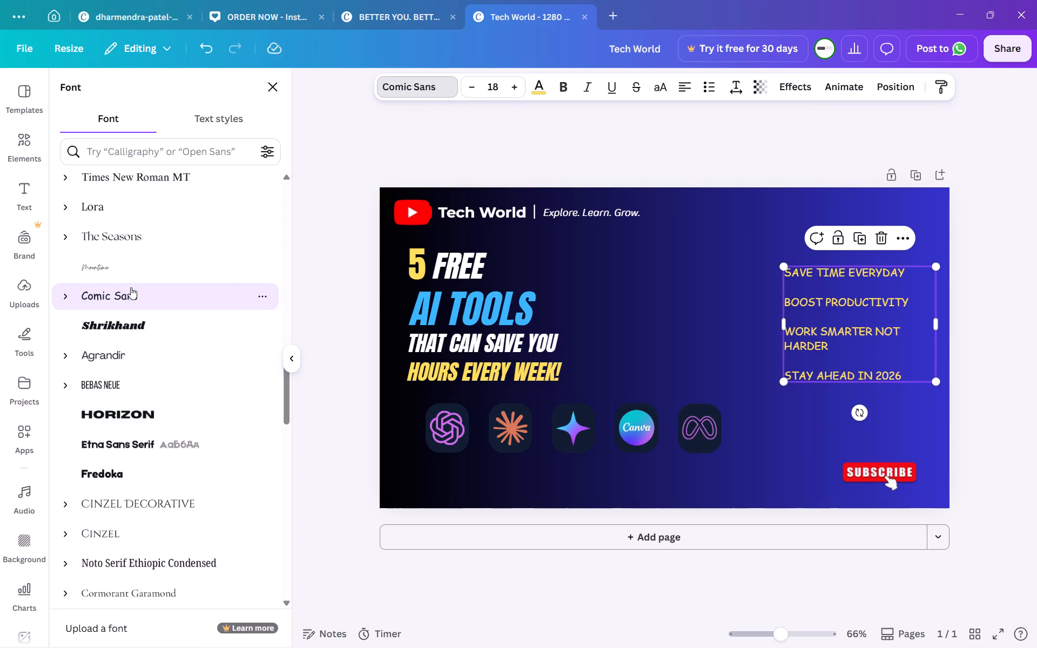
pyautogui.click(110, 352)
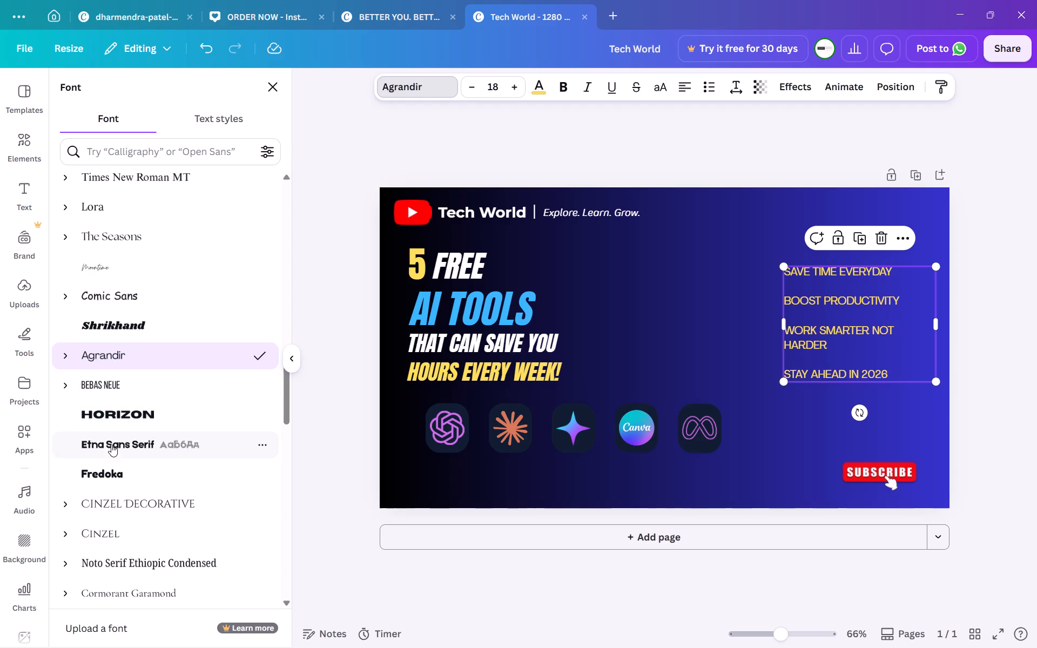
pyautogui.click(111, 498)
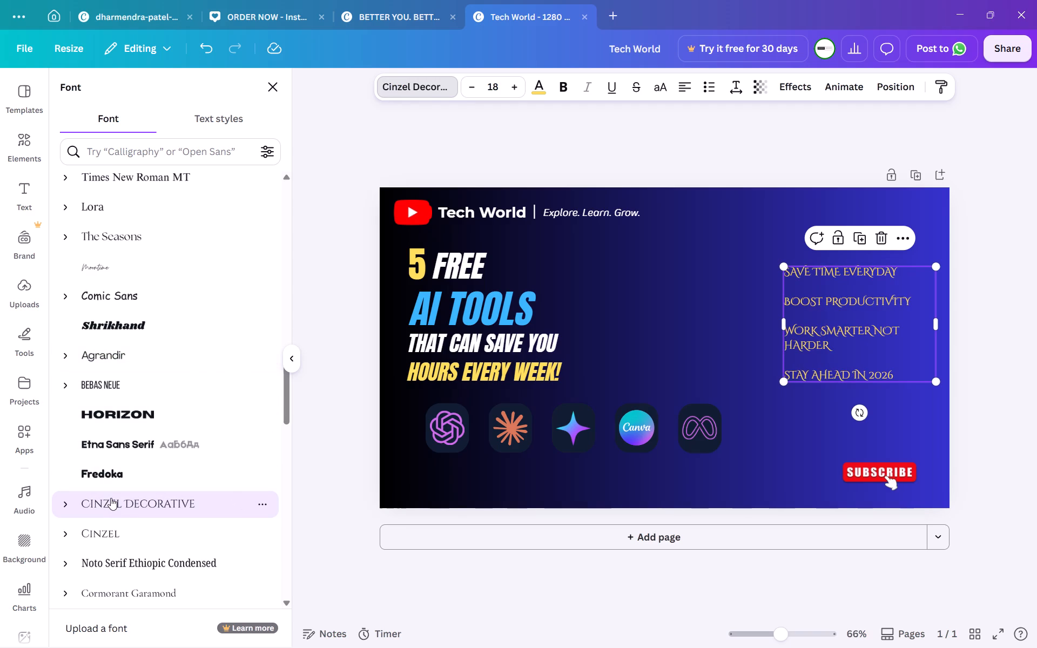
pyautogui.scroll(-4, 113, 578)
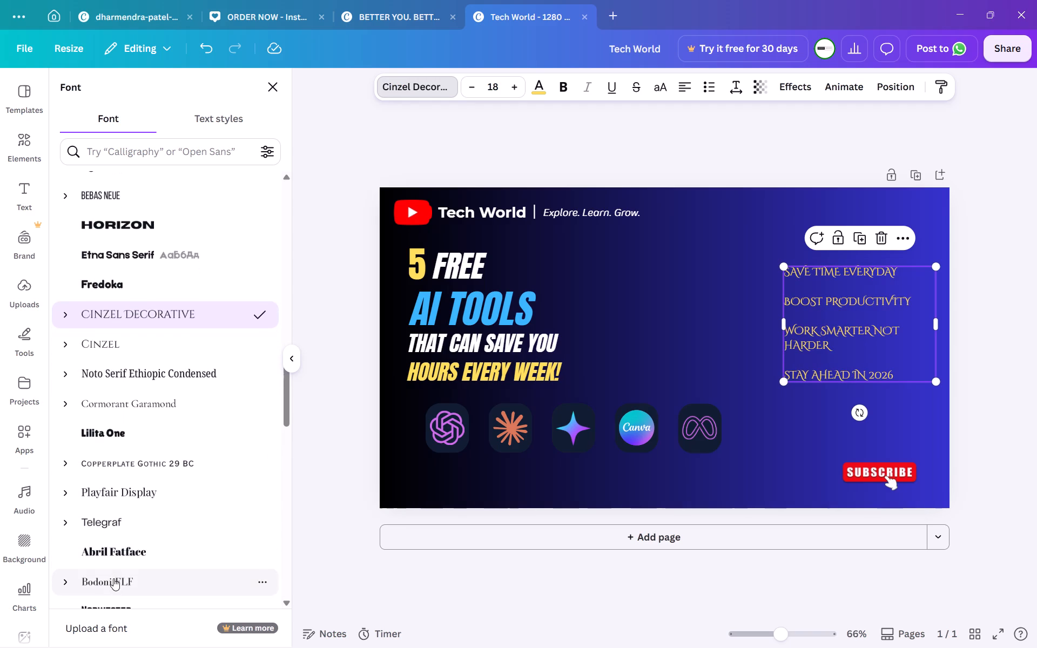
pyautogui.click(127, 457)
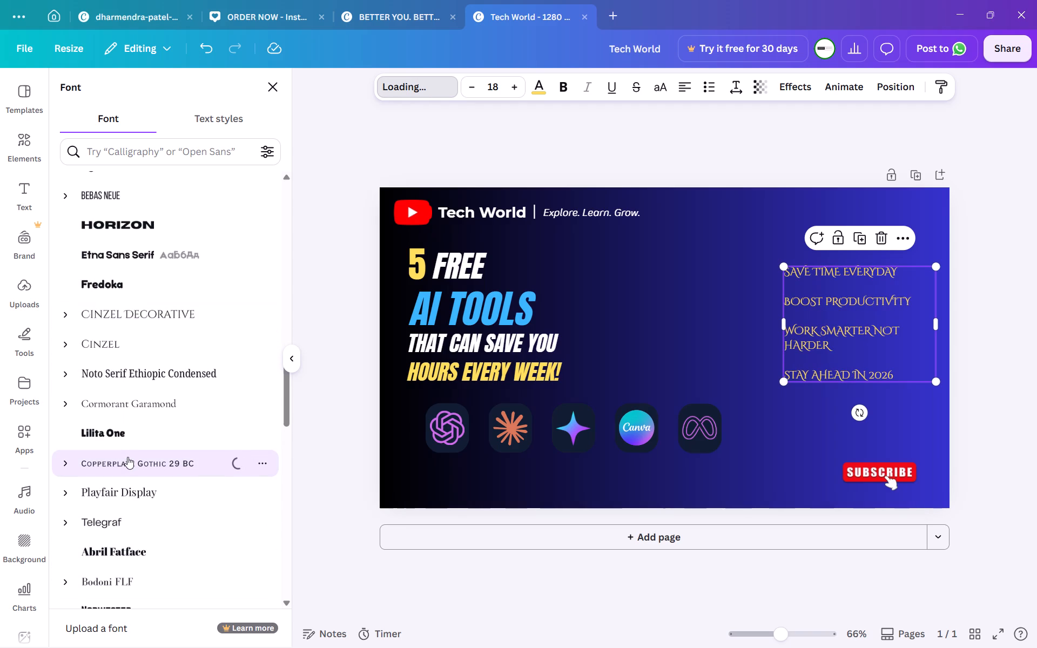
pyautogui.scroll(-4, 123, 514)
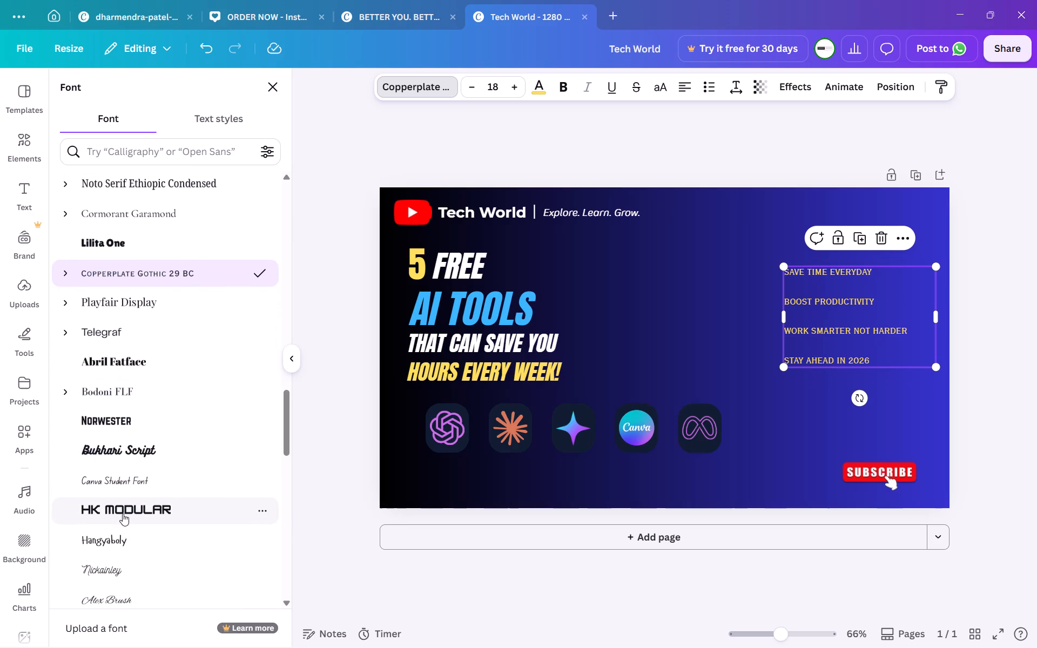
pyautogui.scroll(-2, 123, 514)
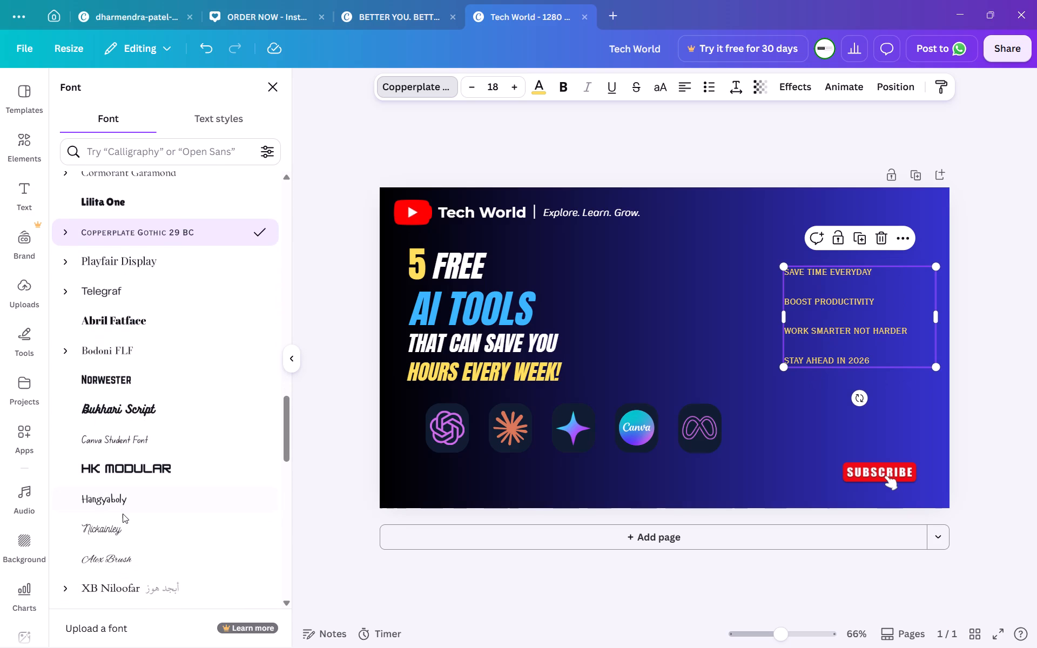
pyautogui.scroll(-1, 123, 514)
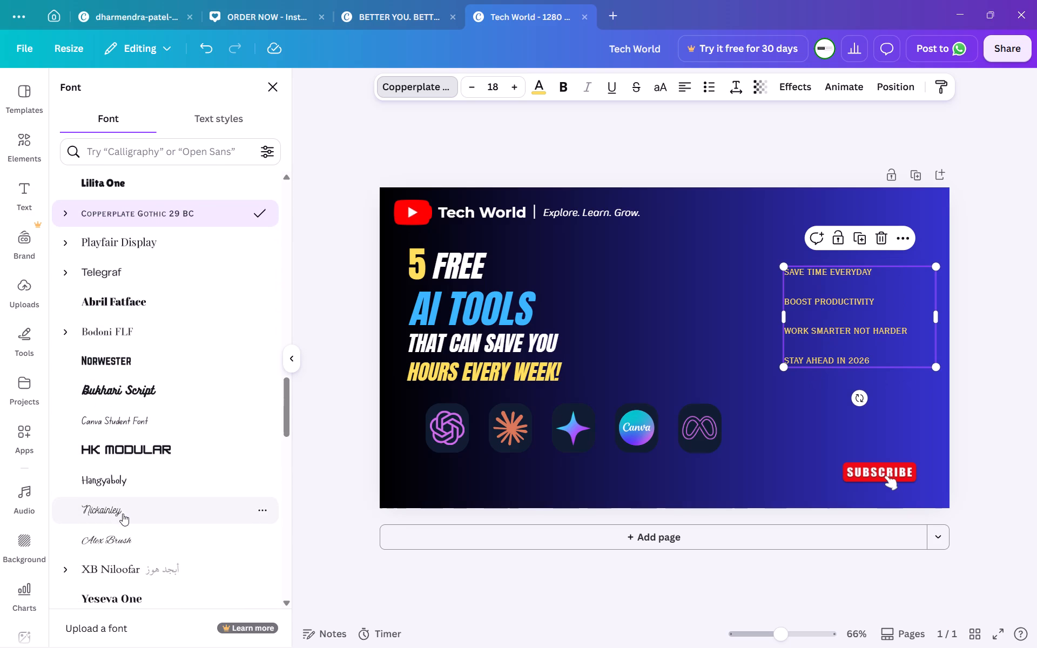
pyautogui.click(317, 575)
pyautogui.click(604, 600)
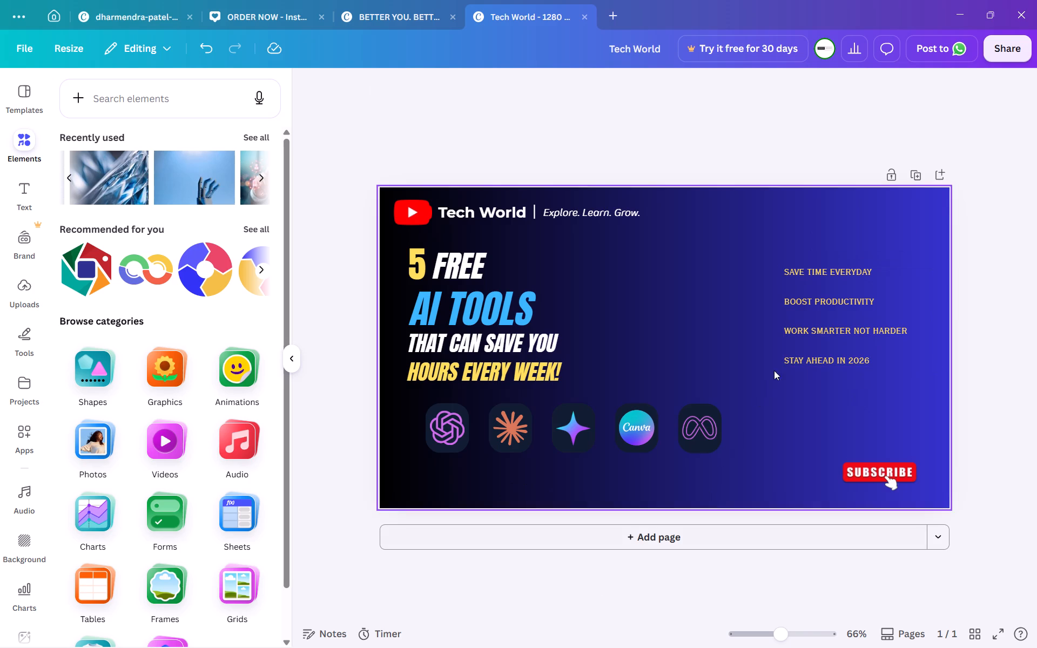
# Move the yellow four-phrase benefits list beside the headline, toward the middle of the design.
pyautogui.moveTo(810, 324); pyautogui.dragTo(643, 318)
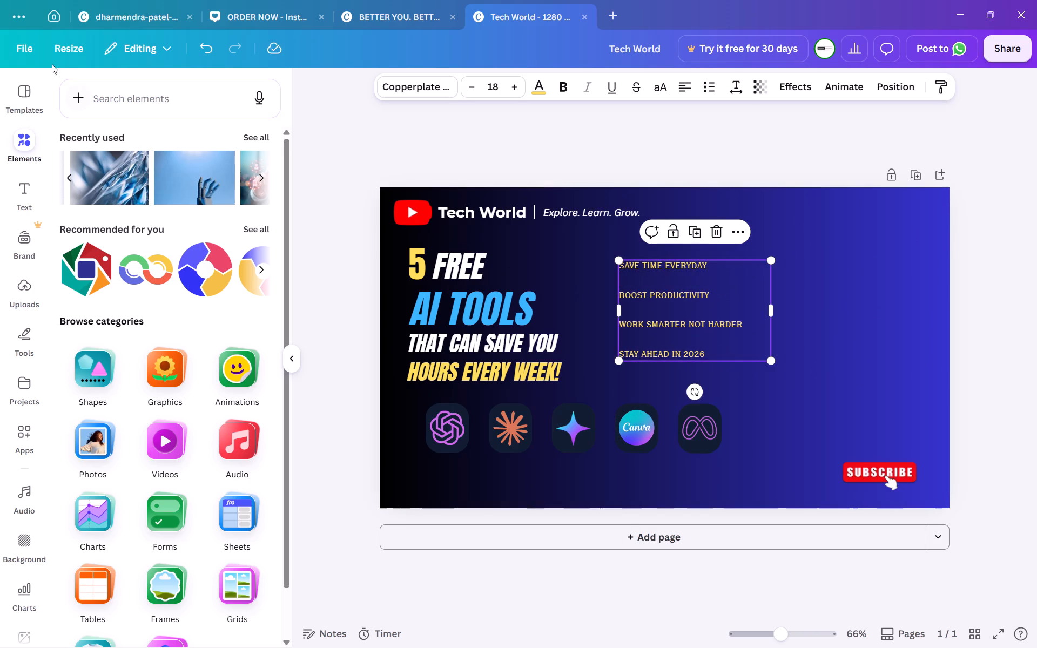
# Add a rounded rectangle shape and place it on the blue area just right of the benefits list.
pyautogui.click(33, 101)
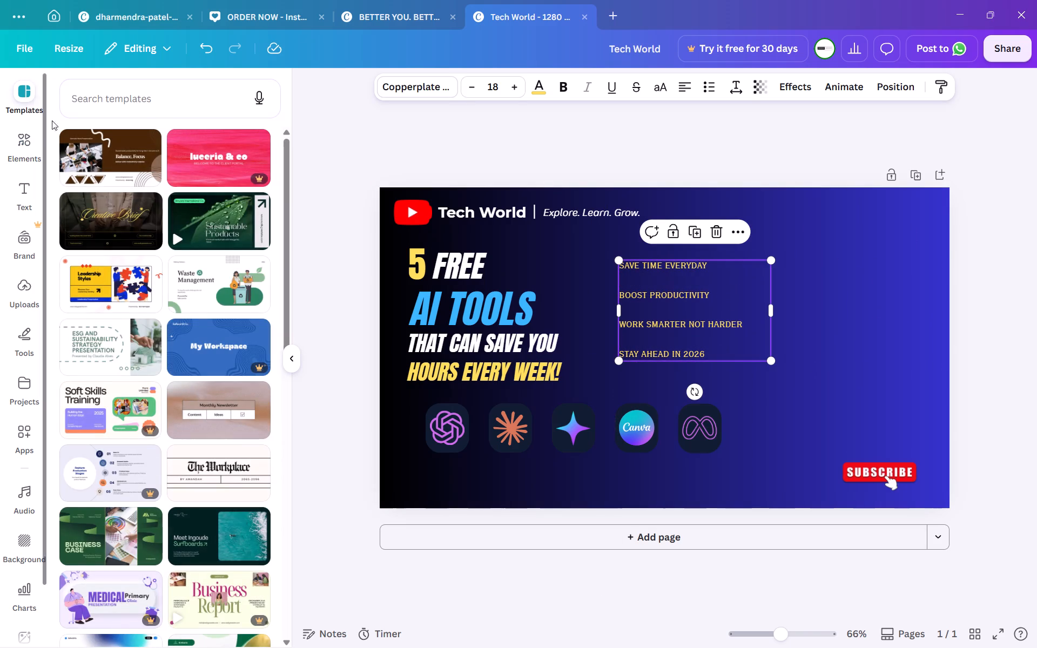
pyautogui.click(23, 150)
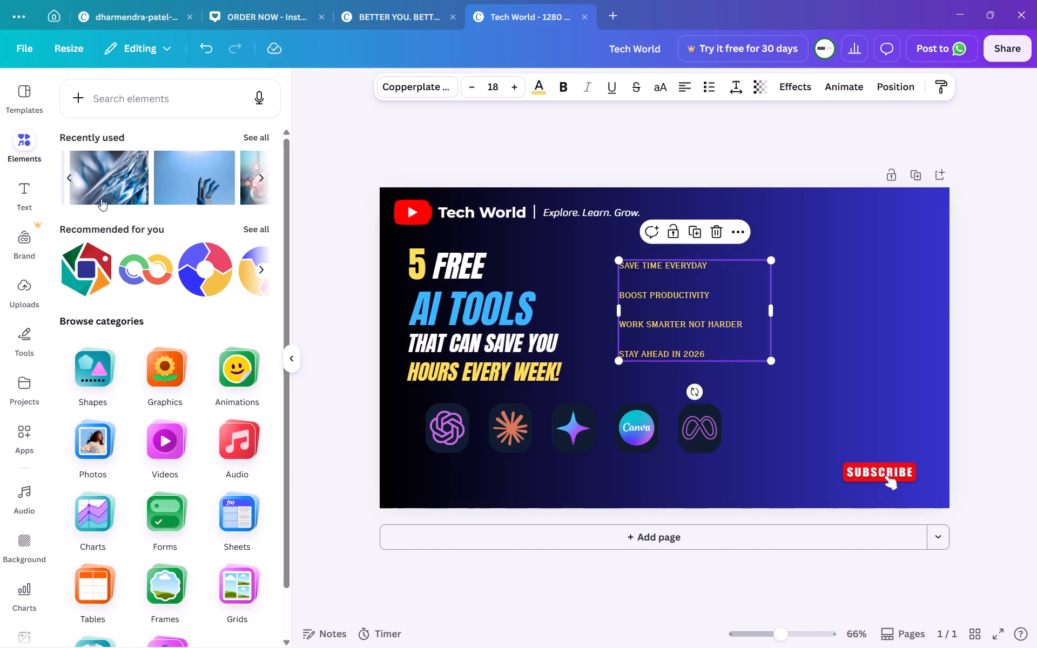
pyautogui.click(108, 378)
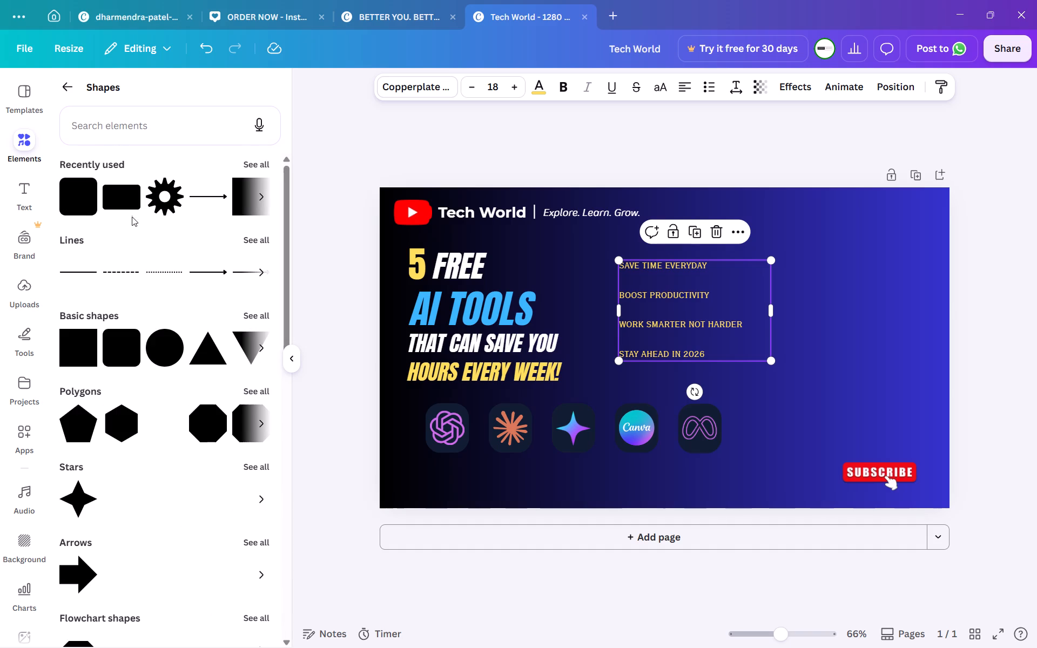
pyautogui.click(131, 215)
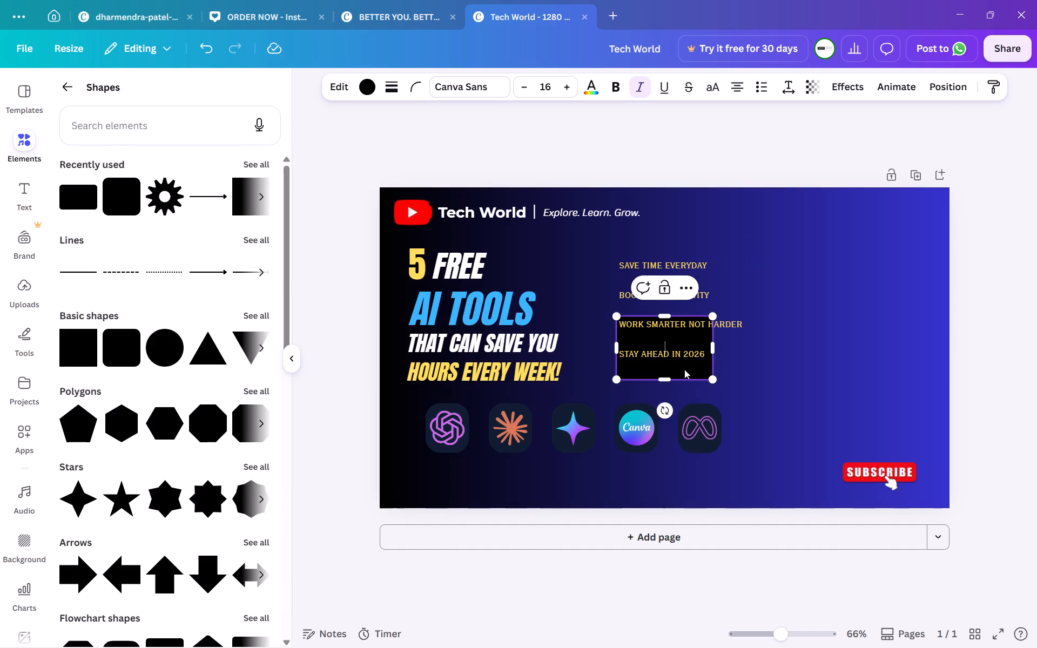
pyautogui.moveTo(684, 369); pyautogui.dragTo(841, 342)
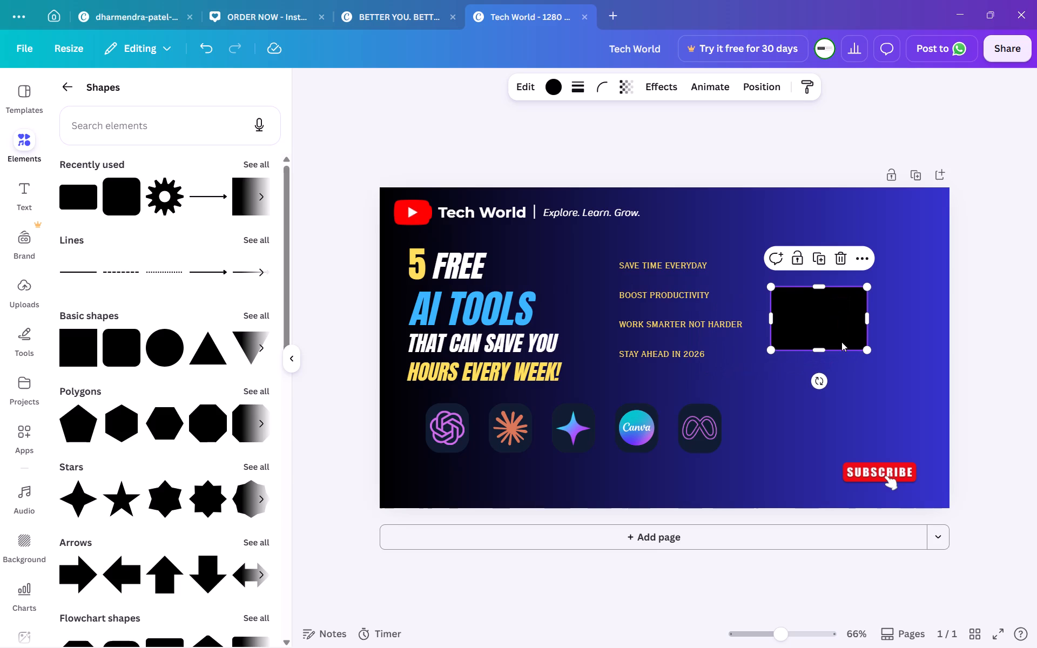
# Fill the new rounded rectangle with the yellow already used in the design.
pyautogui.tripleClick(815, 326)
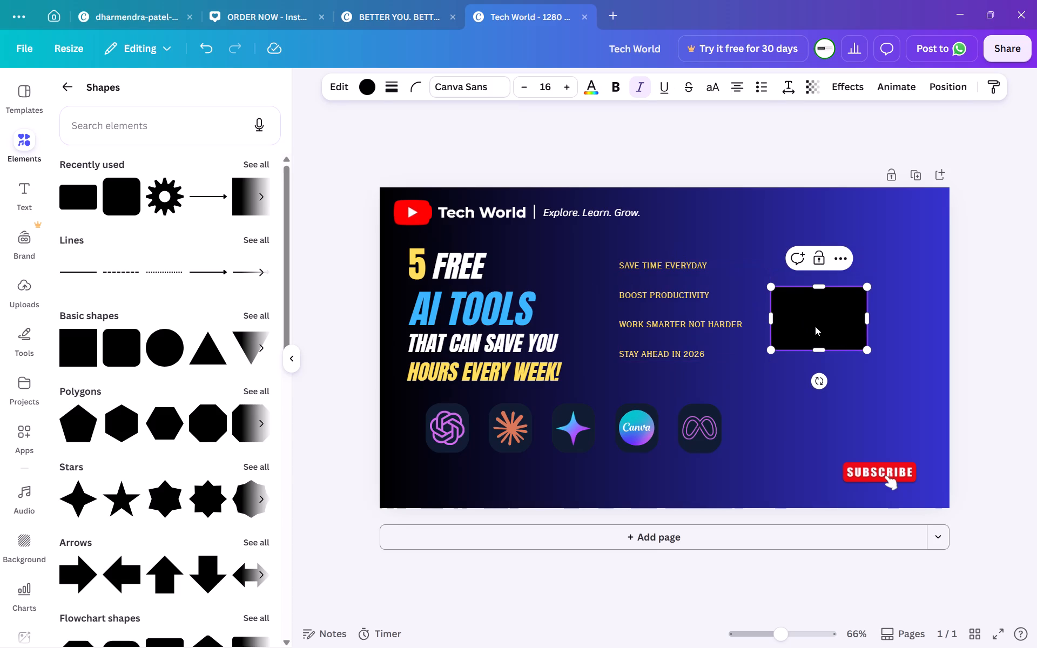
pyautogui.rightClick(815, 326)
pyautogui.click(364, 83)
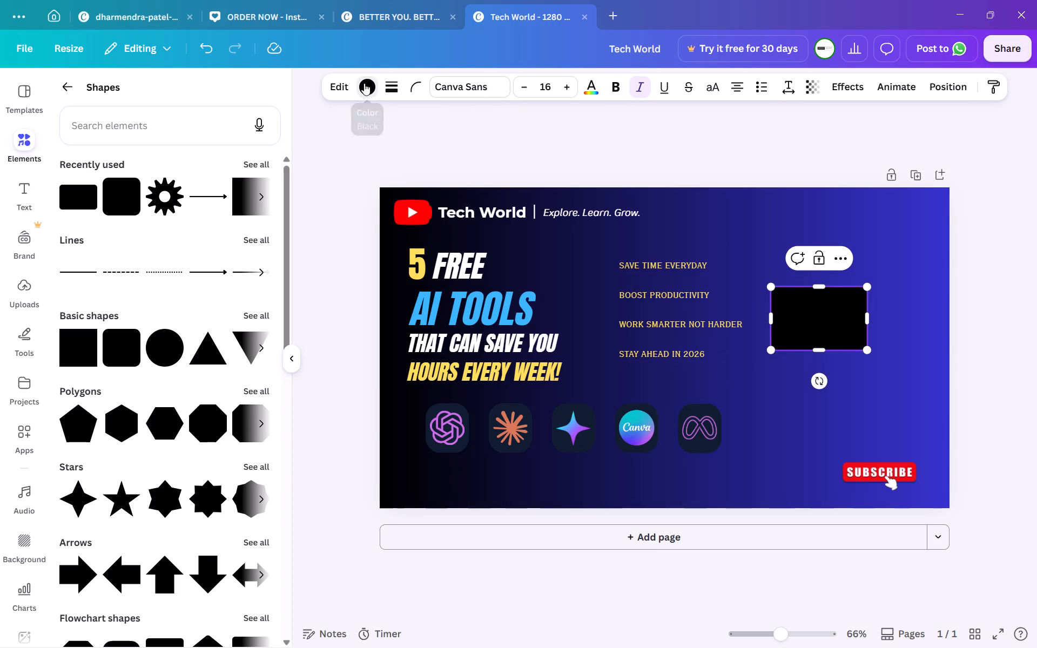
pyautogui.click(221, 235)
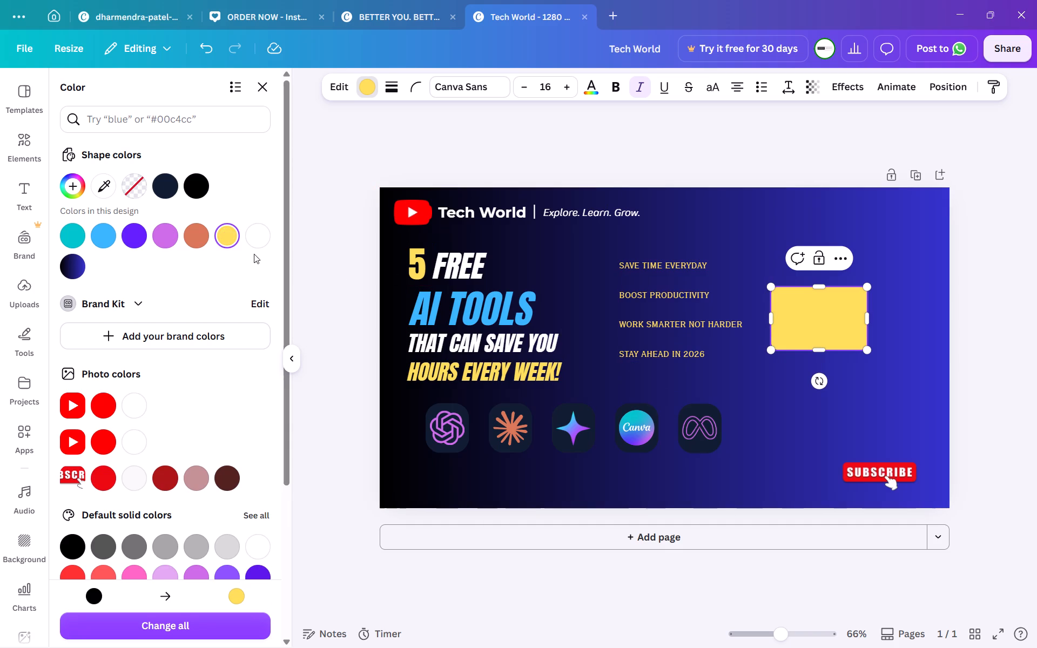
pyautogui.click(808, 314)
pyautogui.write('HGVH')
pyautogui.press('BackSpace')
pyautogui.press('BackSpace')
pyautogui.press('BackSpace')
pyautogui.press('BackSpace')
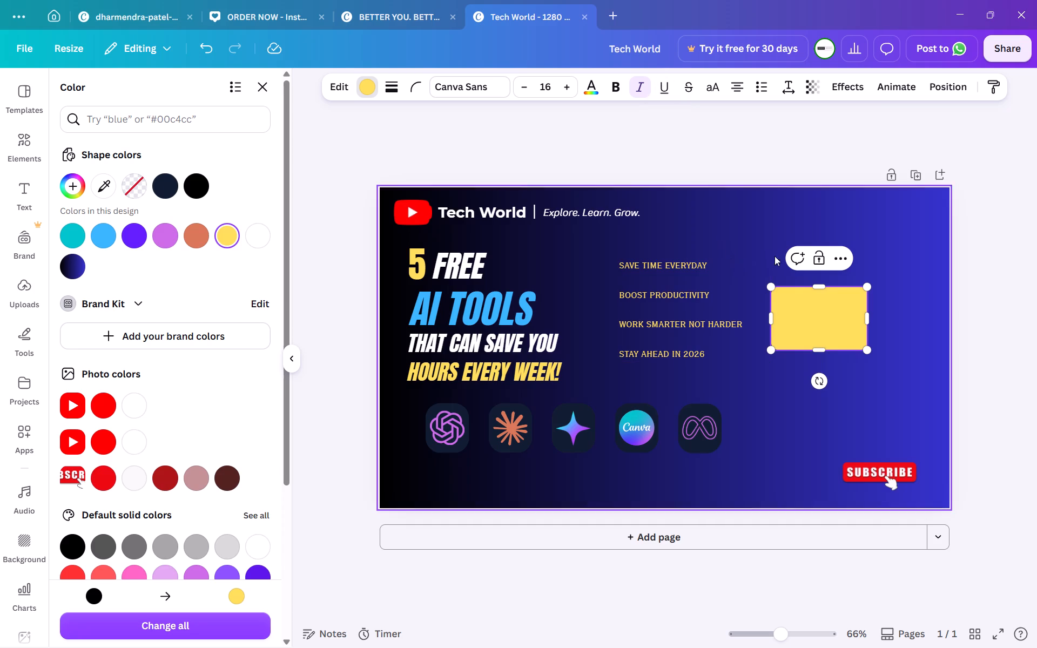
# Copy the phrase SAVE TIME EVERYDAY from the benefits list into the yellow rounded rectangle.
pyautogui.tripleClick(696, 263)
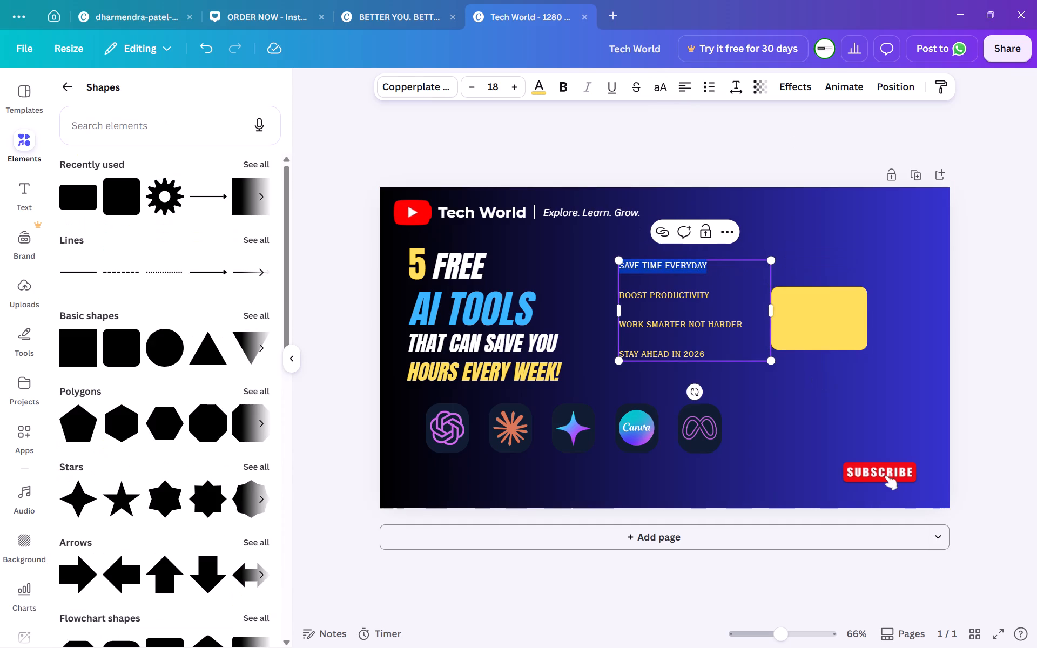
pyautogui.hotkey('ctrl', 'c')
pyautogui.tripleClick(824, 322)
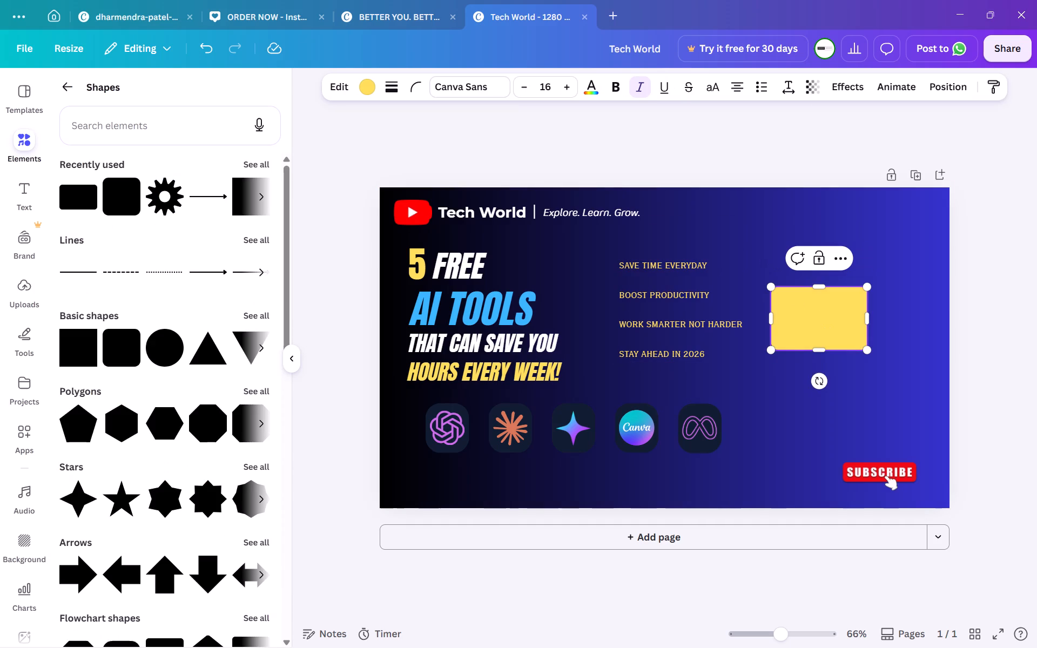
pyautogui.hotkey('ctrl', 'v')
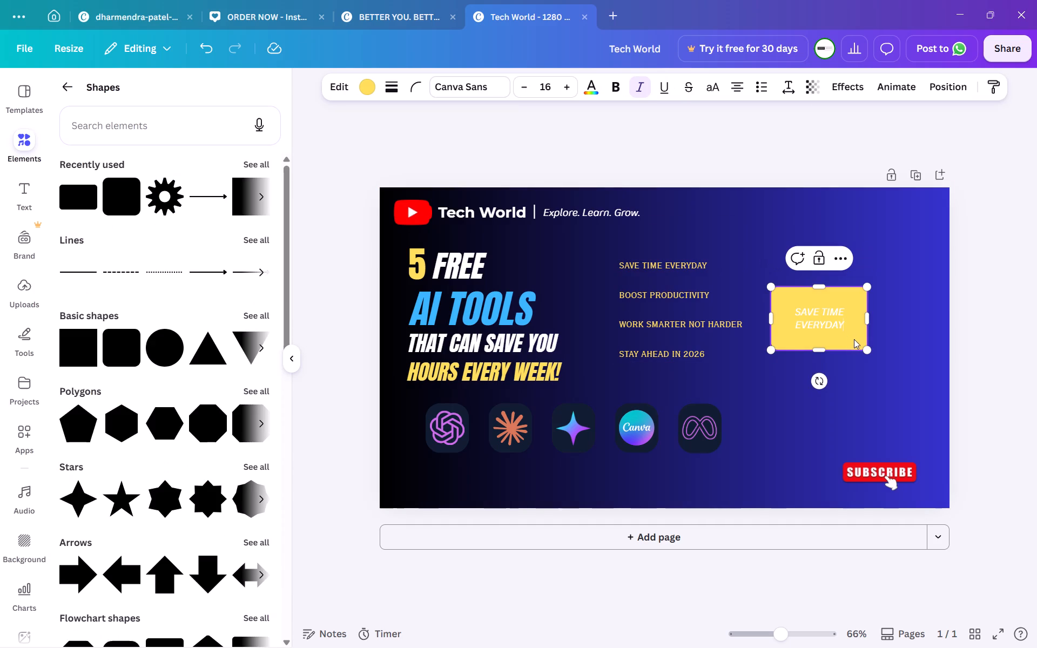
pyautogui.click(866, 352)
pyautogui.click(866, 352)
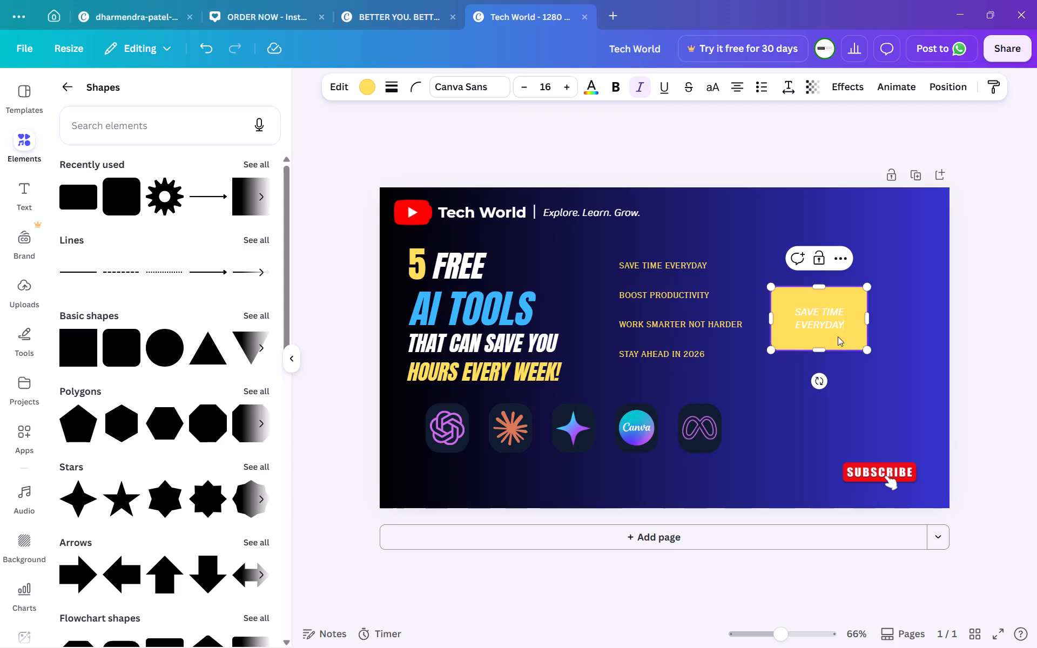
# Remove the italics from the SAVE TIME EVERYDAY text inside the yellow rectangle.
pyautogui.tripleClick(830, 327)
pyautogui.click(830, 327)
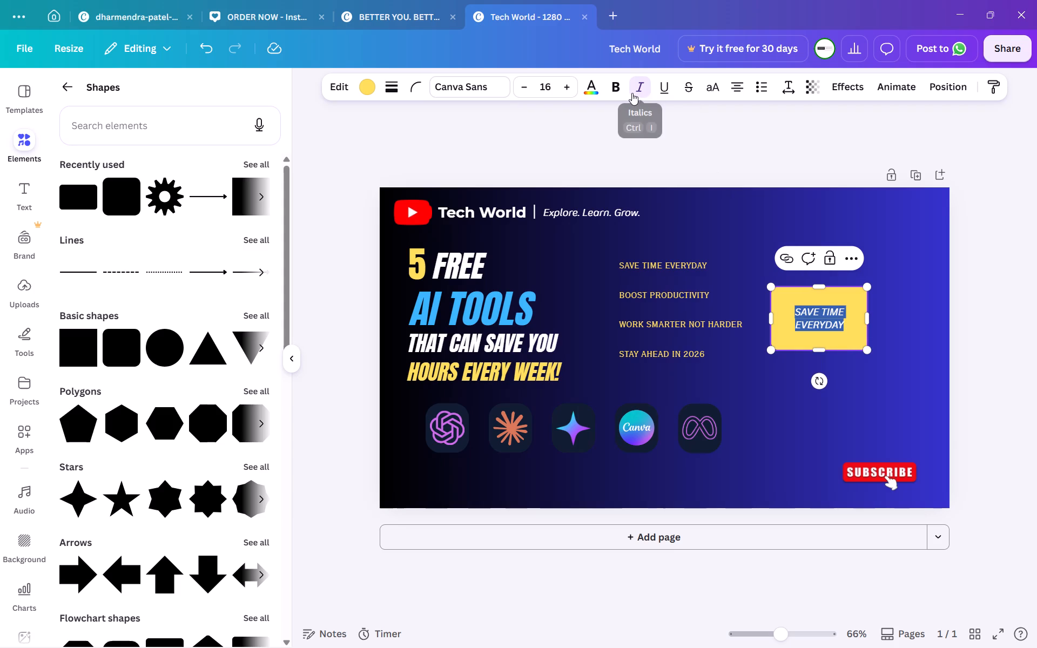
pyautogui.click(635, 92)
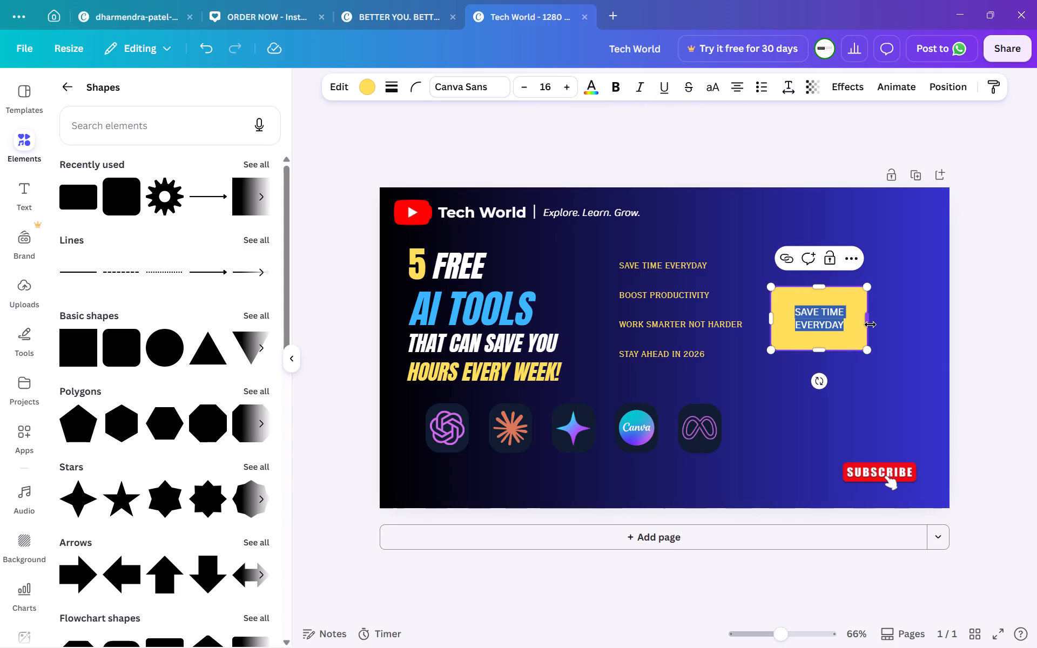
# Widen the yellow rectangle to about 243 and shrink its height to fit SAVE TIME EVERYDAY tightly on one line.
pyautogui.moveTo(870, 325); pyautogui.dragTo(880, 319)
pyautogui.moveTo(822, 351); pyautogui.dragTo(821, 306)
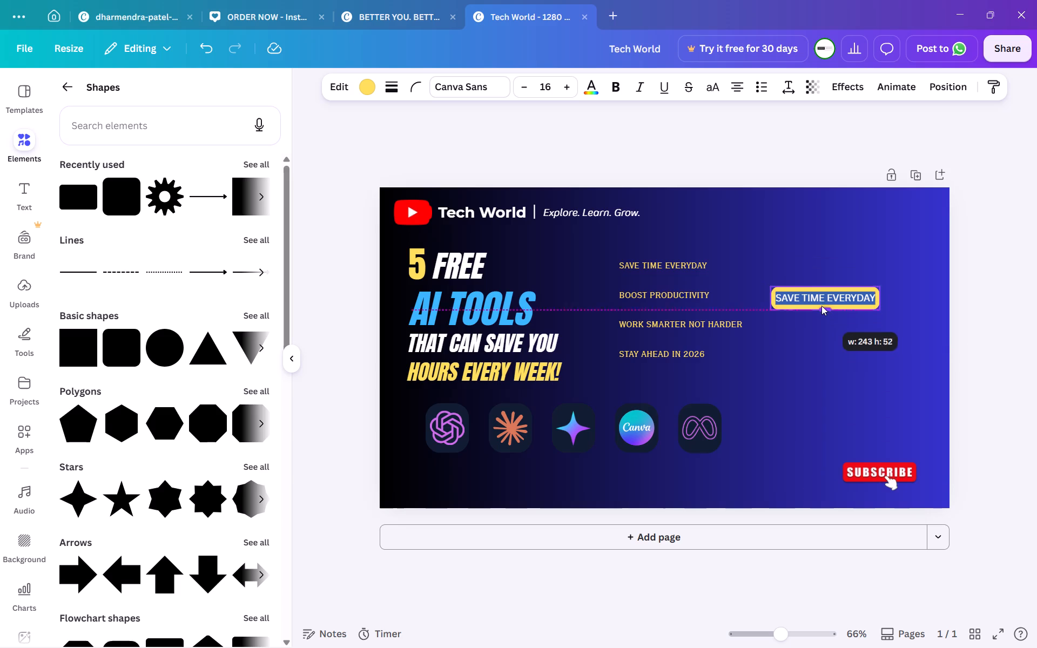
pyautogui.moveTo(821, 306); pyautogui.dragTo(821, 303)
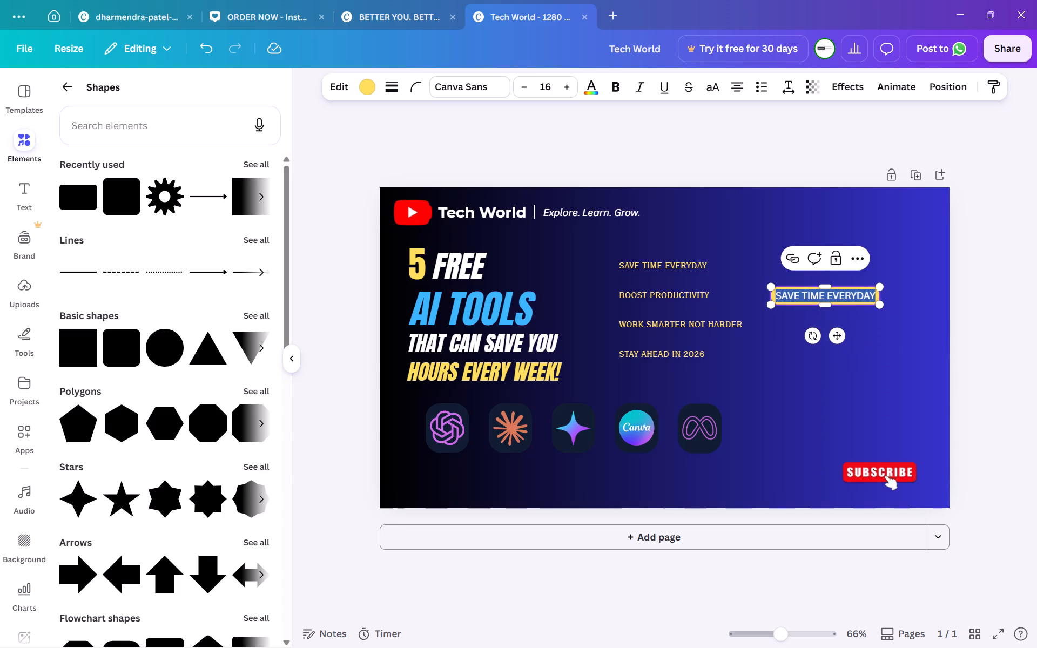
# Make the SAVE TIME EVERYDAY text in the yellow rectangle bold.
pyautogui.click(798, 294)
pyautogui.tripleClick(798, 294)
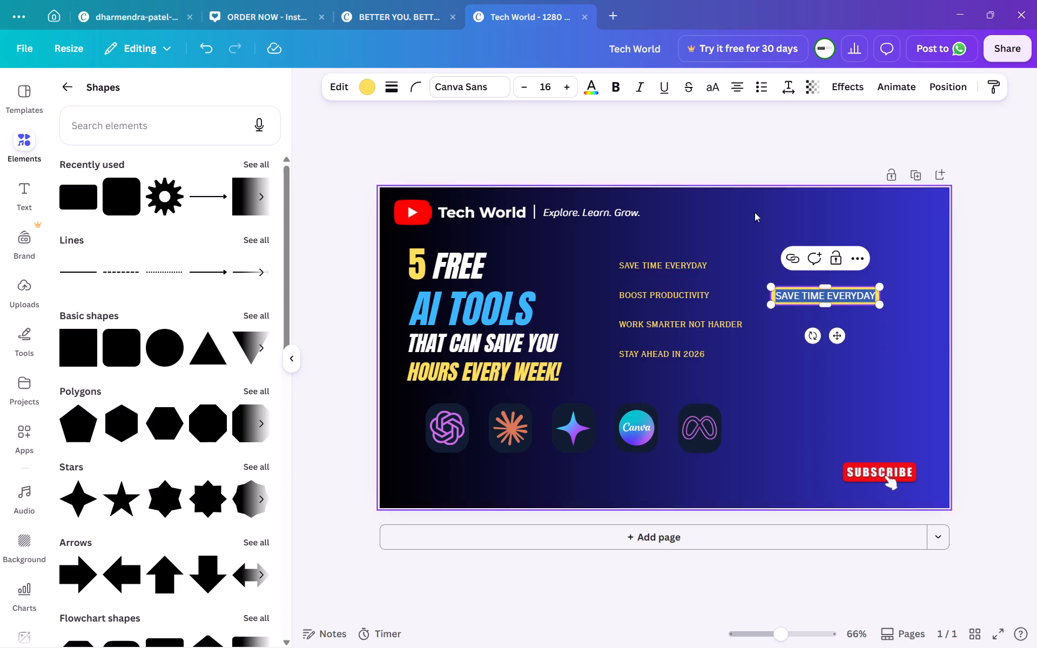
pyautogui.click(617, 89)
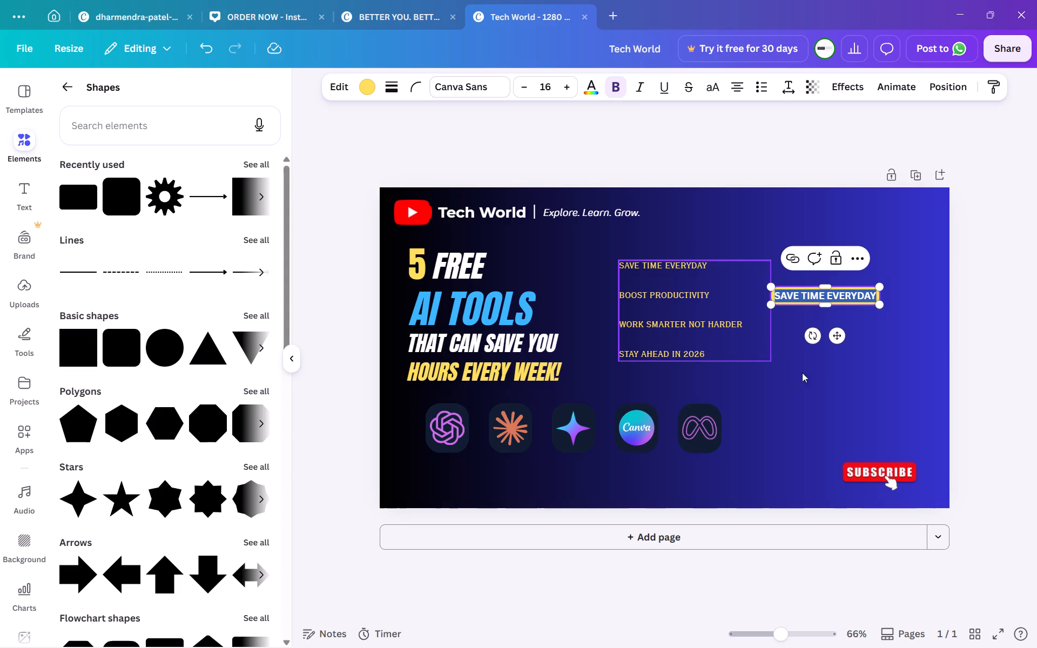
pyautogui.click(834, 389)
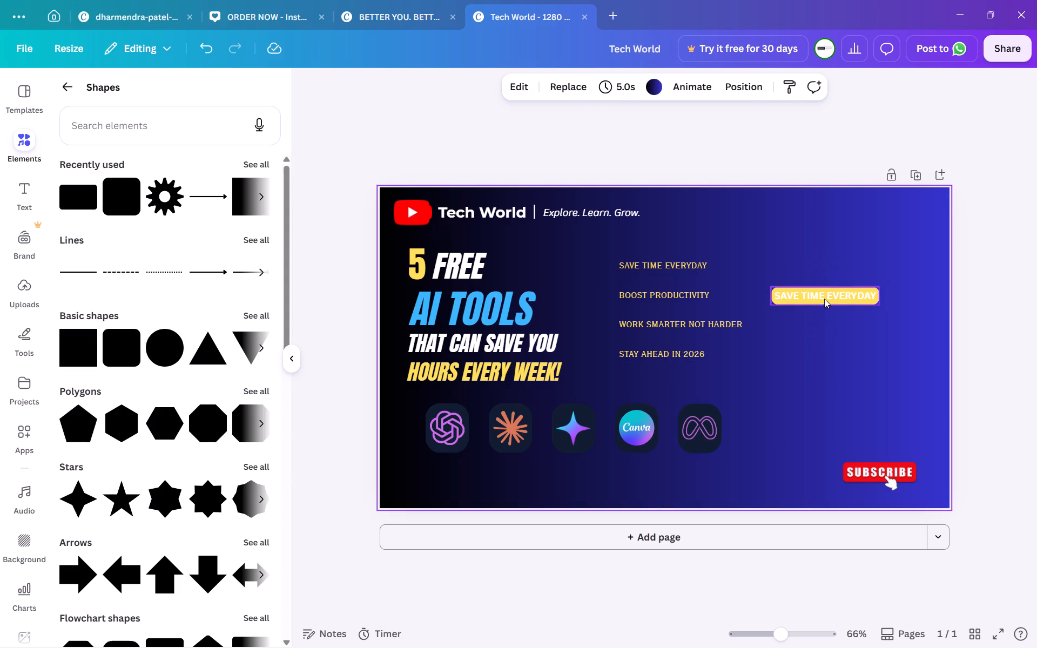
# Recolour the SAVE TIME EVERYDAY text in the yellow label with the design's black-to-blue gradient.
pyautogui.tripleClick(830, 295)
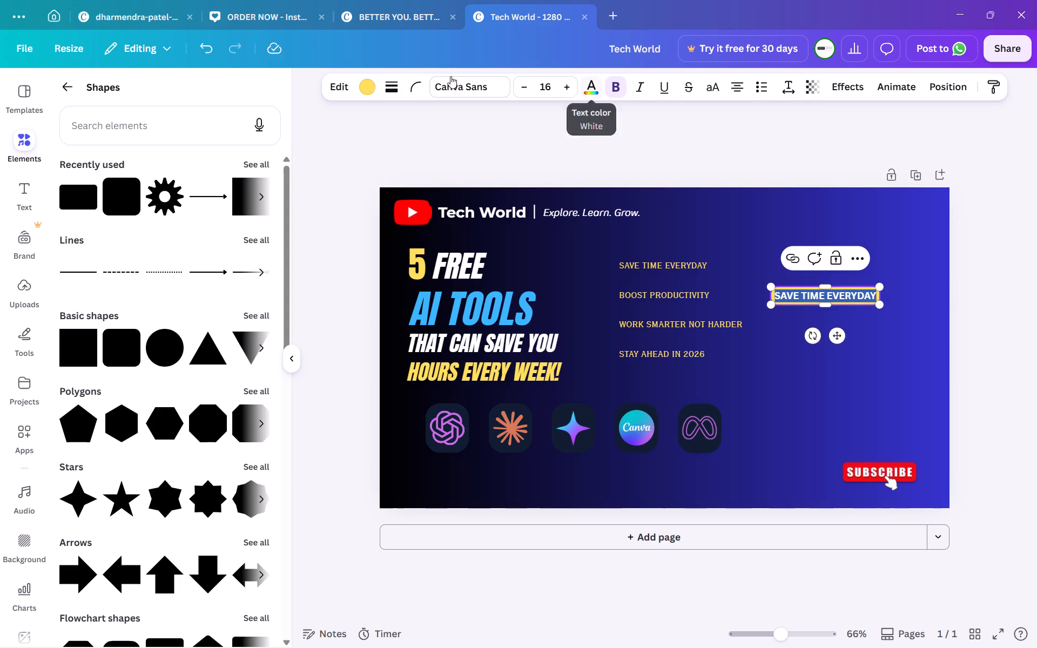
pyautogui.click(367, 86)
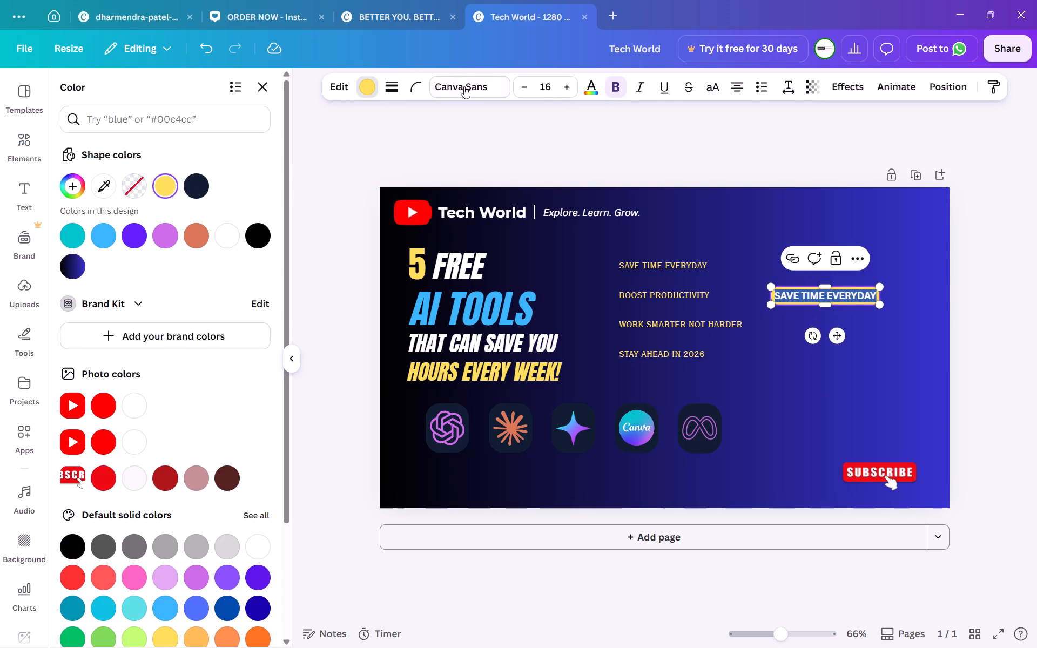
pyautogui.click(590, 92)
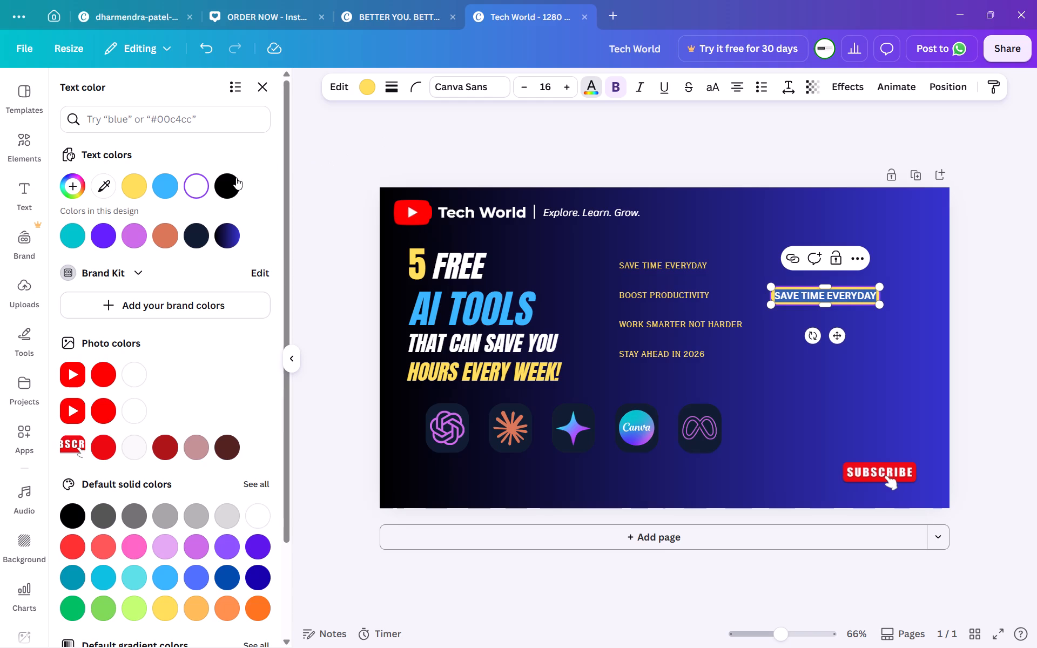
pyautogui.click(233, 182)
pyautogui.click(224, 233)
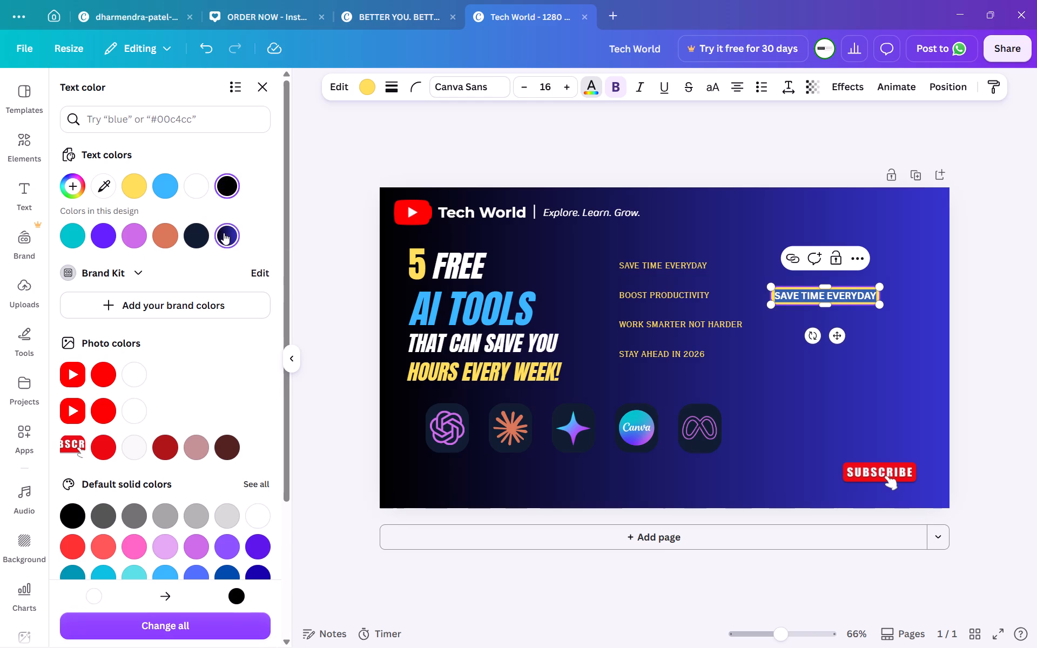
pyautogui.click(335, 282)
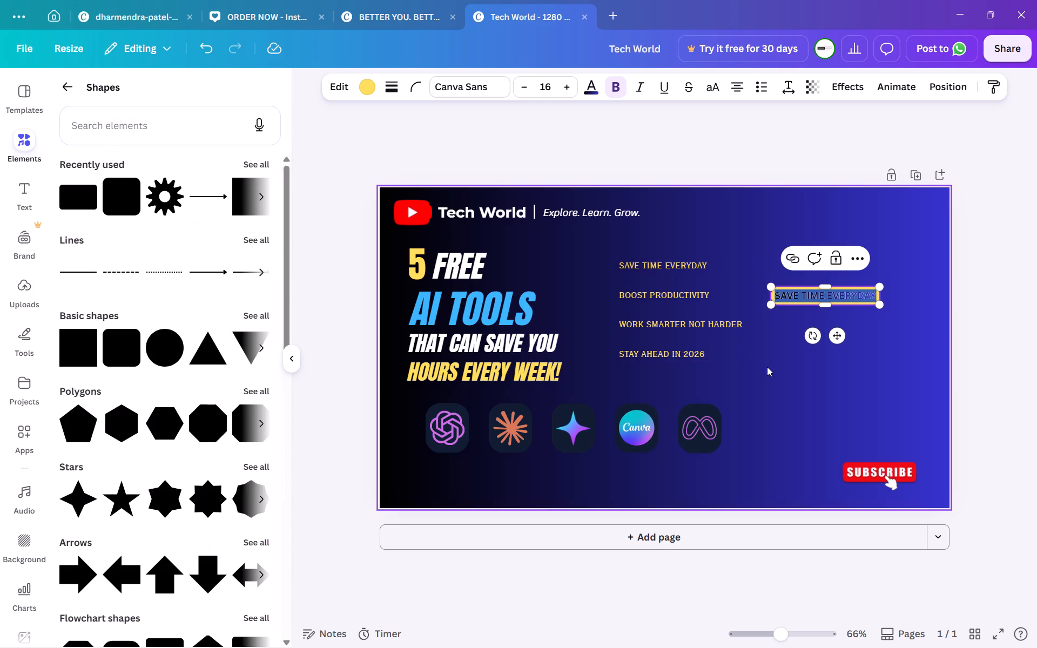
pyautogui.click(767, 367)
# Move the yellow SAVE TIME EVERYDAY label a little higher and closer to the right edge of the design.
pyautogui.moveTo(833, 299); pyautogui.dragTo(844, 288)
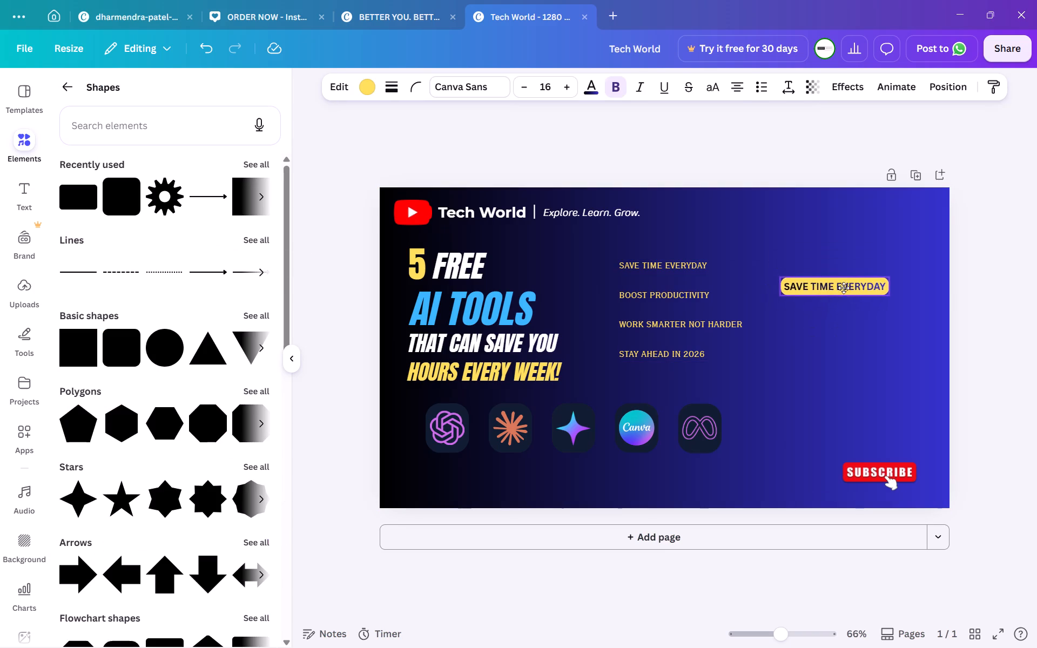
pyautogui.moveTo(844, 288); pyautogui.dragTo(867, 276)
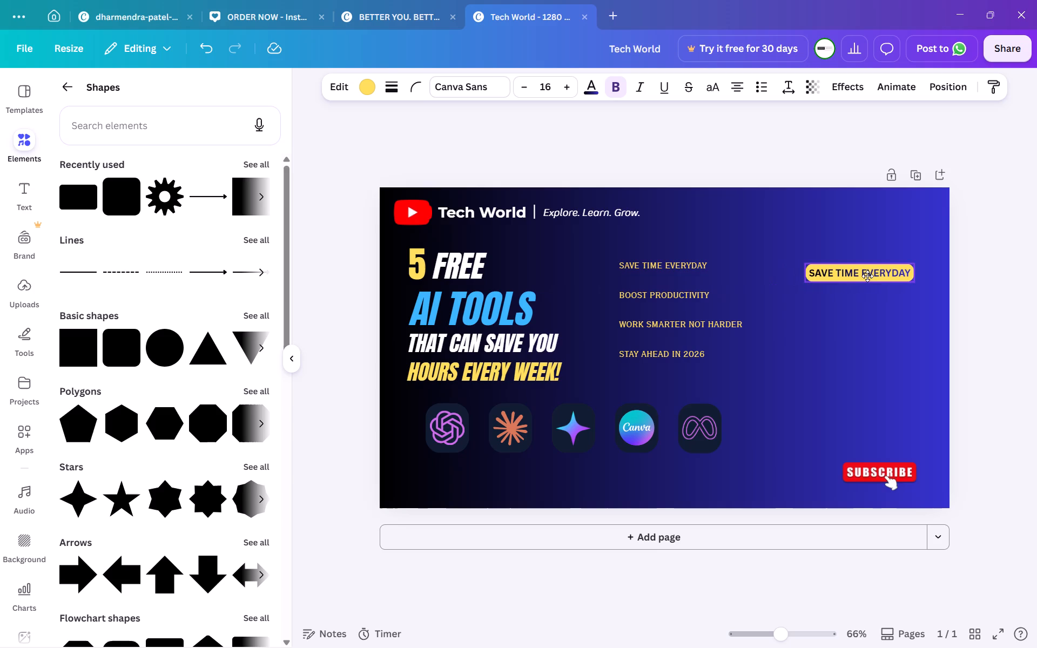
pyautogui.moveTo(867, 276); pyautogui.dragTo(861, 283)
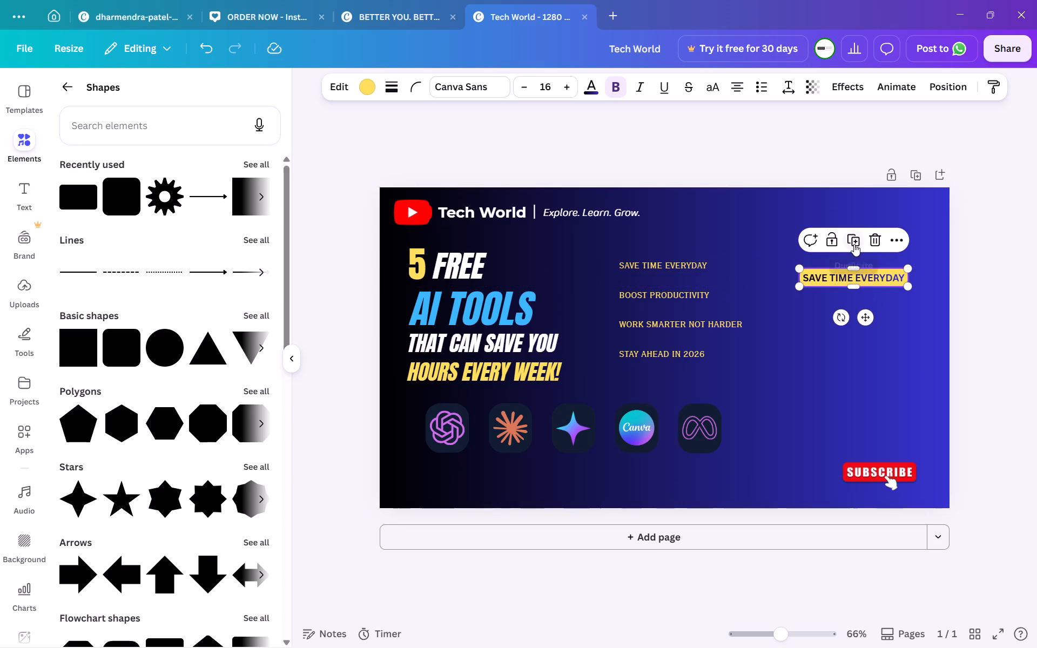
# Duplicate the yellow SAVE TIME EVERYDAY label and align the copy directly beneath the original.
pyautogui.click(854, 244)
pyautogui.moveTo(871, 319); pyautogui.dragTo(869, 334)
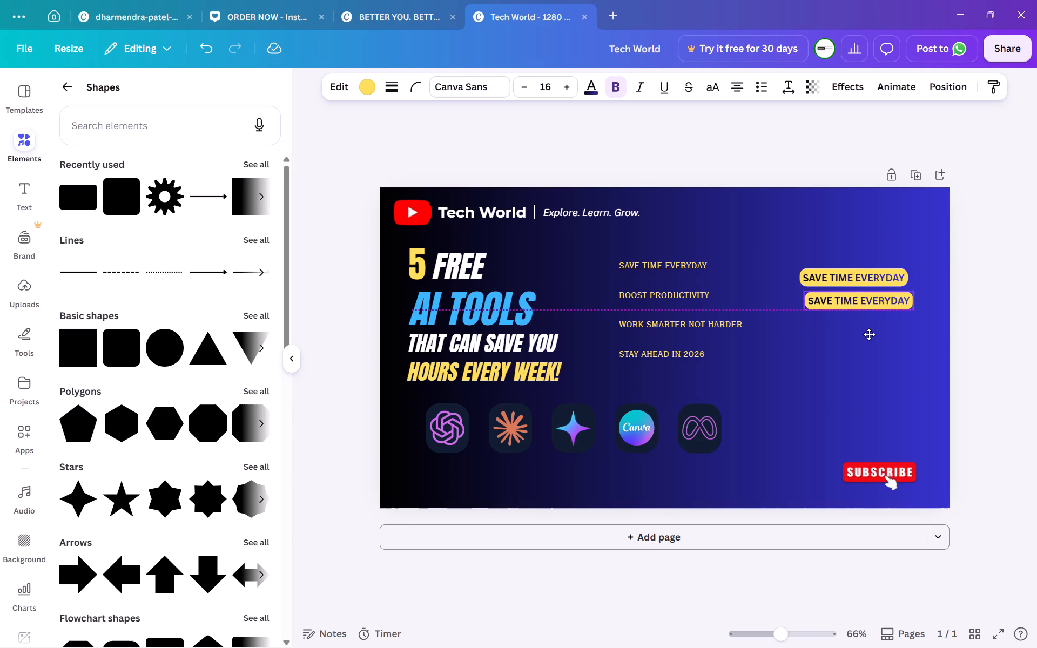
pyautogui.moveTo(869, 334); pyautogui.dragTo(867, 338)
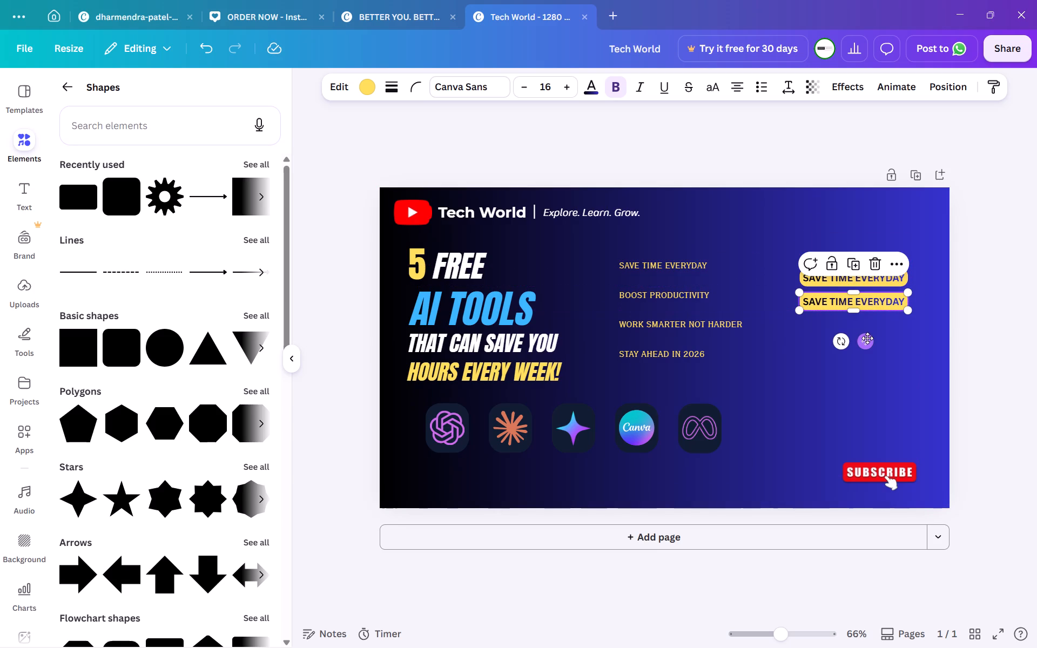
pyautogui.click(803, 361)
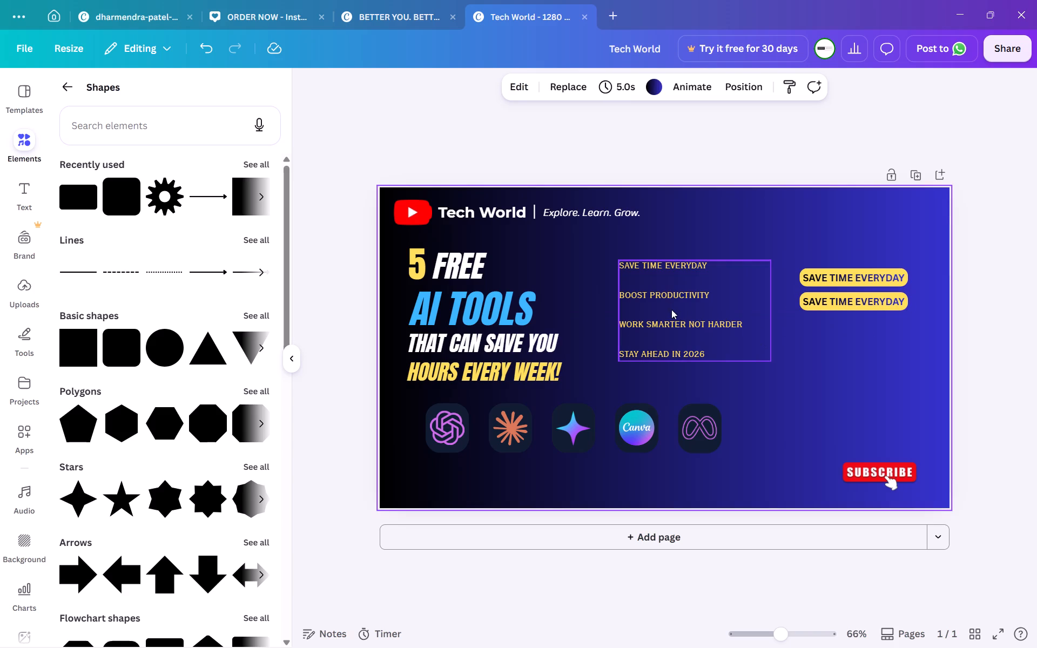
# Copy the phrase BOOST PRODUCTIVITY from the benefits list over the text in the second yellow label.
pyautogui.tripleClick(665, 294)
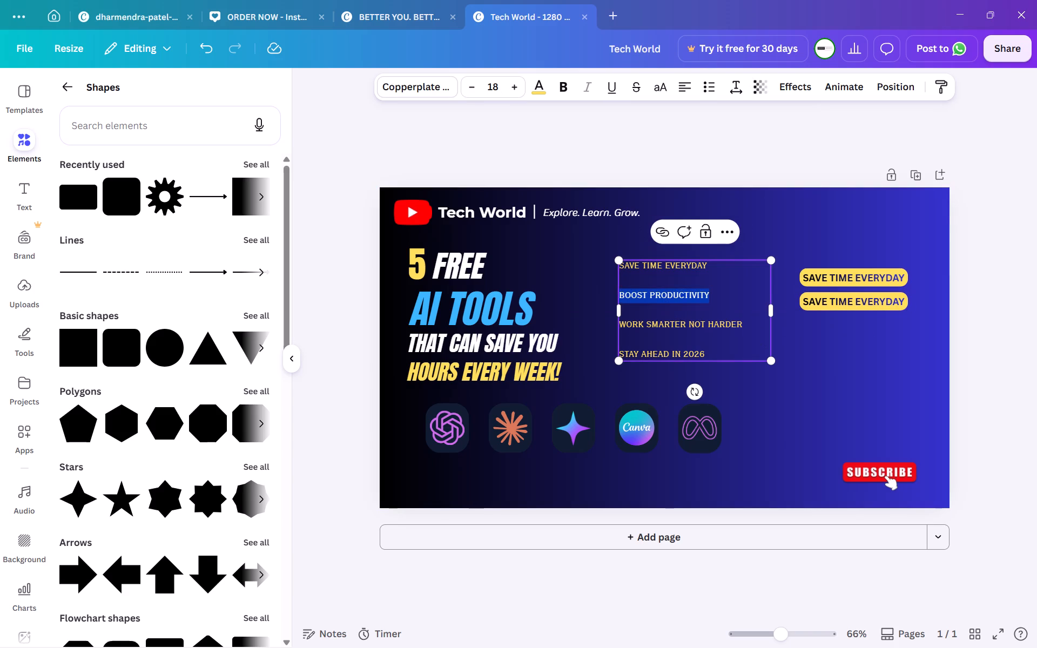
pyautogui.click(665, 294)
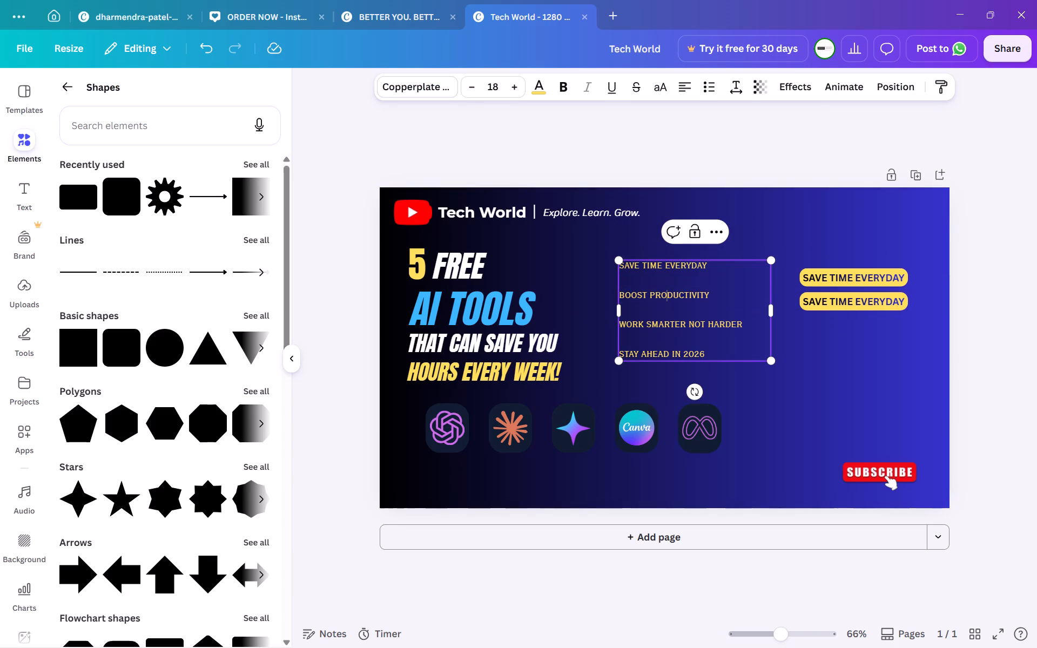
pyautogui.tripleClick(660, 302)
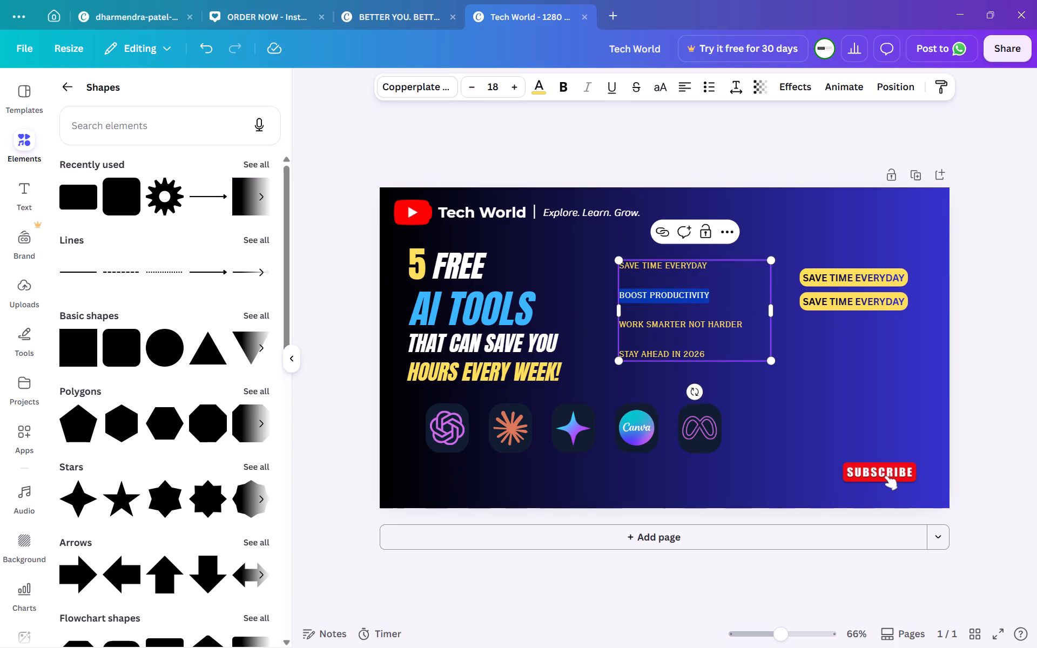
pyautogui.hotkey('ctrl', 'c')
pyautogui.tripleClick(826, 299)
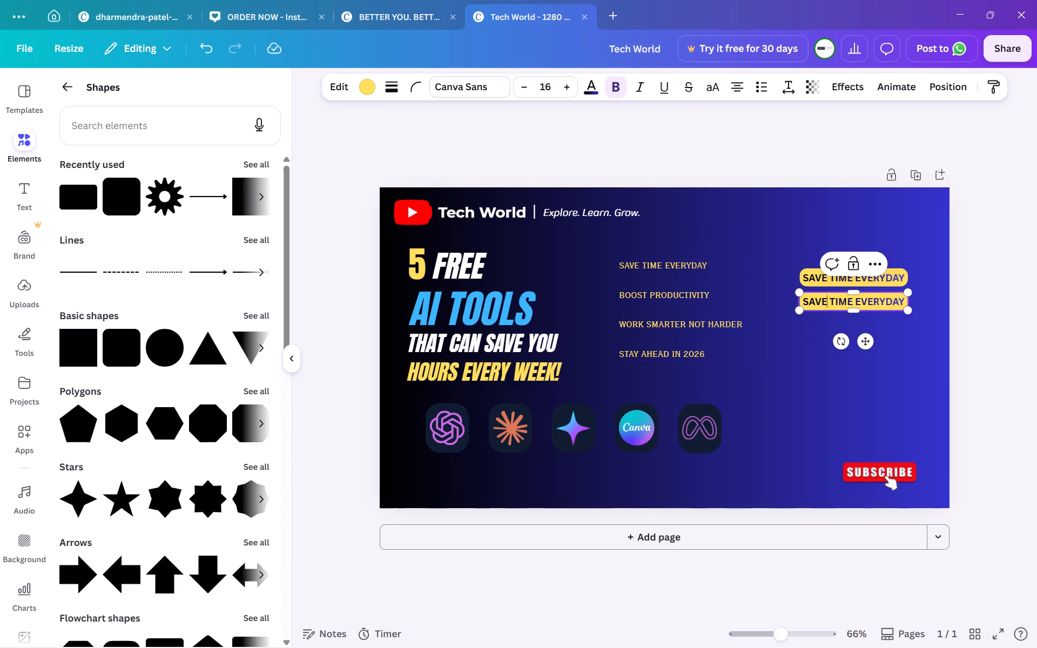
pyautogui.hotkey('ctrl', 'v')
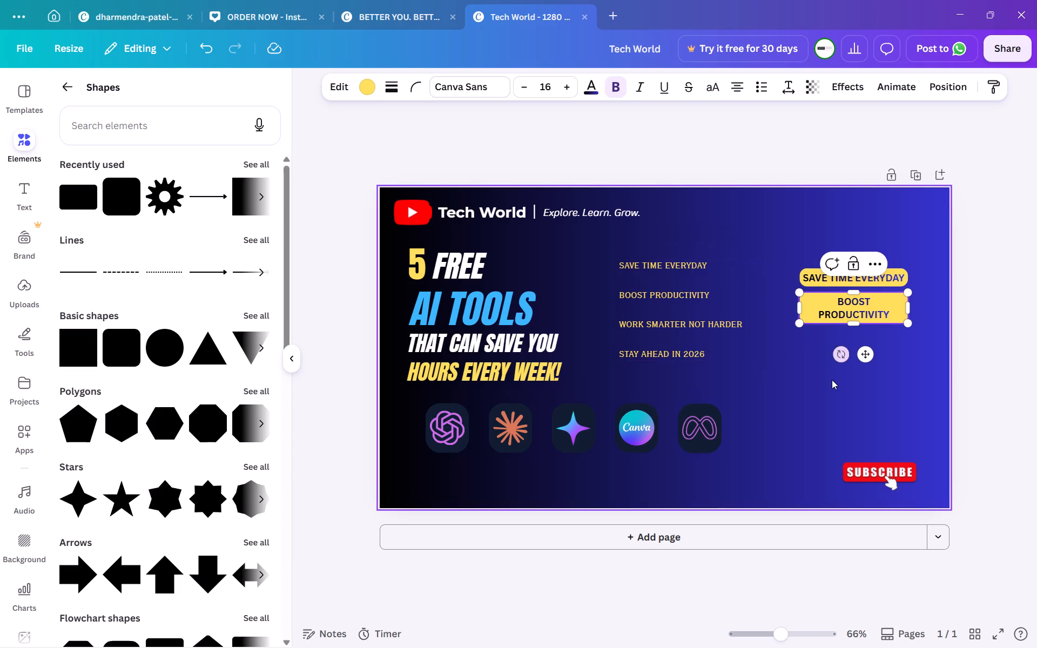
pyautogui.click(832, 380)
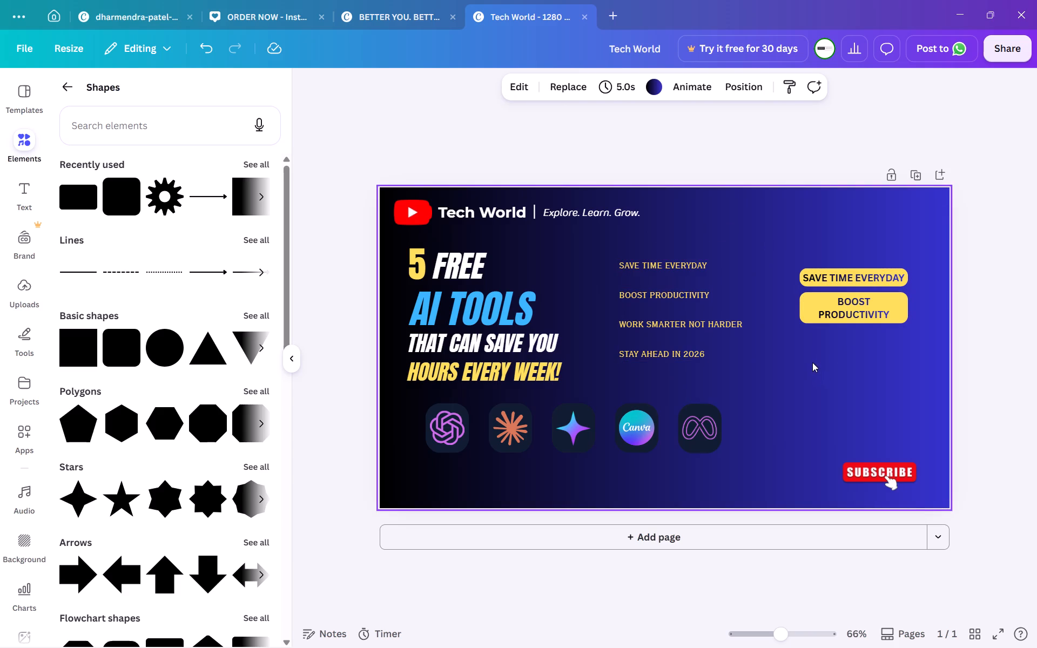
# Duplicate the BOOST PRODUCTIVITY label and place the copy directly beneath it with a small, even gap.
pyautogui.tripleClick(710, 319)
pyautogui.click(710, 319)
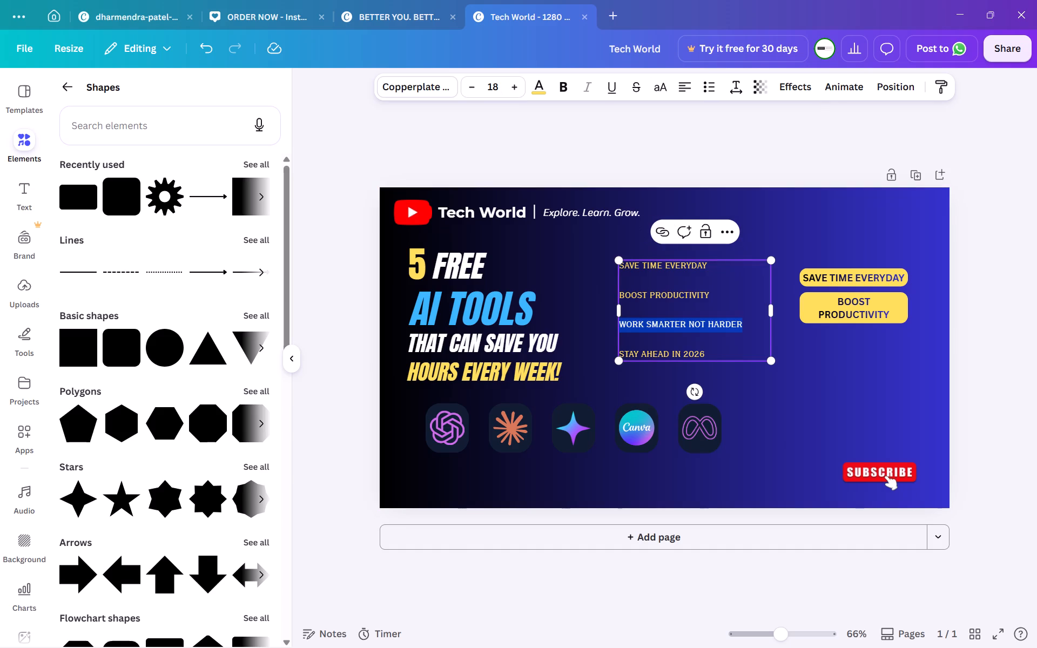
pyautogui.click(865, 306)
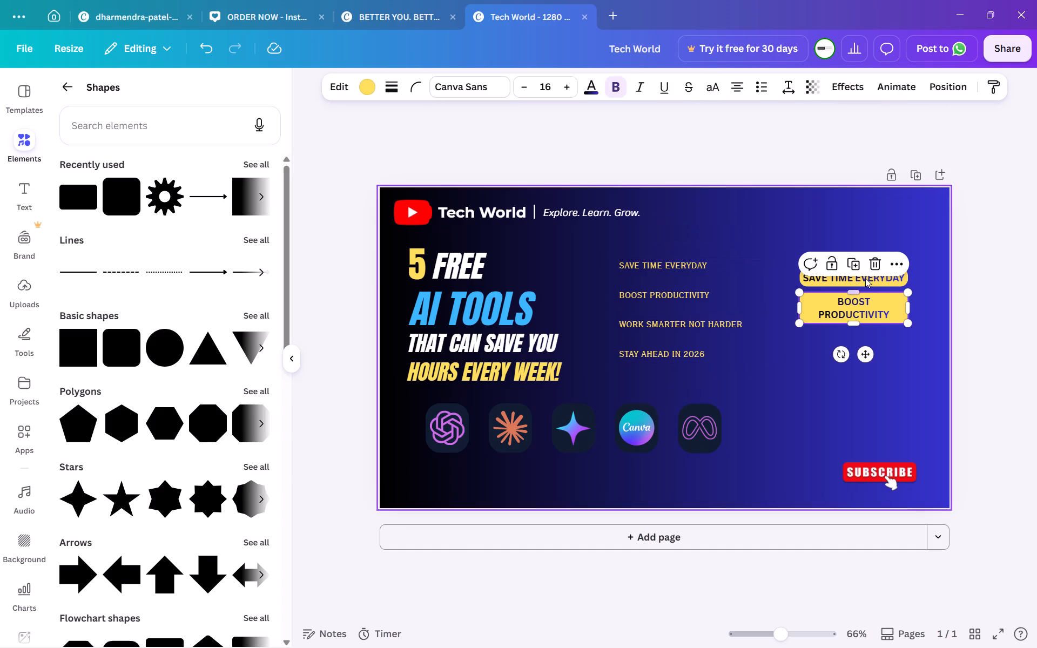
pyautogui.click(857, 261)
pyautogui.click(858, 401)
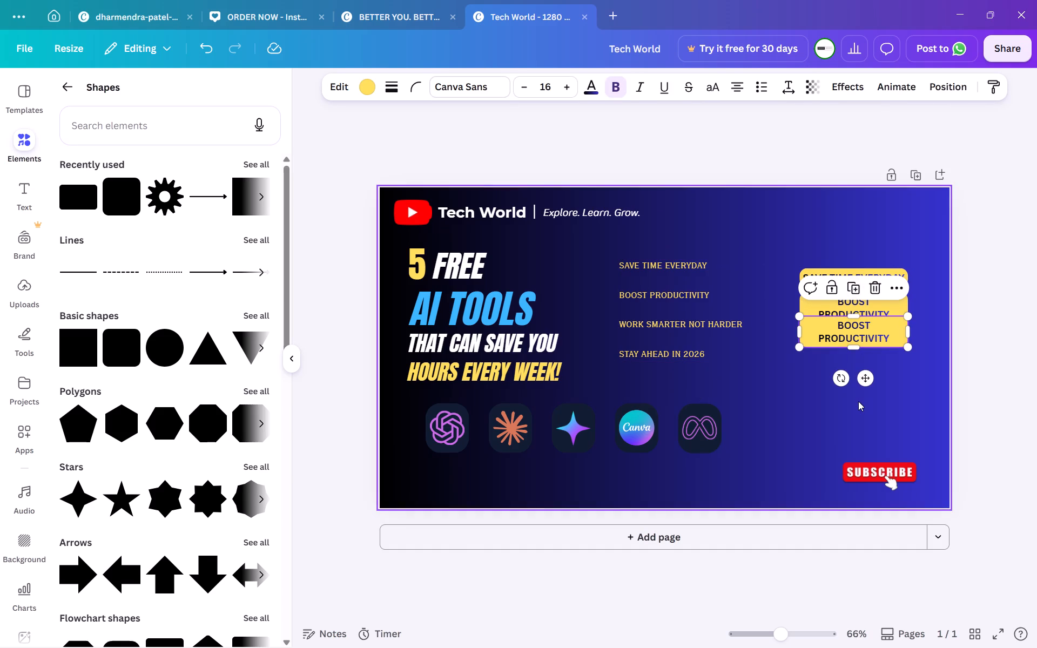
pyautogui.moveTo(863, 336); pyautogui.dragTo(863, 350)
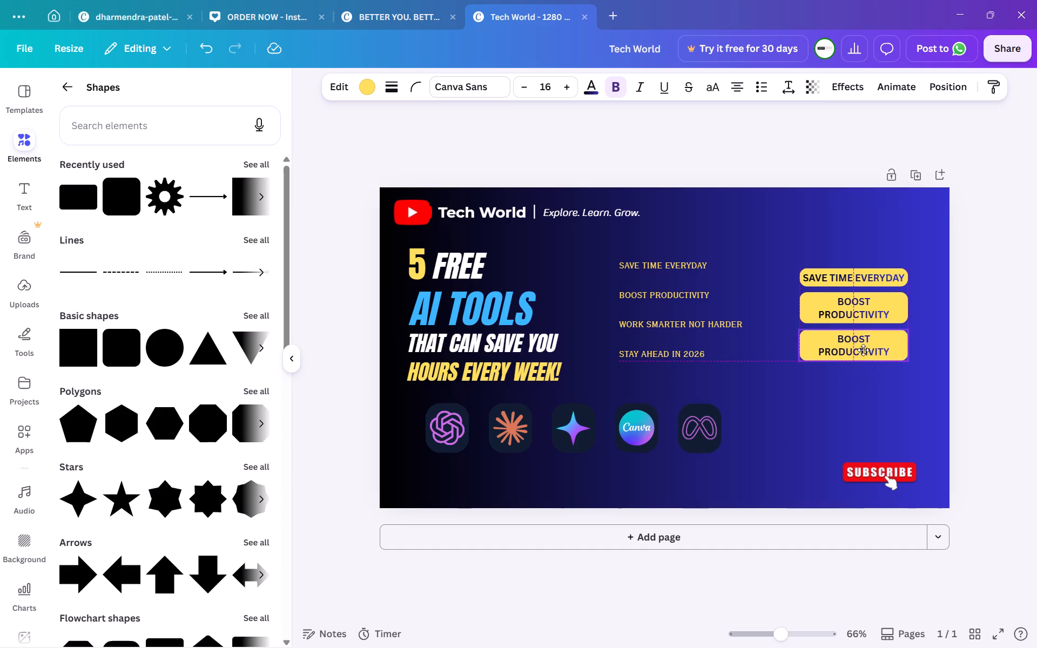
pyautogui.moveTo(863, 350); pyautogui.dragTo(863, 349)
# Copy the phrase WORK SMARTER NOT HARDER from the benefits list over the text in the third yellow label.
pyautogui.tripleClick(727, 320)
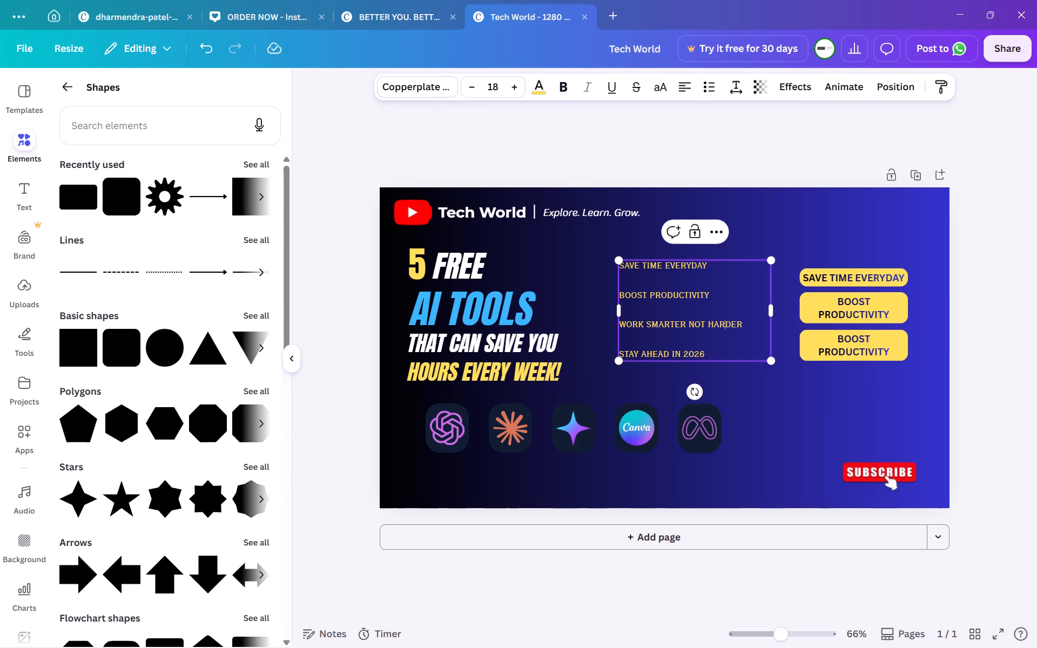
pyautogui.hotkey('ctrl', 'c')
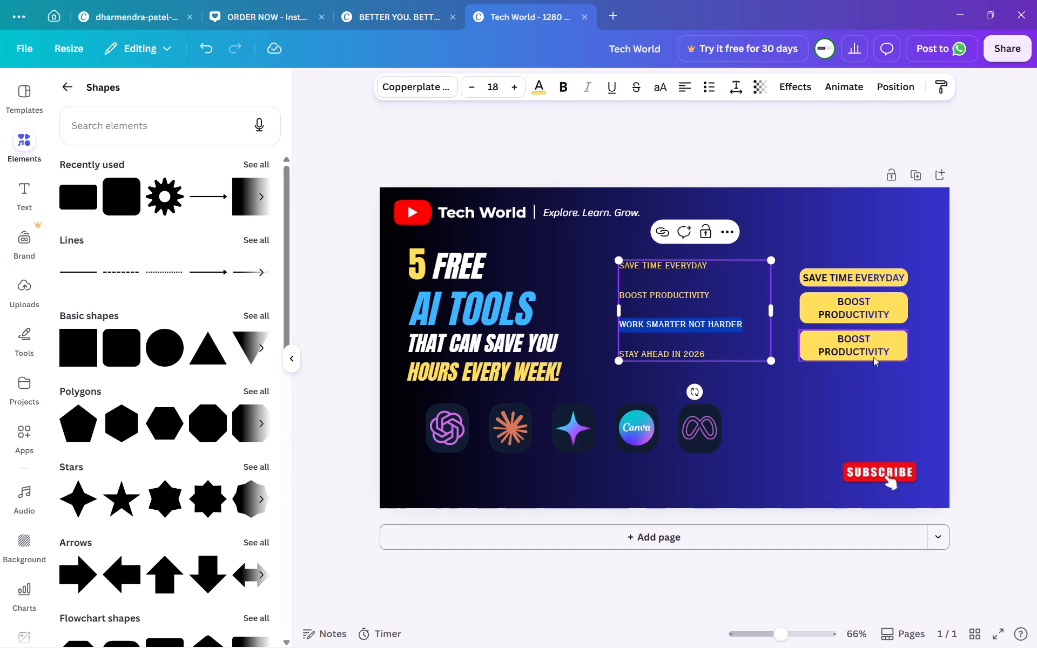
pyautogui.tripleClick(873, 357)
pyautogui.click(873, 357)
pyautogui.tripleClick(868, 352)
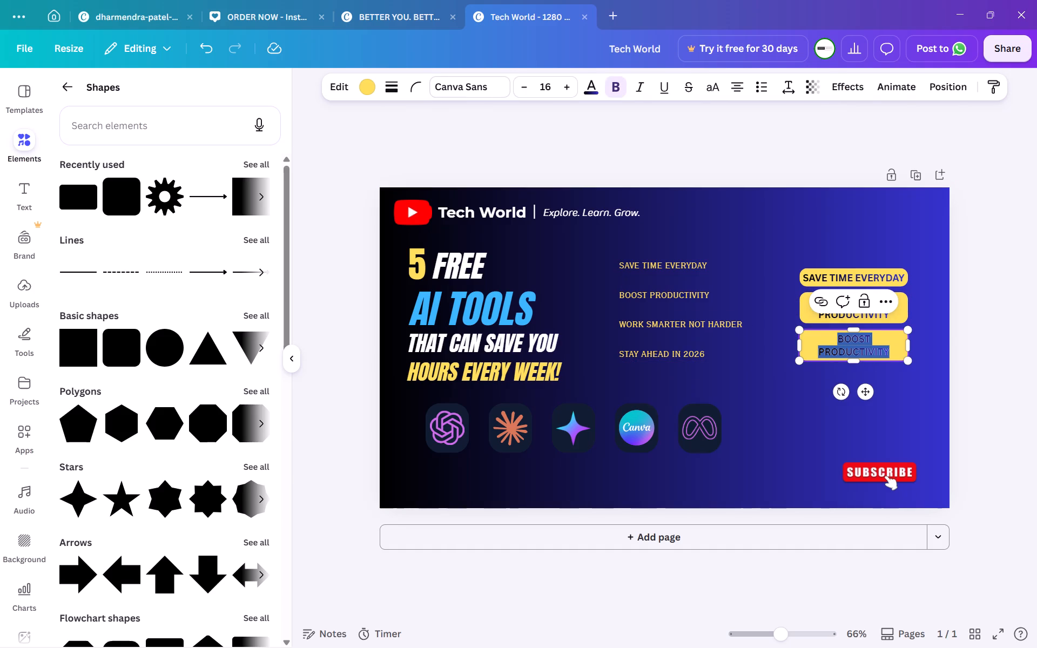
pyautogui.click(868, 352)
pyautogui.hotkey('ctrl', 'v')
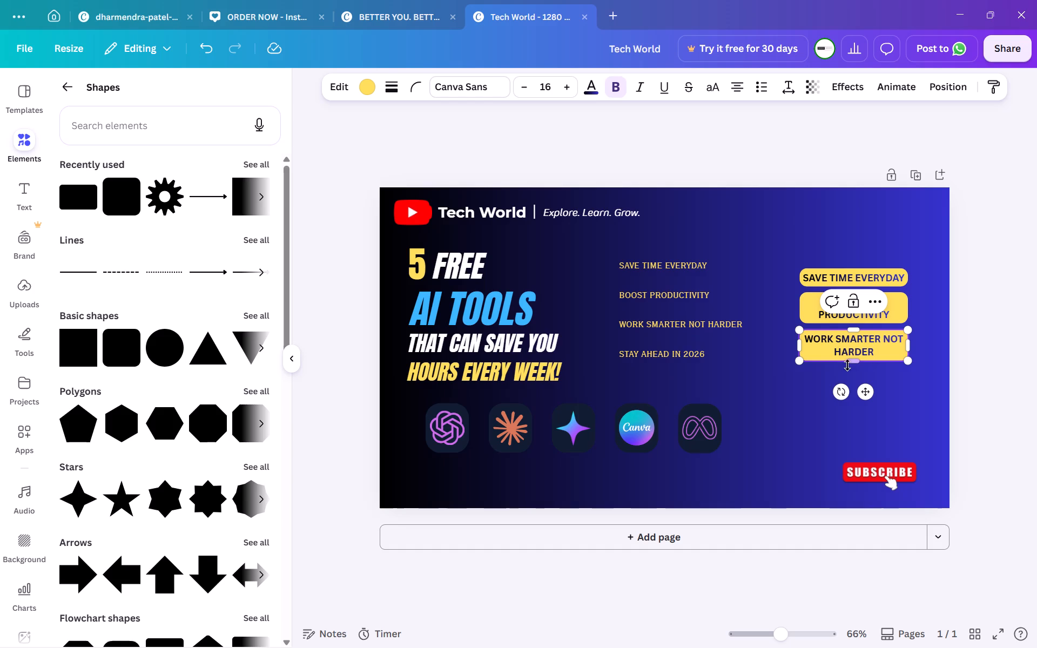
pyautogui.click(813, 384)
# Duplicate the WORK SMARTER NOT HARDER label beneath itself and replace the copy's text with STAY AHEAD IN 2026 from the benefits list.
pyautogui.click(846, 340)
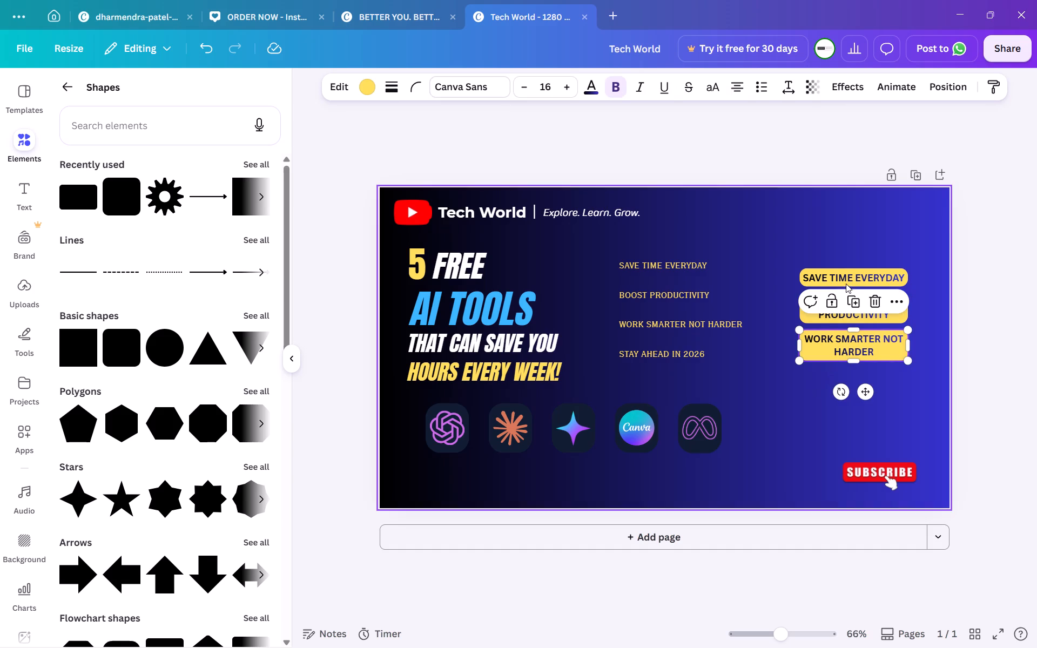
pyautogui.click(854, 298)
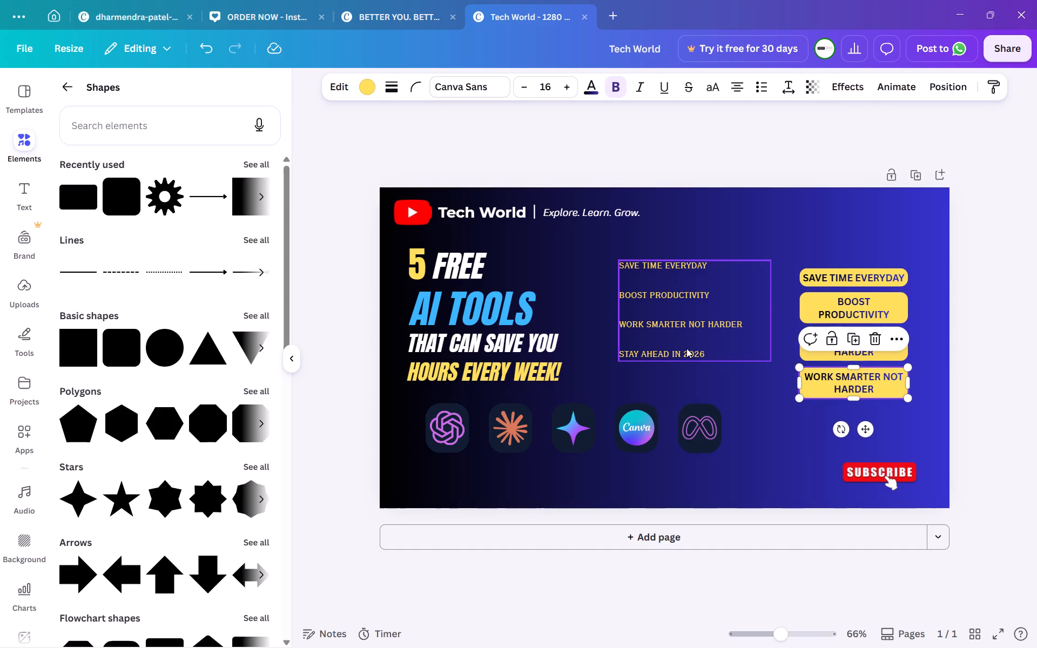
pyautogui.tripleClick(686, 348)
pyautogui.click(686, 348)
pyautogui.hotkey('ctrl', 'c')
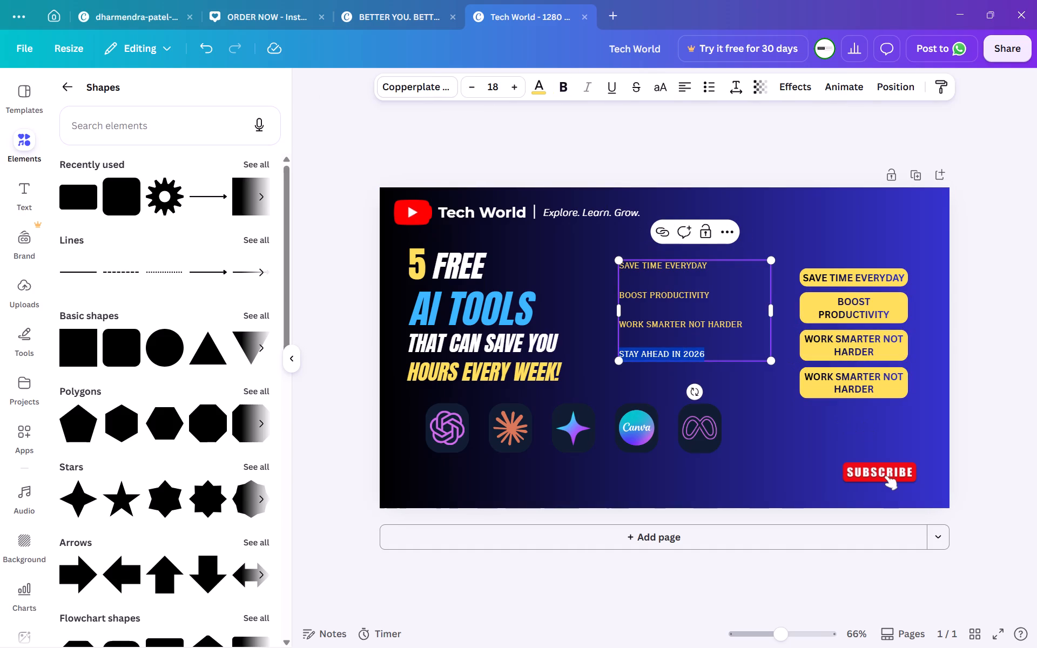
pyautogui.click(872, 389)
pyautogui.tripleClick(872, 389)
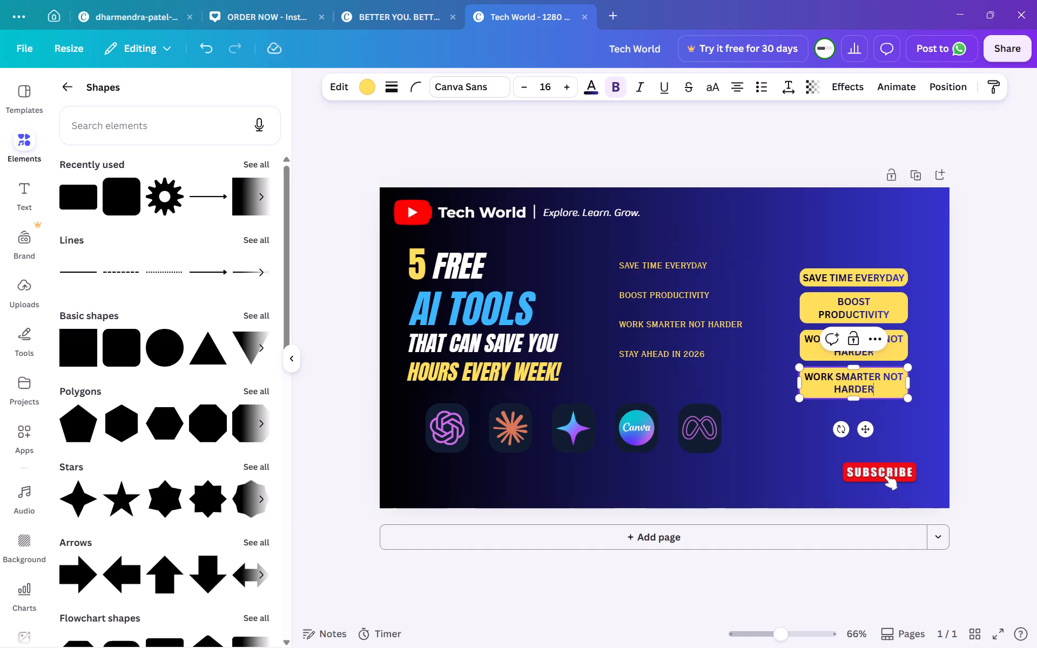
pyautogui.hotkey('ctrl', 'v')
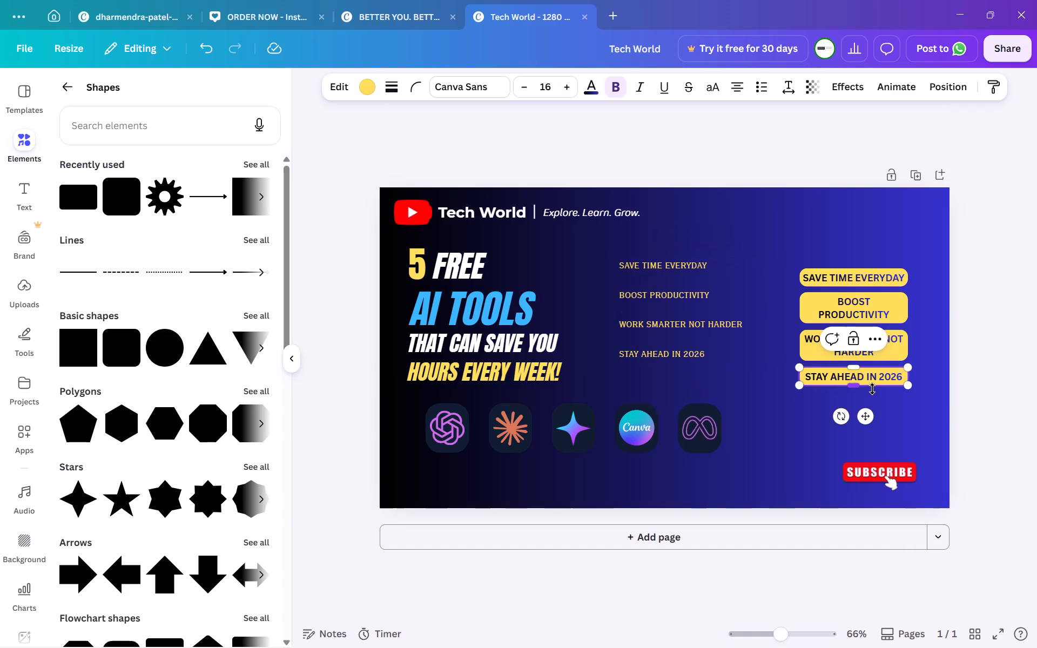
pyautogui.click(796, 498)
pyautogui.click(812, 469)
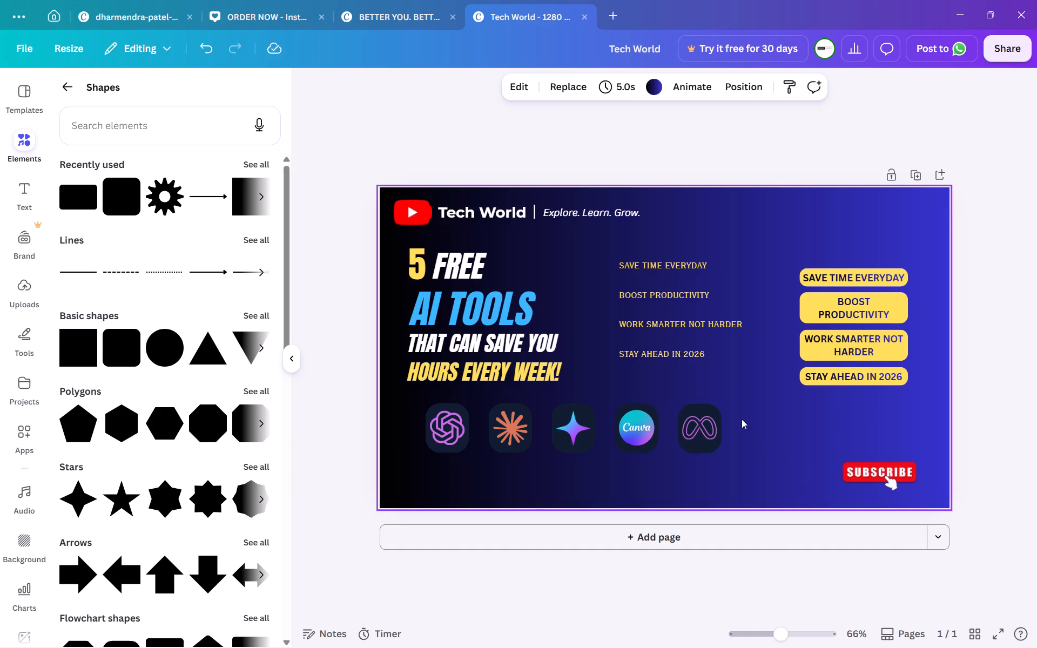
# Delete the original benefits list text box beside the yellow labels.
pyautogui.click(695, 339)
pyautogui.click(714, 223)
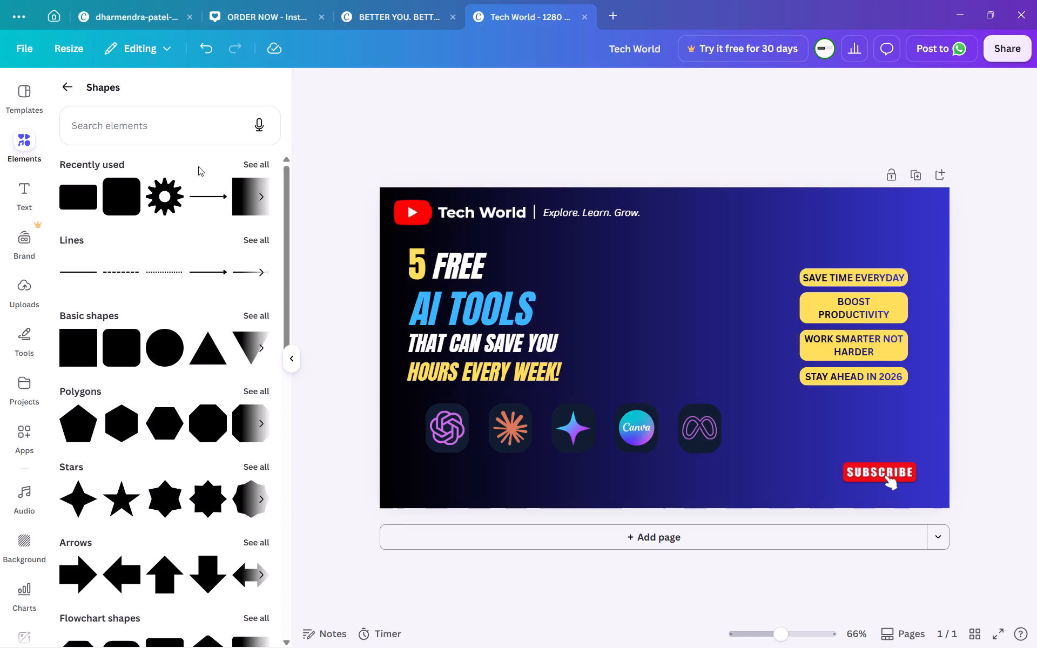
# Search the shapes library for FLAG.
pyautogui.click(187, 122)
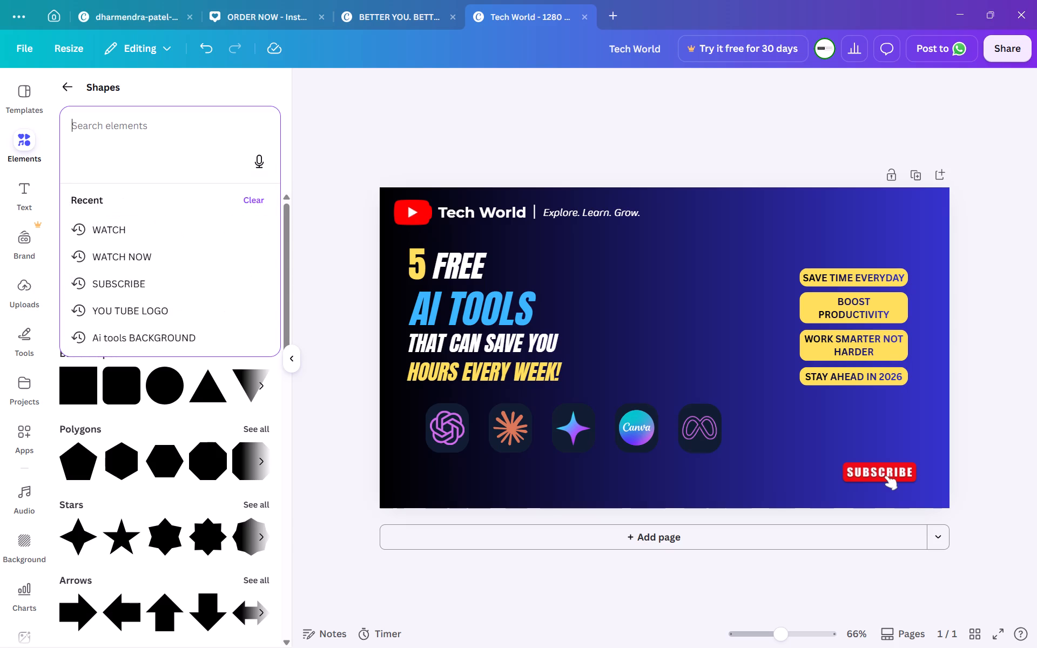
pyautogui.write('WATCH')
pyautogui.press('BackSpace')
pyautogui.press('BackSpace')
pyautogui.press('BackSpace')
pyautogui.press('BackSpace')
pyautogui.press('BackSpace')
pyautogui.press('g')
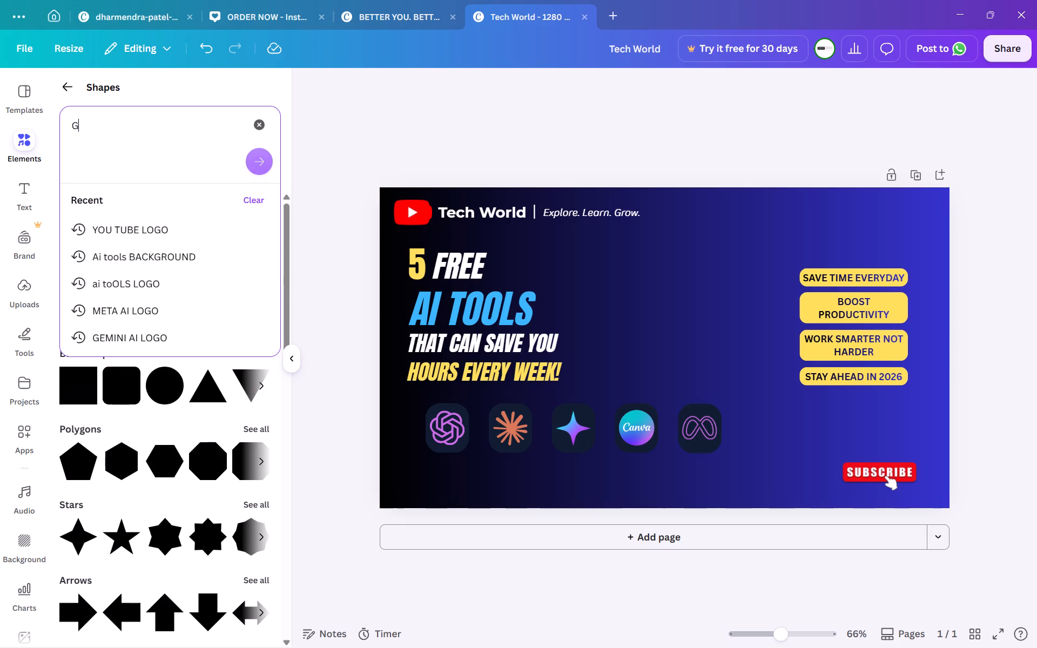
pyautogui.press('BackSpace')
pyautogui.write('FLAG')
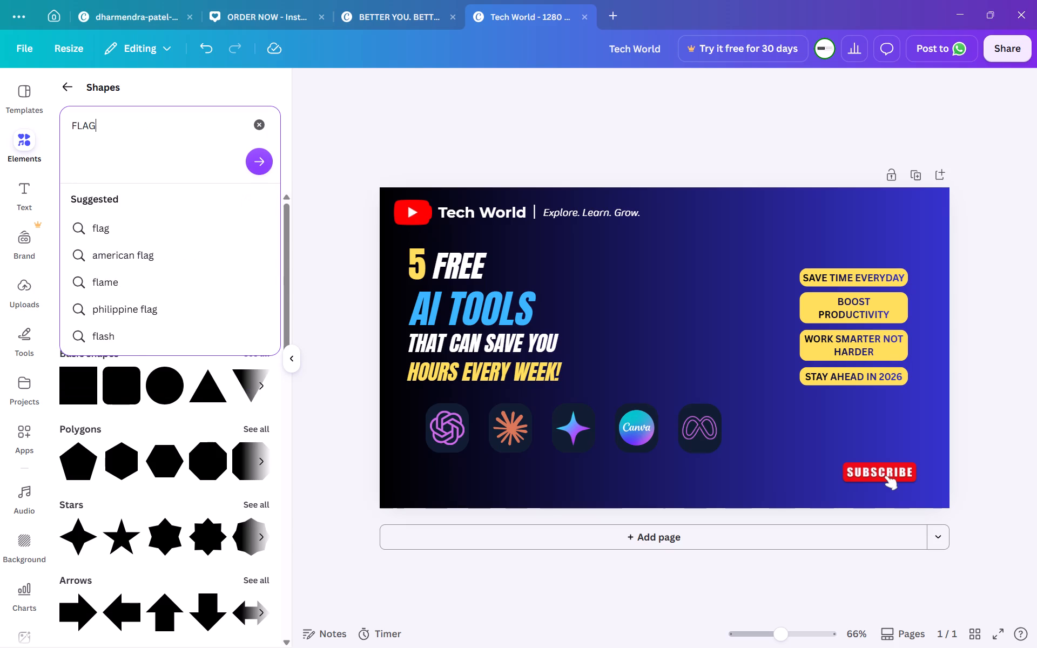
pyautogui.press('Return')
# Search the shapes library for HEADING BACKGROUND, correcting the misspelled last letter.
pyautogui.press('BackSpace')
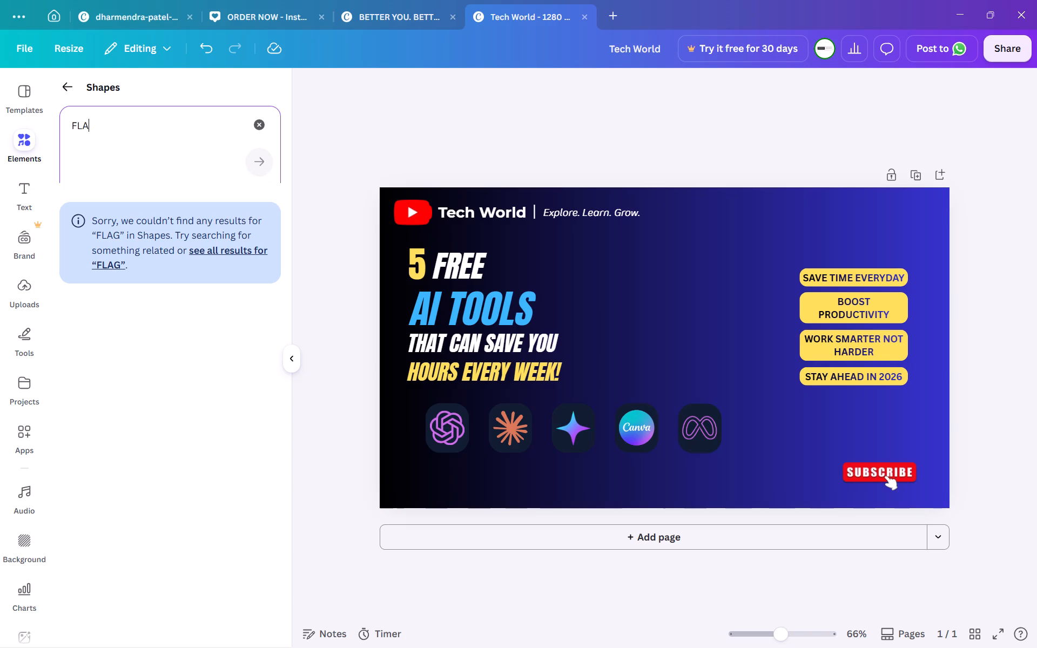
pyautogui.press('BackSpace')
pyautogui.press('BackSpace')
pyautogui.press('BackSpace')
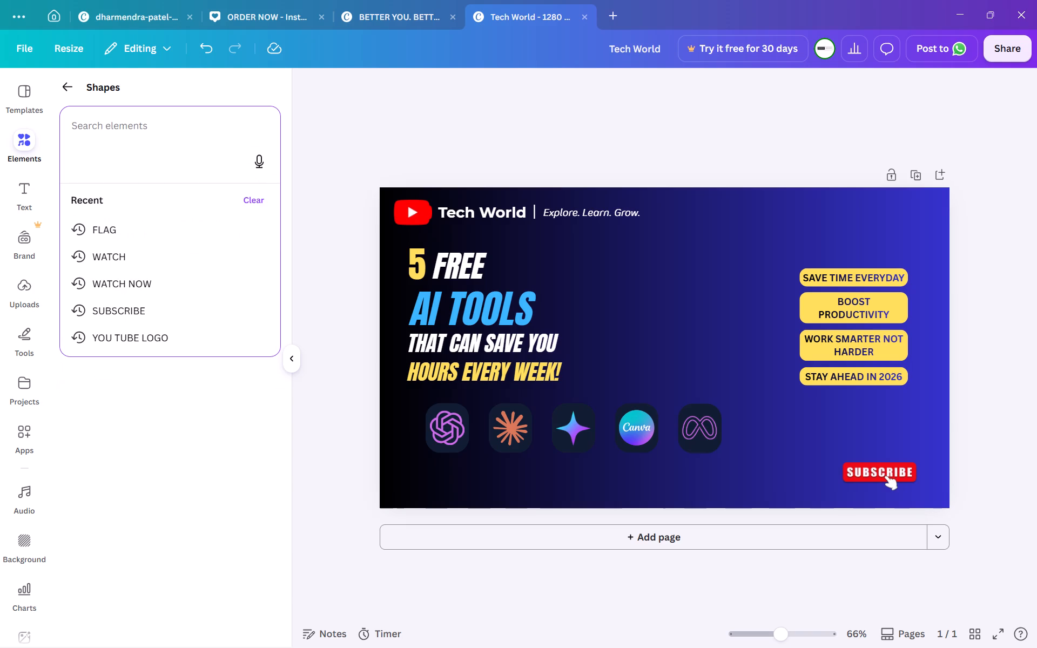
pyautogui.write('HEADING BACKGROUNF')
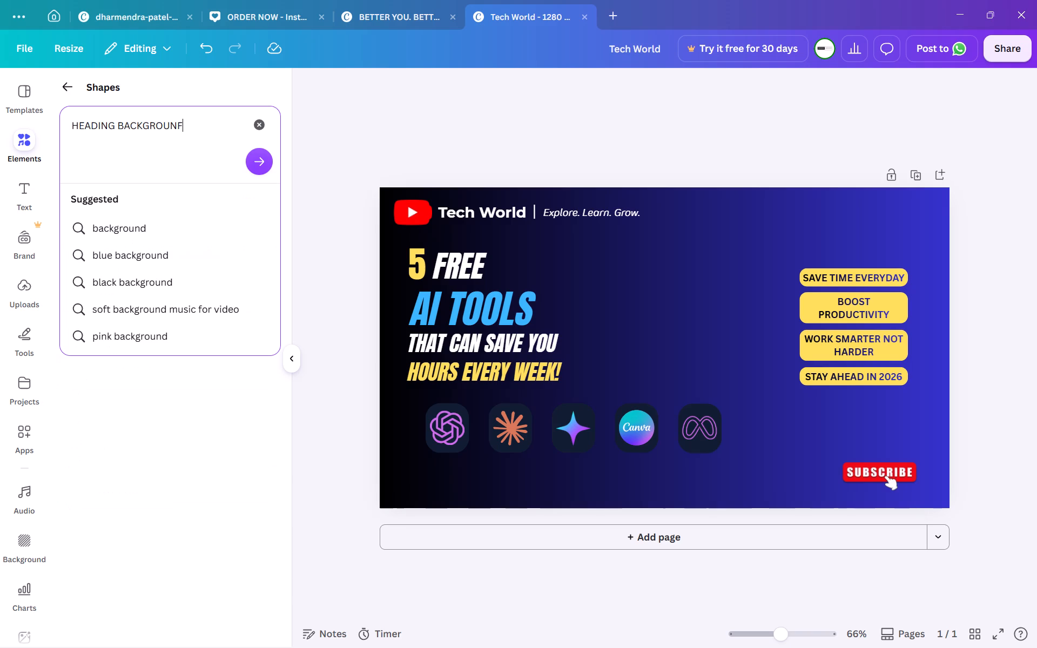
pyautogui.press('BackSpace')
pyautogui.press('g')
pyautogui.press('Return')
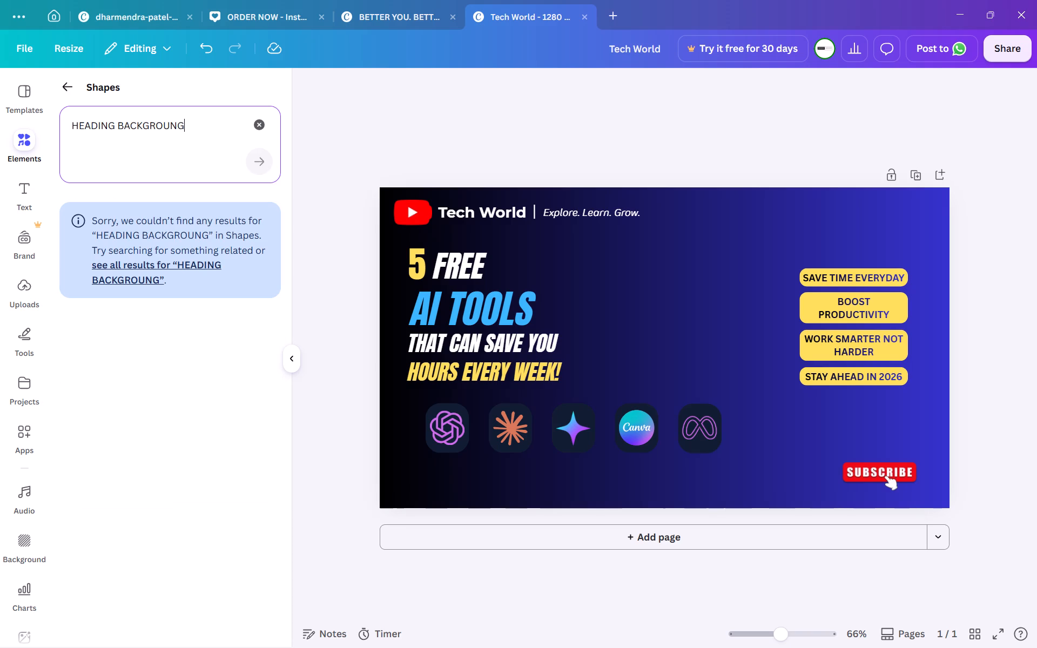
pyautogui.press('BackSpace')
pyautogui.press('d')
pyautogui.press('Return')
# Search the shapes library for RED STICKER and clear the search text.
pyautogui.press('BackSpace')
pyautogui.press('BackSpace')
pyautogui.press('BackSpace')
pyautogui.press('BackSpace')
pyautogui.press('BackSpace')
pyautogui.press('BackSpace')
pyautogui.press('BackSpace')
pyautogui.press('BackSpace')
pyautogui.press('BackSpace')
pyautogui.press('BackSpace')
pyautogui.press('BackSpace')
pyautogui.press('BackSpace')
pyautogui.press('BackSpace')
pyautogui.press('BackSpace')
pyautogui.press('BackSpace')
pyautogui.press('BackSpace')
pyautogui.press('BackSpace')
pyautogui.press('BackSpace')
pyautogui.press('BackSpace')
pyautogui.press('BackSpace')
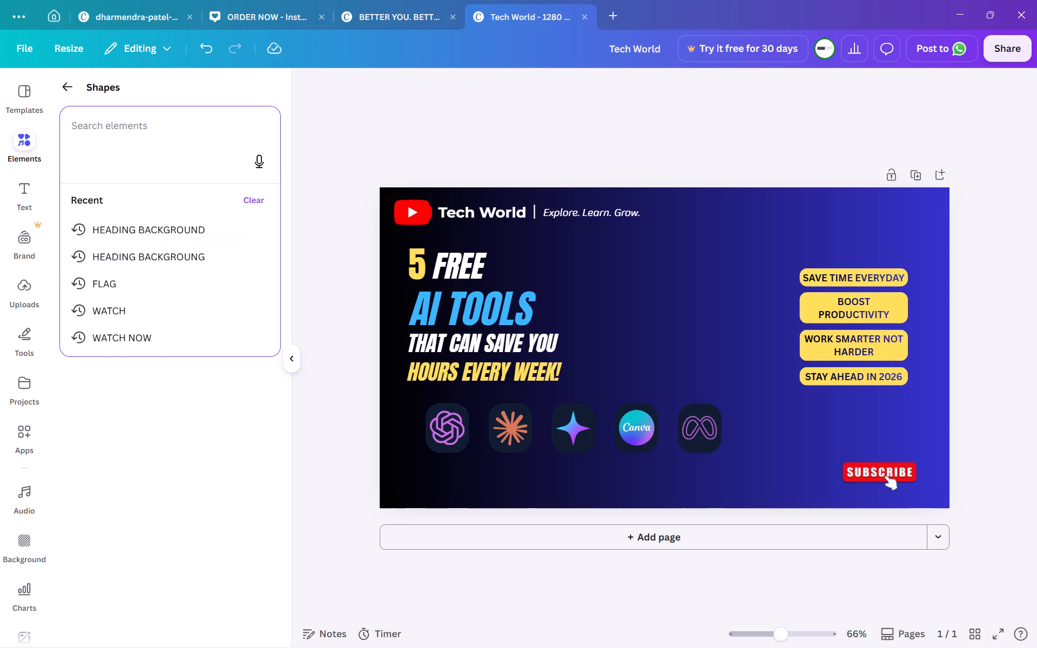
pyautogui.write('RED BA')
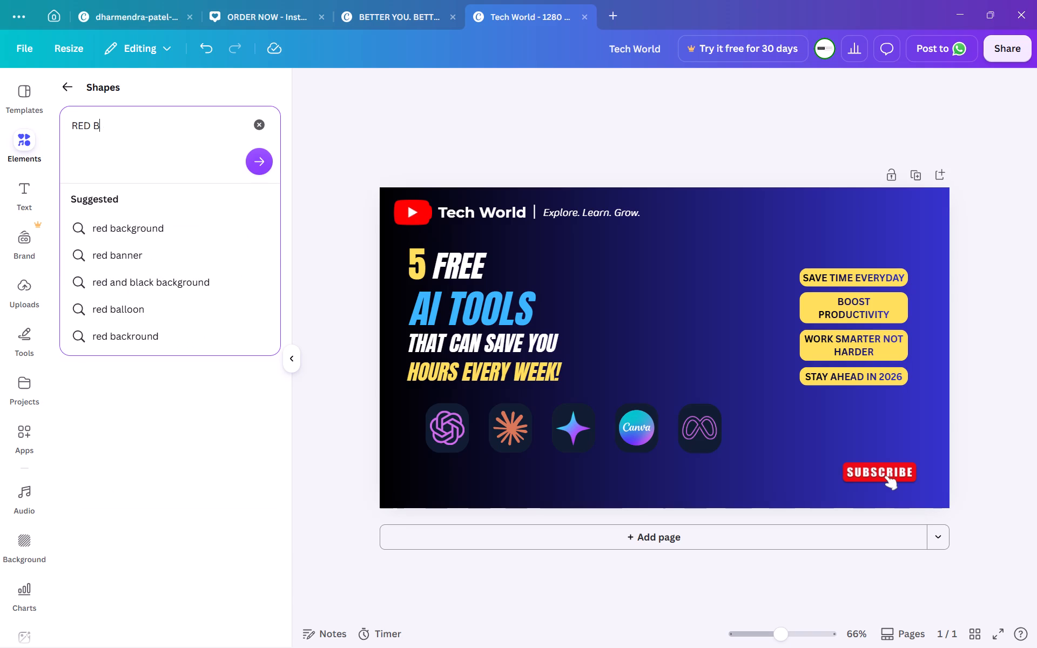
pyautogui.press('BackSpace')
pyautogui.press('BackSpace')
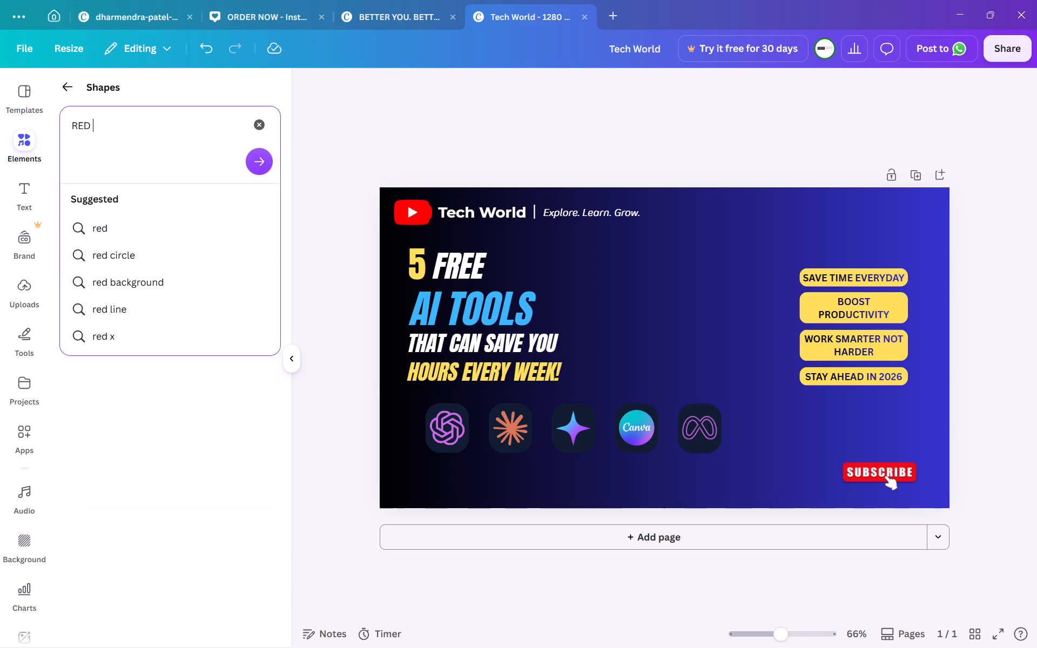
pyautogui.write('STCKER')
pyautogui.press('Return')
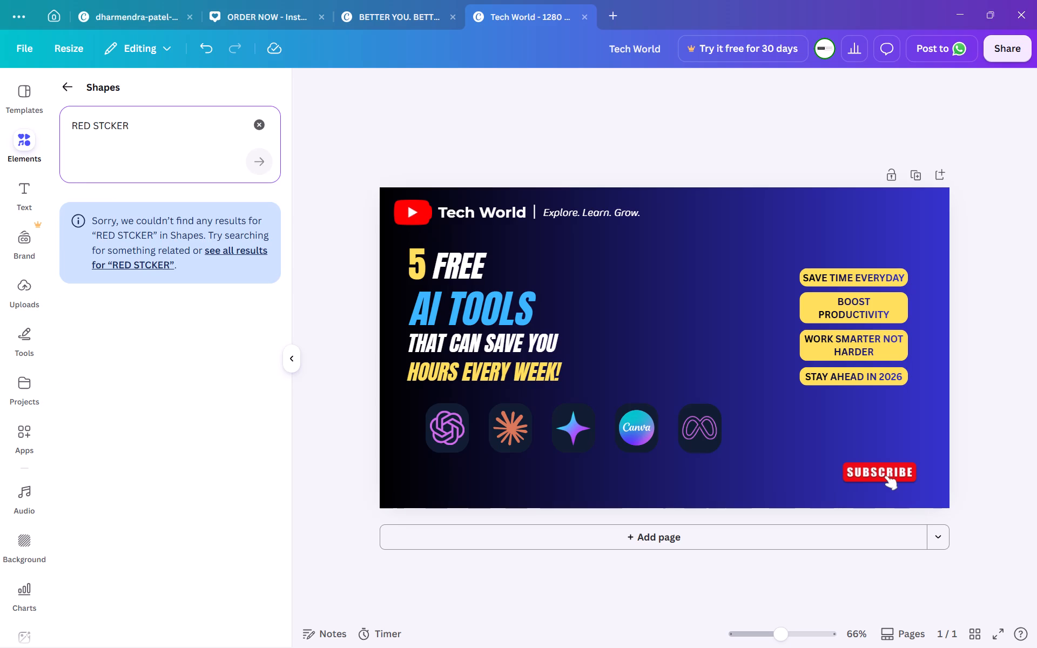
pyautogui.click(106, 130)
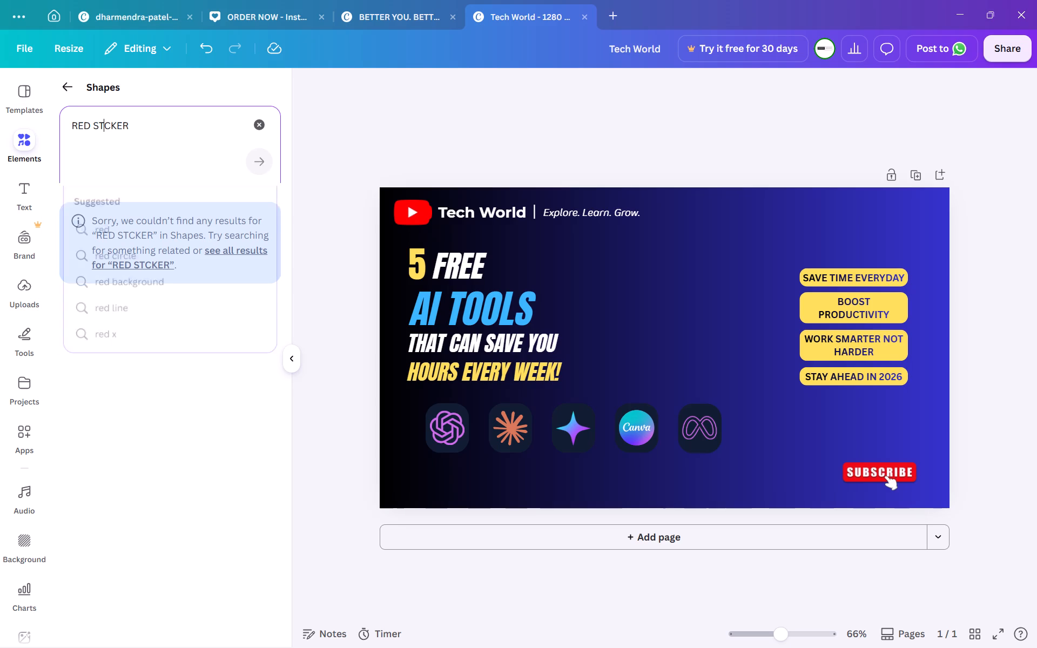
pyautogui.press('i')
pyautogui.press('Return')
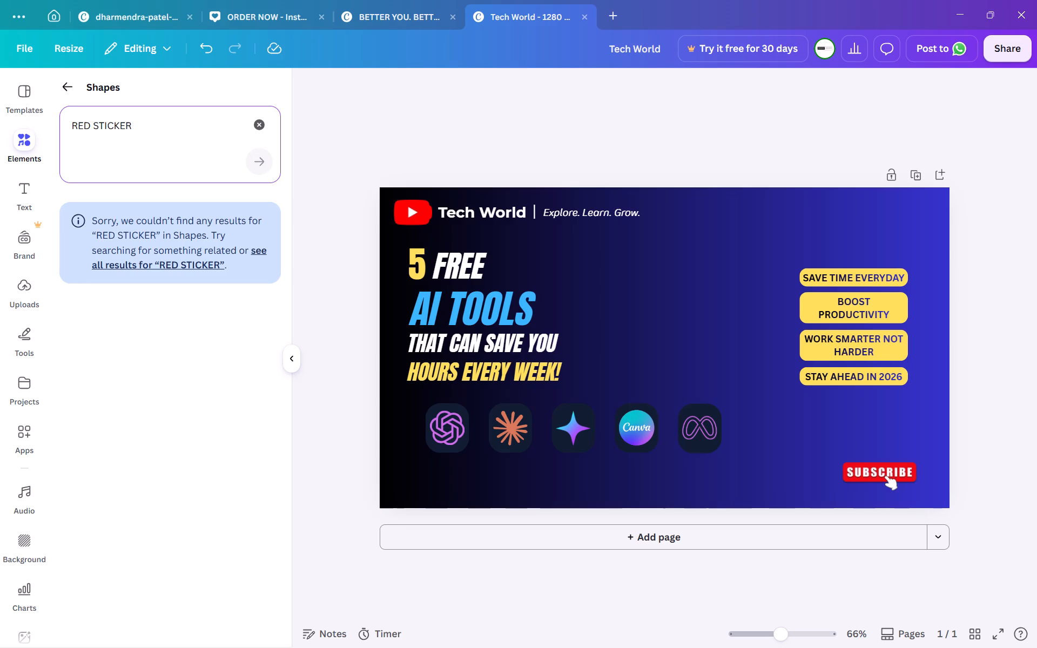
pyautogui.moveTo(134, 120); pyautogui.dragTo(57, 136)
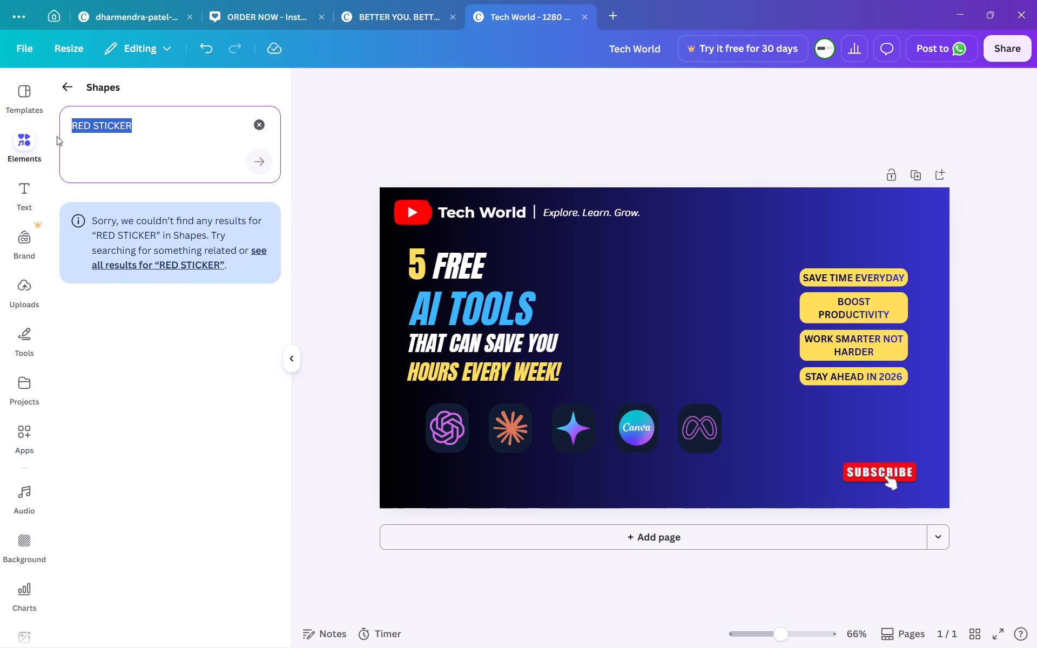
pyautogui.press('BackSpace')
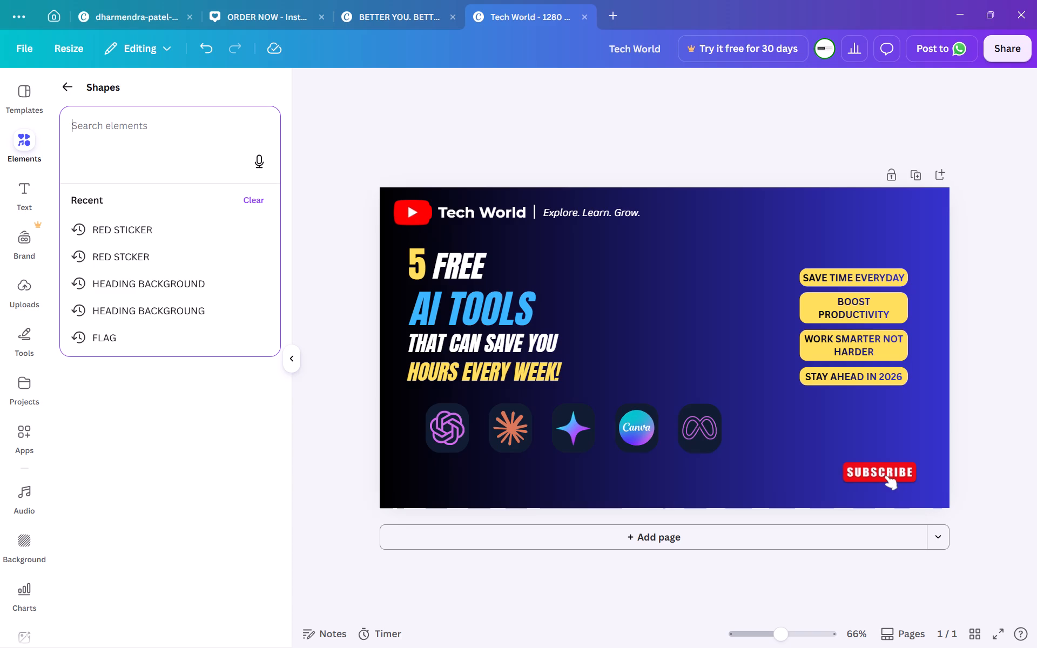
# Browse the star shapes and add the 20 Pointed Star to the design between the headline and the yellow labels.
pyautogui.click(68, 85)
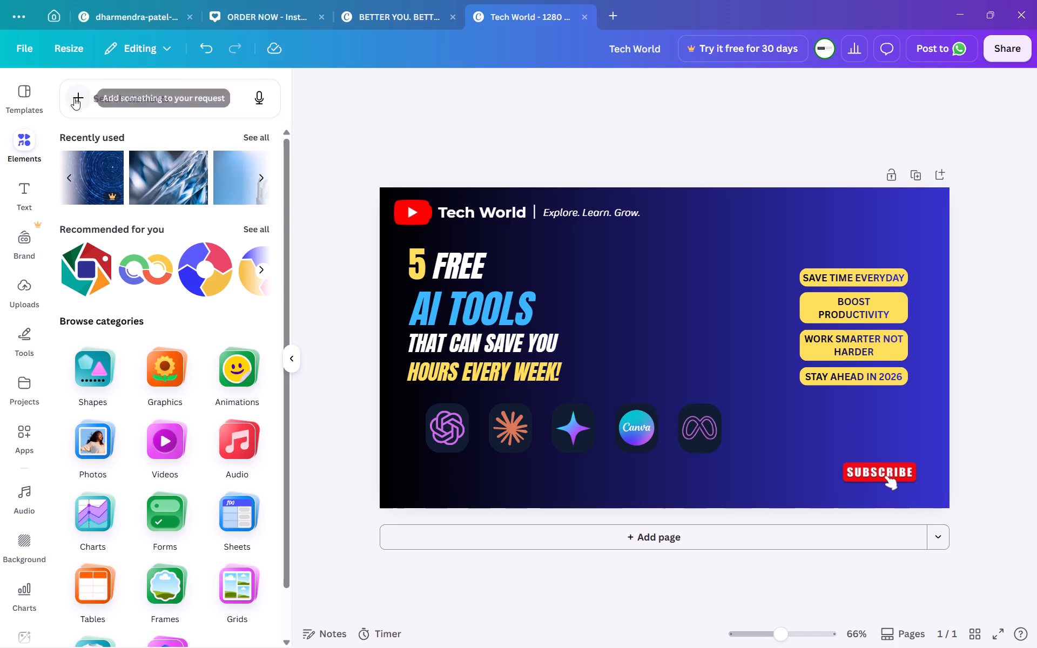
pyautogui.click(28, 143)
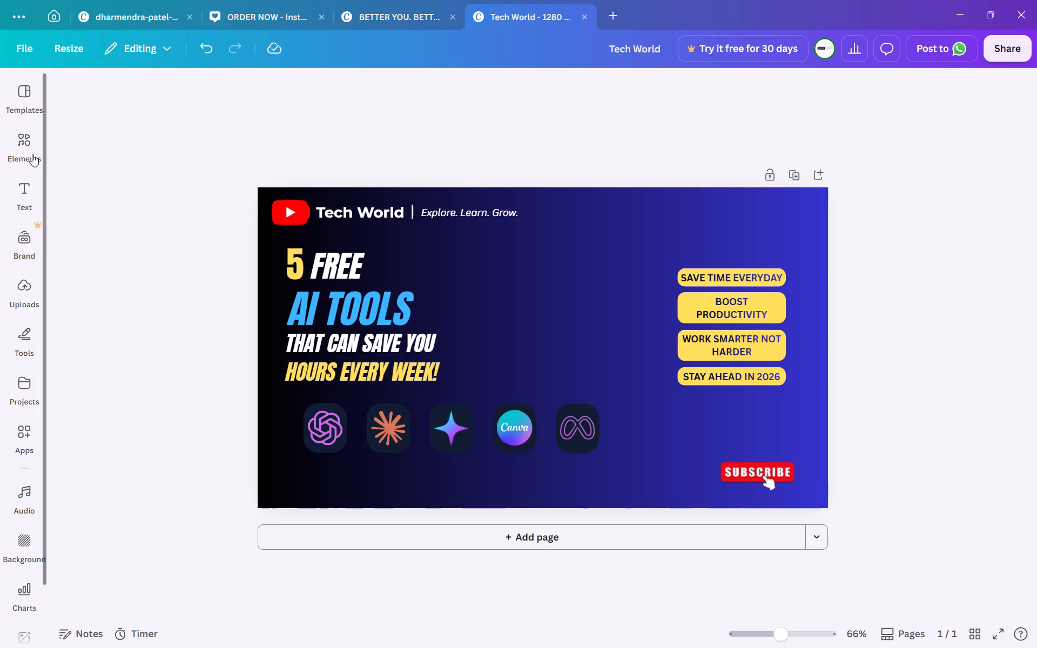
pyautogui.click(32, 154)
pyautogui.scroll(2, 158, 167)
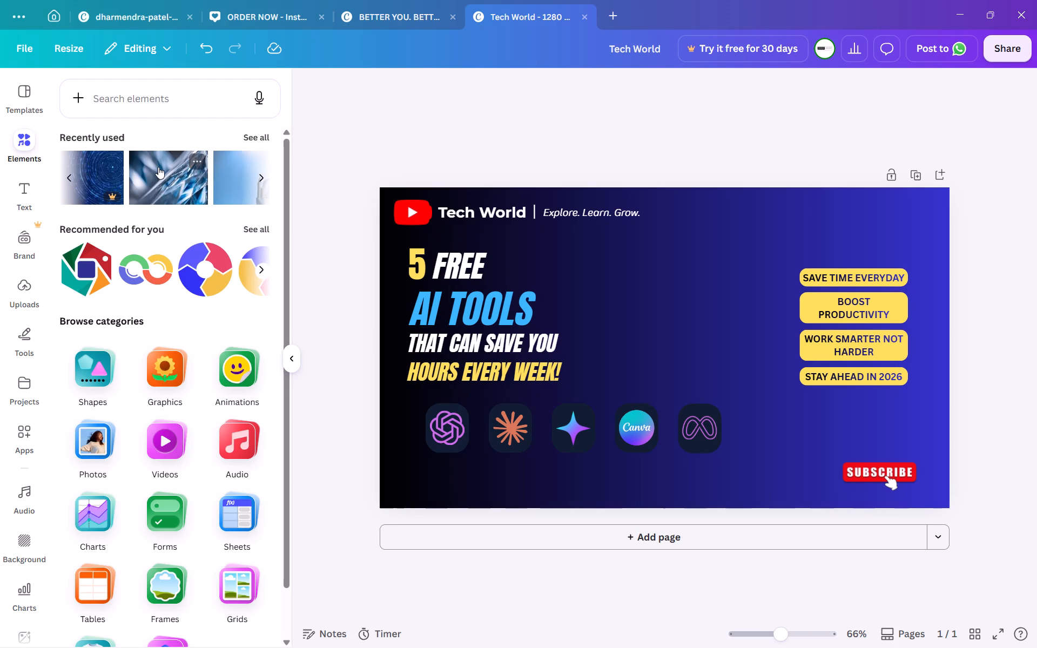
pyautogui.scroll(1, 158, 167)
pyautogui.click(104, 388)
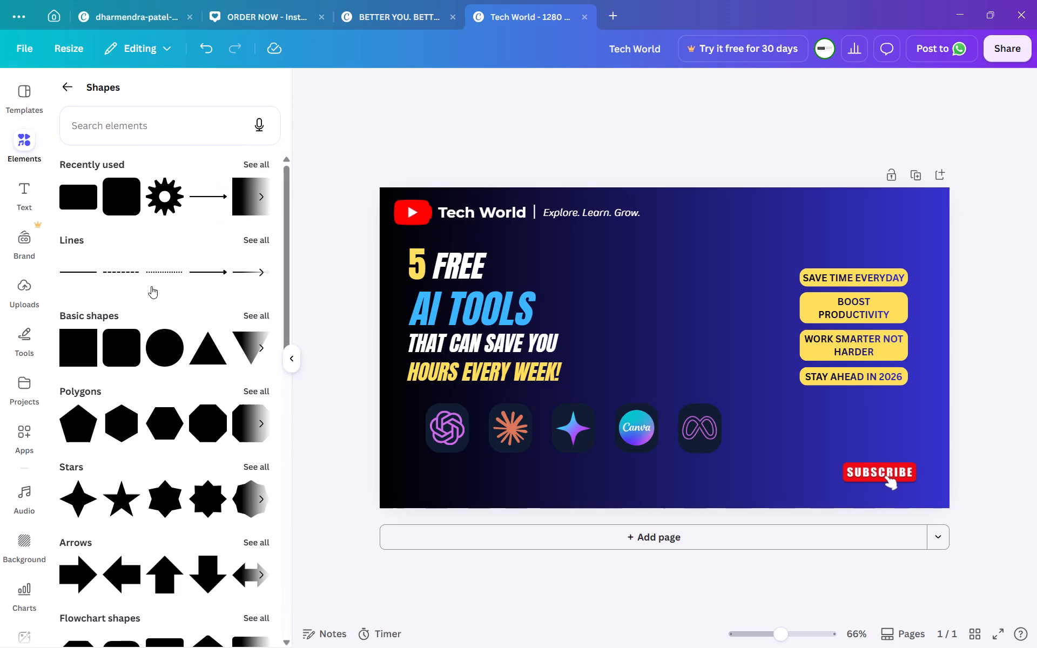
pyautogui.scroll(-1, 168, 452)
pyautogui.hscroll(-1, 168, 452)
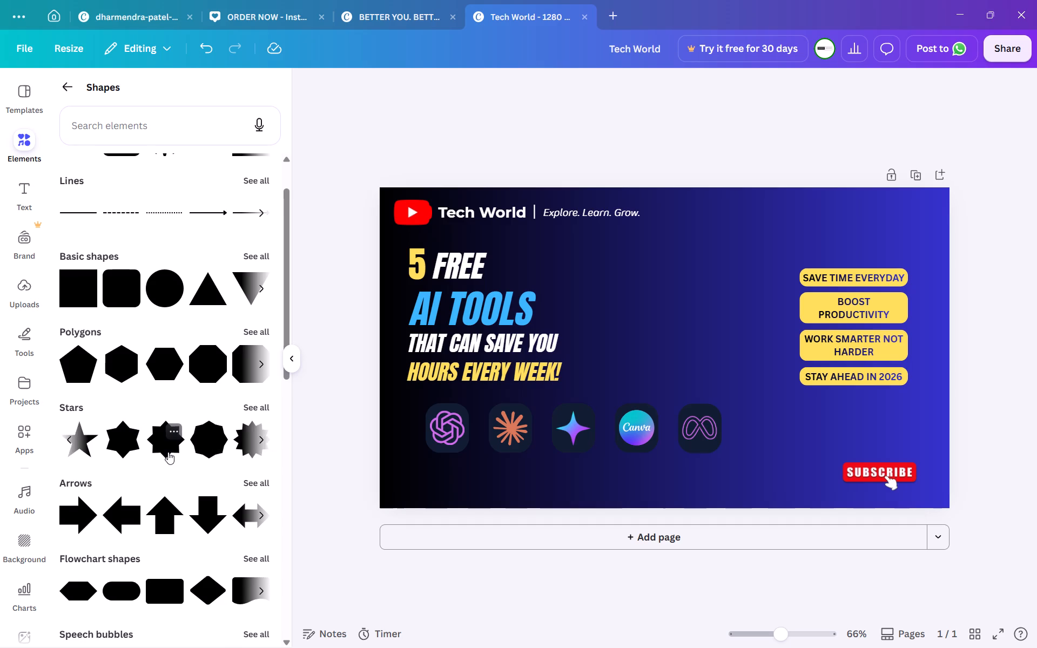
pyautogui.hscroll(-2, 168, 452)
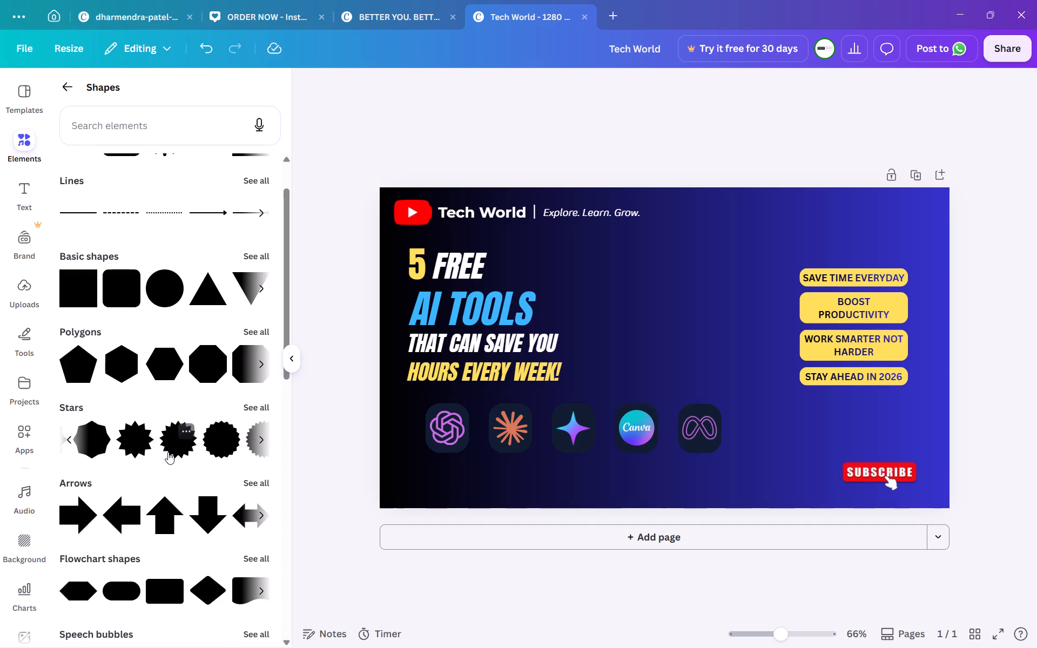
pyautogui.hscroll(-1, 214, 438)
pyautogui.hscroll(1, 214, 438)
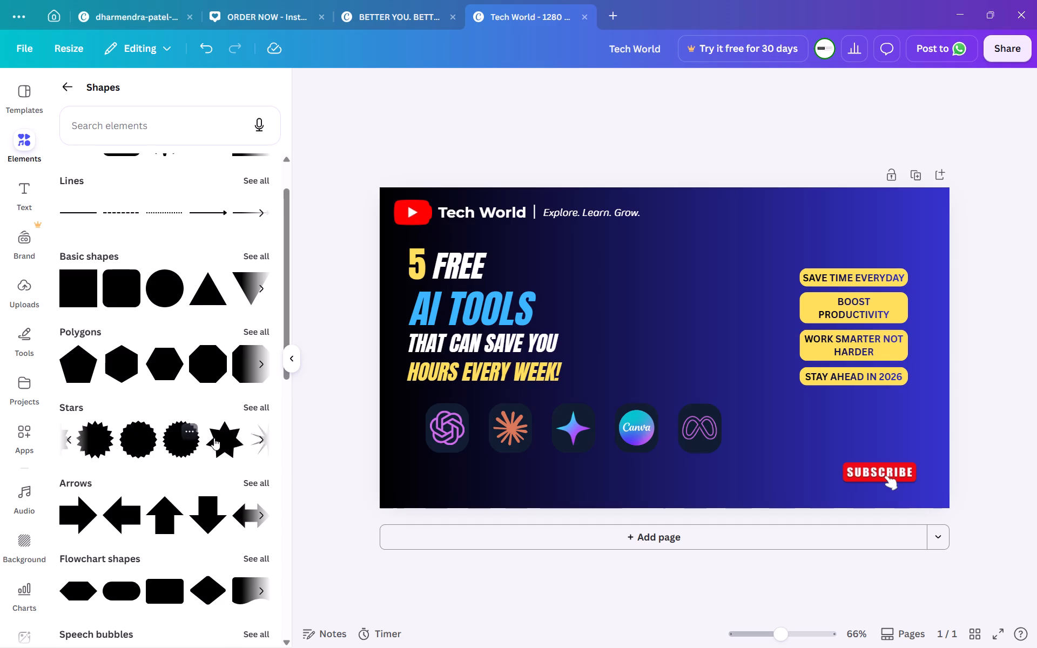
pyautogui.hscroll(1, 214, 438)
pyautogui.hscroll(-1, 214, 438)
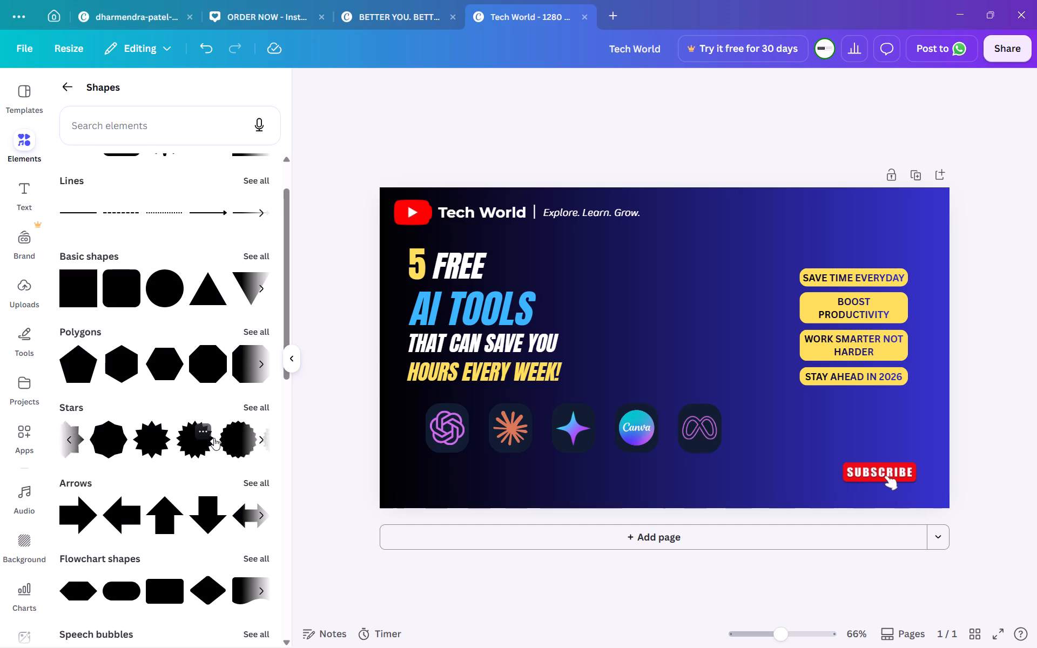
pyautogui.hscroll(-2, 214, 438)
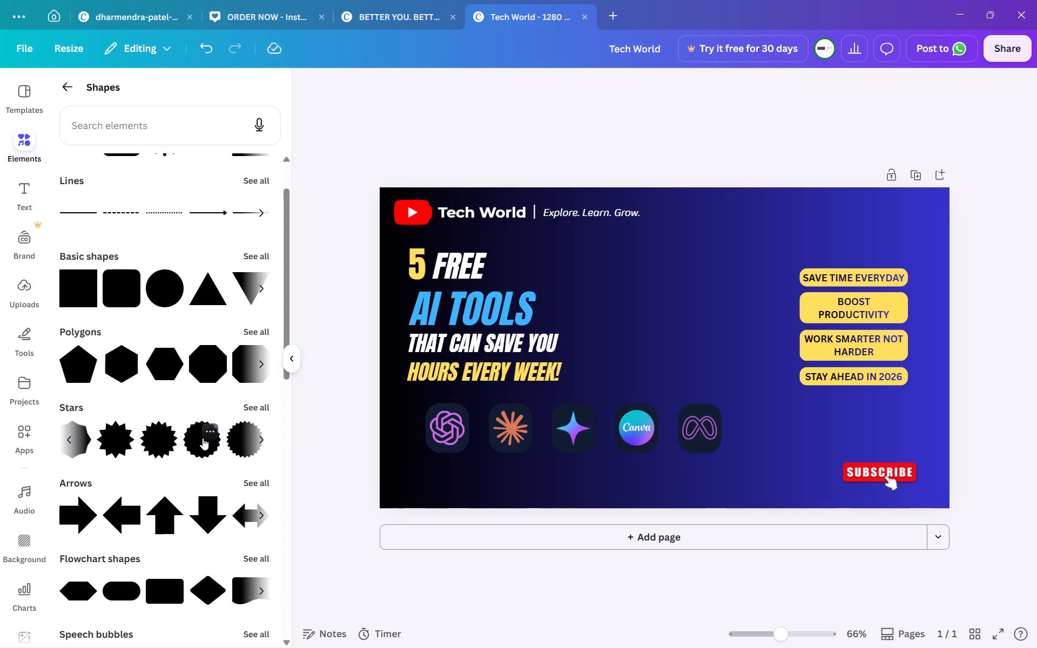
pyautogui.click(203, 438)
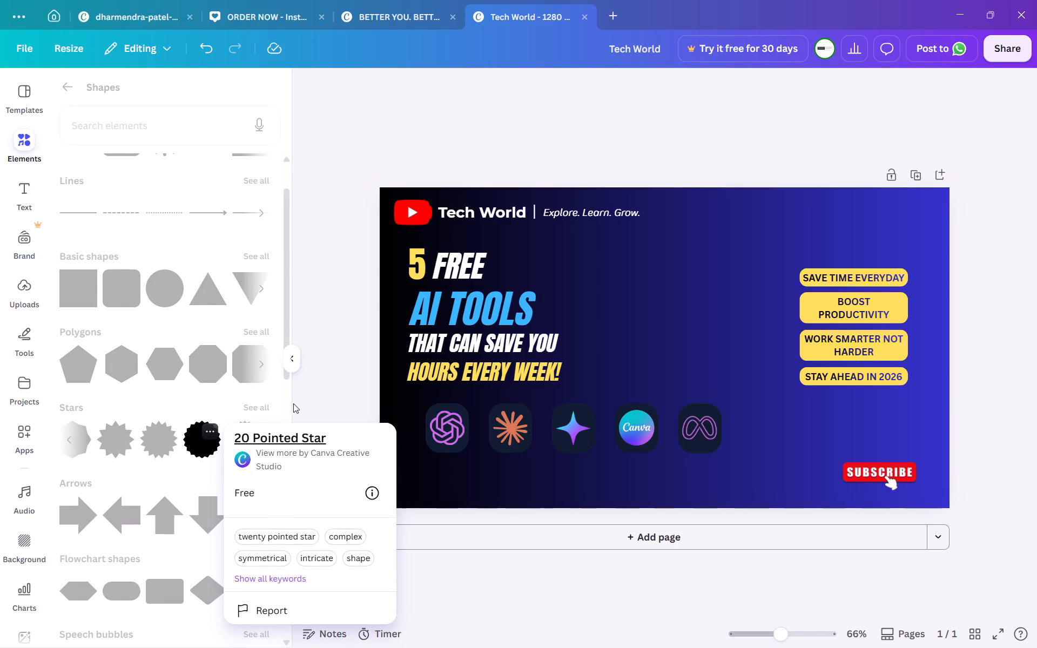
pyautogui.click(186, 431)
pyautogui.click(195, 434)
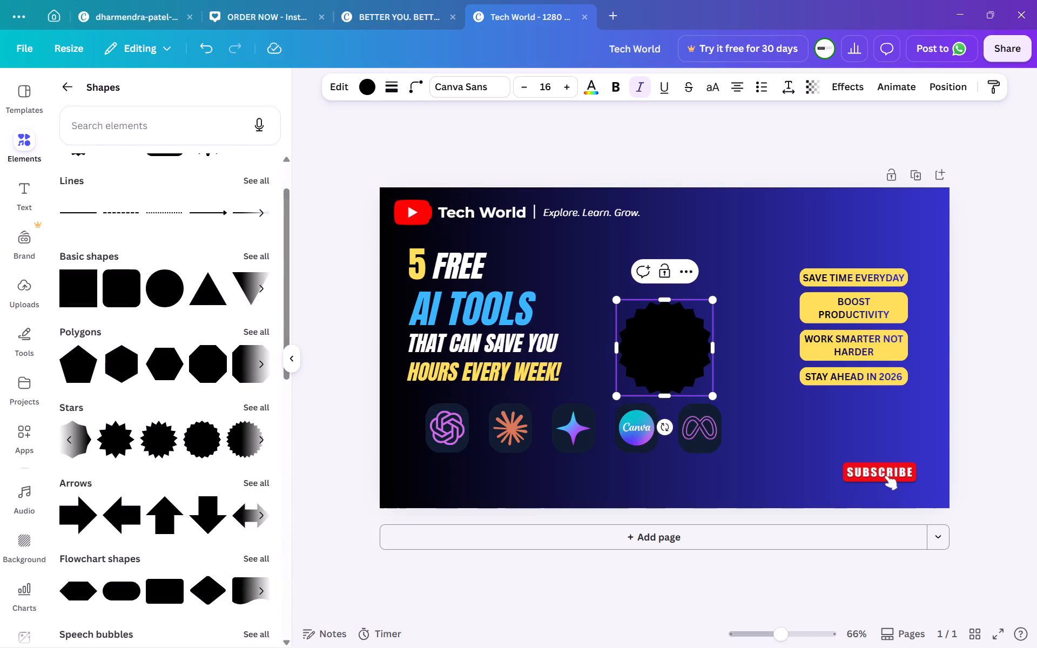
# Try terracotta, yellow, orange and red fills on the star, and apply the pink-to-yellow 90° linear gradient #ff66c4, #ffde59.
pyautogui.click(373, 82)
pyautogui.click(197, 234)
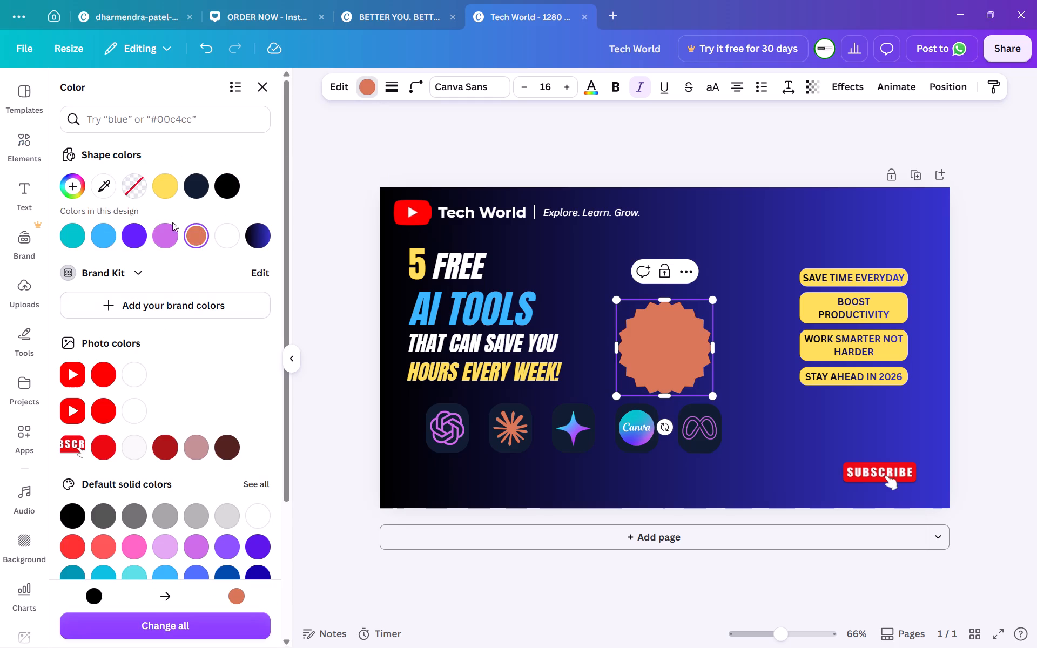
pyautogui.click(174, 184)
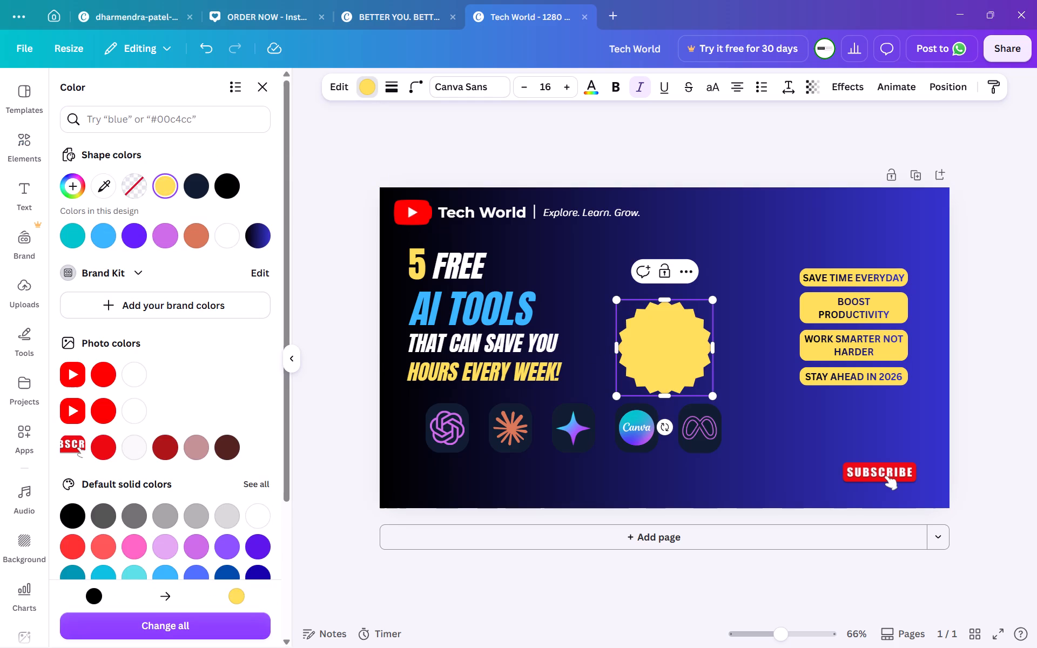
pyautogui.scroll(-3, 185, 505)
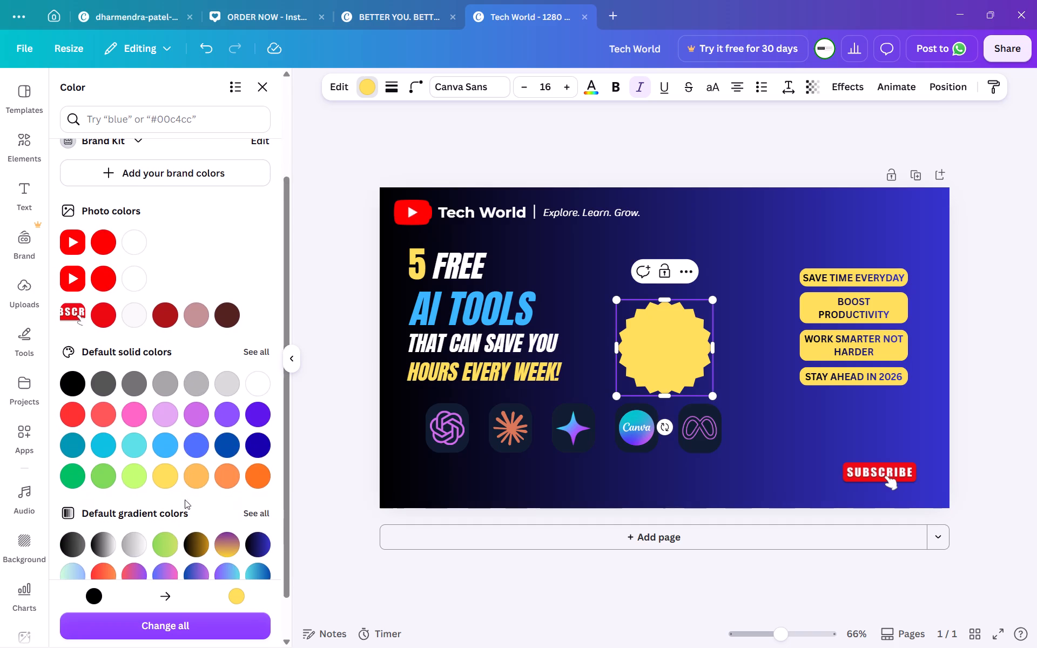
pyautogui.click(185, 467)
pyautogui.click(191, 473)
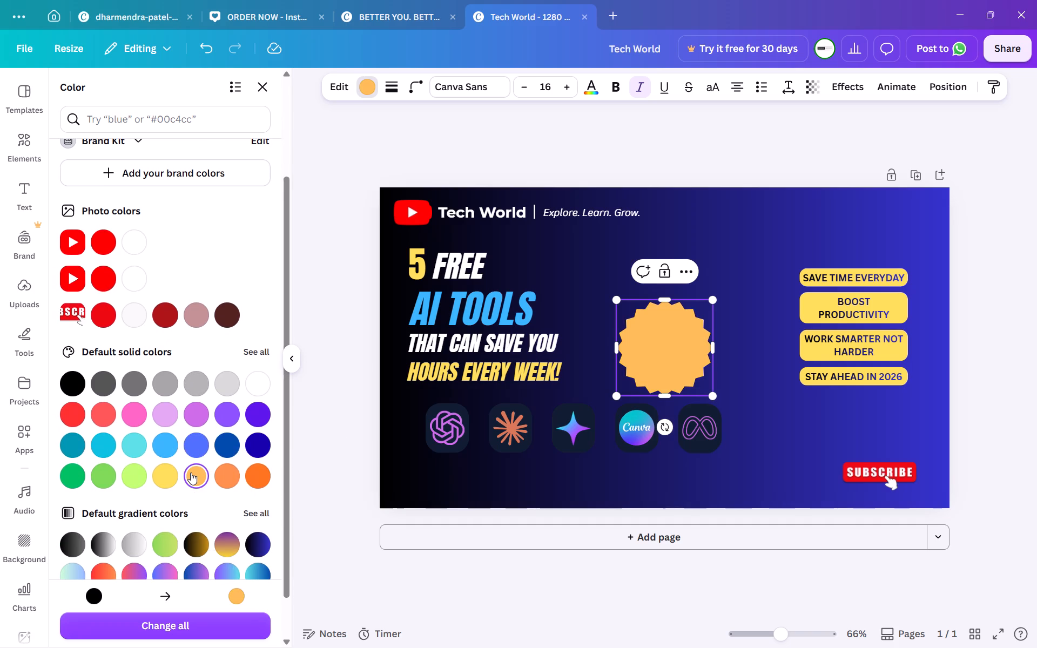
pyautogui.click(260, 480)
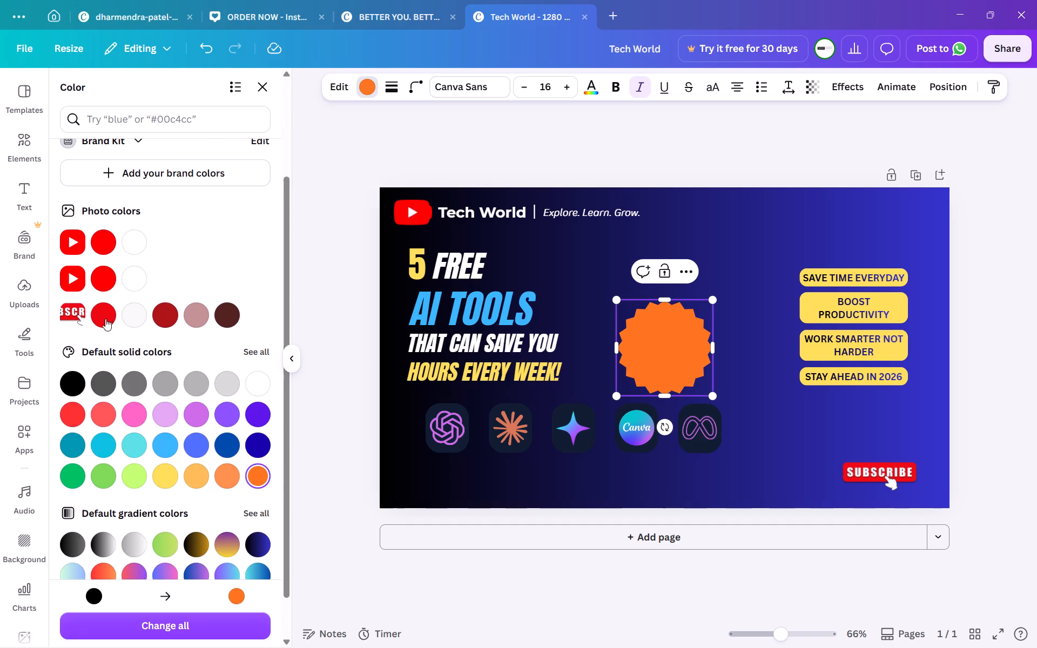
pyautogui.click(107, 279)
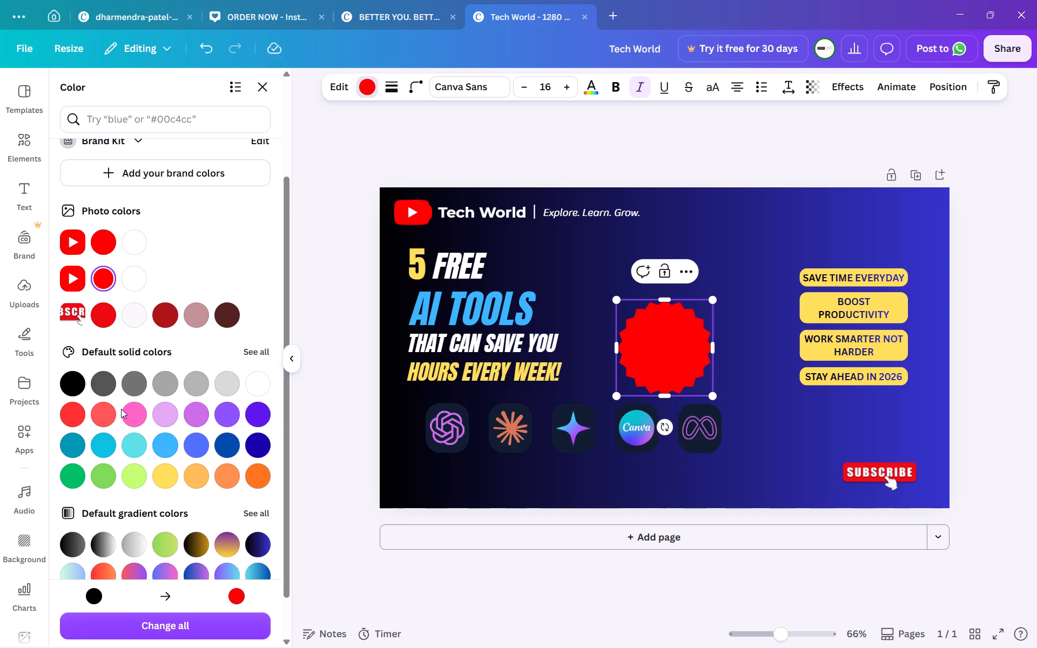
pyautogui.scroll(-1, 143, 526)
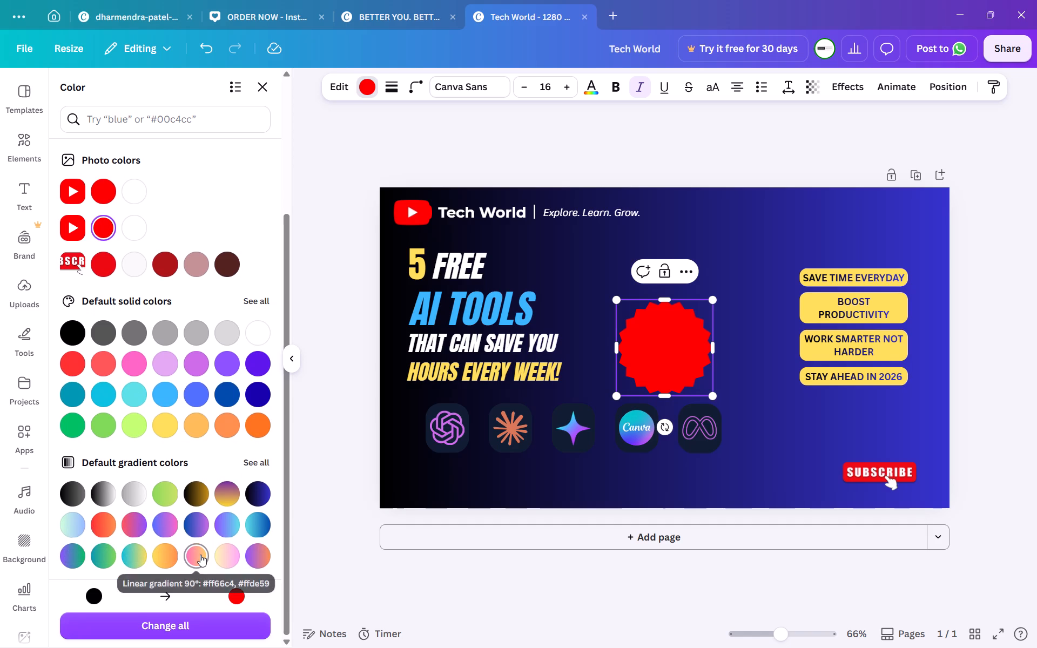
pyautogui.click(200, 555)
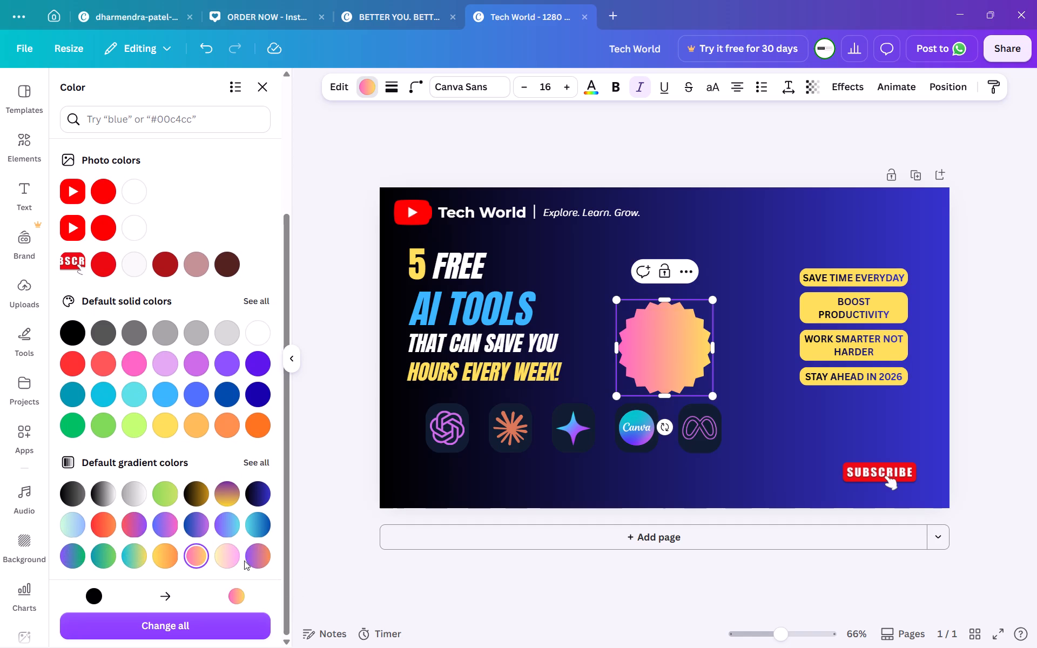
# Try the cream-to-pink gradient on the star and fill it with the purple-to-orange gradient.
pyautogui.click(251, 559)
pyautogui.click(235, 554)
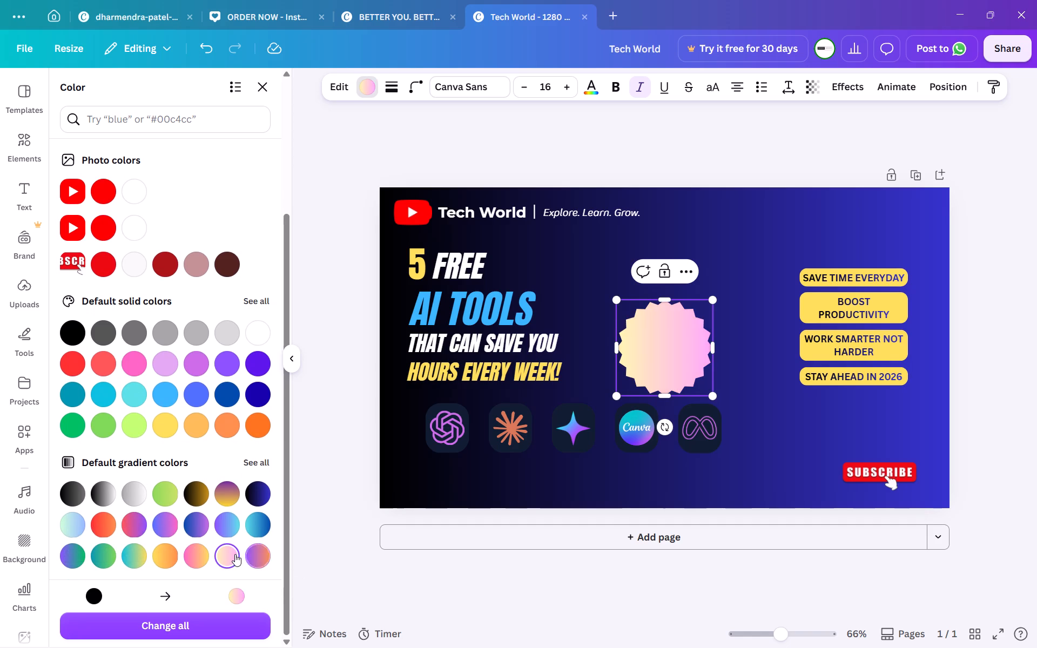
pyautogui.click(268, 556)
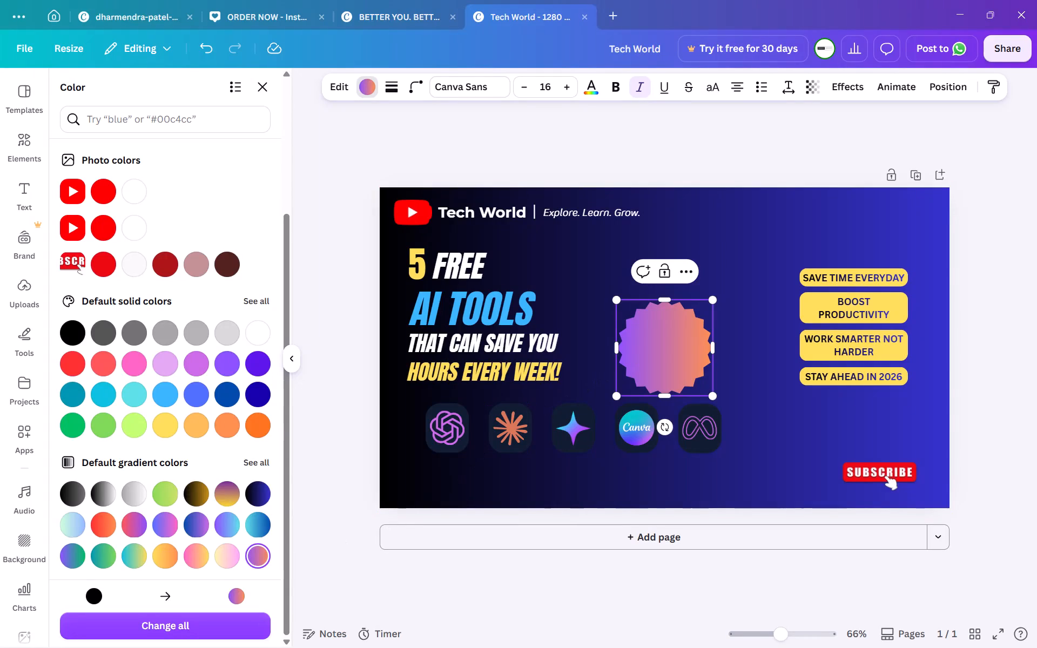
# Add the text "Powerful AI Tools to boost productivity & growth in 2026" inside the 20-pointed star.
pyautogui.tripleClick(659, 343)
pyautogui.hotkey('shift', 'p')
pyautogui.press('BackSpace')
pyautogui.write('PO')
pyautogui.press('BackSpace')
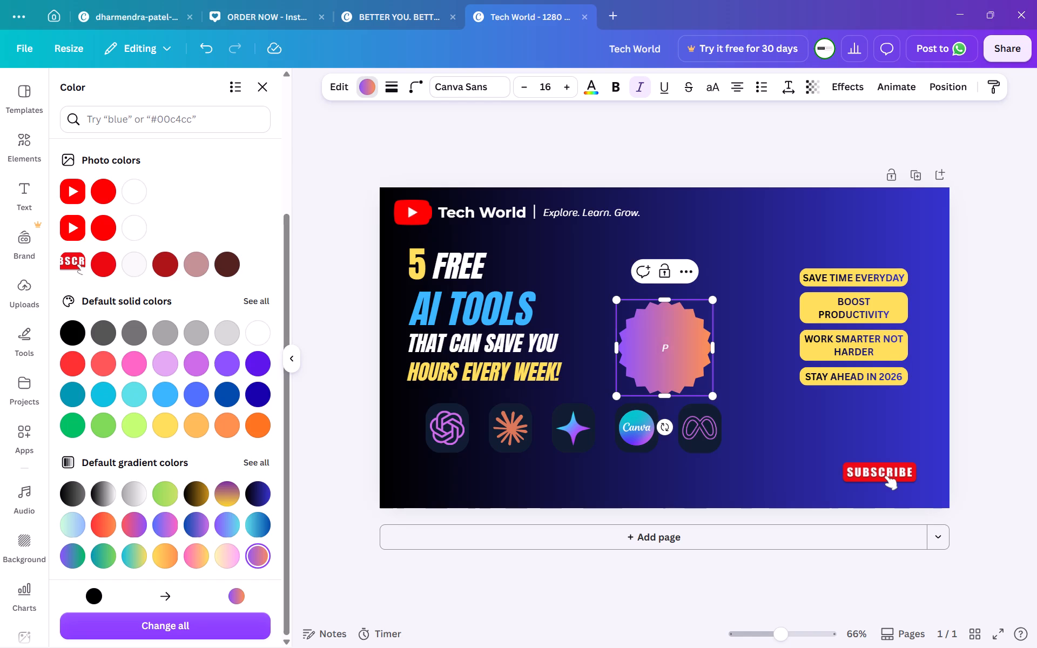
pyautogui.write('ower')
pyautogui.write('ful')
pyautogui.press('space')
pyautogui.write('AI')
pyautogui.press('space')
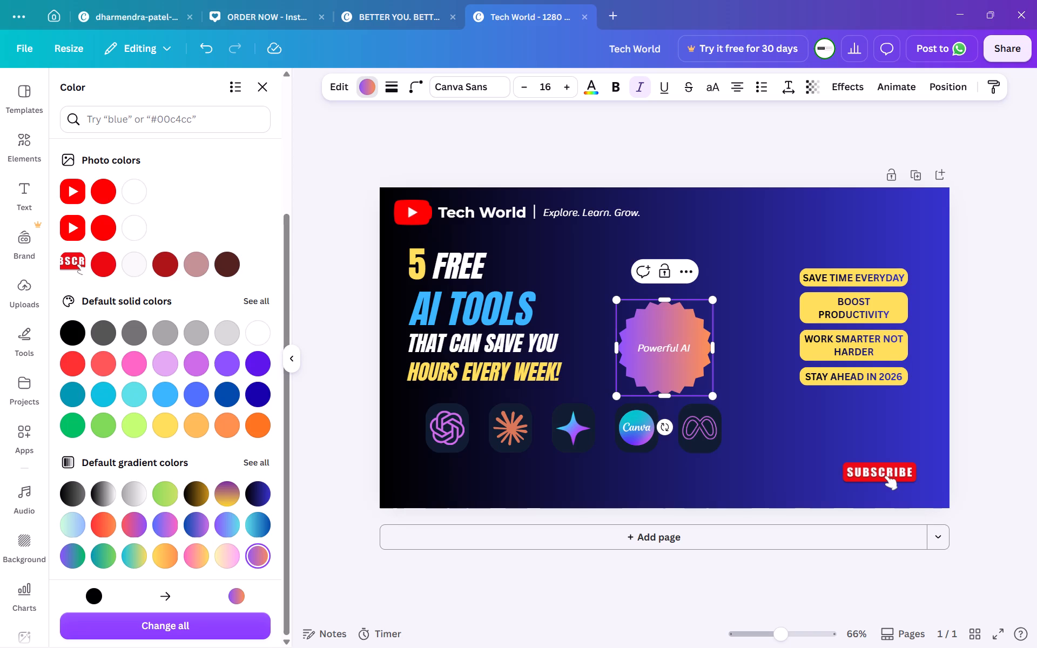
pyautogui.write('Tool')
pyautogui.write('s to boost')
pyautogui.press('space')
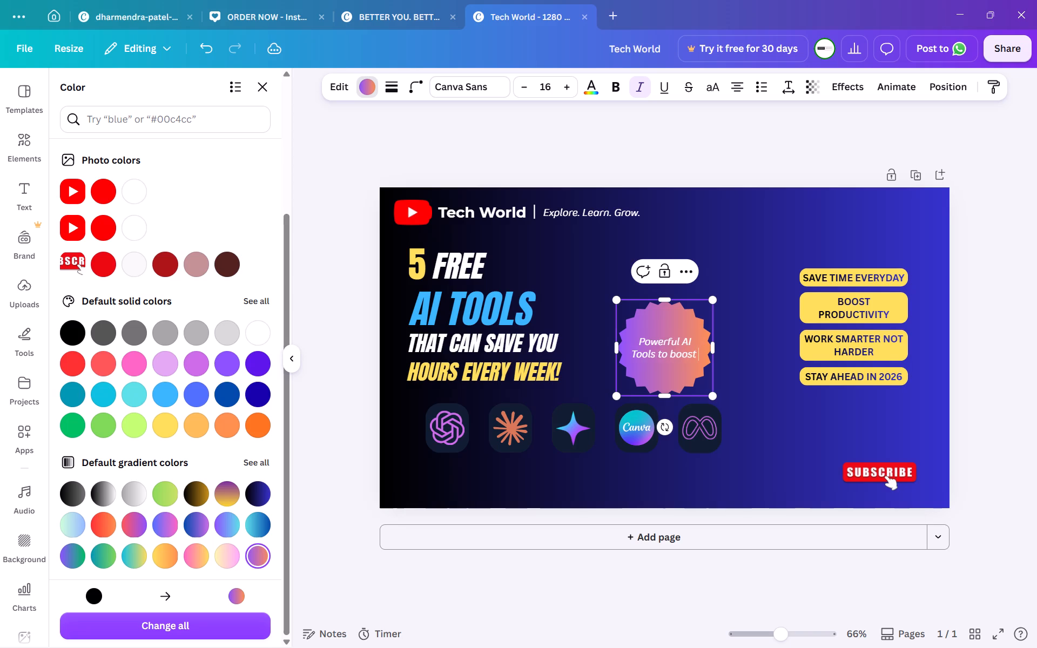
pyautogui.write('productivity')
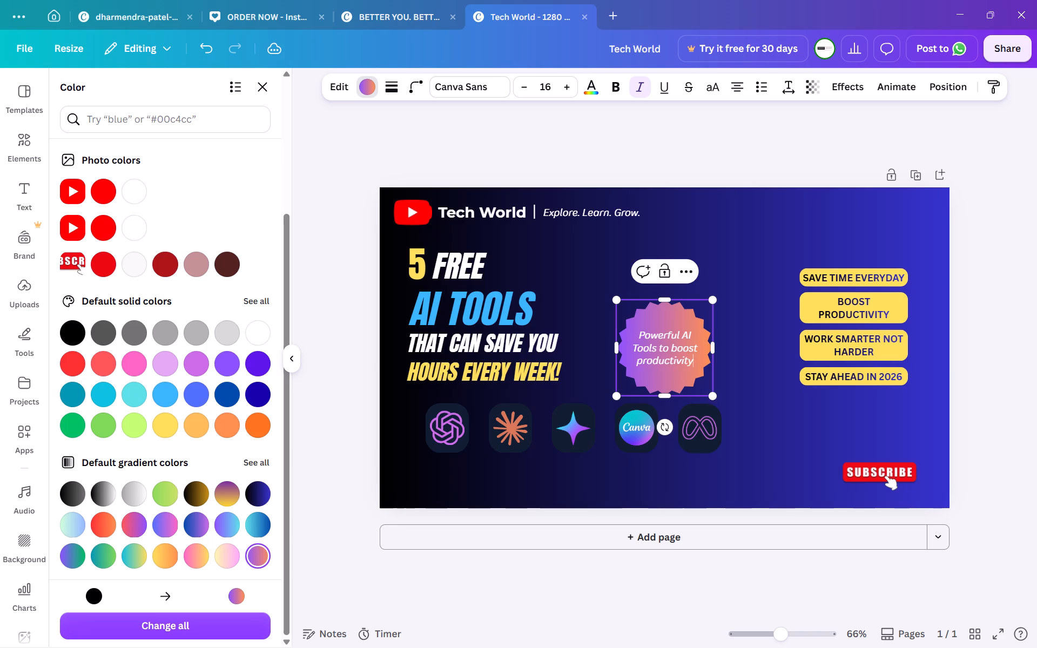
pyautogui.press('space')
pyautogui.write('& r')
pyautogui.press('BackSpace')
pyautogui.write('growth')
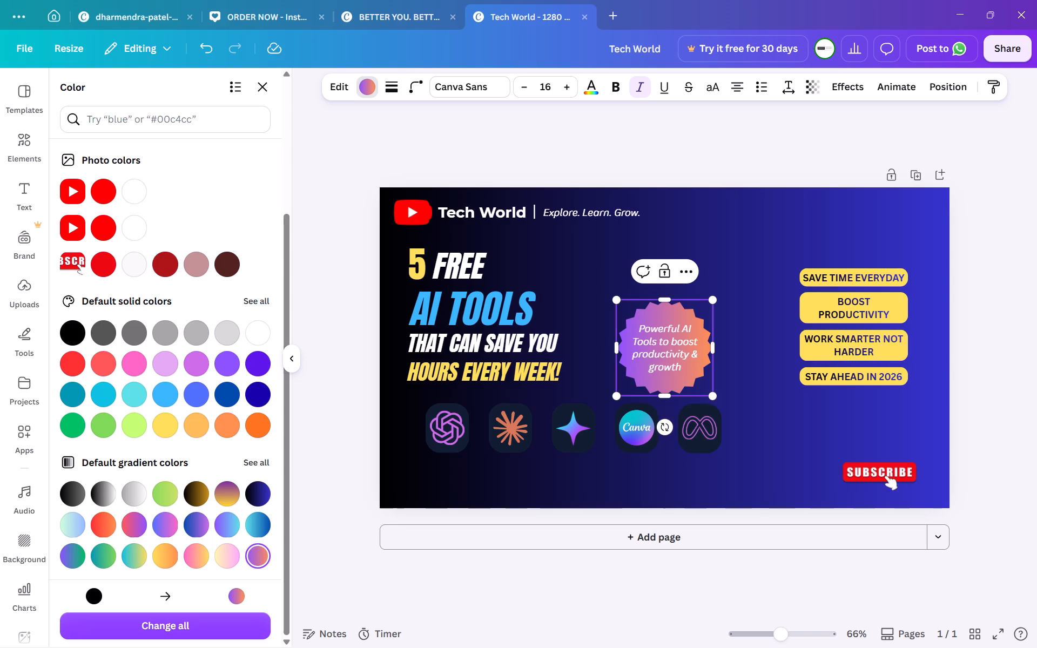
pyautogui.write('in')
pyautogui.press('space')
pyautogui.press('BackSpace')
pyautogui.press('BackSpace')
pyautogui.press('BackSpace')
pyautogui.press('space')
pyautogui.write('in')
pyautogui.press('space')
pyautogui.write('2066')
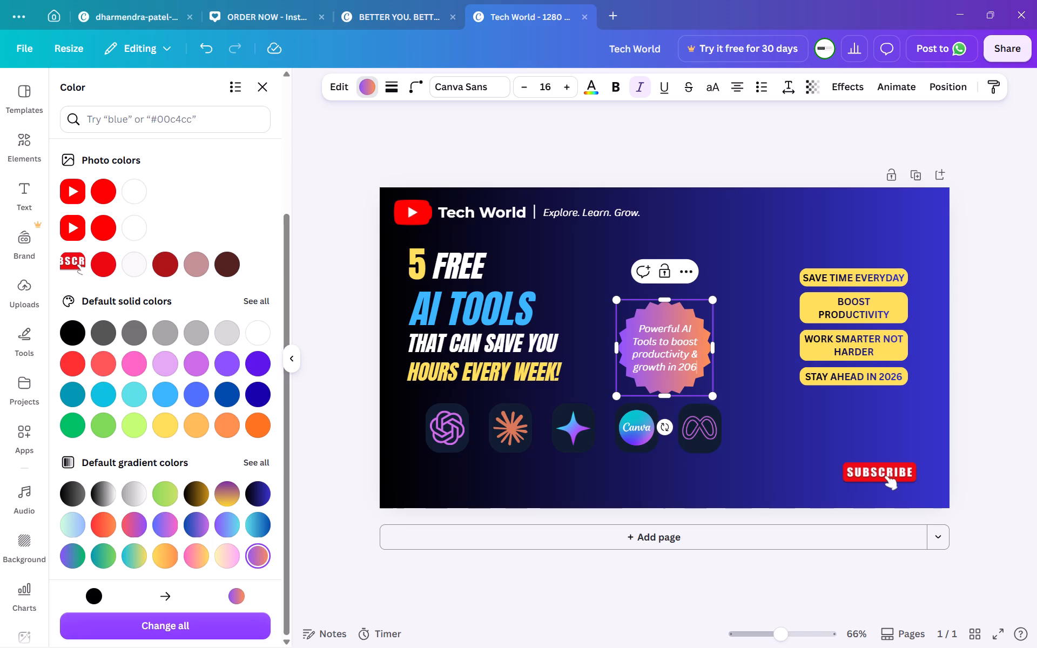
pyautogui.press('BackSpace')
pyautogui.press('BackSpace')
pyautogui.write('26')
pyautogui.click(353, 421)
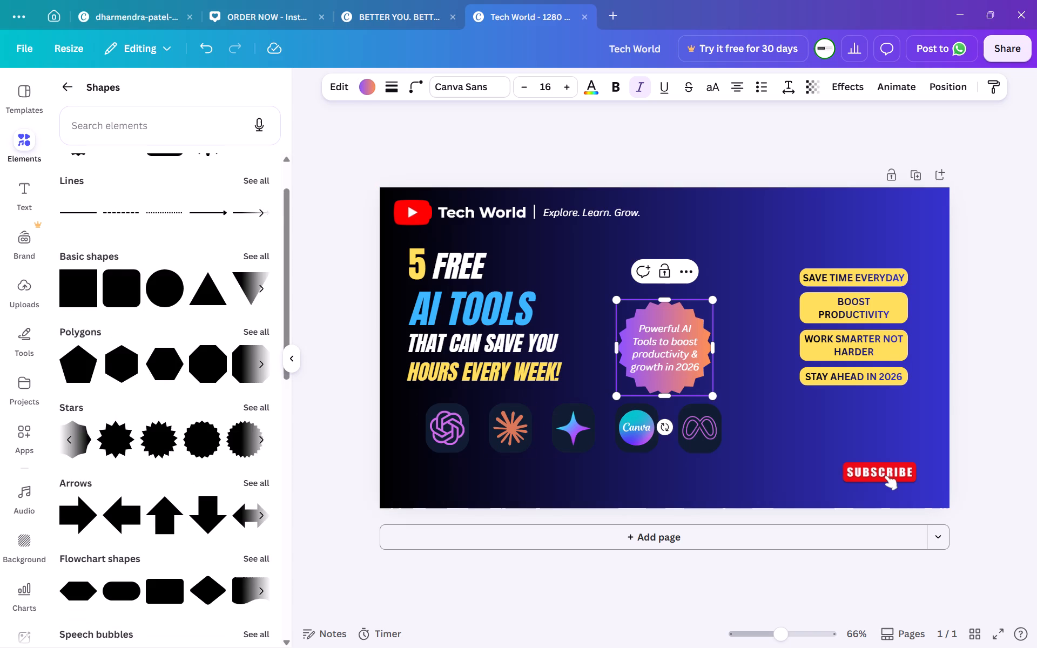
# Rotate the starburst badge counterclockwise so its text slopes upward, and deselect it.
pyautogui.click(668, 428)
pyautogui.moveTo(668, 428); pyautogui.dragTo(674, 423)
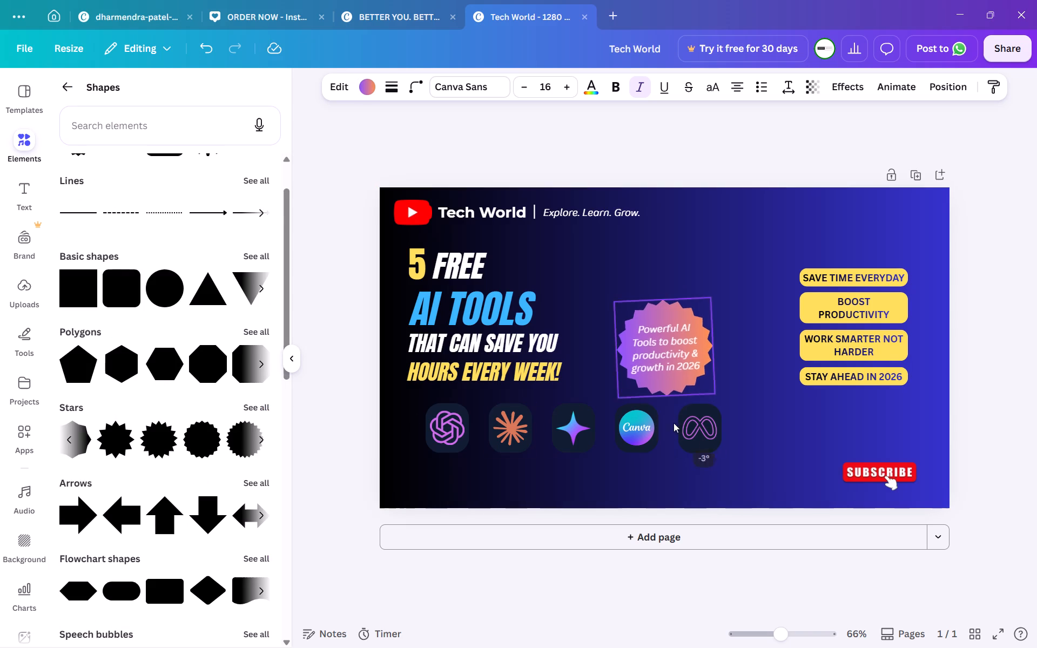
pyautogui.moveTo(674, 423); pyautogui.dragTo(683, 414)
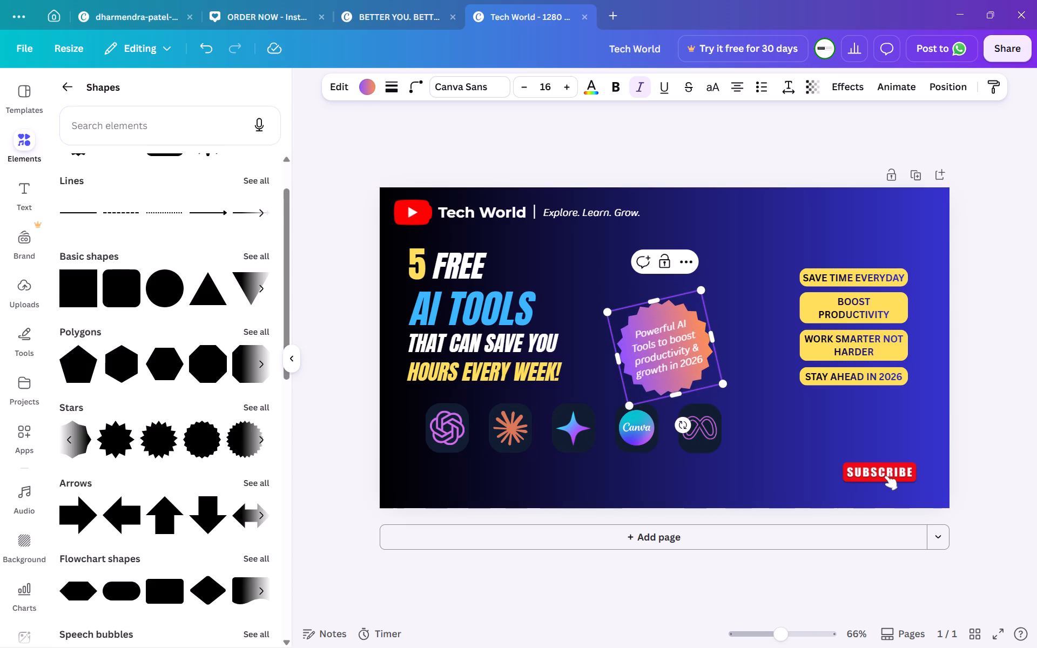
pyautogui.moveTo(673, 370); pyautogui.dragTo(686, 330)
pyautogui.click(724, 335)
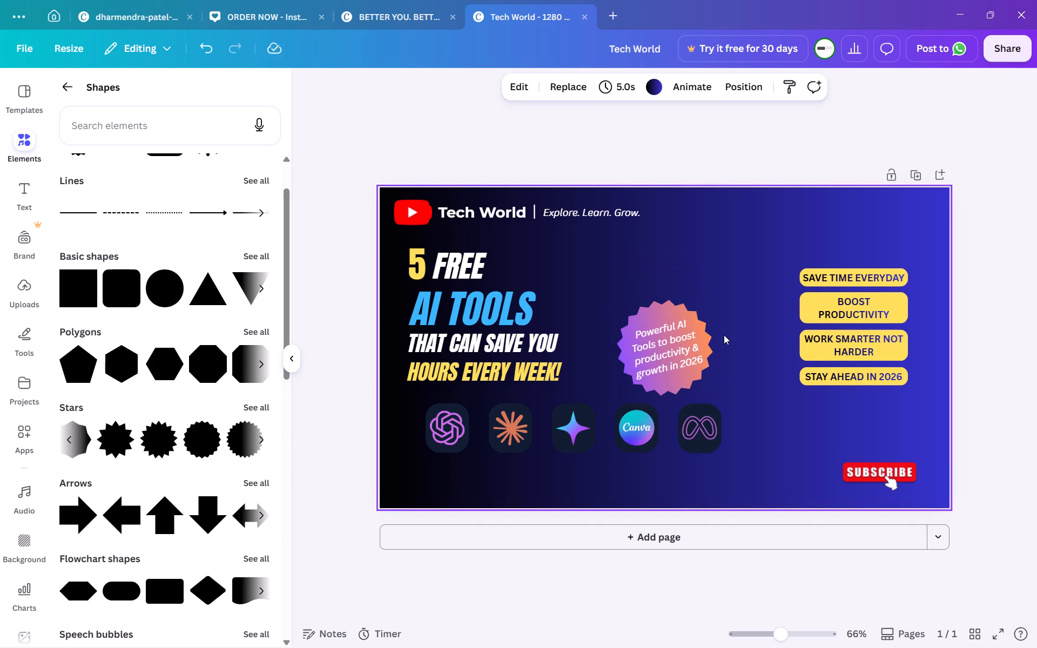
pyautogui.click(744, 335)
# Move the starburst badge up beside the headline's top lines and set its tilt to about -8°.
pyautogui.moveTo(673, 381); pyautogui.dragTo(682, 319)
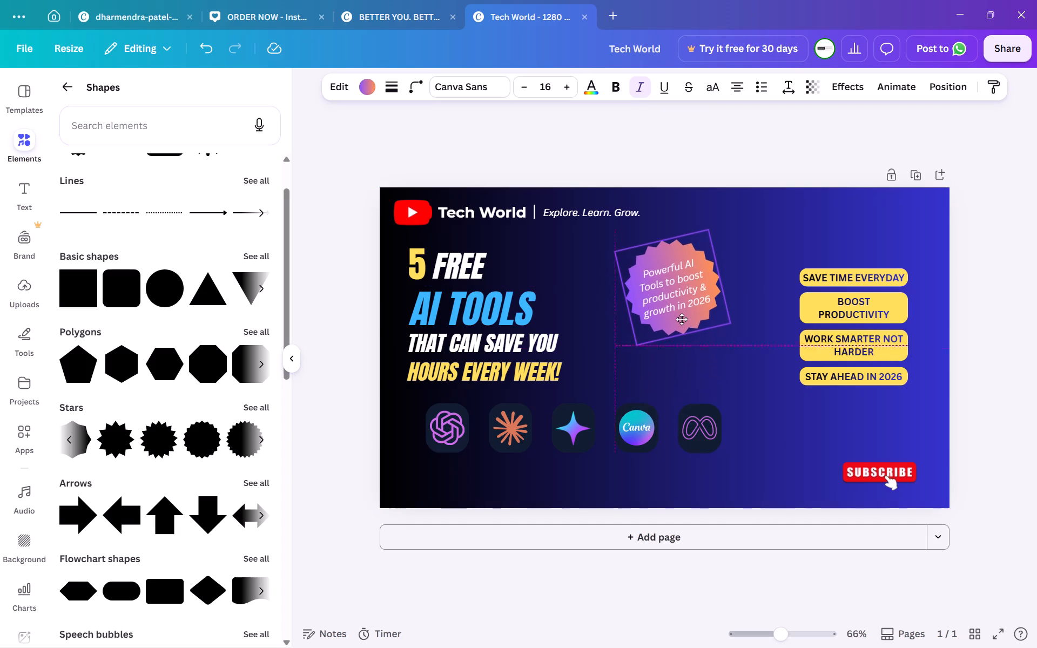
pyautogui.moveTo(682, 319); pyautogui.dragTo(677, 322)
pyautogui.moveTo(680, 365); pyautogui.dragTo(627, 365)
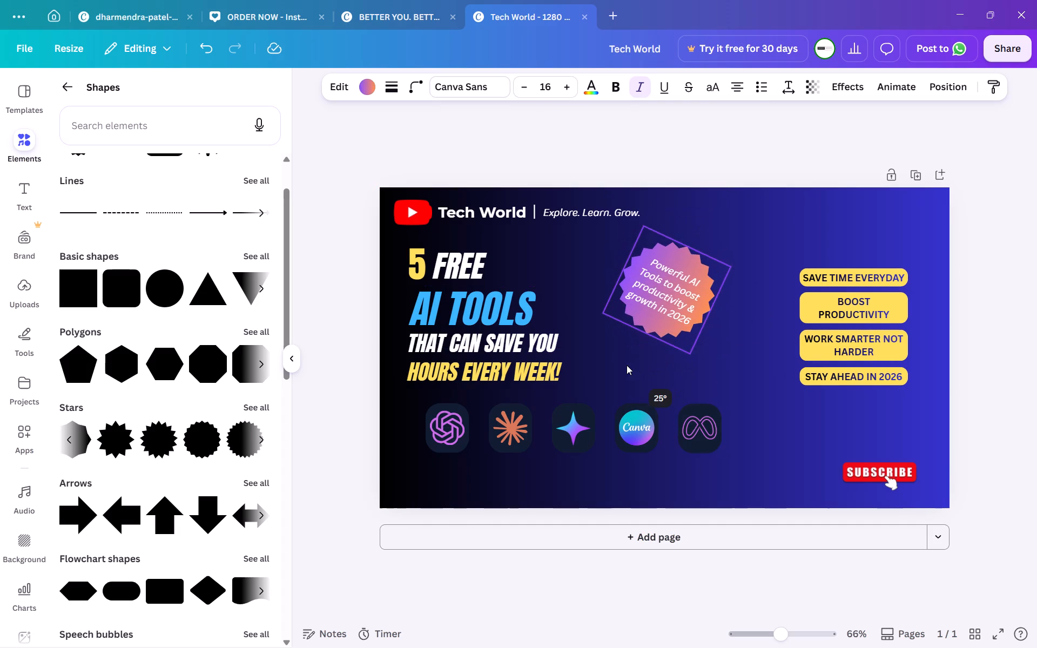
pyautogui.moveTo(627, 365); pyautogui.dragTo(661, 347)
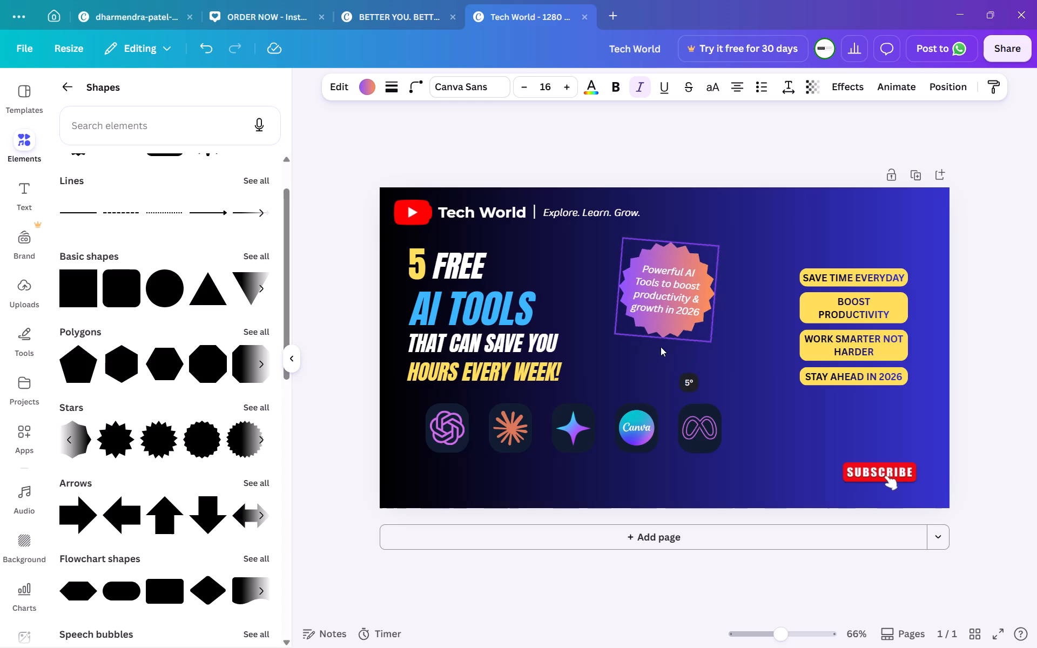
pyautogui.moveTo(661, 347); pyautogui.dragTo(668, 340)
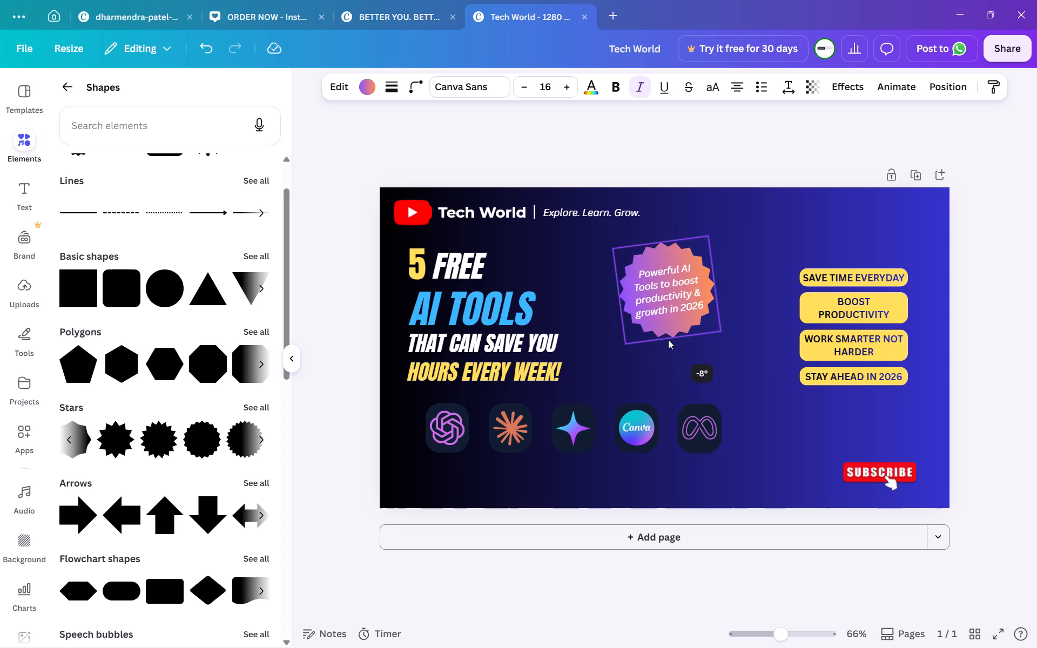
pyautogui.moveTo(668, 340); pyautogui.dragTo(670, 339)
pyautogui.rightClick(671, 319)
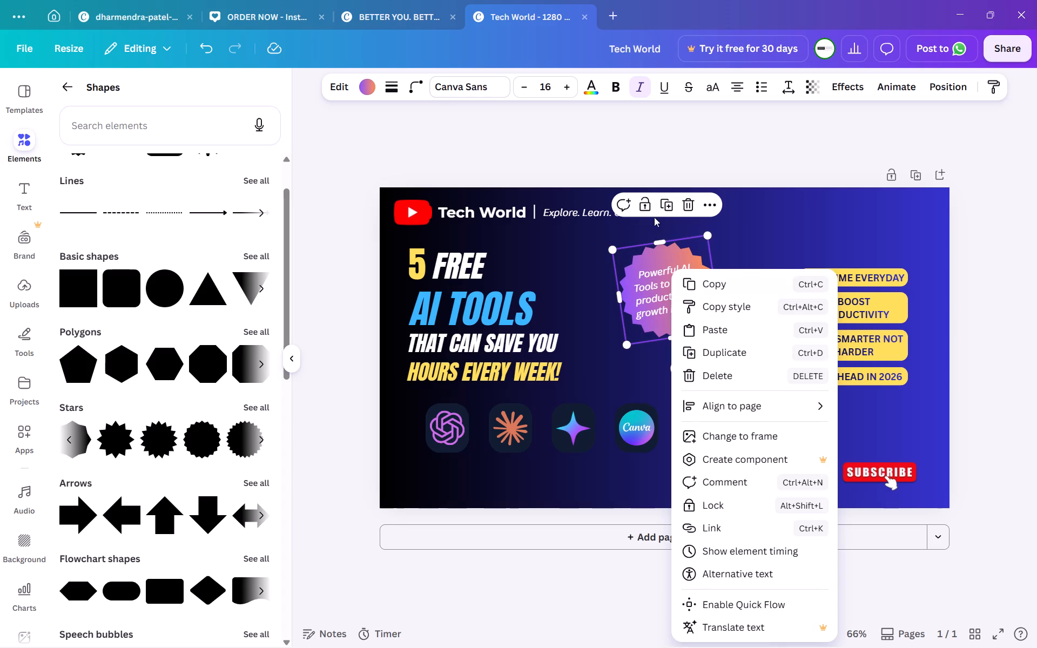
# Compare yellow, purple-to-cyan and navy-to-purple fills on the starburst badge, and apply the blue-to-pink linear gradient.
pyautogui.click(368, 88)
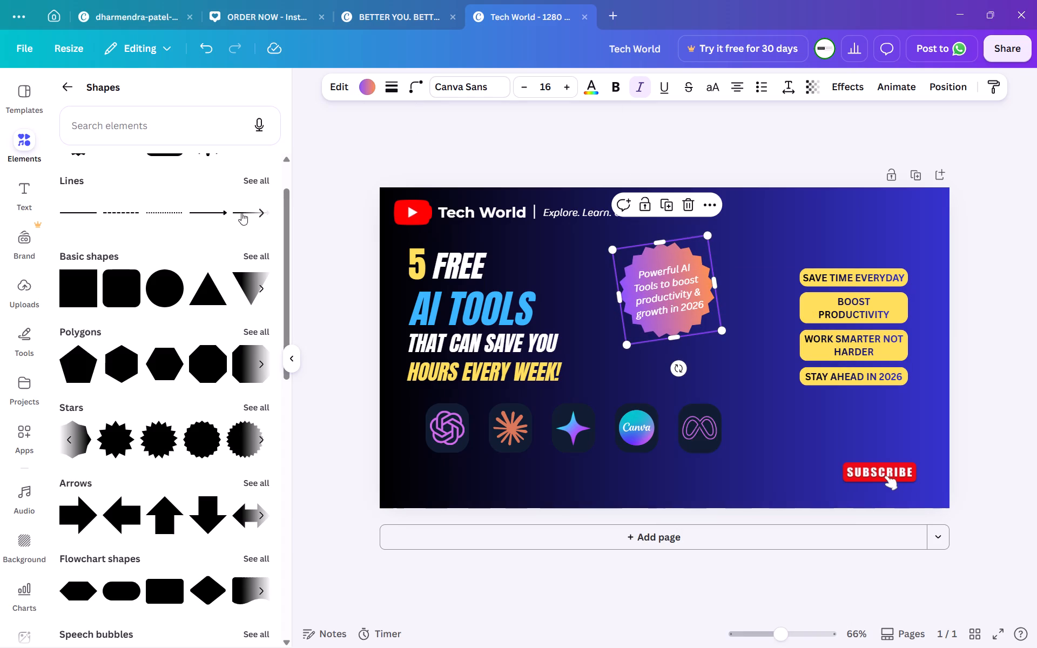
pyautogui.click(361, 87)
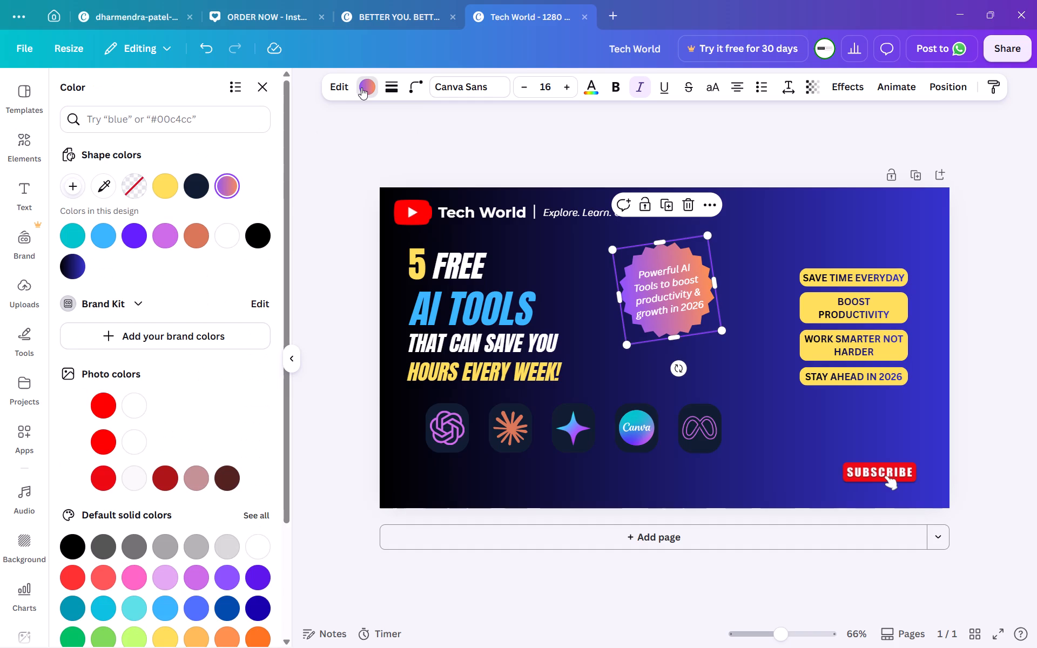
pyautogui.click(173, 186)
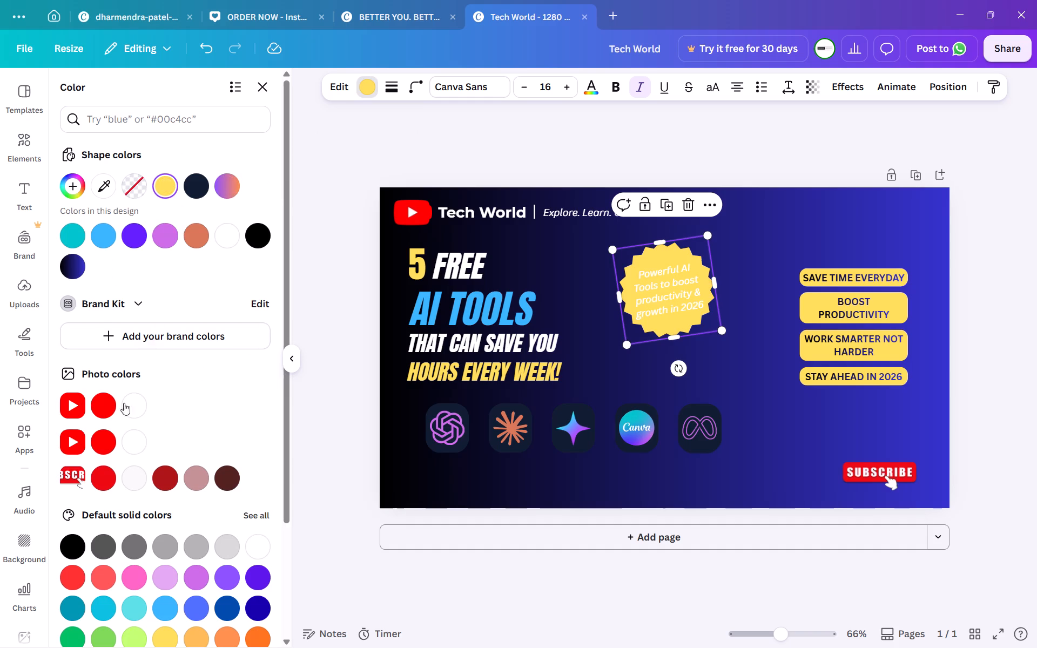
pyautogui.scroll(-2, 141, 516)
pyautogui.scroll(-1, 251, 588)
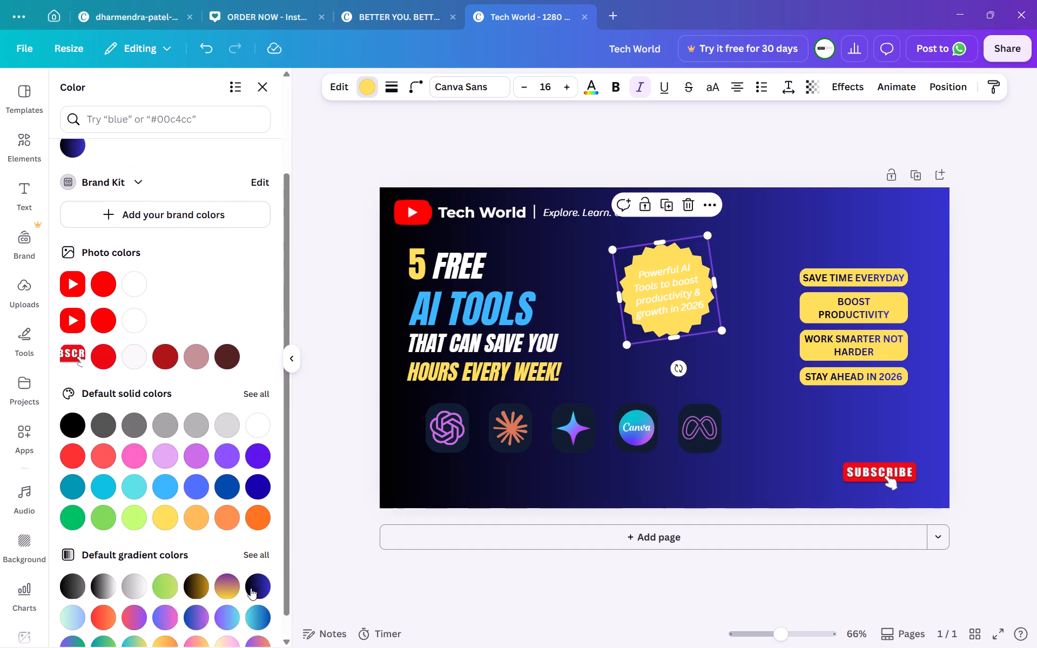
pyautogui.scroll(-1, 251, 588)
pyautogui.click(220, 591)
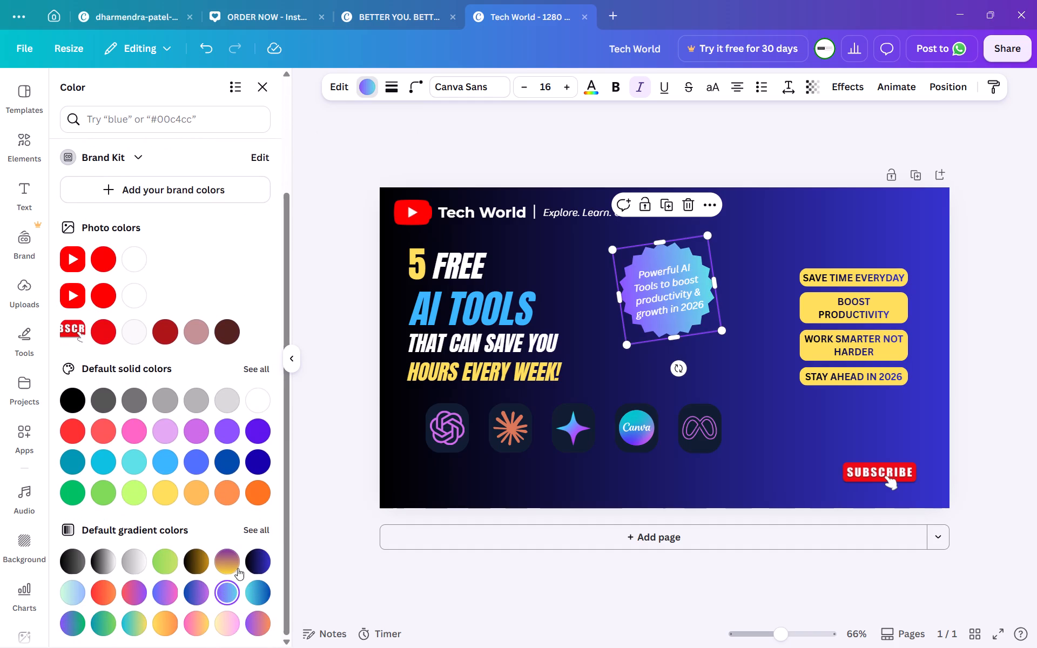
pyautogui.click(250, 594)
pyautogui.click(228, 592)
pyautogui.click(172, 587)
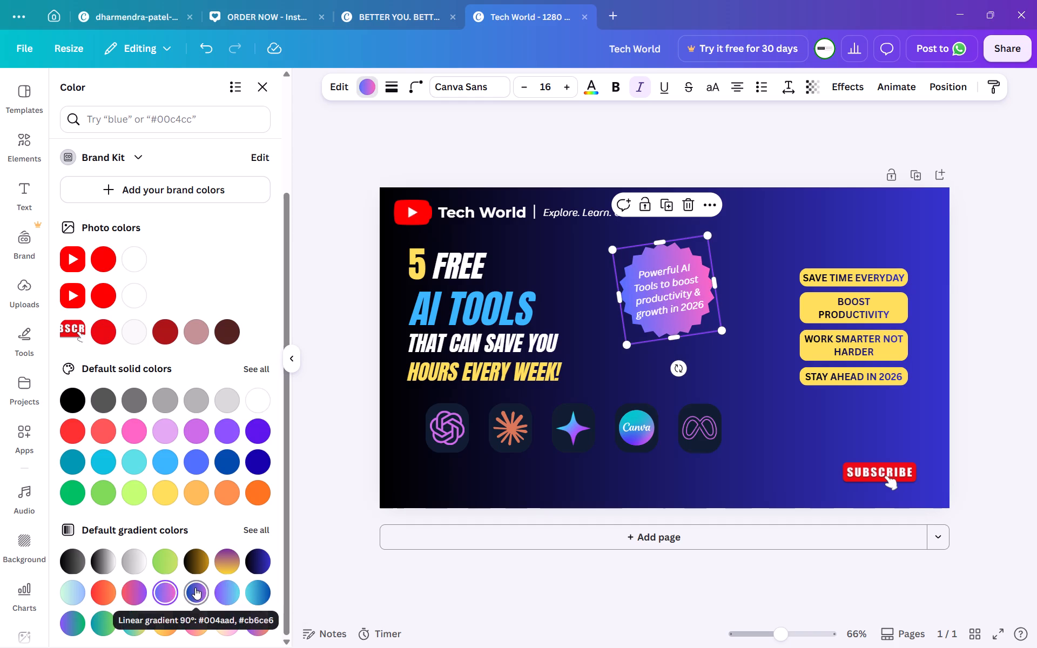
pyautogui.click(198, 588)
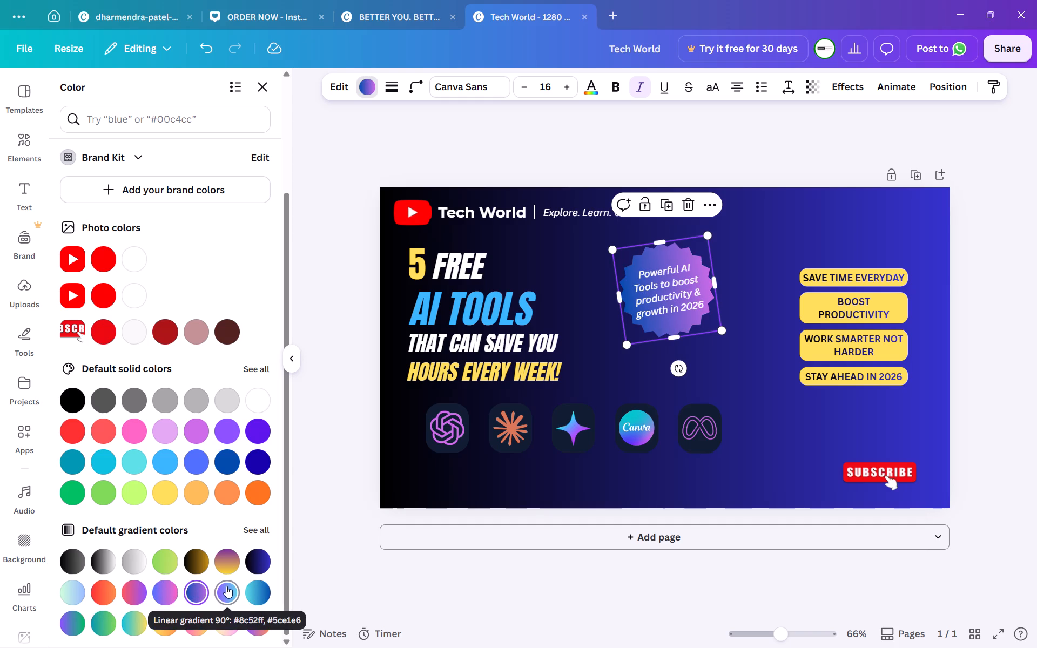
pyautogui.click(226, 586)
pyautogui.click(192, 583)
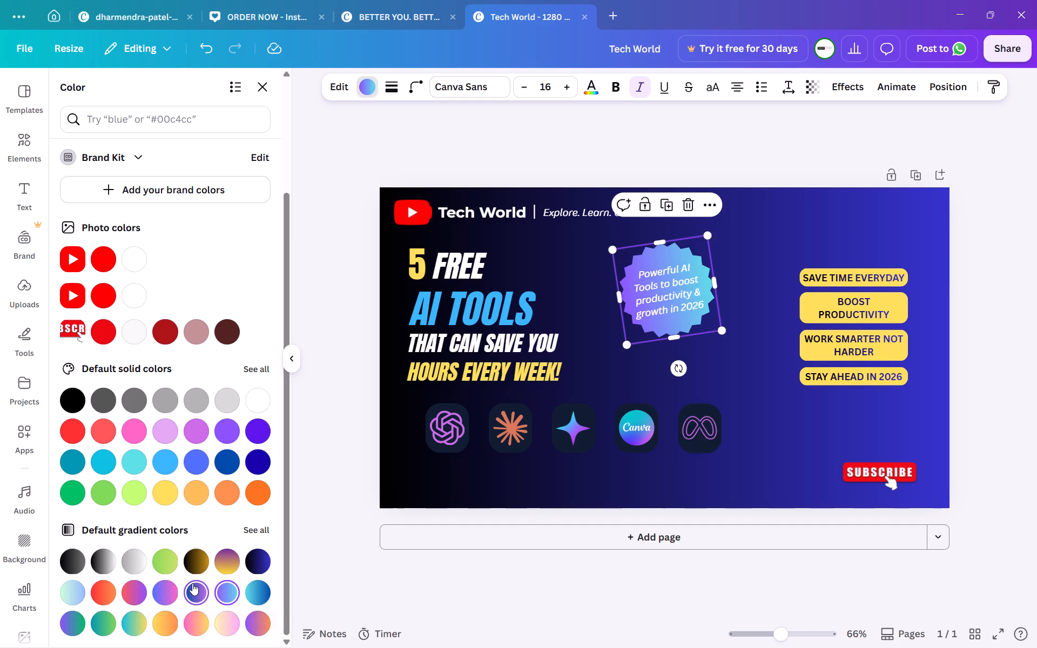
pyautogui.click(161, 586)
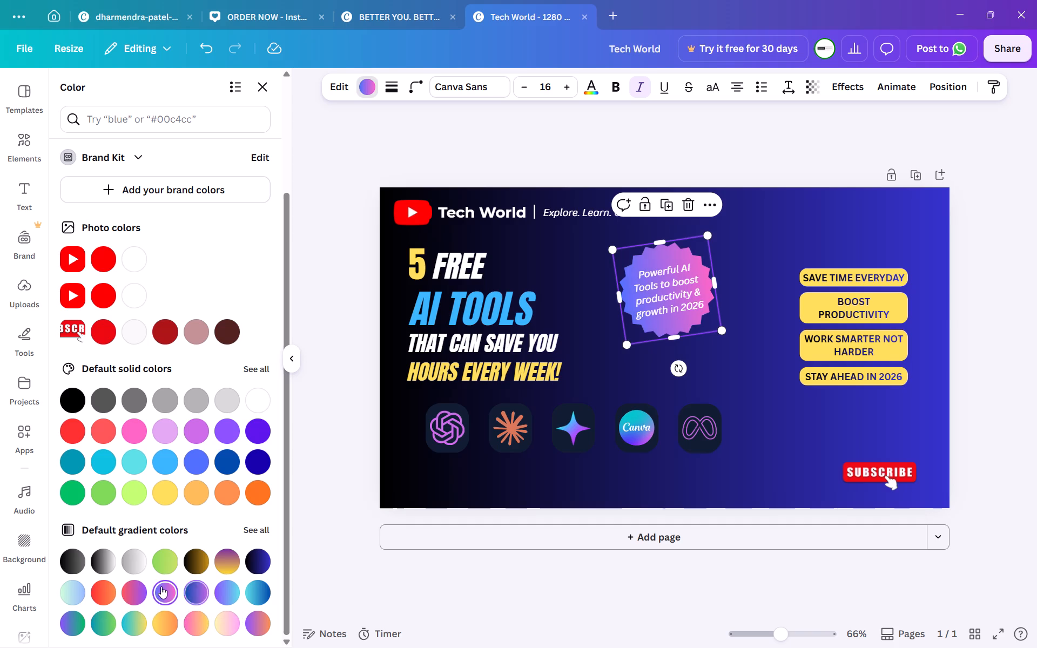
pyautogui.click(317, 521)
# Compare Montserrat, Comic Sans, Horizon, Canva Sans and Poppins on the starburst badge text, and apply Glacial Indifference.
pyautogui.tripleClick(652, 283)
pyautogui.click(652, 283)
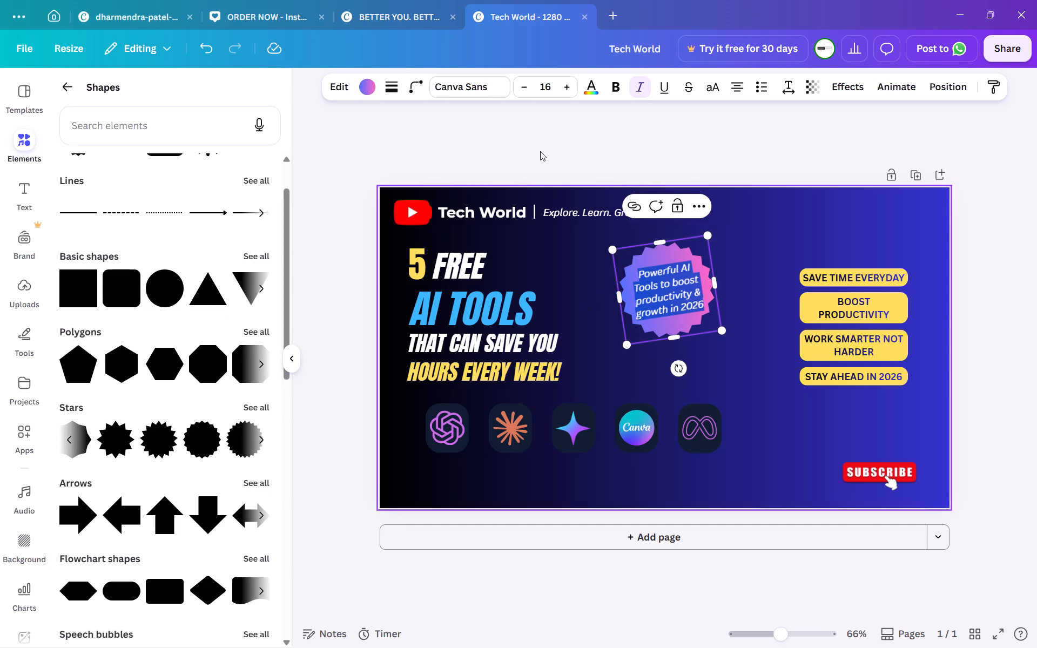
pyautogui.click(473, 91)
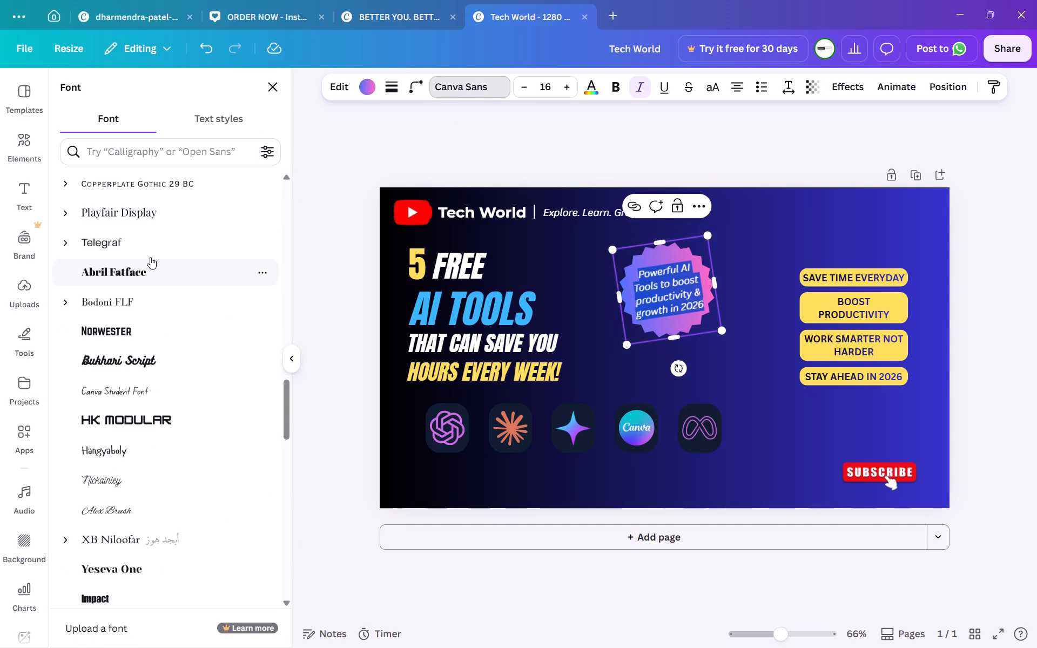
pyautogui.scroll(12, 151, 209)
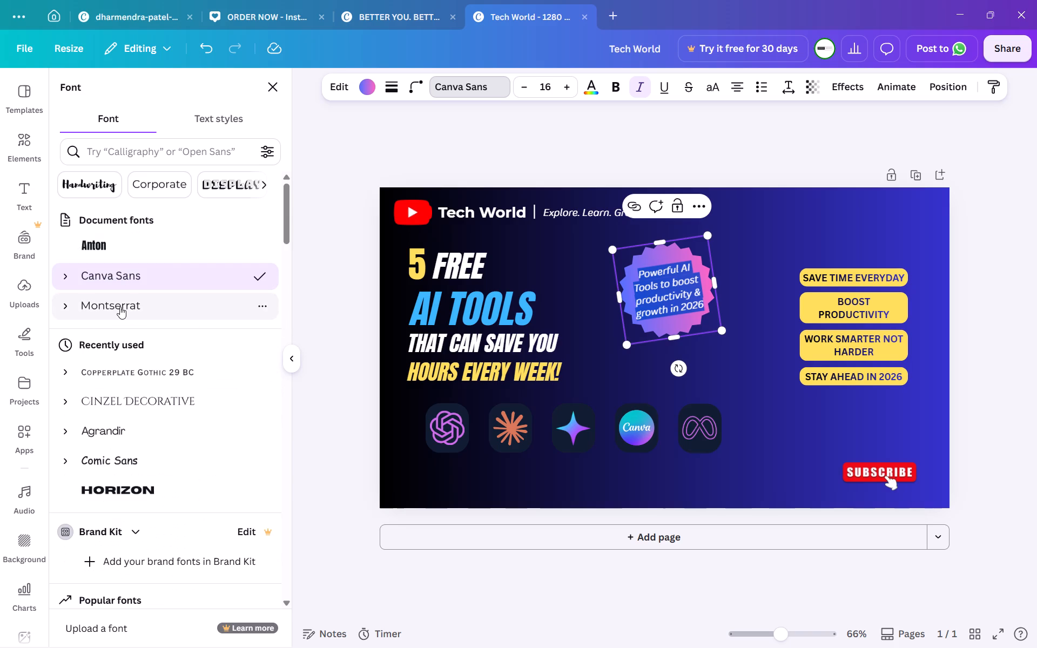
pyautogui.click(120, 307)
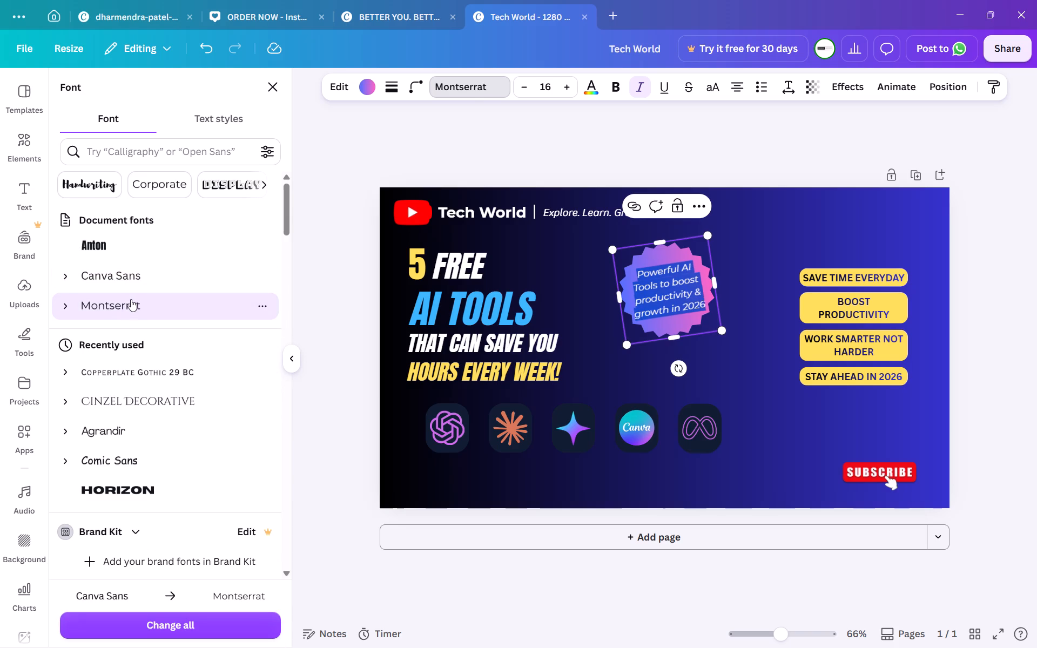
pyautogui.click(122, 301)
pyautogui.click(119, 391)
pyautogui.click(117, 456)
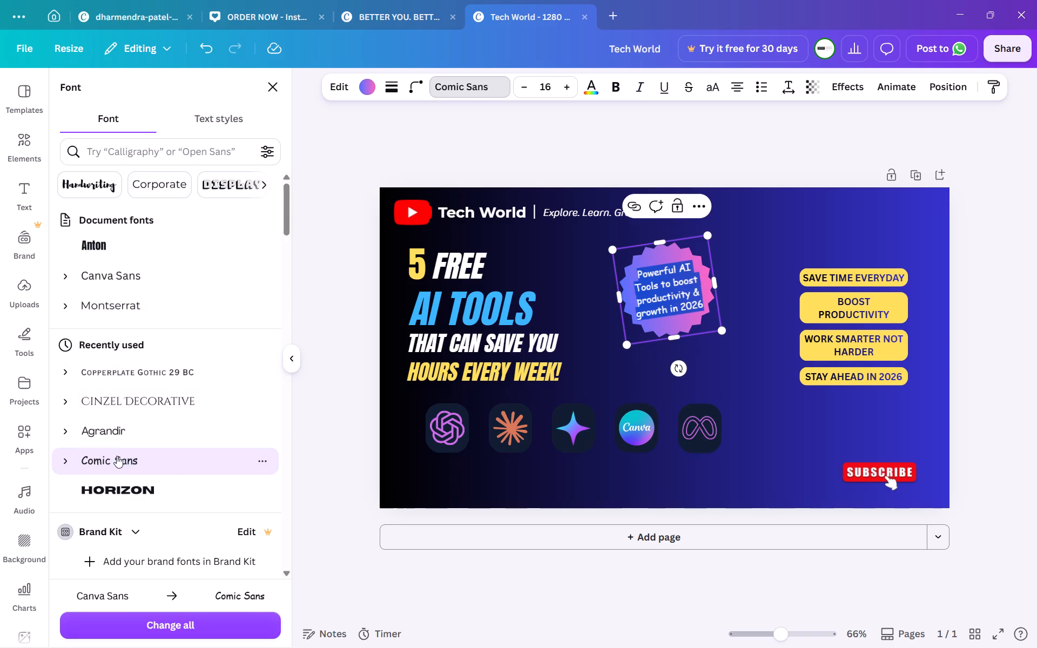
pyautogui.click(123, 477)
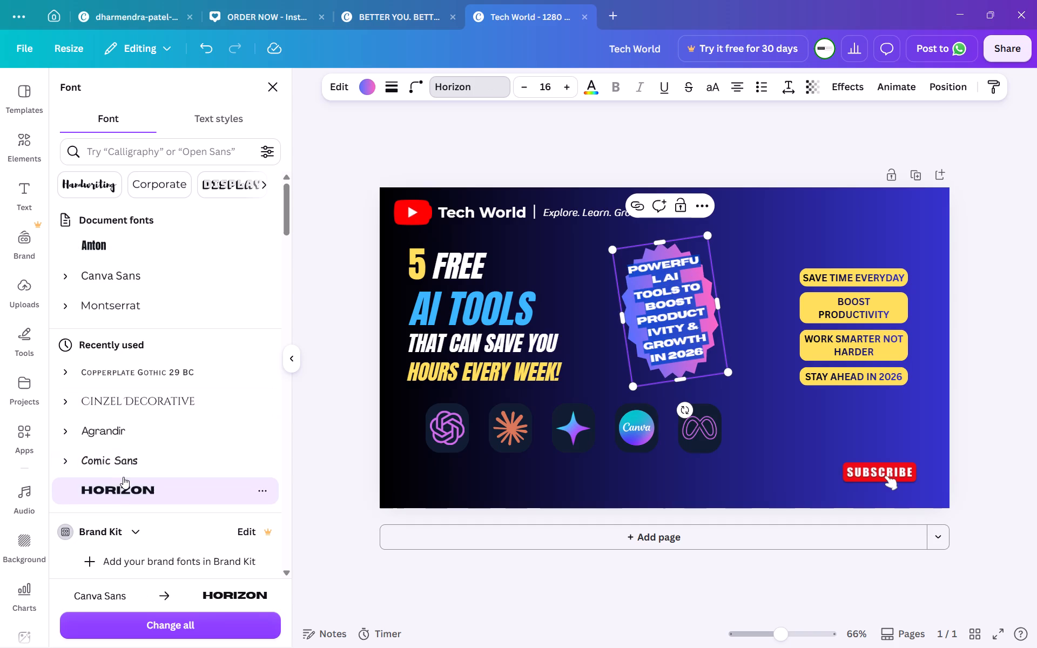
pyautogui.scroll(-3, 126, 512)
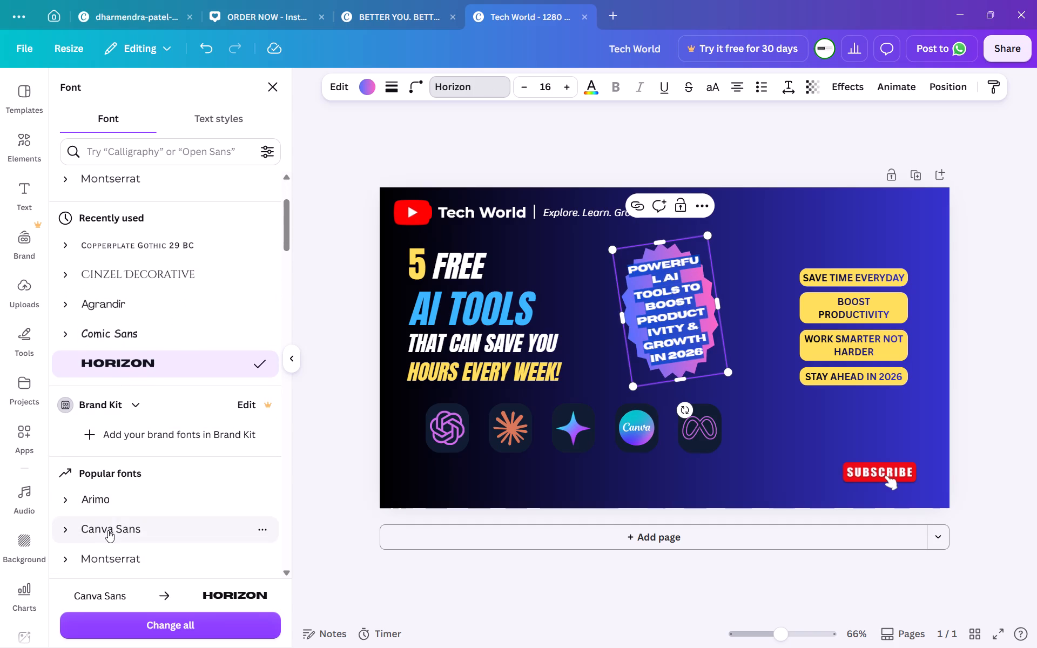
pyautogui.click(108, 530)
pyautogui.scroll(-1, 108, 530)
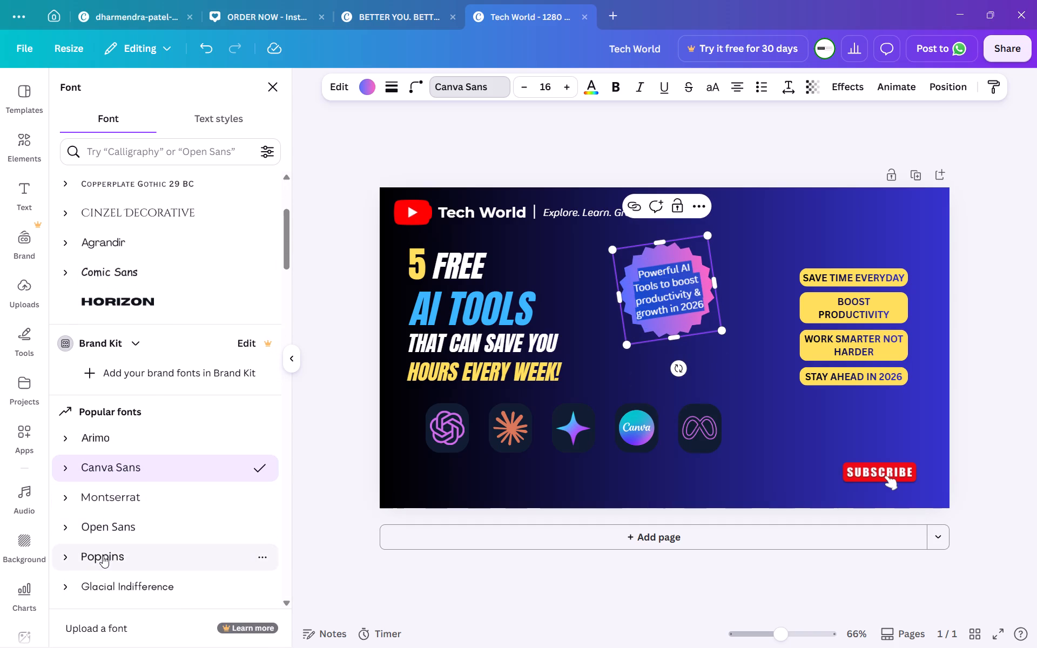
pyautogui.click(103, 556)
pyautogui.scroll(-1, 103, 556)
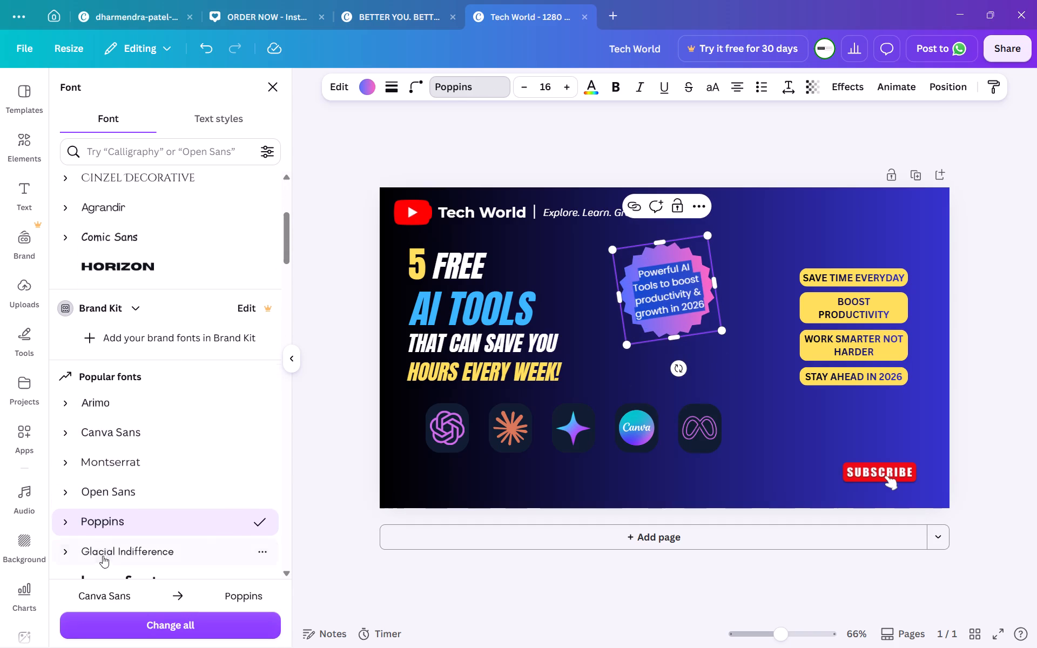
pyautogui.scroll(-1, 103, 556)
pyautogui.click(111, 549)
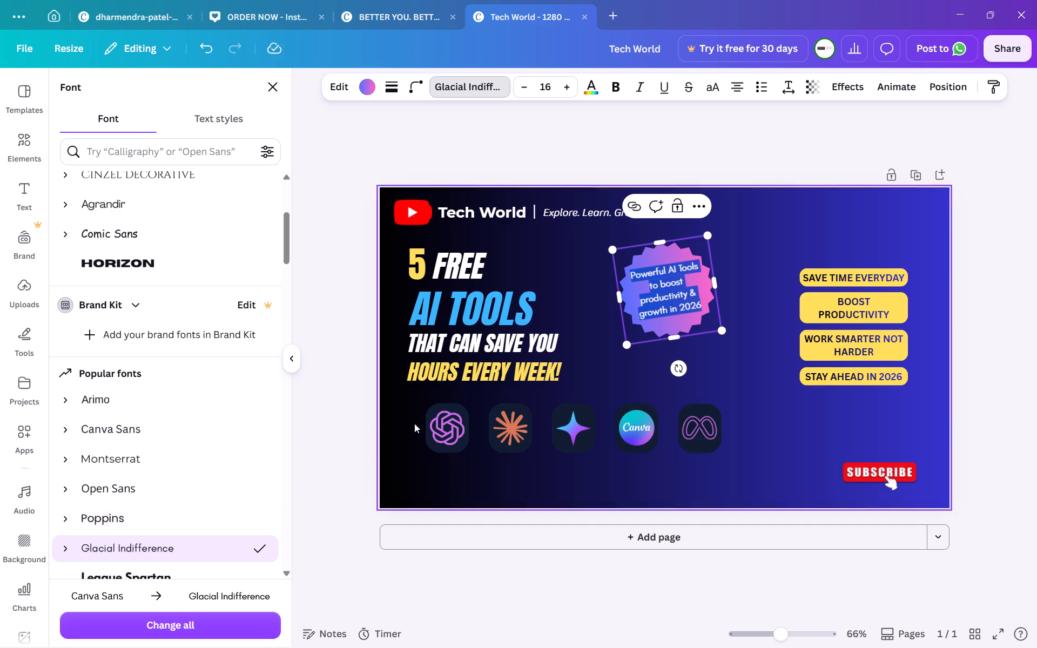
pyautogui.click(656, 356)
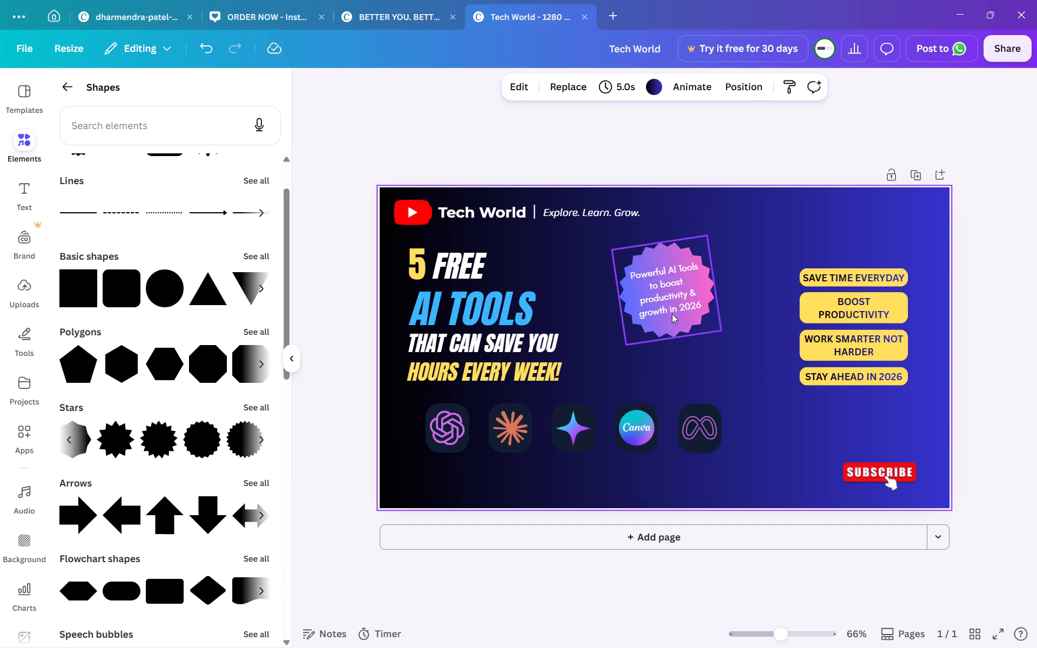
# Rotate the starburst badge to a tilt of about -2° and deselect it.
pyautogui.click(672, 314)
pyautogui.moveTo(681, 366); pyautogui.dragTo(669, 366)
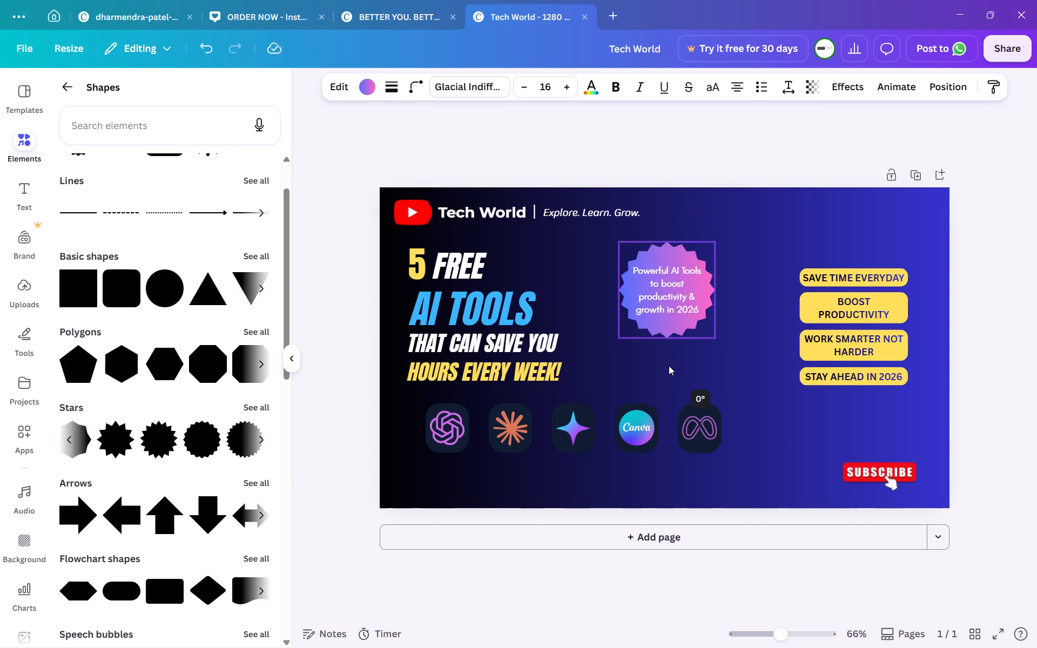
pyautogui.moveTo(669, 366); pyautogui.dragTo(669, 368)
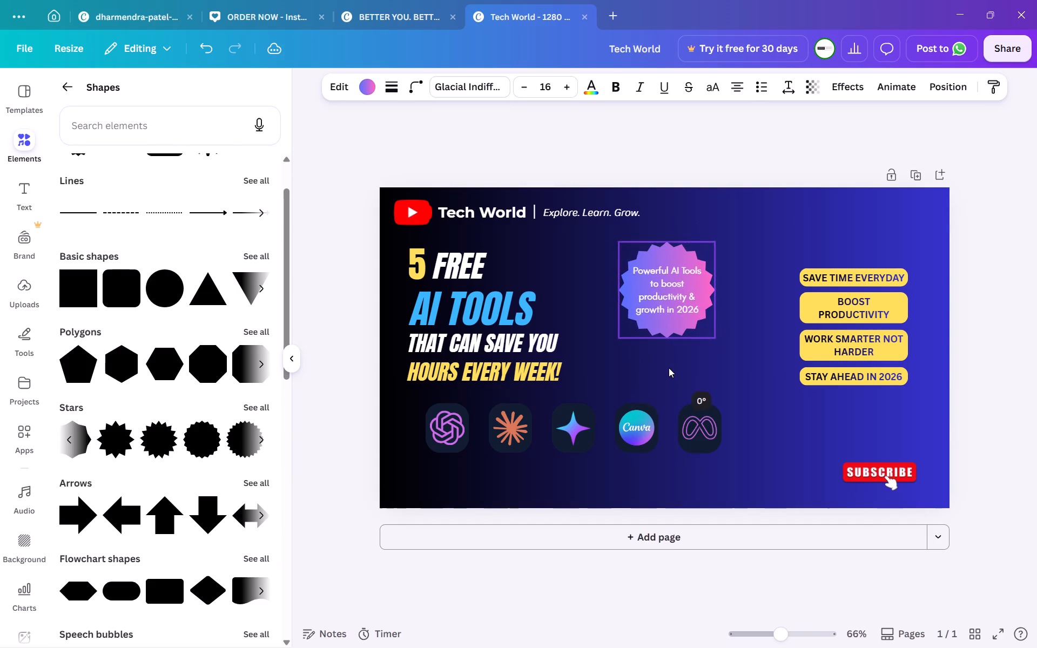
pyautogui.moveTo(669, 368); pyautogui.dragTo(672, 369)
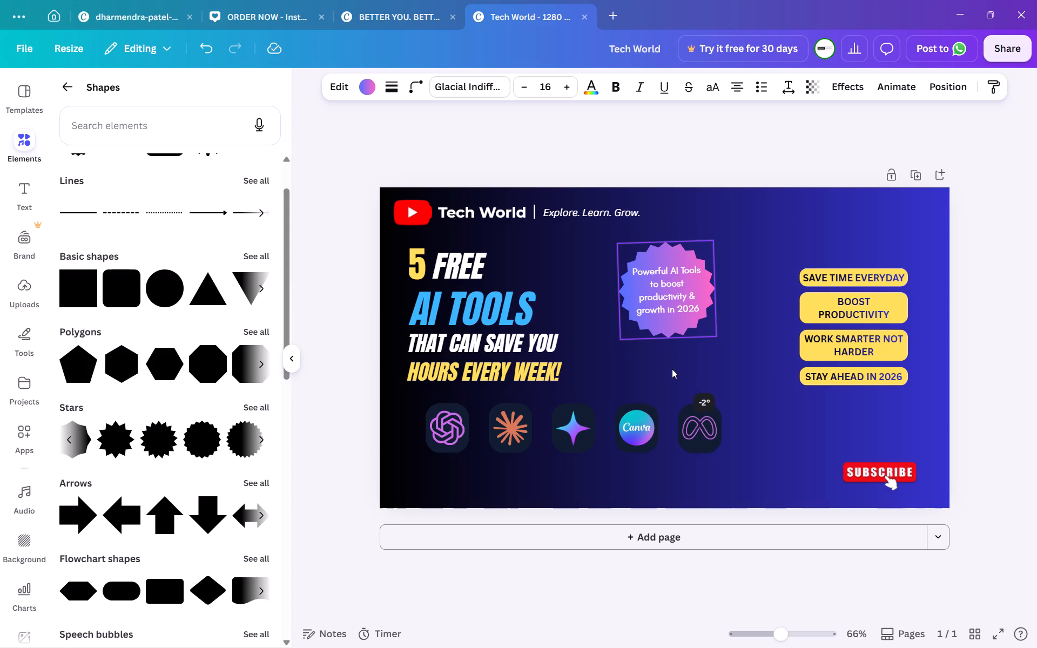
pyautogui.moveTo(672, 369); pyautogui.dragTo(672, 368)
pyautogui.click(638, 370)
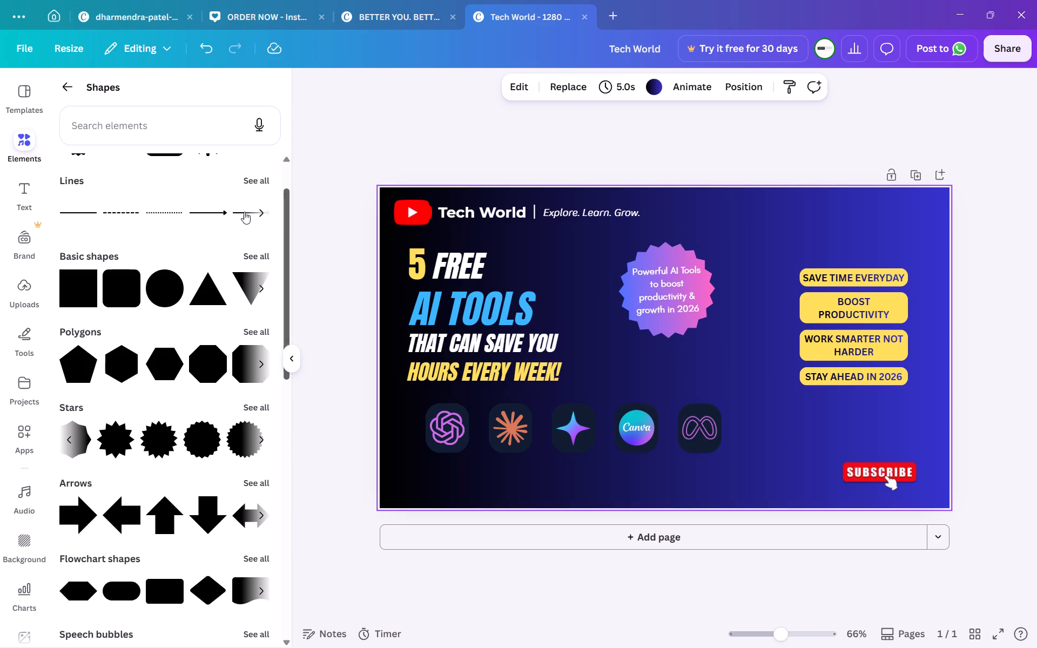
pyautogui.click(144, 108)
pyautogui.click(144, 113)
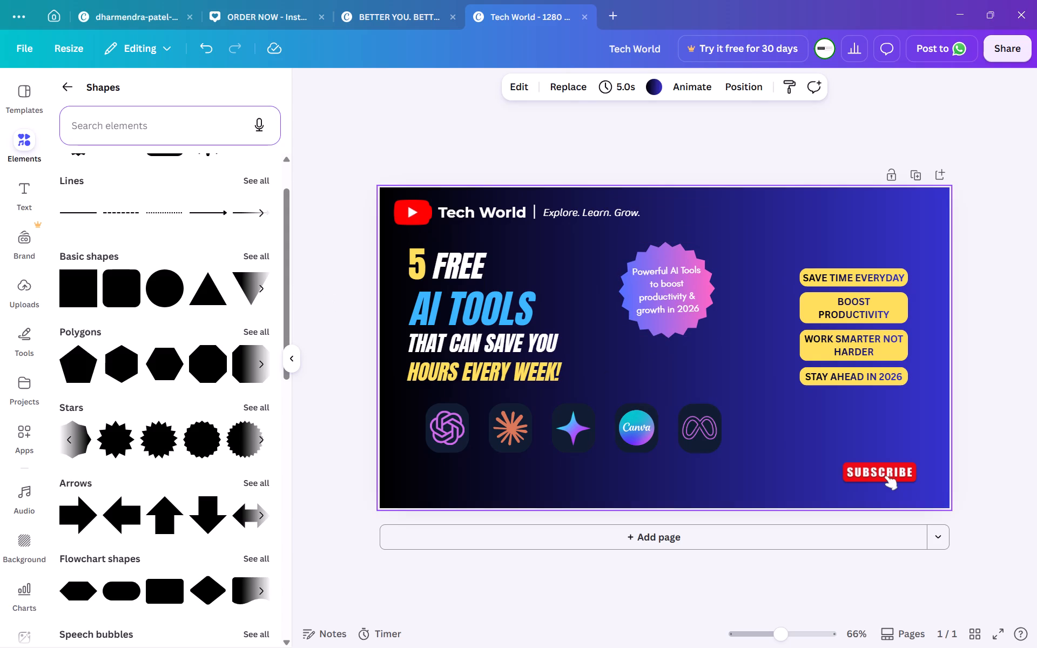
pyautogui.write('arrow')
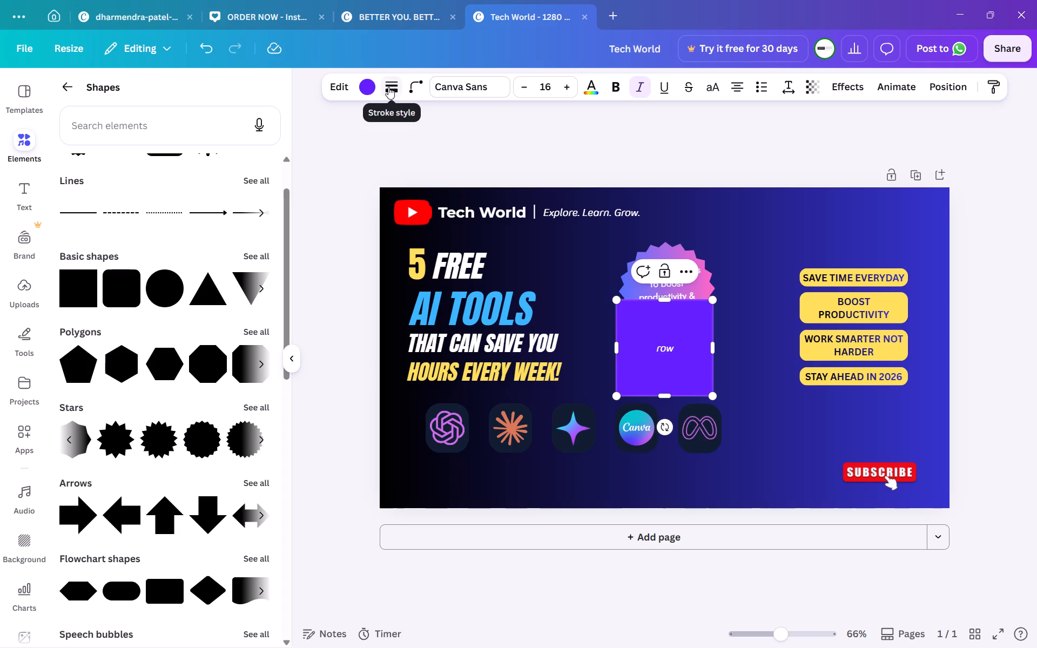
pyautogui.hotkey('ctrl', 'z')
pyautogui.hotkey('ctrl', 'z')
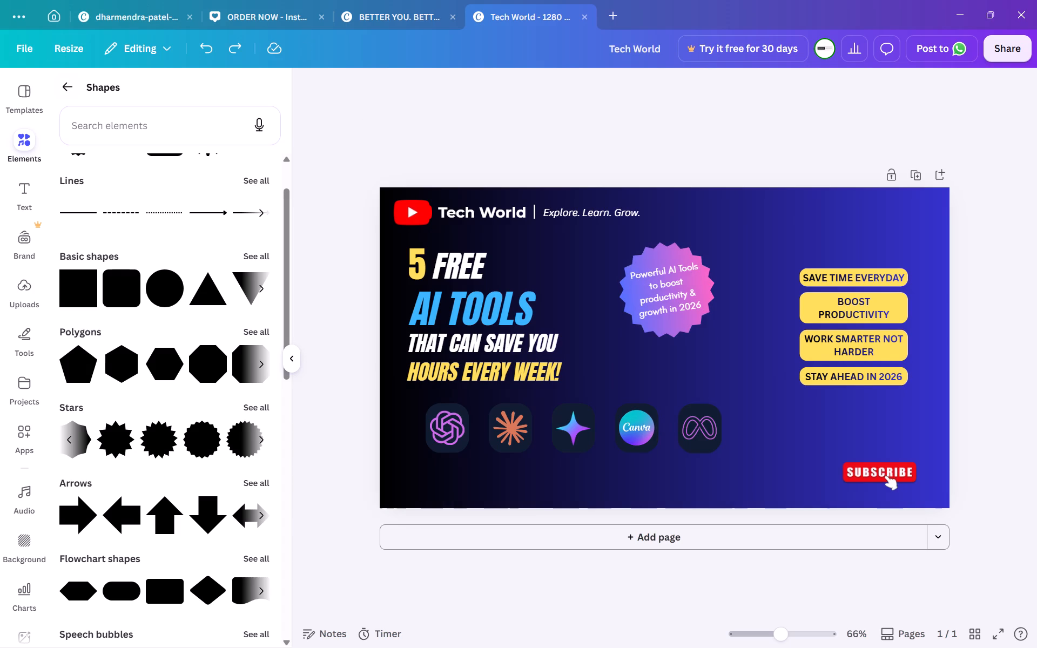
# Search the shapes library for "arrow", and return to the full elements library.
pyautogui.click(117, 117)
pyautogui.write('arrow')
pyautogui.press('Return')
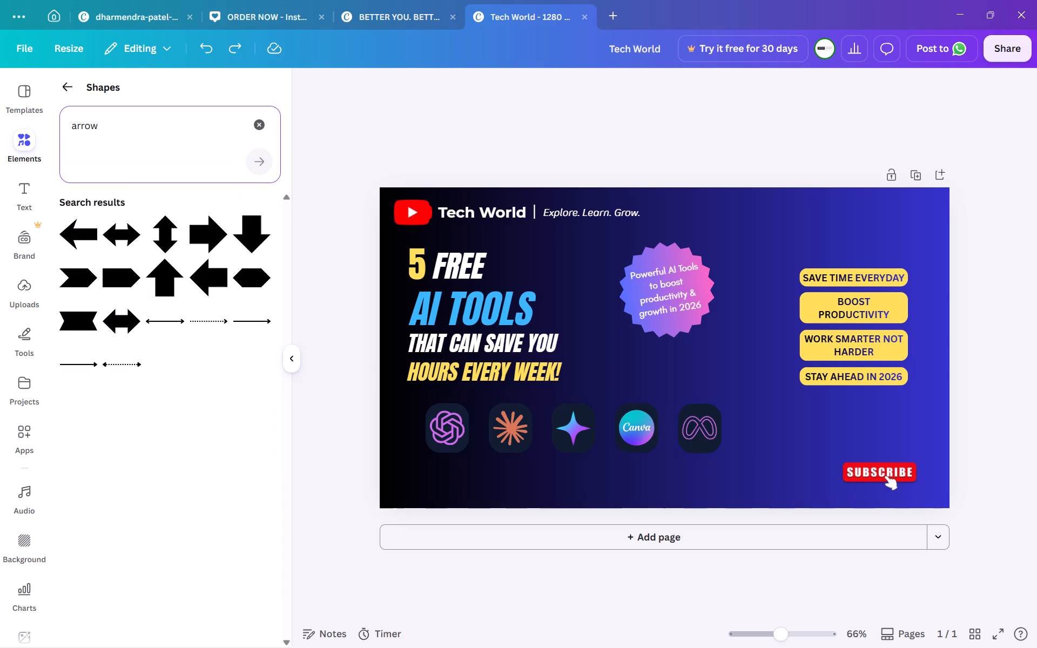
pyautogui.click(84, 129)
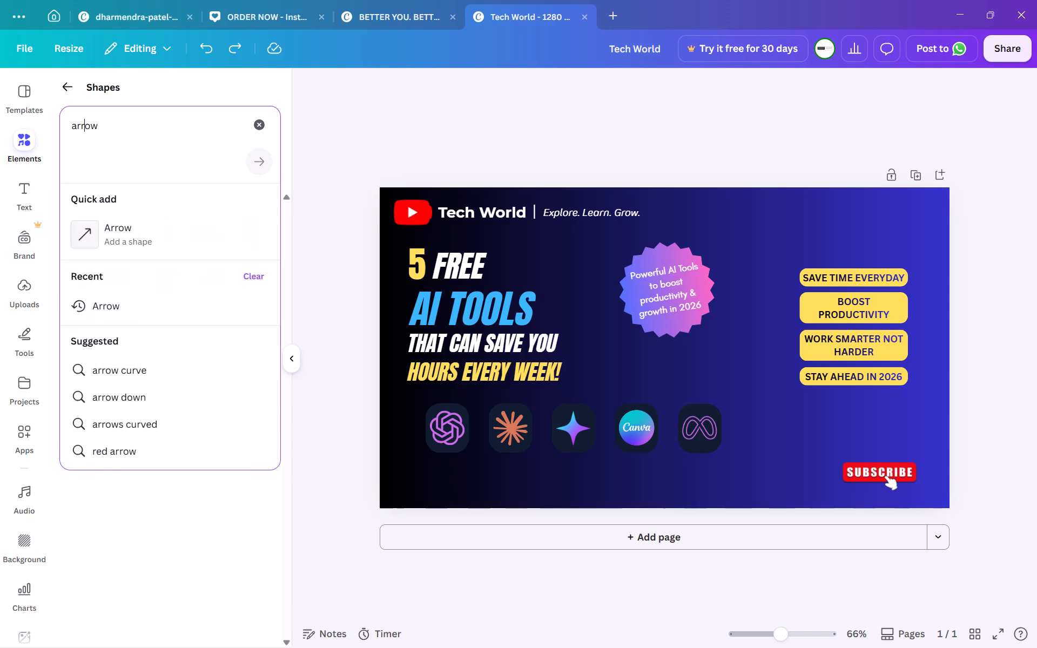
pyautogui.press('Left')
pyautogui.press('Left')
pyautogui.press('Left')
pyautogui.click(66, 85)
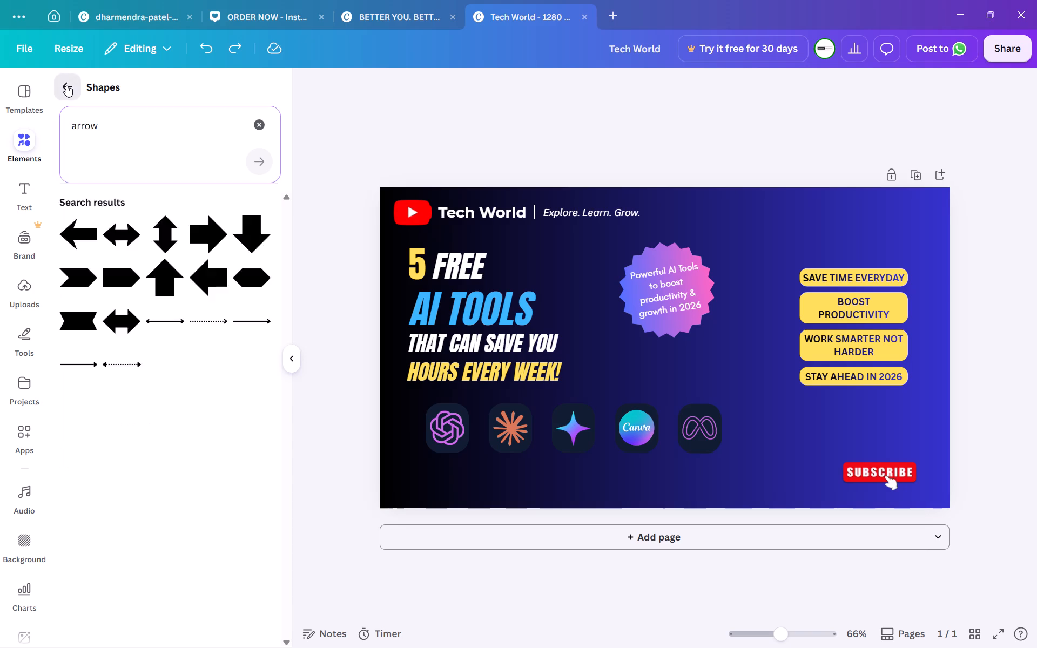
pyautogui.click(66, 85)
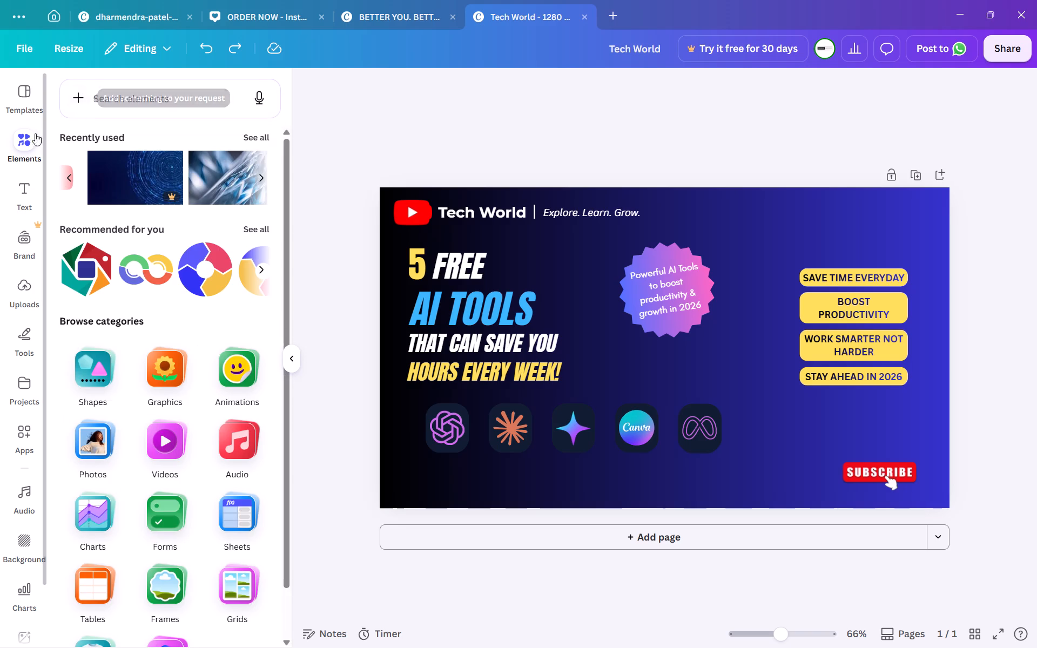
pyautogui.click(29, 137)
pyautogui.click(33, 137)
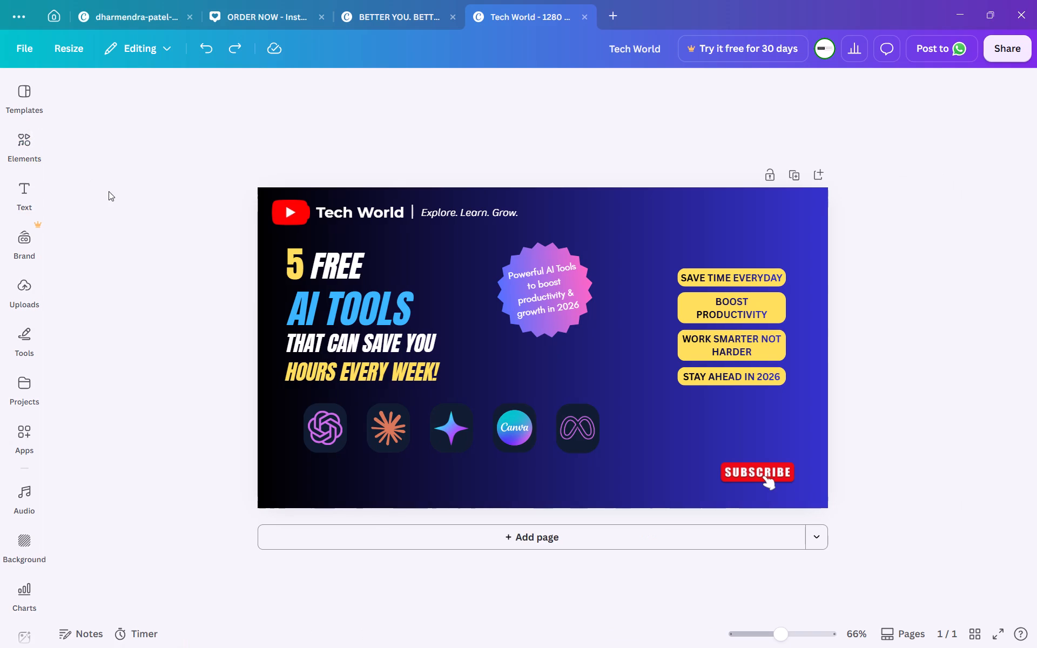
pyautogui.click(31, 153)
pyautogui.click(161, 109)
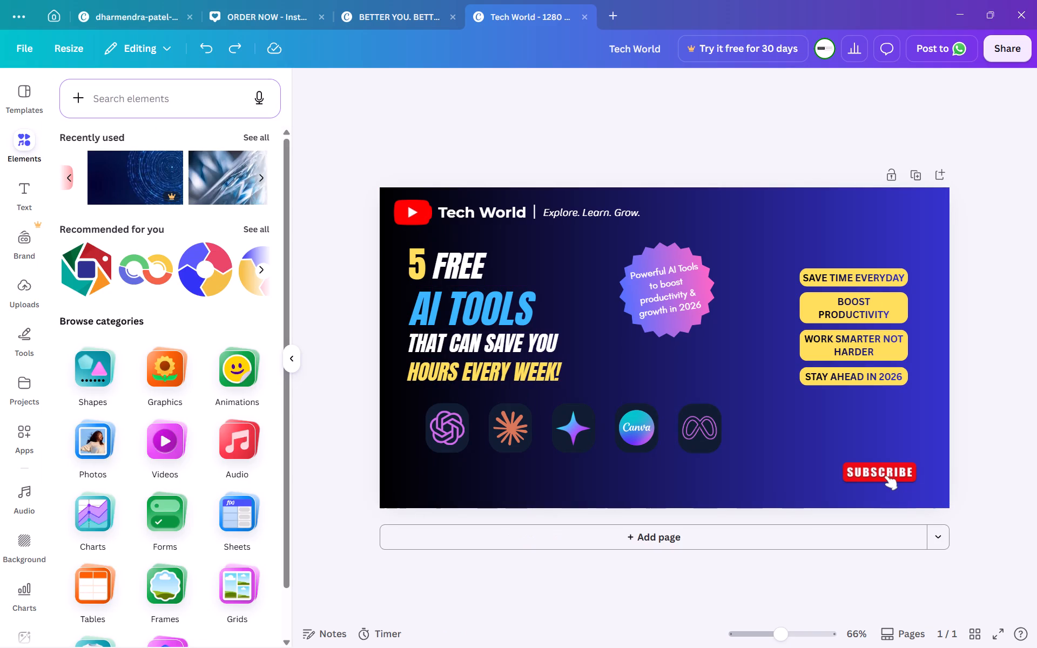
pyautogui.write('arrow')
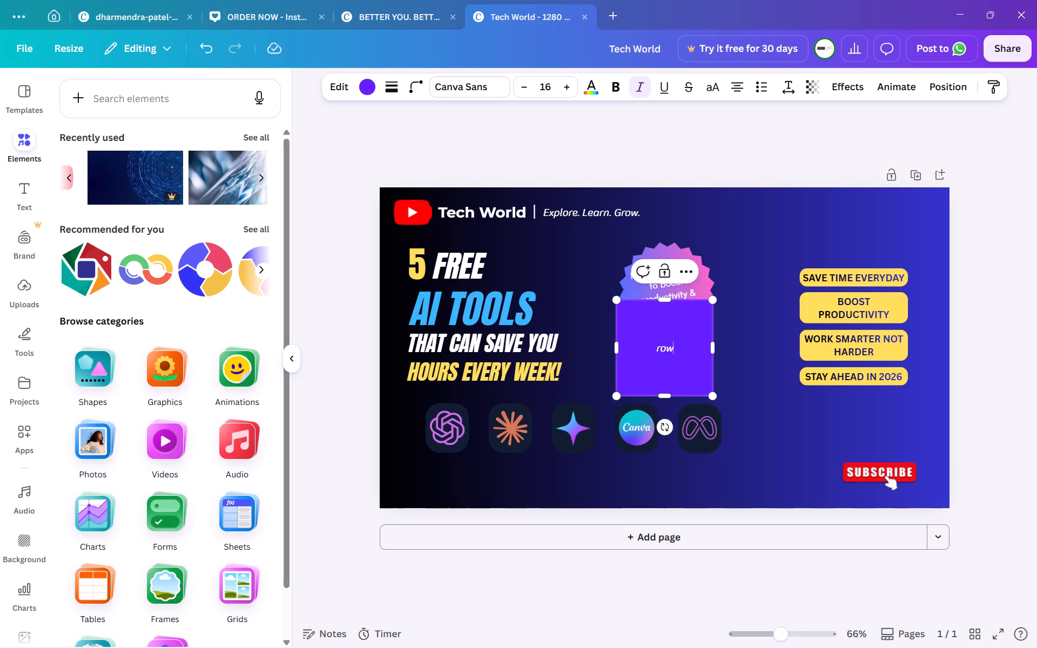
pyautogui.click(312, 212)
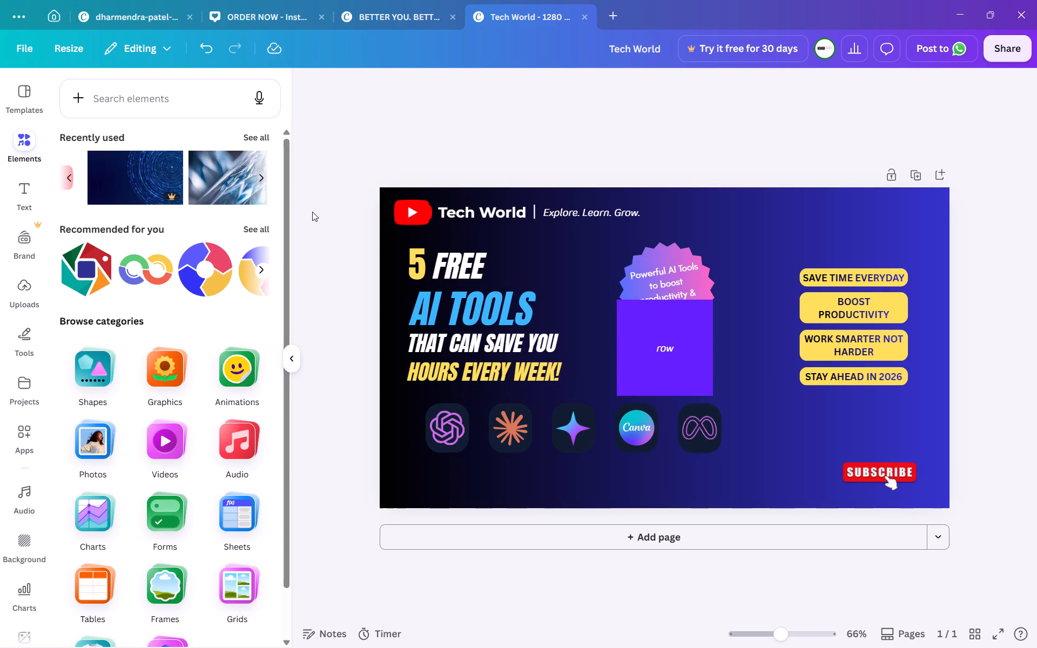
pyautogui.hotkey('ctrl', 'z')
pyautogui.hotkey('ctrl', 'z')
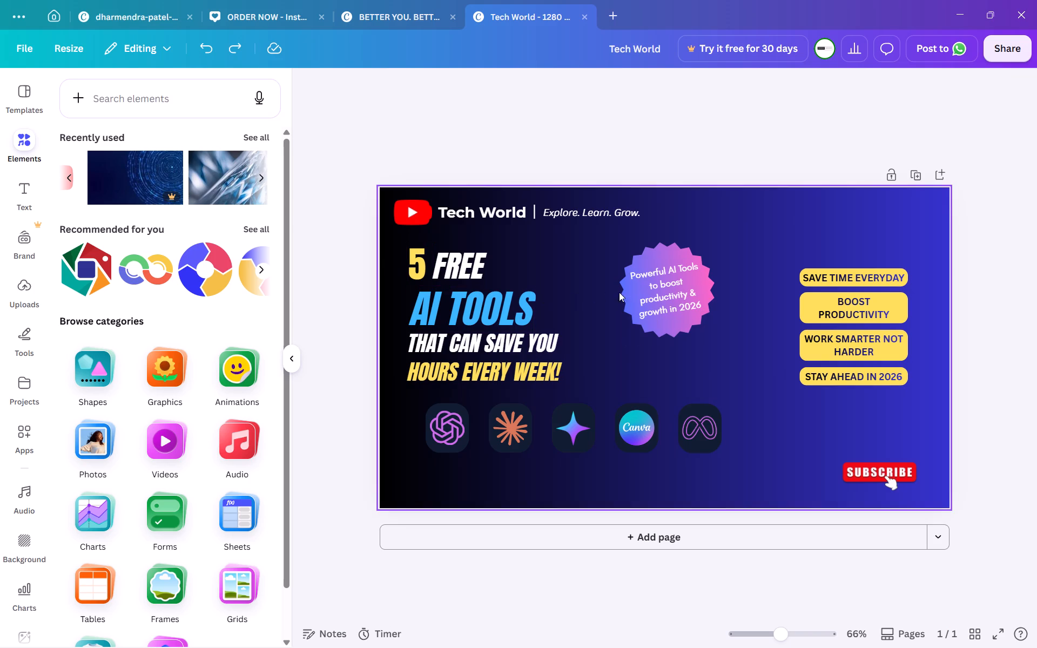
# Shrink the starburst badge slightly and shift it a little down and away from the headline.
pyautogui.moveTo(681, 326); pyautogui.dragTo(689, 337)
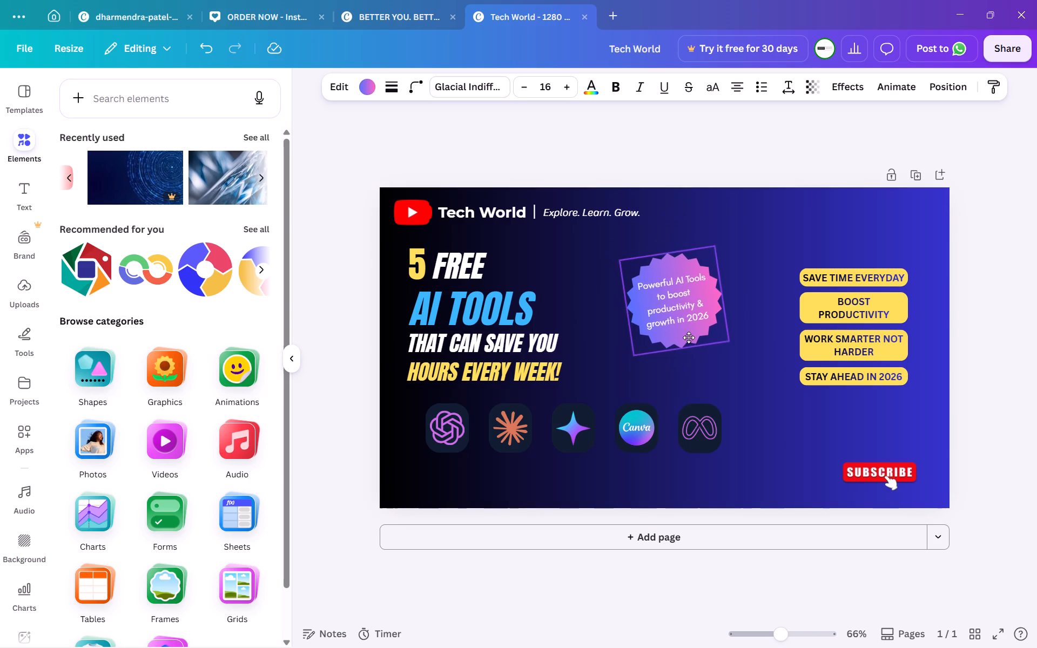
pyautogui.moveTo(689, 337); pyautogui.dragTo(690, 332)
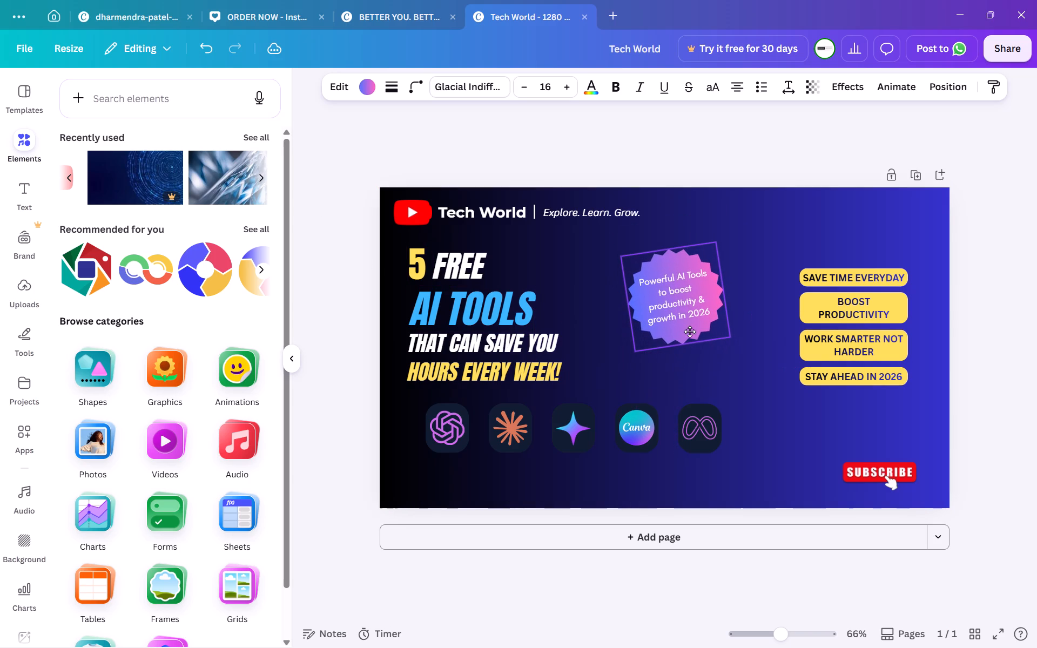
pyautogui.moveTo(690, 332); pyautogui.dragTo(682, 340)
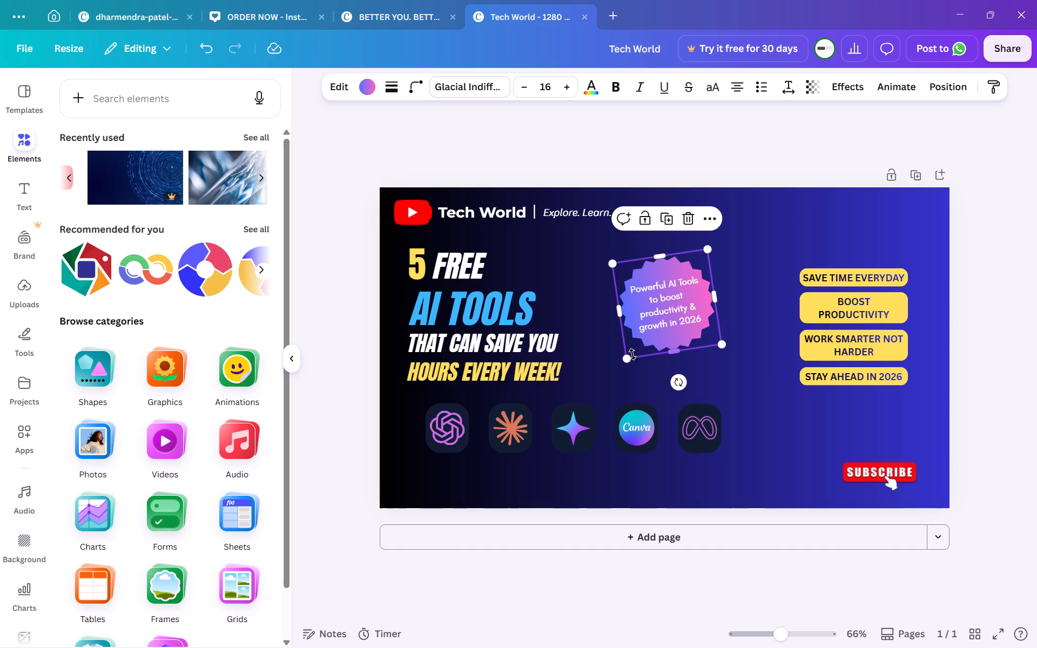
pyautogui.moveTo(627, 355); pyautogui.dragTo(644, 325)
pyautogui.click(609, 344)
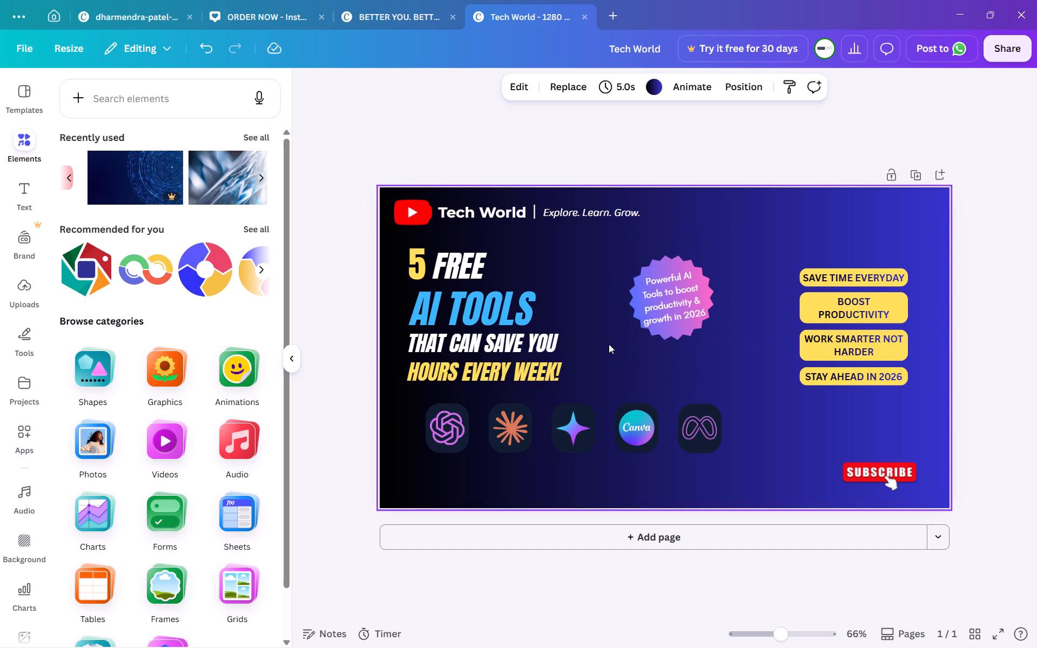
pyautogui.moveTo(675, 302); pyautogui.dragTo(679, 309)
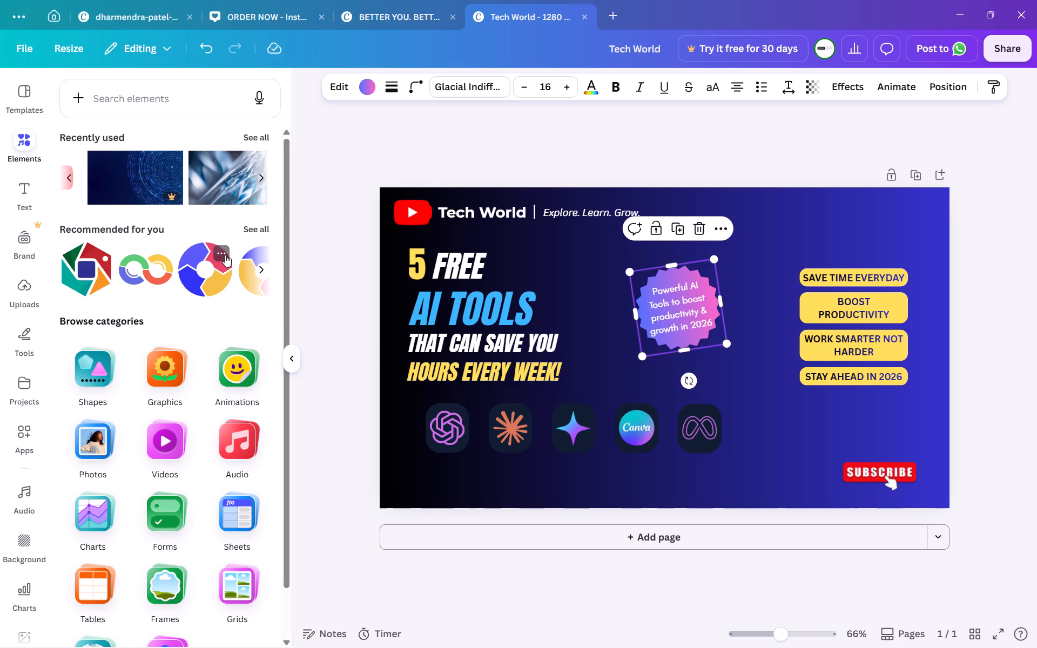
# Search the elements library for "Arrow" and browse the matching arrow designs.
pyautogui.click(173, 99)
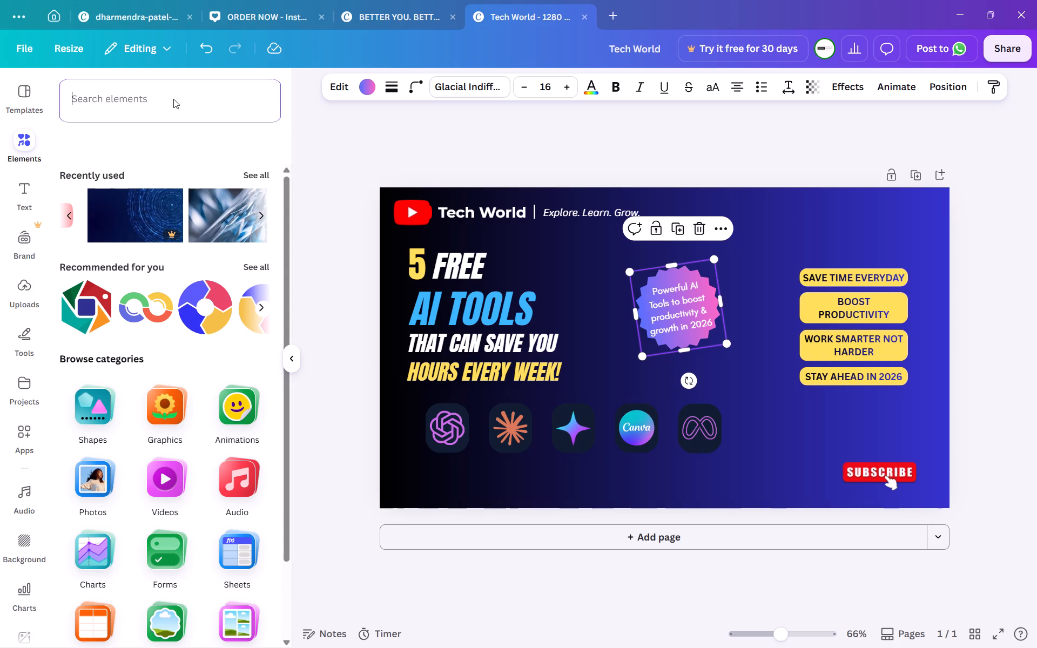
pyautogui.write('arrow')
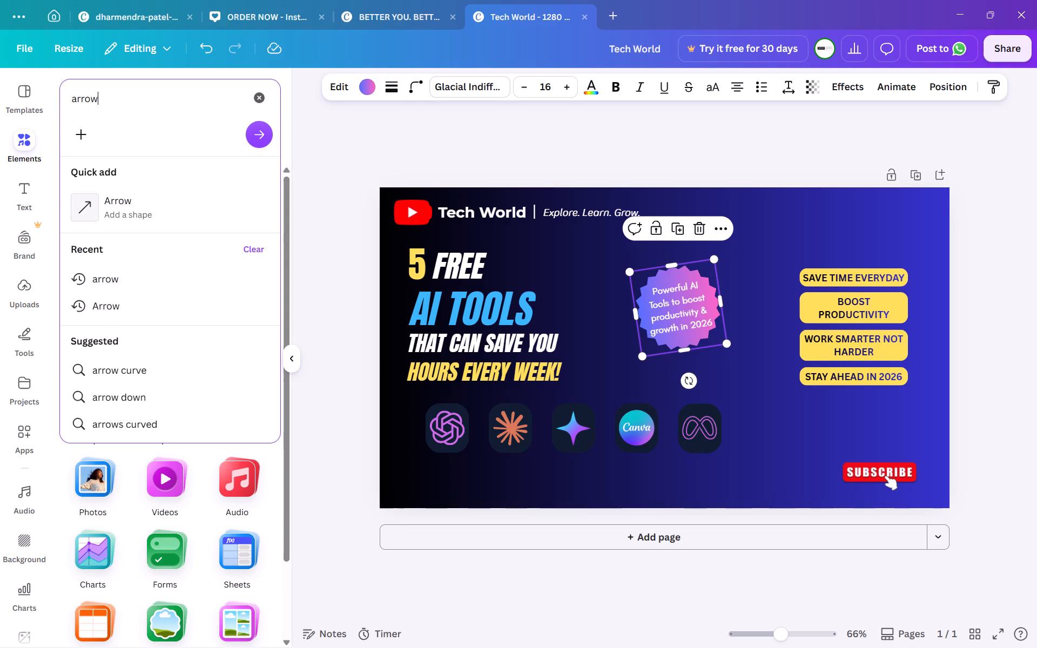
pyautogui.click(113, 298)
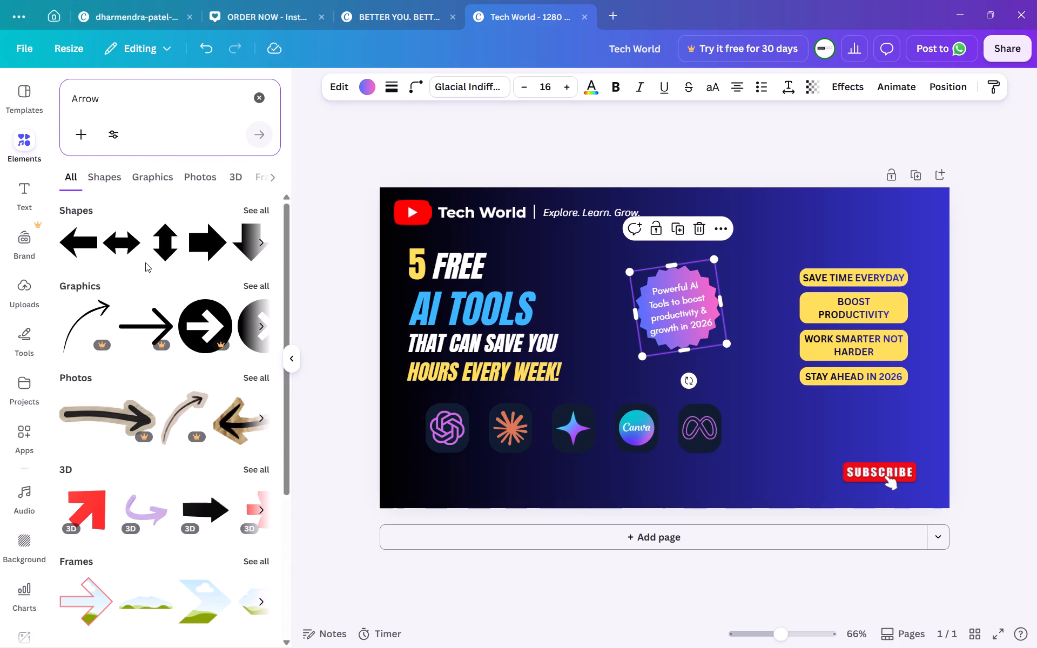
pyautogui.scroll(-1, 97, 315)
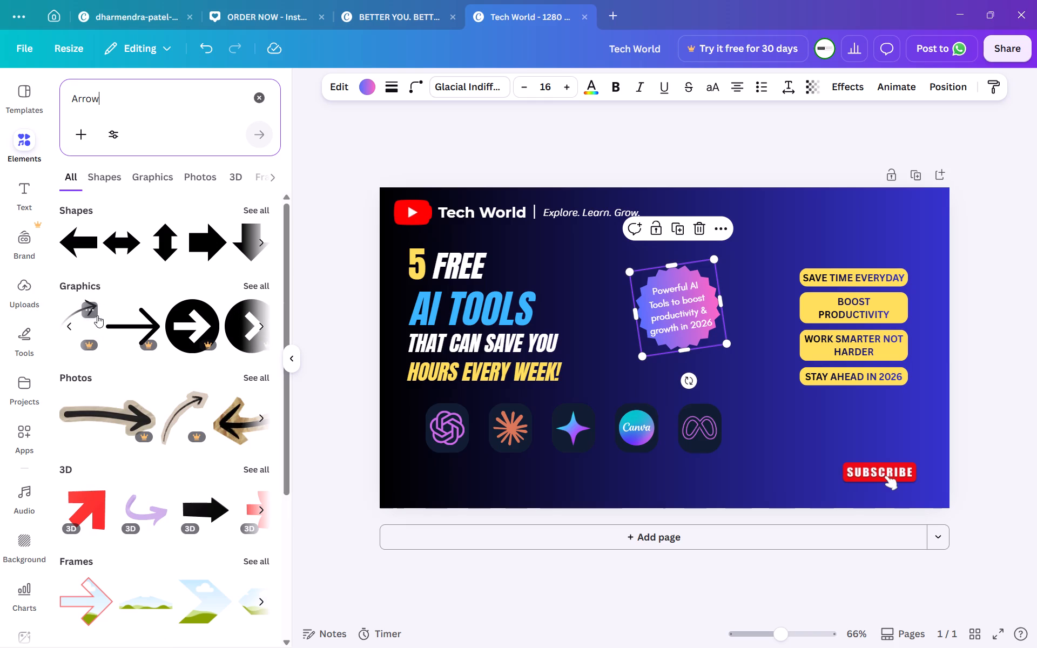
pyautogui.hscroll(-1, 156, 426)
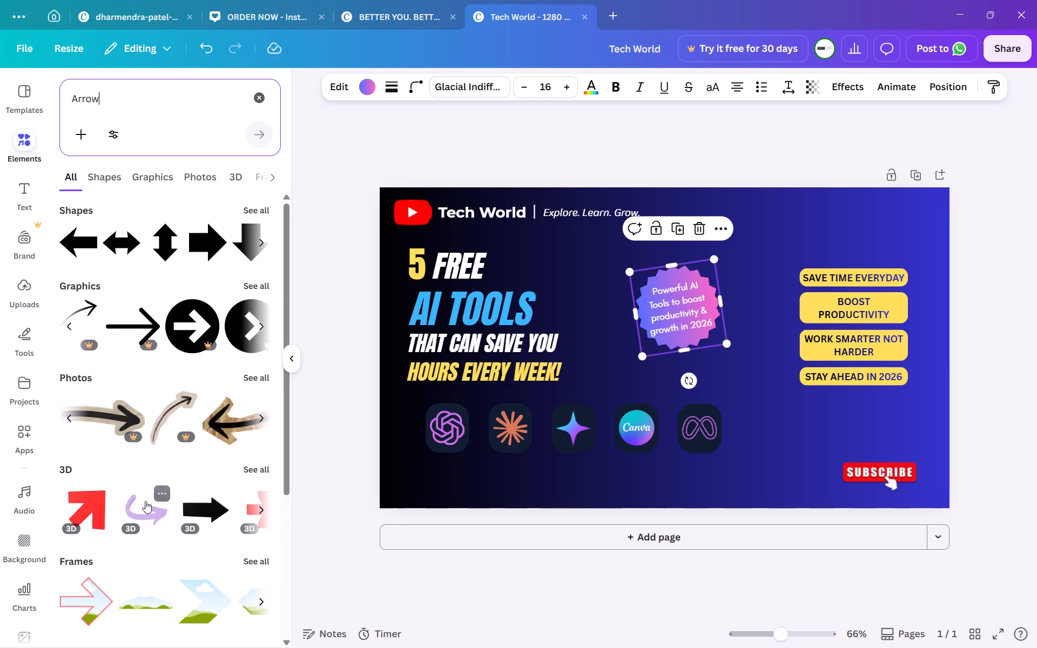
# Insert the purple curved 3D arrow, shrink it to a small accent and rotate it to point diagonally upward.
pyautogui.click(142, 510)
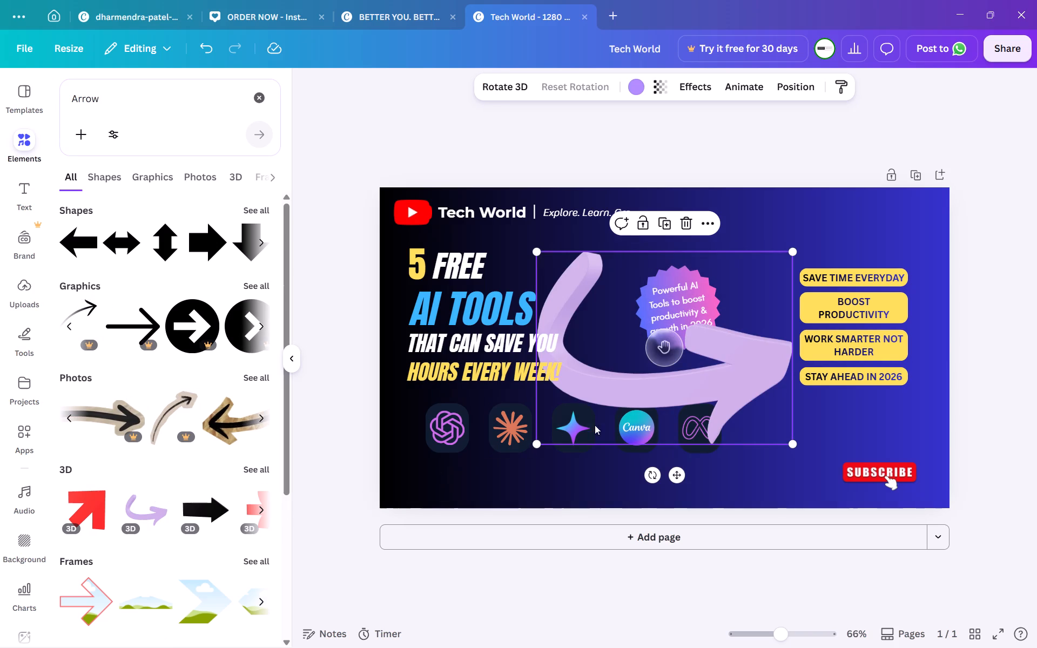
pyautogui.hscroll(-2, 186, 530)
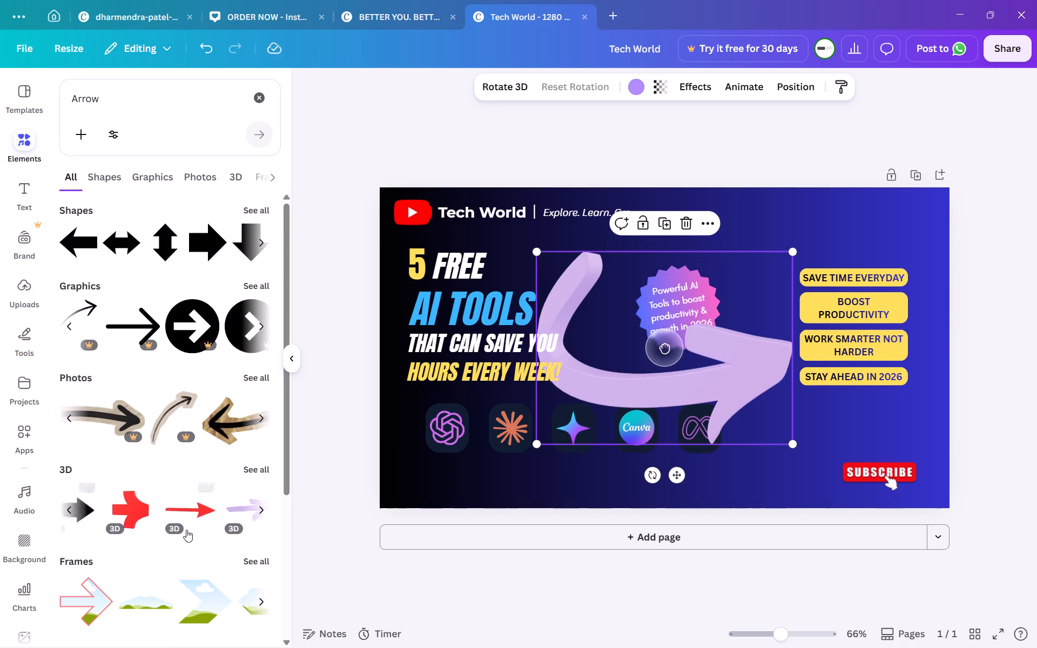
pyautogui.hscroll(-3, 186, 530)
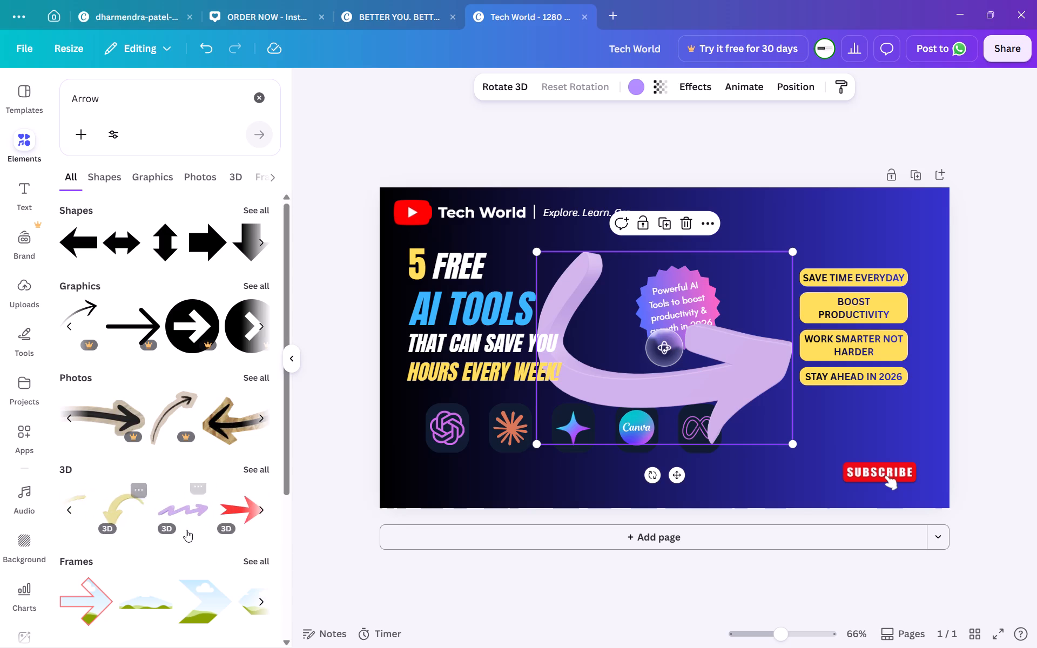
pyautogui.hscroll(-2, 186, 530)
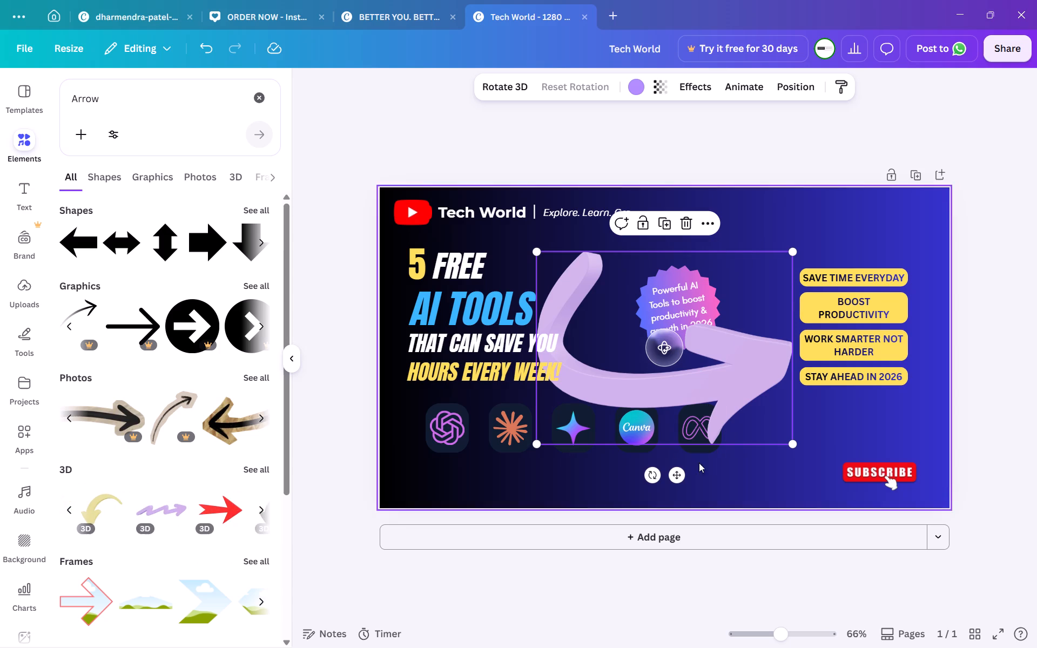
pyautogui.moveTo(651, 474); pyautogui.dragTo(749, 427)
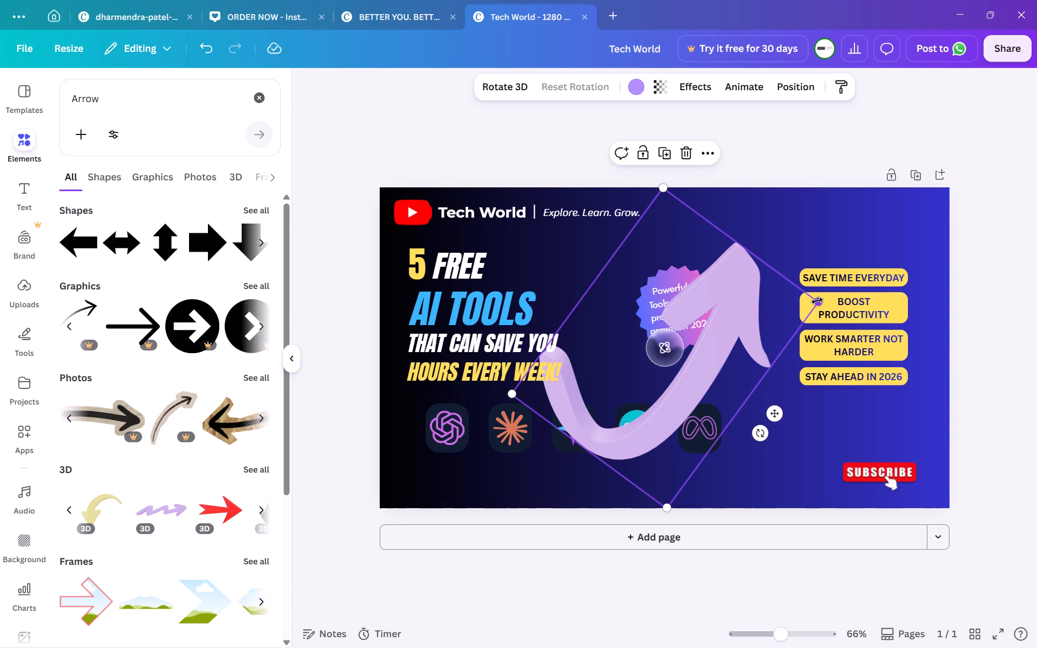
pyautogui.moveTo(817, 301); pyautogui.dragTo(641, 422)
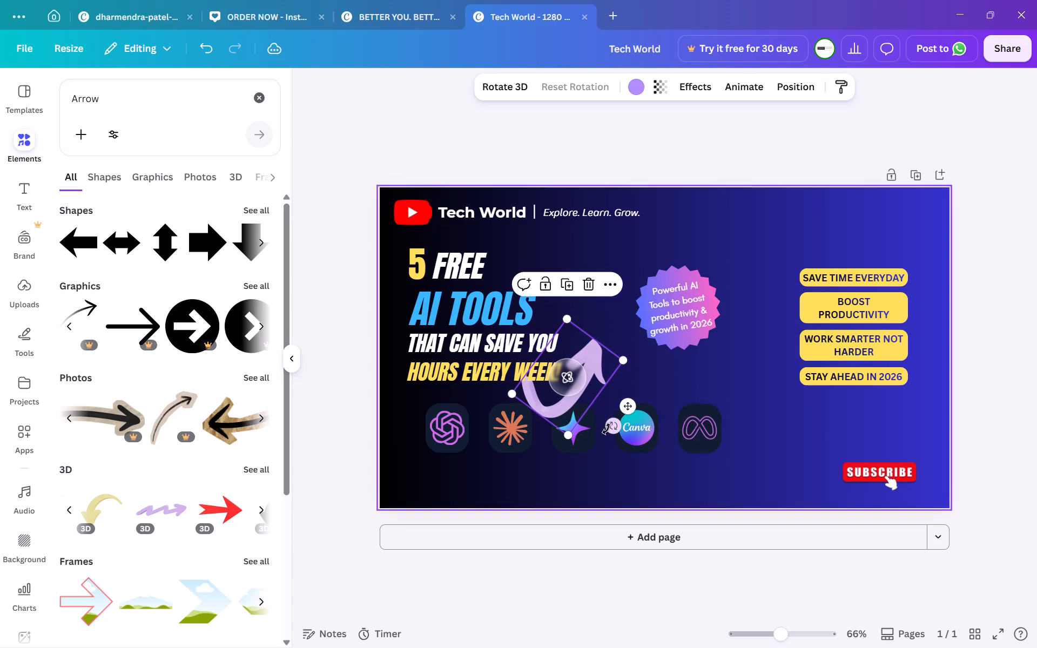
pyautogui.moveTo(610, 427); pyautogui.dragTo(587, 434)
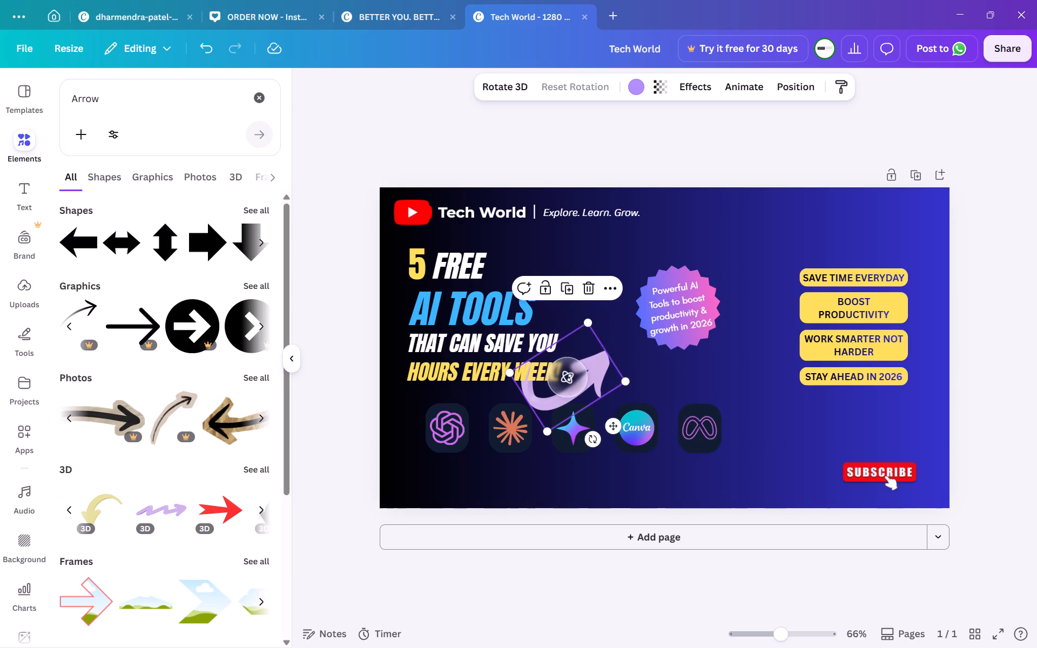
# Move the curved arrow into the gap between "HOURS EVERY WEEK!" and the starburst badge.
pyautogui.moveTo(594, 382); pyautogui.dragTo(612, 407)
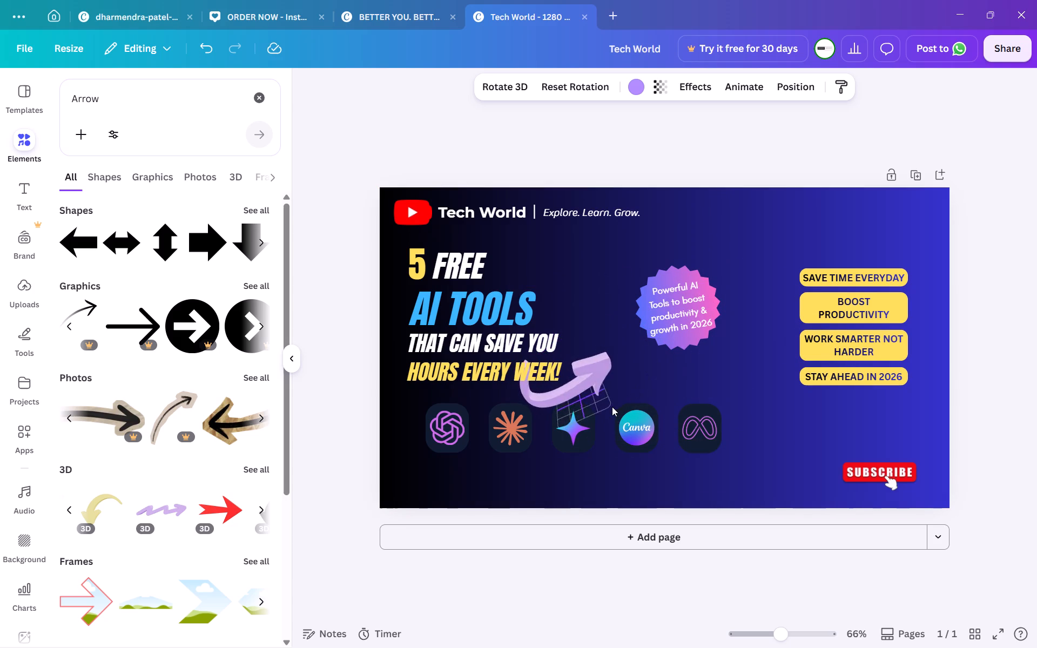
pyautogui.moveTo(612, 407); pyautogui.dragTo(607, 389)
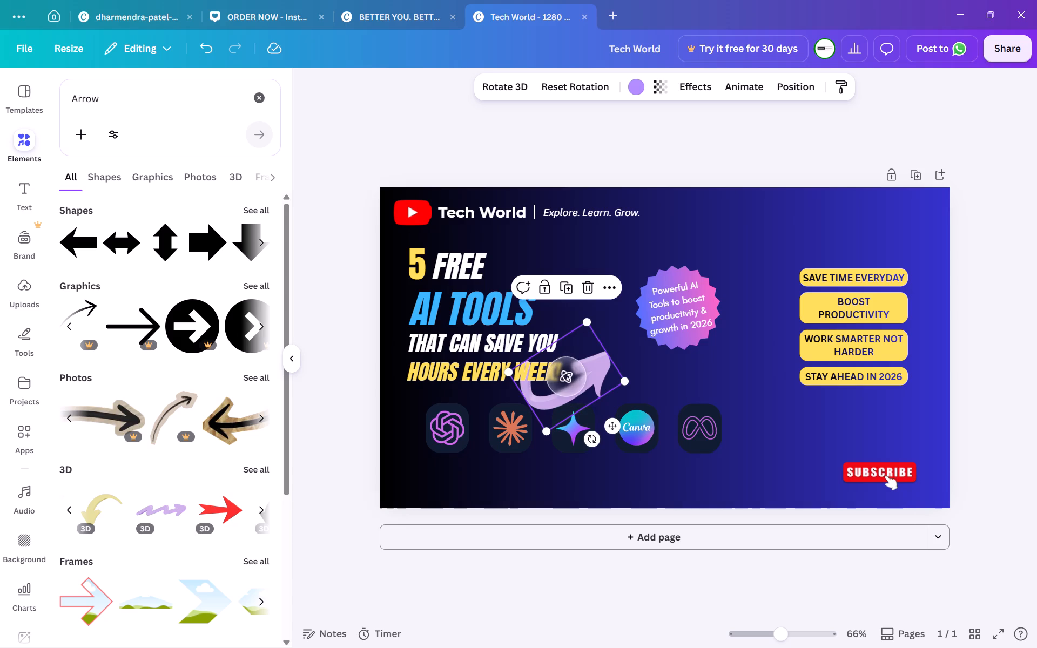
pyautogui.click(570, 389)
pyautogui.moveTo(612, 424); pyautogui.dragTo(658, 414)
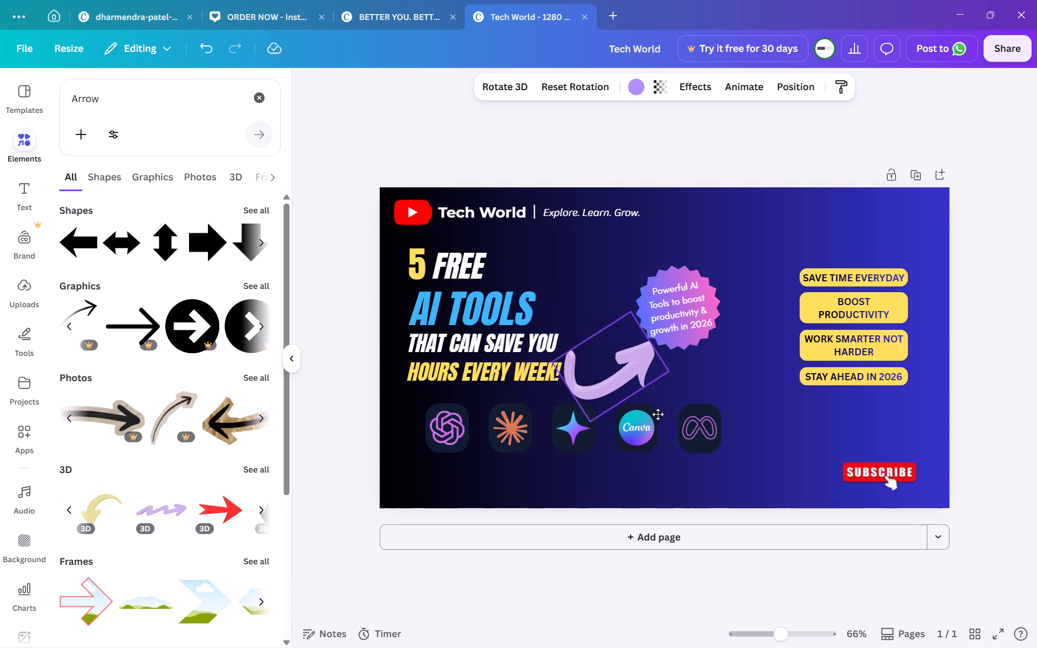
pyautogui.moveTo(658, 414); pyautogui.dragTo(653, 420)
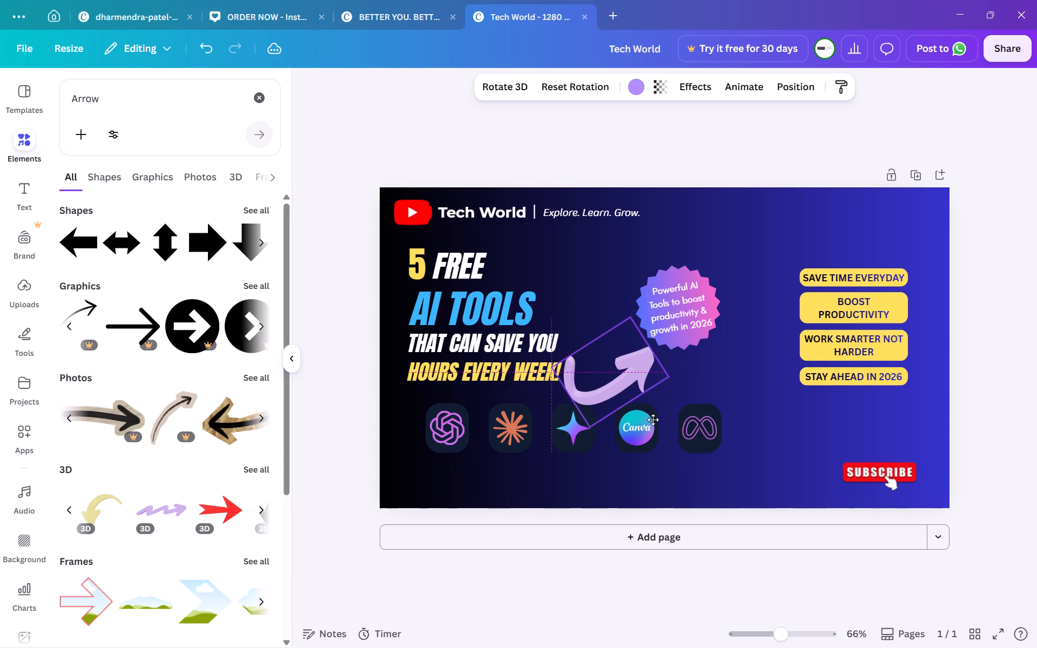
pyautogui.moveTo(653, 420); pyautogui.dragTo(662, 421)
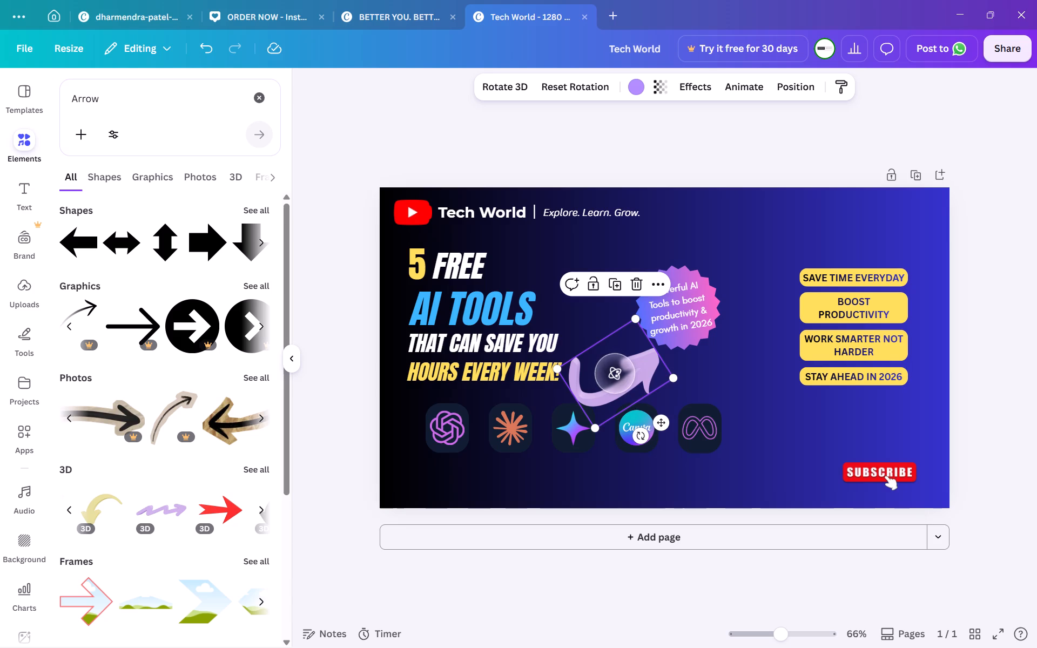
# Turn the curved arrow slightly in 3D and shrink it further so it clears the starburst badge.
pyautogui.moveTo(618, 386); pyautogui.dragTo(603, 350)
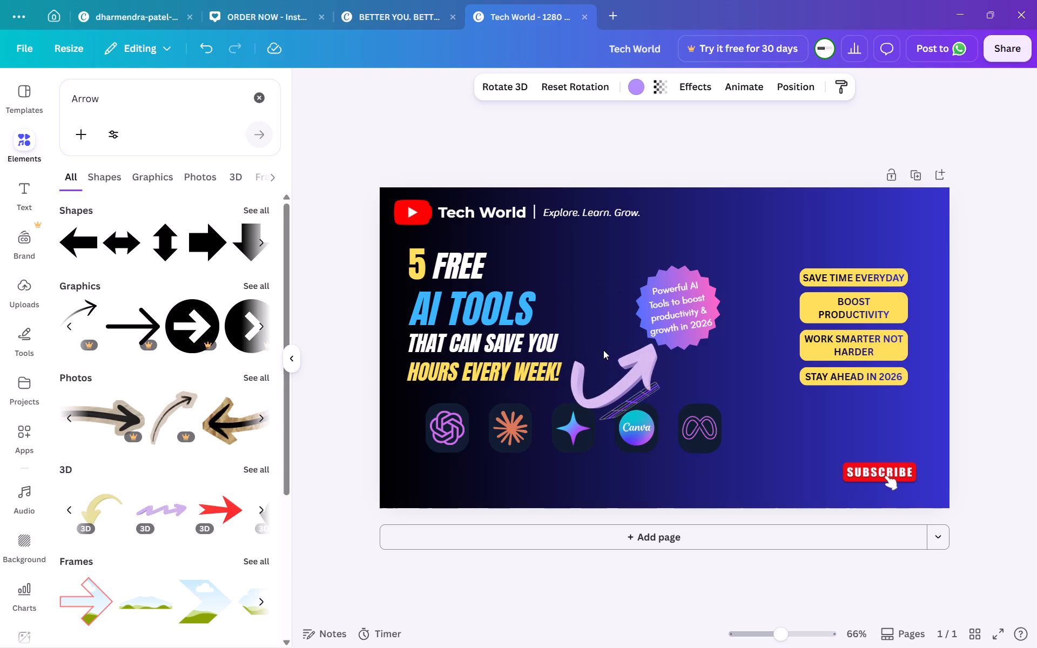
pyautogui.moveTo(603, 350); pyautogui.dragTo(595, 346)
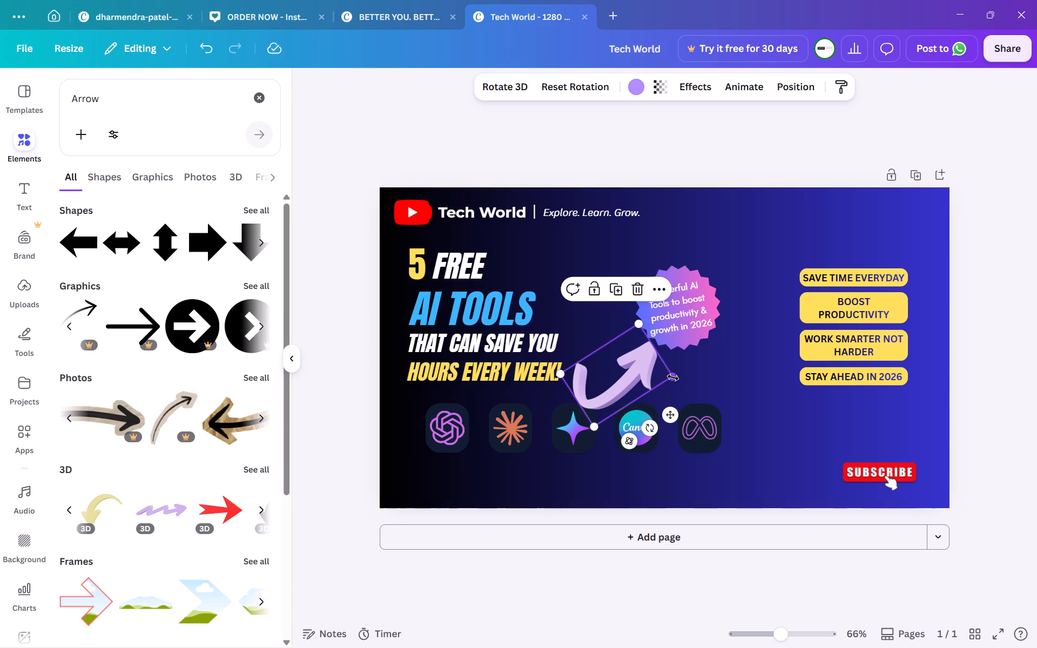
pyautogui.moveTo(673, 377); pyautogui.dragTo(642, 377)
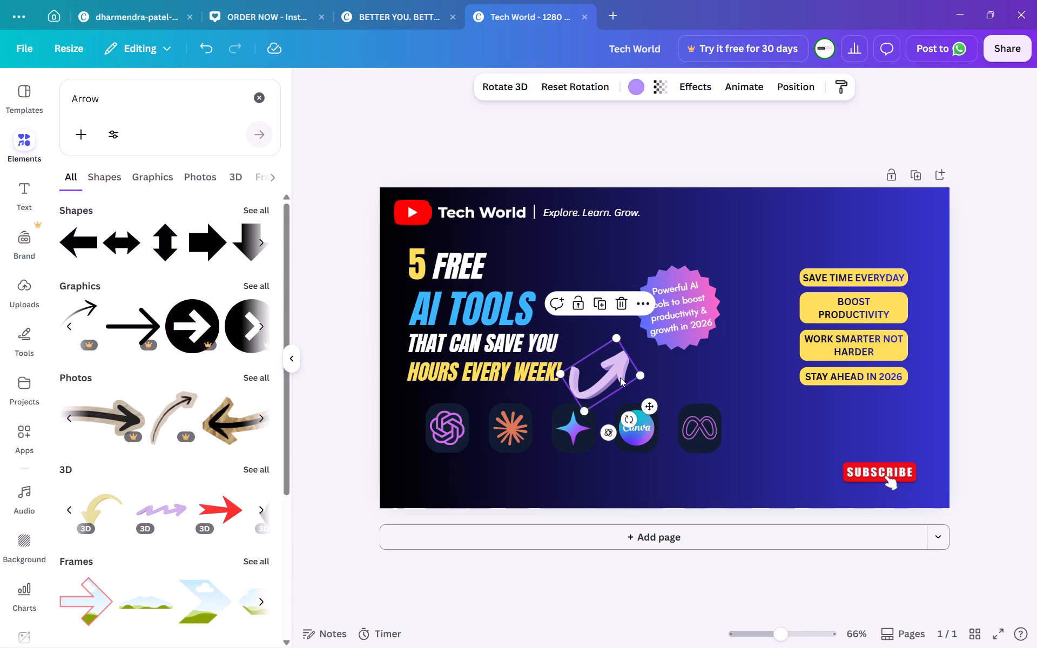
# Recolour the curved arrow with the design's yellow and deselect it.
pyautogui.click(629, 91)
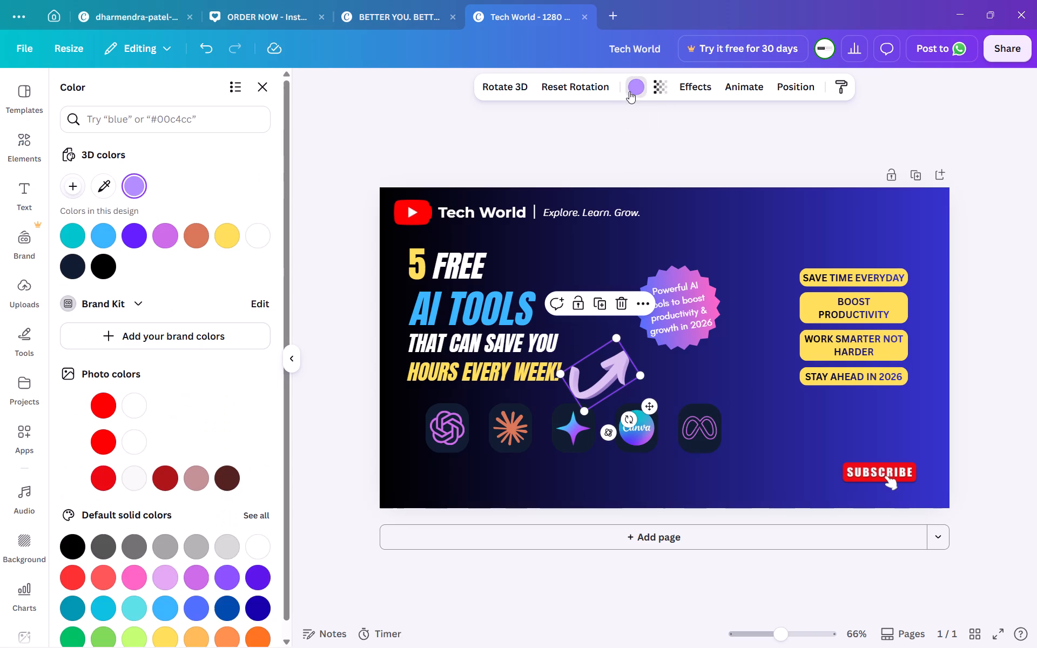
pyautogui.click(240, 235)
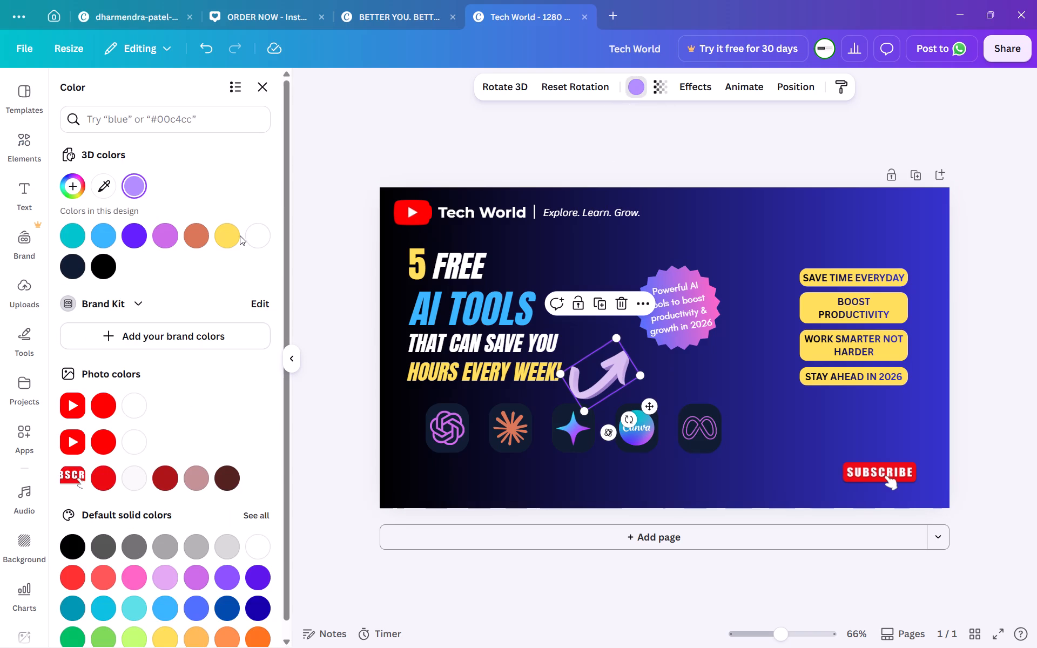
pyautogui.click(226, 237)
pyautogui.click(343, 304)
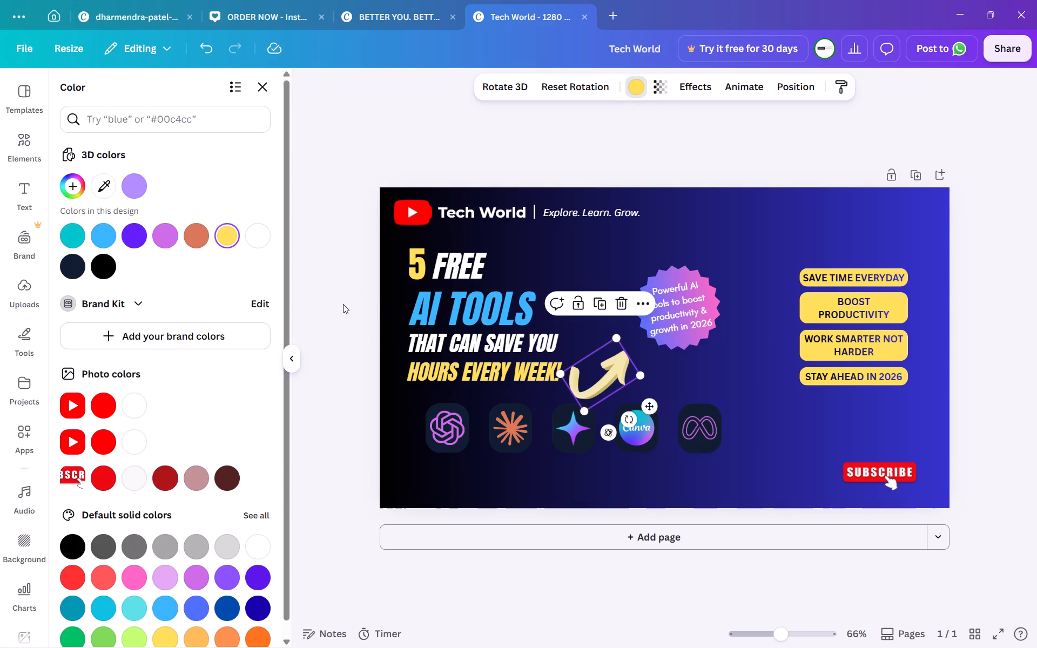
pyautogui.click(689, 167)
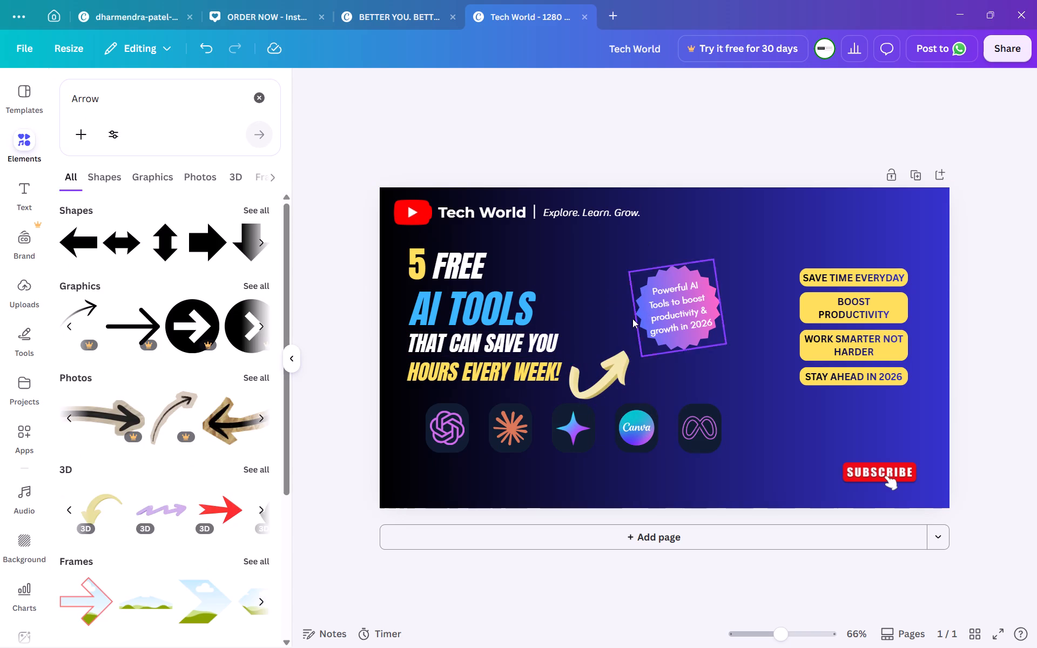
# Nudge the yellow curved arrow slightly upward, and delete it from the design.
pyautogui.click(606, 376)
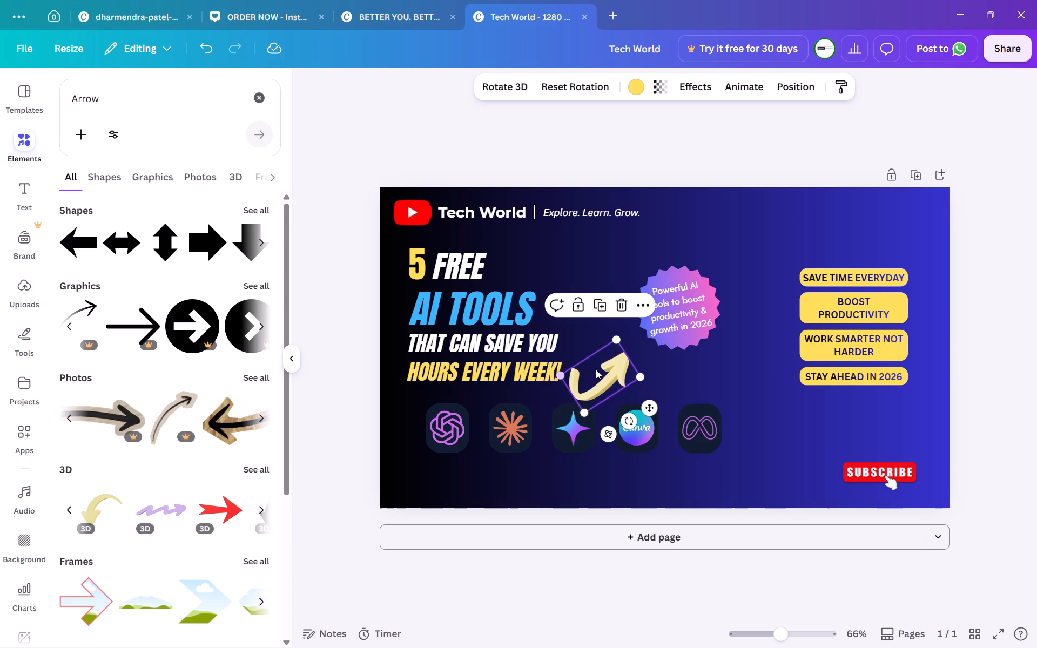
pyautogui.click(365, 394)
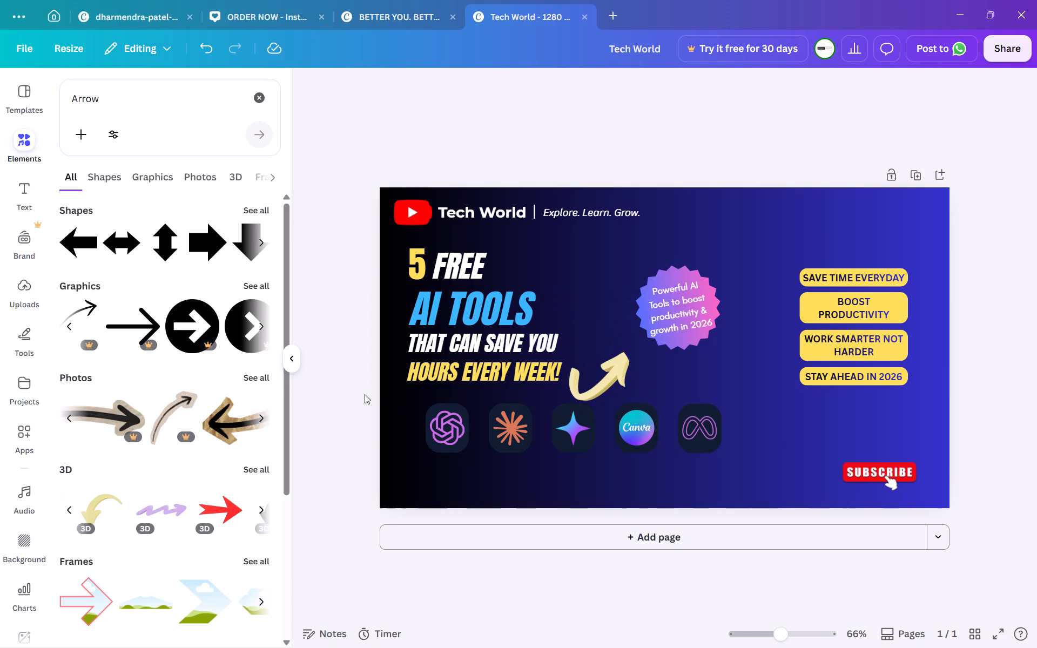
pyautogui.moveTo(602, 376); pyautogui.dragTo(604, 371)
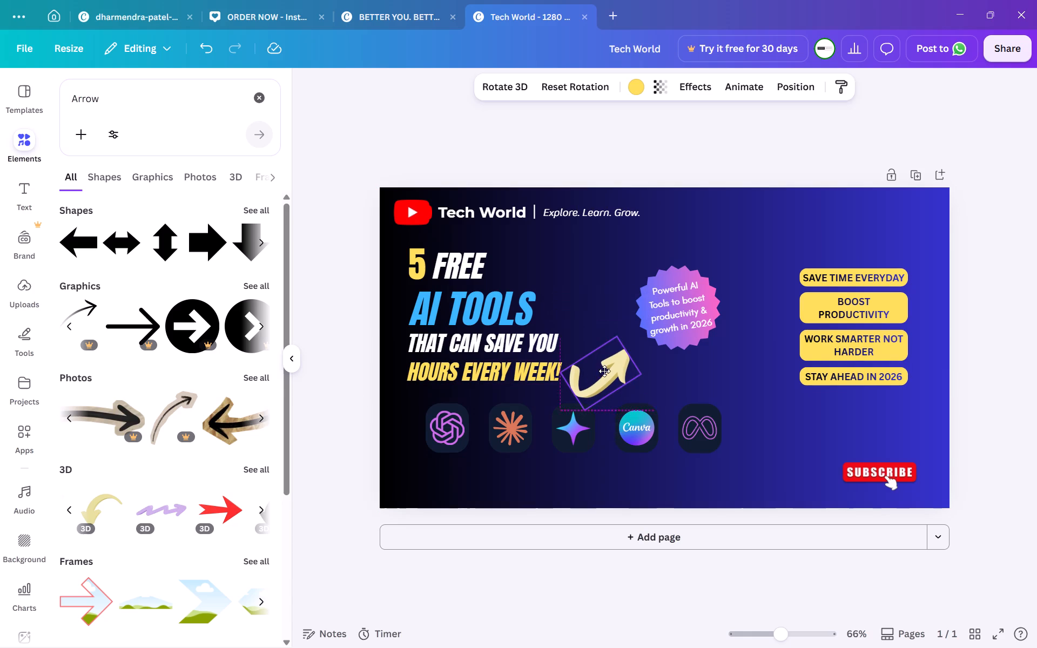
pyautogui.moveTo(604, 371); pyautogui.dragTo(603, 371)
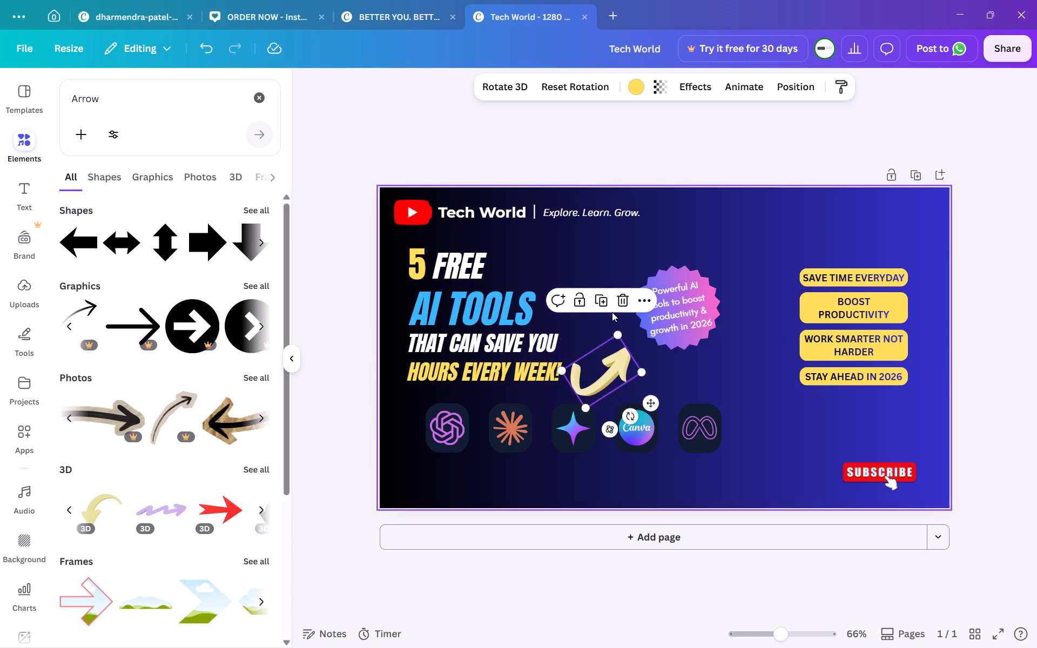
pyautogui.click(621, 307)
# Insert the blue zigzag 3D arrow and shrink it to about 200 wide, beside "5 FREE" in the headline.
pyautogui.hscroll(-1, 117, 517)
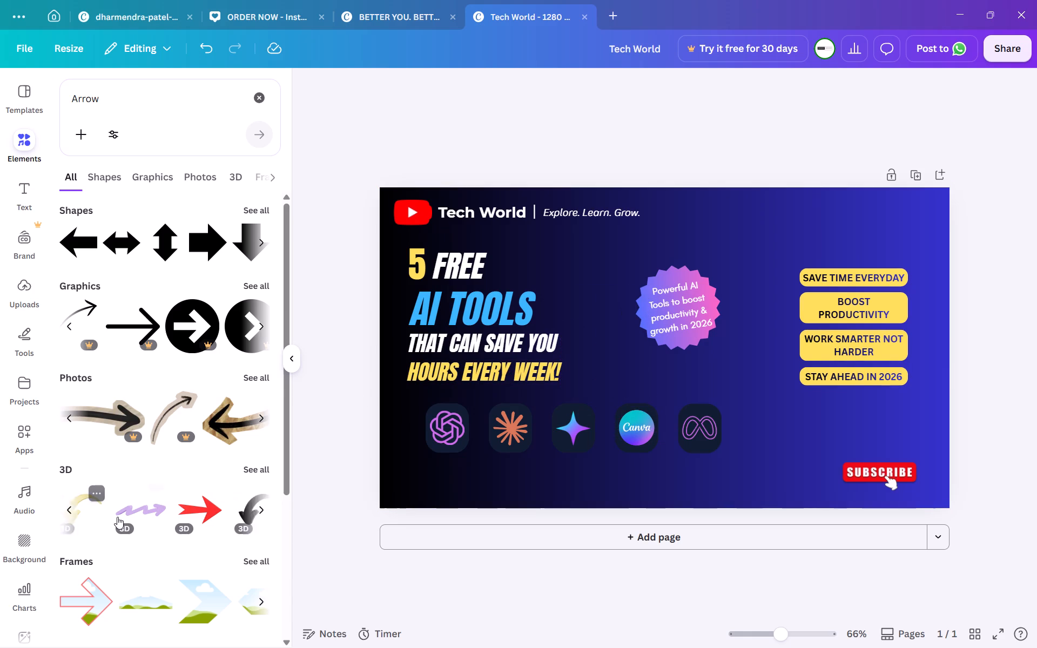
pyautogui.hscroll(-3, 117, 517)
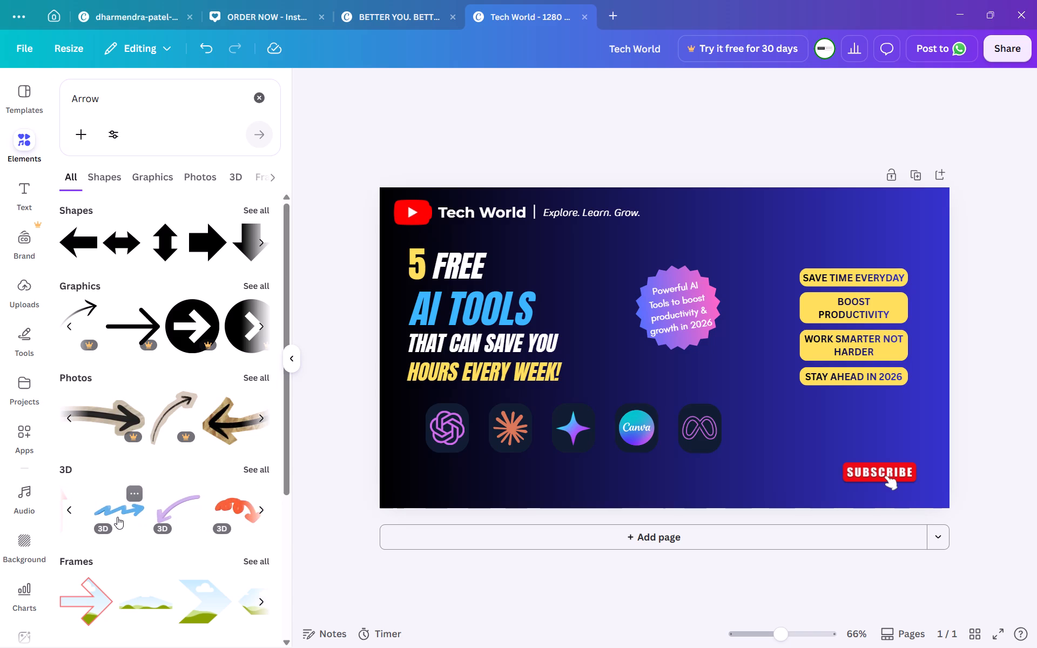
pyautogui.click(117, 517)
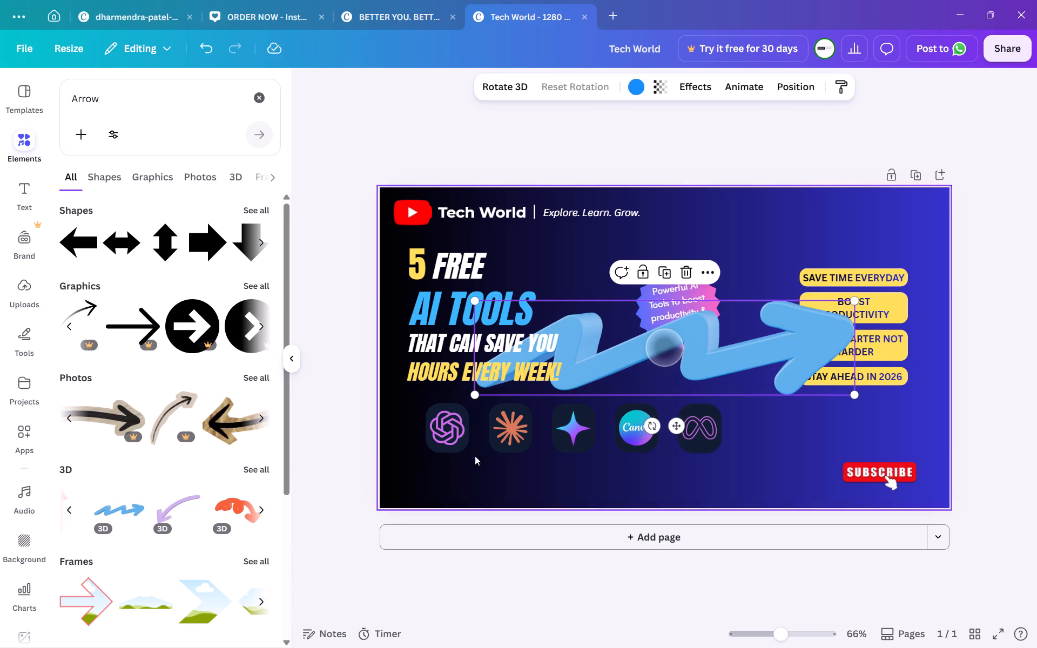
pyautogui.moveTo(680, 423); pyautogui.dragTo(709, 386)
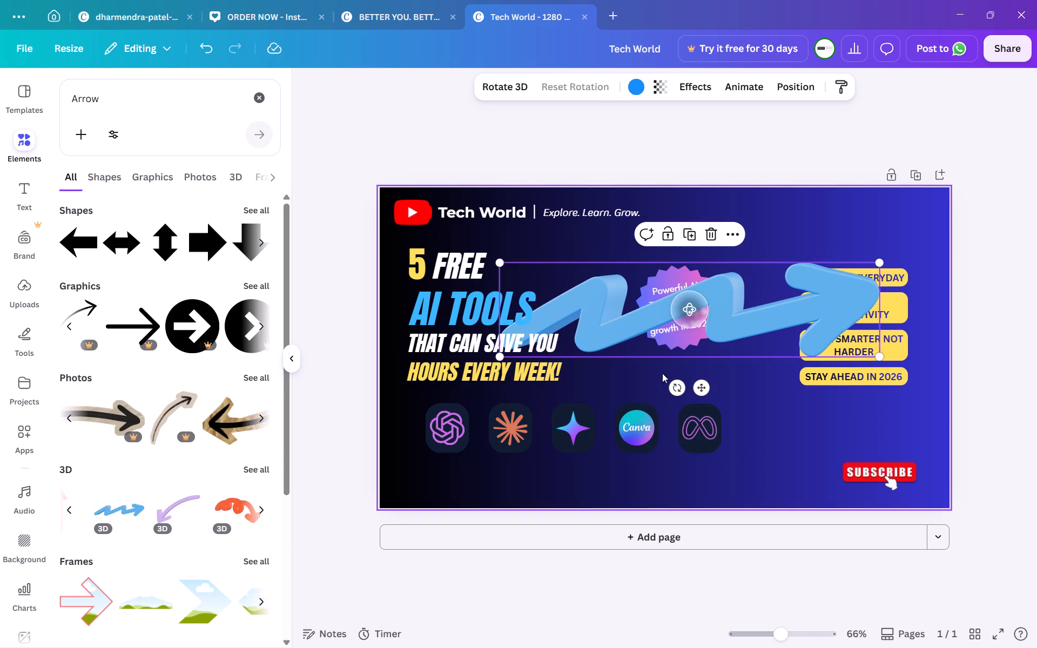
pyautogui.moveTo(879, 360); pyautogui.dragTo(608, 276)
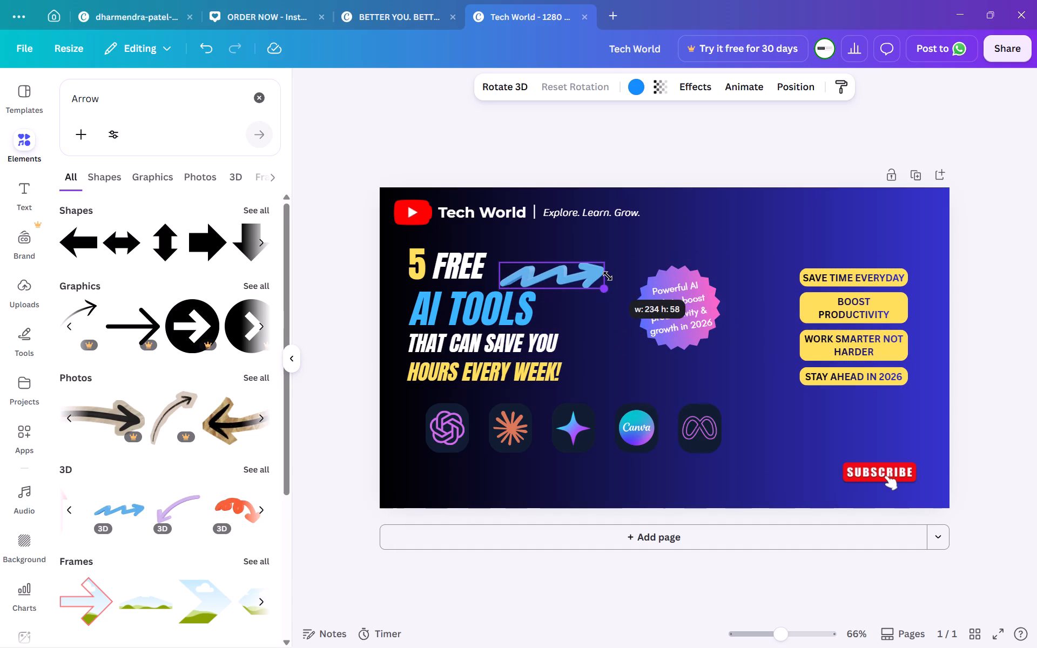
pyautogui.moveTo(608, 276); pyautogui.dragTo(592, 276)
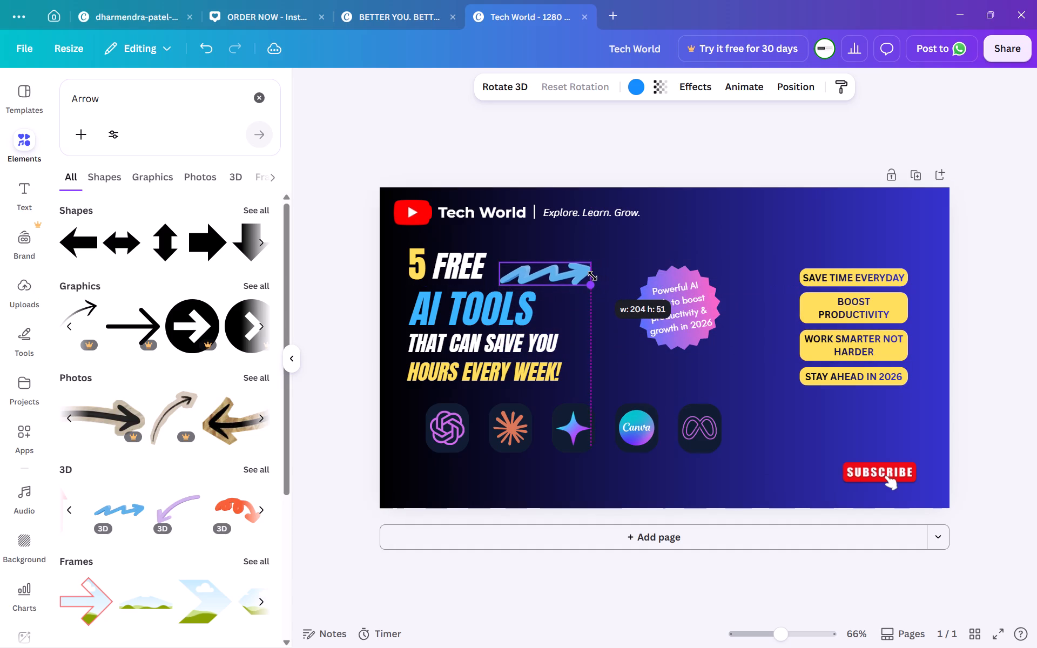
pyautogui.moveTo(592, 276); pyautogui.dragTo(590, 276)
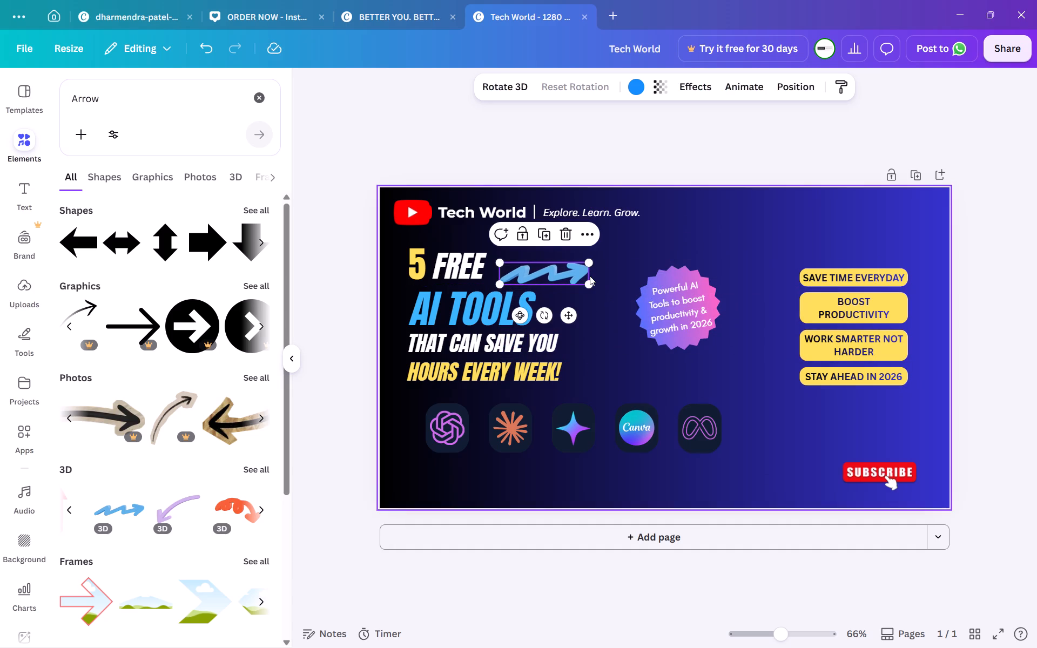
# Move the blue zigzag arrow beside "HOURS EVERY WEEK!" and rotate it diagonally upward toward the starburst badge.
pyautogui.moveTo(566, 310); pyautogui.dragTo(635, 409)
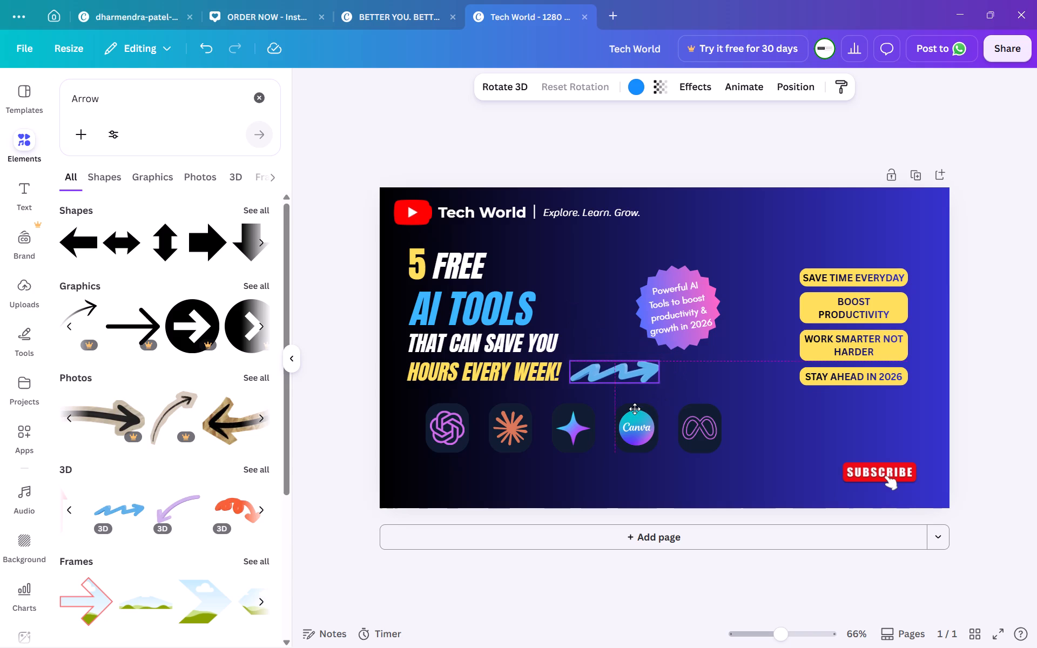
pyautogui.moveTo(635, 409); pyautogui.dragTo(634, 409)
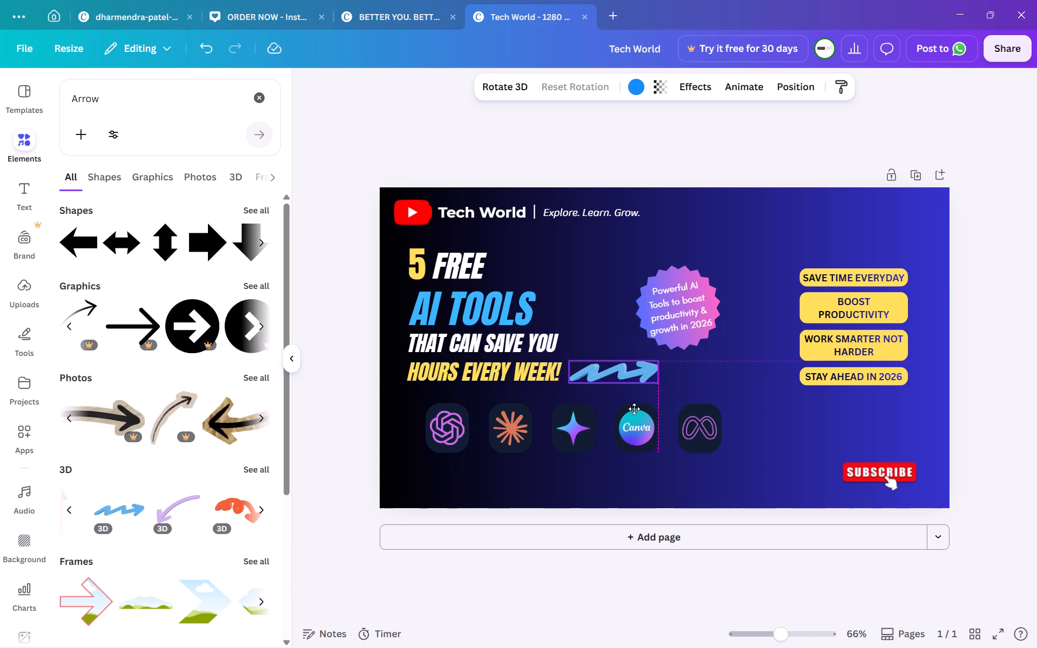
pyautogui.moveTo(634, 409); pyautogui.dragTo(636, 408)
pyautogui.moveTo(620, 414); pyautogui.dragTo(638, 404)
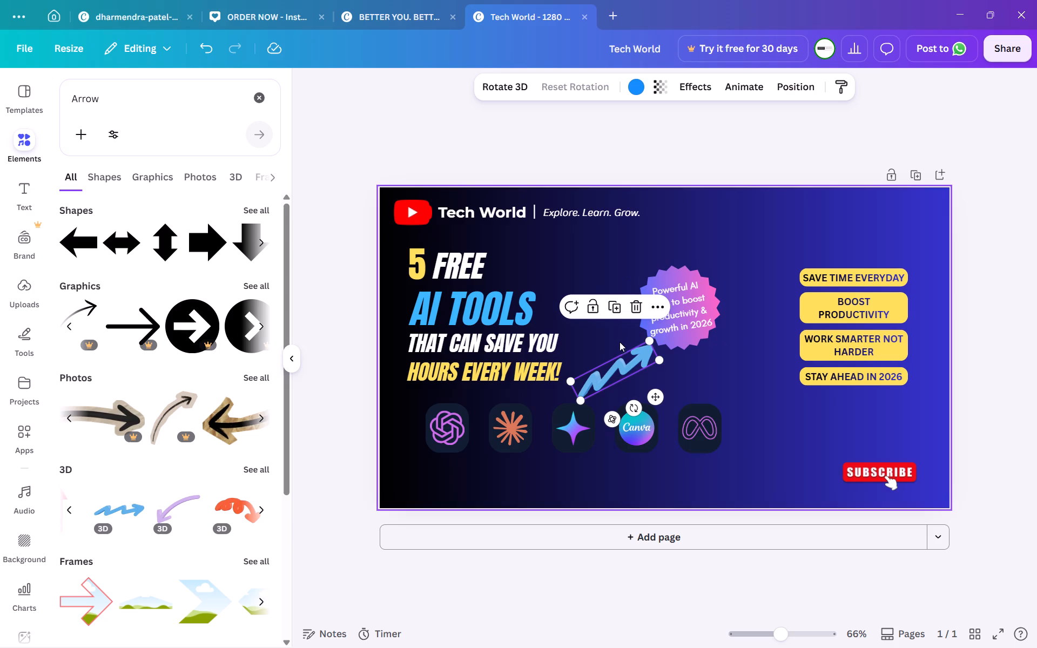
pyautogui.rightClick(619, 372)
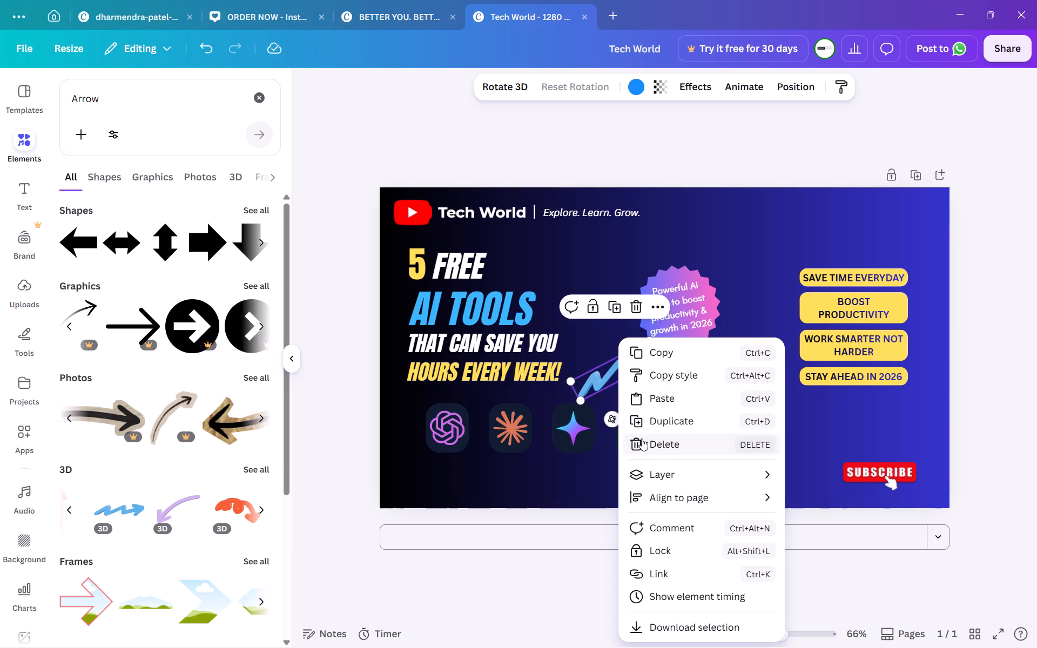
pyautogui.click(714, 137)
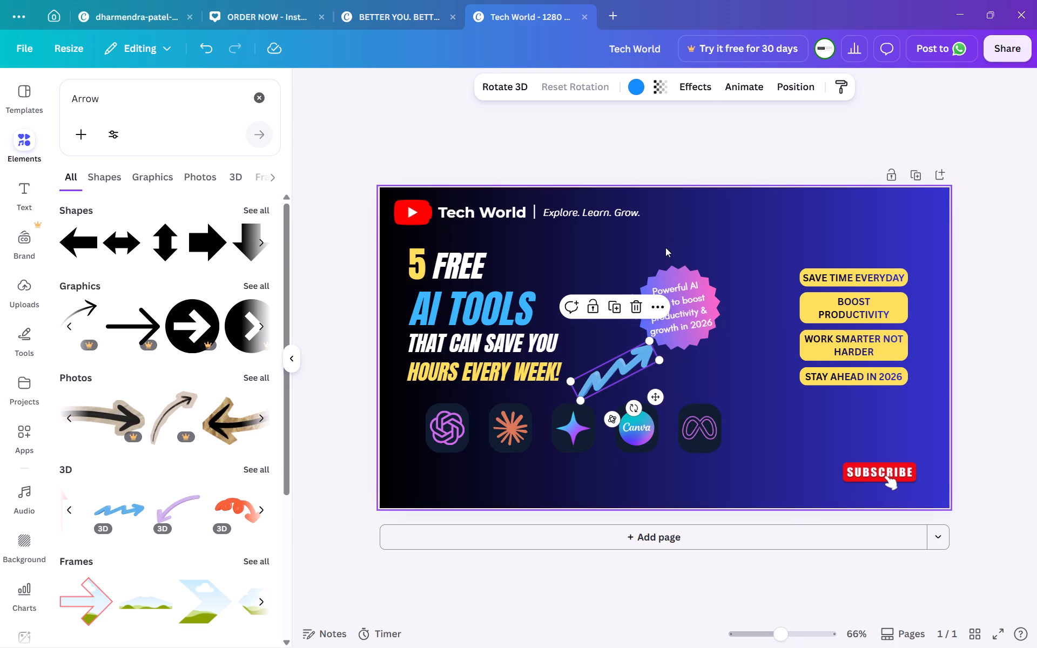
# Turn the zigzag arrow in 3D until its zigzag faces forward, pointing up at the badge, and shift it slightly upward.
pyautogui.moveTo(616, 420); pyautogui.dragTo(503, 380)
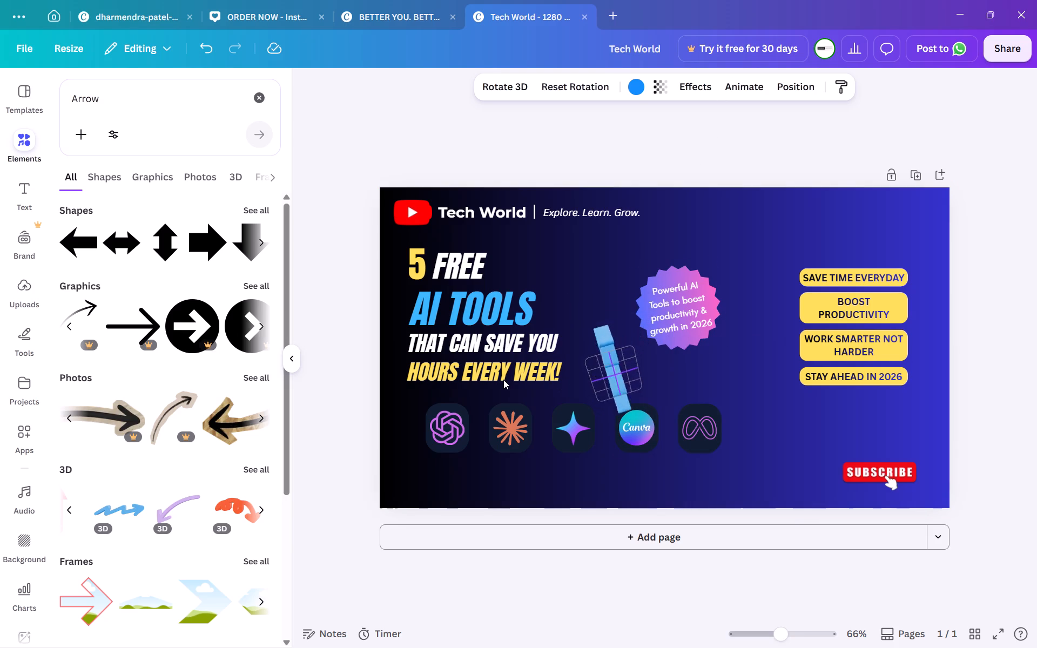
pyautogui.moveTo(503, 380); pyautogui.dragTo(590, 249)
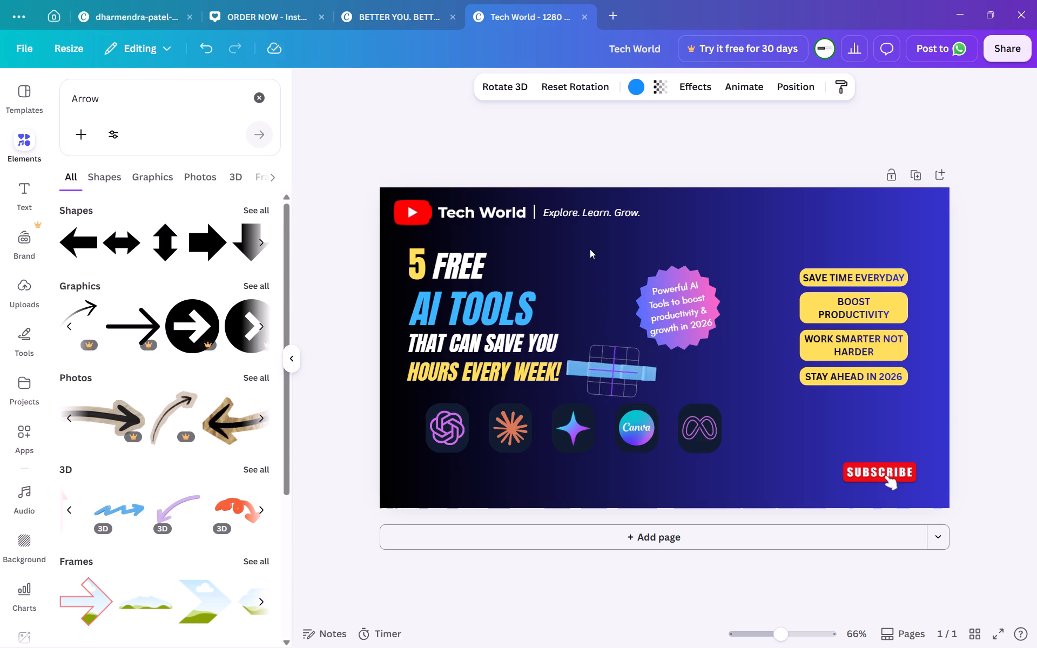
pyautogui.moveTo(590, 249); pyautogui.dragTo(587, 274)
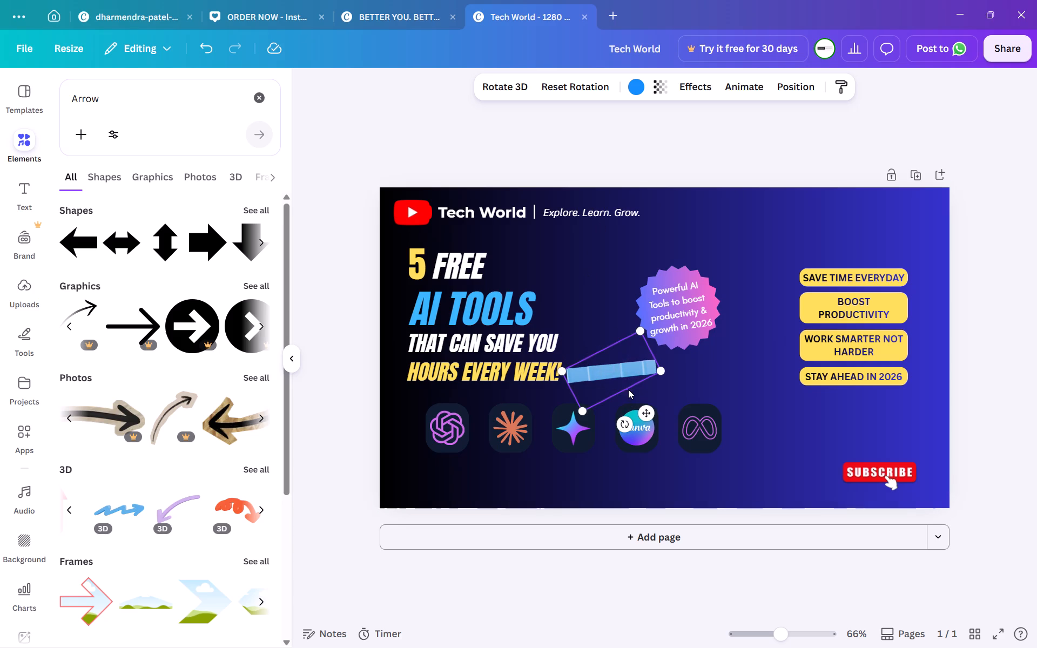
pyautogui.doubleClick(615, 368)
pyautogui.click(615, 368)
pyautogui.moveTo(615, 368); pyautogui.dragTo(607, 346)
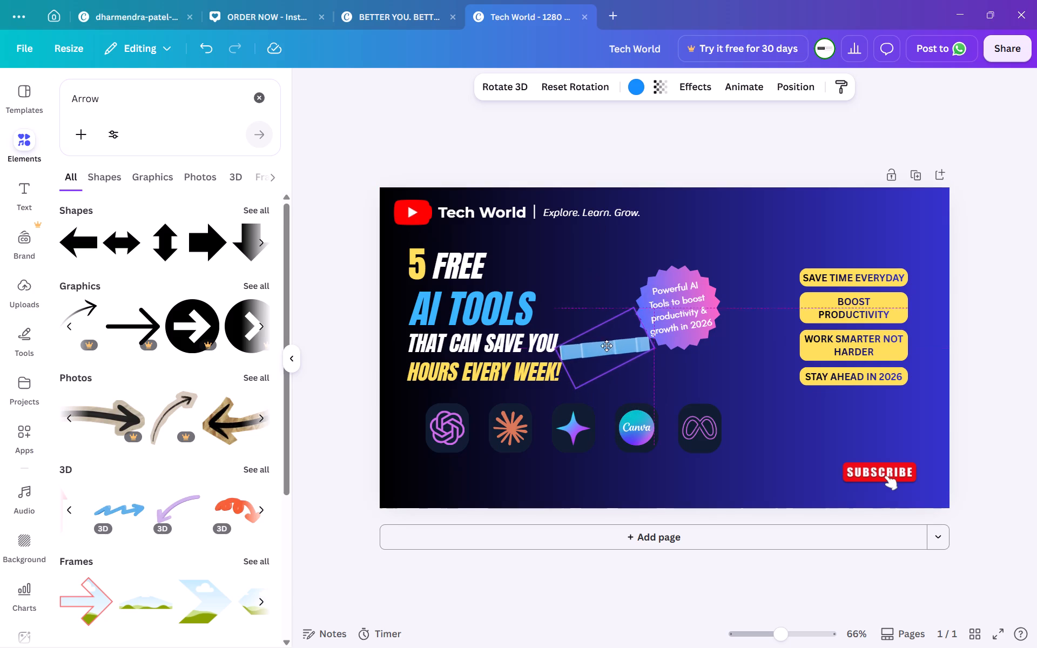
pyautogui.moveTo(607, 346); pyautogui.dragTo(615, 358)
pyautogui.click(611, 420)
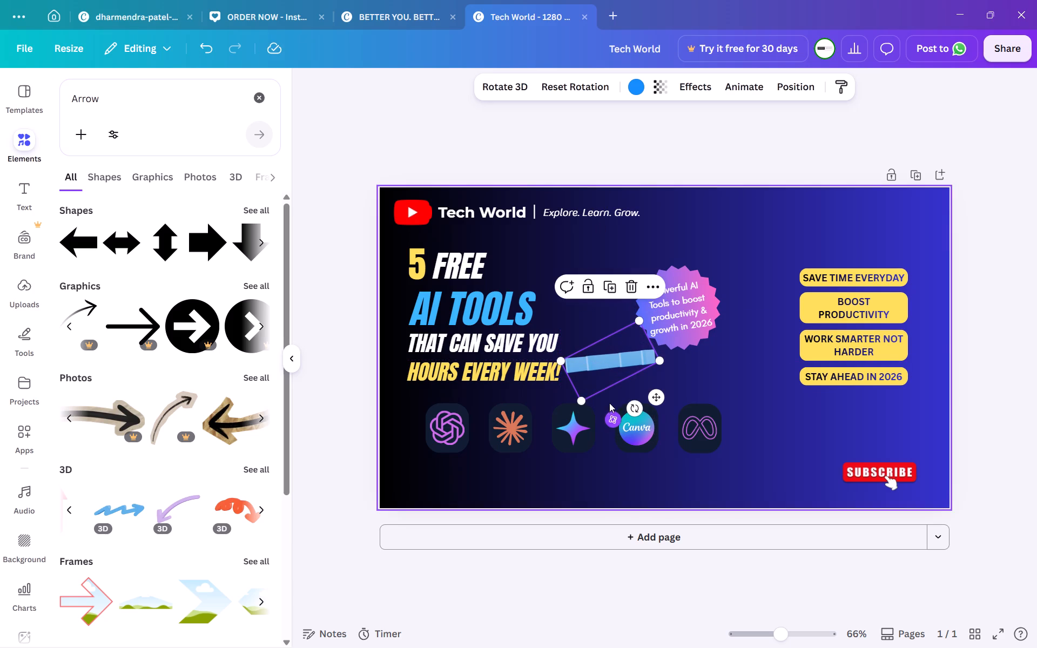
pyautogui.moveTo(615, 423); pyautogui.dragTo(605, 389)
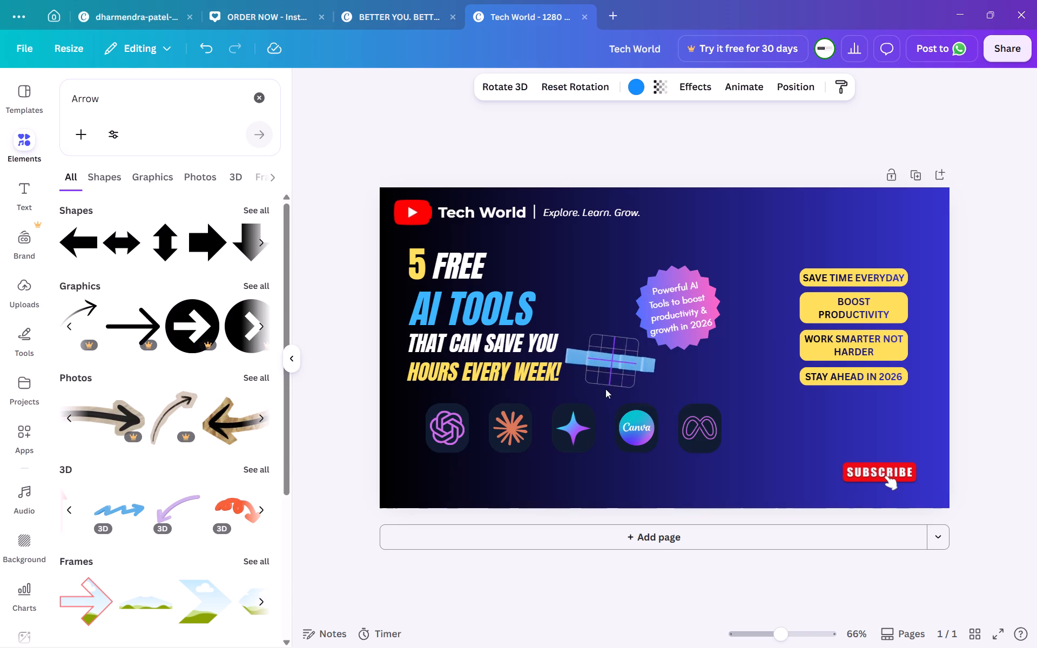
pyautogui.moveTo(605, 389); pyautogui.dragTo(621, 501)
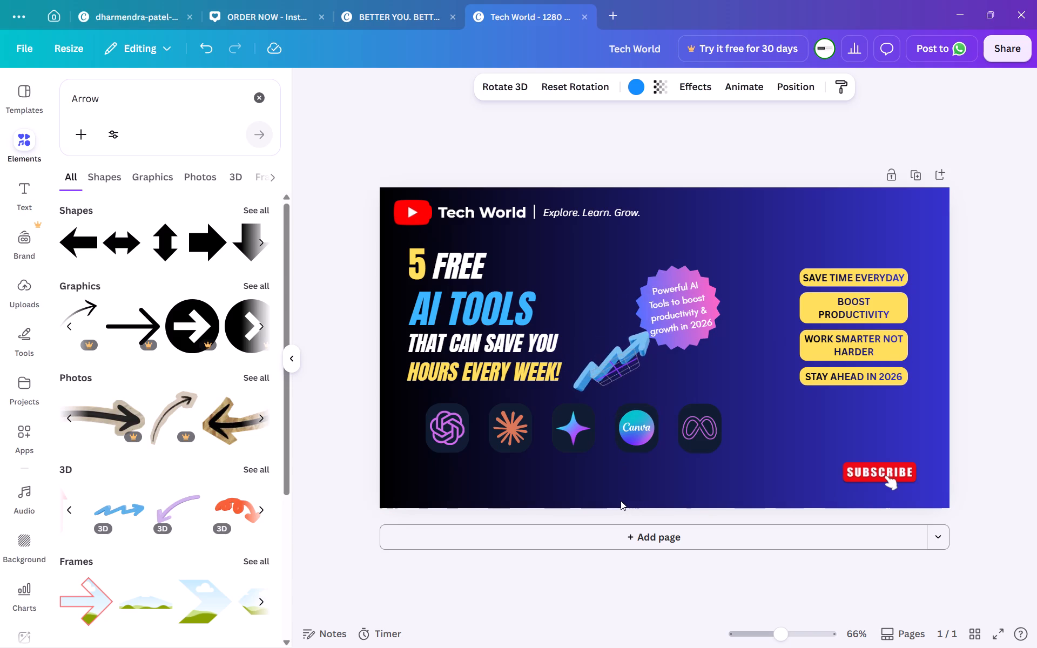
pyautogui.moveTo(621, 501); pyautogui.dragTo(648, 520)
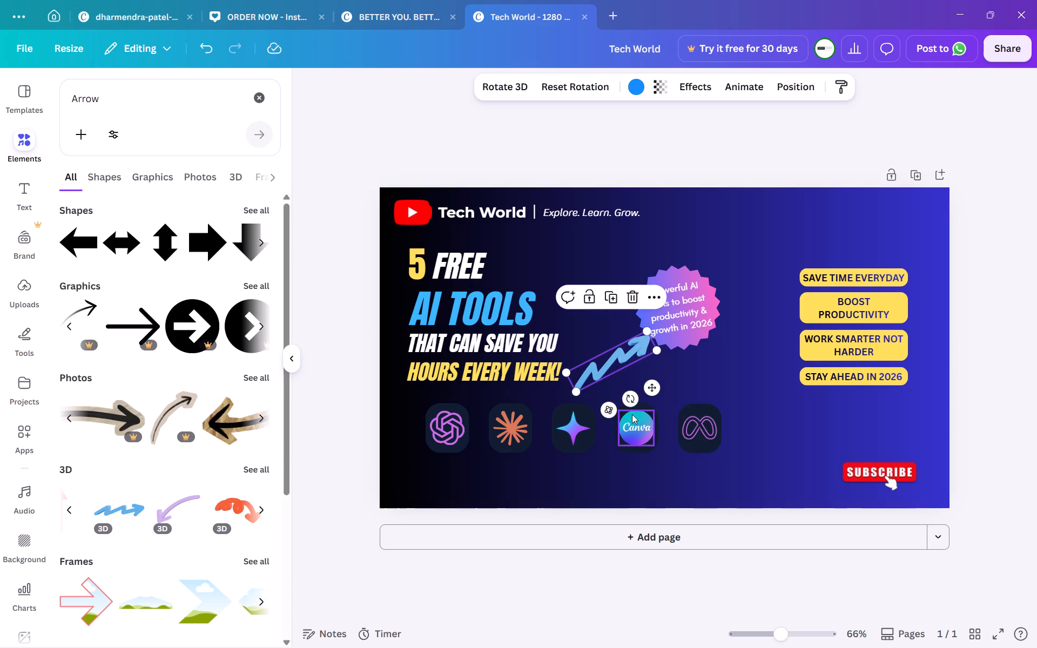
# Shrink the zigzag arrow and place it in the gap between "THAT CAN SAVE YOU" and the starburst badge.
pyautogui.moveTo(654, 383); pyautogui.dragTo(643, 361)
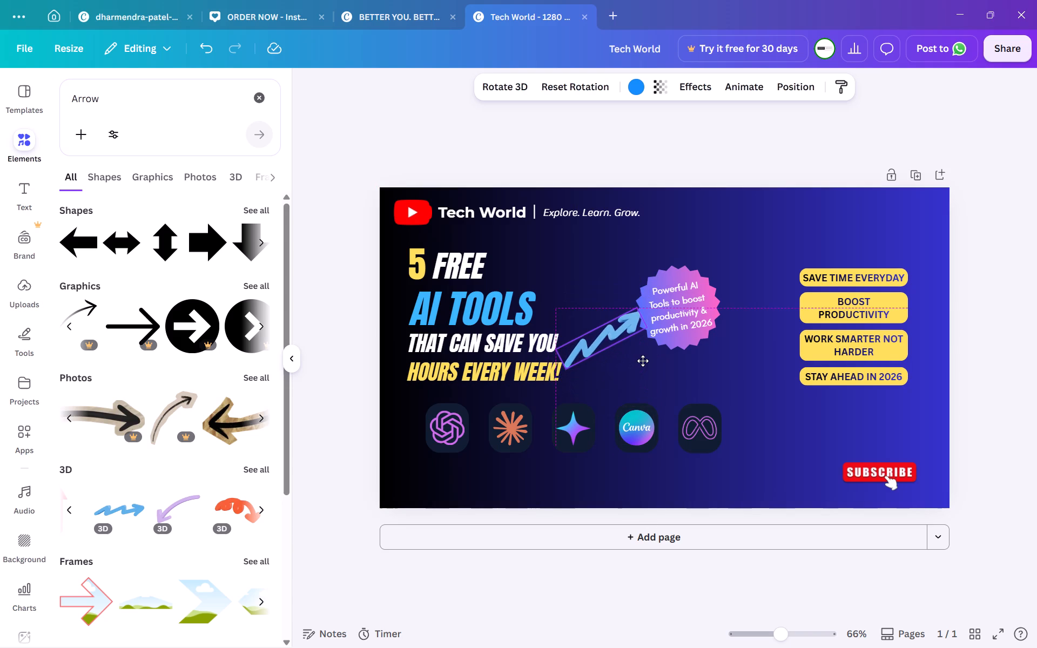
pyautogui.moveTo(643, 361); pyautogui.dragTo(642, 359)
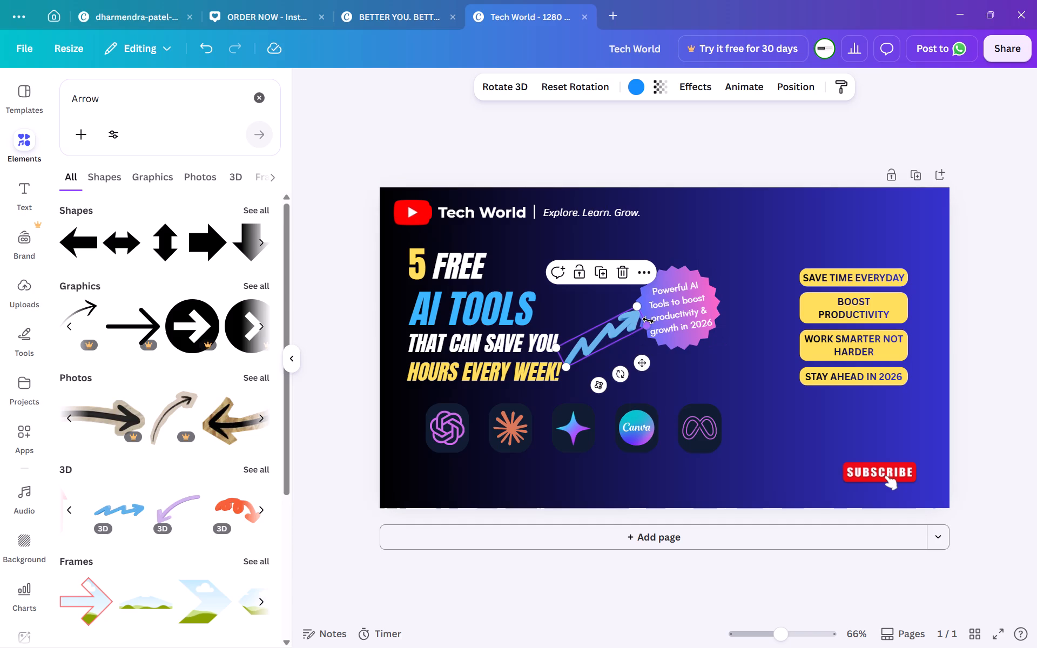
pyautogui.moveTo(648, 320); pyautogui.dragTo(626, 330)
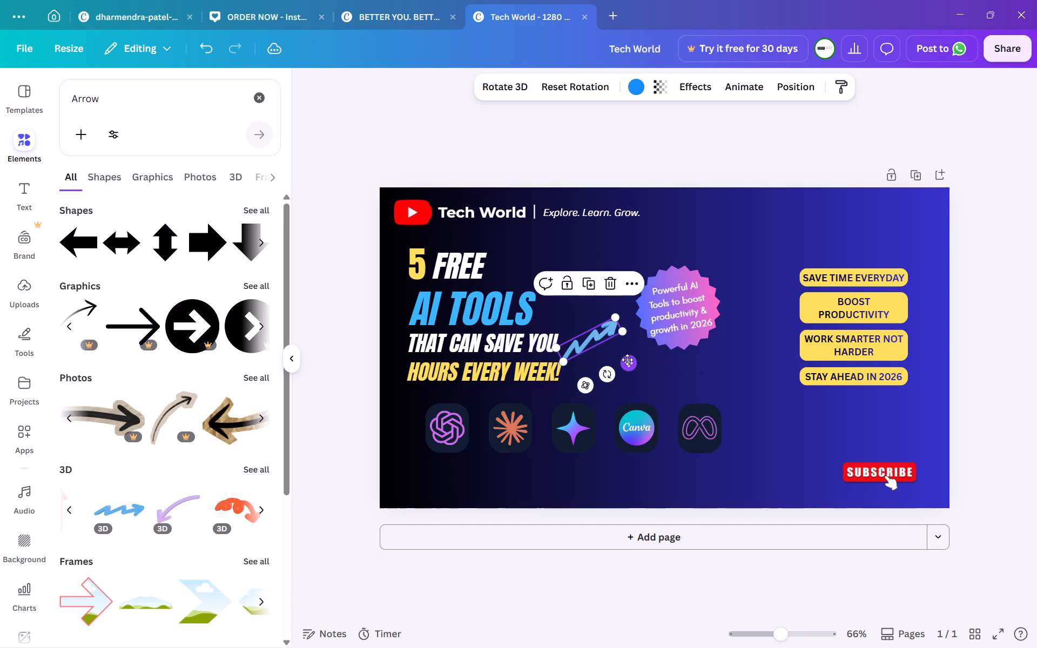
pyautogui.moveTo(627, 360); pyautogui.dragTo(636, 362)
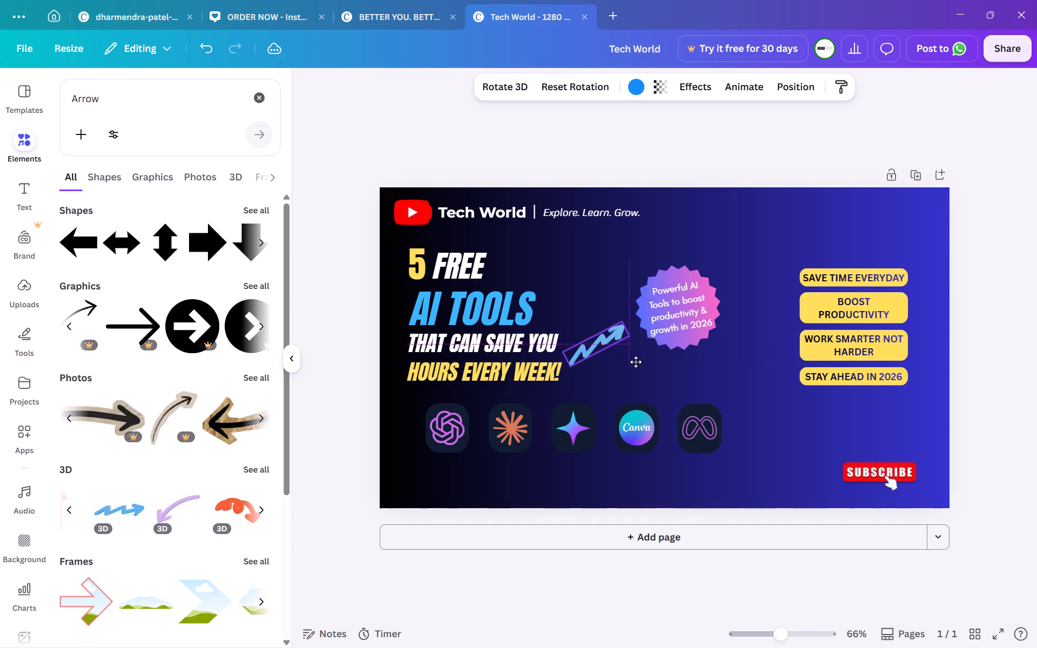
pyautogui.moveTo(636, 362); pyautogui.dragTo(636, 361)
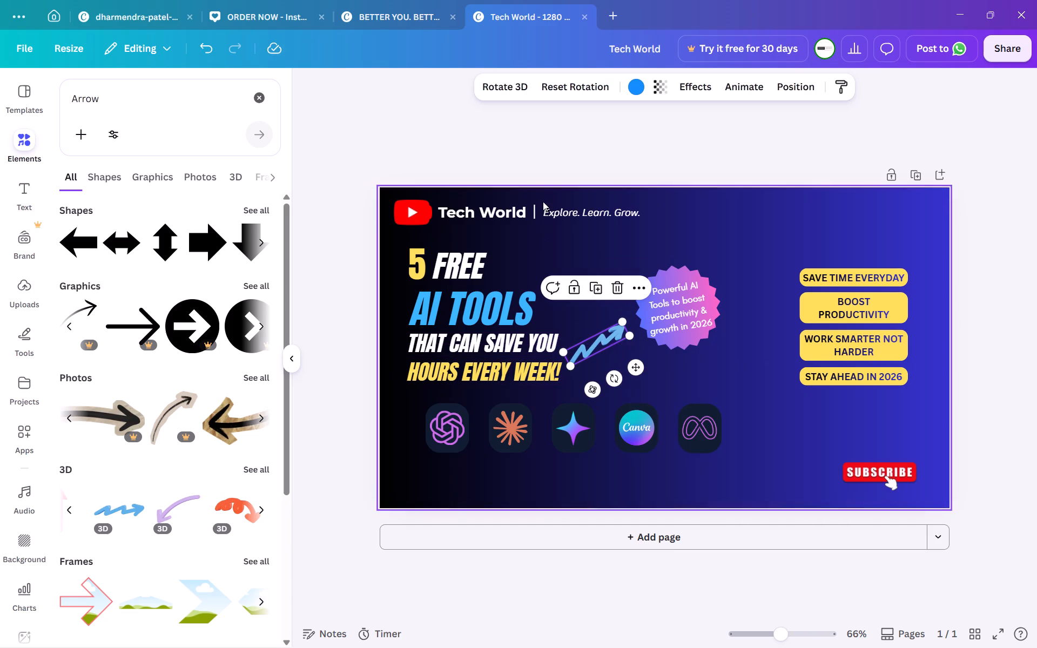
# Recolour the zigzag arrow with the design's yellow and deselect it.
pyautogui.click(636, 83)
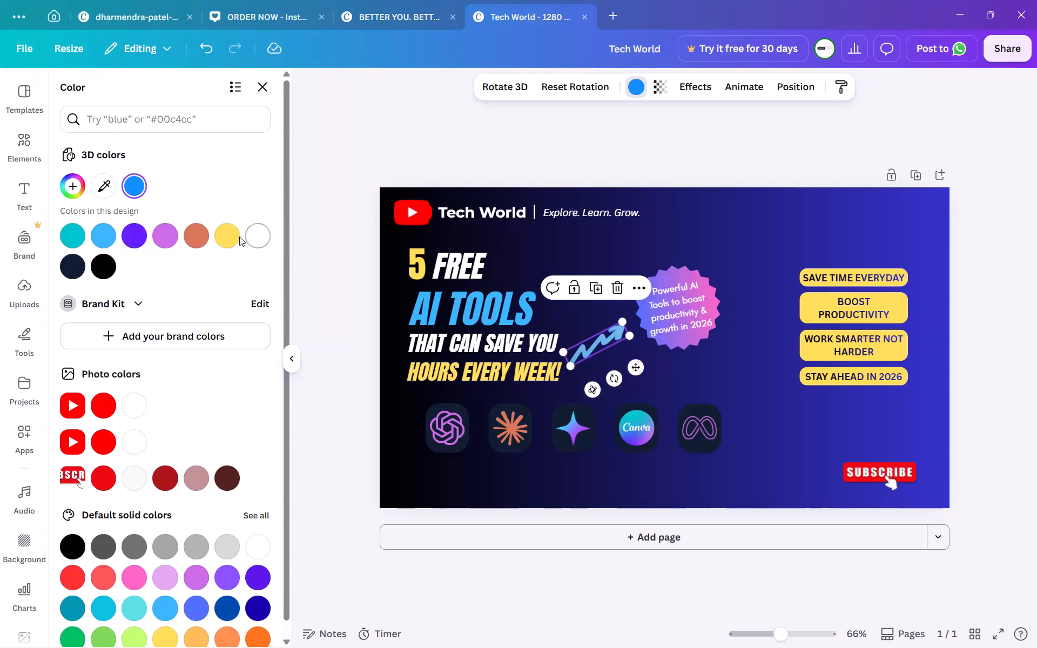
pyautogui.click(238, 234)
pyautogui.click(320, 260)
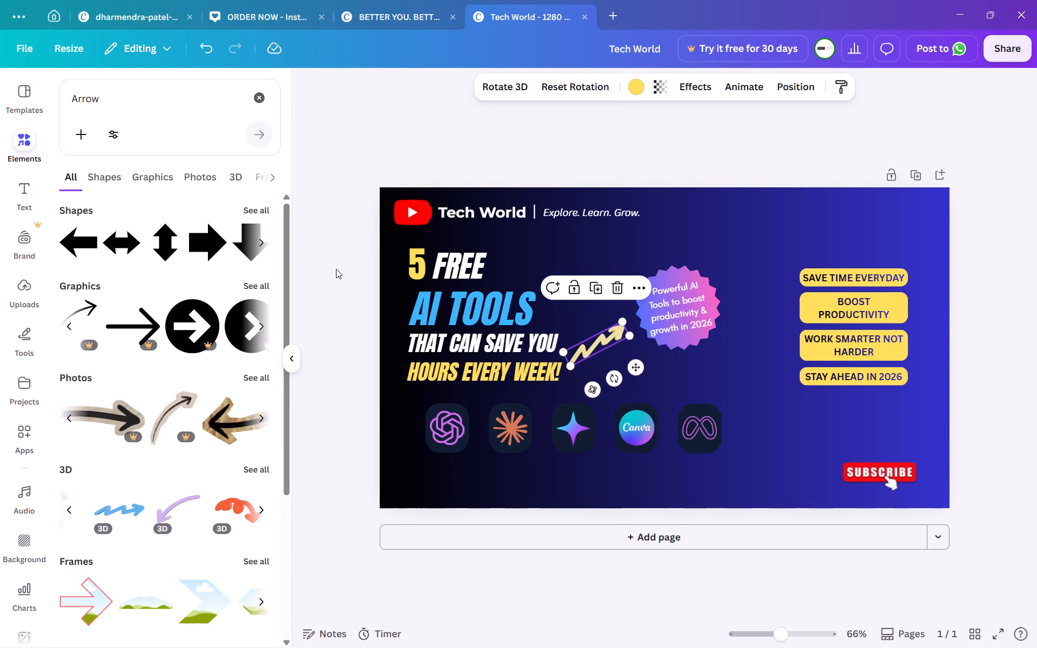
pyautogui.click(336, 269)
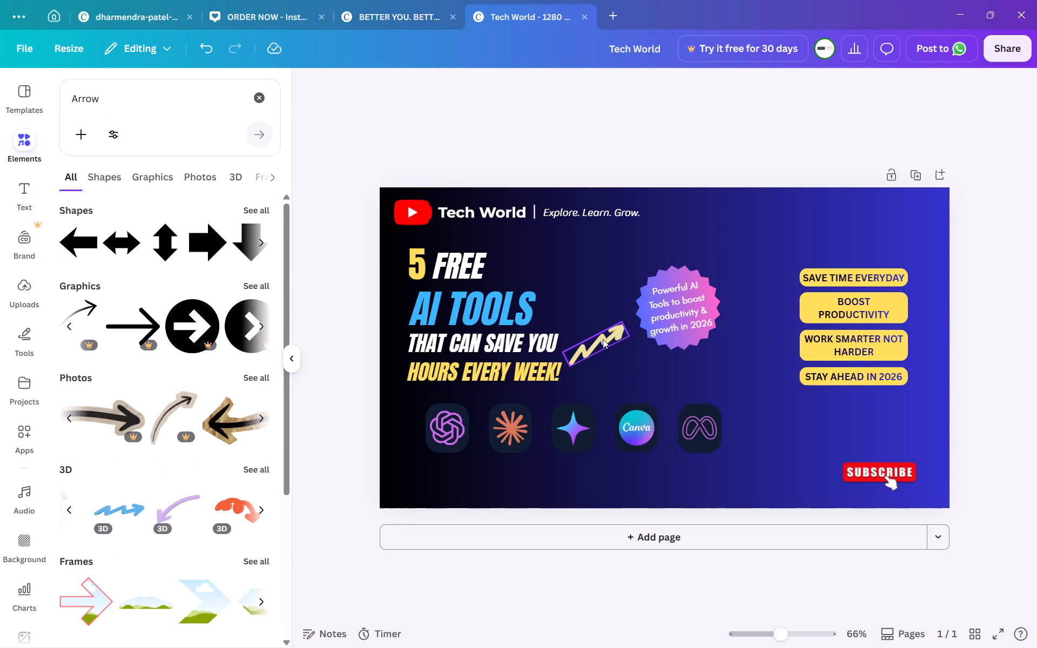
# Nudge the yellow zigzag arrow up and closer to the starburst badge, and deselect it.
pyautogui.moveTo(603, 339); pyautogui.dragTo(611, 326)
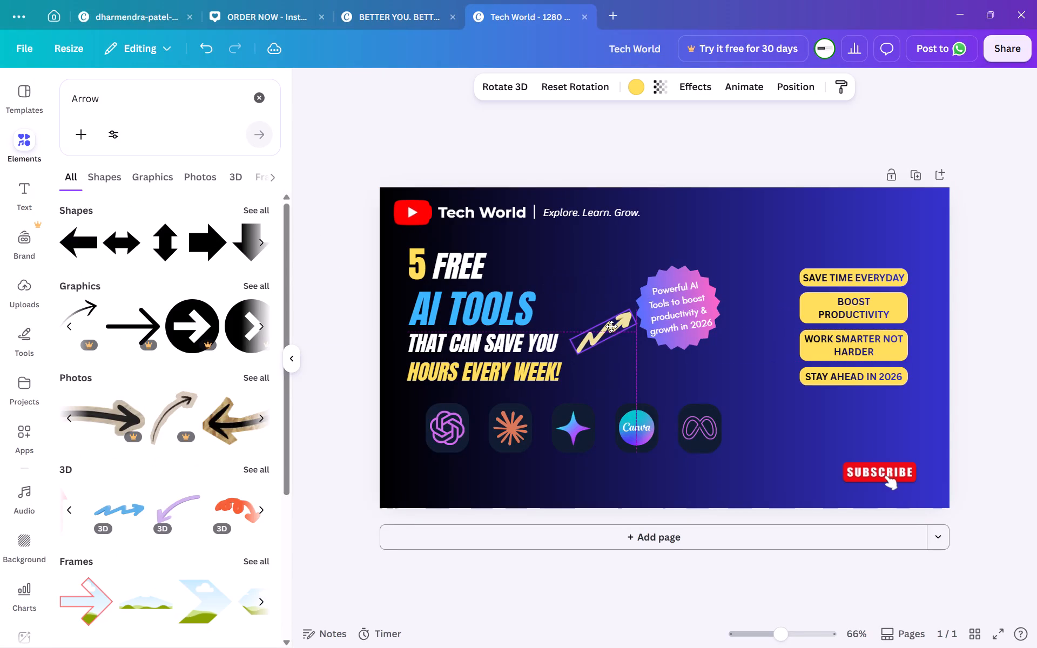
pyautogui.moveTo(611, 326); pyautogui.dragTo(611, 328)
pyautogui.click(340, 394)
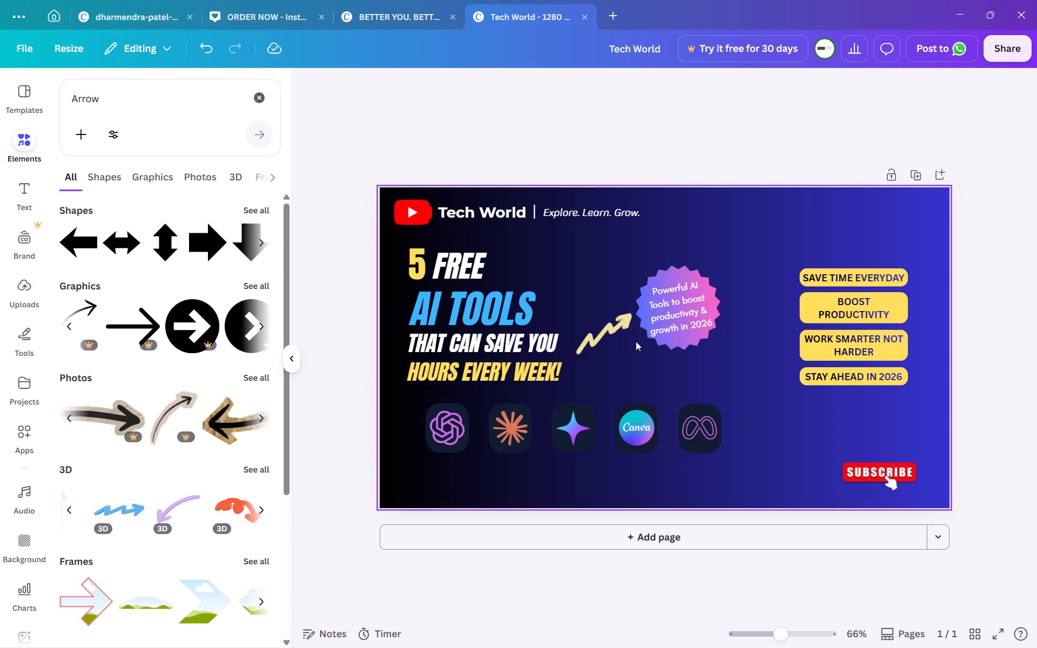
# Move the starburst badge slightly up and to the right, clear of the arrow's tip, and deselect it.
pyautogui.moveTo(678, 318); pyautogui.dragTo(694, 296)
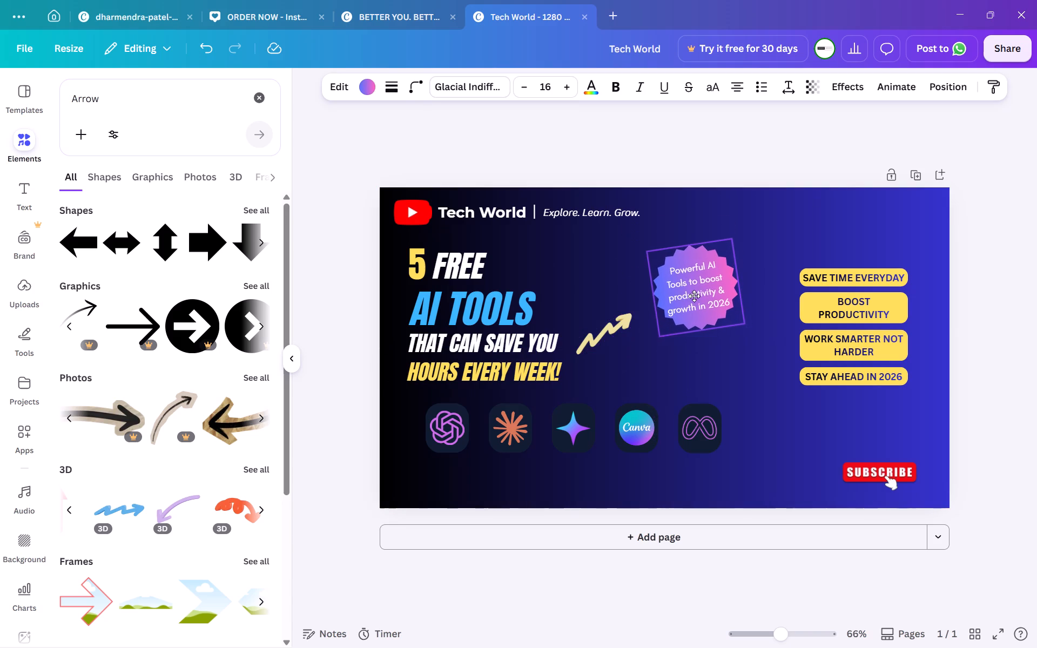
pyautogui.moveTo(694, 296); pyautogui.dragTo(692, 292)
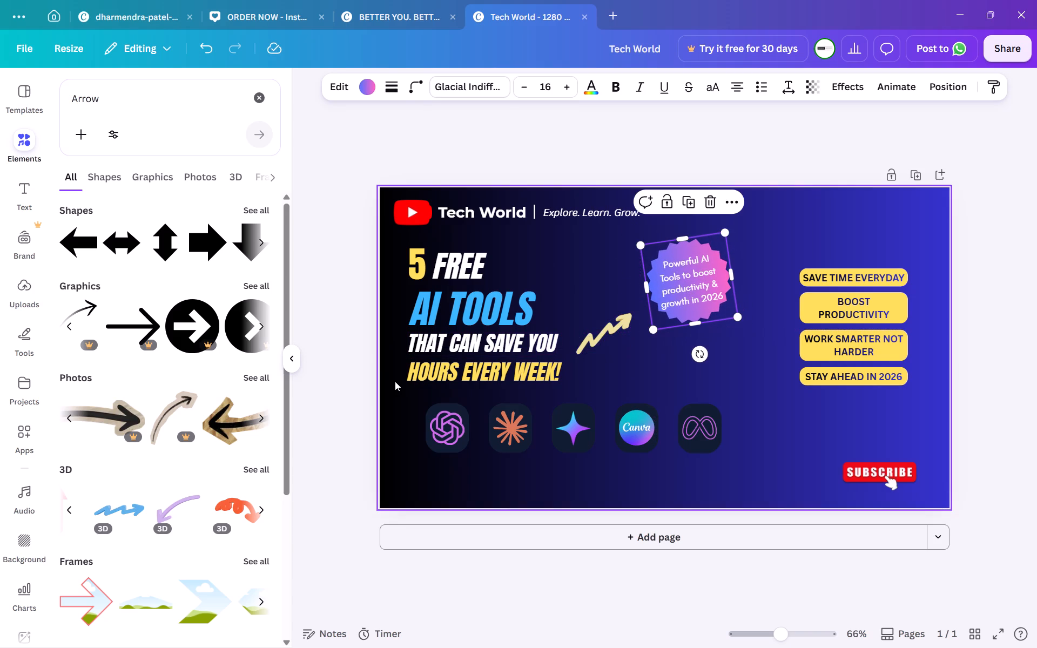
pyautogui.click(390, 383)
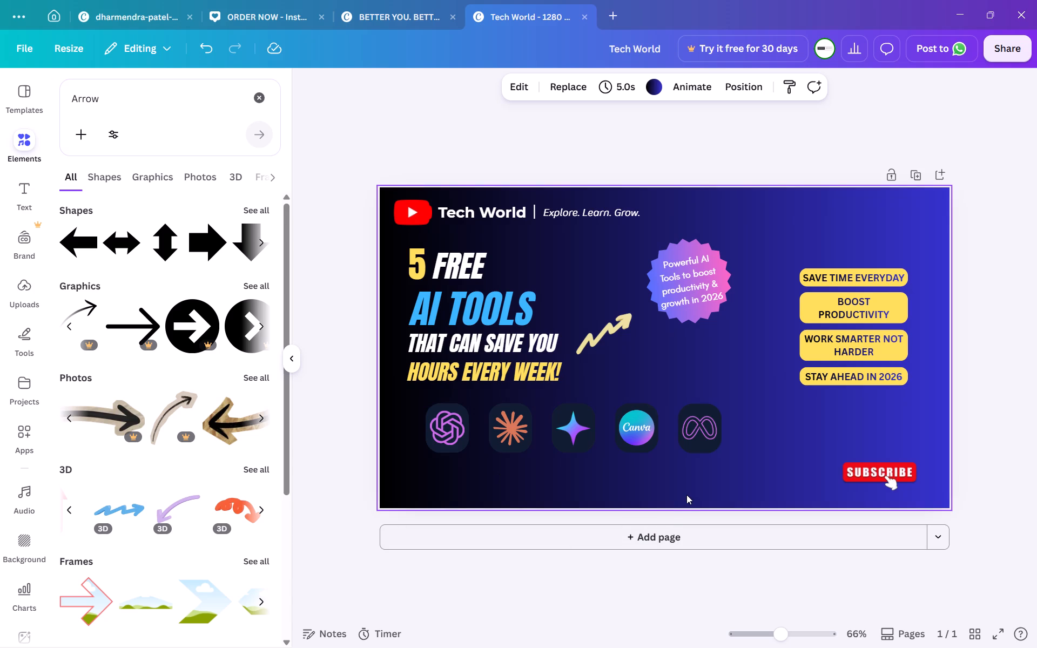
pyautogui.click(337, 422)
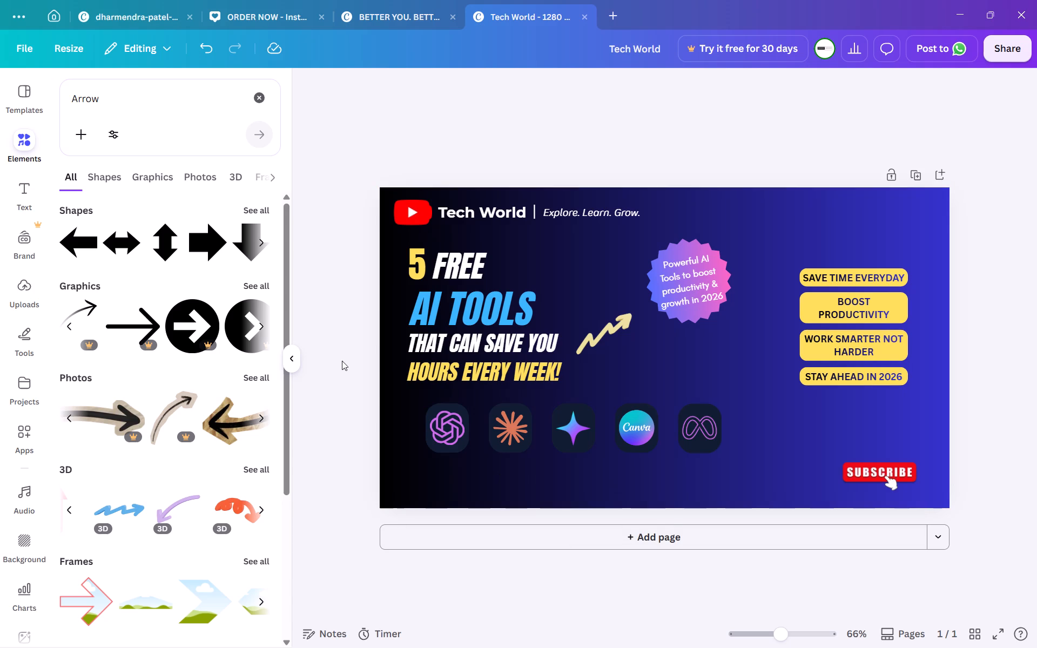
pyautogui.click(358, 359)
# Add a second page to the design and collapse the side panel to enlarge the canvas area.
pyautogui.click(388, 537)
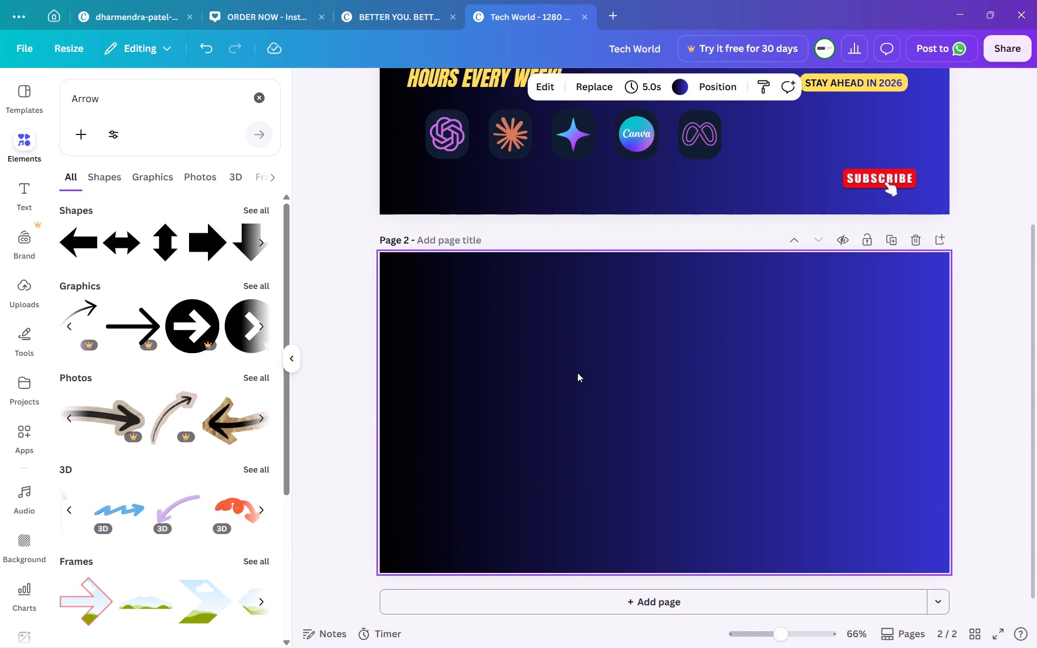
pyautogui.click(288, 360)
pyautogui.doubleClick(288, 360)
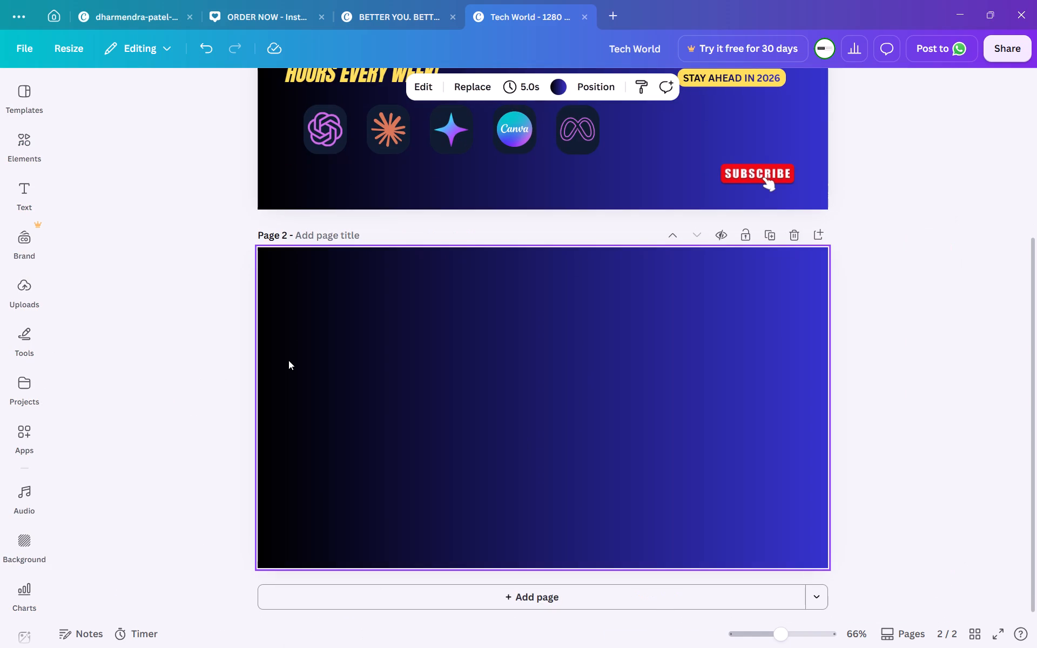
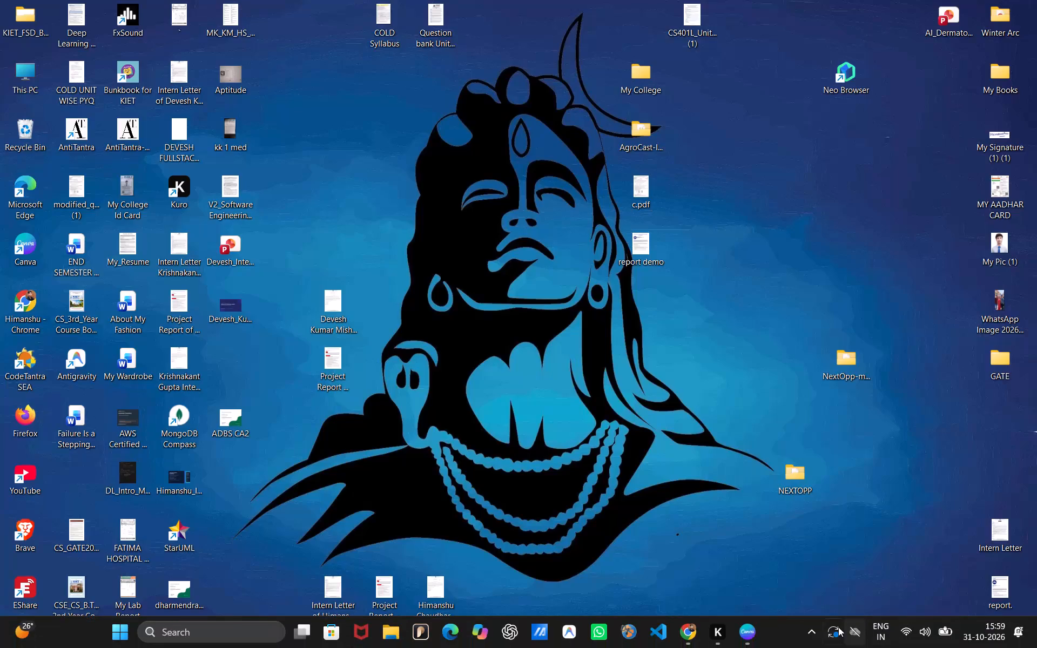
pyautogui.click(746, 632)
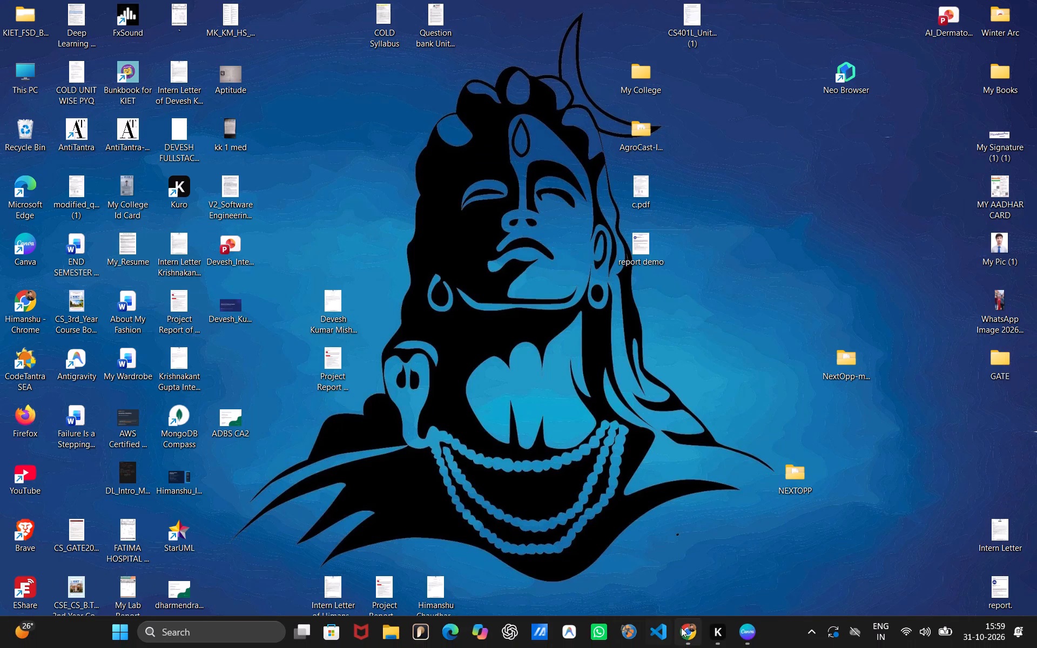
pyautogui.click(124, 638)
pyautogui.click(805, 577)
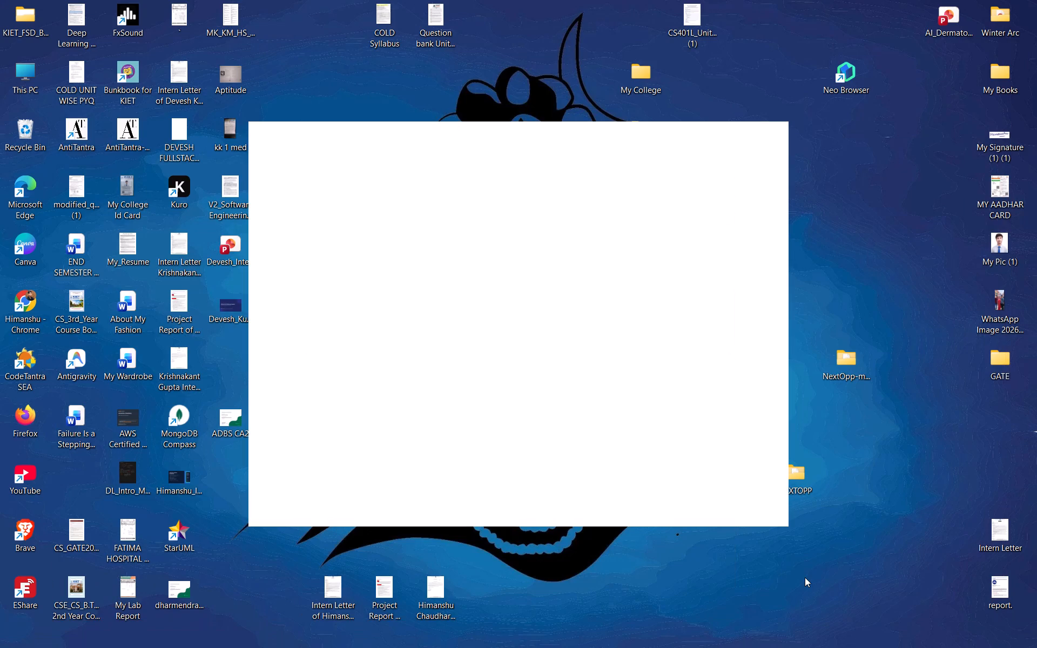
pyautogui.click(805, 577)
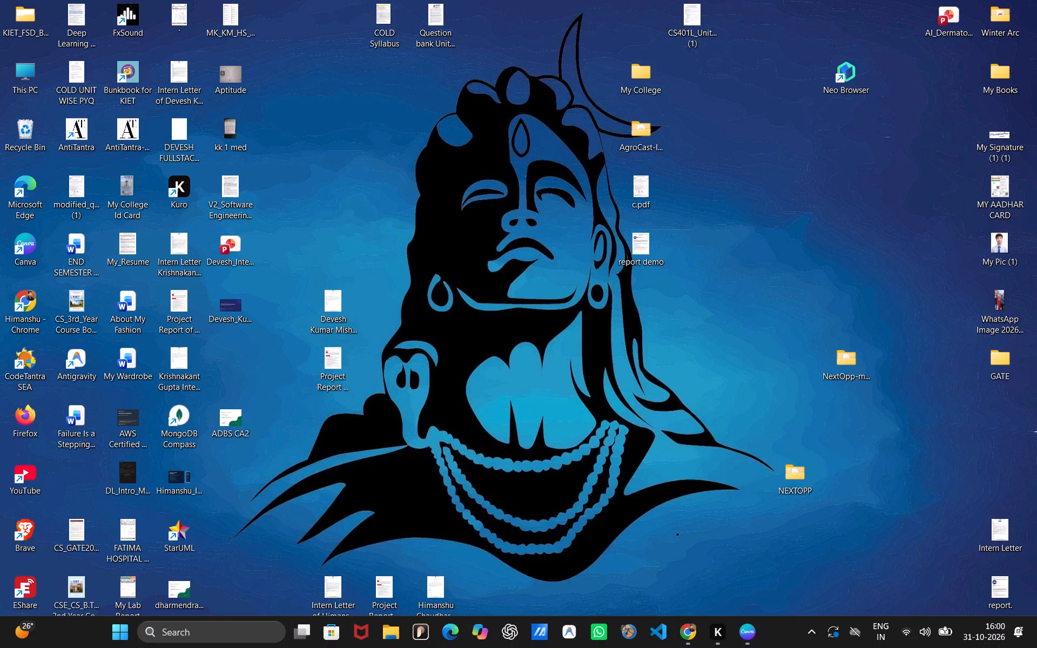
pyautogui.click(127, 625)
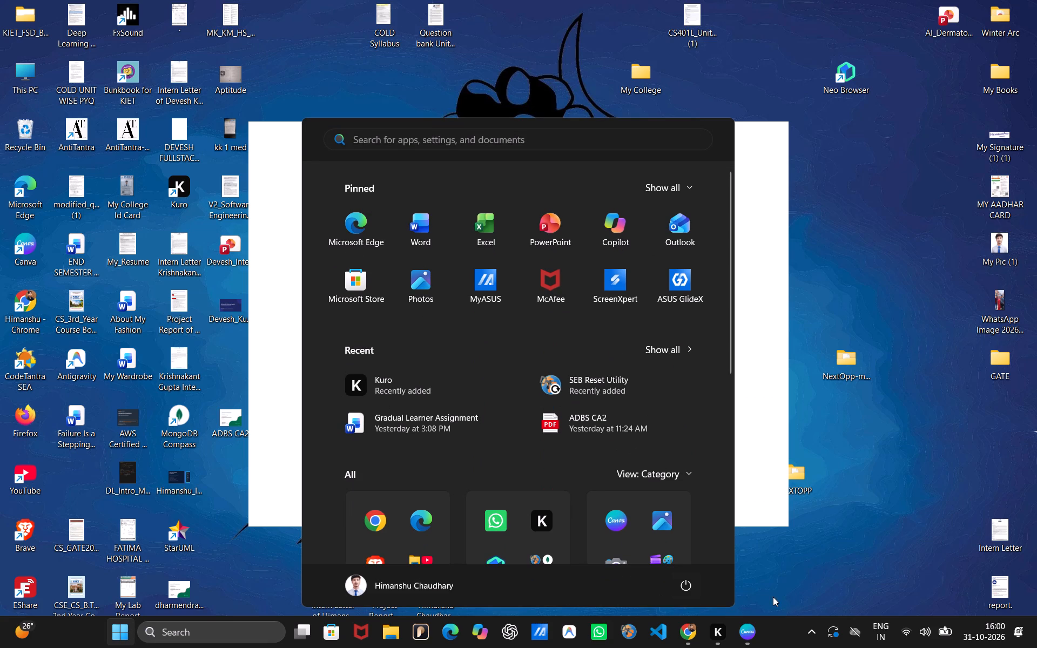
# Switch to Canva and bring page 1 of the Tech World design into view.
pyautogui.click(747, 635)
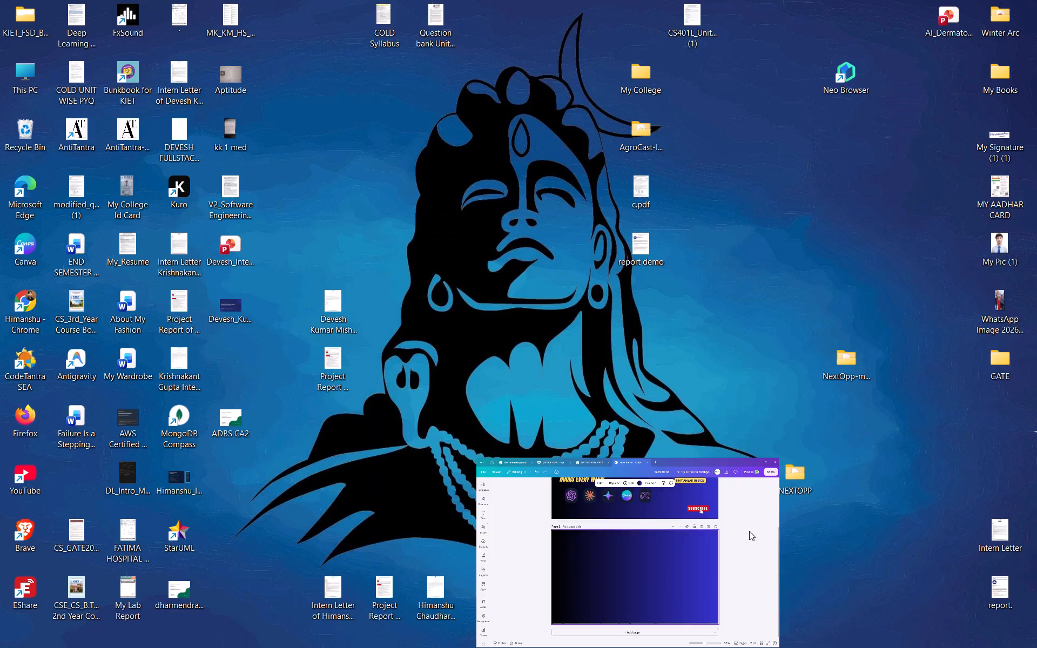
pyautogui.click(755, 633)
pyautogui.scroll(5, 566, 167)
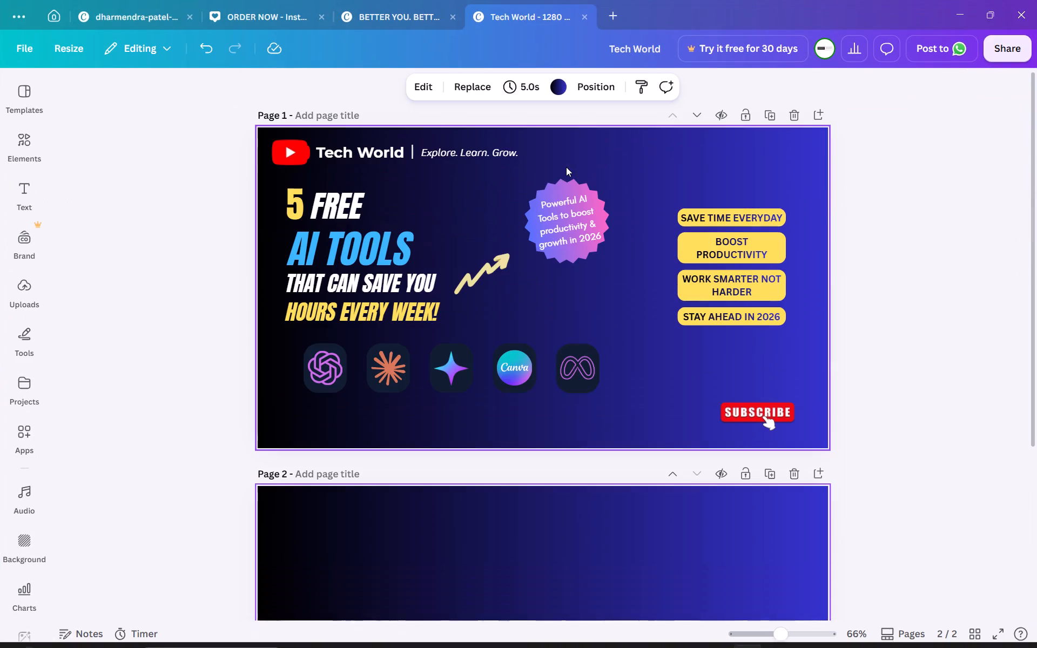
pyautogui.scroll(3, 566, 167)
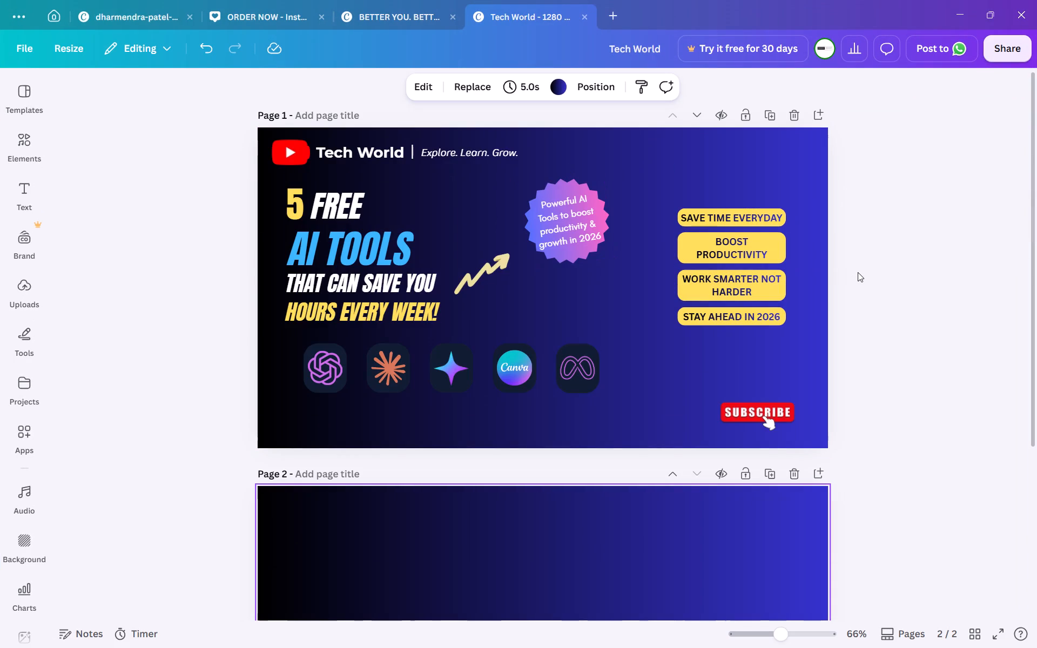